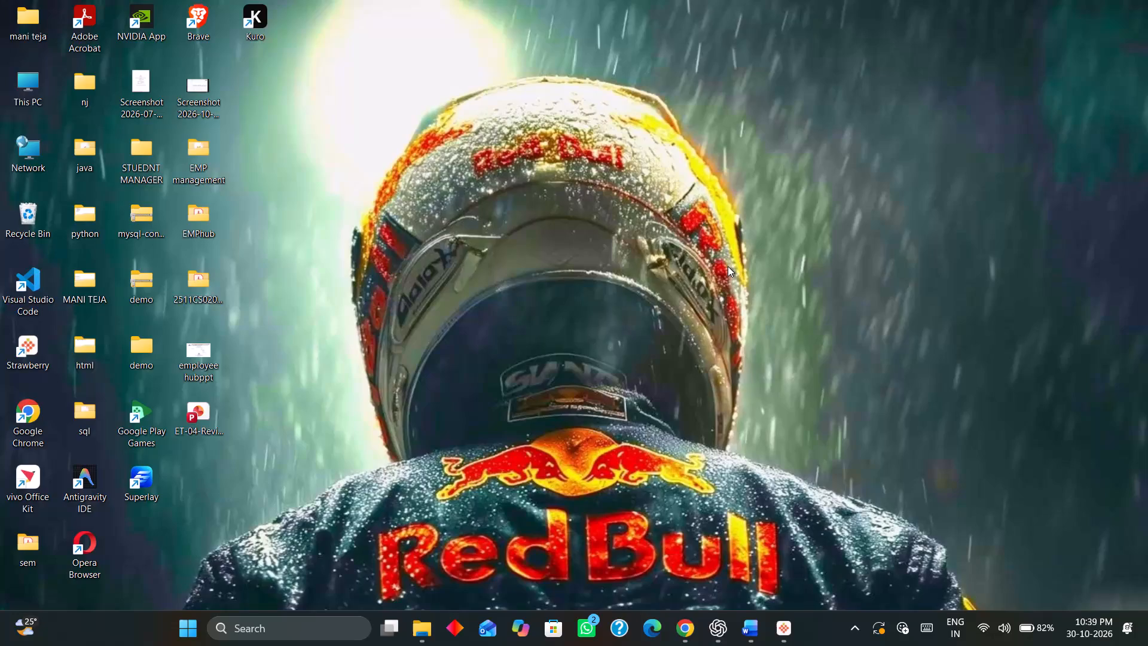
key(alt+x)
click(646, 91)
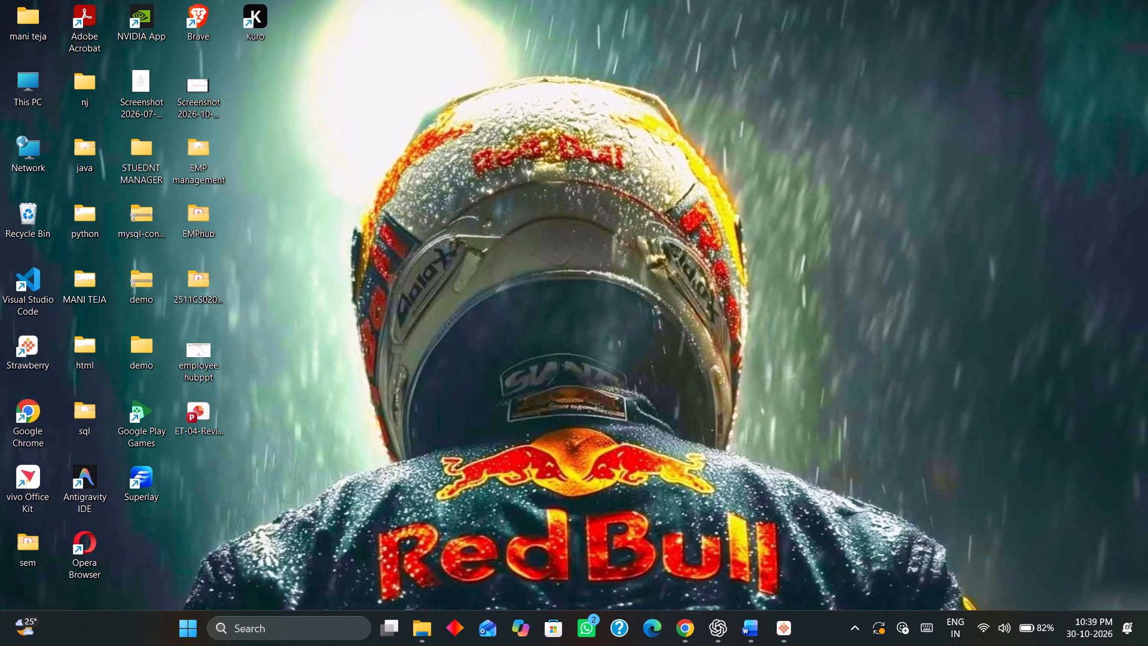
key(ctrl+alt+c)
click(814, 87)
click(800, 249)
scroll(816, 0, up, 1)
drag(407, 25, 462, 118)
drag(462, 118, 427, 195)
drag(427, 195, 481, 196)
Switch to Chrome, bring up the Urike Urike video song on YouTube and pause playback.
click(680, 639)
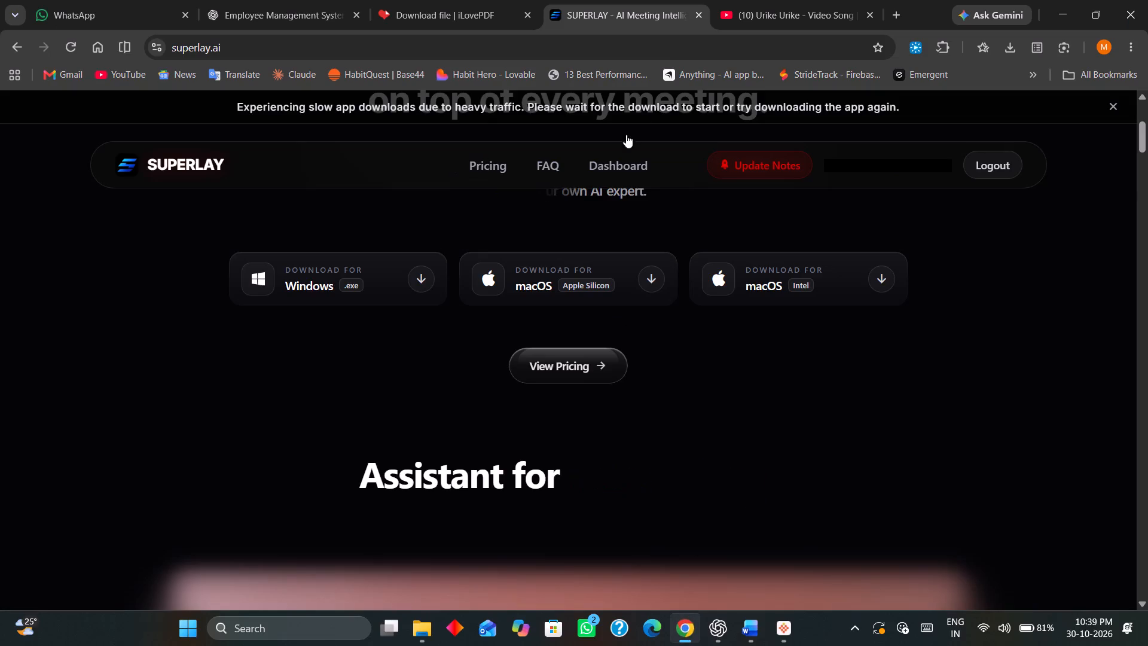
click(757, 14)
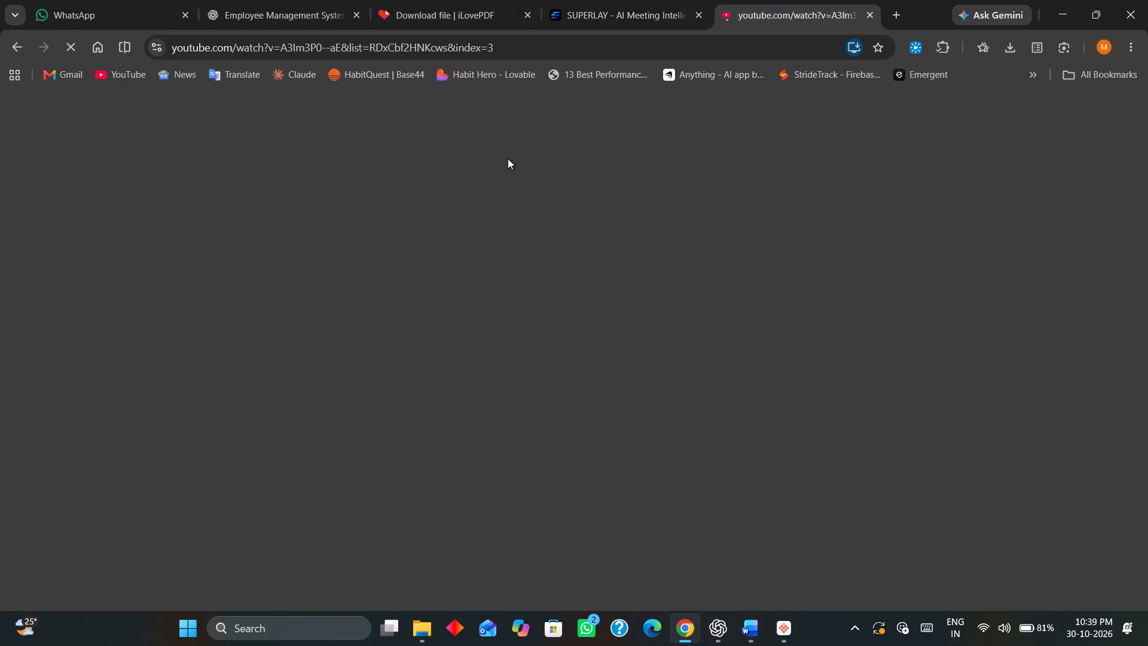
key(alt+x)
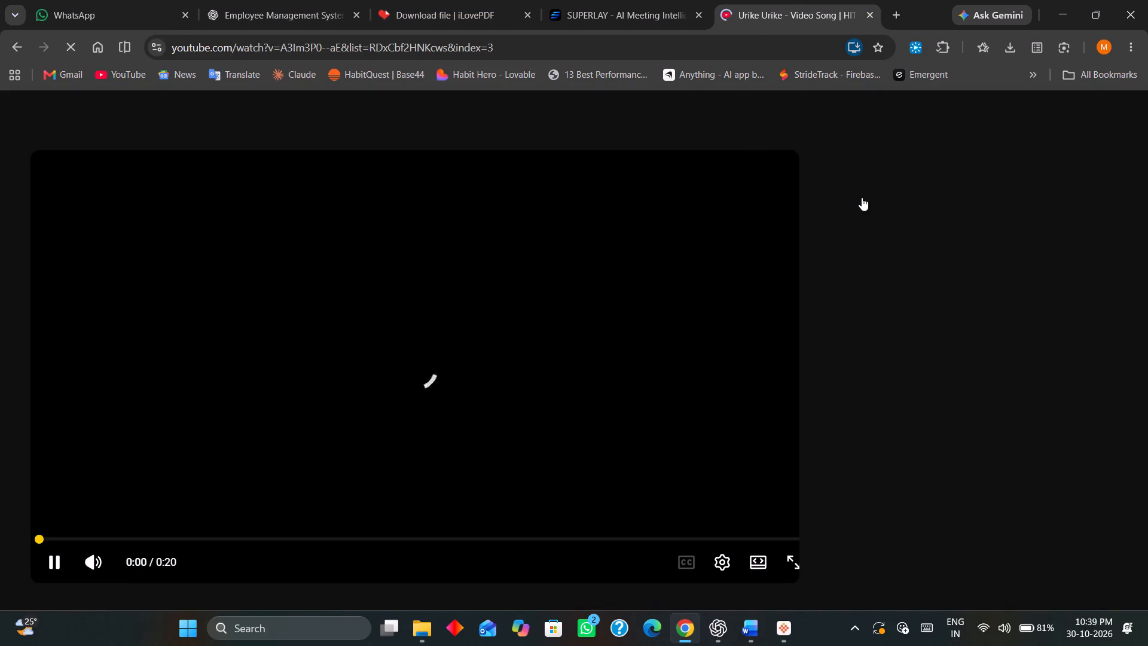
click(530, 461)
Look over the video page, including its description, mix playlist and recommended videos.
scroll(529, 461, down, 4)
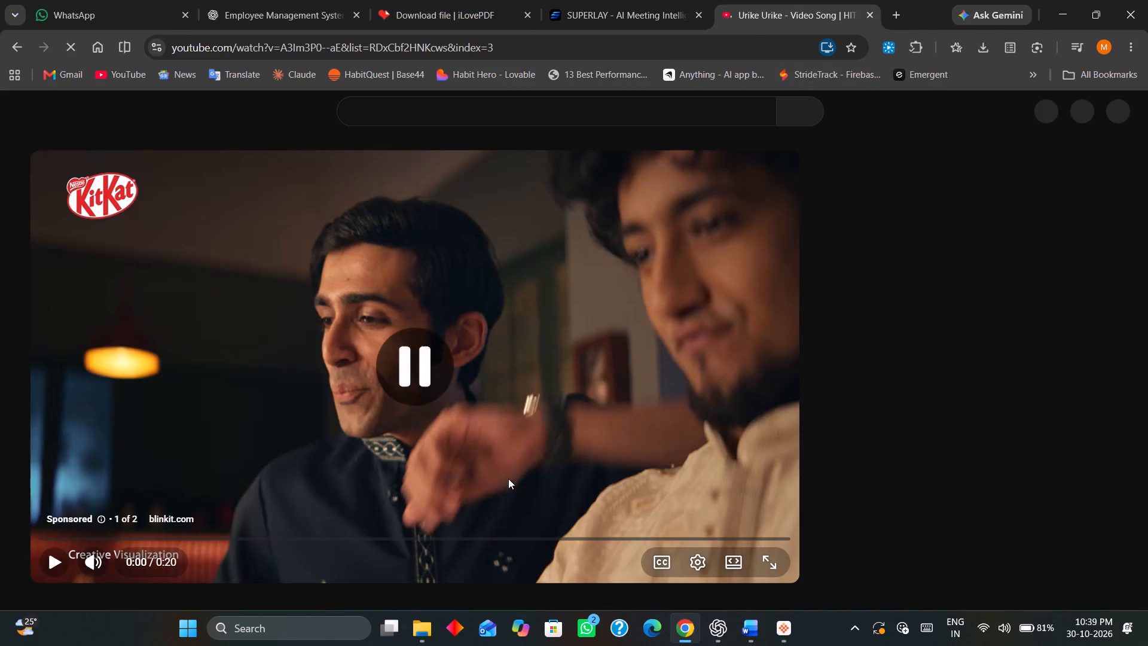
scroll(553, 485, down, 3)
scroll(575, 493, up, 2)
scroll(575, 493, down, 12)
scroll(581, 483, up, 1)
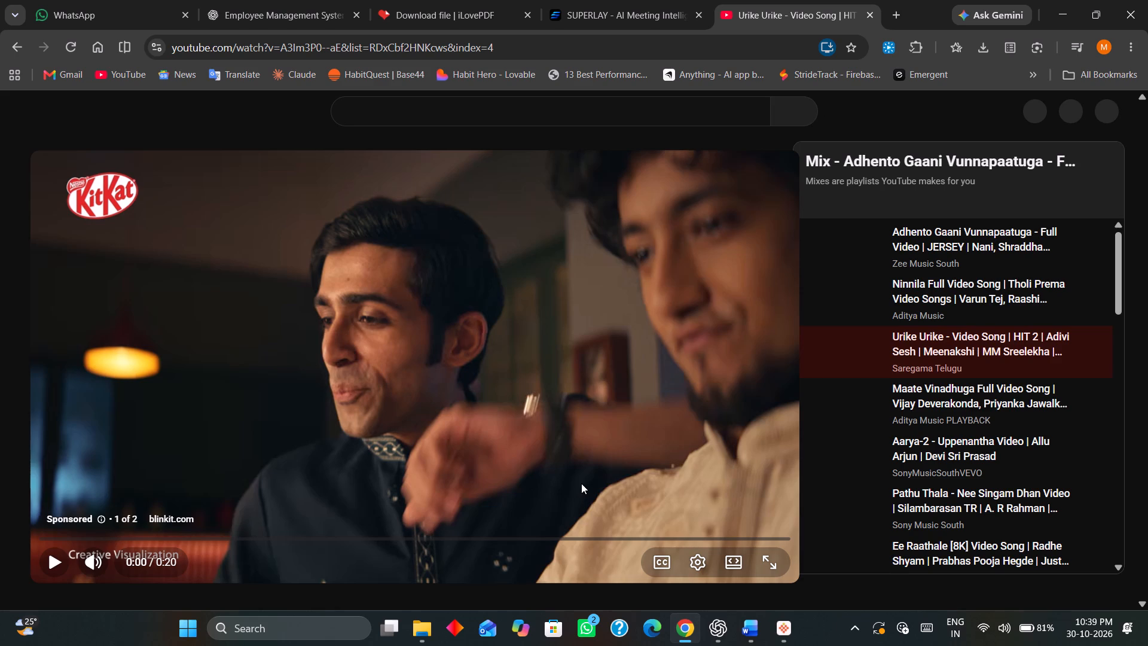
scroll(581, 482, down, 6)
scroll(624, 353, down, 3)
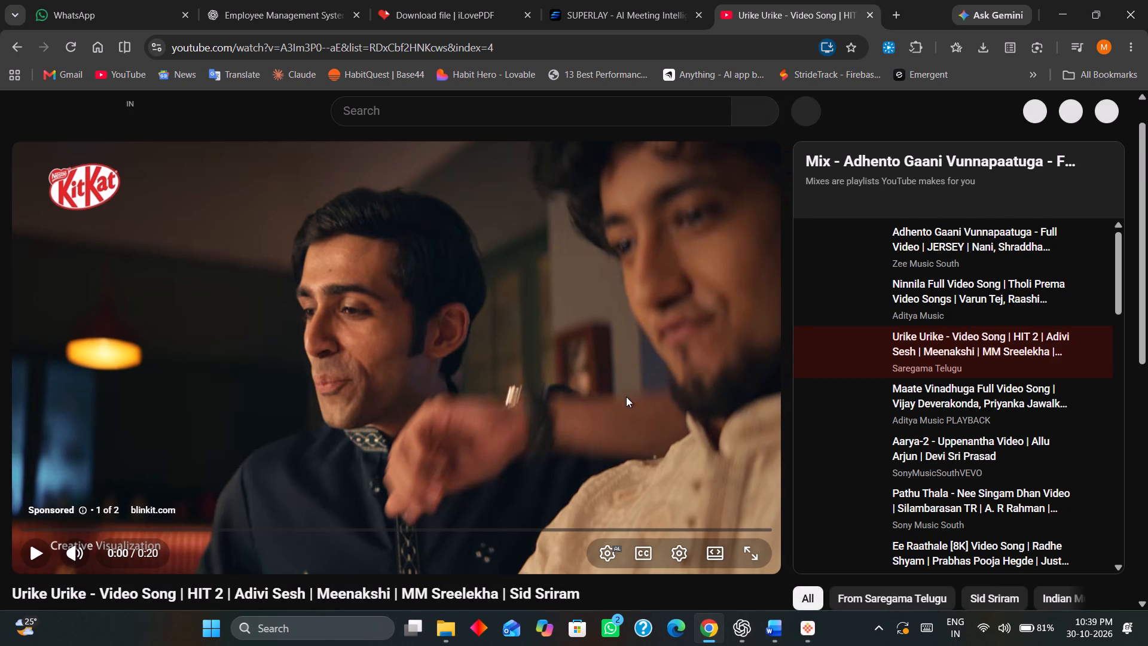
scroll(631, 400, down, 5)
scroll(636, 416, up, 4)
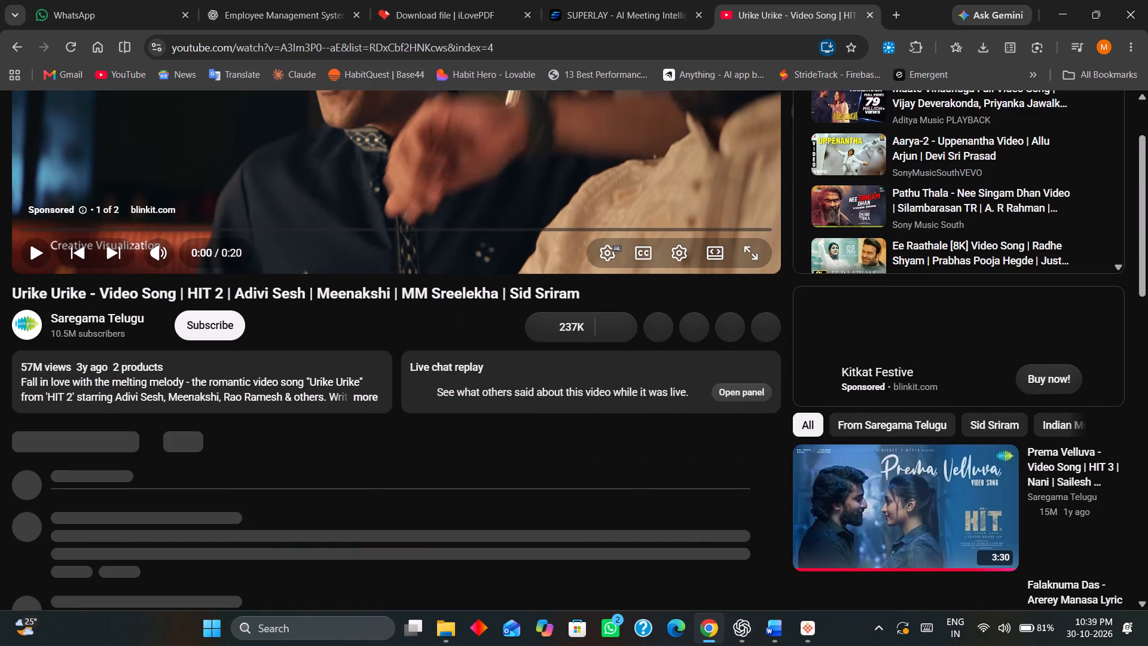
scroll(636, 416, up, 4)
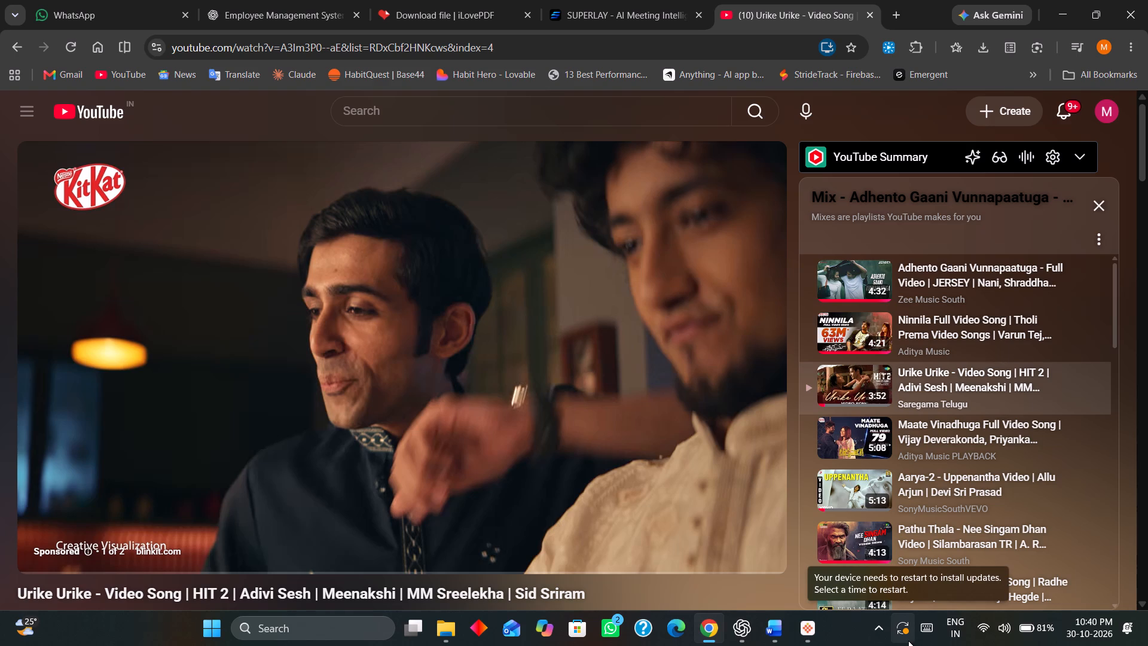
Return to the desktop by minimizing Chrome and launch Superlay from its desktop shortcut.
click(1078, 0)
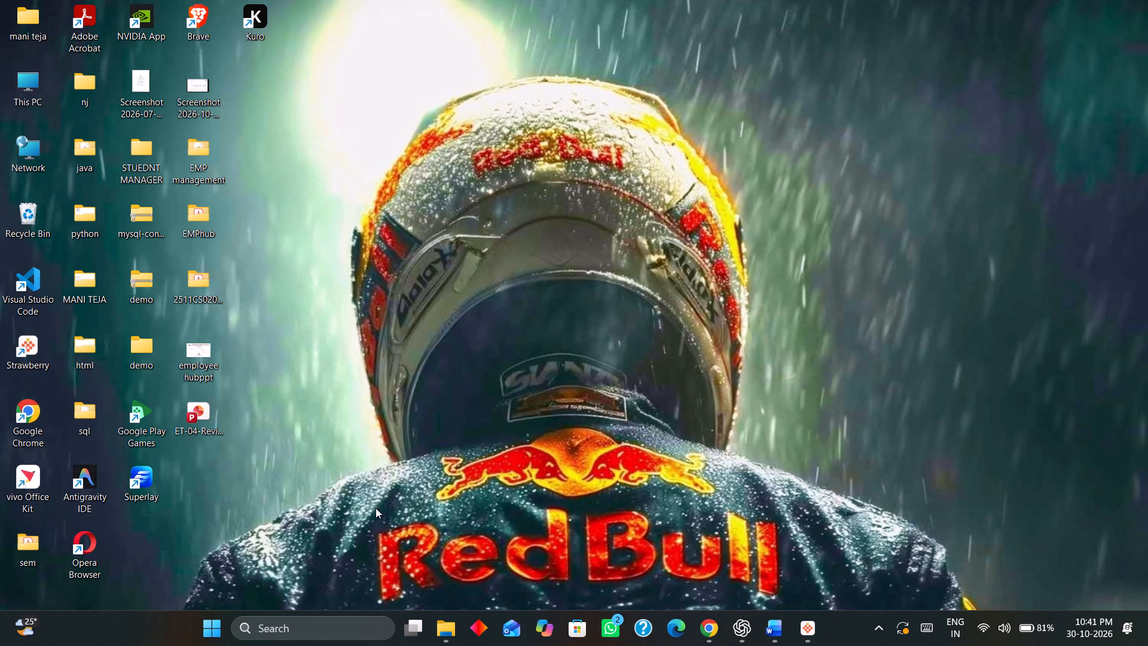
click(156, 488)
triple_click(156, 488)
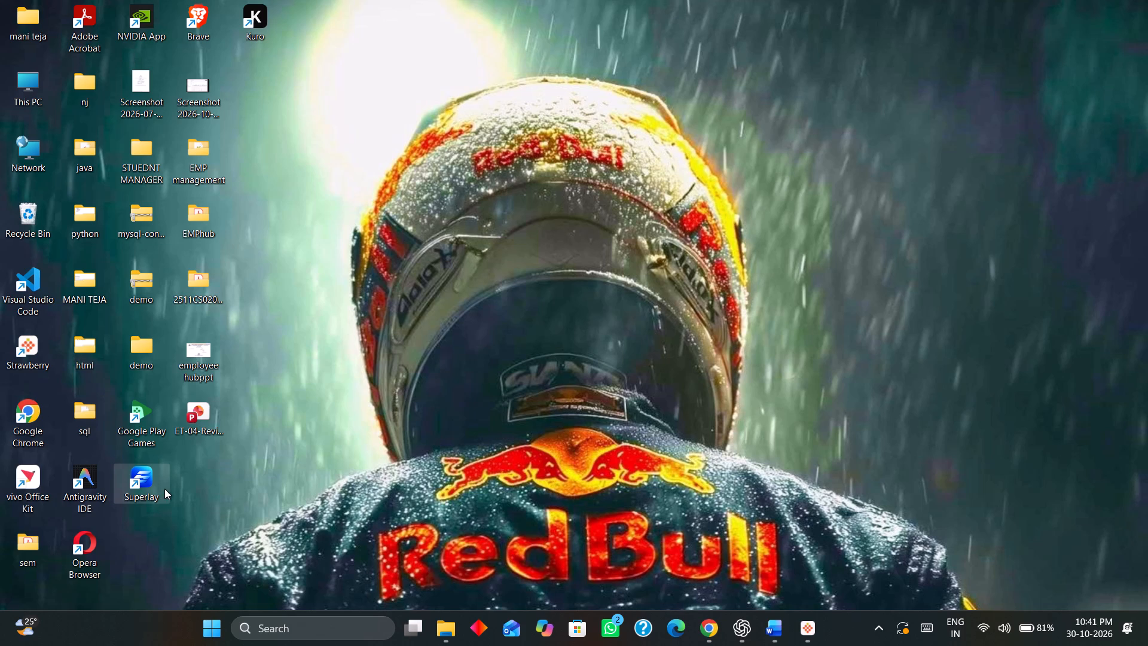
triple_click(157, 488)
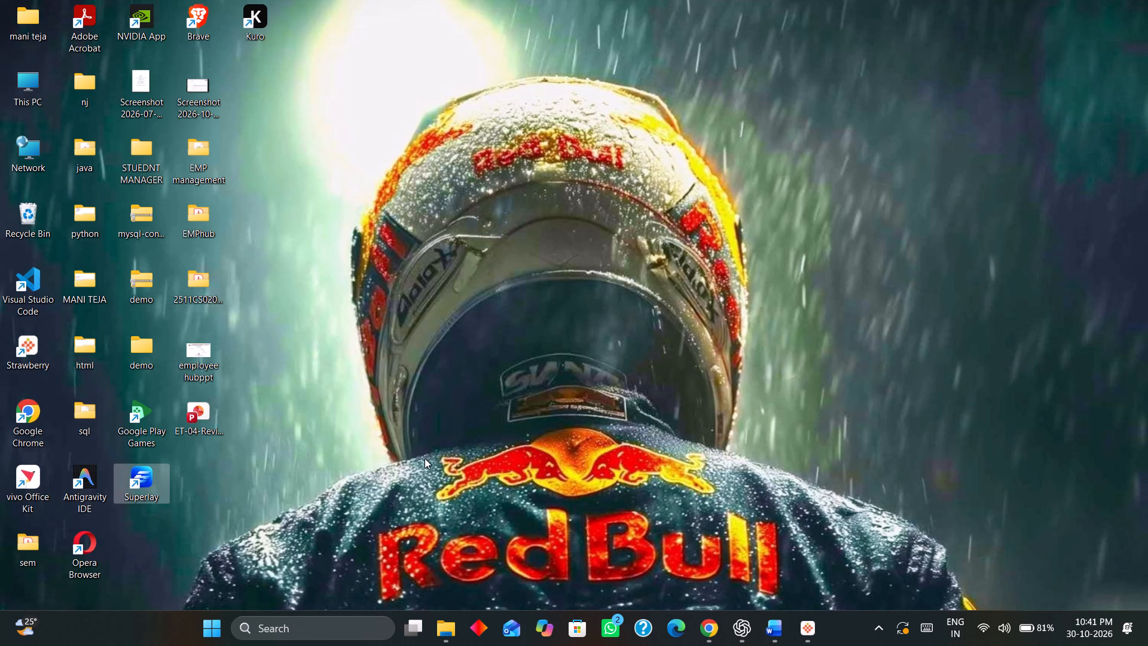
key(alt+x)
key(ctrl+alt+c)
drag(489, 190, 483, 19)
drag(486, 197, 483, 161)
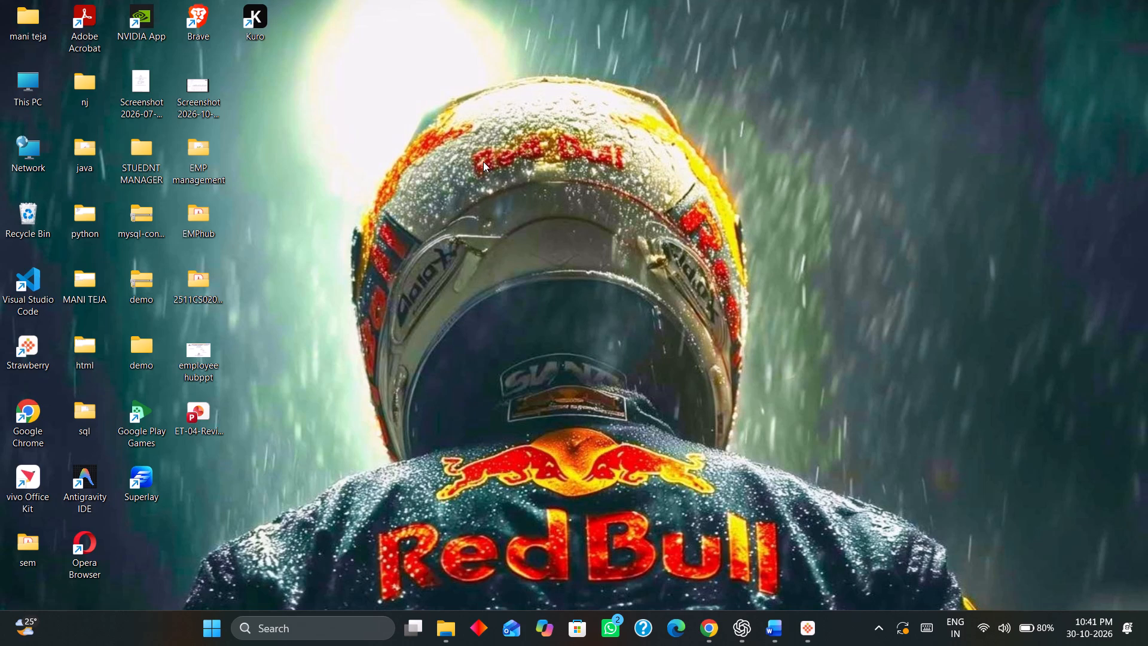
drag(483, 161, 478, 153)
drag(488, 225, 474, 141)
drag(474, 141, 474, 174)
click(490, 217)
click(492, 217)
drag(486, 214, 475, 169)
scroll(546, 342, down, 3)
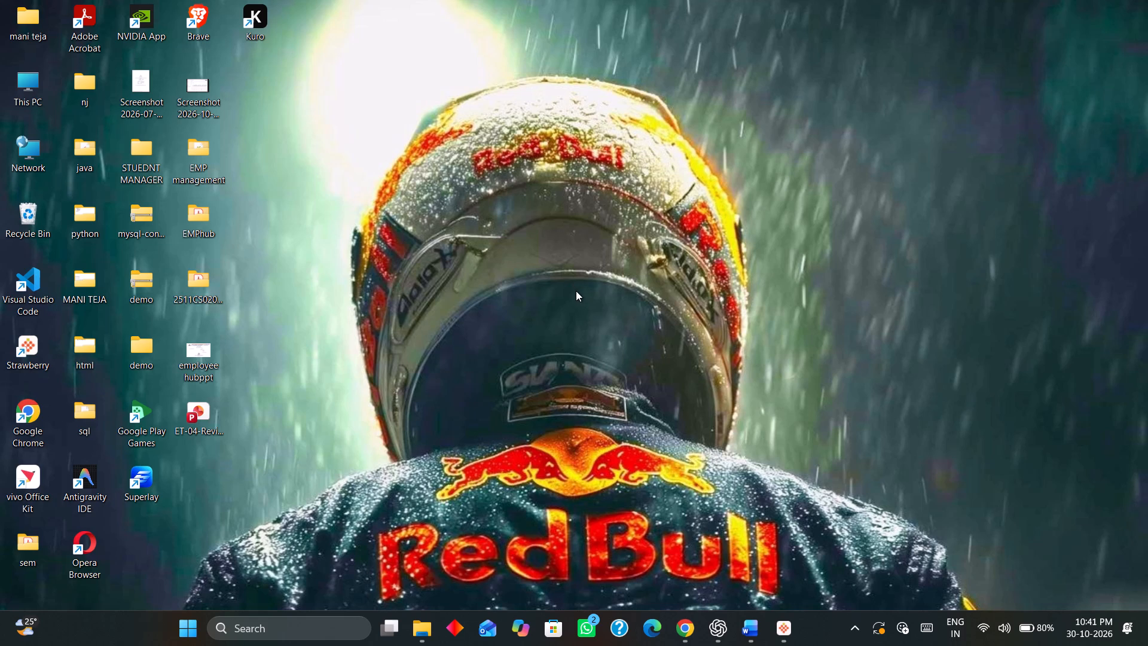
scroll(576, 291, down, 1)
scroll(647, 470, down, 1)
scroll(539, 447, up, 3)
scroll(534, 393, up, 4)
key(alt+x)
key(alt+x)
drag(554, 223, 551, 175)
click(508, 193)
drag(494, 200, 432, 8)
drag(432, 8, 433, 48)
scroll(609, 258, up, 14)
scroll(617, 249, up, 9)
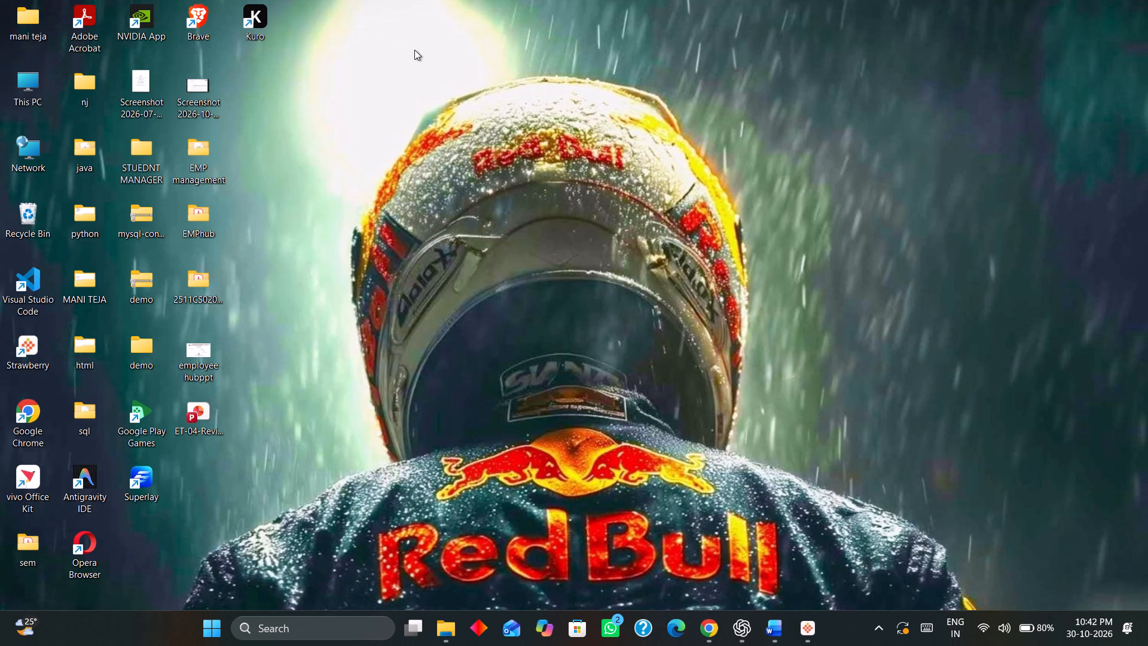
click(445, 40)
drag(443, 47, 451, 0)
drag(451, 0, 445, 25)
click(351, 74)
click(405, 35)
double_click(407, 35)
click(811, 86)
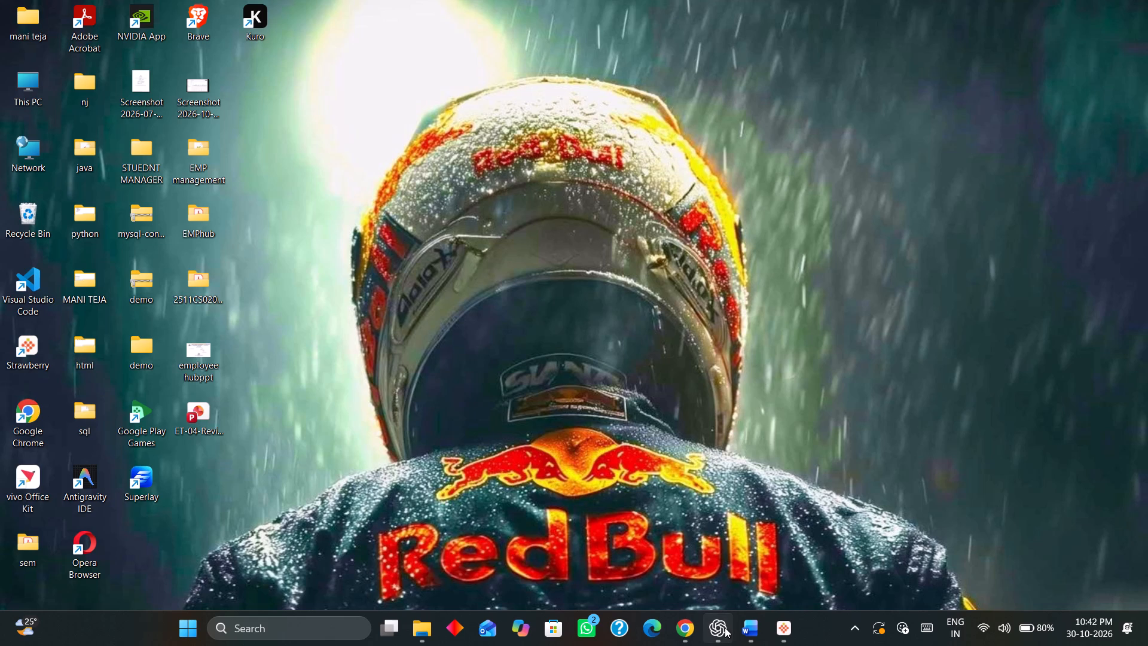
Switch to Word and bring up the "Final_ AD_ Document (1)" document.
click(755, 636)
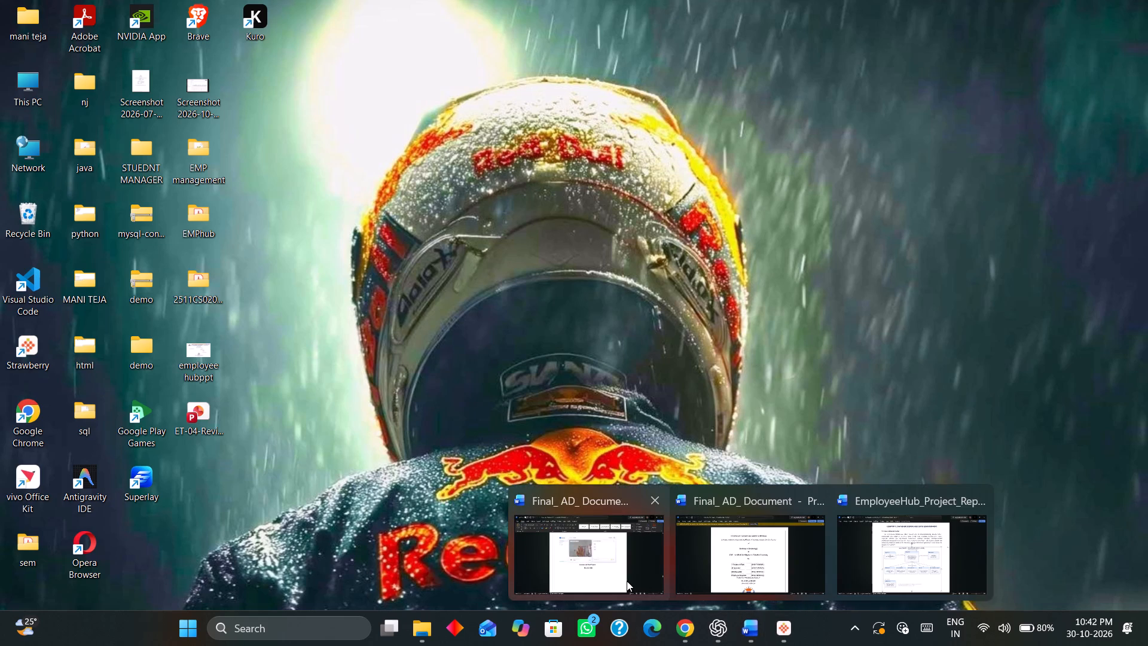
click(627, 581)
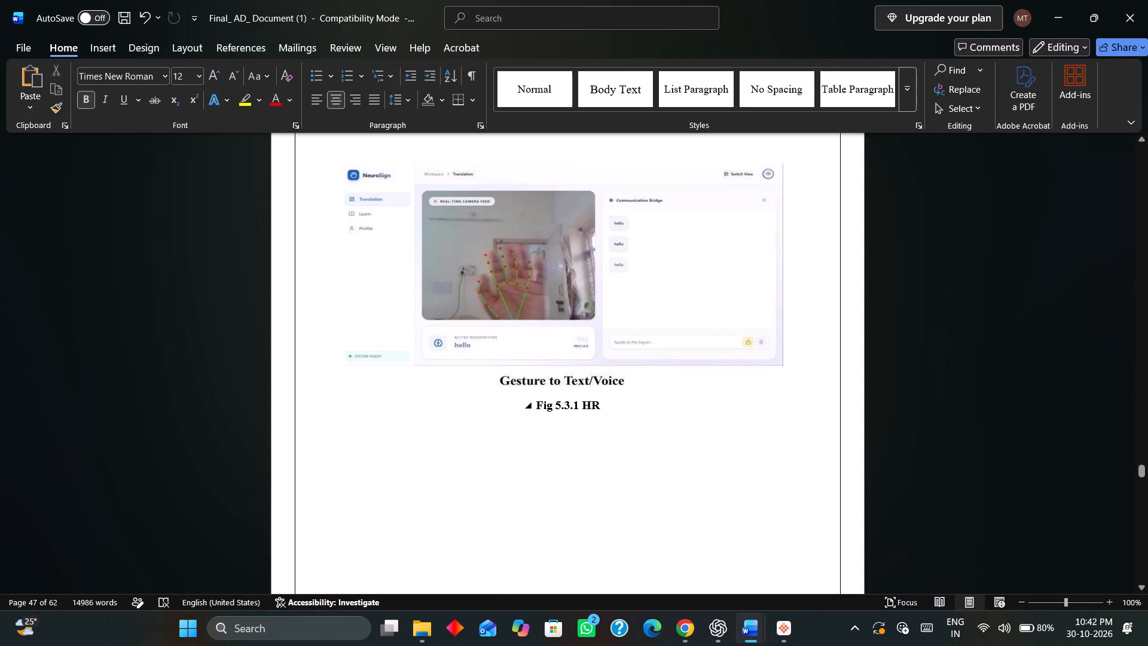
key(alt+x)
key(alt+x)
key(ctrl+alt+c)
Look over the performance evaluation text and the Gesture to Text/Voice picture above the Fig 5.3.1 caption.
scroll(648, 537, up, 4)
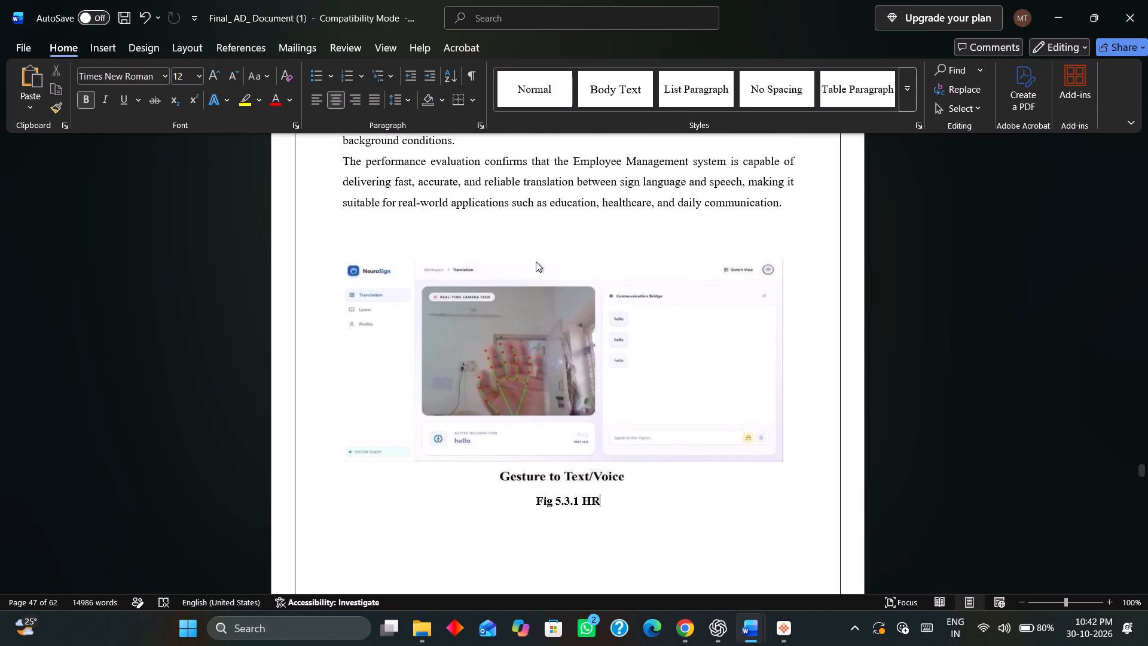
scroll(493, 221, up, 1)
scroll(560, 258, down, 6)
scroll(628, 328, up, 2)
scroll(497, 252, down, 3)
scroll(533, 292, down, 1)
scroll(469, 295, down, 1)
scroll(687, 520, up, 5)
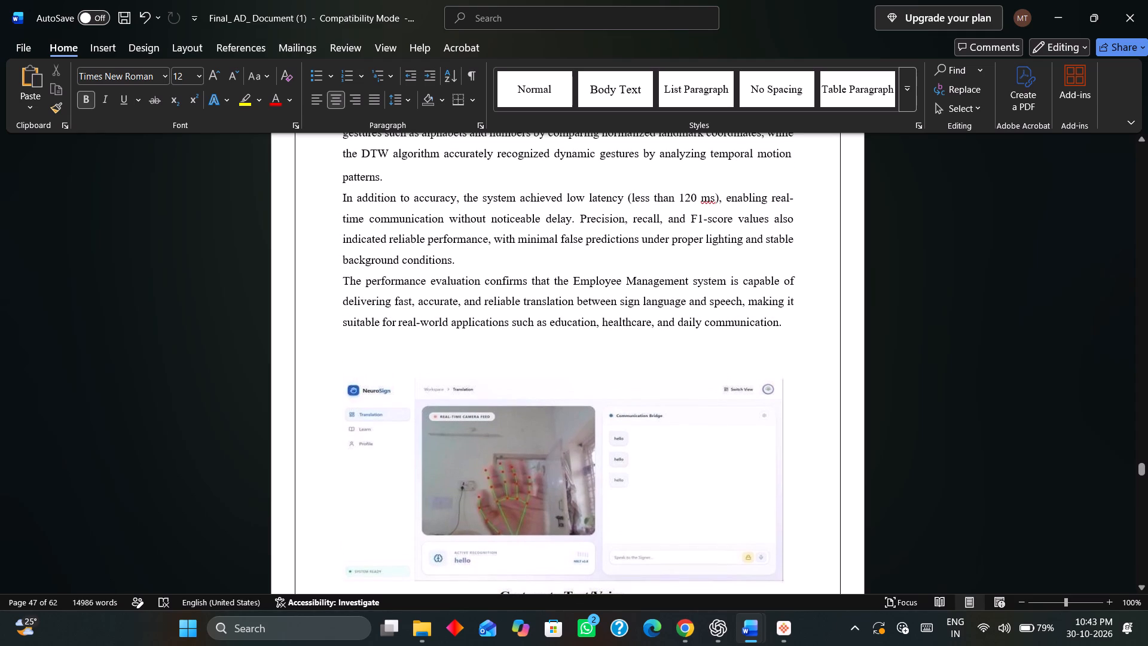
key(alt+x)
Extend the Fig 5.3.1 caption with the word Dashboard so it reads "Fig 5.3.1 HR Dashboard".
scroll(755, 429, down, 6)
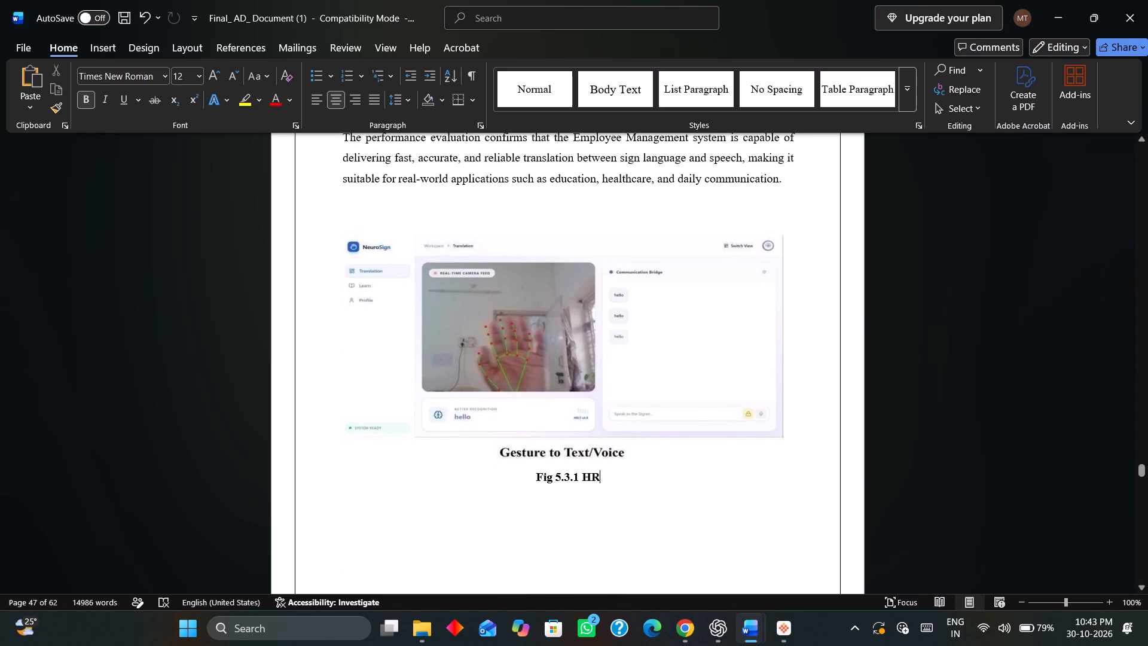
click(600, 474)
key(space)
text(Dashboard)
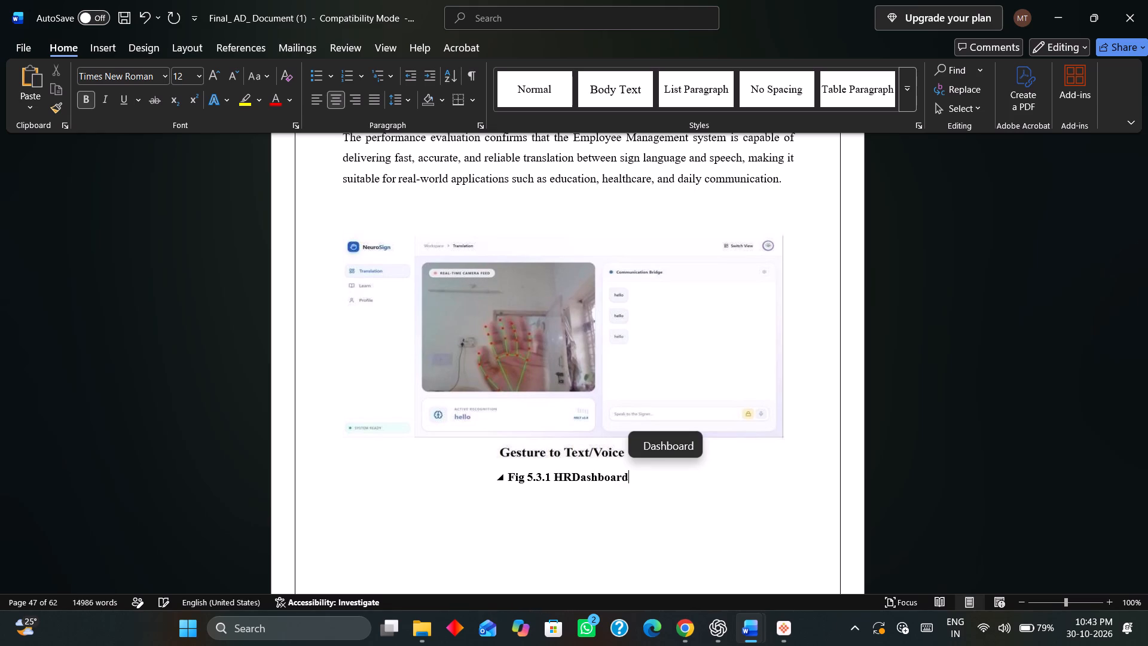
key(Left)
key(Left)
key(Left)
key(Left)
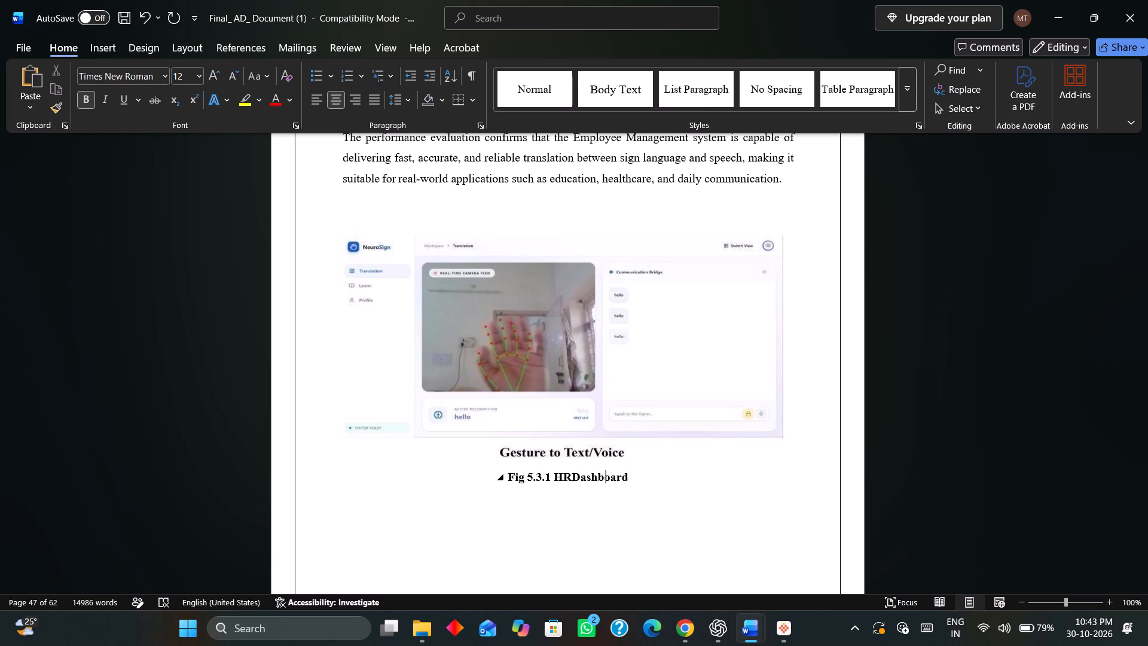
key(Left)
key(Left)
key(Left)
key(Left)
key(Left)
key(space)
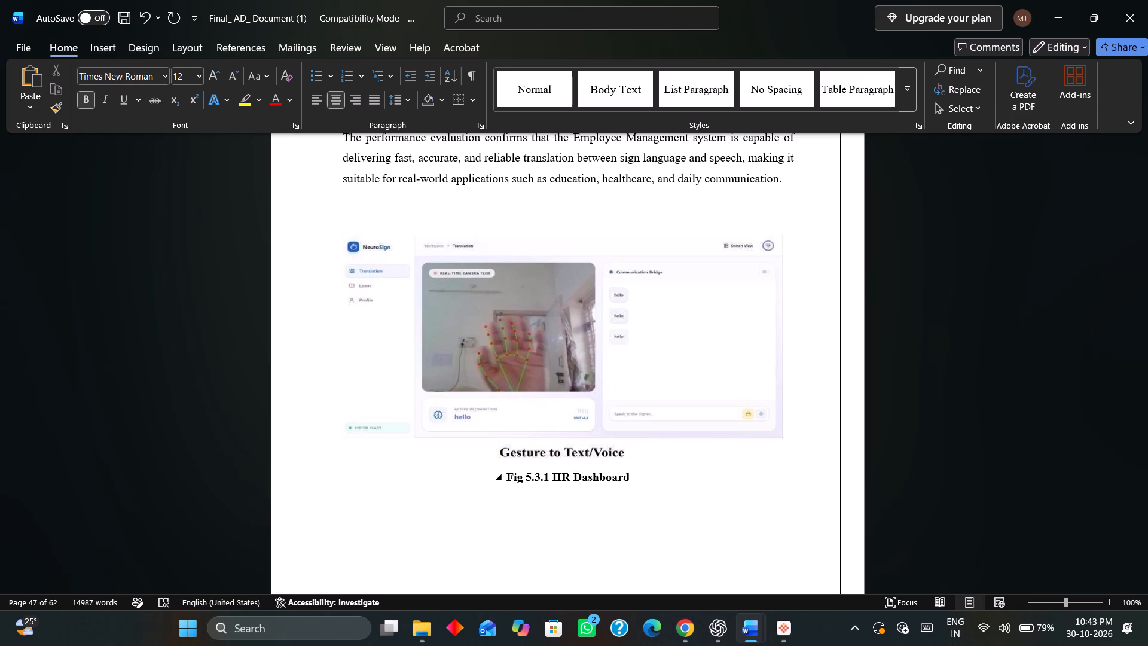
In File Explorer's Gallery, preview the EmployeeHub HR manager dashboard screenshot, copy the image and close its preview.
click(643, 455)
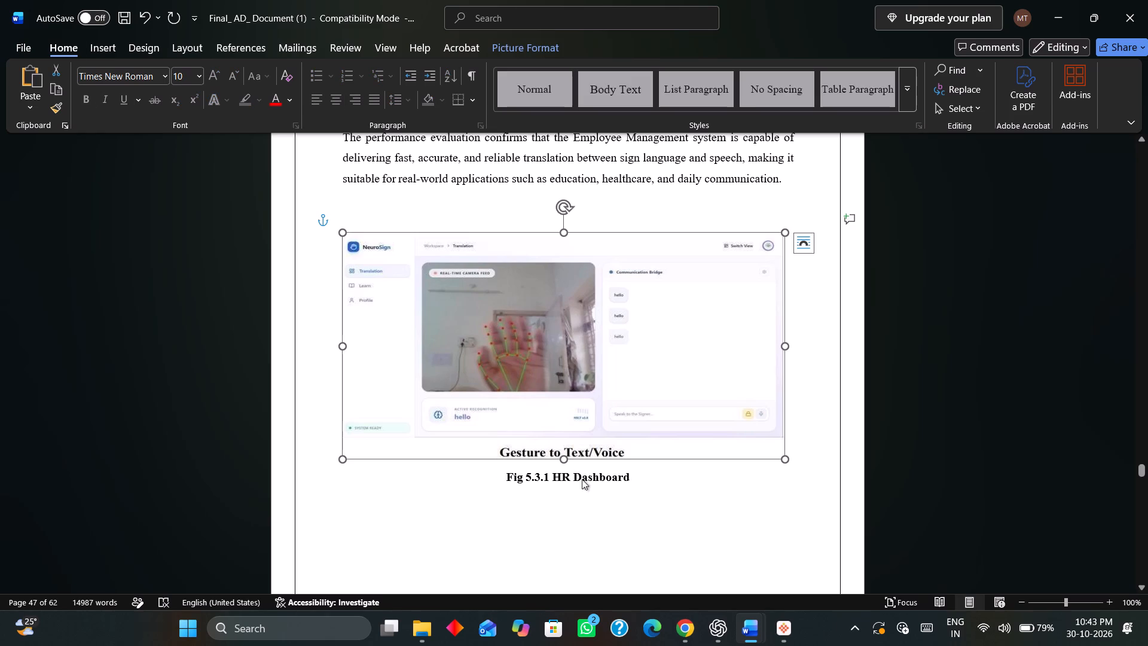
click(409, 638)
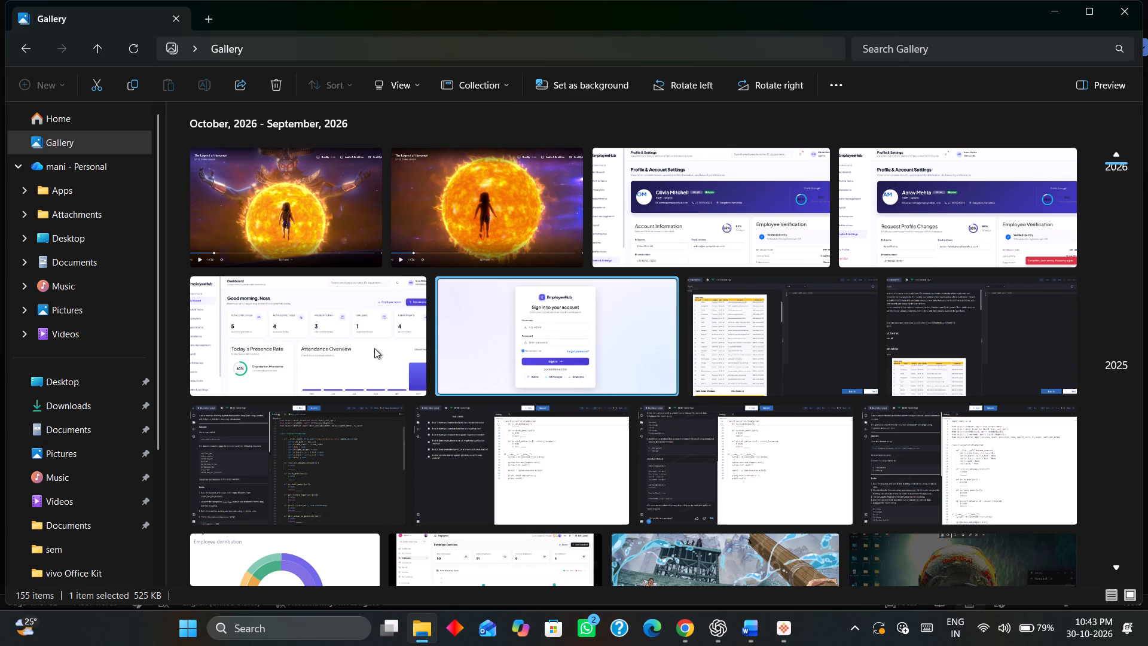
click(958, 231)
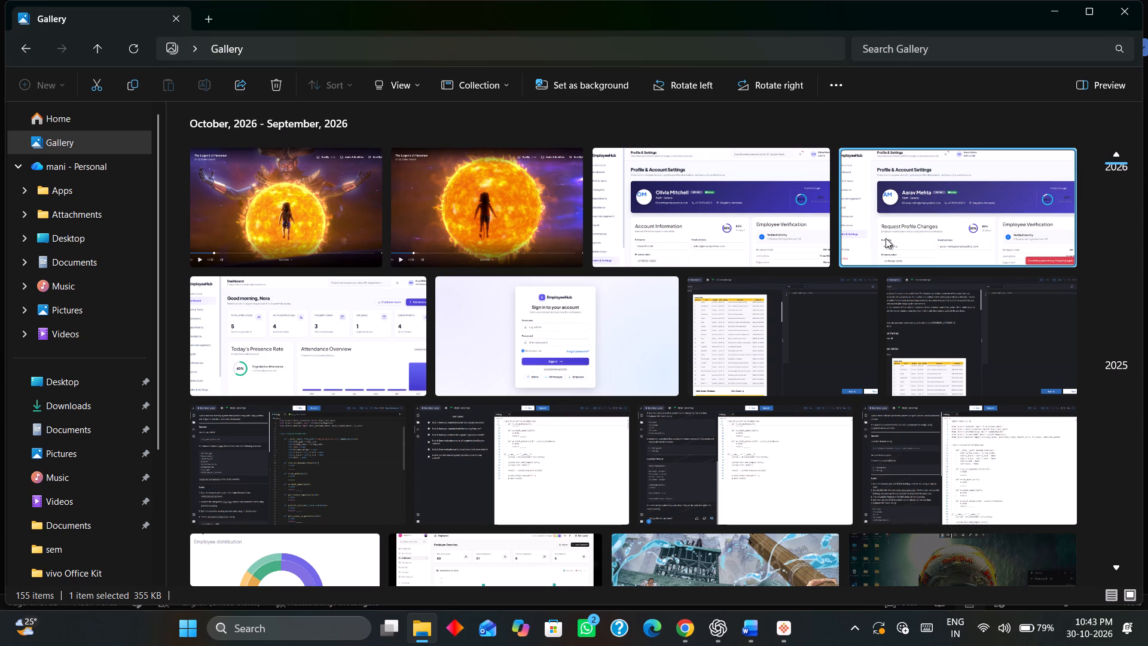
triple_click(414, 333)
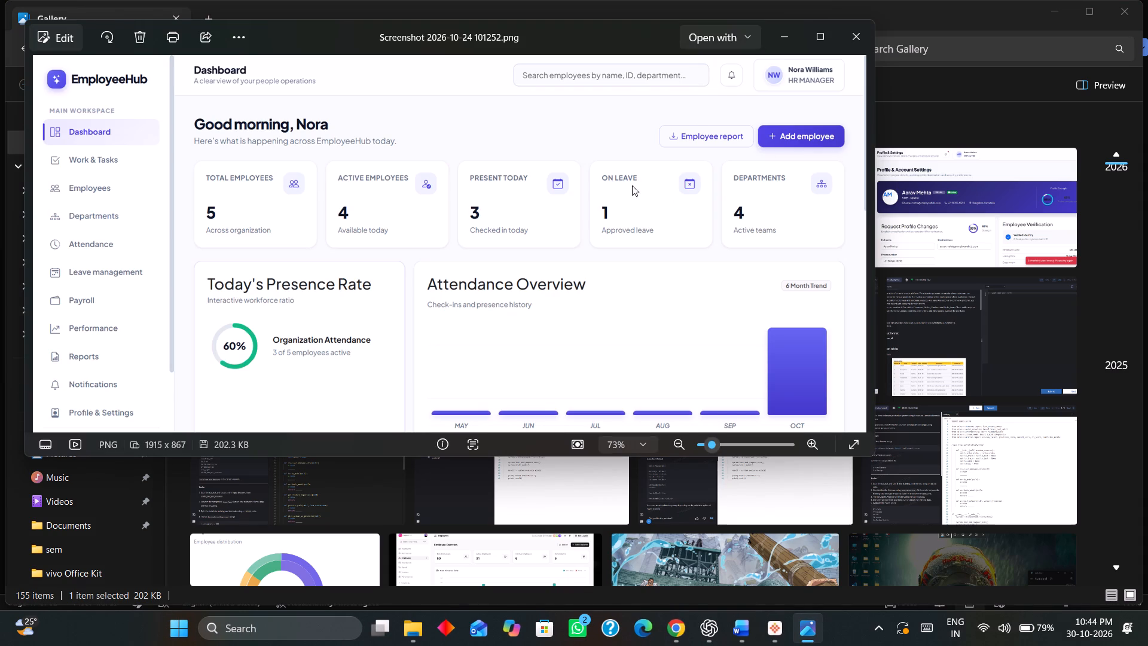
click(798, 36)
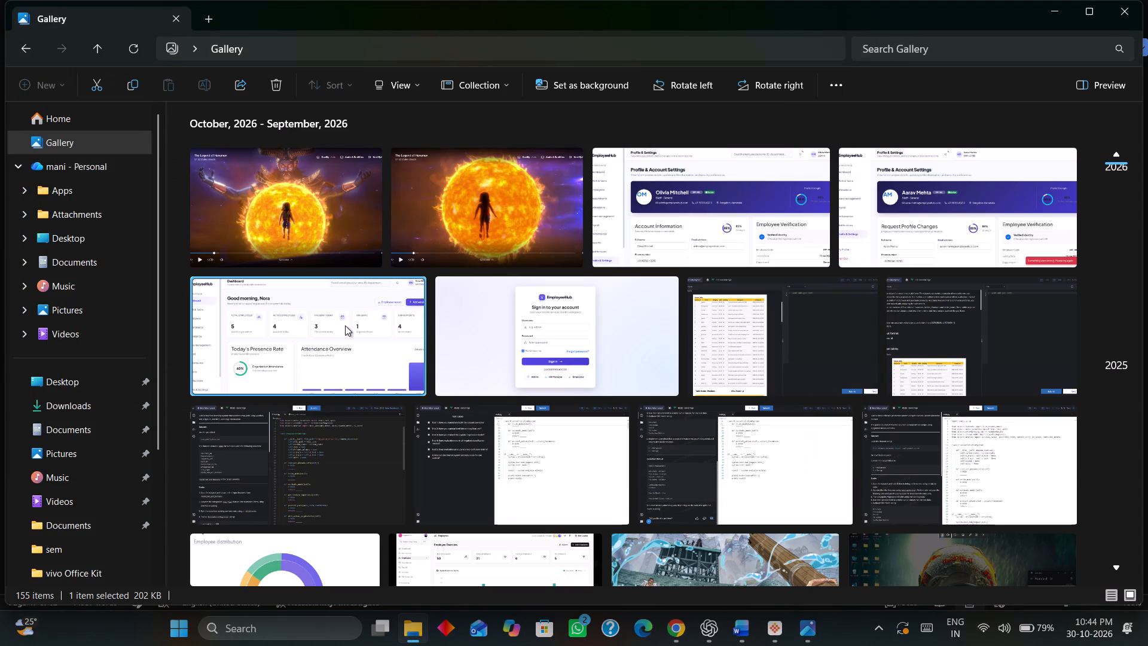
right_click(345, 325)
click(420, 26)
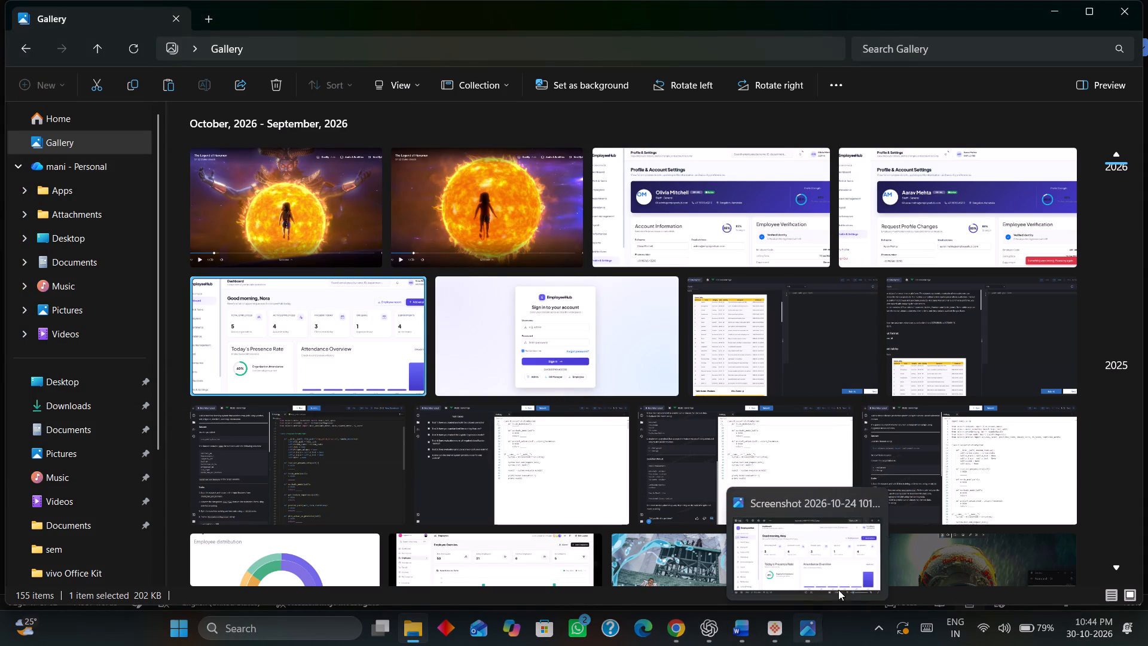
click(883, 512)
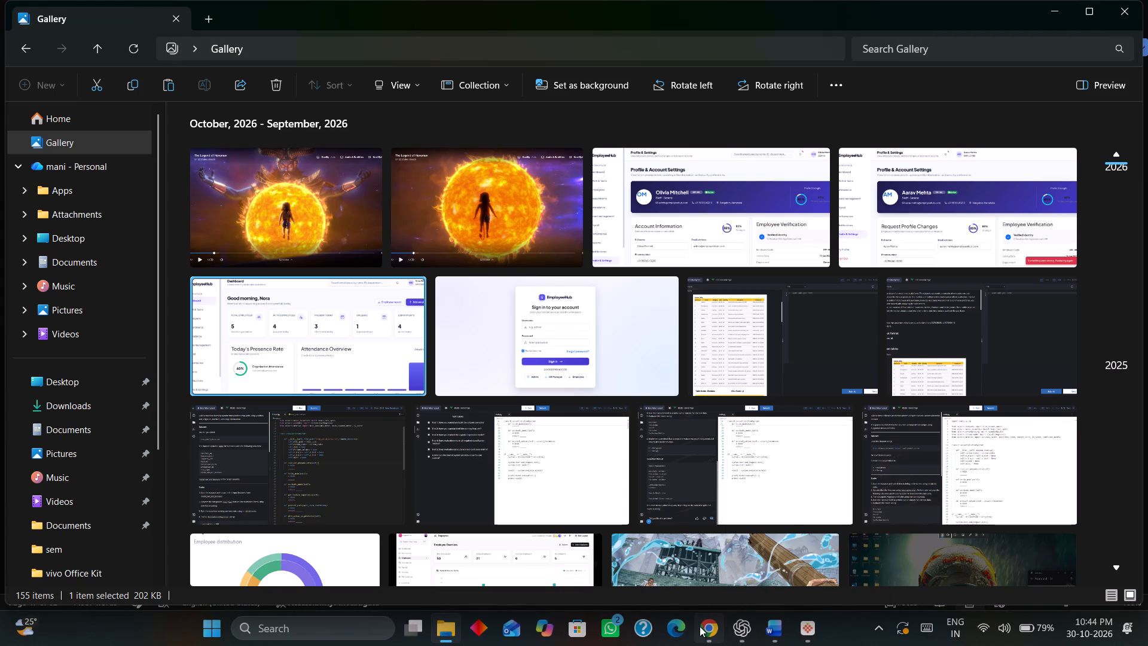
Return to the "Final_ AD_ Document (1)" document in Word at the Fig 5.3.1 picture.
click(716, 634)
click(691, 632)
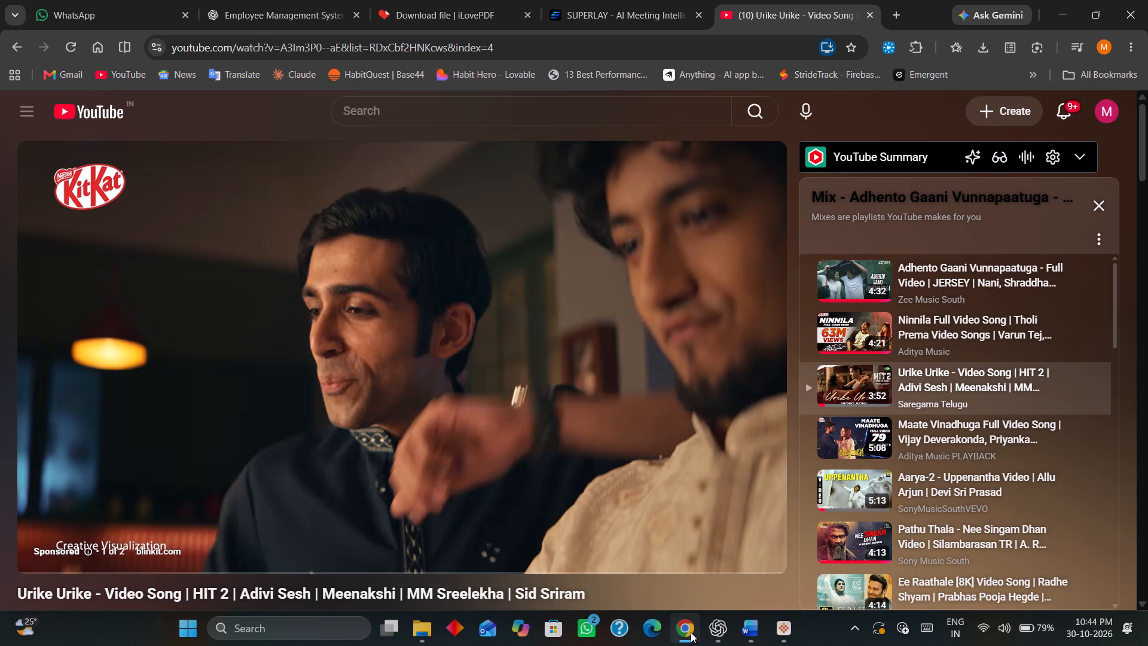
click(745, 630)
click(645, 581)
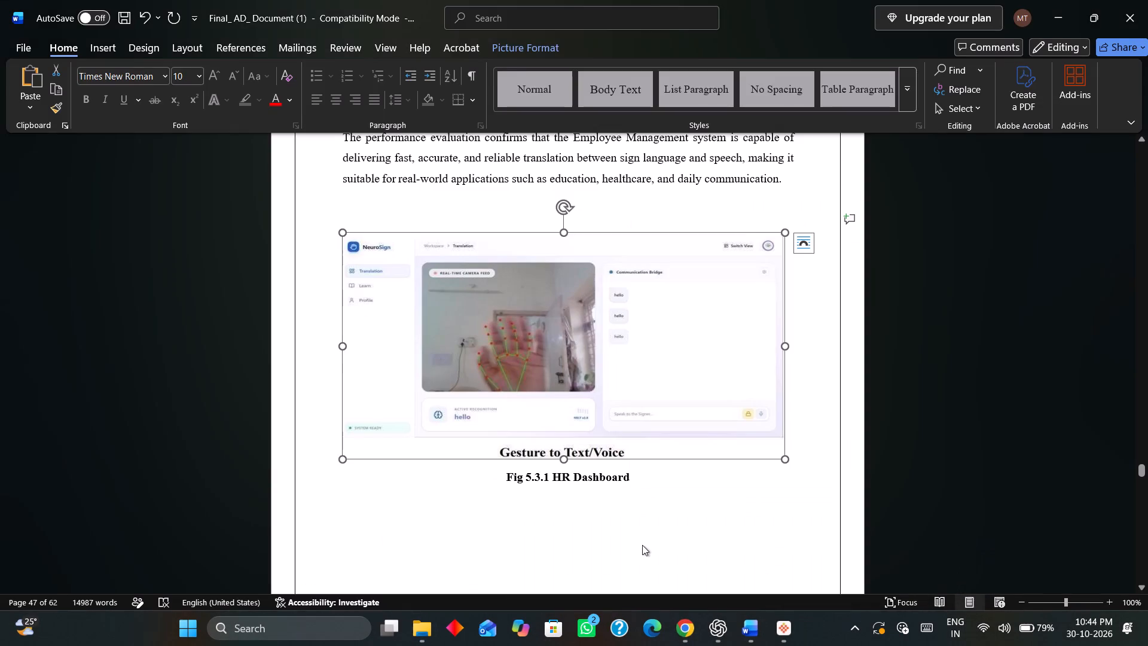
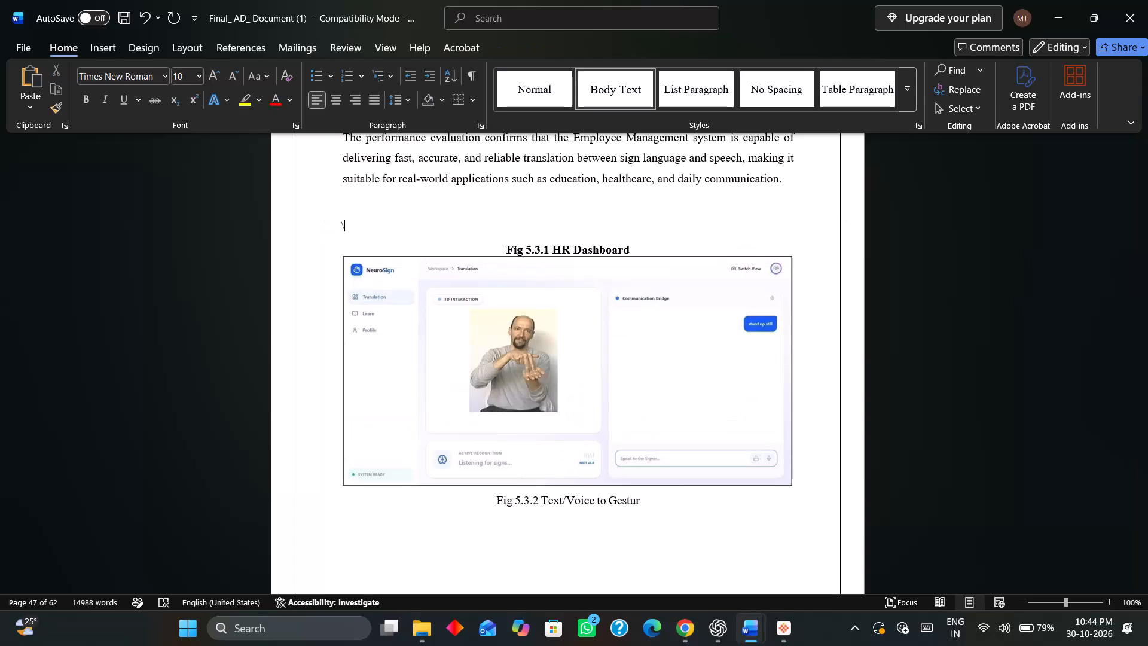
Replace the stray backslash above the Fig 5.3.1 caption with the copied HR dashboard screenshot and add a new line after the caption.
key(BackSpace)
key(ctrl+v)
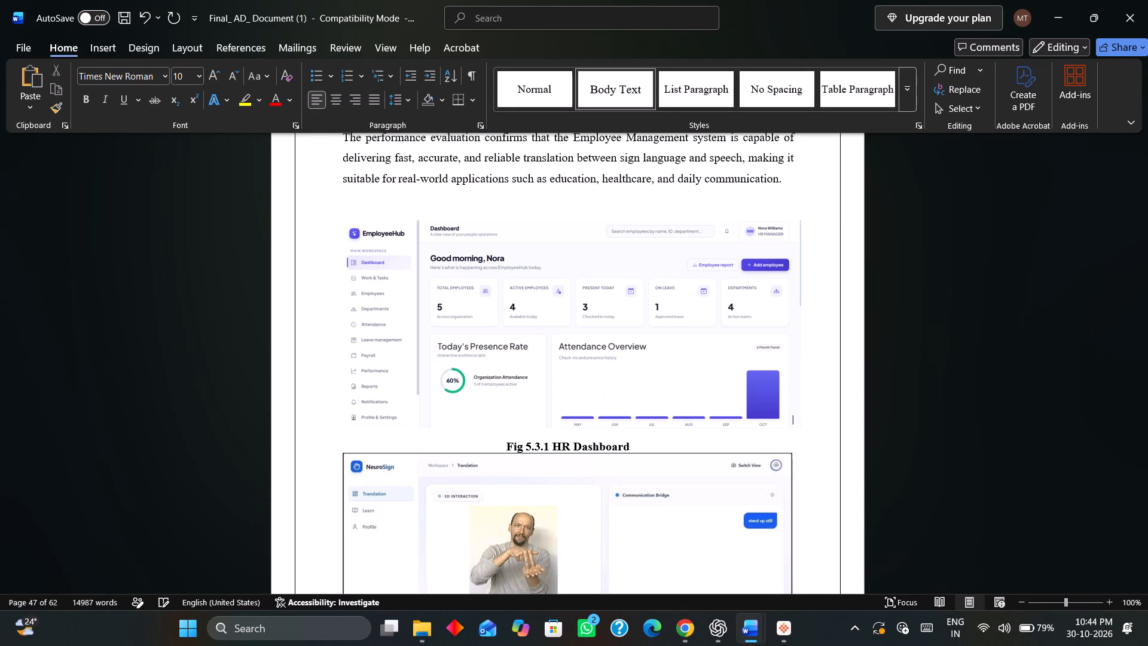
click(710, 392)
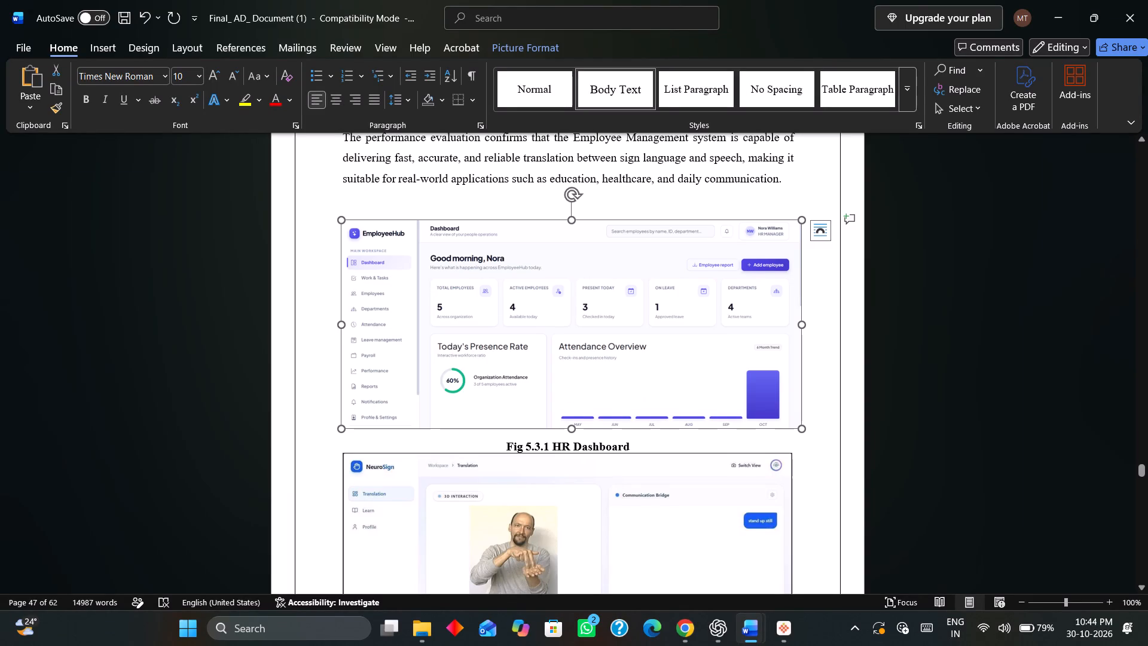
scroll(753, 451, down, 1)
click(683, 427)
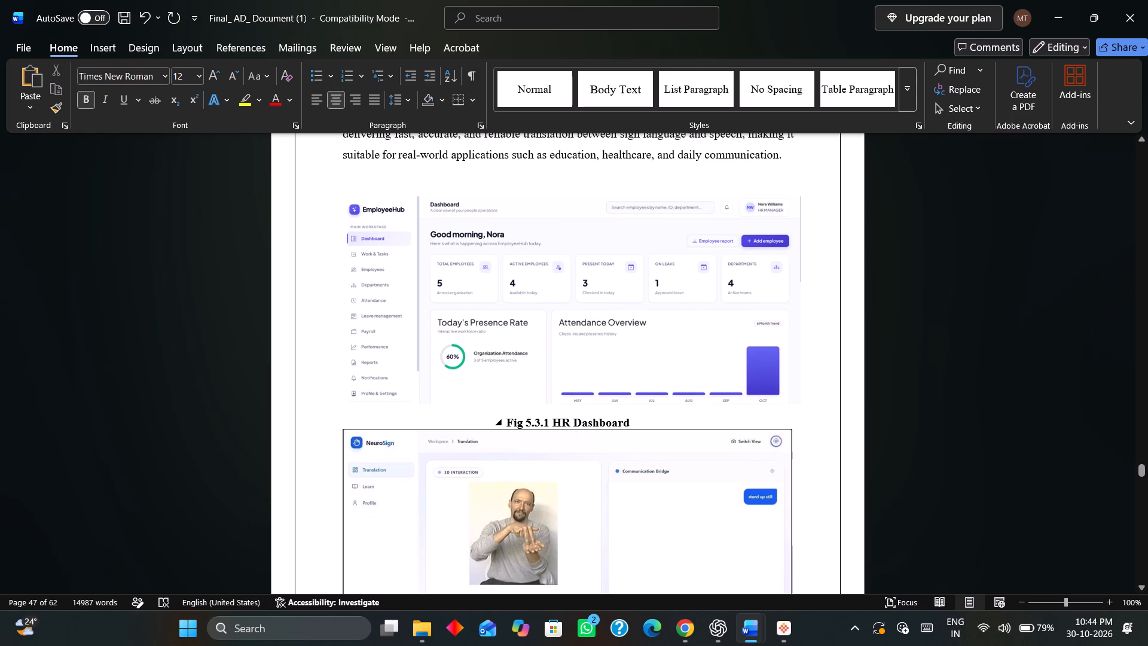
key(Return)
Change the Fig 5.3.2 caption text to "Employee Dashboard", keeping the figure number.
scroll(683, 427, down, 6)
scroll(683, 427, down, 15)
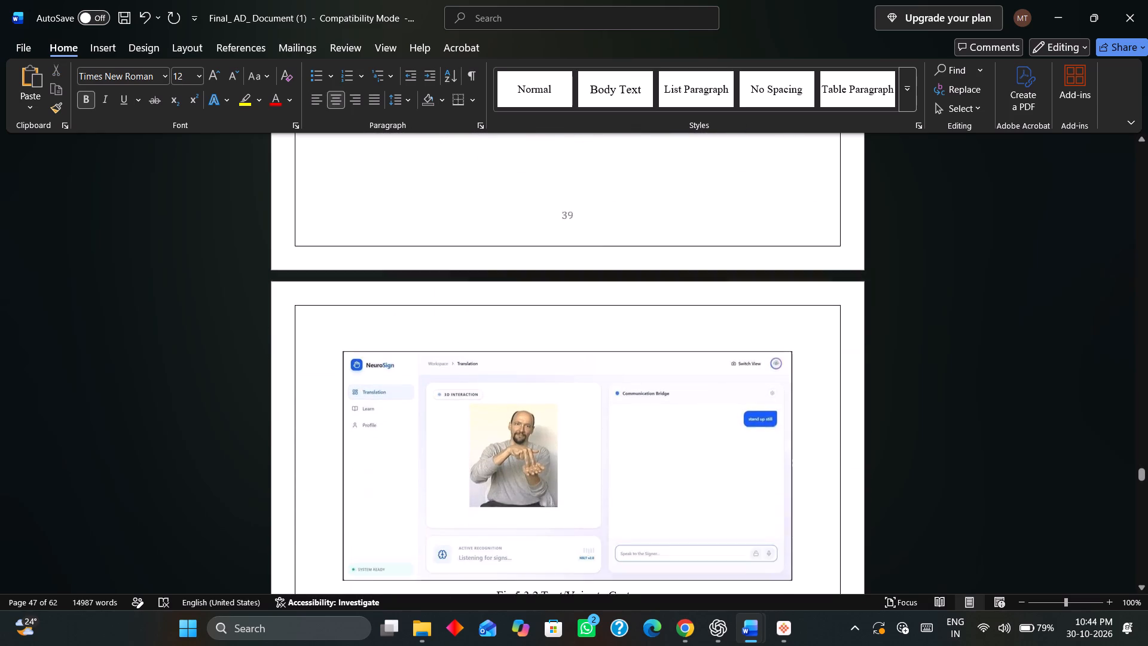
scroll(683, 427, down, 5)
click(668, 435)
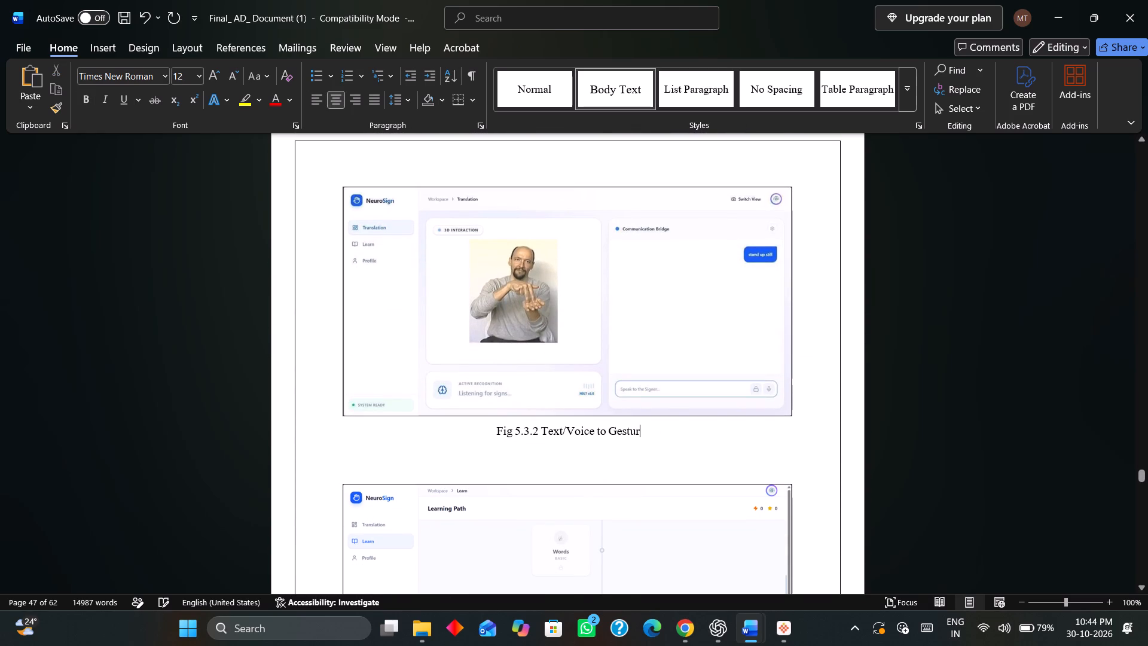
drag(645, 431, 544, 435)
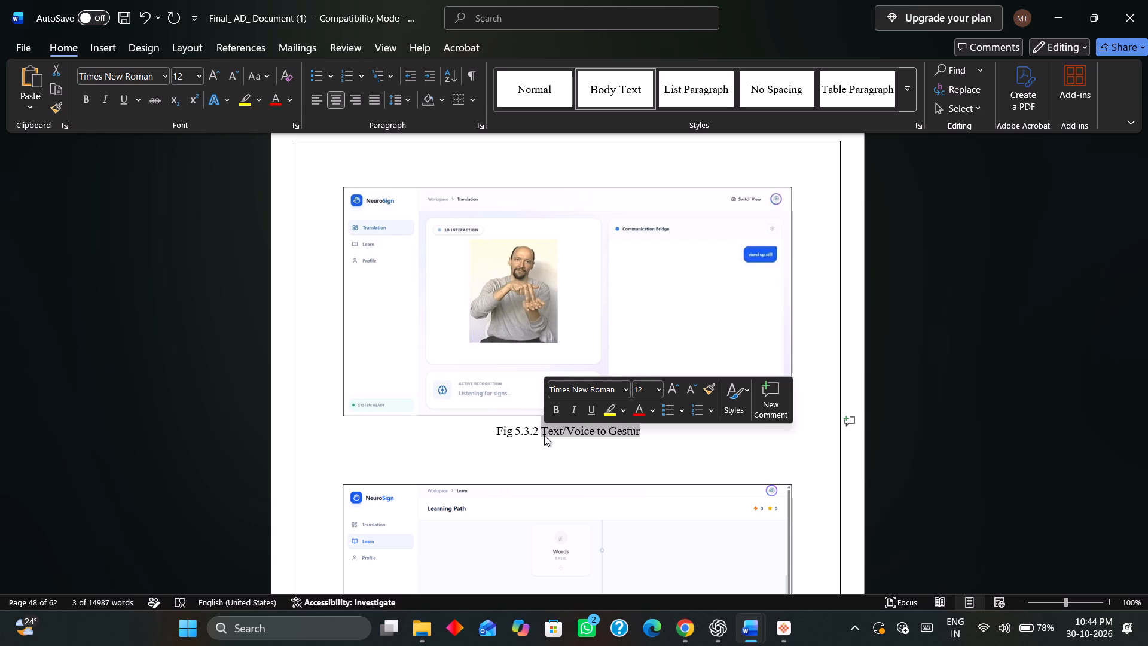
text(Employee Dashboard)
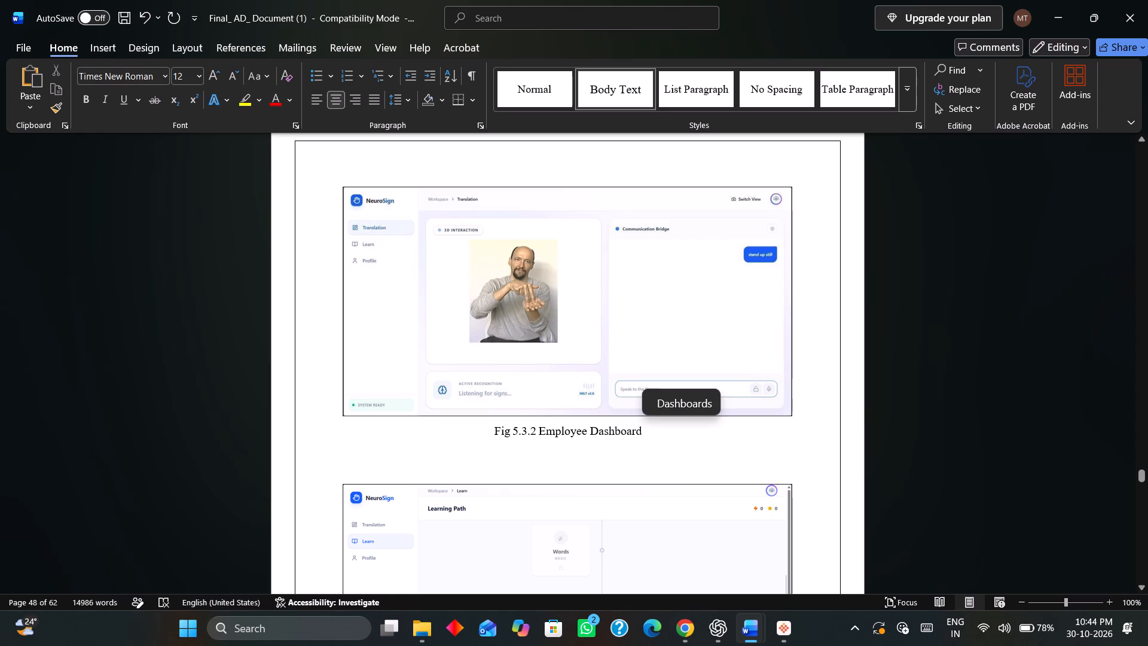
In File Explorer's Gallery, preview the EmployeeHub admin profile screenshot, close it, copy the employee's Request Profile Changes screenshot and return to Word.
click(408, 620)
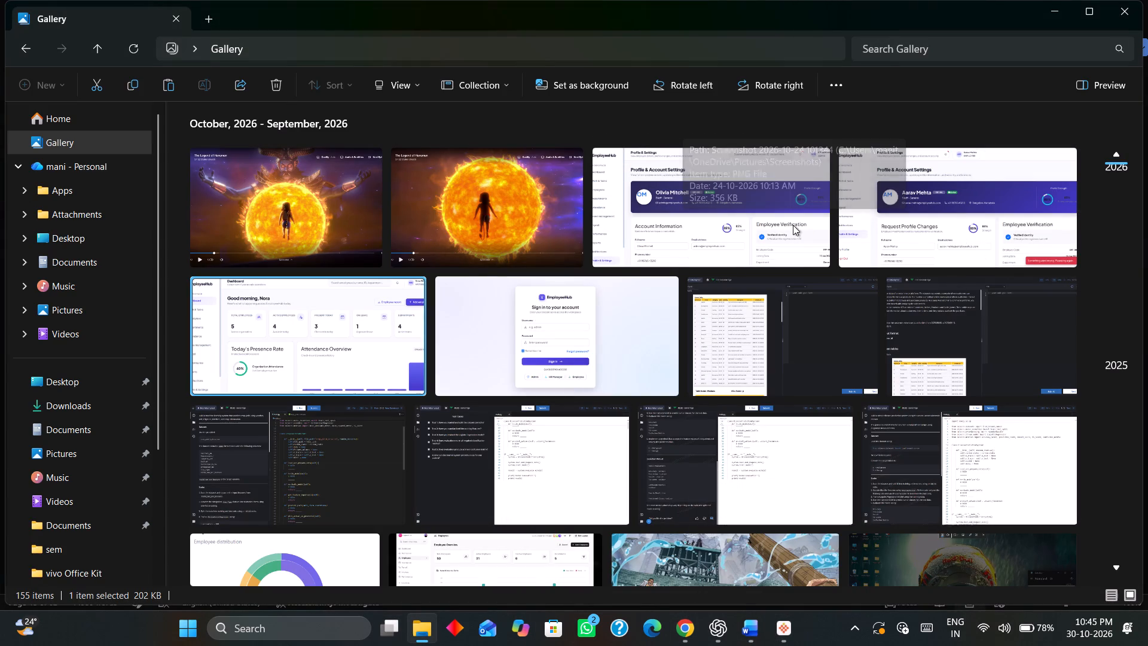
click(760, 231)
double_click(760, 231)
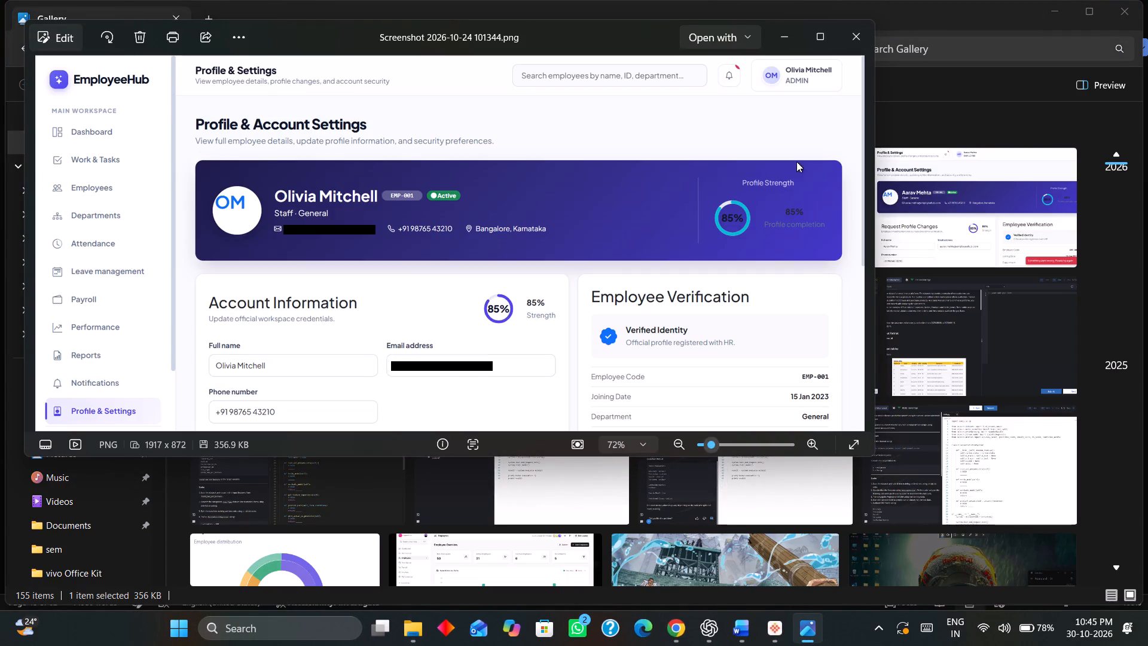
click(853, 36)
click(927, 246)
right_click(927, 246)
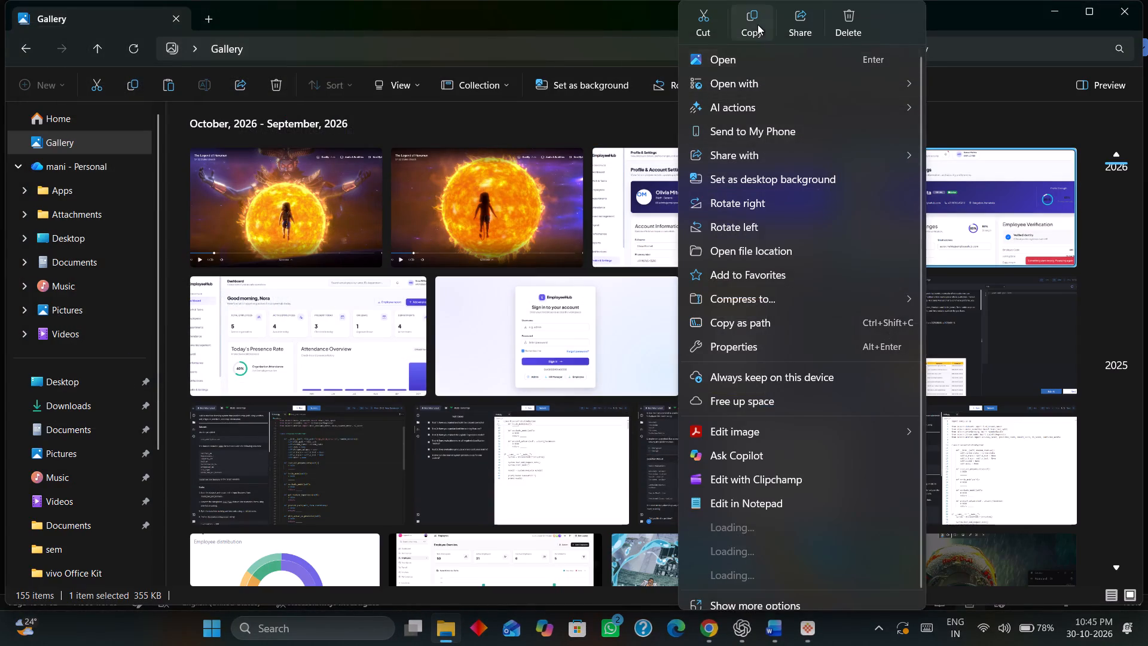
click(758, 25)
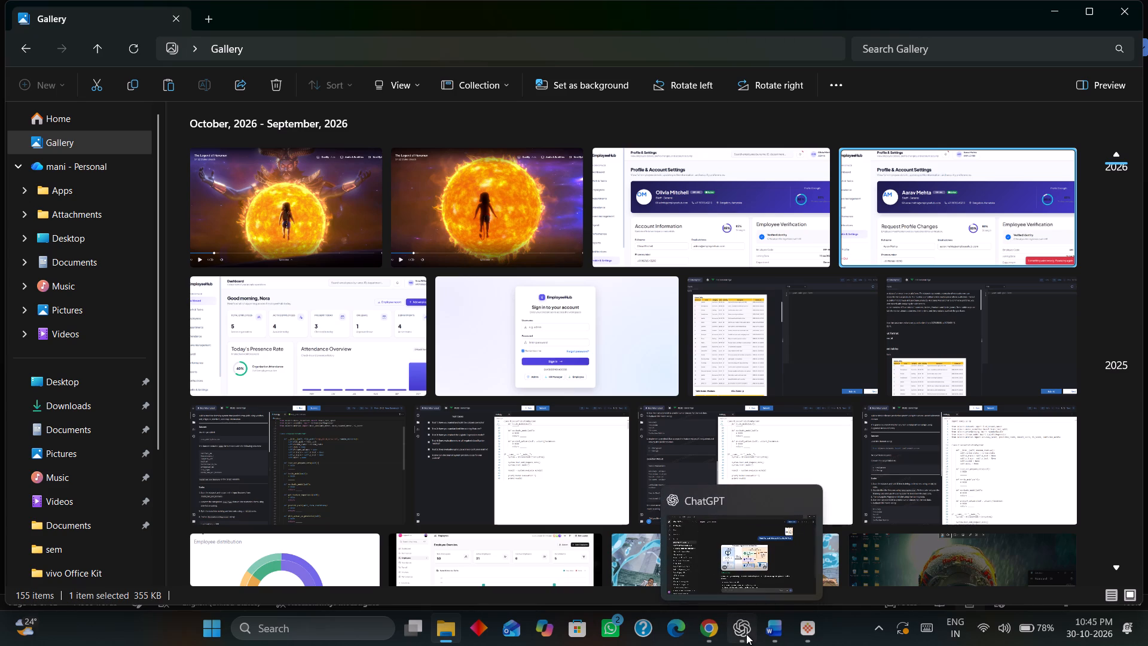
click(677, 578)
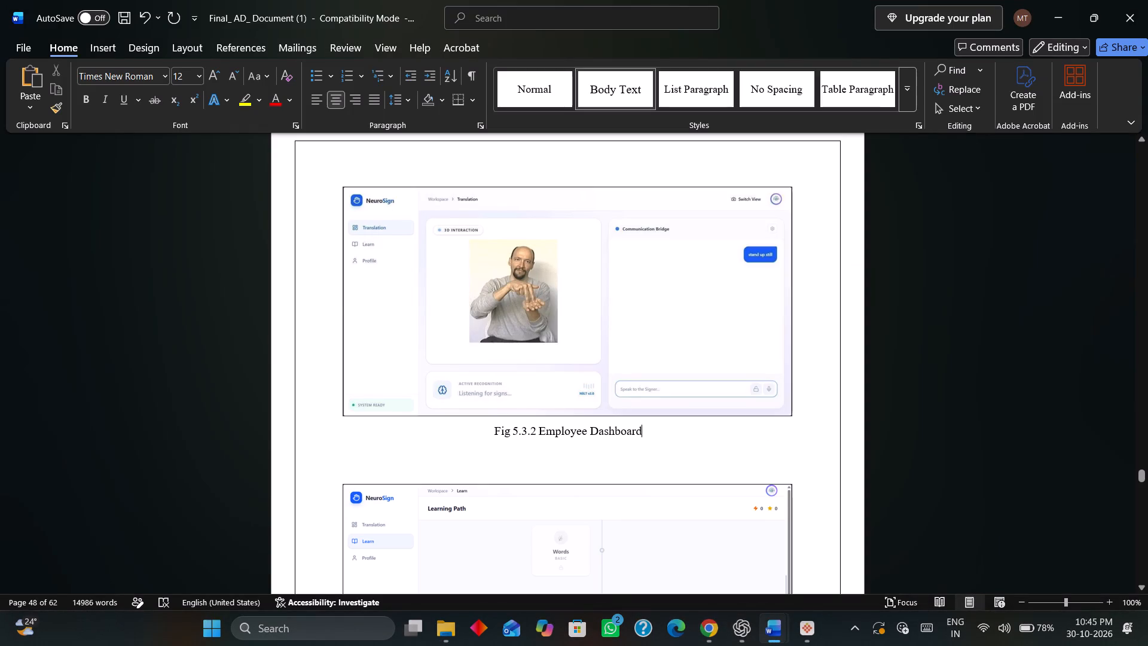
Replace the NeuroSign translation picture above the Fig 5.3.2 caption with the copied EmployeeHub employee profile screenshot.
click(609, 385)
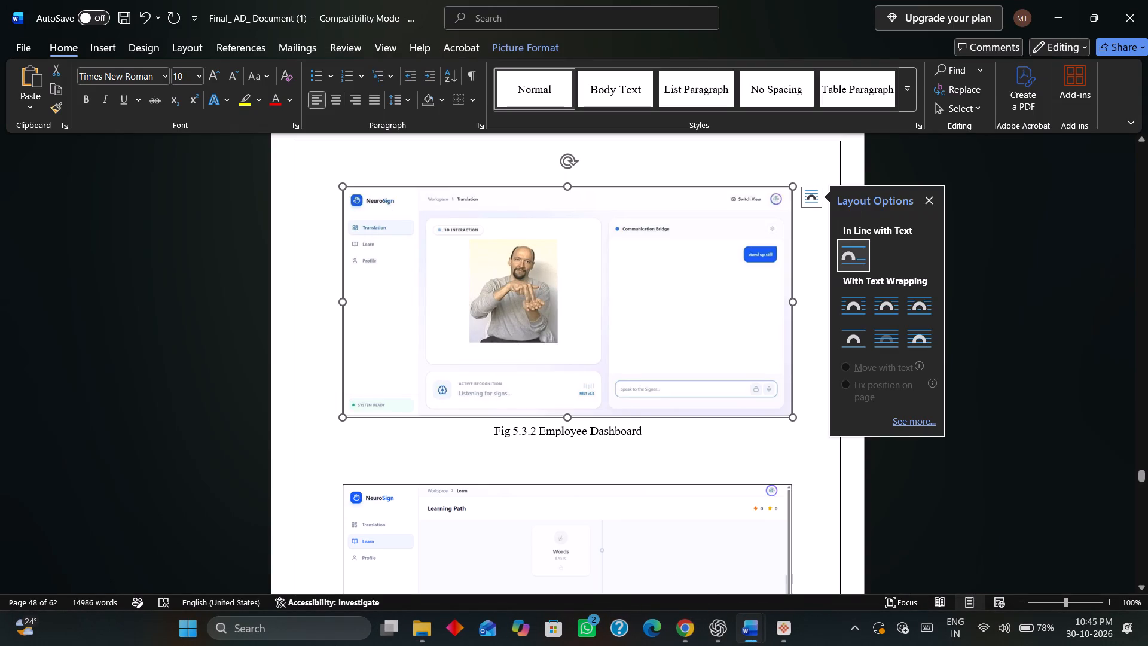
key(ctrl+v)
click(609, 385)
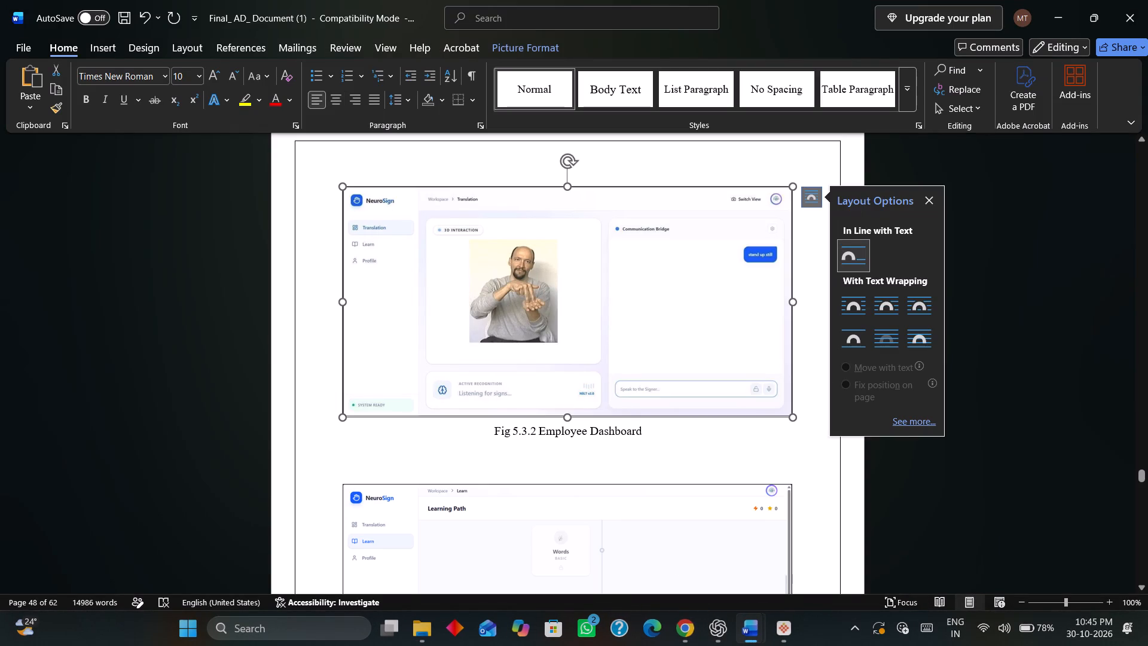
click(609, 385)
click(932, 201)
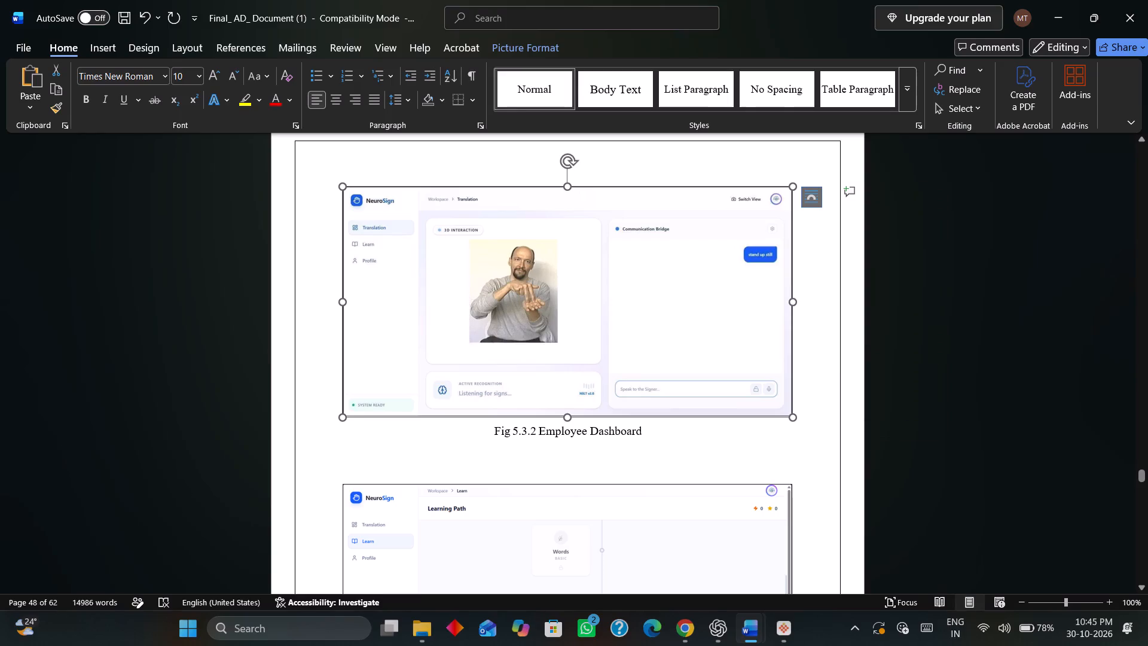
click(695, 307)
key(ctrl+v)
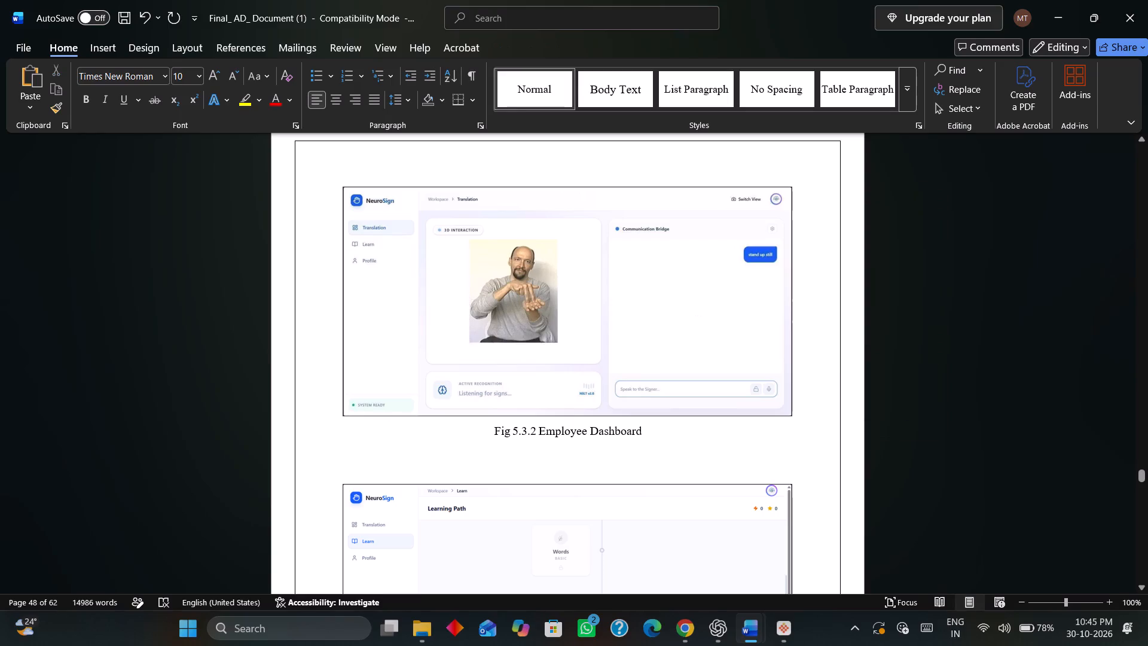
key(BackSpace)
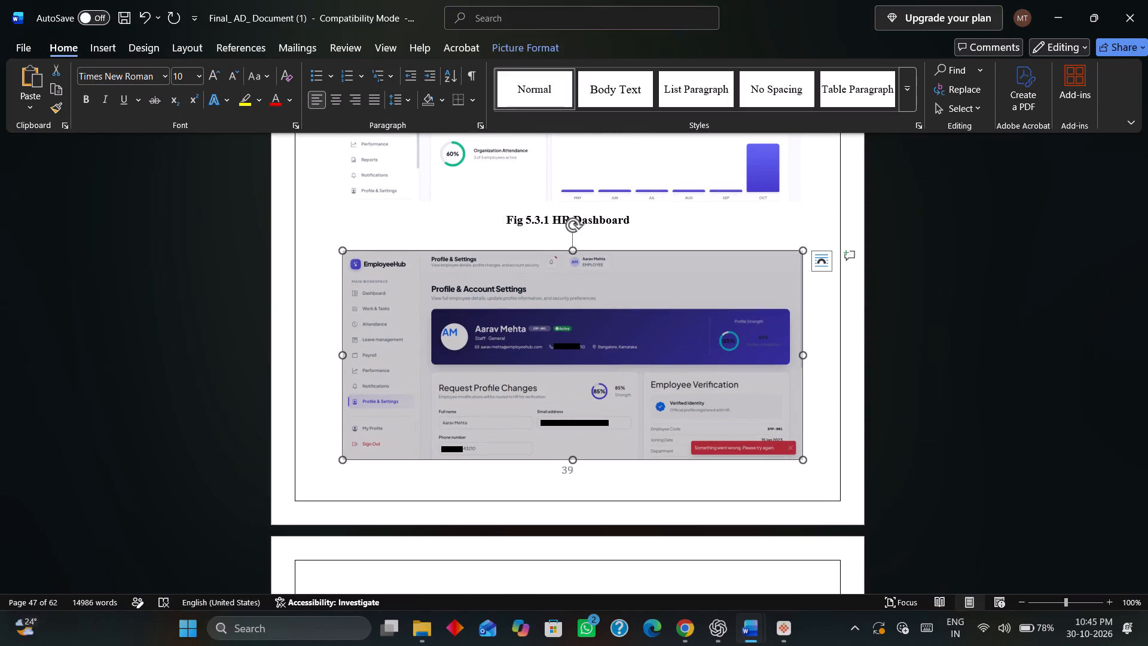
scroll(776, 428, down, 6)
click(695, 517)
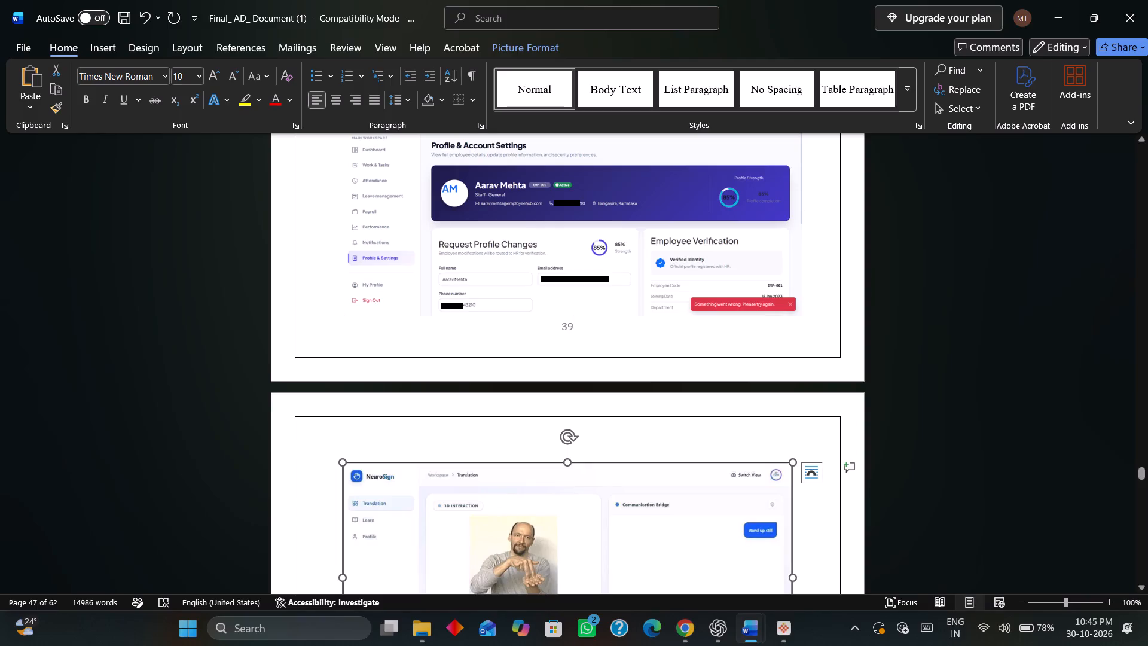
key(BackSpace)
Add an empty line after the Fig 5.3.1 HR Dashboard caption to separate it from the employee profile picture.
scroll(694, 516, up, 8)
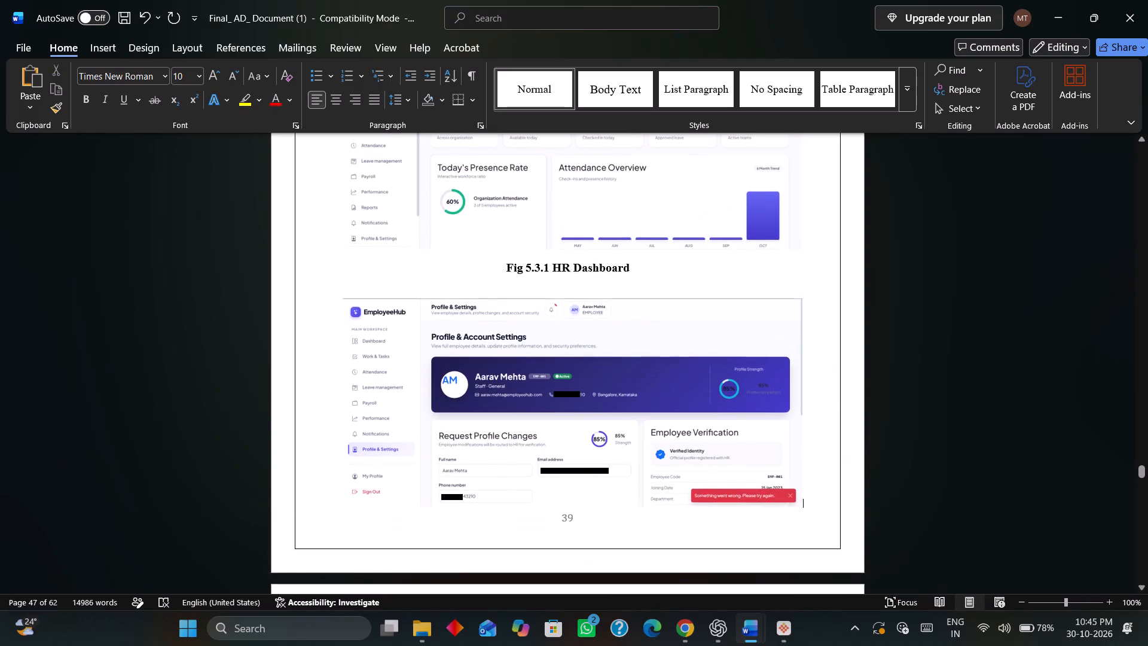
click(683, 271)
key(Return)
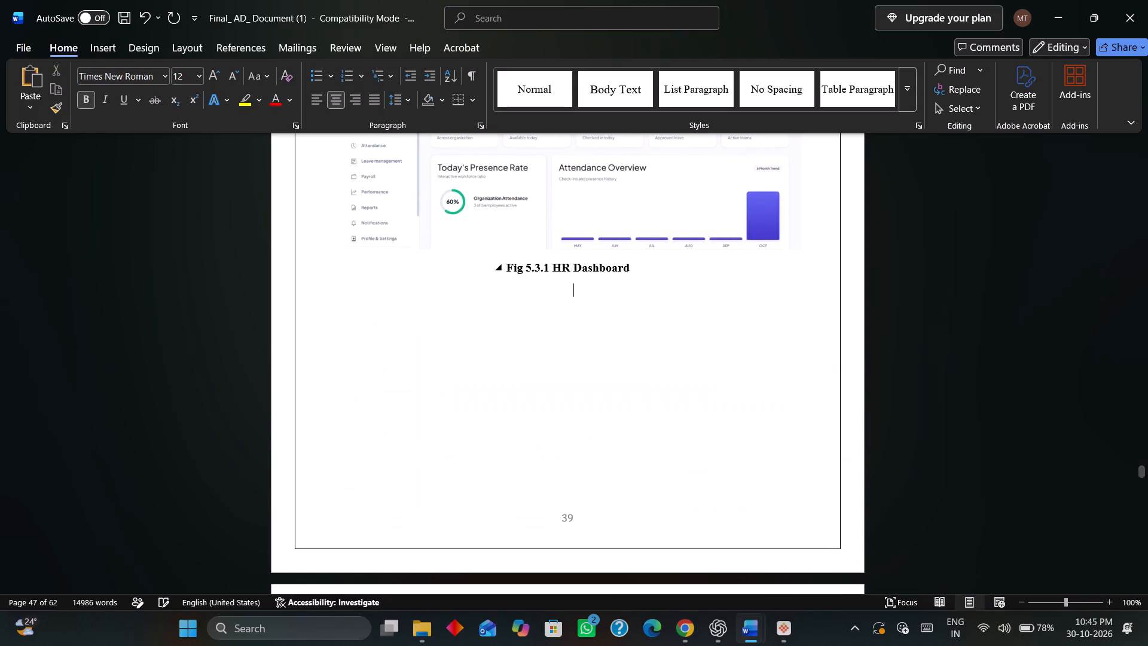
Change the Fig 5.3.3 caption text to "Admin Dashboard", keeping the figure number.
scroll(697, 309, down, 20)
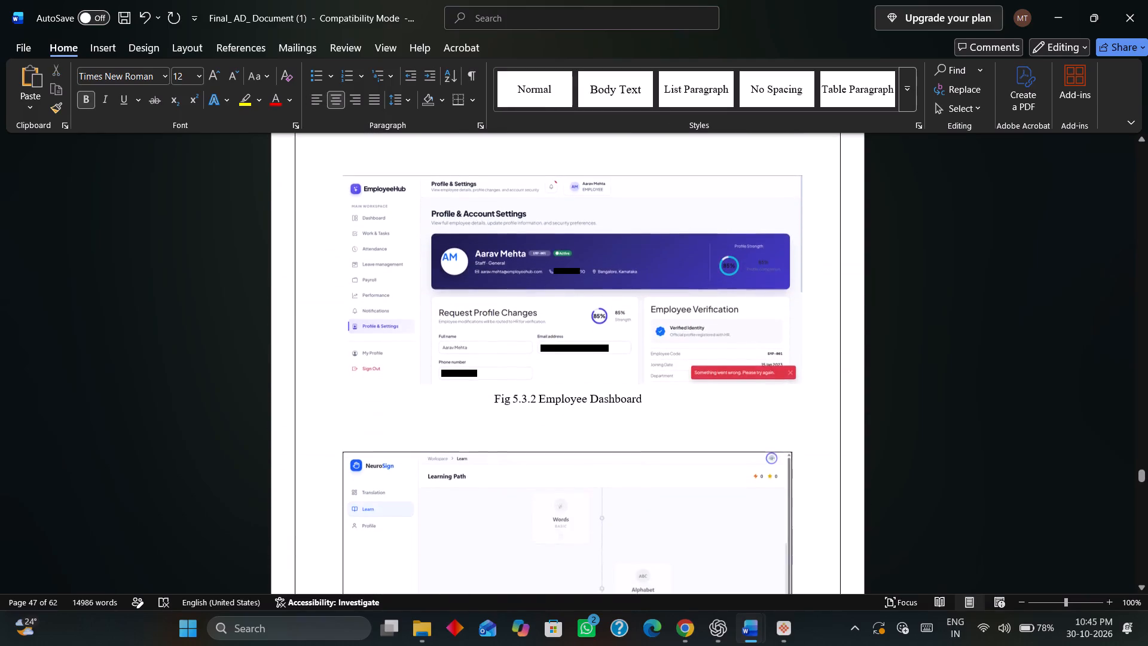
scroll(697, 310, down, 2)
scroll(628, 365, up, 4)
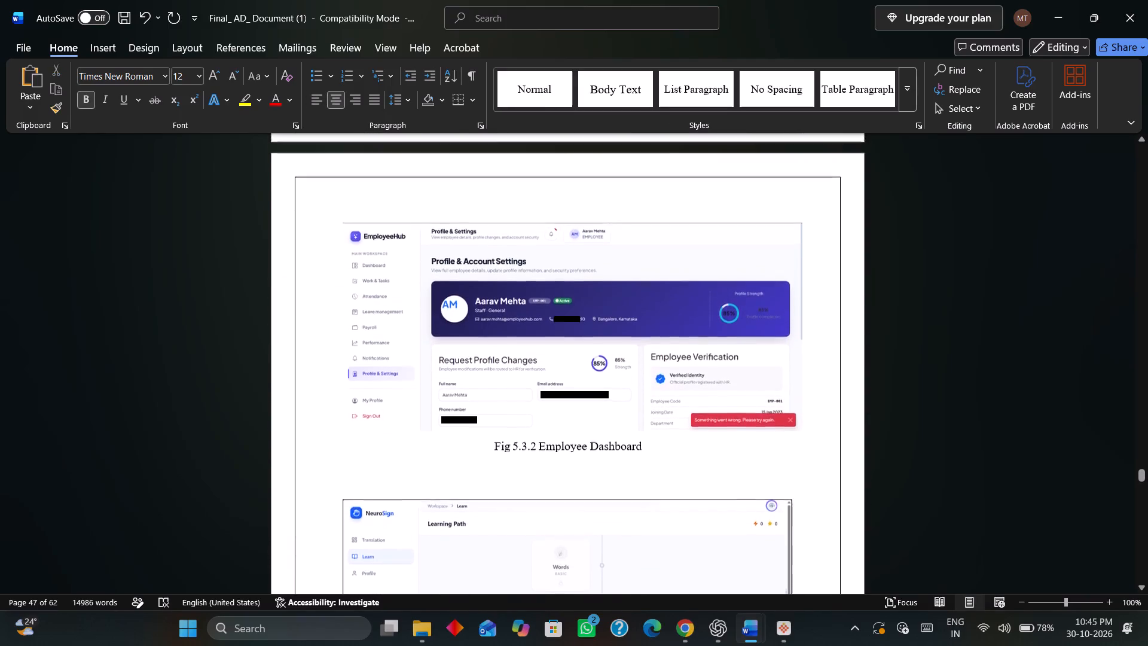
scroll(628, 365, down, 9)
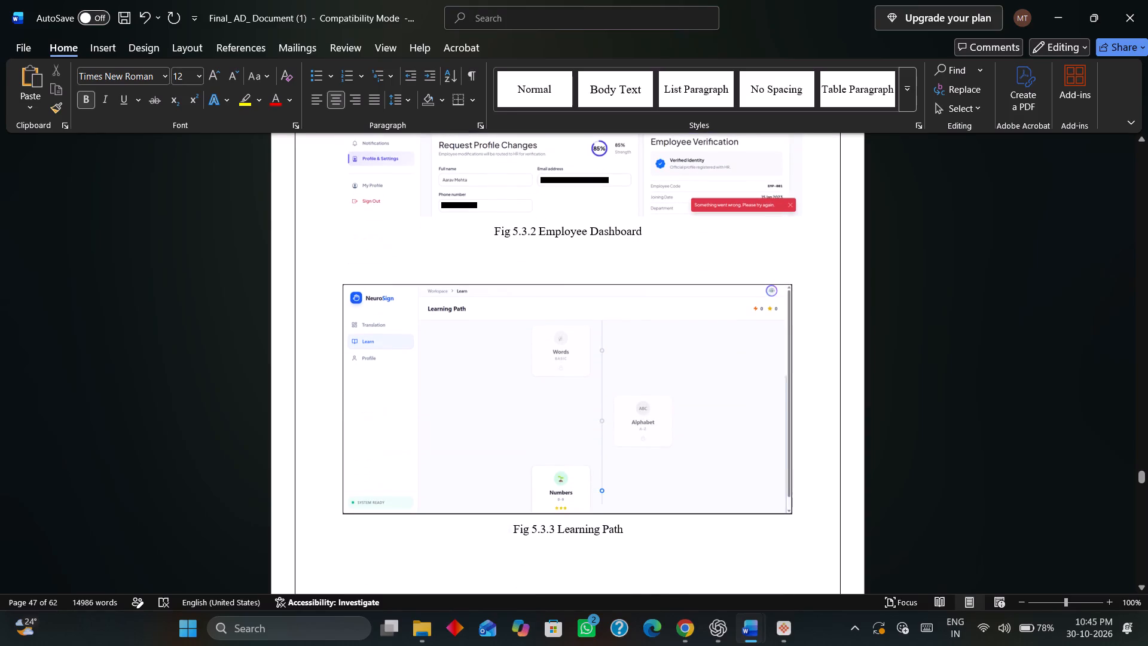
click(621, 375)
drag(623, 530, 570, 527)
text(Ad)
text(min Dashboard)
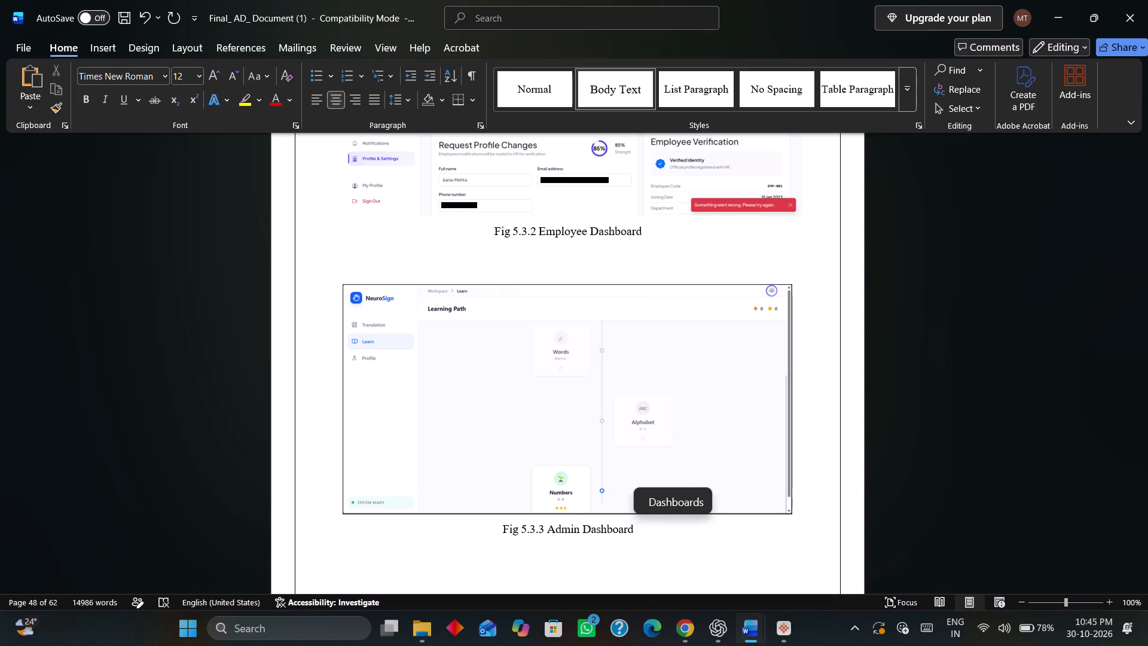
Copy the EmployeeHub admin Profile & Account Settings screenshot from File Explorer's Gallery and return to the Word document.
click(687, 380)
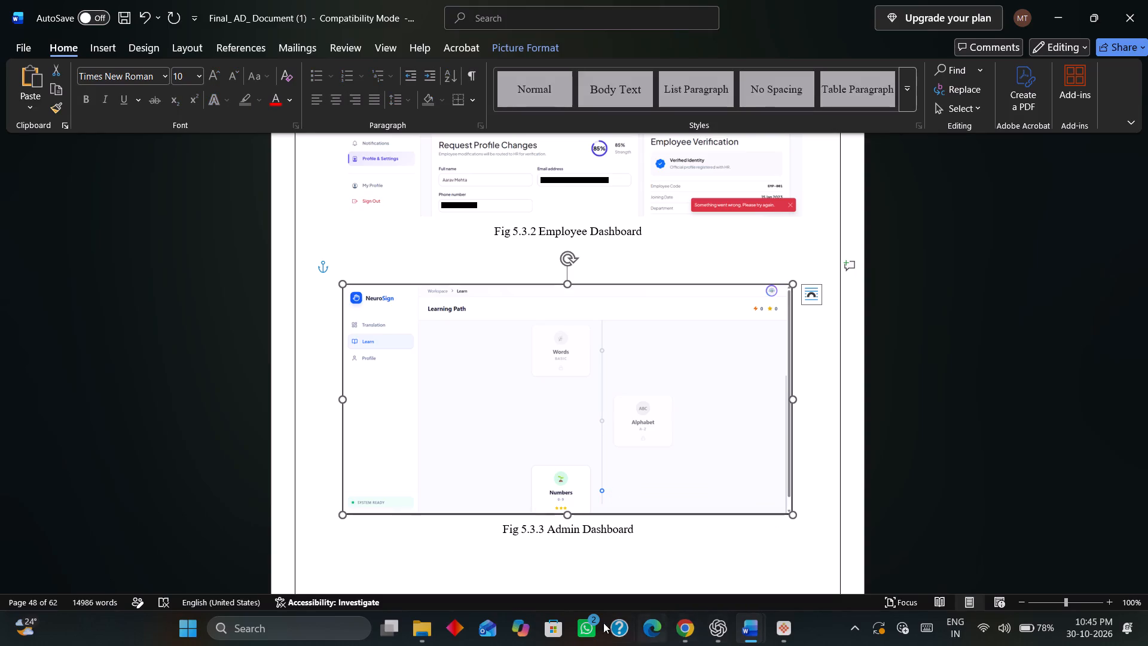
click(426, 626)
click(732, 219)
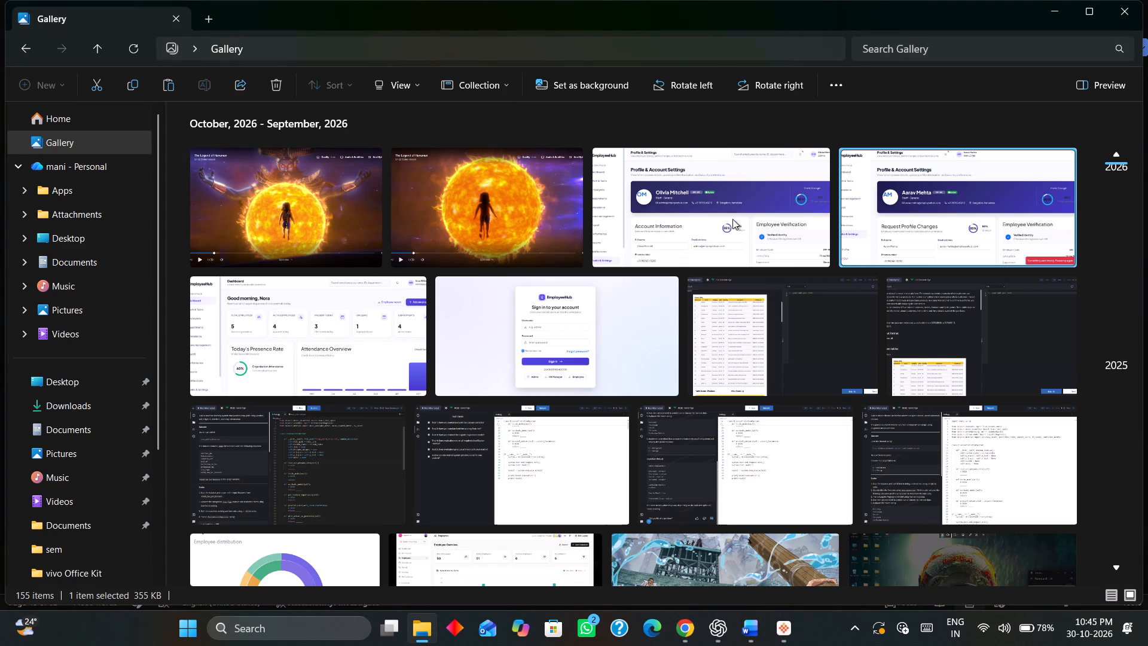
right_click(730, 214)
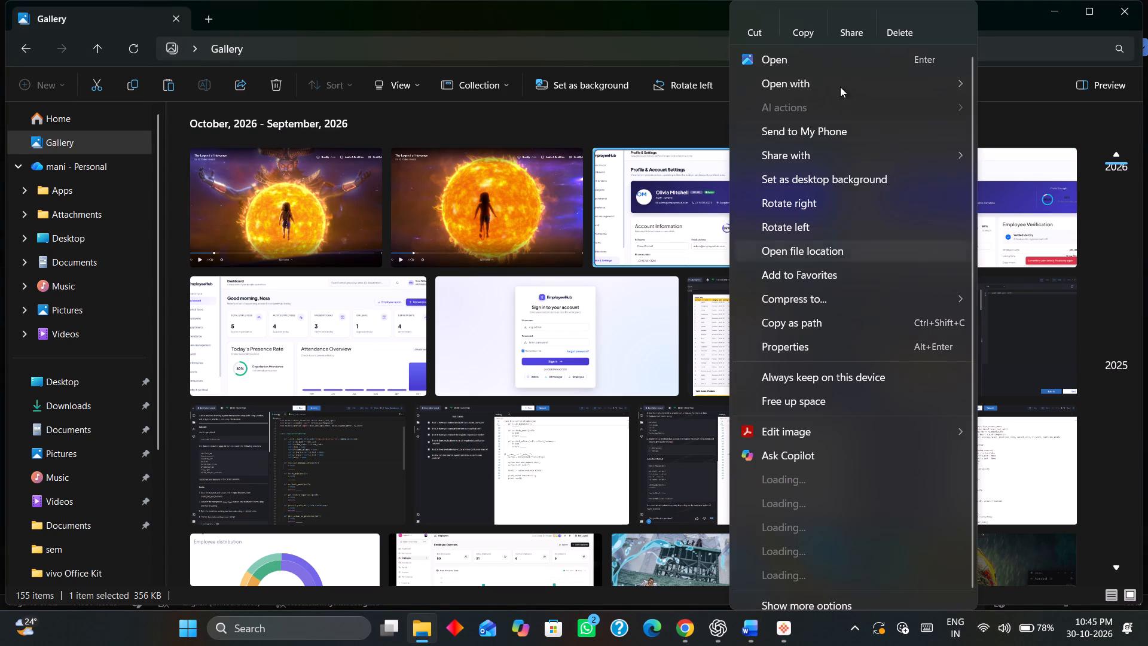
click(807, 24)
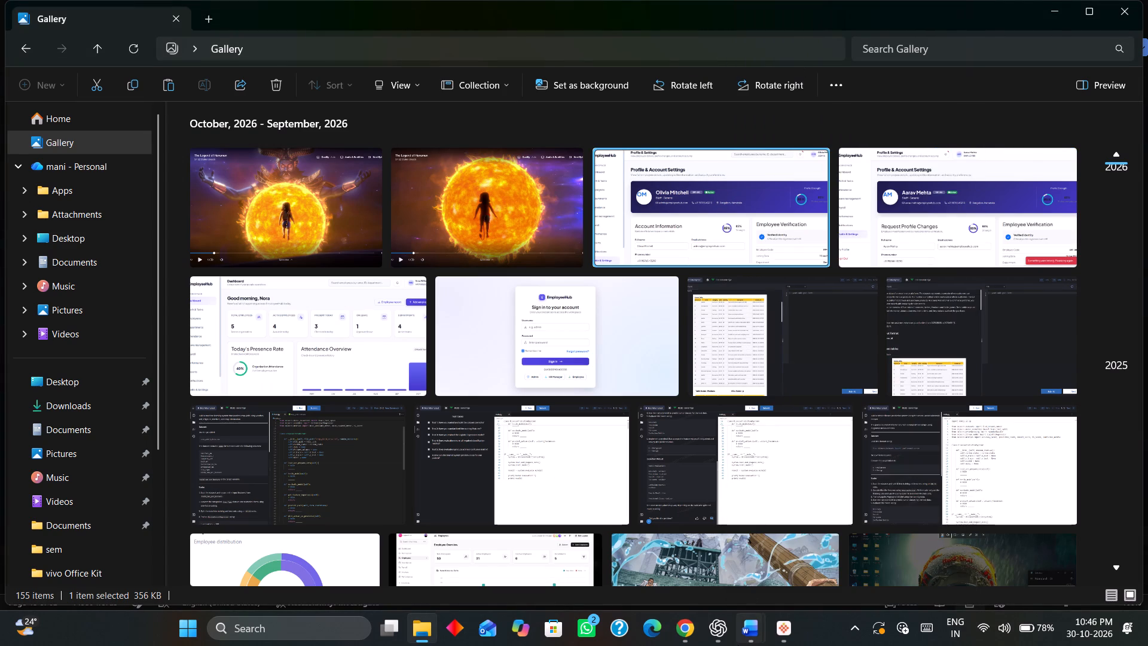
click(609, 561)
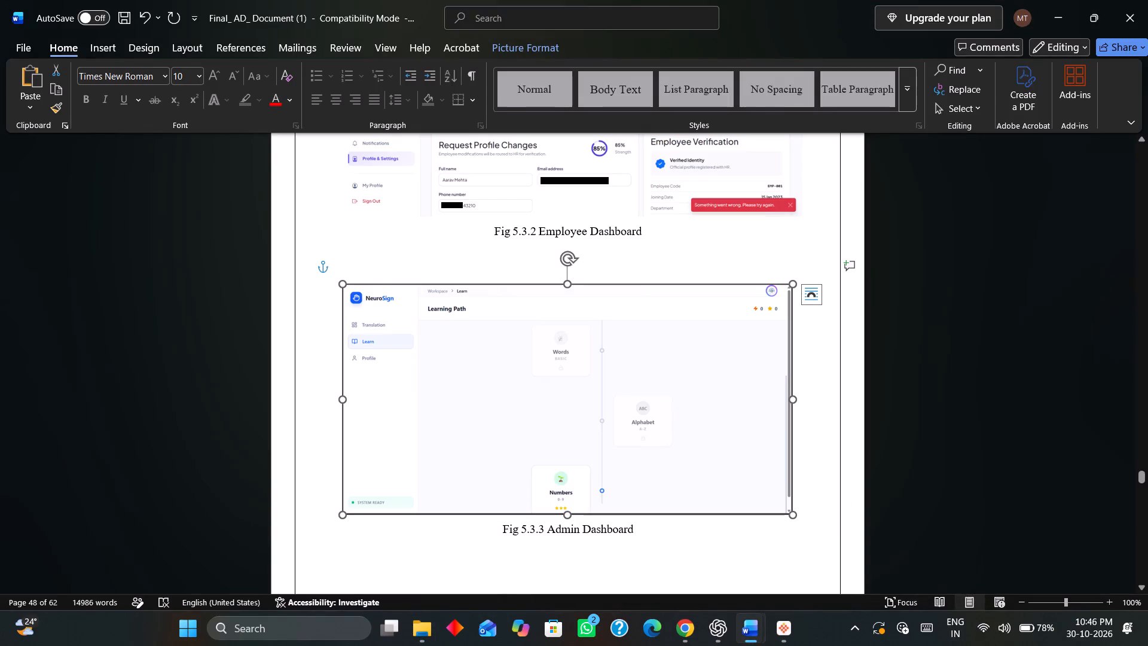
Delete the NeuroSign Learning Path picture above the Fig 5.3.3 Admin Dashboard caption.
click(615, 459)
key(BackSpace)
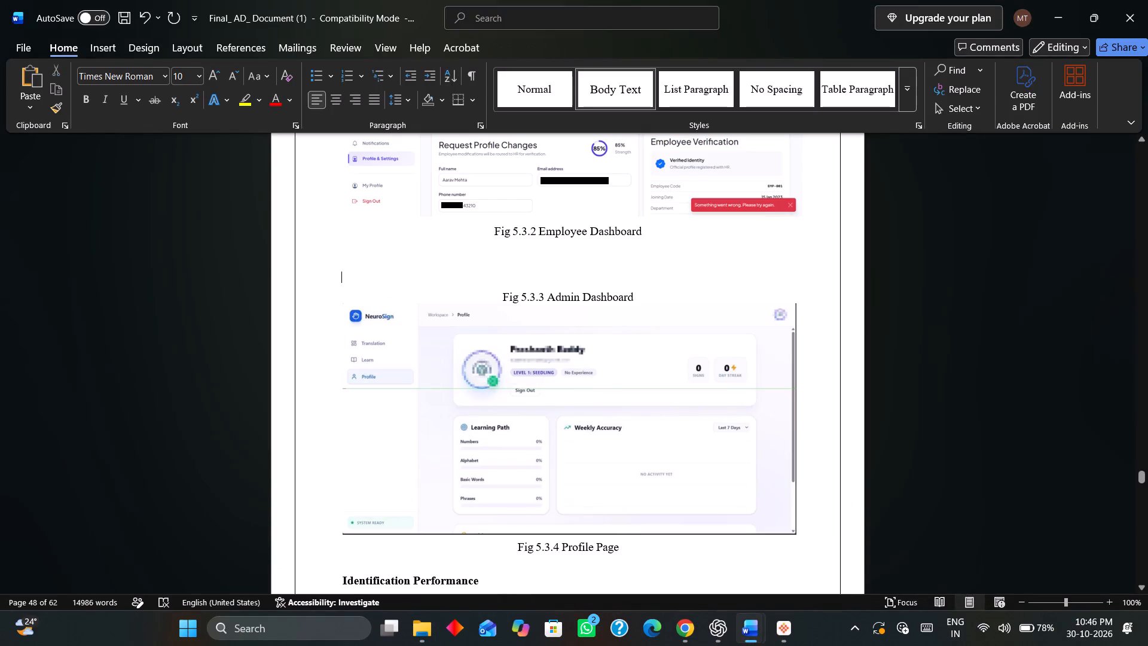
Delete the NeuroSign profile picture below Fig 5.3.3 together with its "Fig 5.3.4 Profile Page" caption.
scroll(630, 429, down, 3)
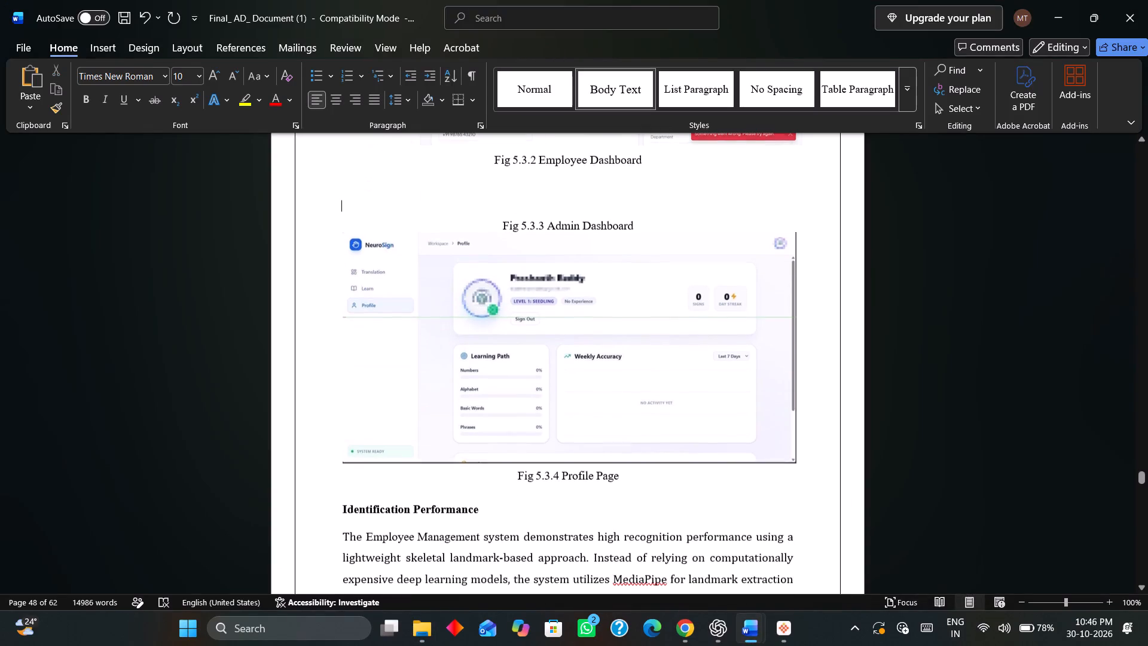
scroll(623, 441, up, 3)
click(625, 446)
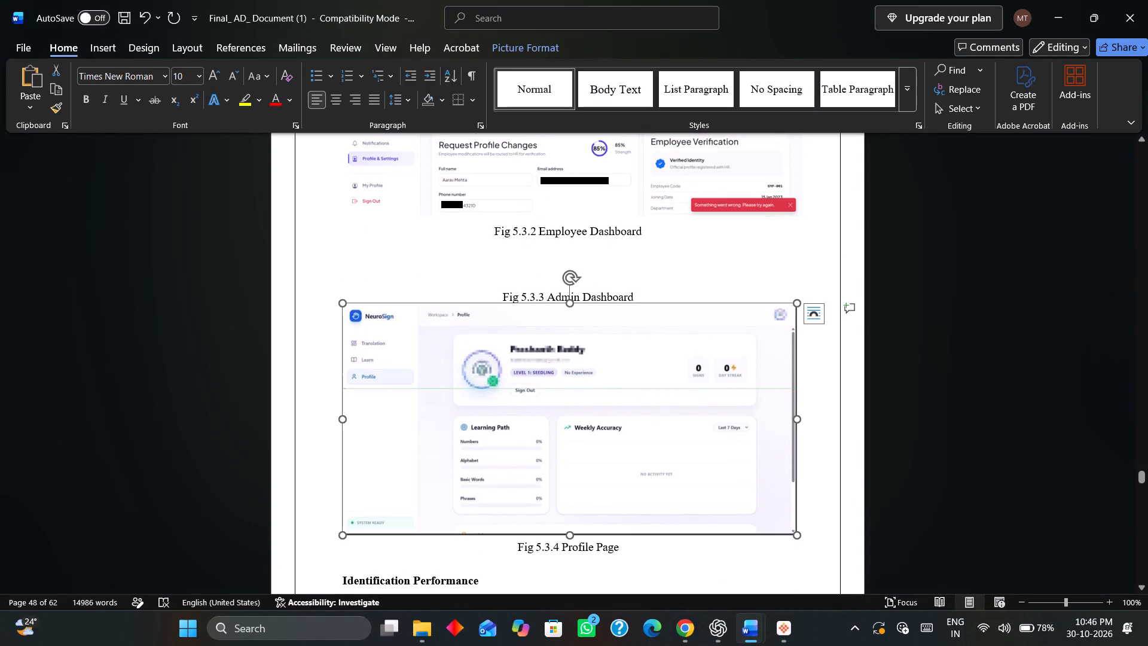
key(BackSpace)
drag(643, 331, 524, 323)
key(BackSpace)
Paste the copied EmployeeHub admin profile screenshot on the empty line above the Fig 5.3.3 caption.
click(567, 267)
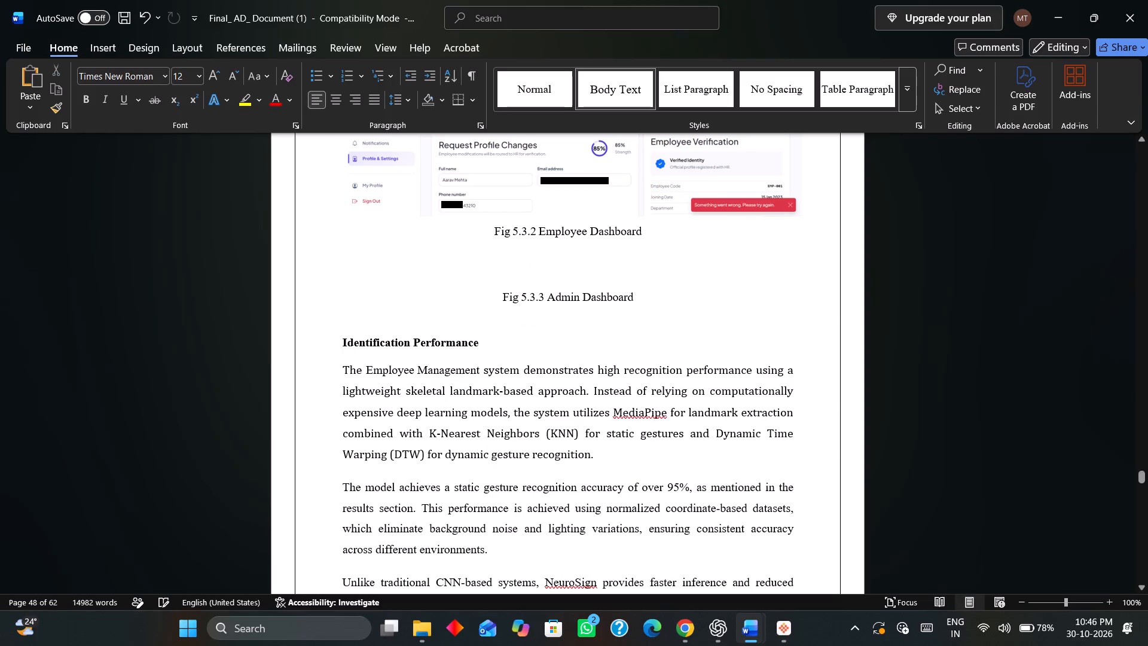
key(ctrl+v)
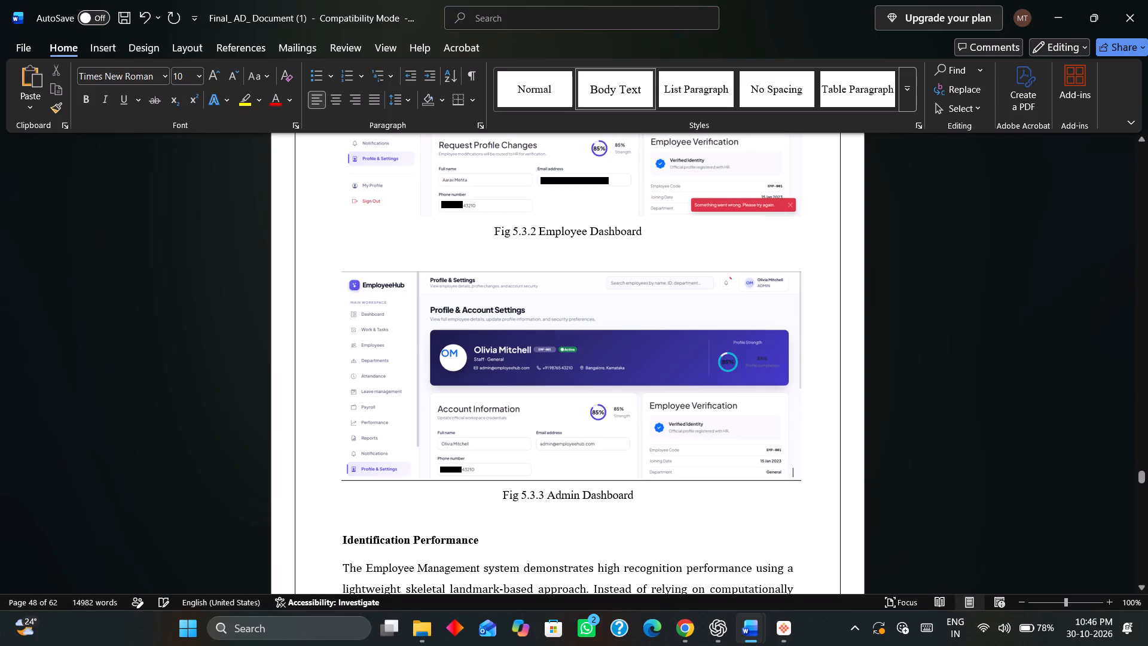
Look over the Fig 5.3.2 and Fig 5.3.3 pictures and the Identification Performance and Model Deployment text that follows.
scroll(608, 386, down, 2)
scroll(608, 386, up, 7)
scroll(608, 386, down, 5)
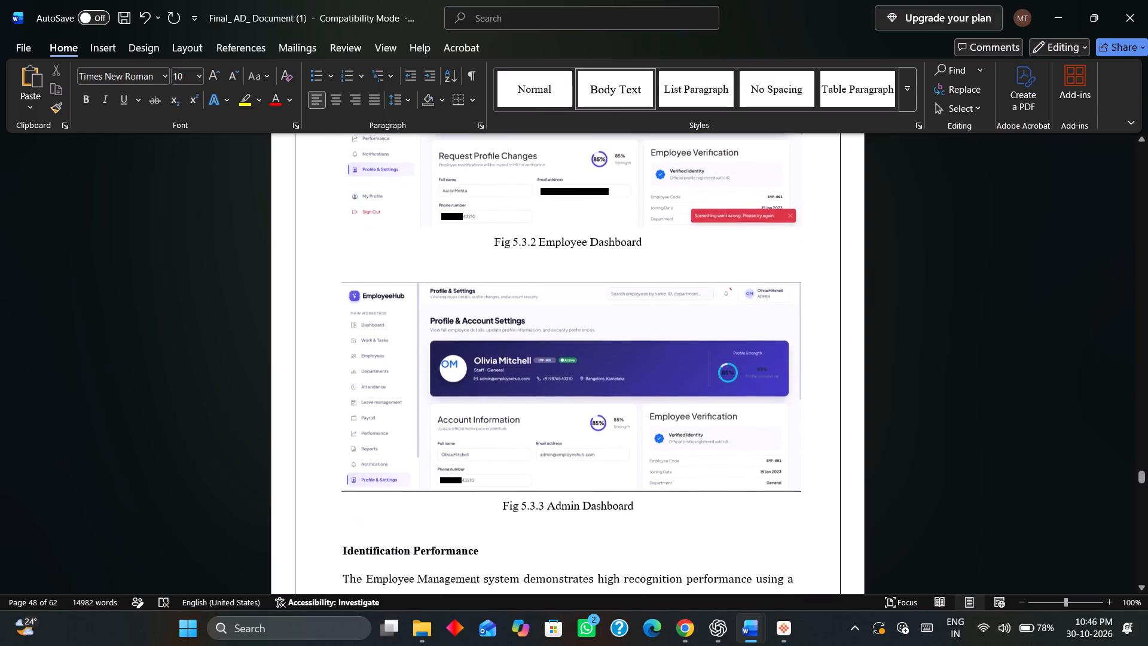
scroll(608, 392, down, 17)
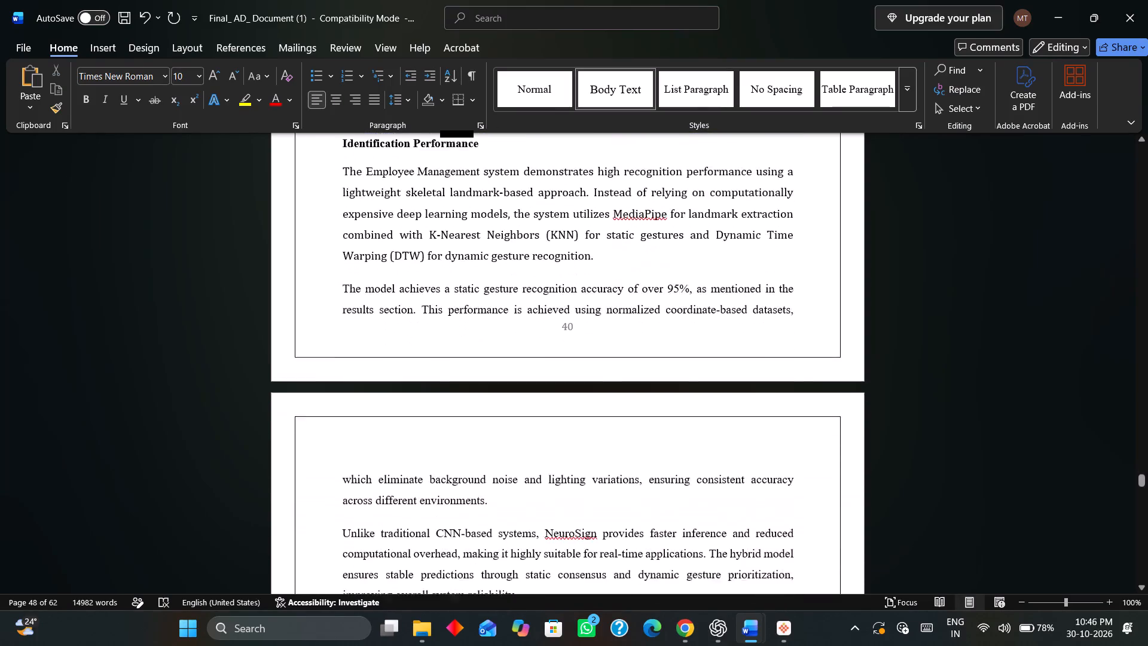
scroll(609, 395, down, 5)
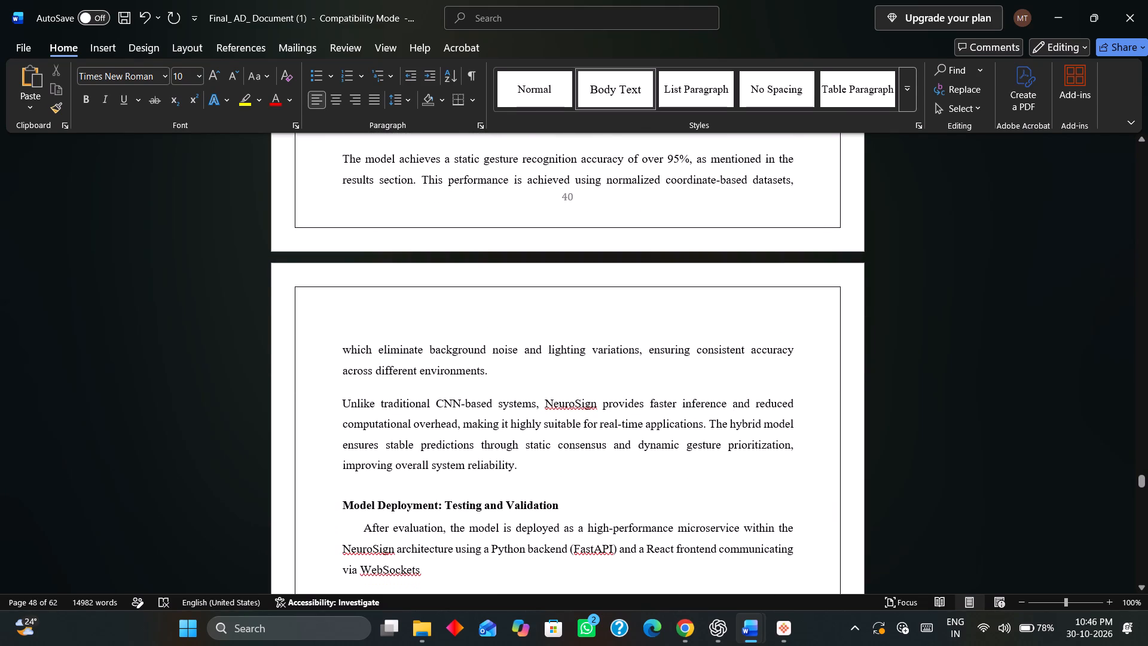
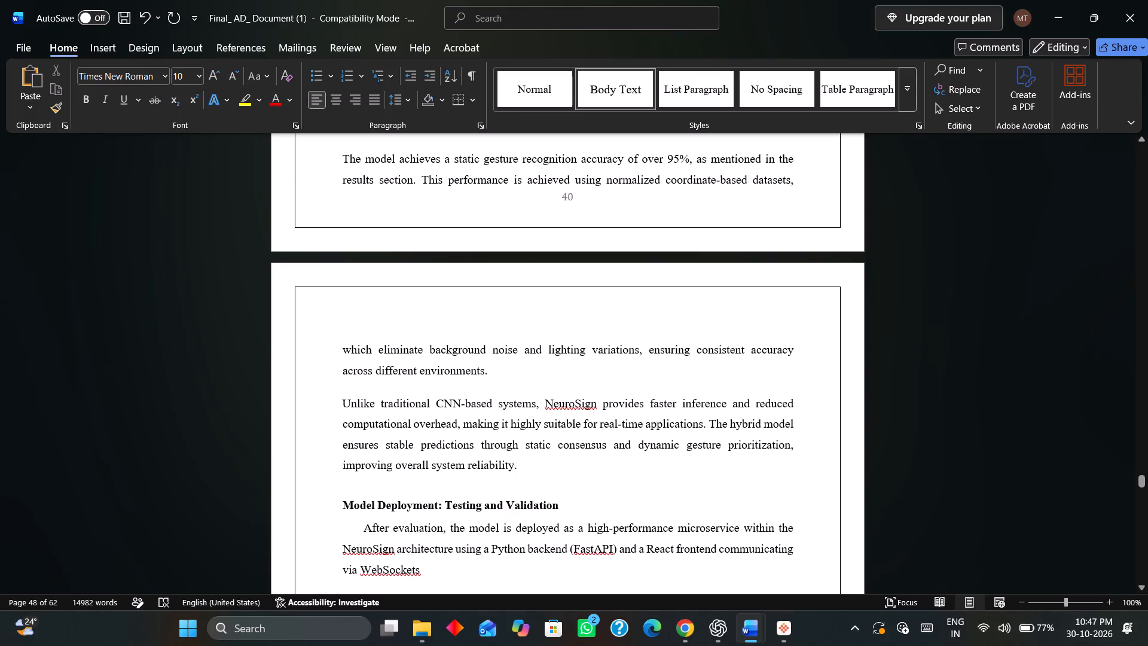
Look back over the chapter 5 dashboard figures, the 5.3 Results text and the preceding performance metrics paragraphs.
scroll(539, 458, up, 19)
scroll(539, 458, up, 2)
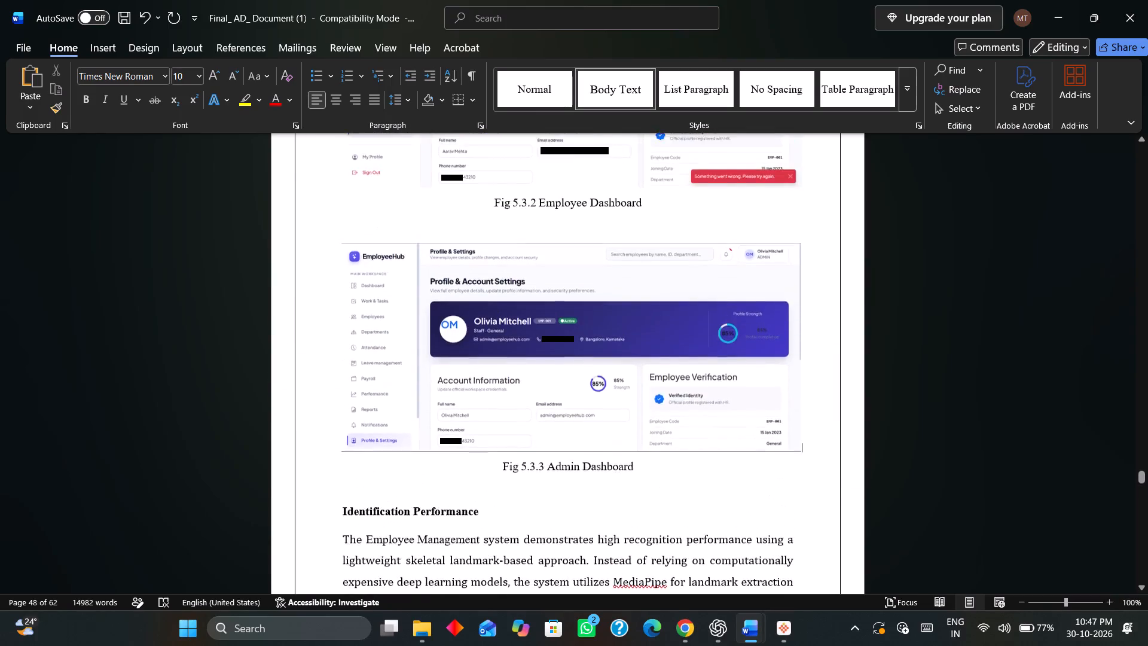
scroll(539, 458, up, 20)
scroll(539, 458, up, 13)
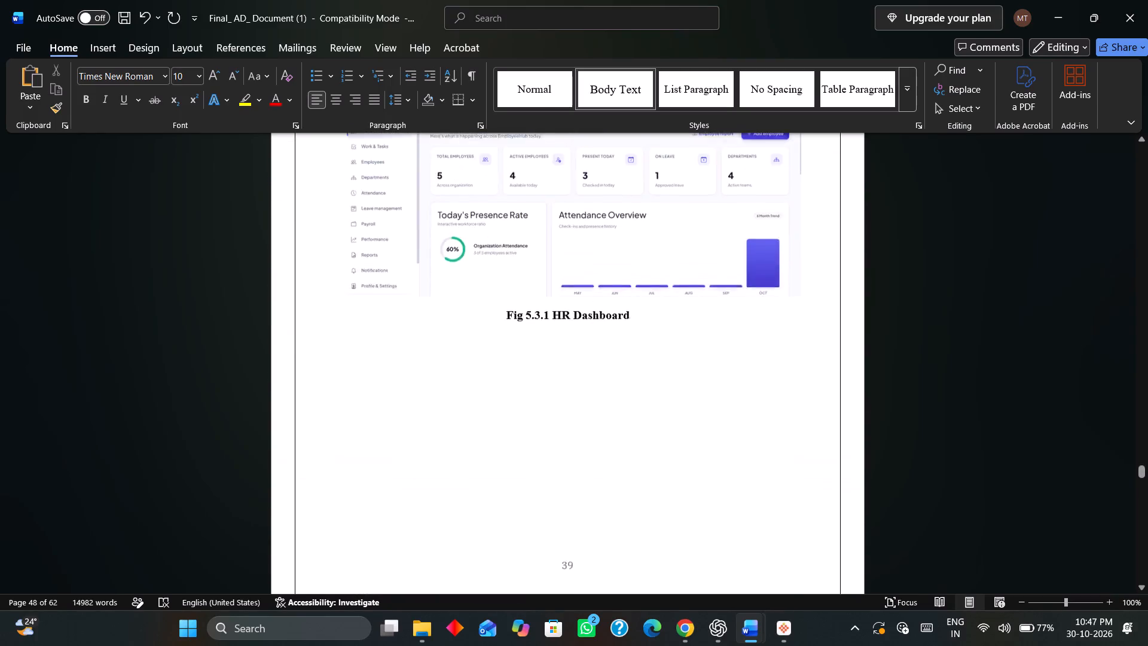
scroll(539, 458, up, 15)
scroll(539, 458, up, 12)
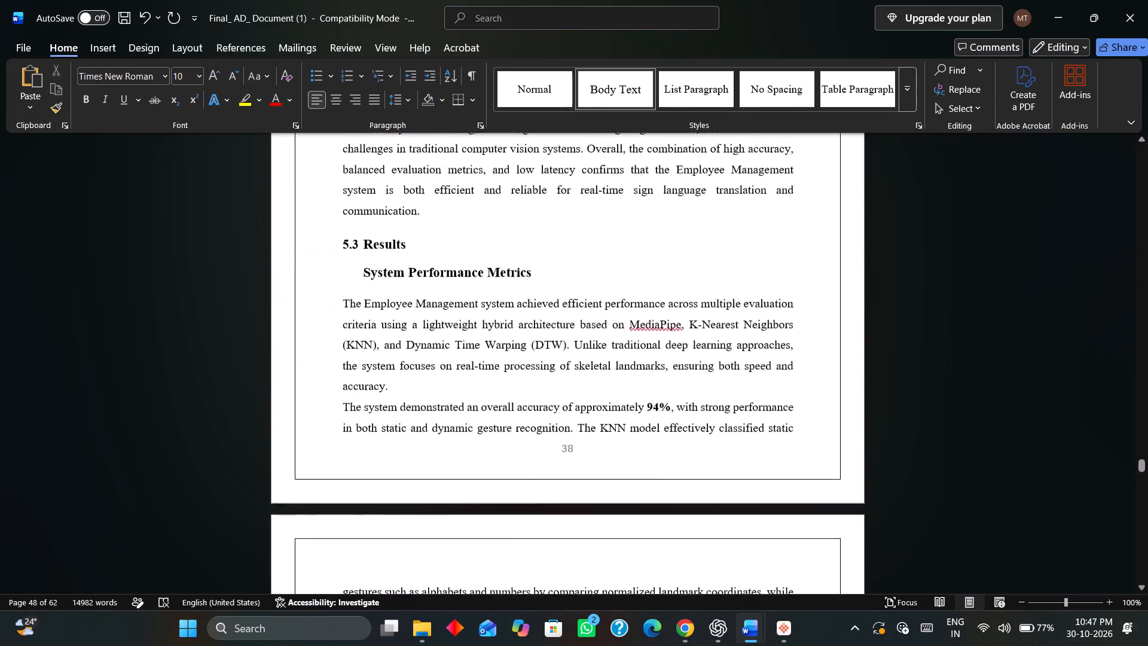
scroll(539, 458, up, 20)
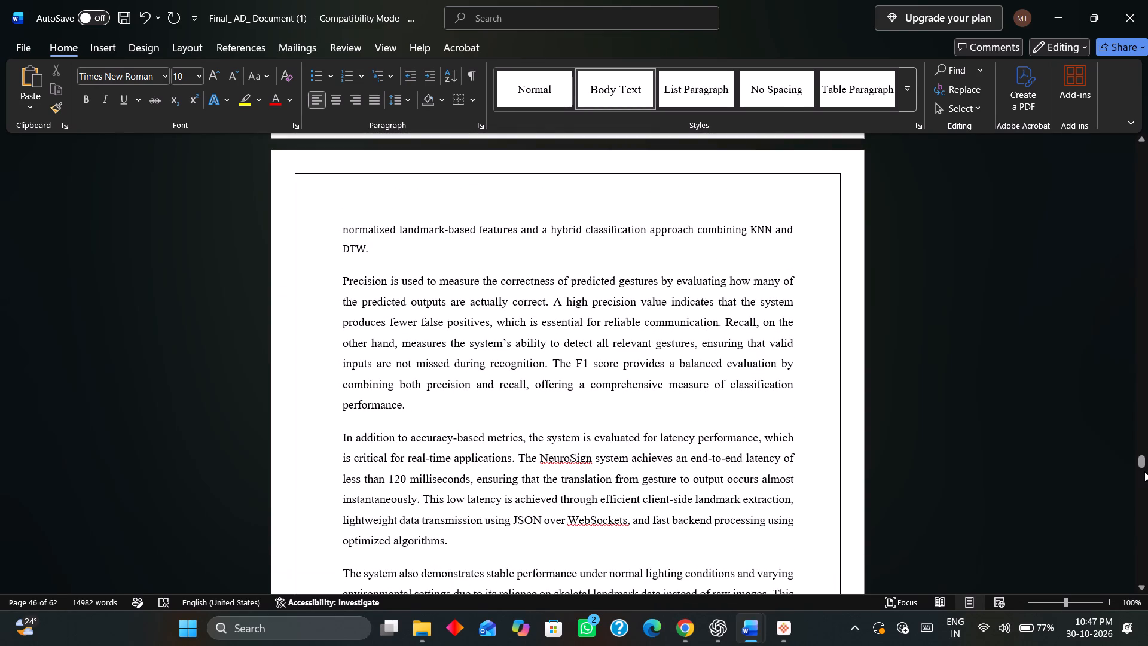
Review the report's front matter from the title page through the Certificate, Declaration and Acknowledgement pages.
drag(1141, 462, 1141, 152)
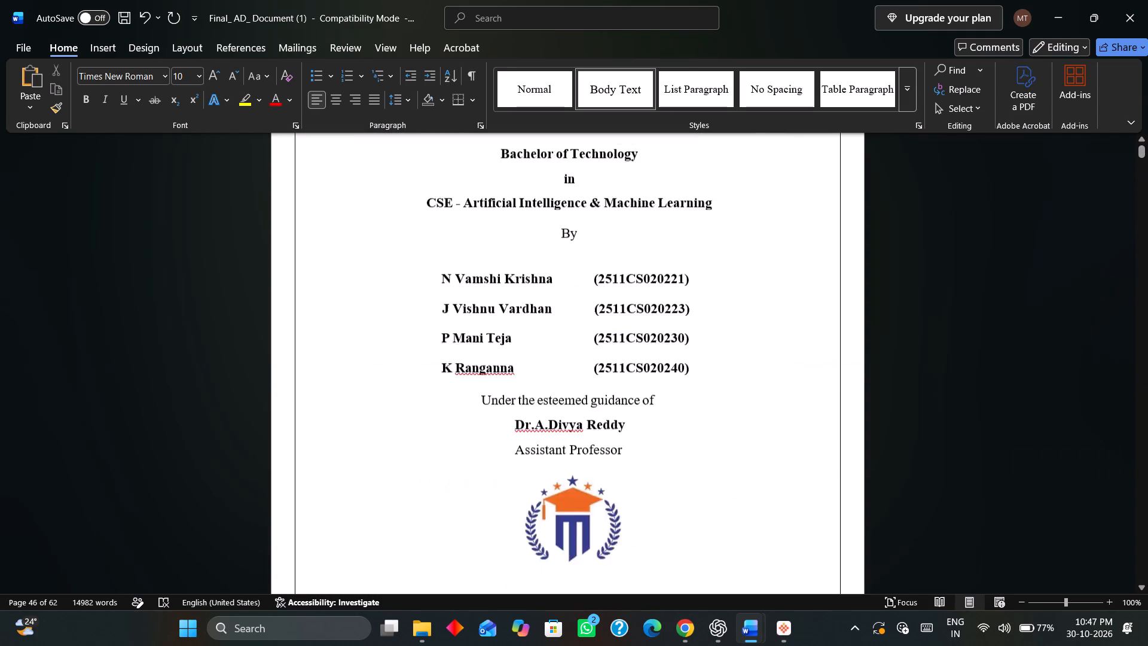
scroll(930, 341, up, 4)
scroll(930, 341, down, 10)
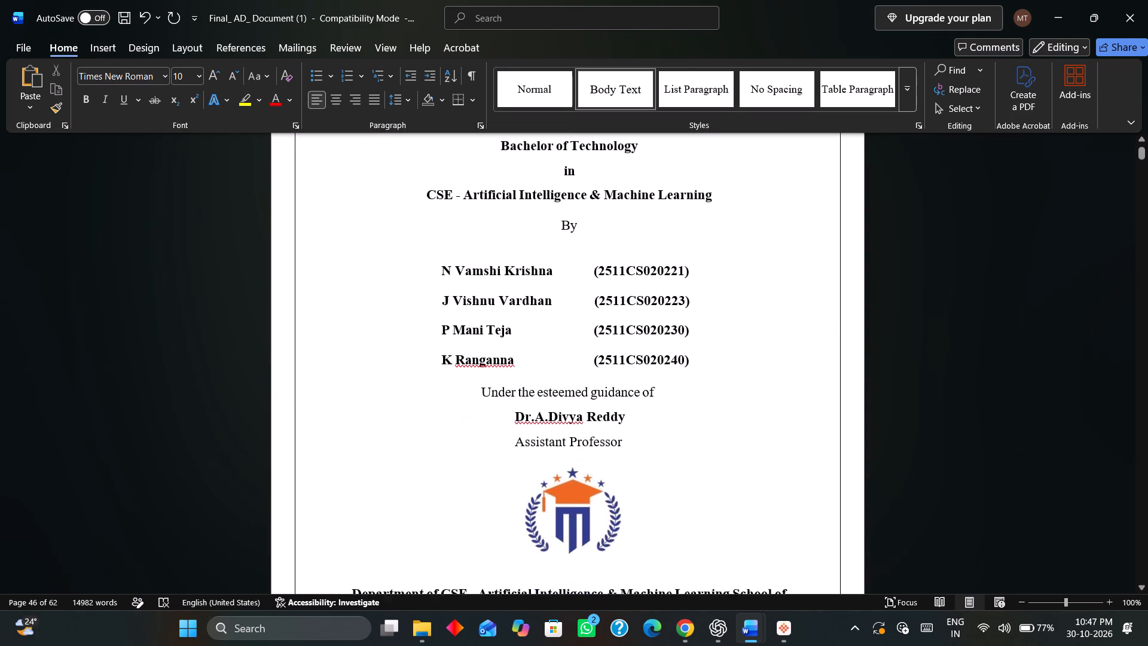
scroll(936, 343, down, 12)
scroll(806, 376, down, 5)
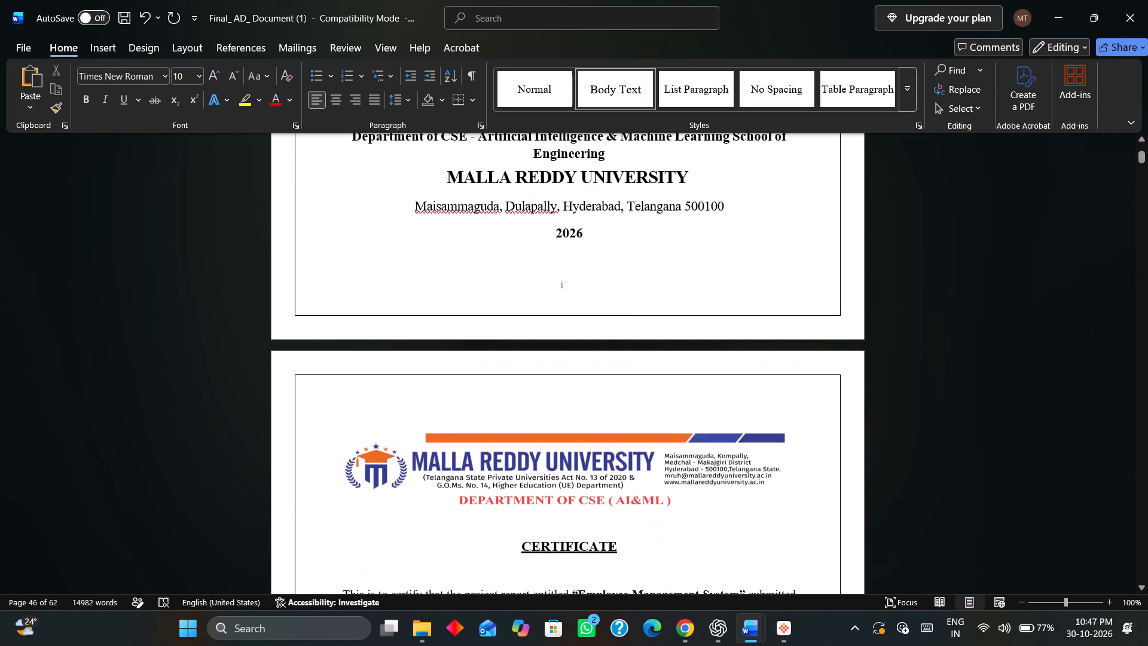
scroll(806, 376, down, 19)
scroll(806, 376, down, 5)
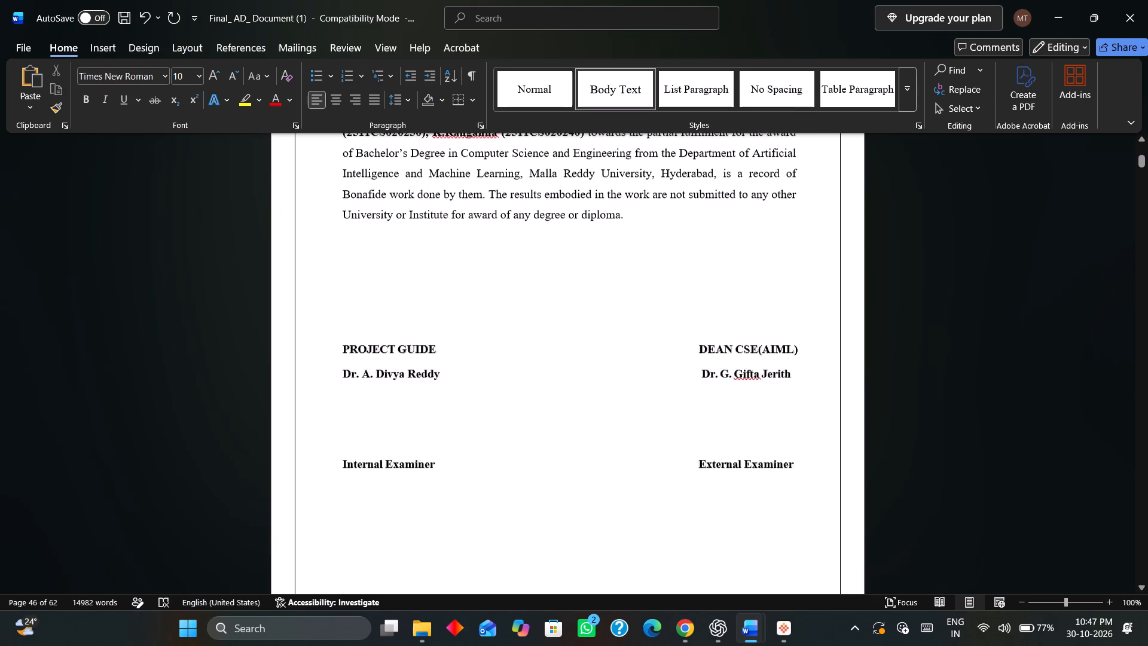
scroll(806, 376, down, 18)
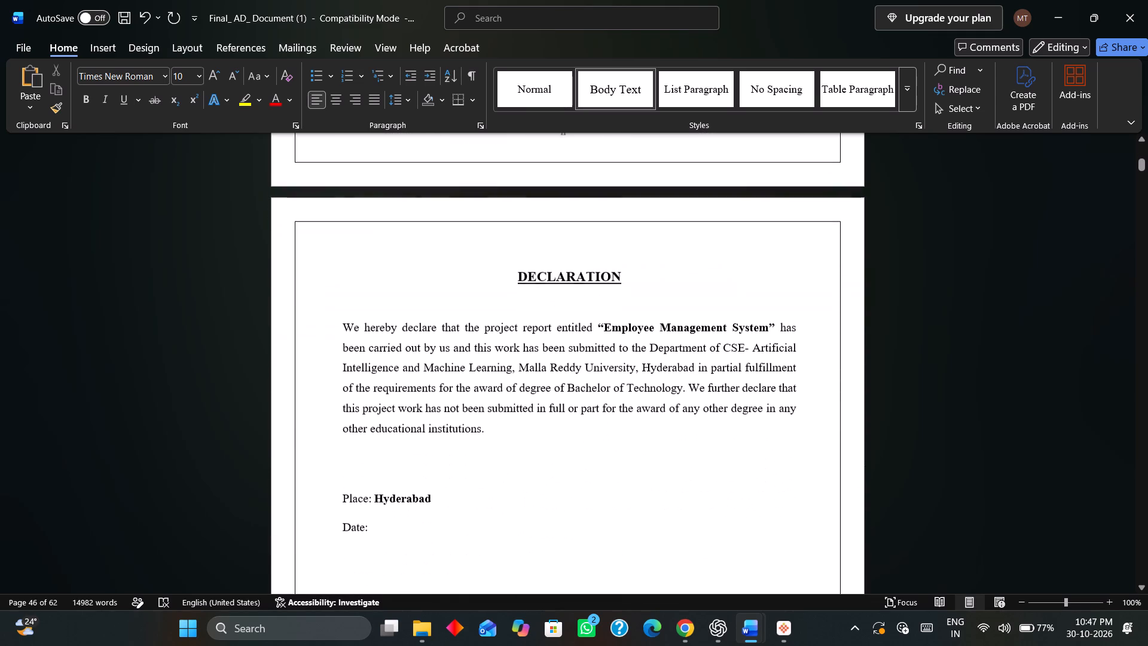
scroll(806, 376, down, 6)
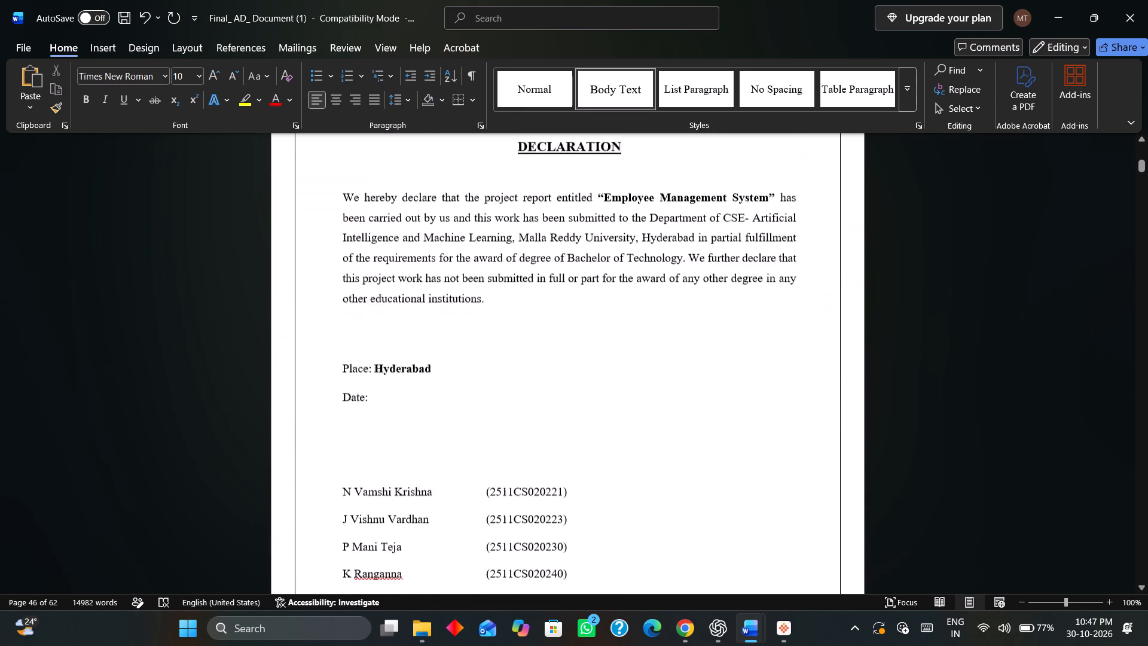
scroll(806, 376, down, 10)
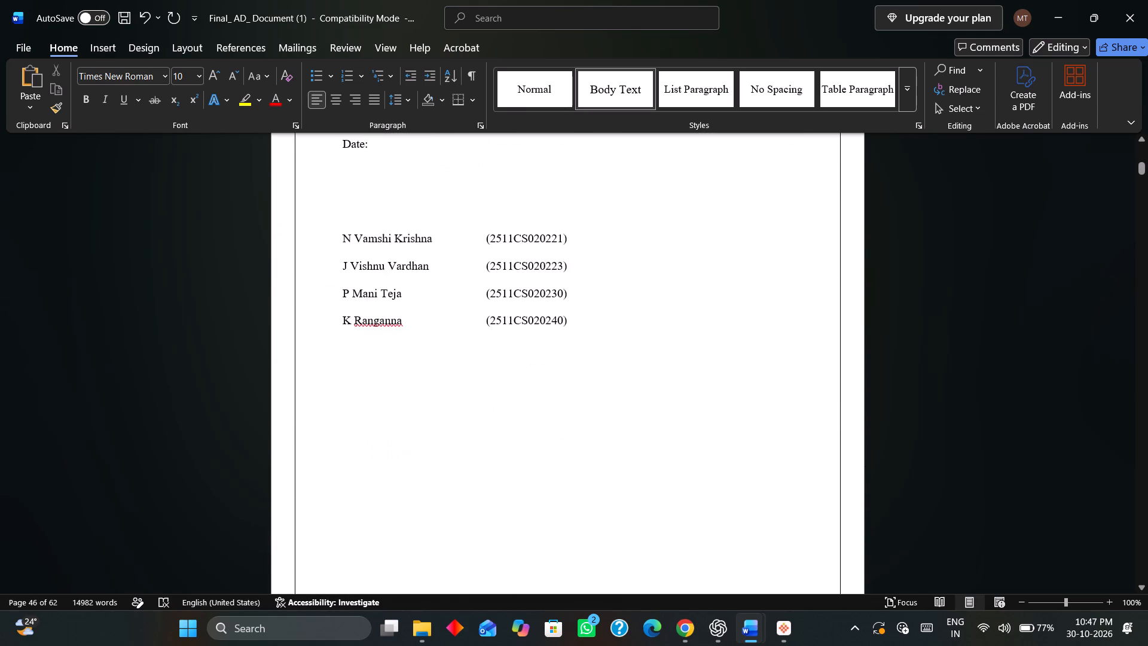
scroll(806, 376, down, 19)
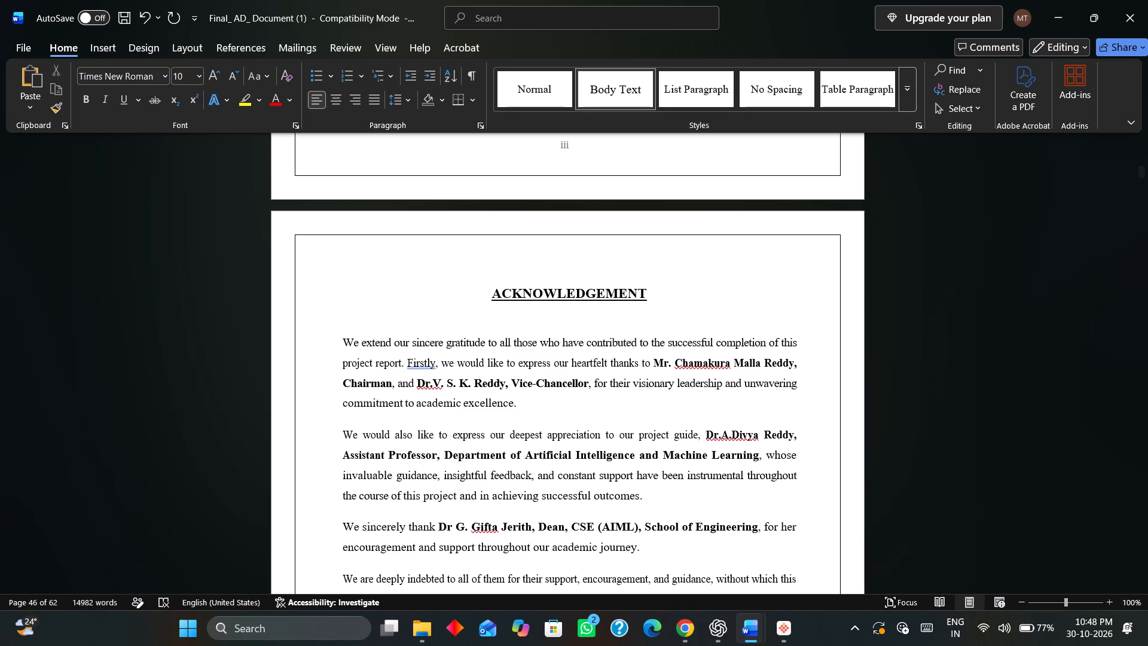
scroll(806, 376, down, 11)
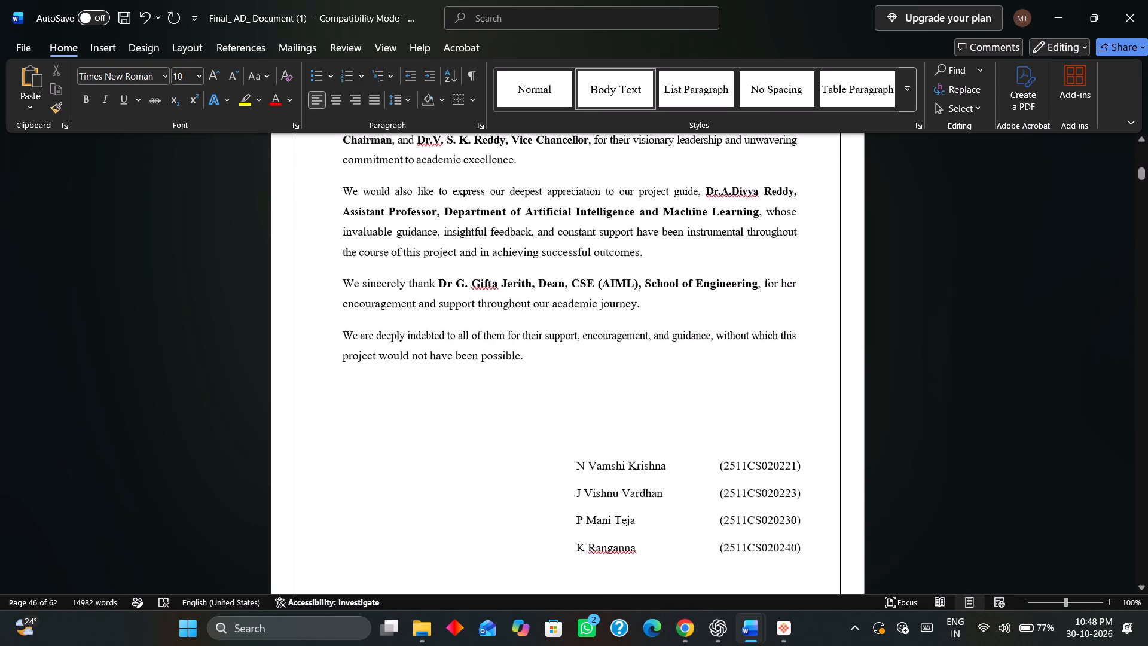
scroll(806, 376, down, 4)
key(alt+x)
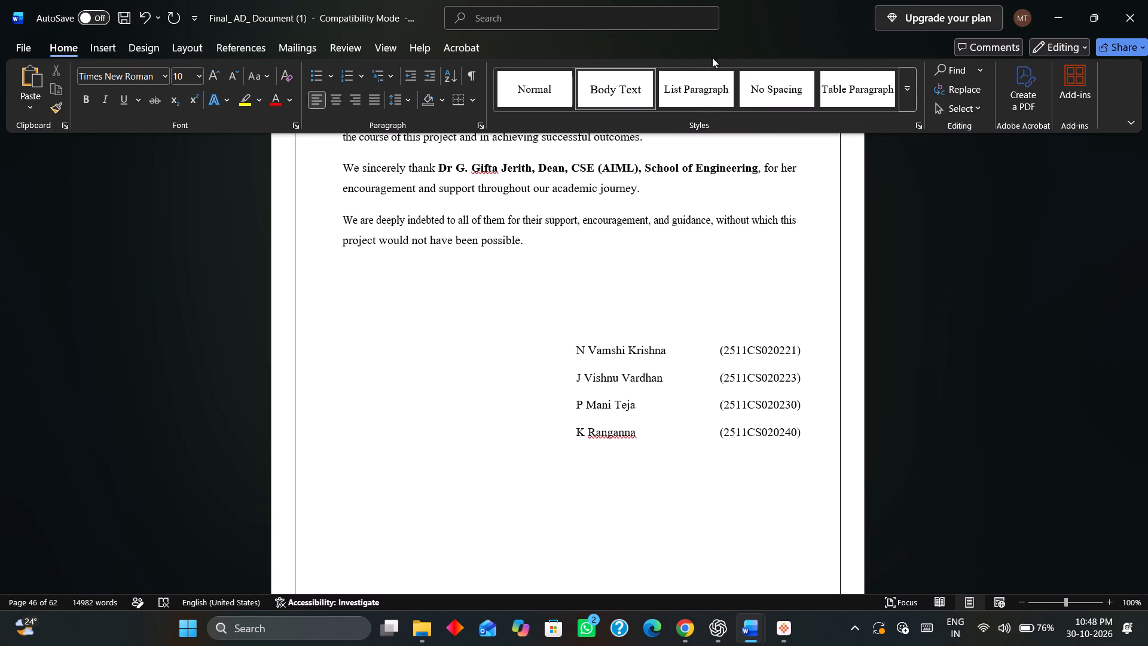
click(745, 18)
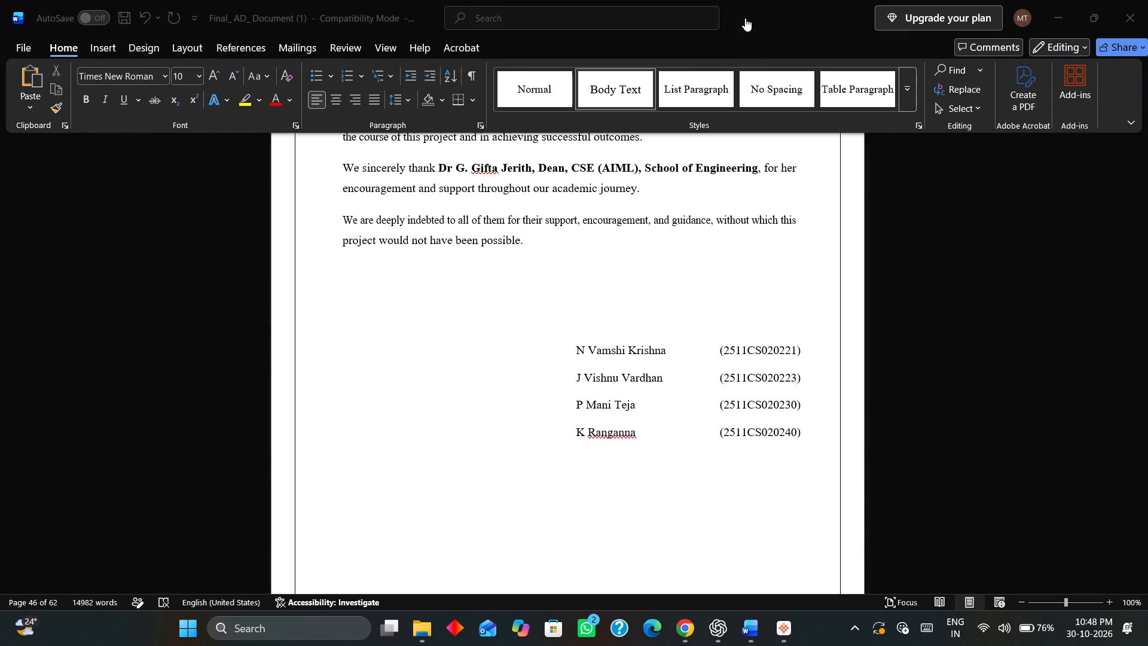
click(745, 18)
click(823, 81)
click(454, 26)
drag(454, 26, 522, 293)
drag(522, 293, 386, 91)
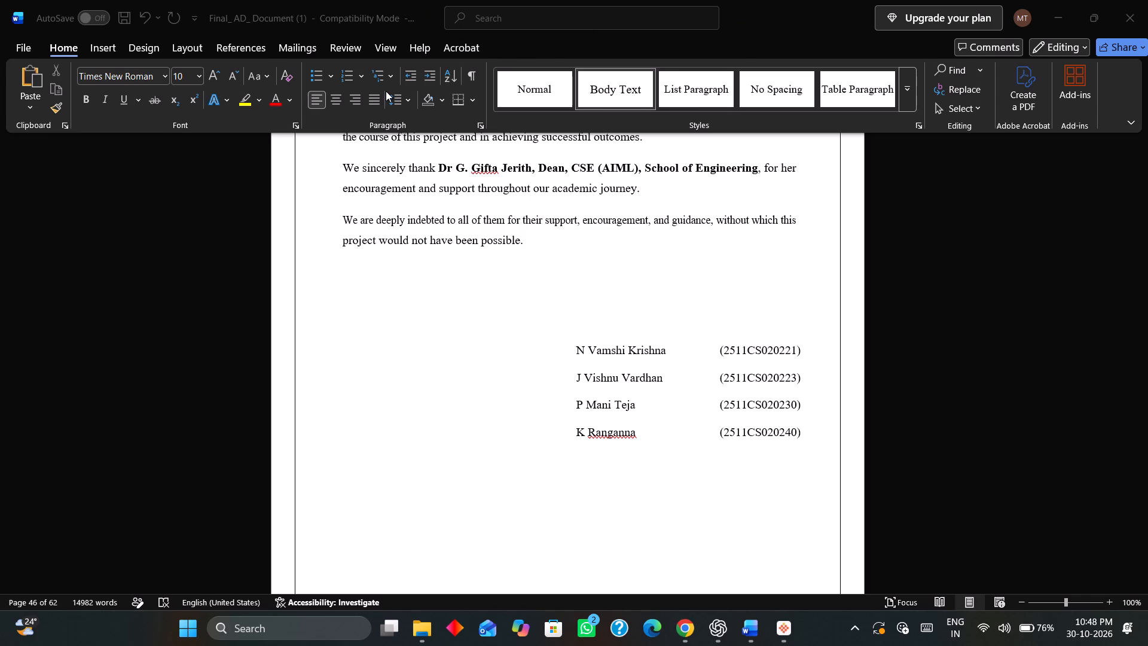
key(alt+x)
Review the Abstract page and the chapter entries and page numbers in the Contents table.
scroll(616, 449, down, 13)
scroll(616, 449, up, 13)
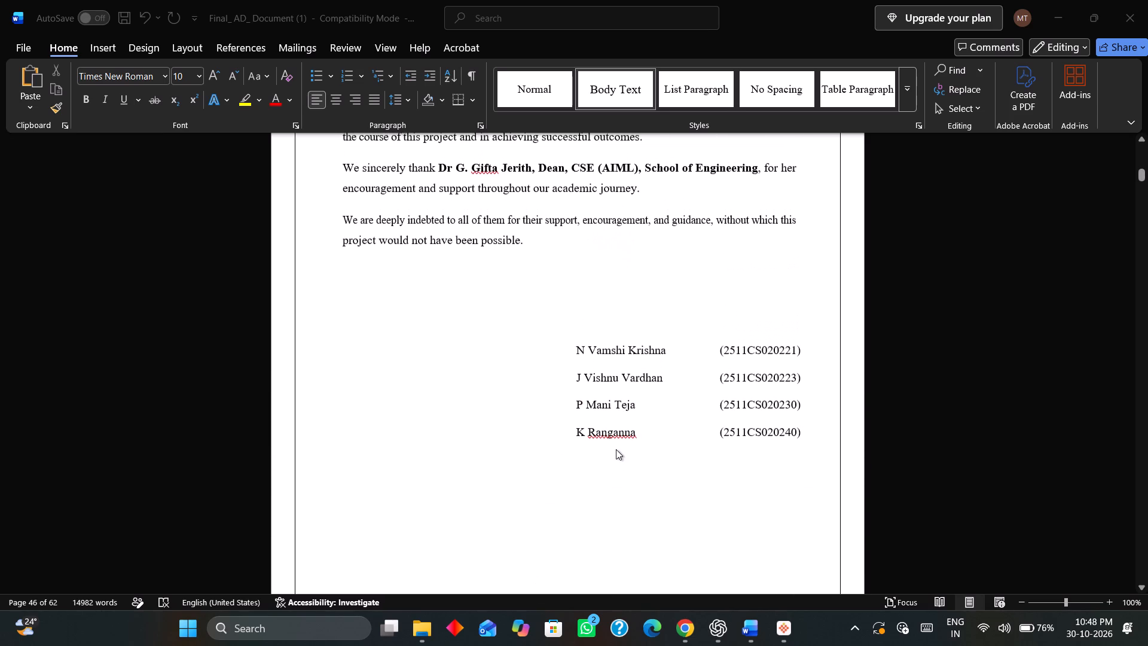
scroll(616, 449, down, 18)
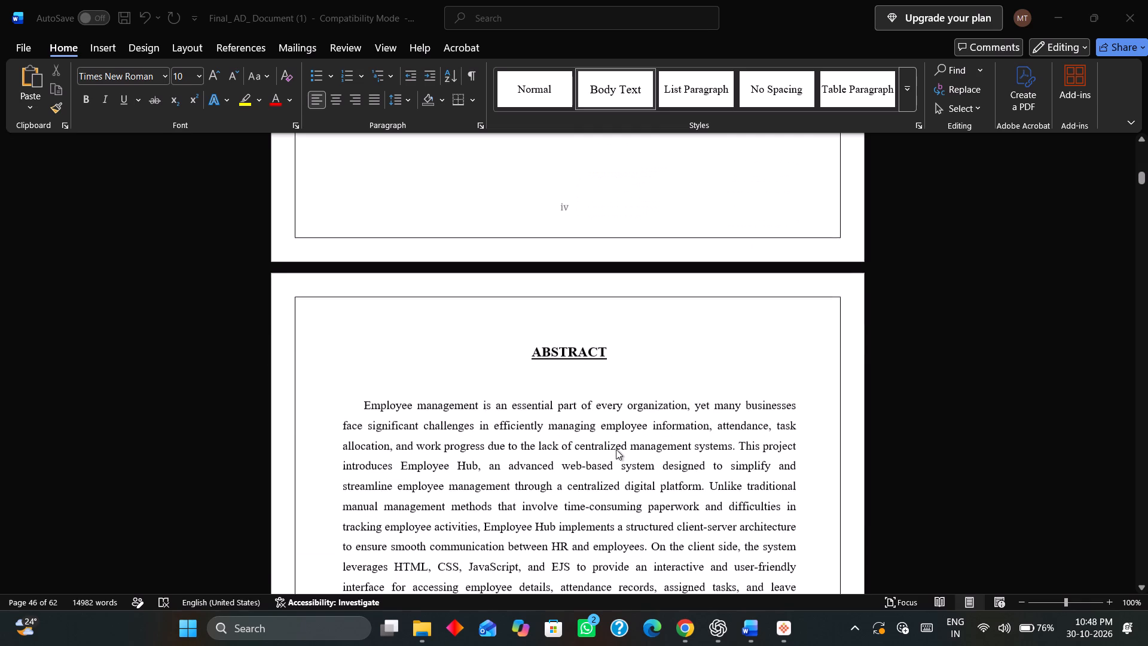
scroll(616, 449, down, 8)
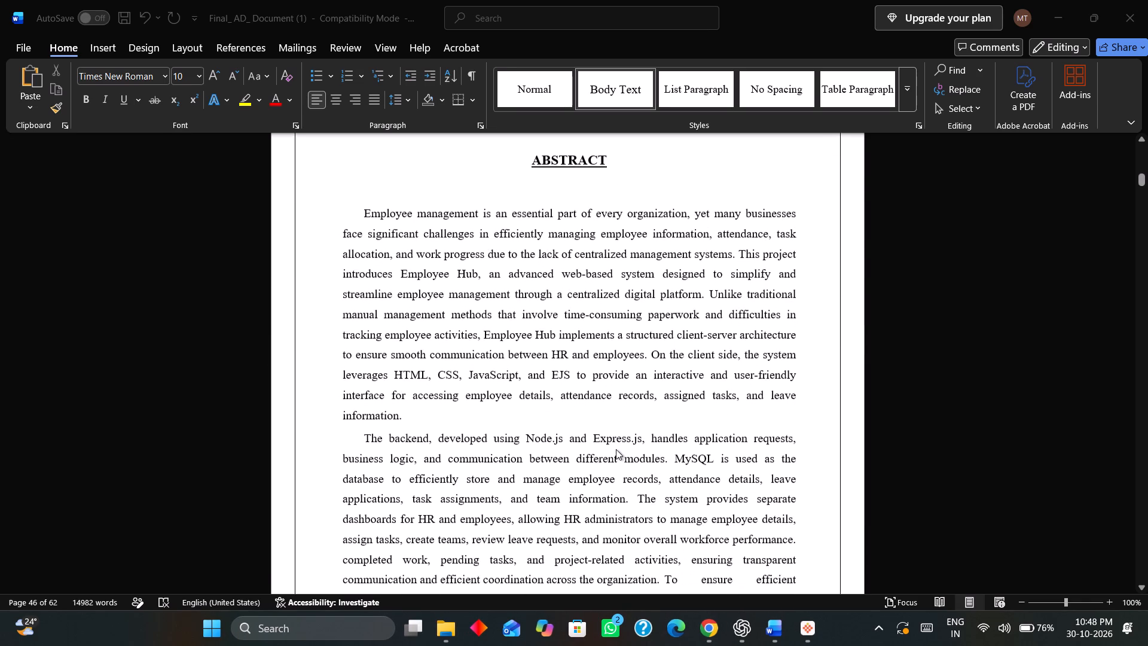
scroll(616, 449, down, 14)
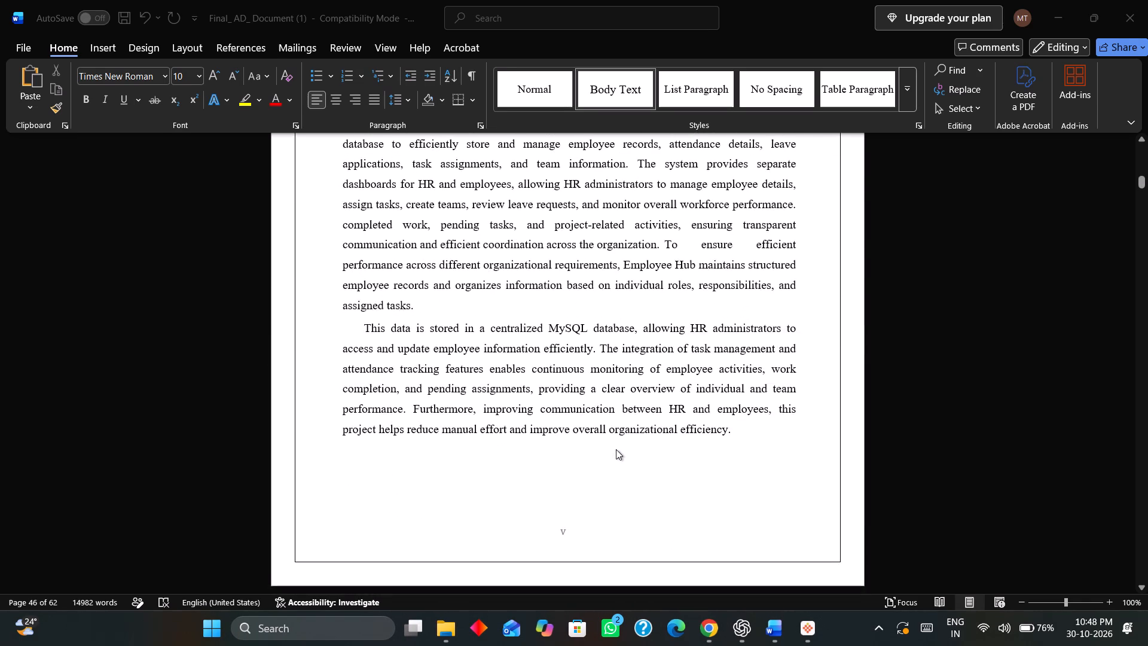
scroll(616, 449, down, 17)
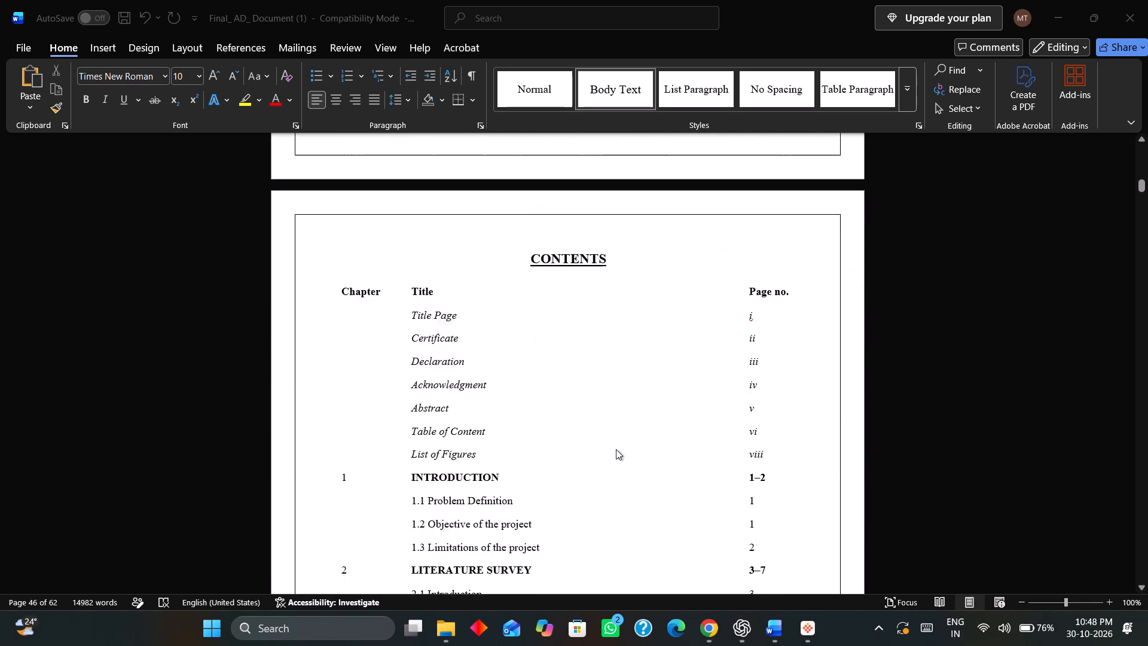
scroll(616, 449, down, 16)
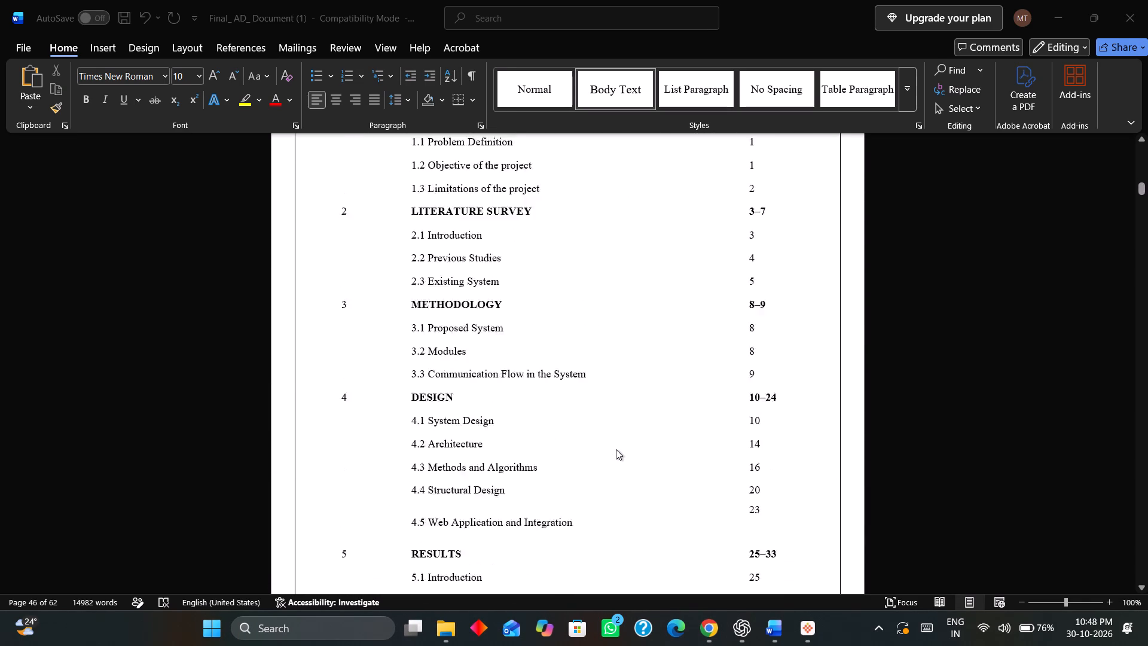
scroll(616, 449, down, 20)
scroll(616, 449, down, 13)
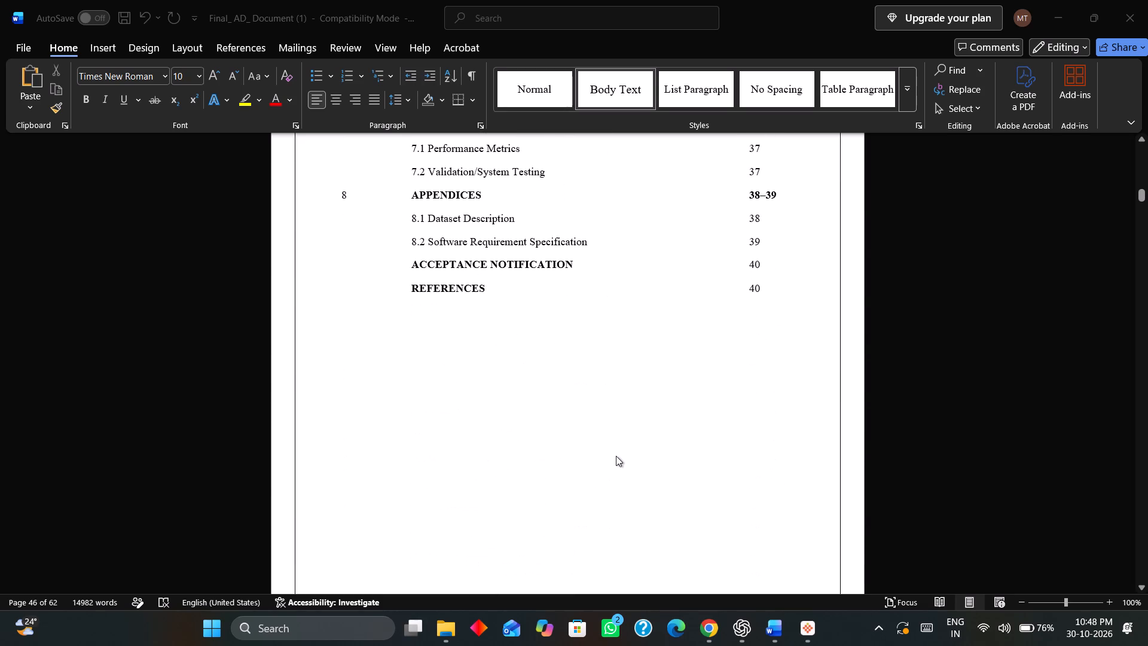
Replace the ACCEPTANCE NOTIFICATION entry in the Contents table with a copy of the REFERENCES entry below it.
scroll(616, 458, down, 5)
scroll(611, 476, up, 6)
click(599, 286)
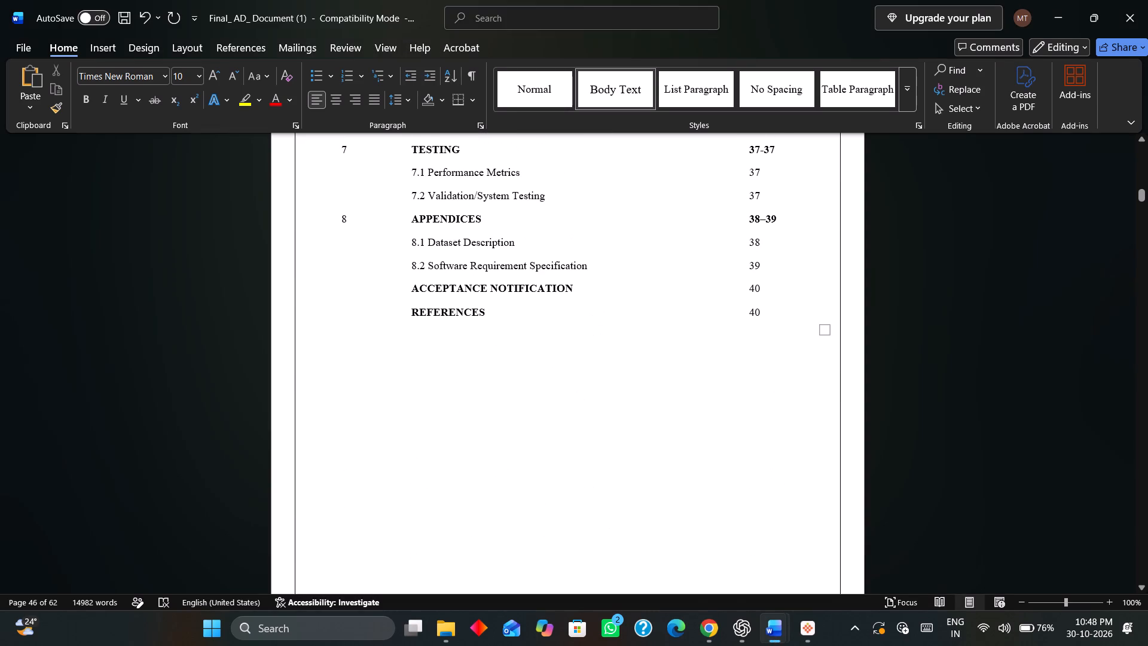
click(591, 282)
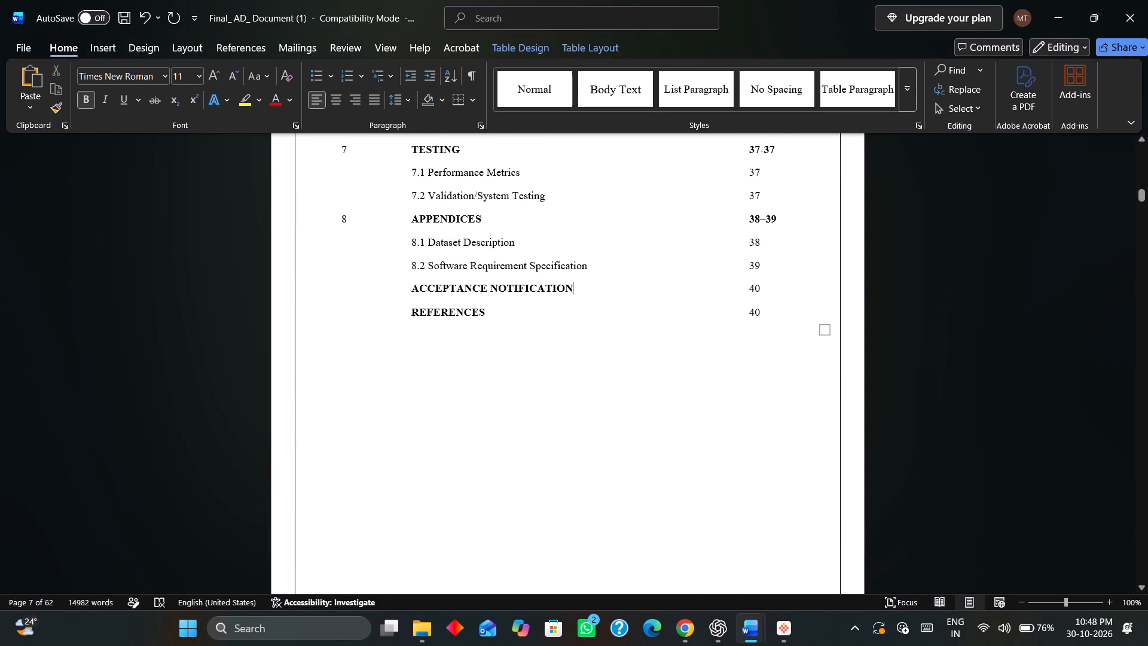
drag(487, 310, 411, 311)
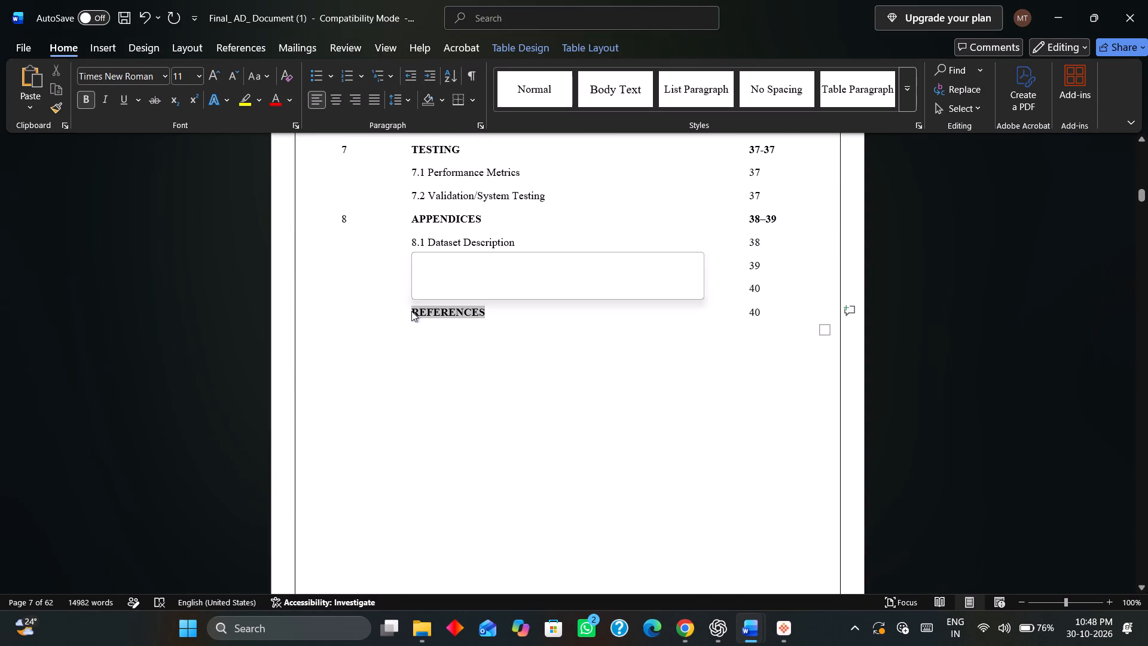
right_click(430, 313)
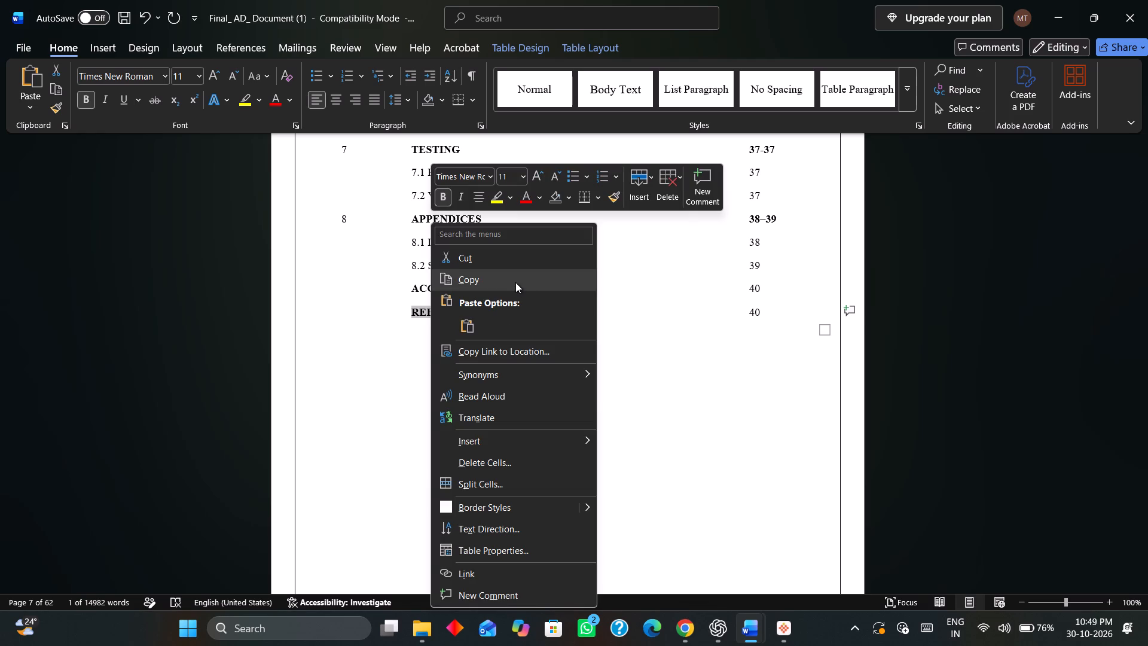
click(515, 282)
drag(573, 291, 528, 287)
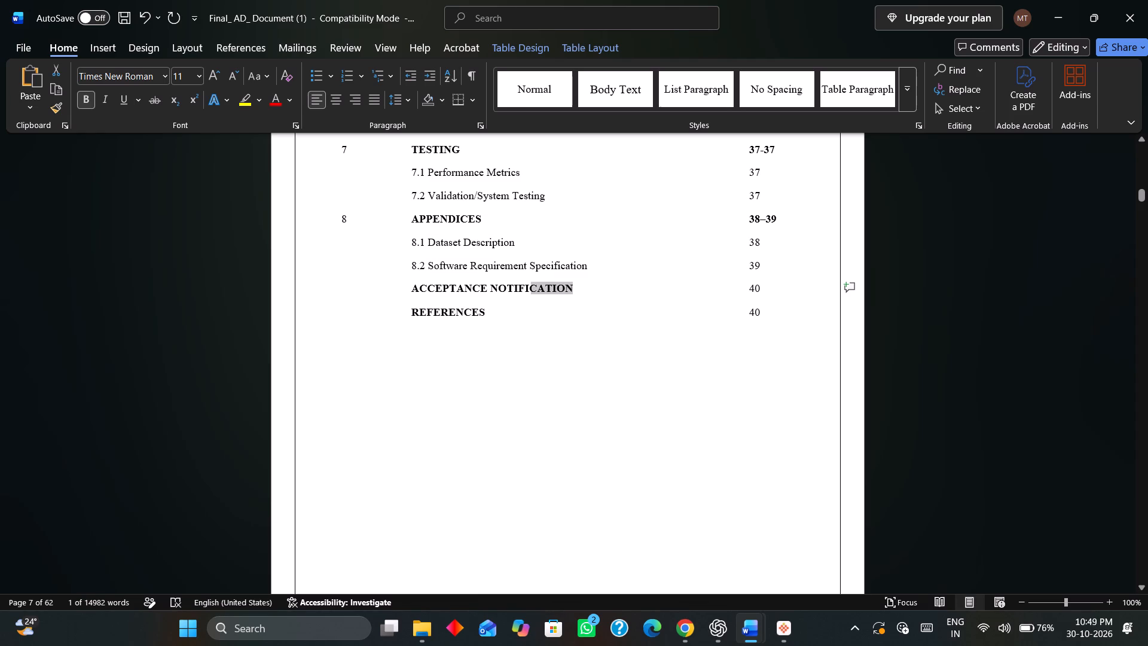
drag(528, 287, 437, 289)
right_click(437, 289)
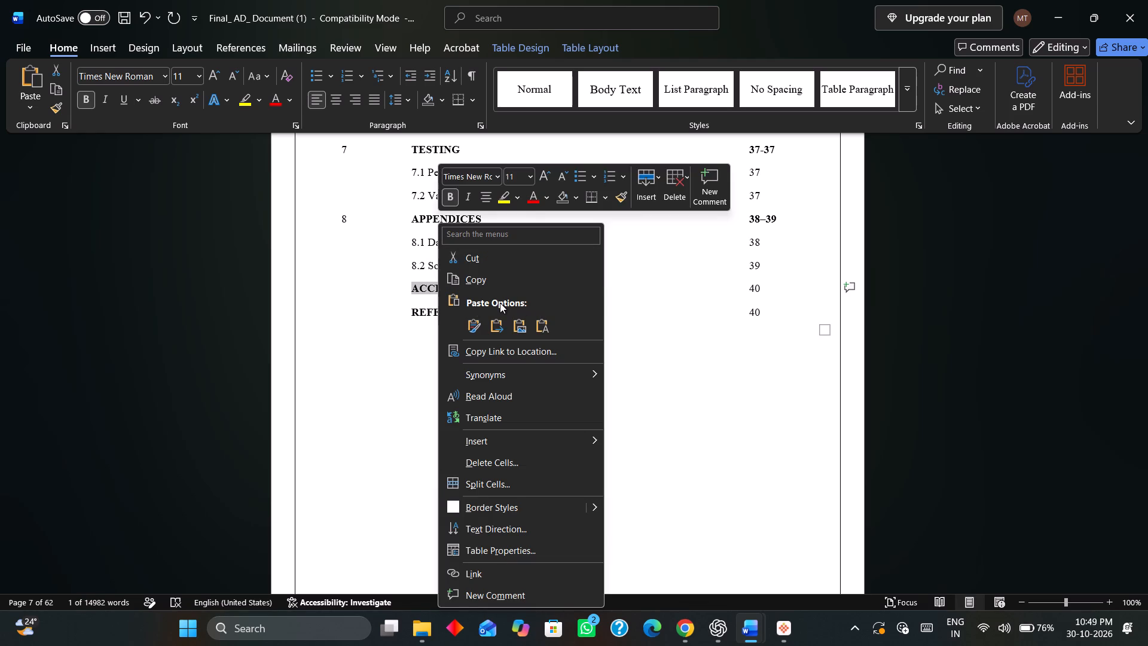
click(698, 362)
key(ctrl+v)
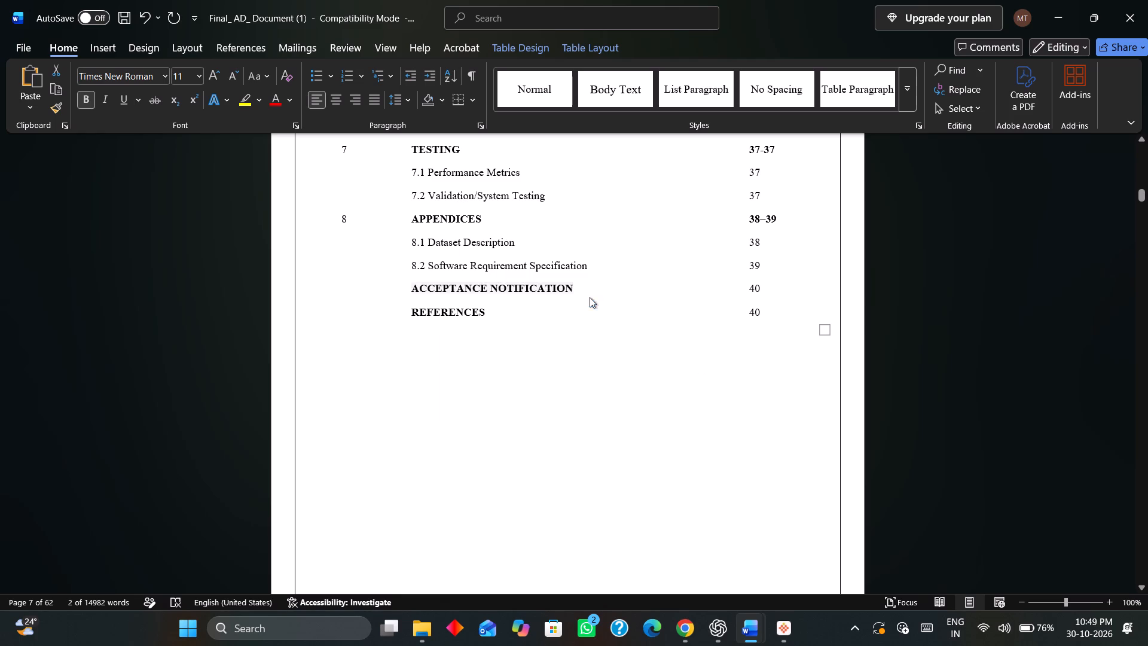
click(562, 327)
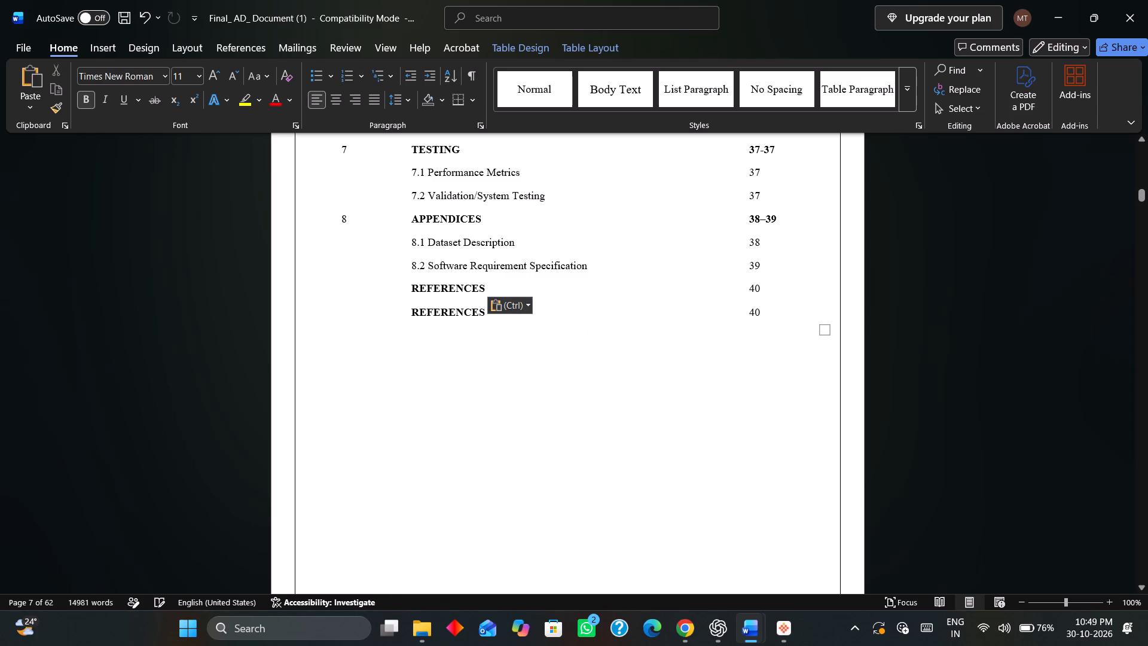
Clear the duplicate REFERENCES entry and its page number from the last row of the Contents table.
key(ctrl+BackSpace)
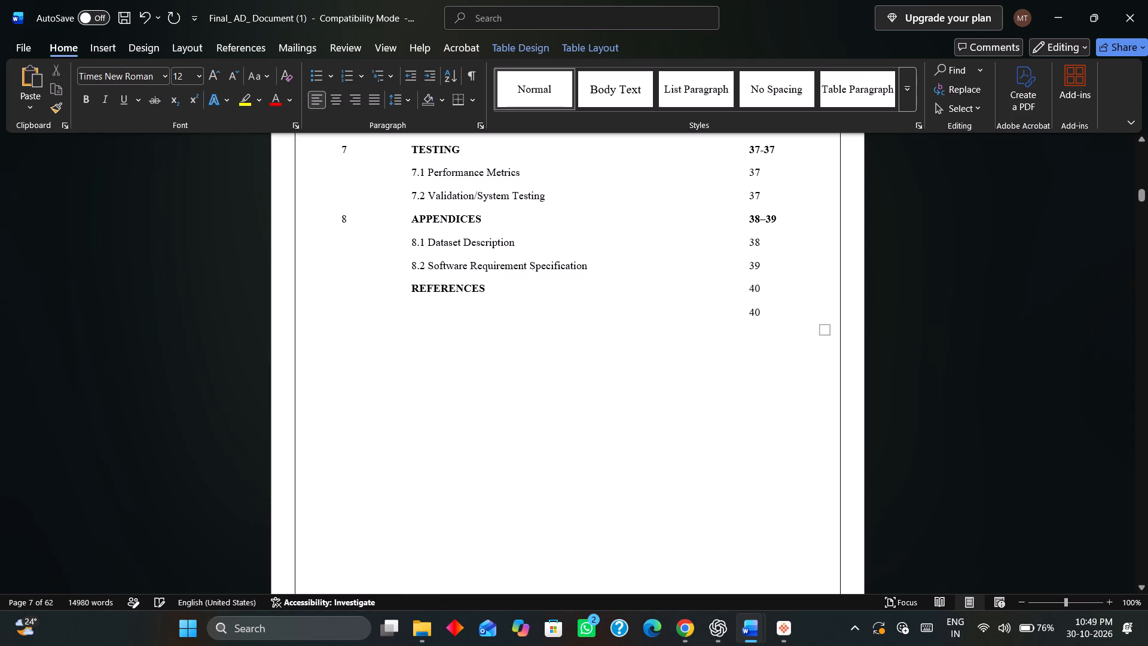
click(797, 316)
key(ctrl+BackSpace)
Clear the page number of the Fig 5.3.4 Profile Page row in the List of Figures table.
scroll(752, 496, down, 7)
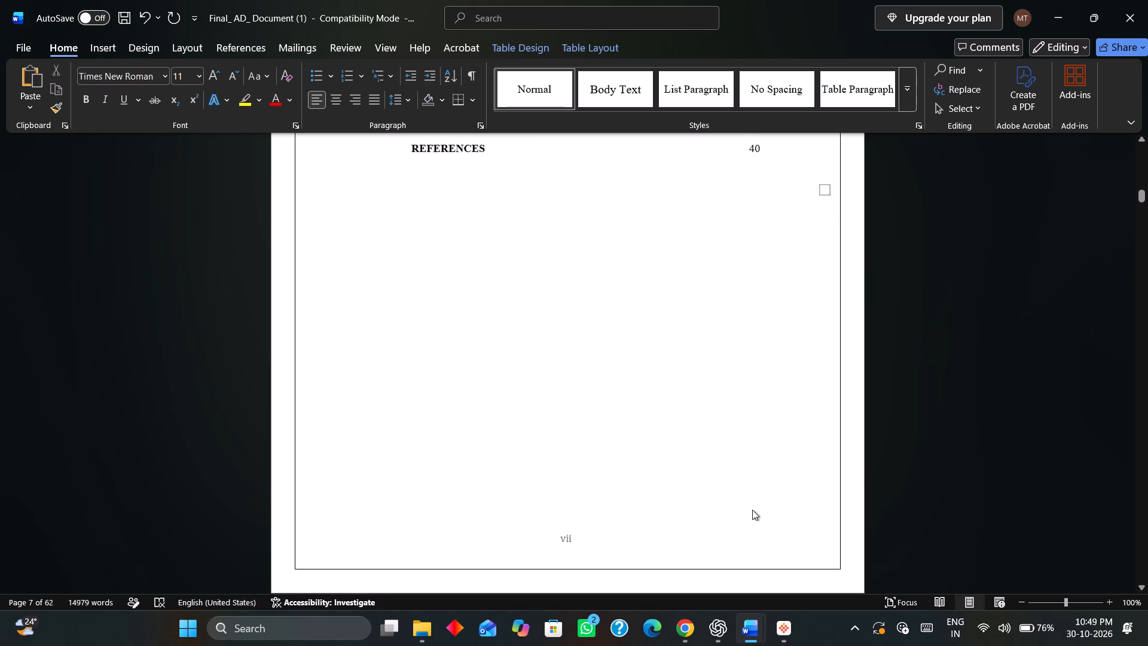
scroll(752, 510, down, 13)
scroll(752, 510, down, 9)
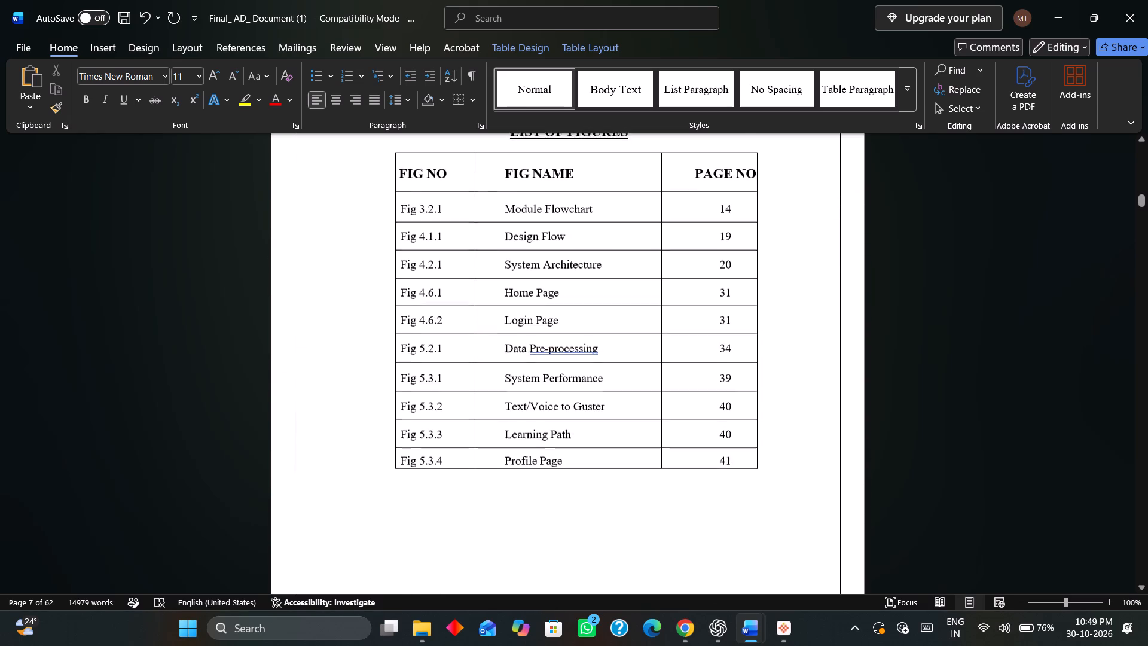
scroll(752, 510, down, 10)
scroll(752, 510, up, 5)
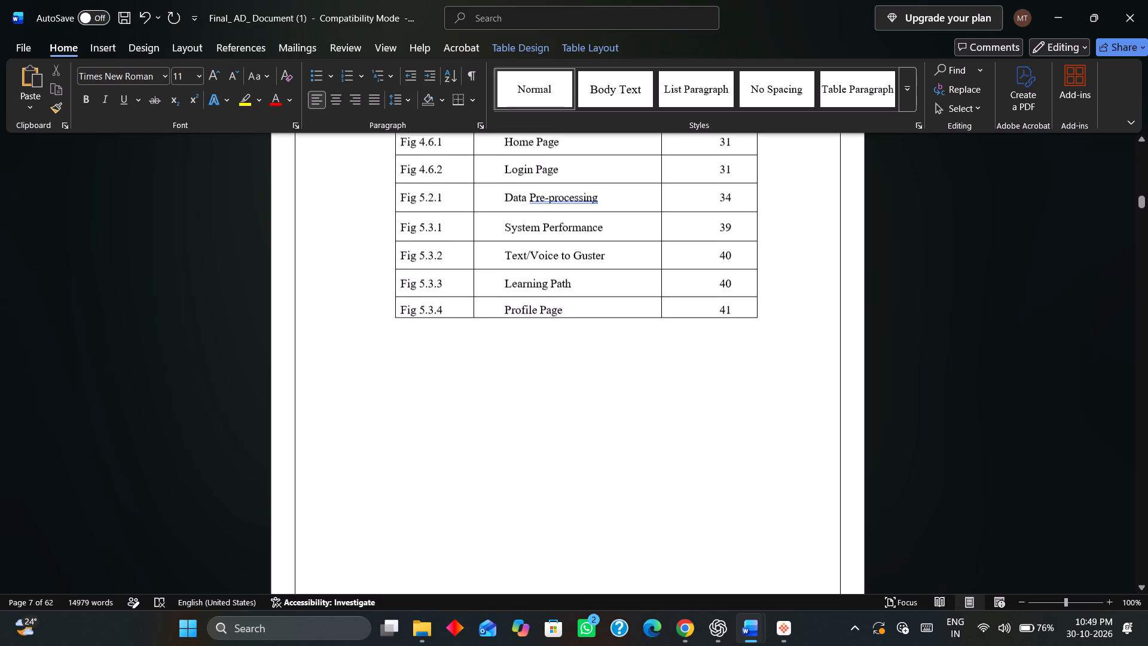
scroll(752, 510, up, 3)
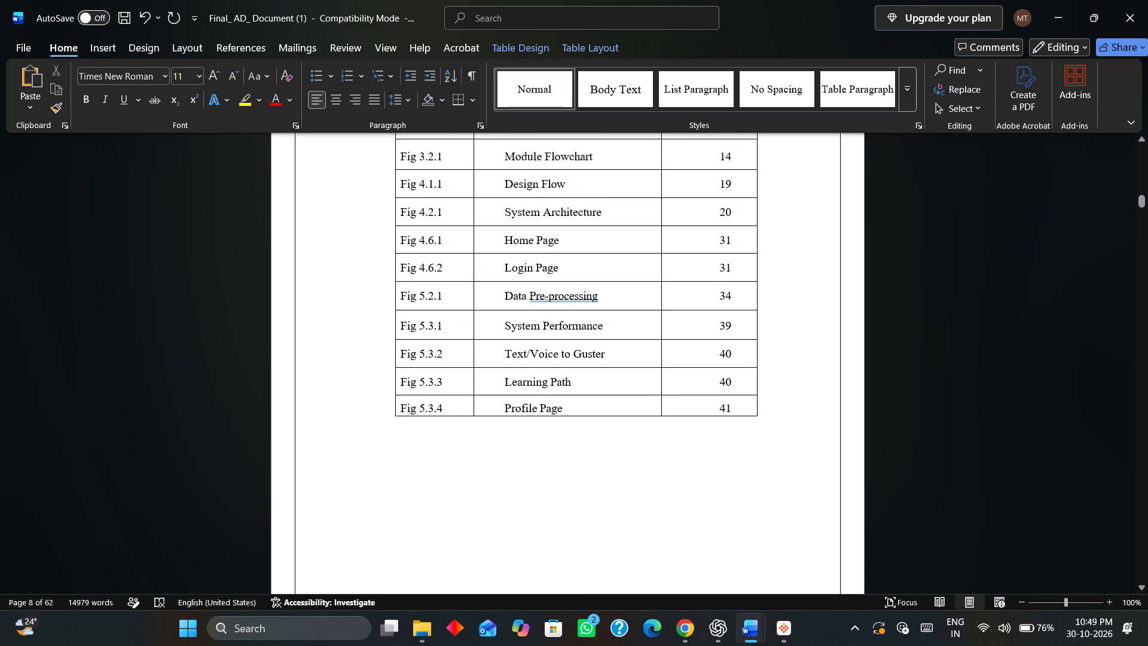
scroll(752, 510, up, 1)
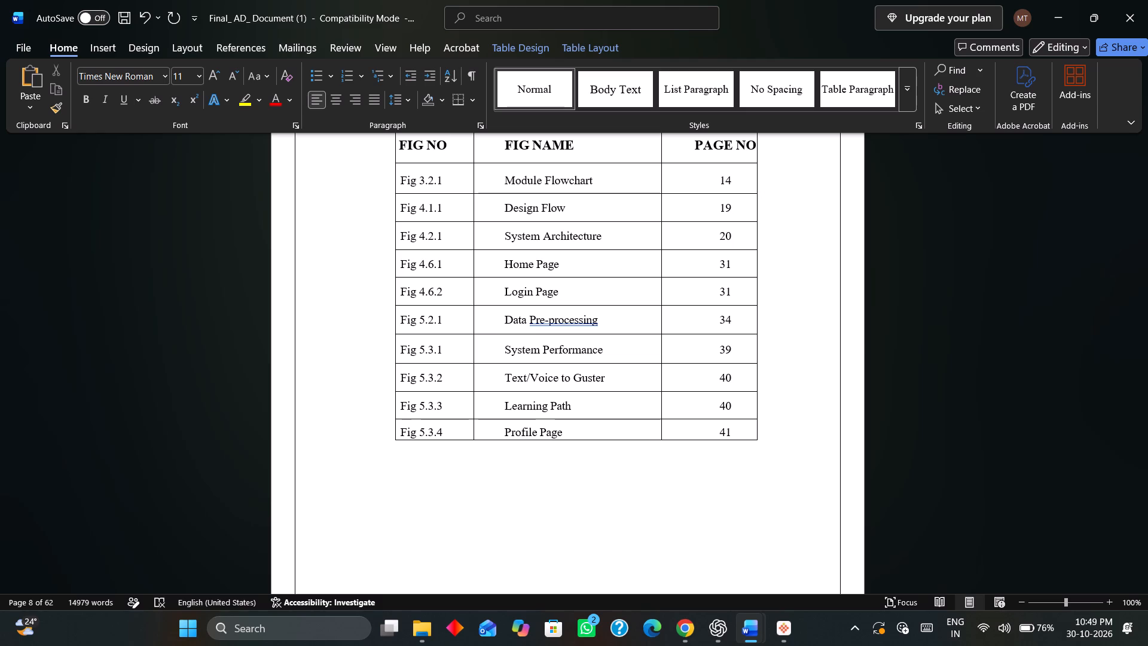
click(732, 436)
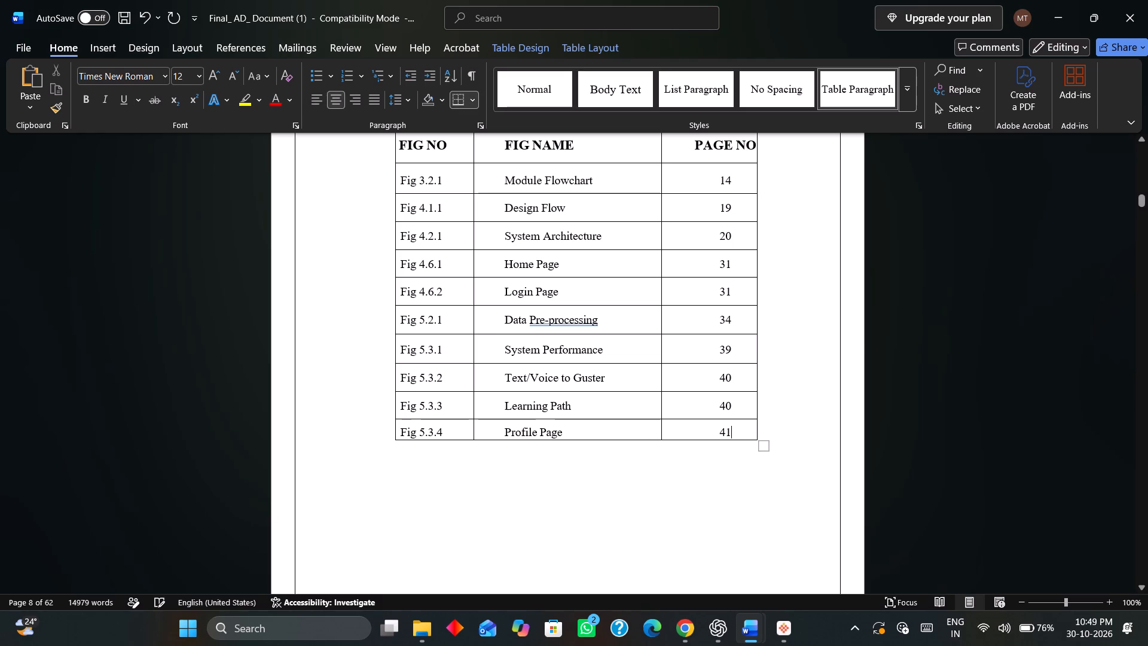
click(730, 429)
key(BackSpace)
key(BackSpace)
key(BackSpace)
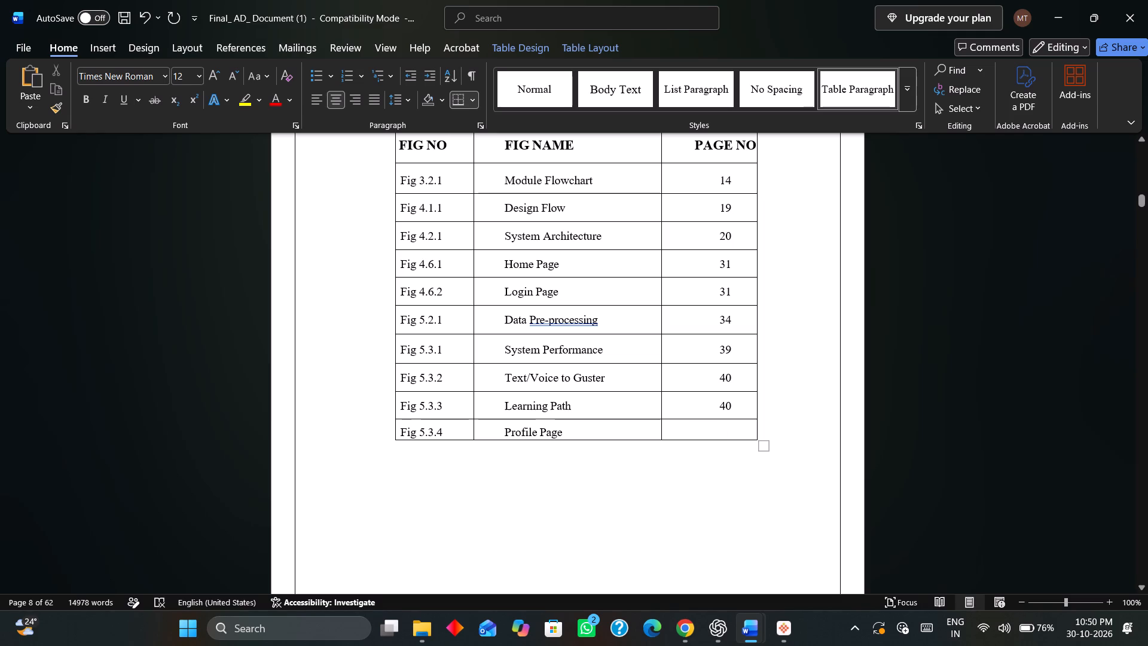
Clear the figure name Profile Page from the last row of the List of Figures table.
click(623, 437)
key(BackSpace)
key(BackSpace)
key(BackSpace)
key(BackSpace)
key(BackSpace)
key(BackSpace)
key(BackSpace)
key(BackSpace)
key(BackSpace)
key(BackSpace)
key(BackSpace)
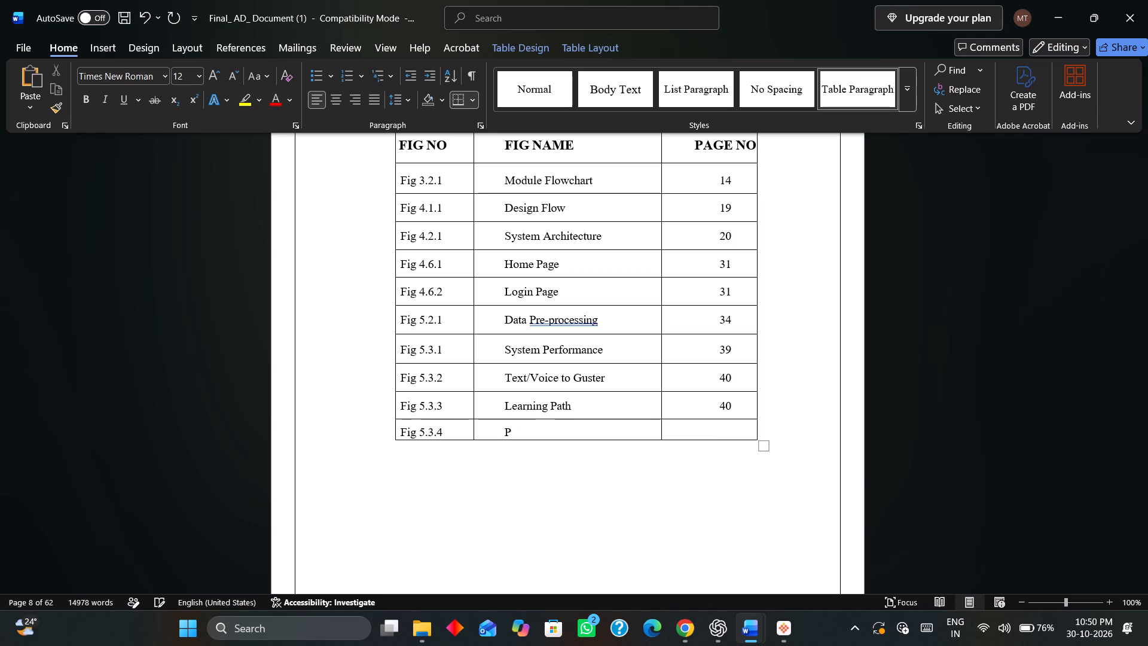
key(BackSpace)
key(BackSpace)
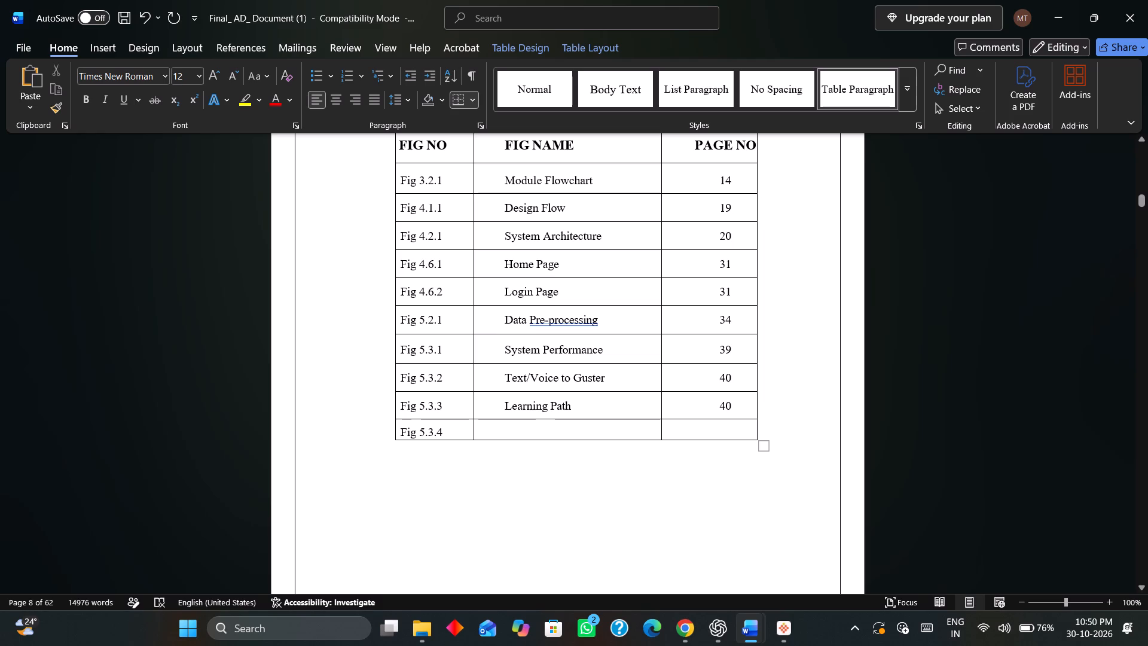
Clear the figure number Fig 5.3.4 from the last row of the List of Figures table.
click(452, 432)
key(BackSpace)
key(BackSpace)
key(BackSpace)
key(BackSpace)
key(BackSpace)
key(BackSpace)
key(BackSpace)
key(BackSpace)
key(BackSpace)
key(BackSpace)
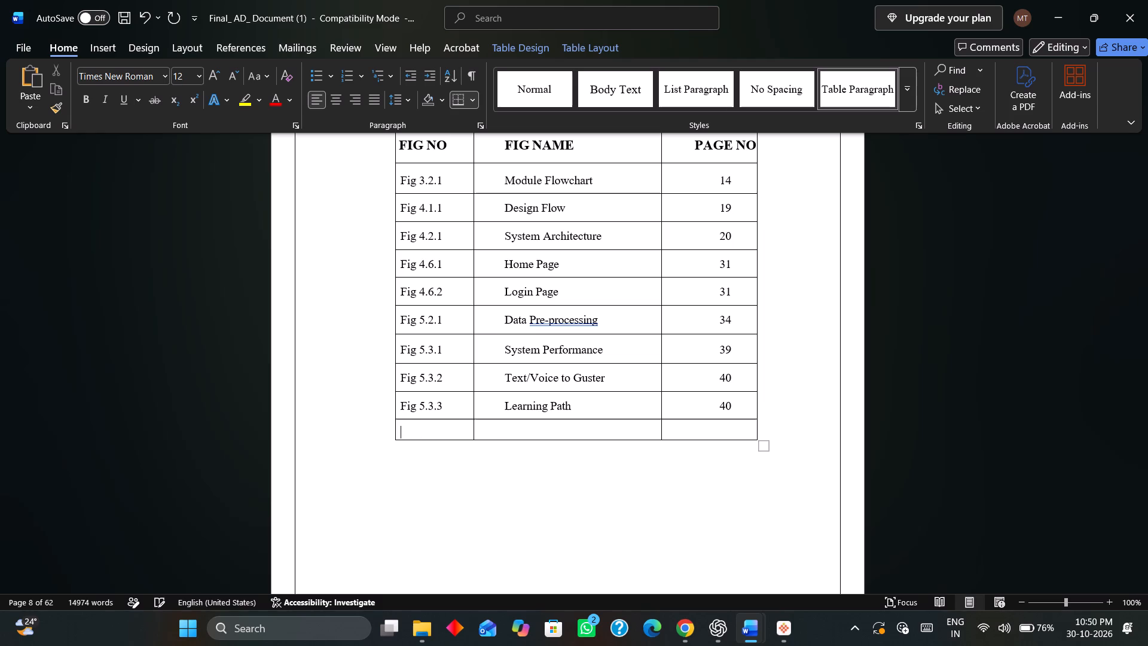
key(BackSpace)
key(Delete)
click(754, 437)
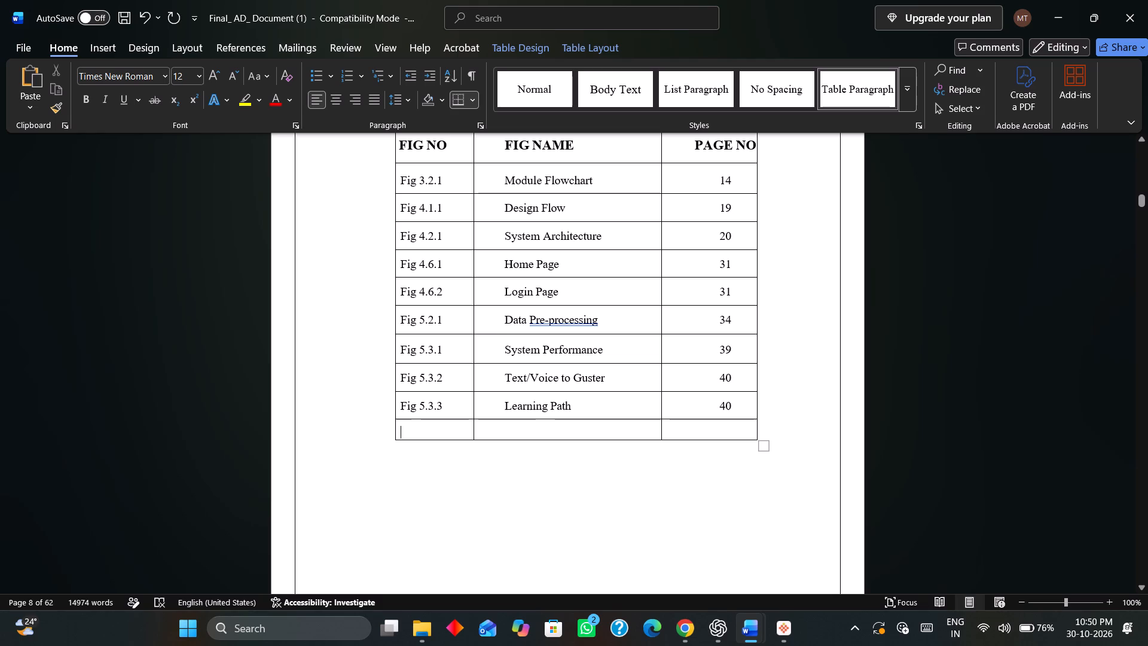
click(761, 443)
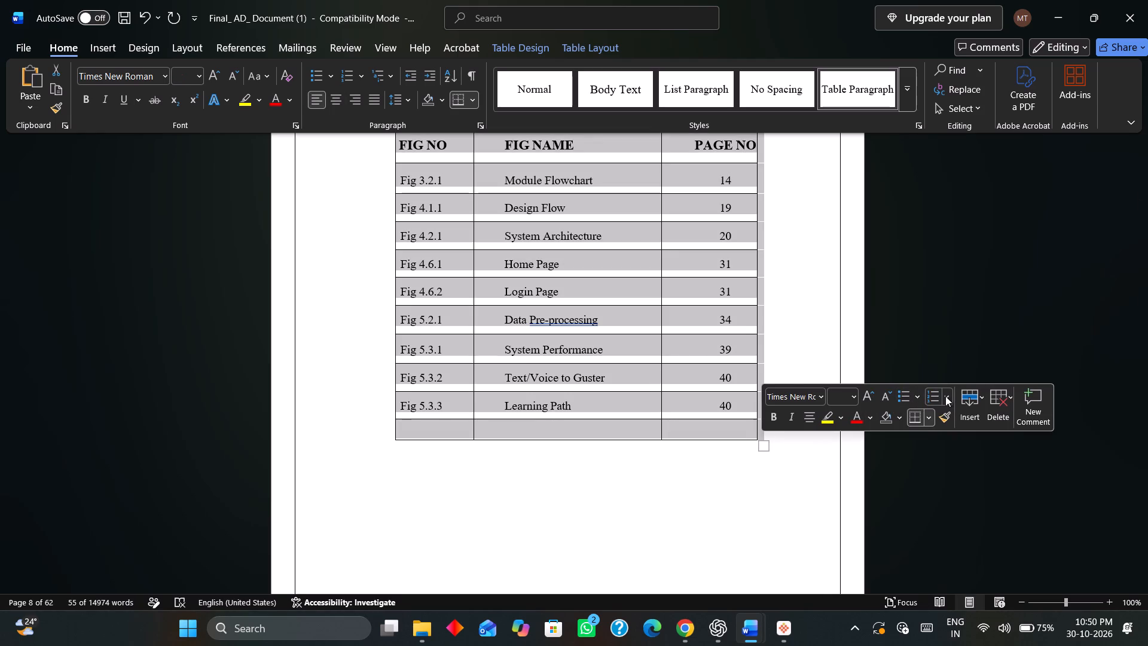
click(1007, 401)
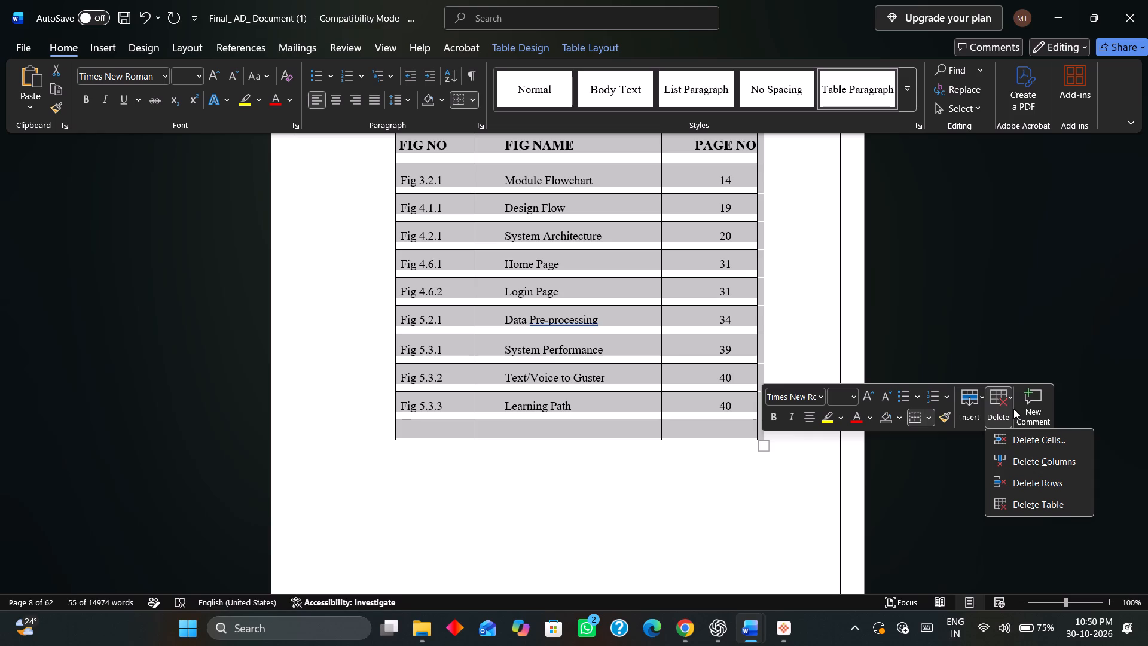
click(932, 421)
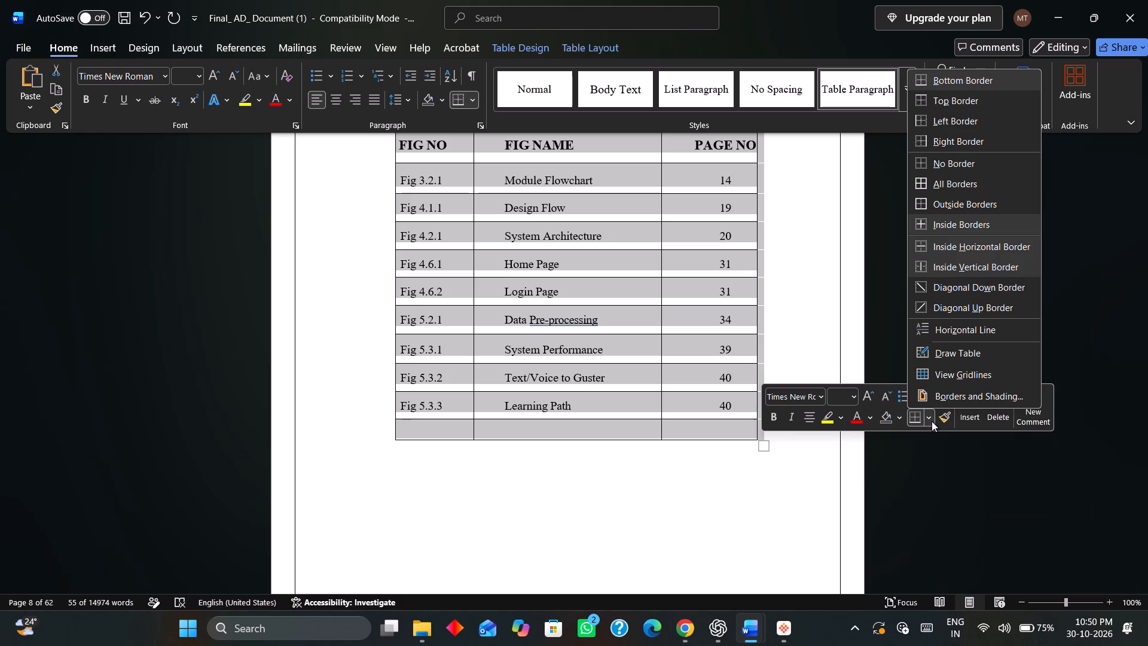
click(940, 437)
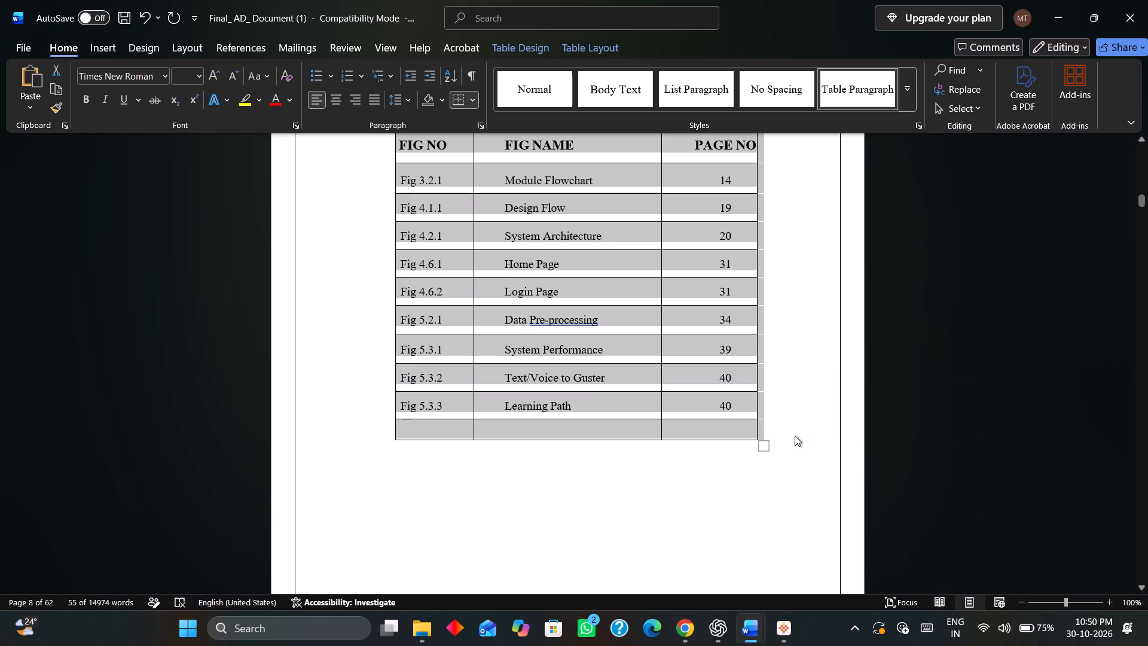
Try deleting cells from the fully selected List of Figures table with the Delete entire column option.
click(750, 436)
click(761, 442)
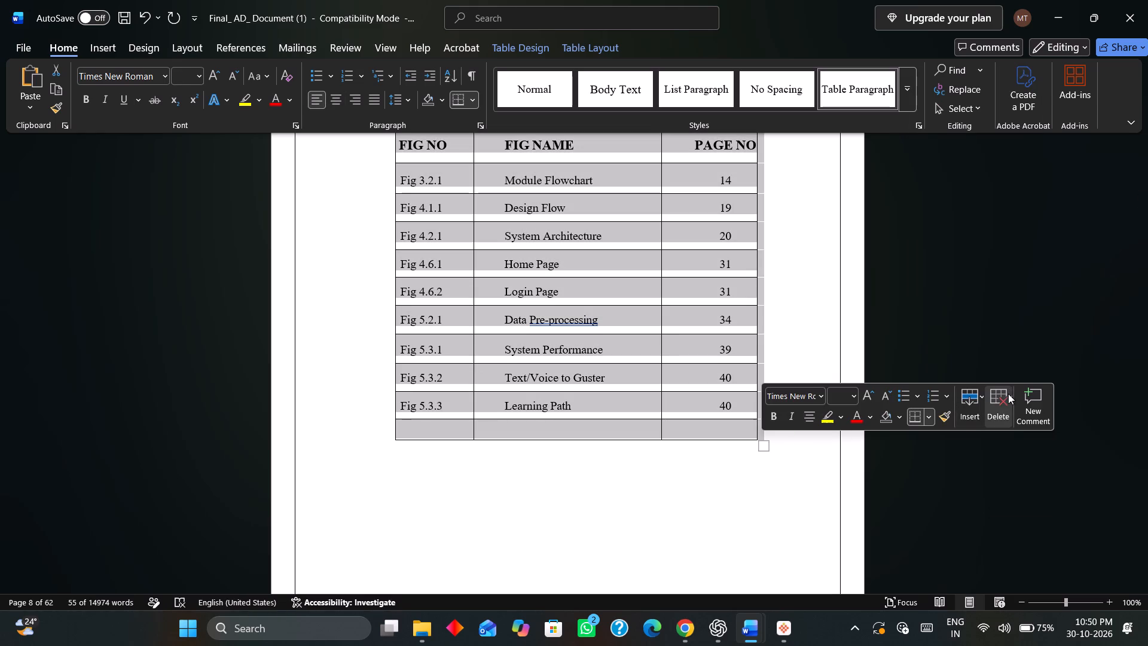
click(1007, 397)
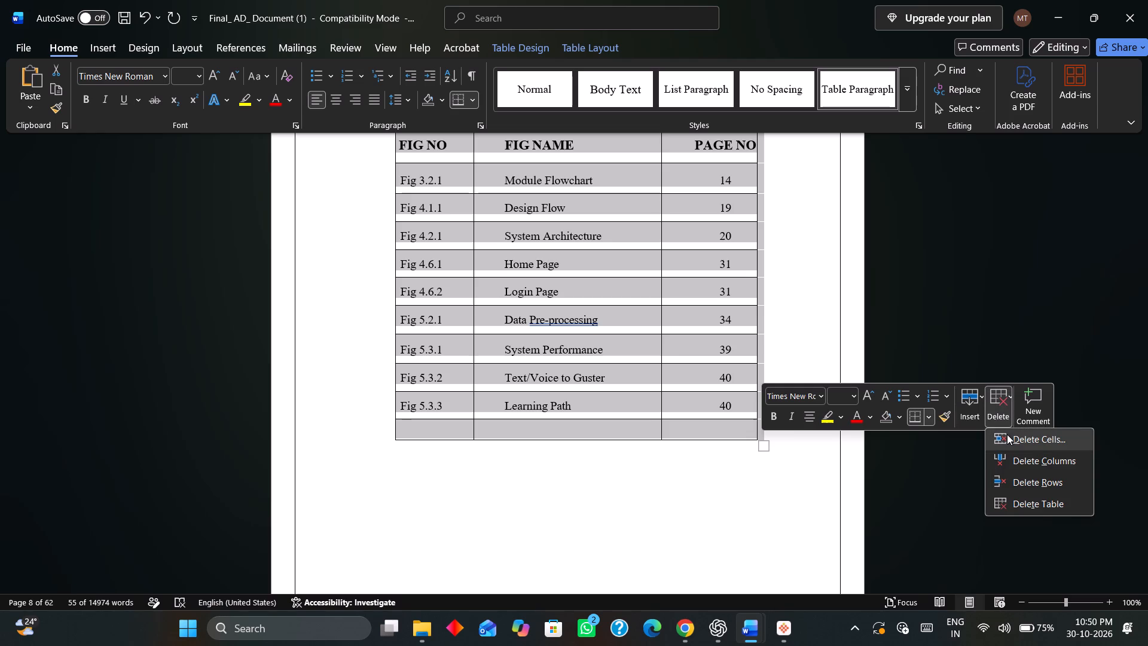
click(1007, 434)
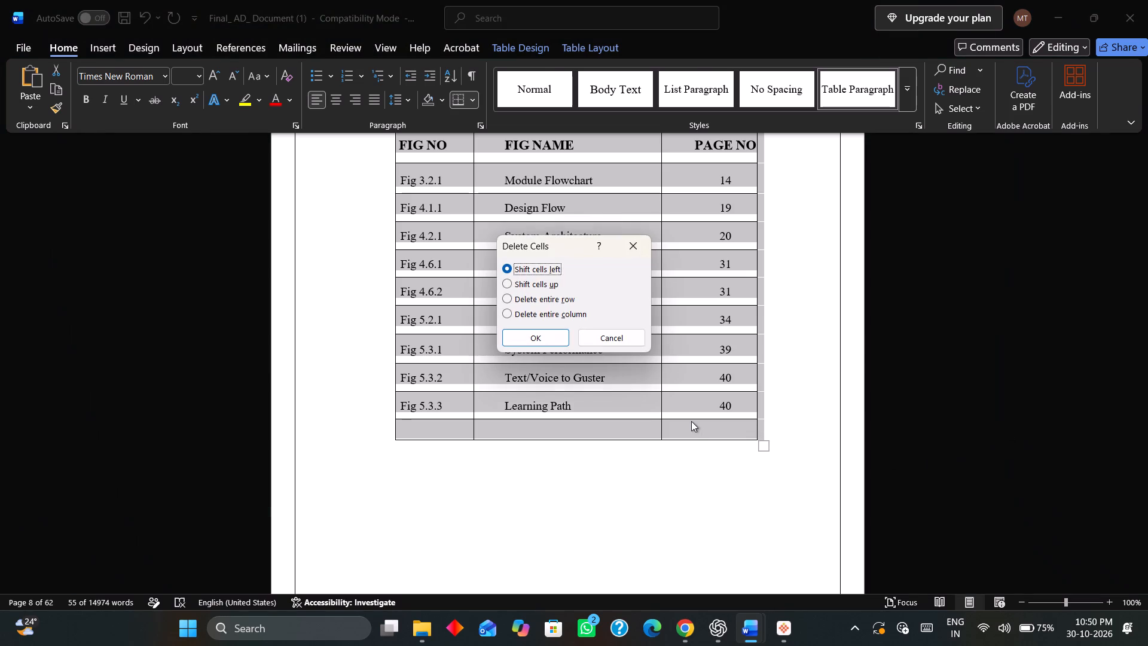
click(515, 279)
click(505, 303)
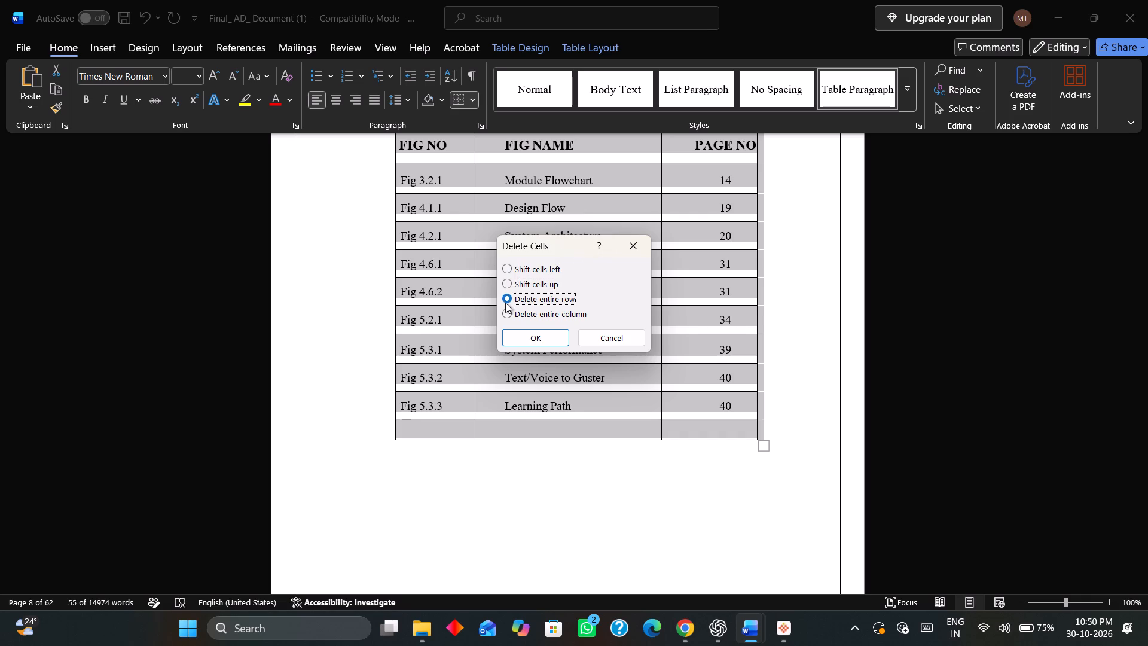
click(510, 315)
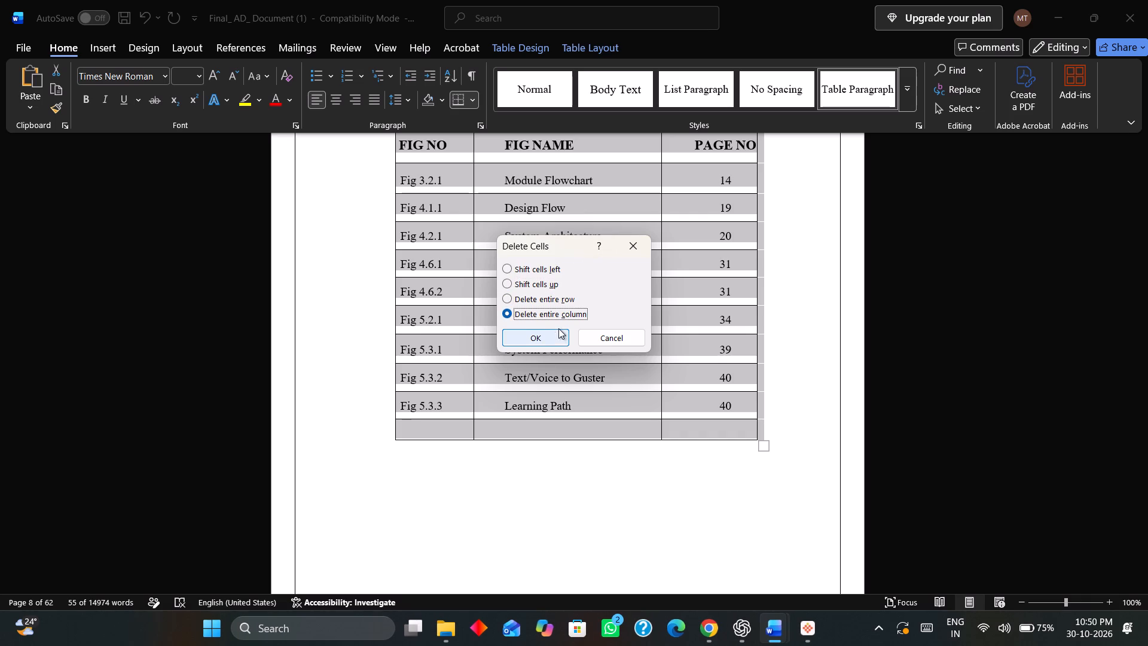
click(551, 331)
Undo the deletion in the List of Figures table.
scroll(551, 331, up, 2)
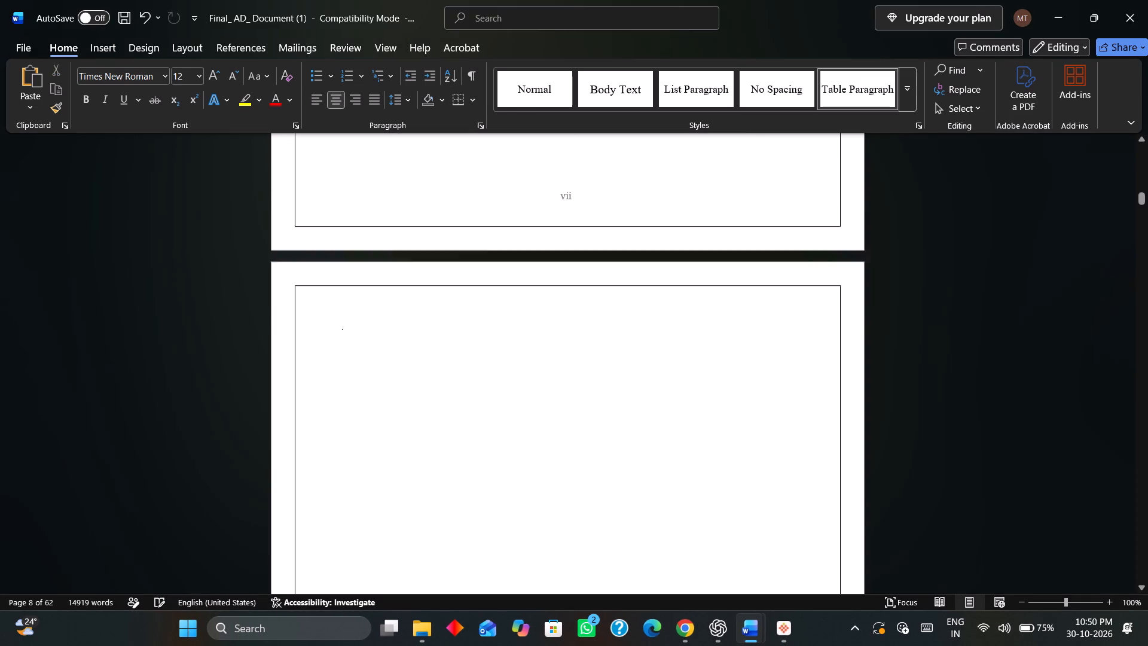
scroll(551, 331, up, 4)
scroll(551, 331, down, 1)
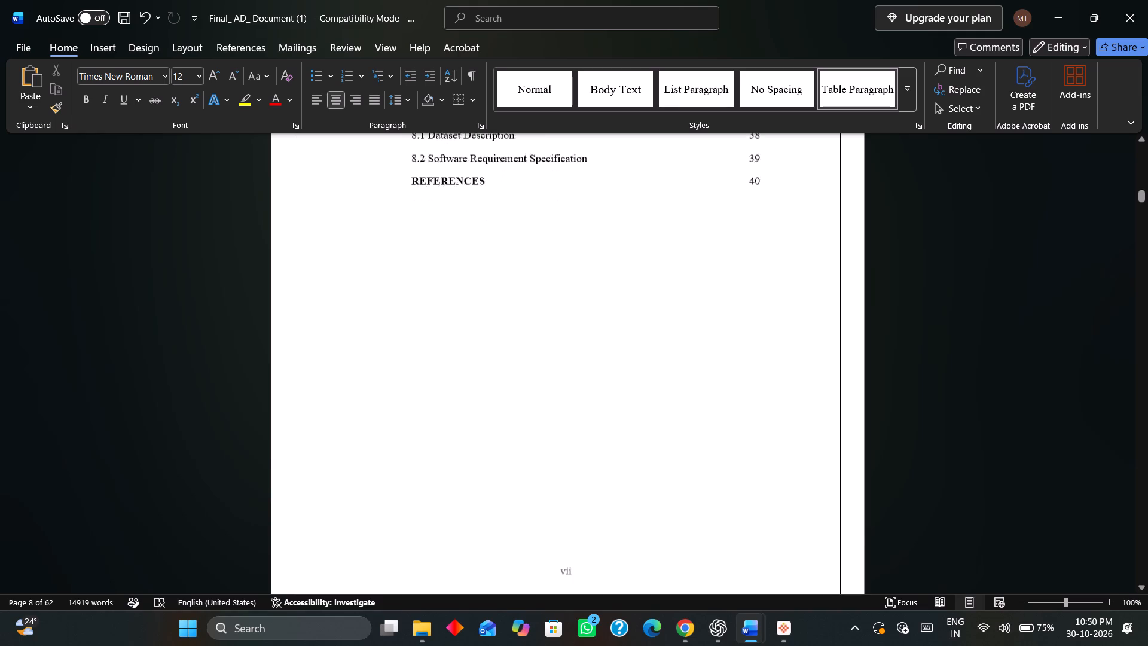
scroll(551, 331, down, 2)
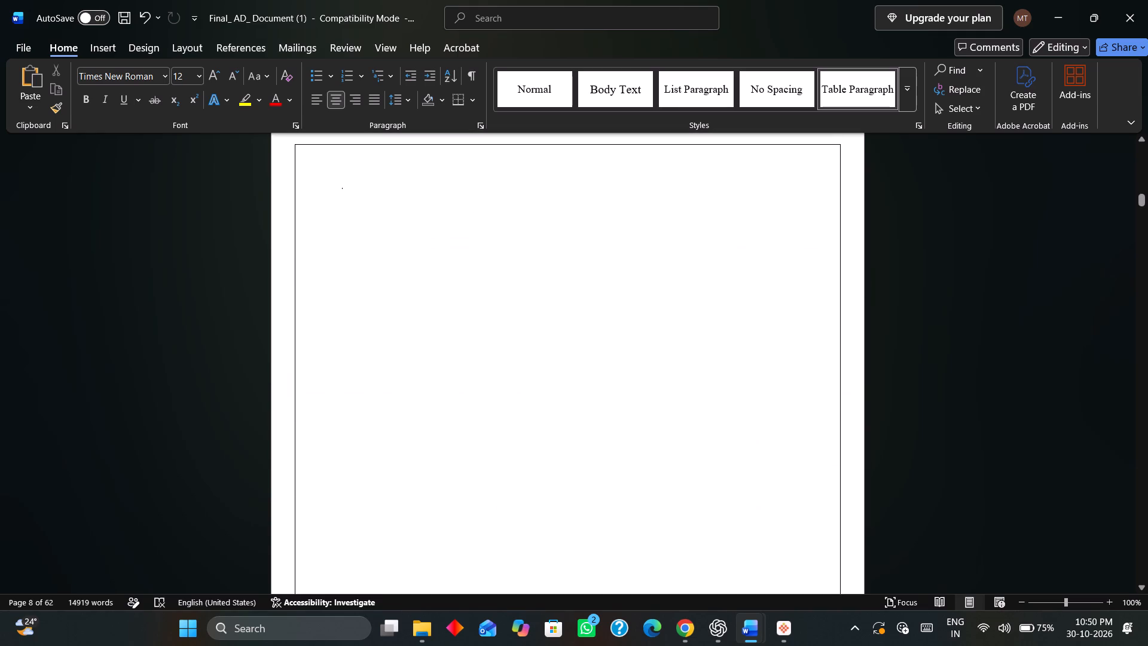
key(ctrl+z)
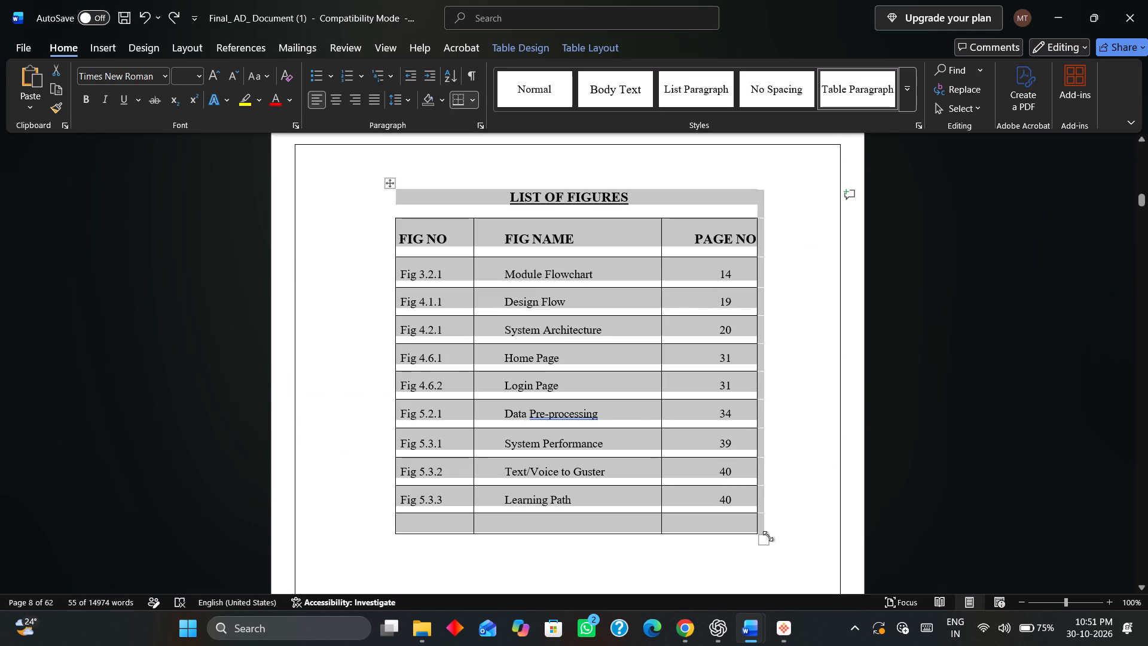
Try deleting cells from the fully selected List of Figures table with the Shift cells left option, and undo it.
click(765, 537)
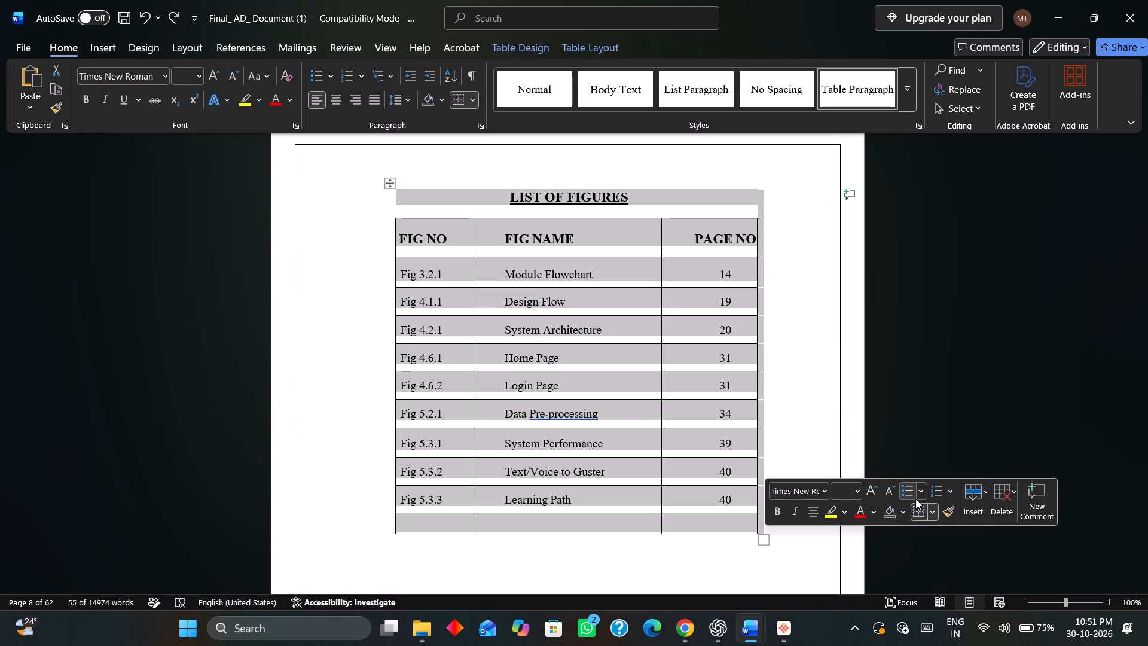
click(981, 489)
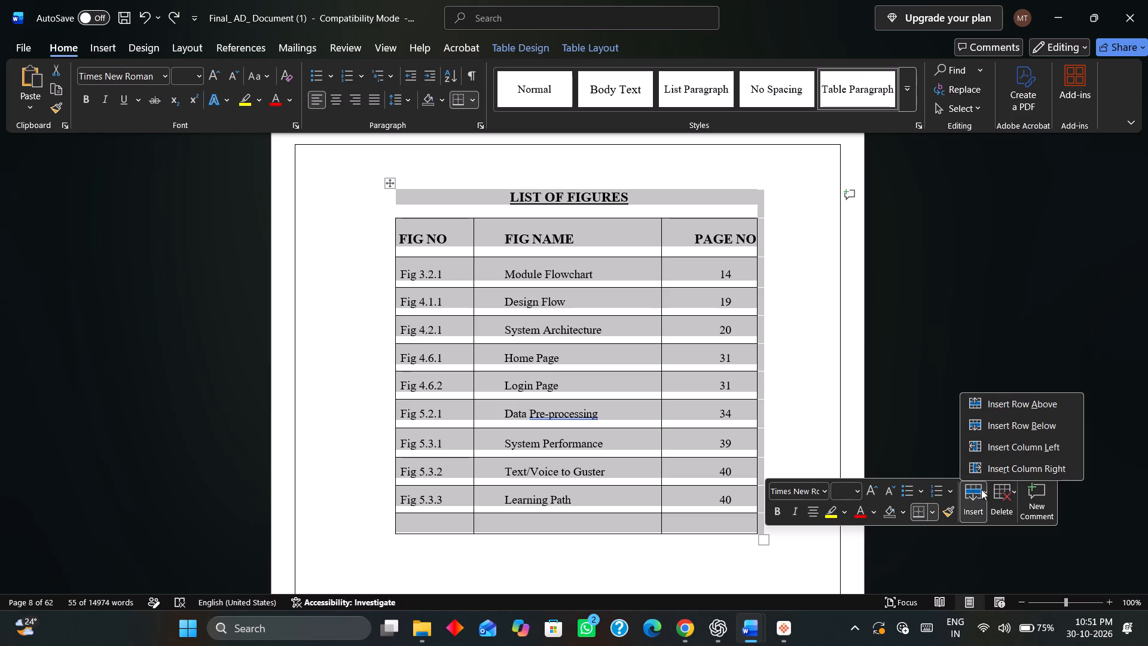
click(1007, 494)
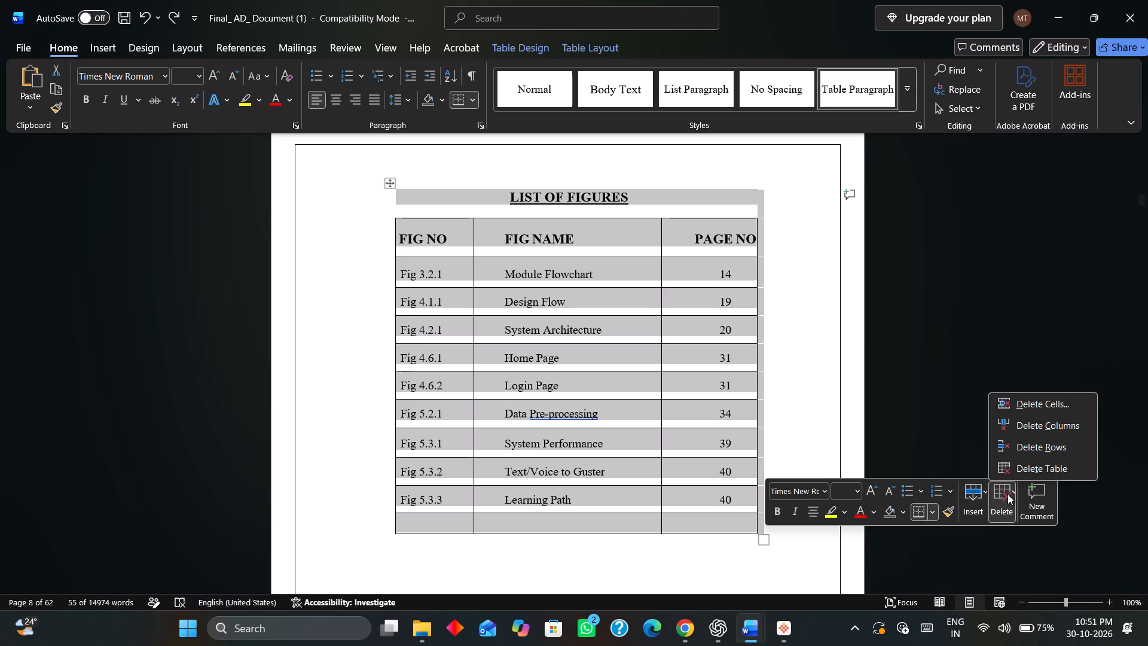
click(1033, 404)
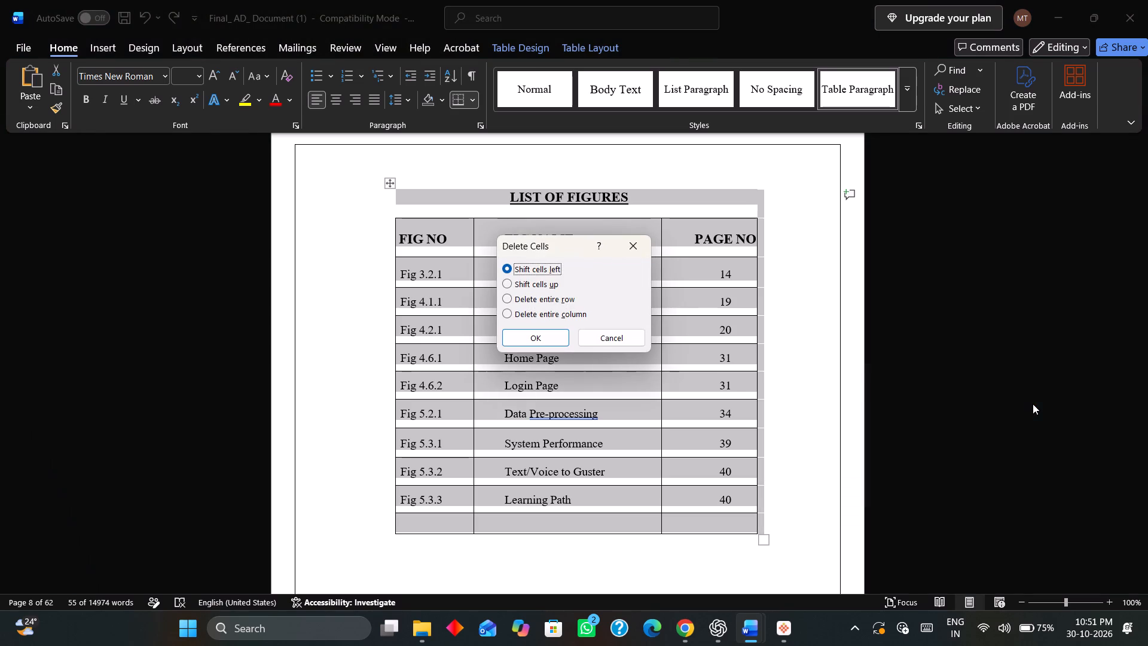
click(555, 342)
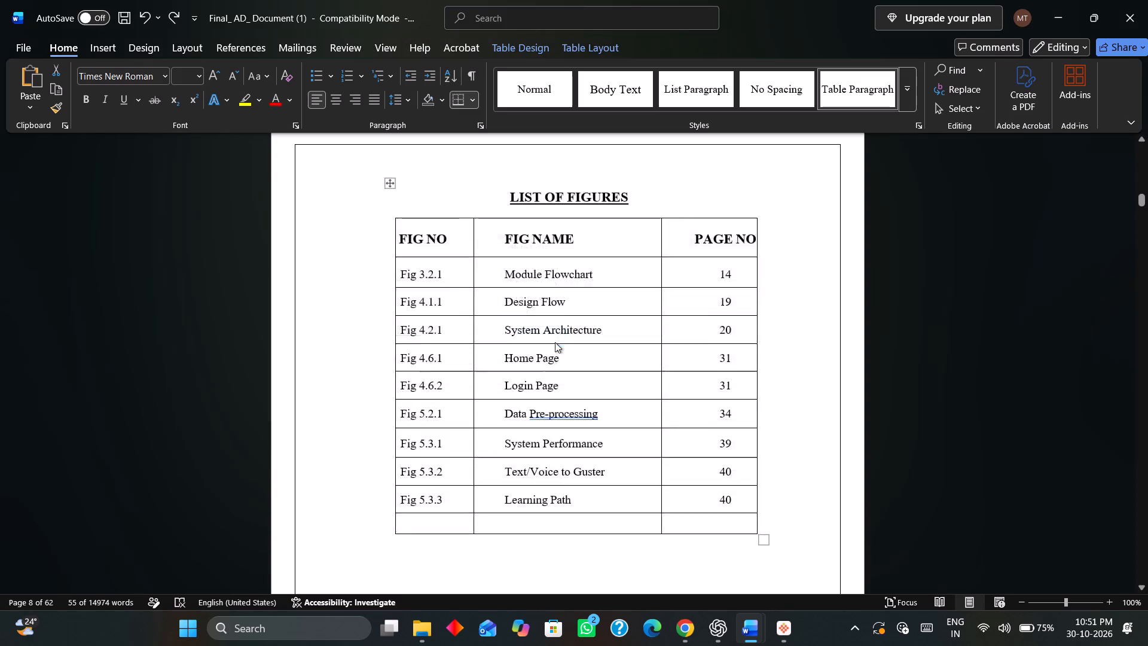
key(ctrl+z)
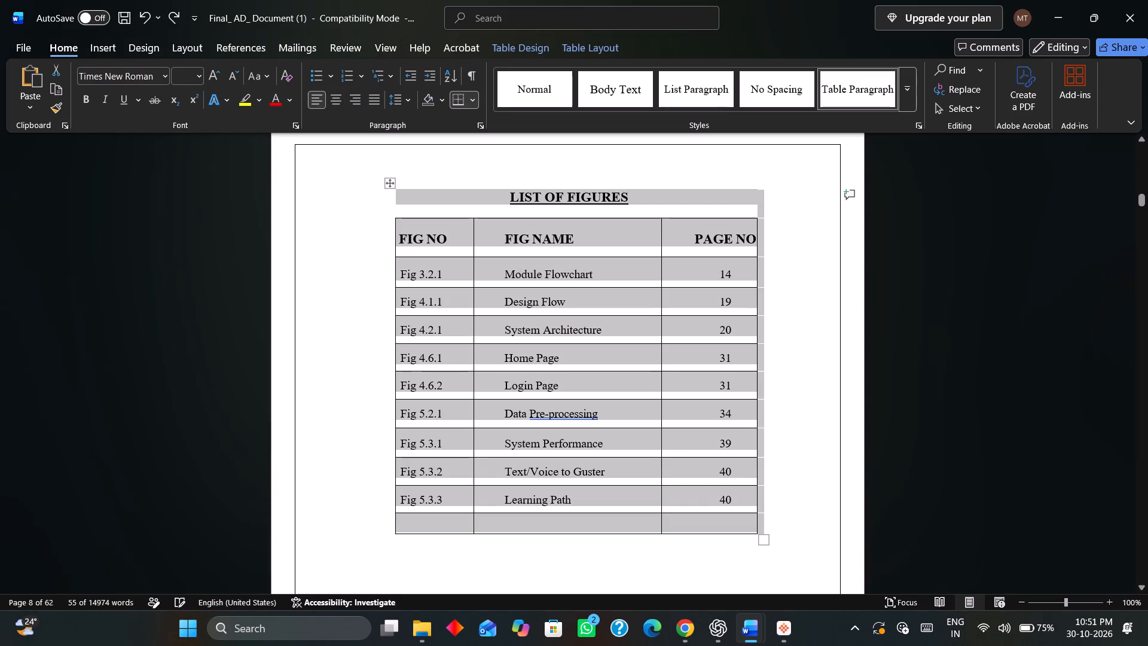
Reduce the height of the empty last row in the List of Figures table.
click(726, 486)
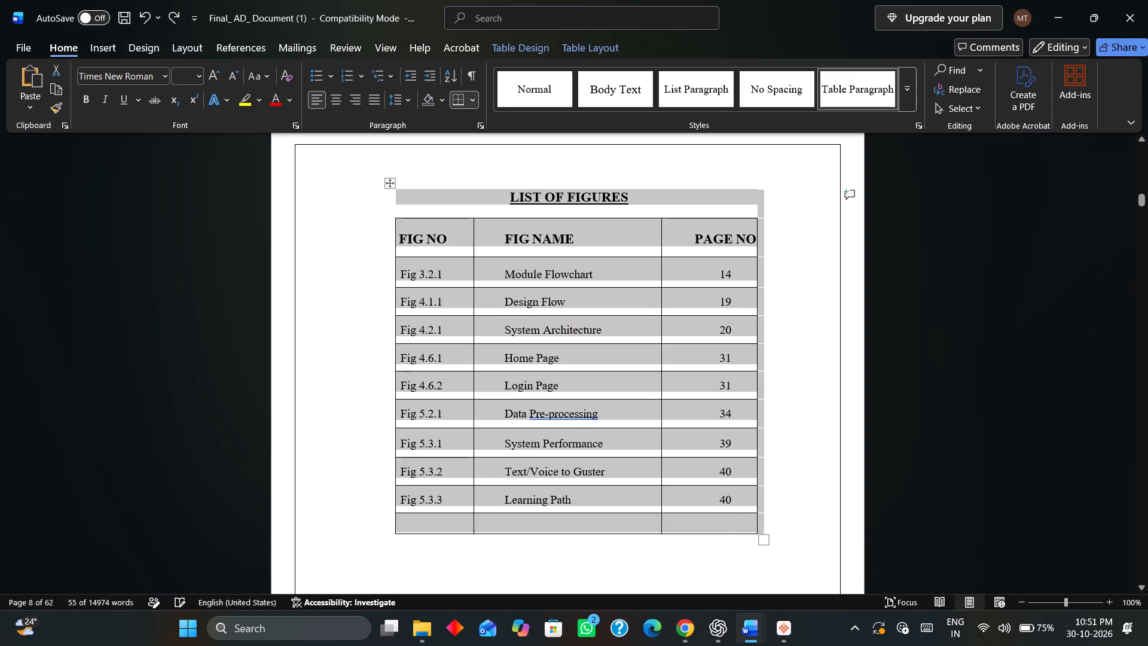
click(722, 534)
click(722, 534)
click(722, 534)
drag(722, 534, 725, 513)
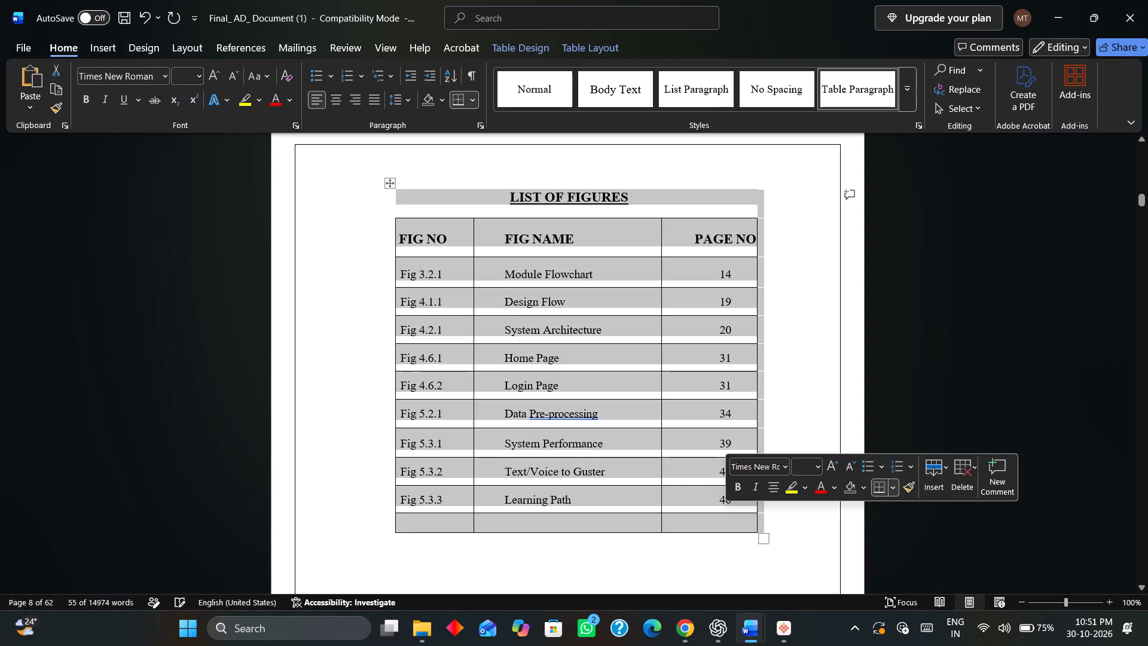
click(725, 513)
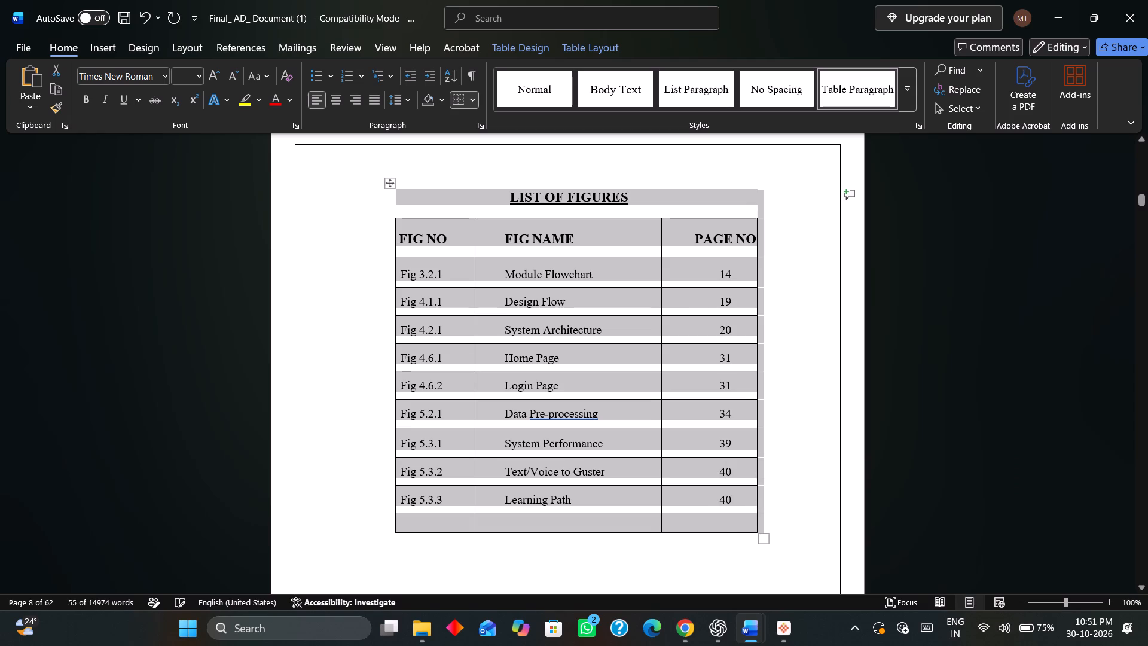
click(722, 532)
click(722, 532)
click(722, 532)
click(723, 438)
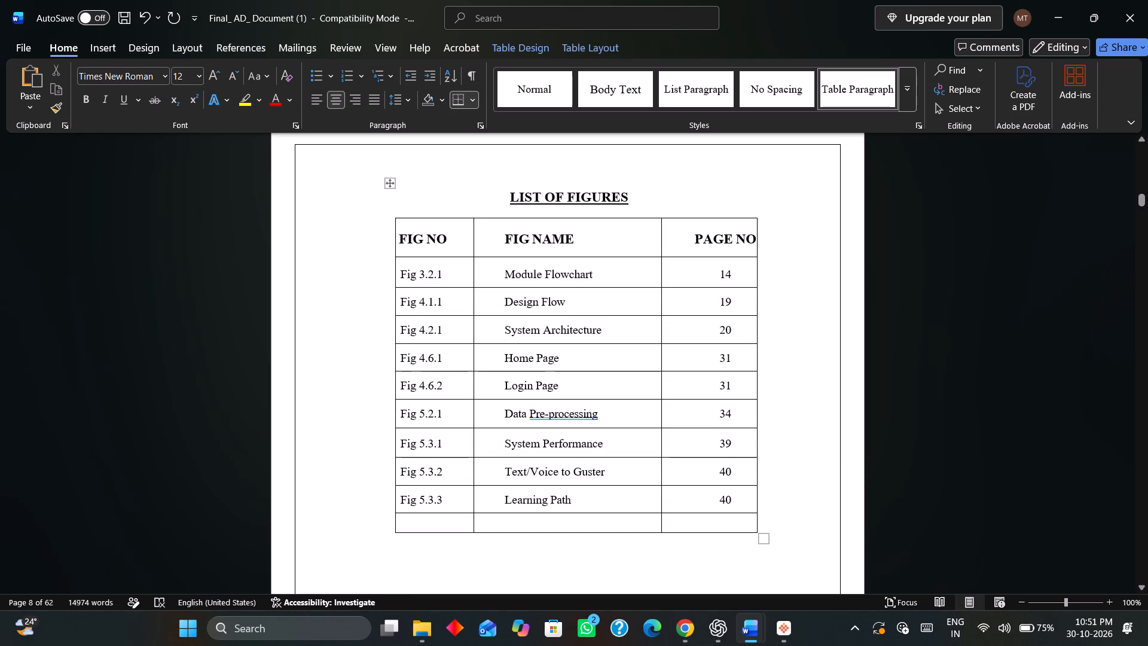
Remove all borders from the List of Figures table, from the header row through the empty last row.
drag(753, 525, 661, 464)
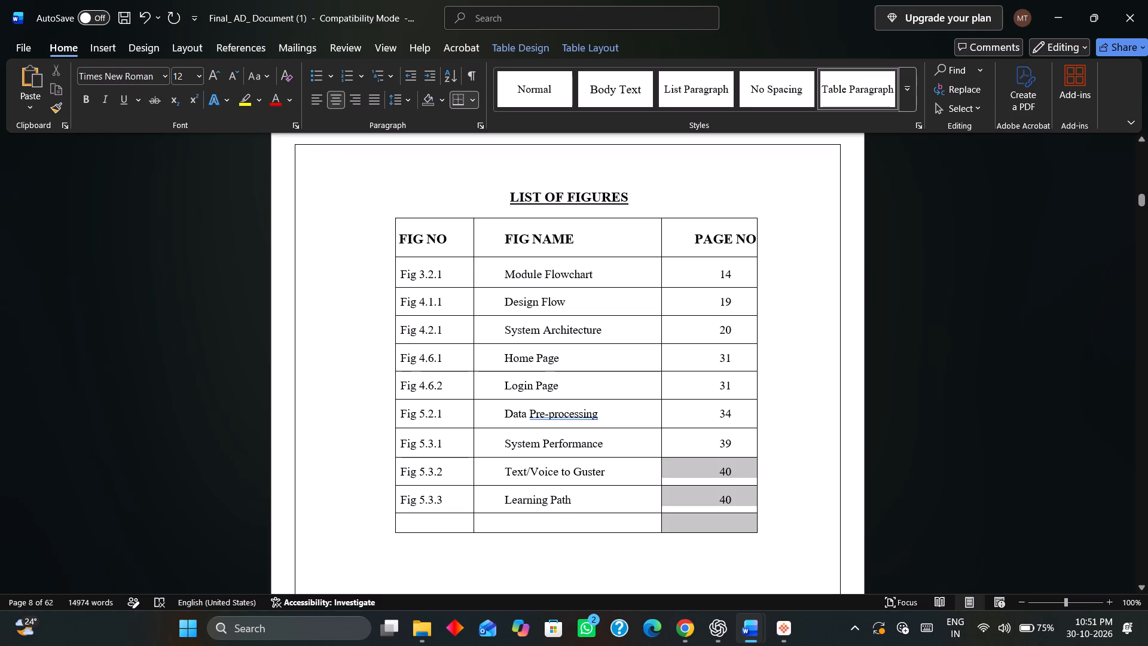
drag(661, 464, 411, 250)
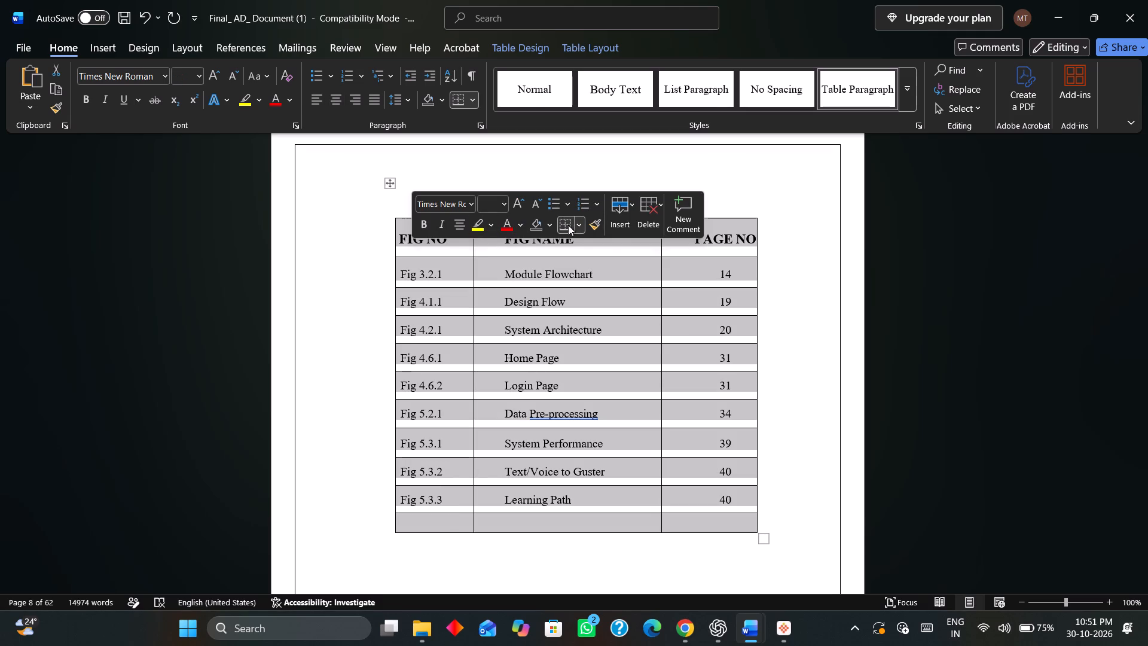
click(576, 229)
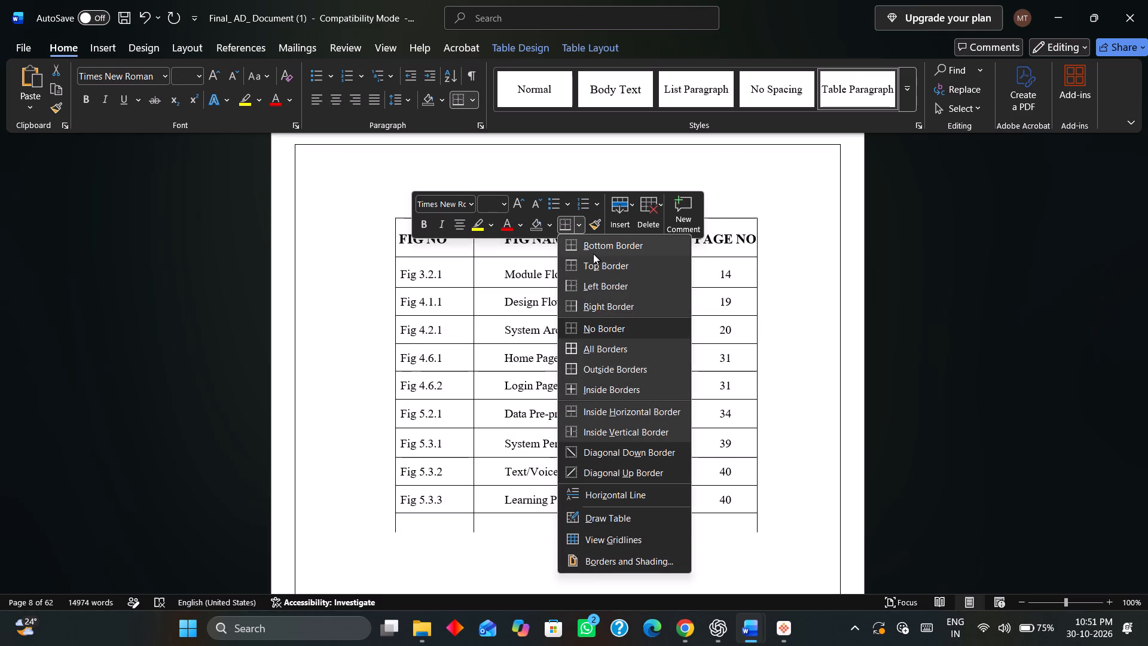
click(610, 331)
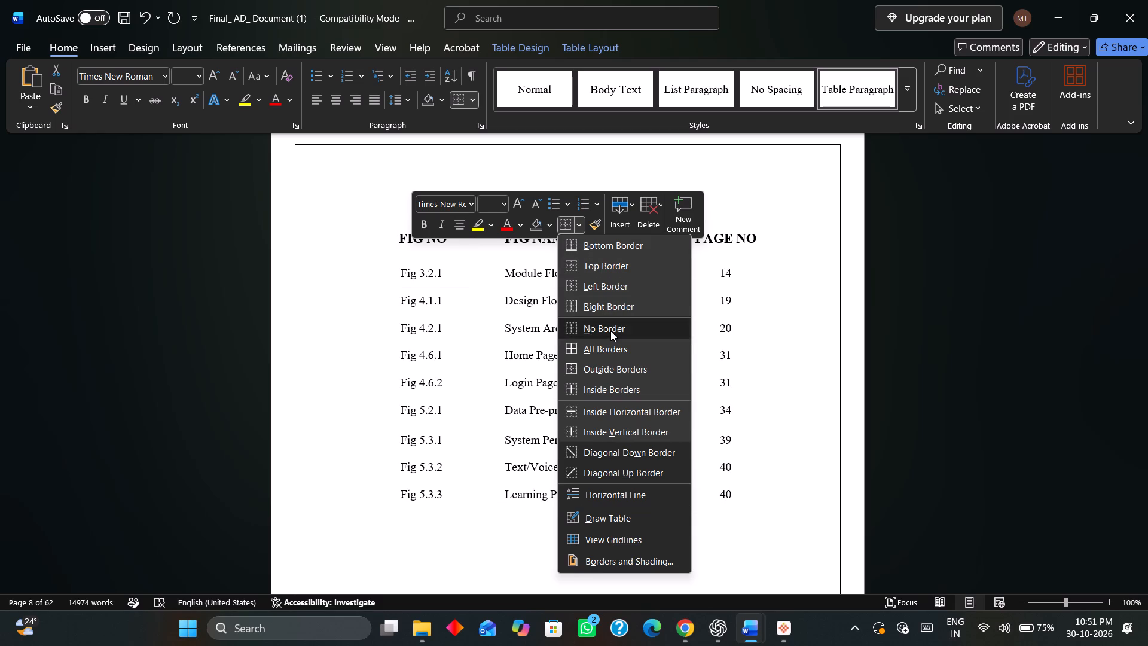
click(808, 537)
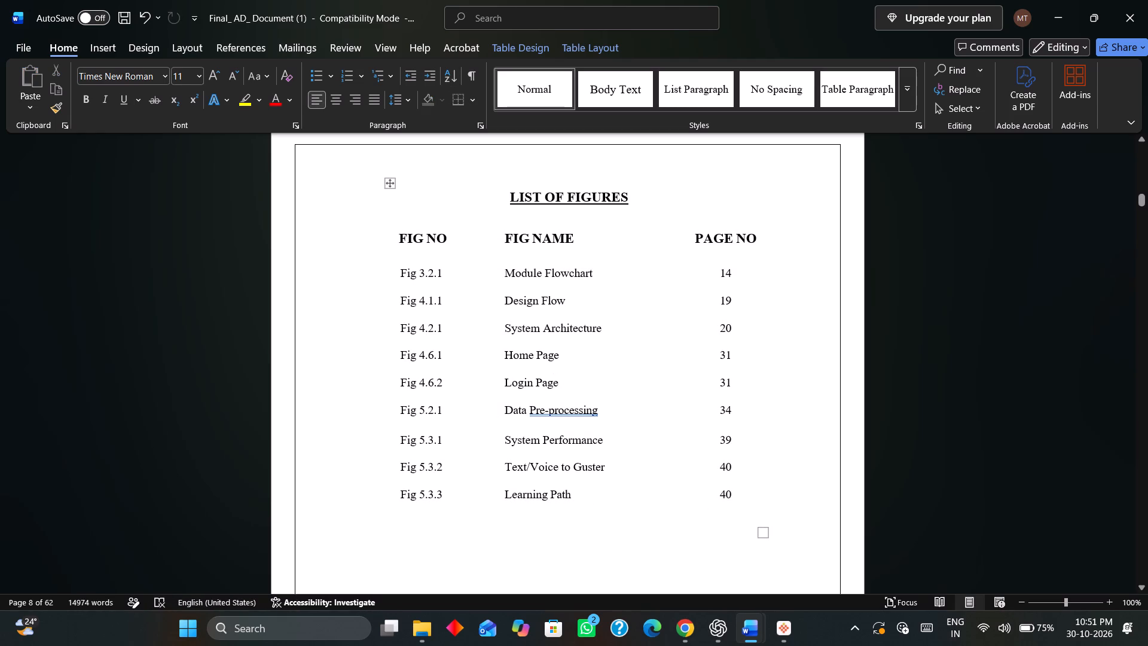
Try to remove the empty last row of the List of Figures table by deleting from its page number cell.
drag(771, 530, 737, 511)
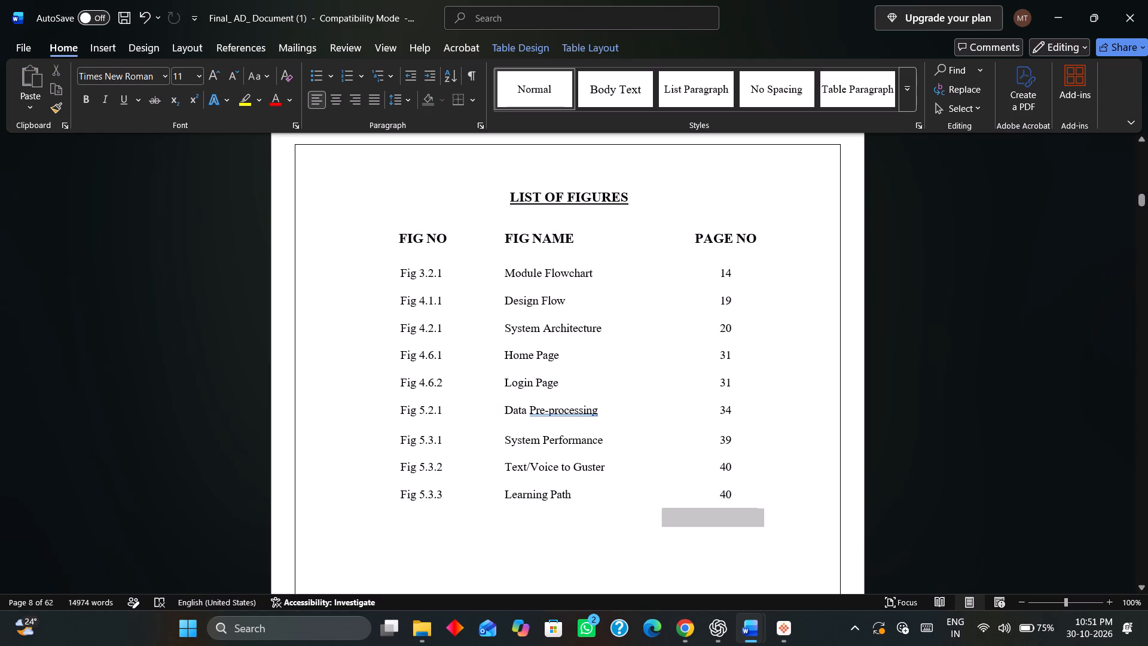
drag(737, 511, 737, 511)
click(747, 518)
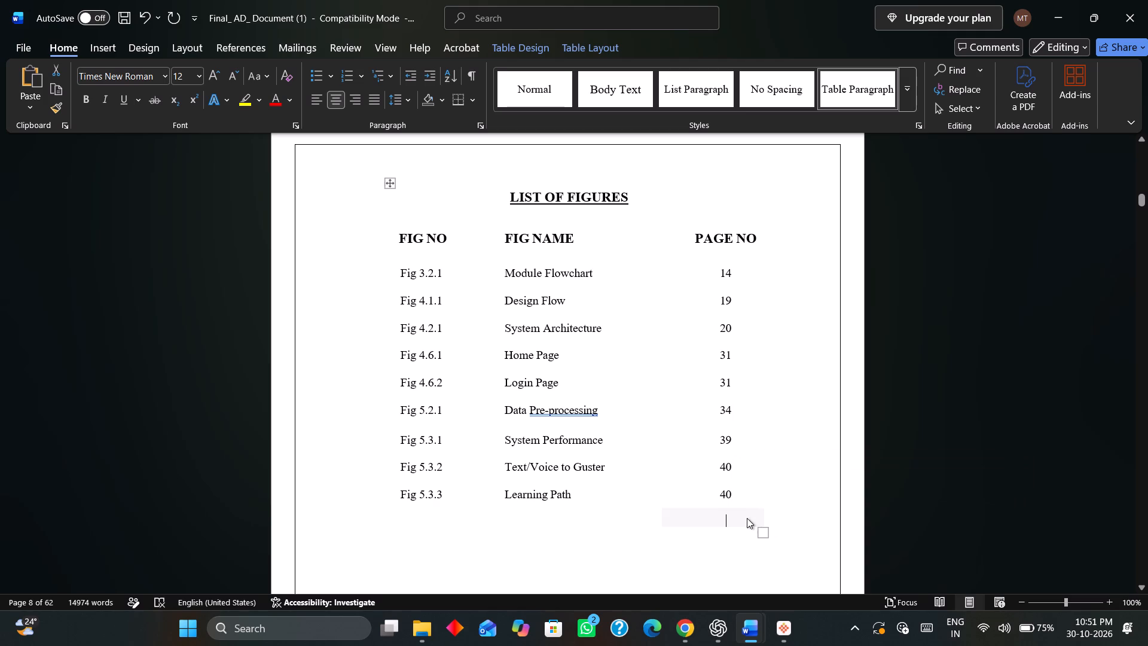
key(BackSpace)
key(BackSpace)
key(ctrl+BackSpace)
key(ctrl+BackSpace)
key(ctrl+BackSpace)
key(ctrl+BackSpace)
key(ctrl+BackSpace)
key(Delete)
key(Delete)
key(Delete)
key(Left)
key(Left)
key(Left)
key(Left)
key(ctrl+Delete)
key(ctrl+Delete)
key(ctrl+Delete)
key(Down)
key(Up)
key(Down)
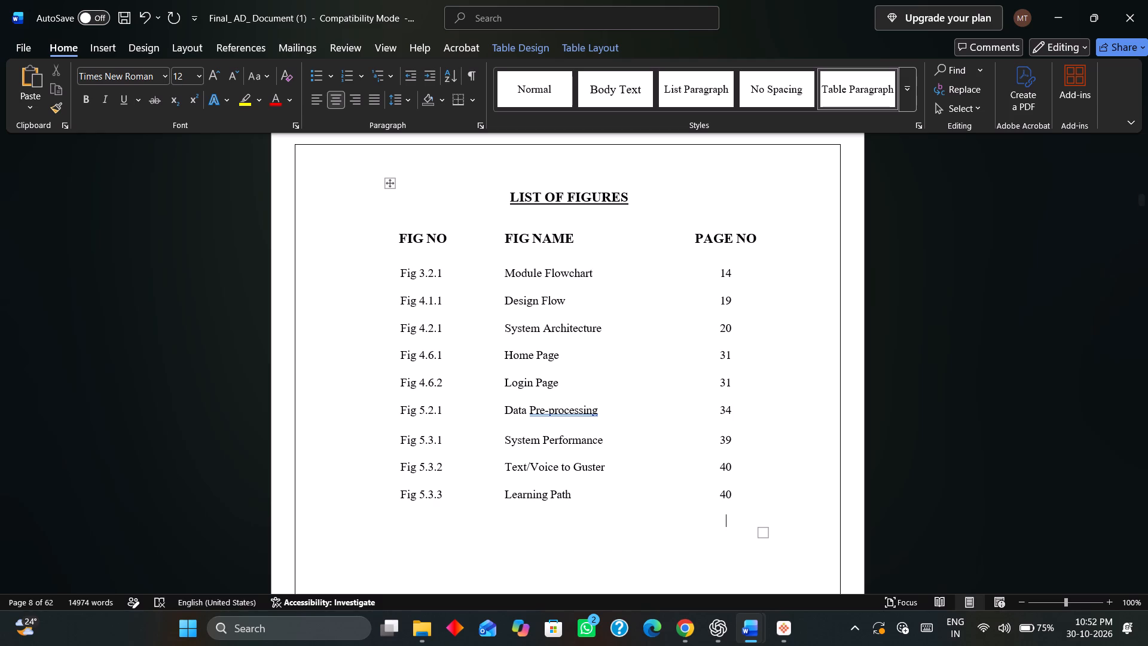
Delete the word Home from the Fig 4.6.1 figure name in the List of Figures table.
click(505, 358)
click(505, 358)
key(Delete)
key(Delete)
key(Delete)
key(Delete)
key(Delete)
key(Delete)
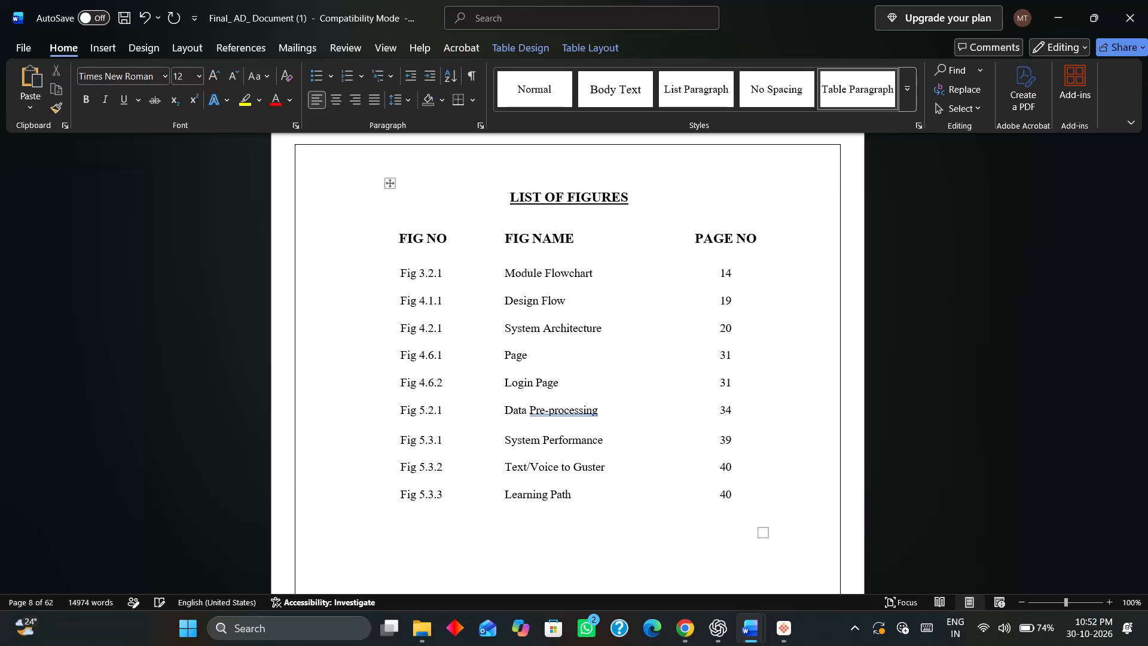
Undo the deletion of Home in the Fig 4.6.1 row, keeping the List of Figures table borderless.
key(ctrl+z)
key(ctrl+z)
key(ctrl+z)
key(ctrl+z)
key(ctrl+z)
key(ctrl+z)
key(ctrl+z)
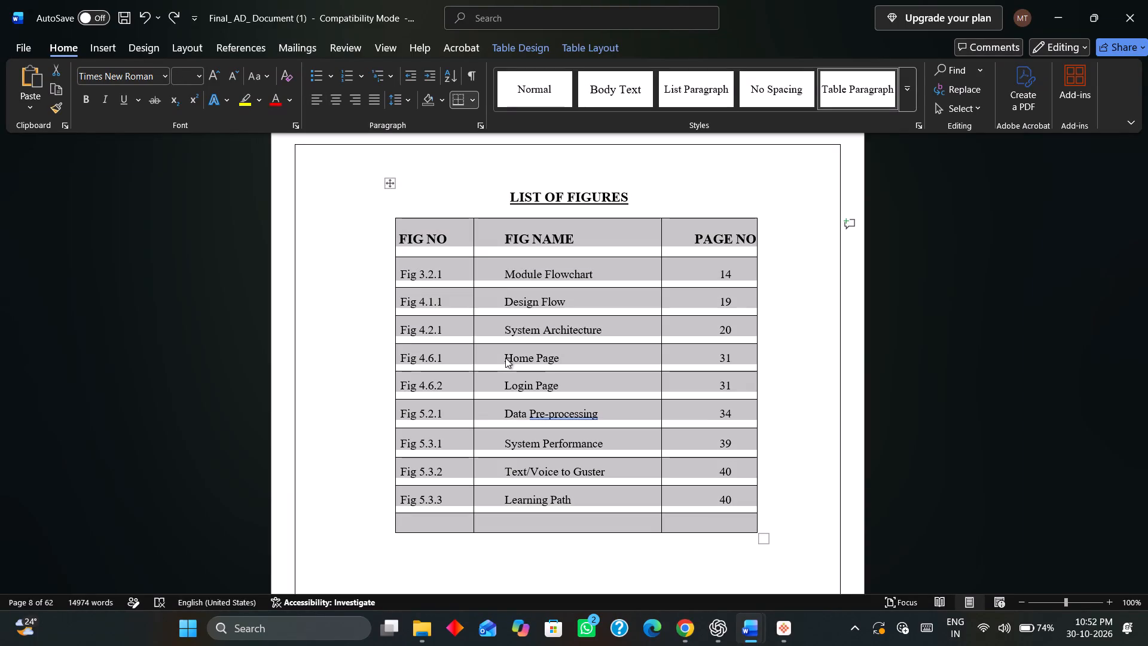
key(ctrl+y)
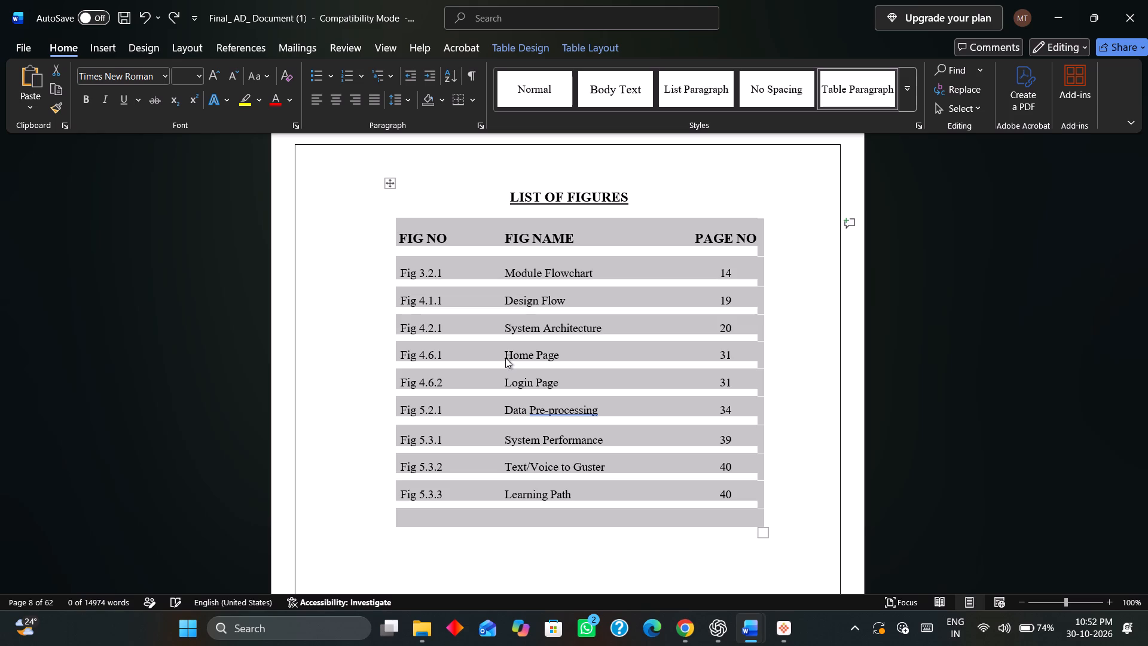
Replace Home with Login in the Fig 4.6.1 figure name in the List of Figures table.
click(505, 358)
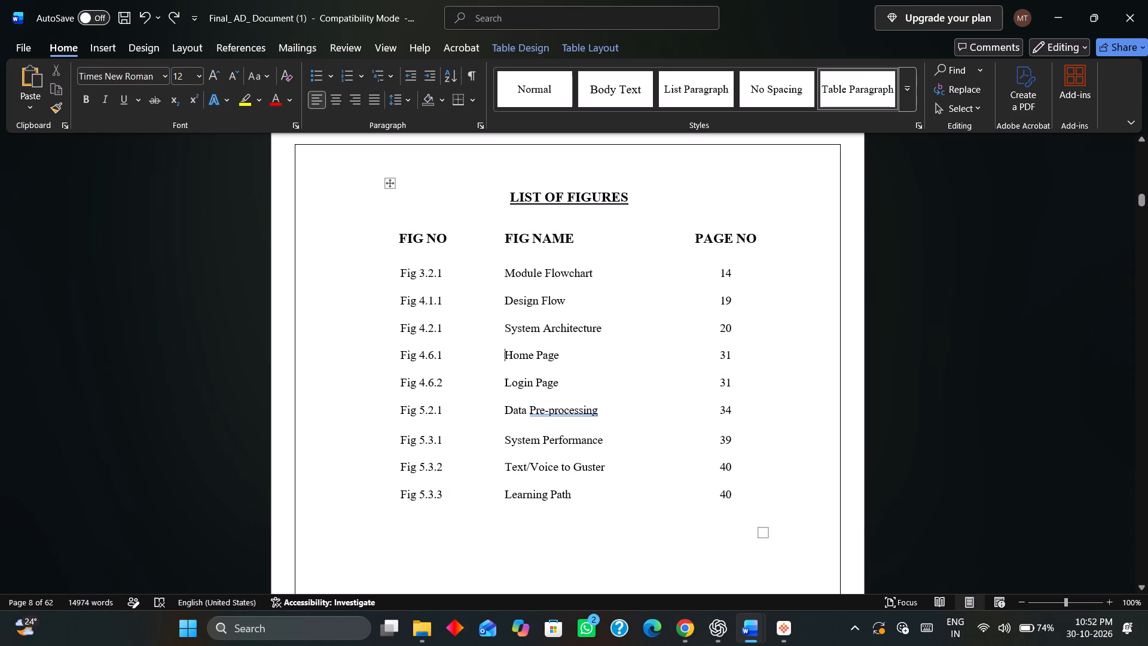
drag(533, 356, 503, 355)
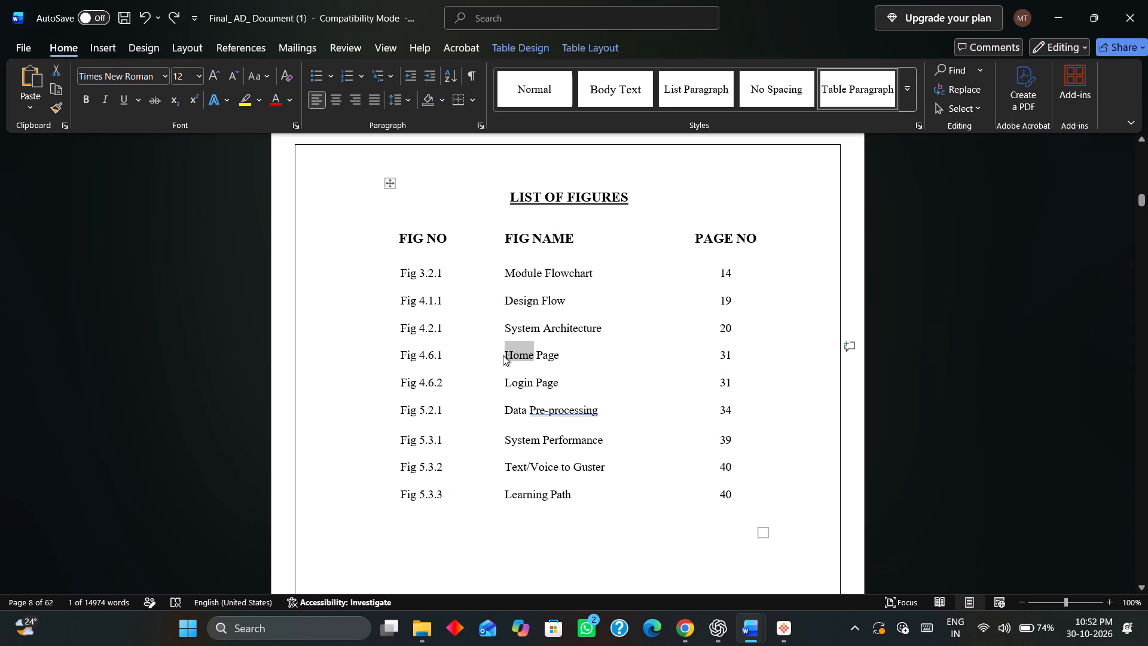
key(shift+l)
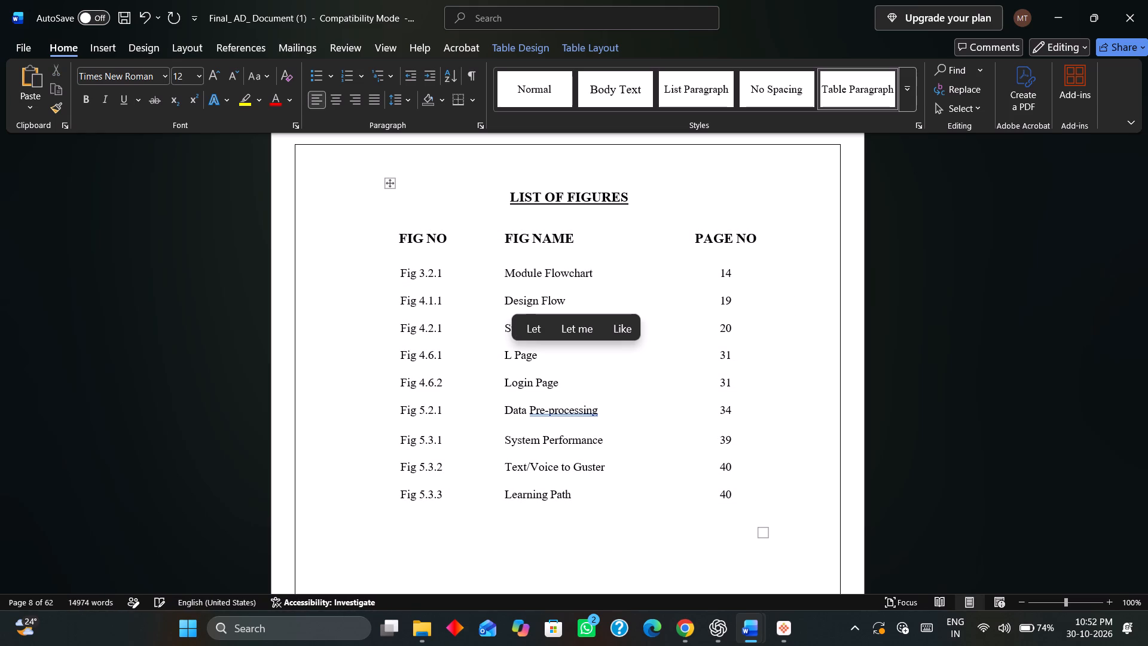
text(og)
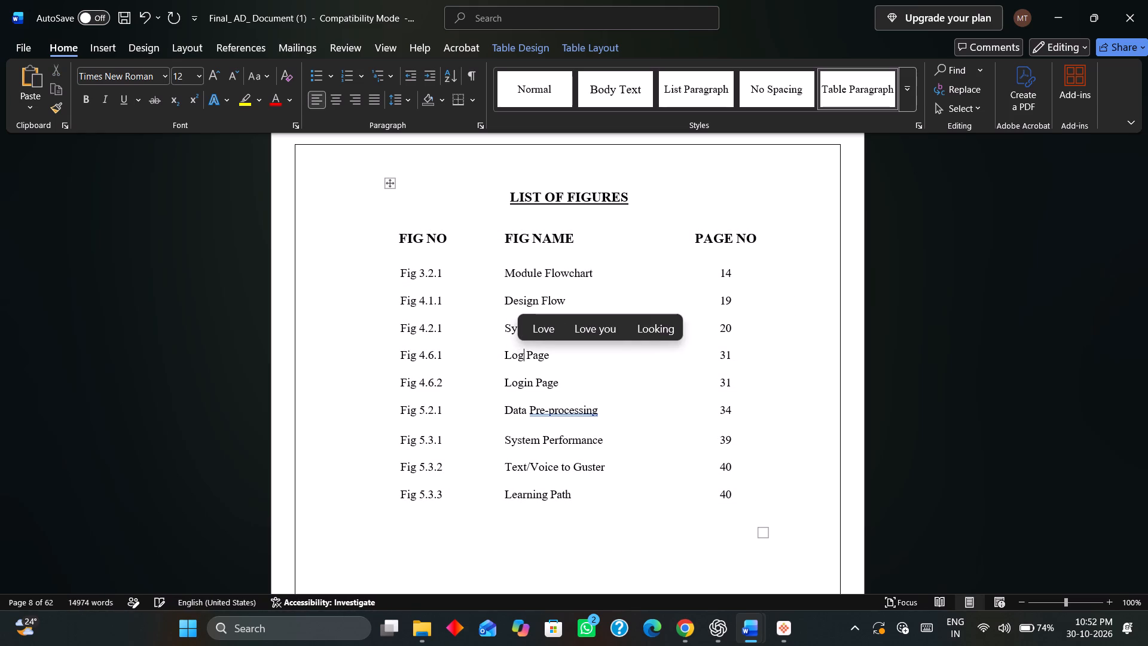
key(n)
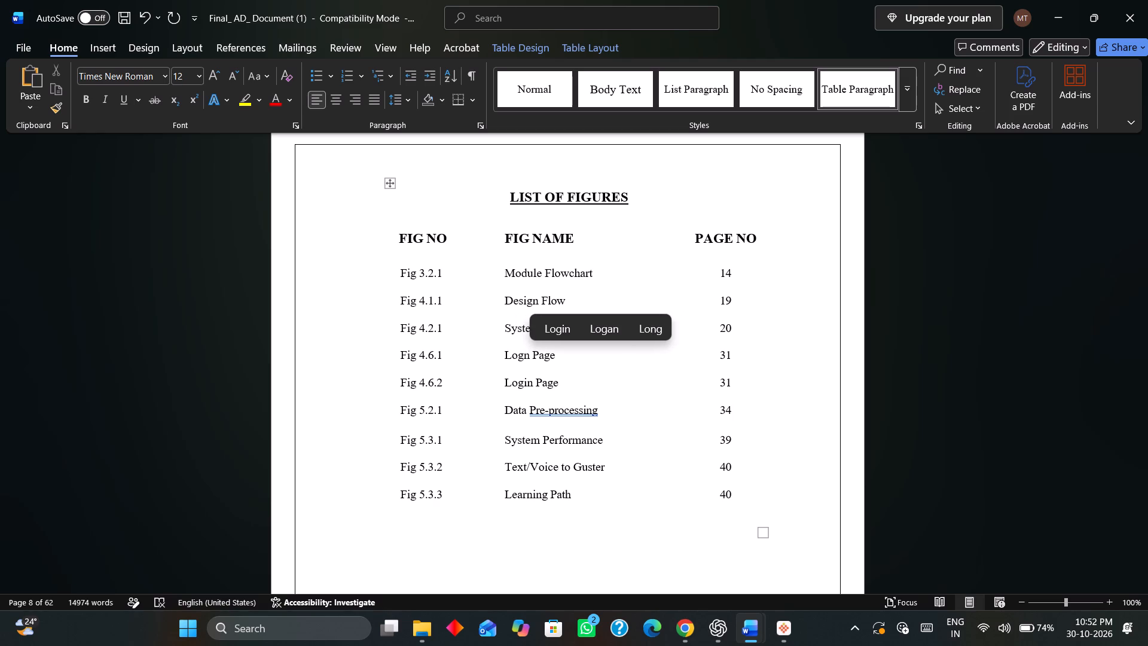
key(Left)
key(i)
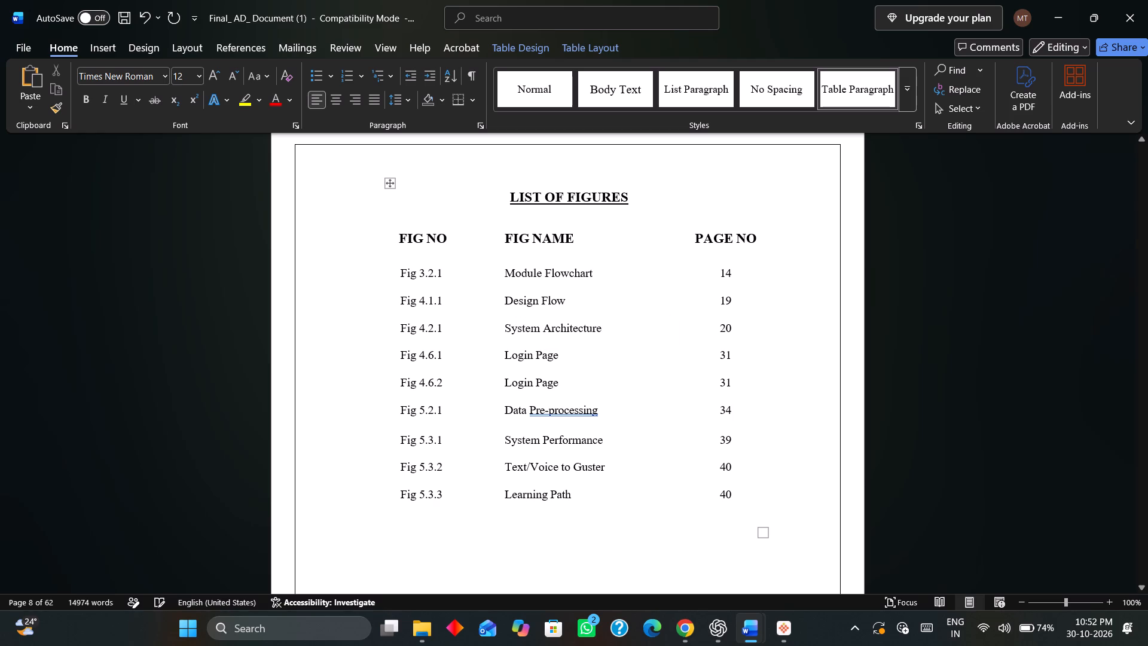
click(446, 357)
Delete the Fig 4.6.2 Login Page row, including its page number cell, from the List of Figures table.
drag(560, 380, 467, 388)
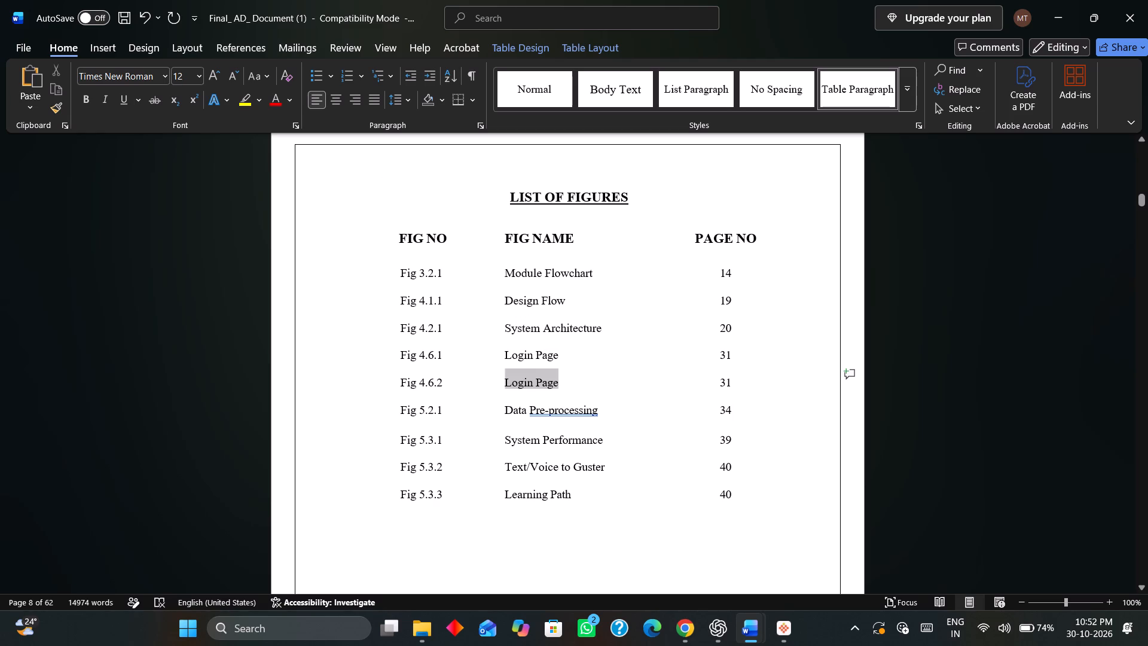
drag(467, 388, 404, 388)
key(BackSpace)
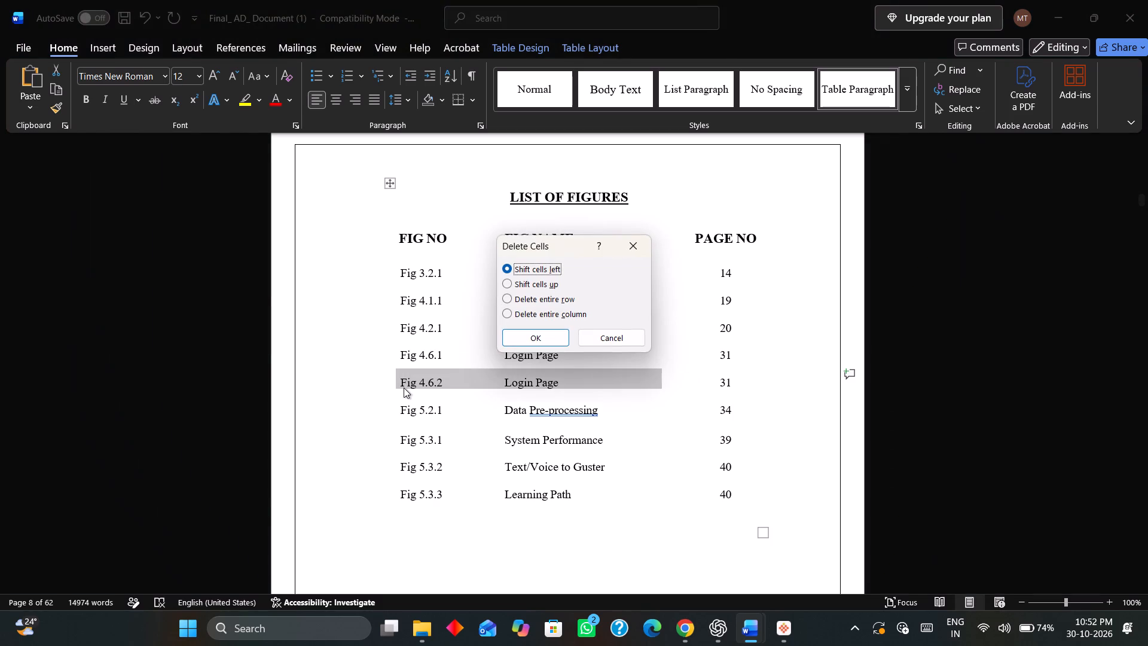
click(532, 338)
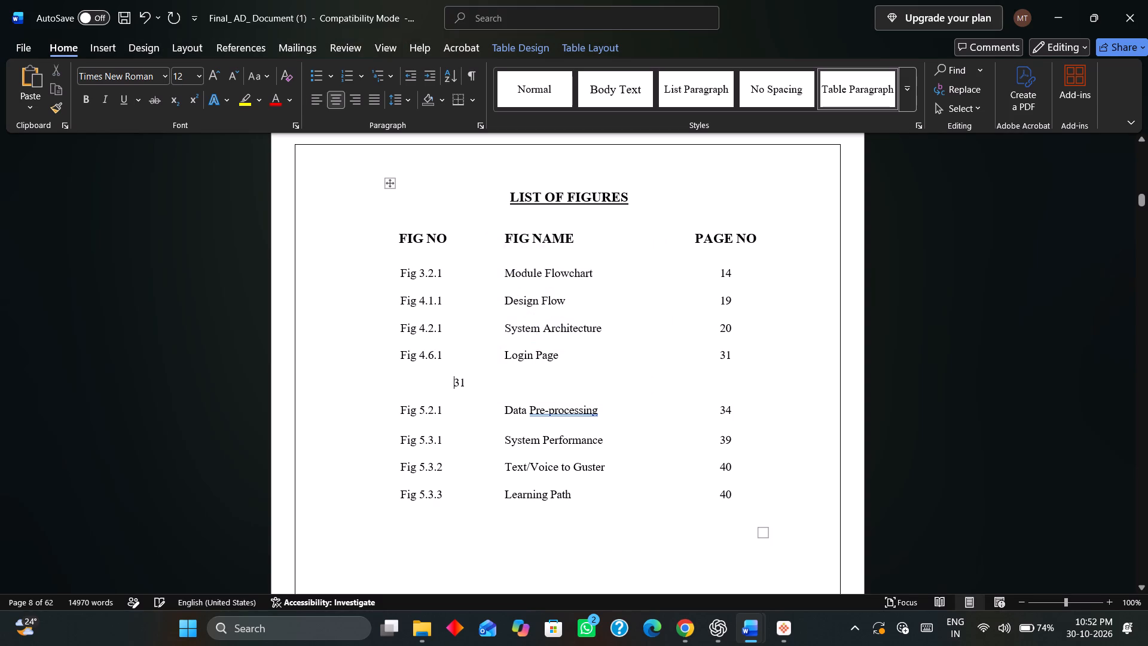
click(530, 385)
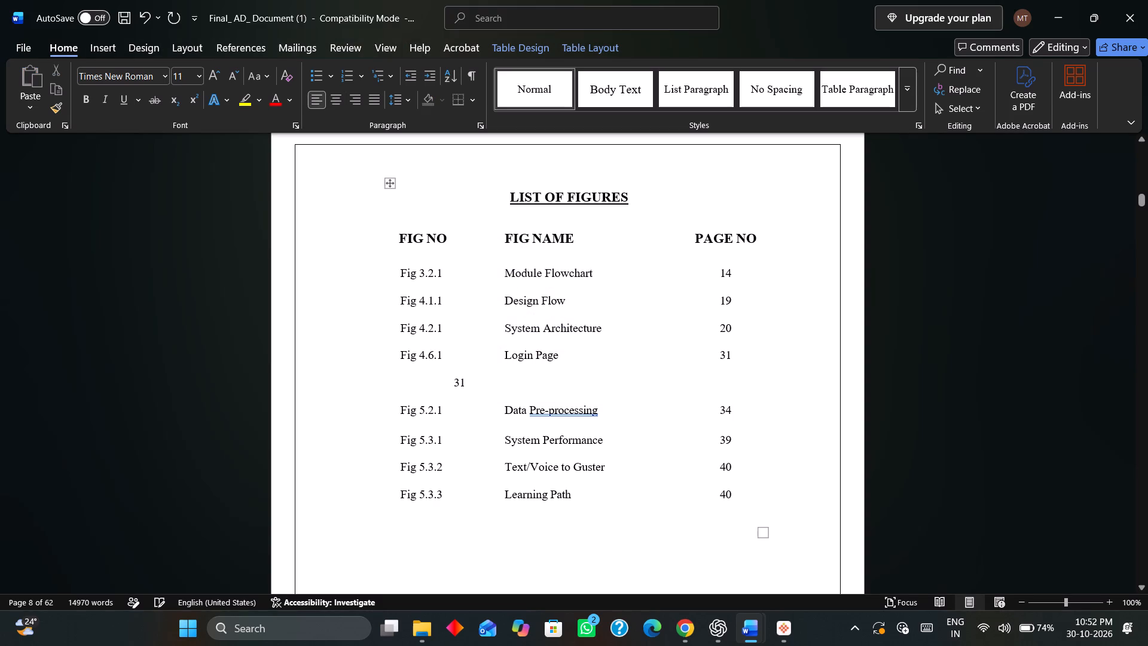
drag(751, 378, 474, 389)
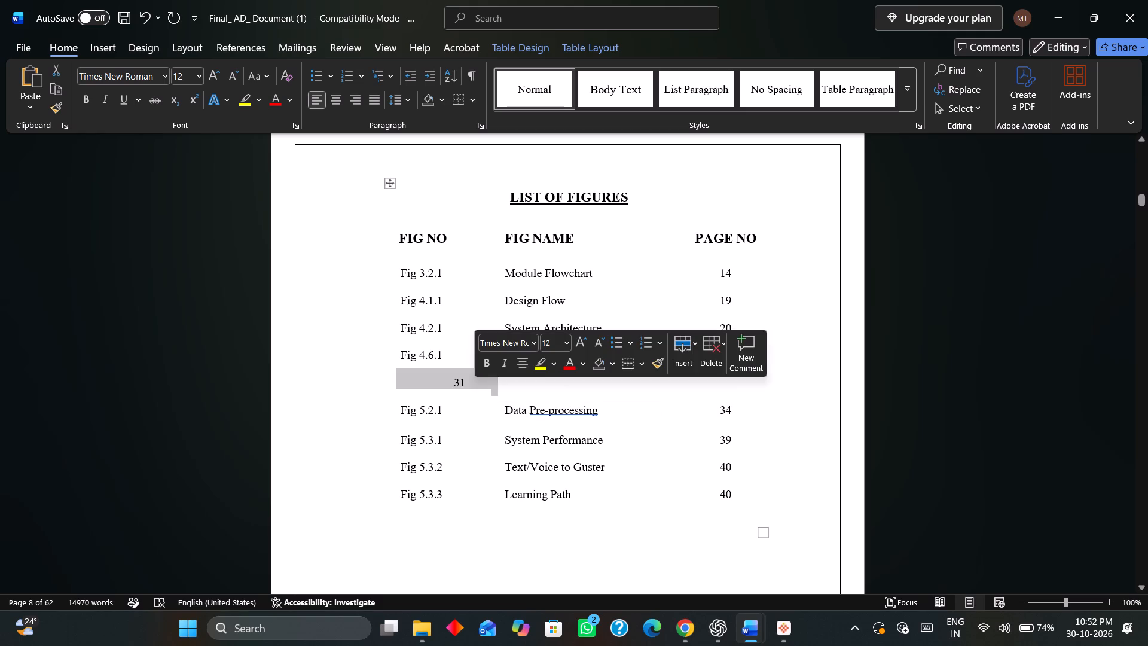
key(BackSpace)
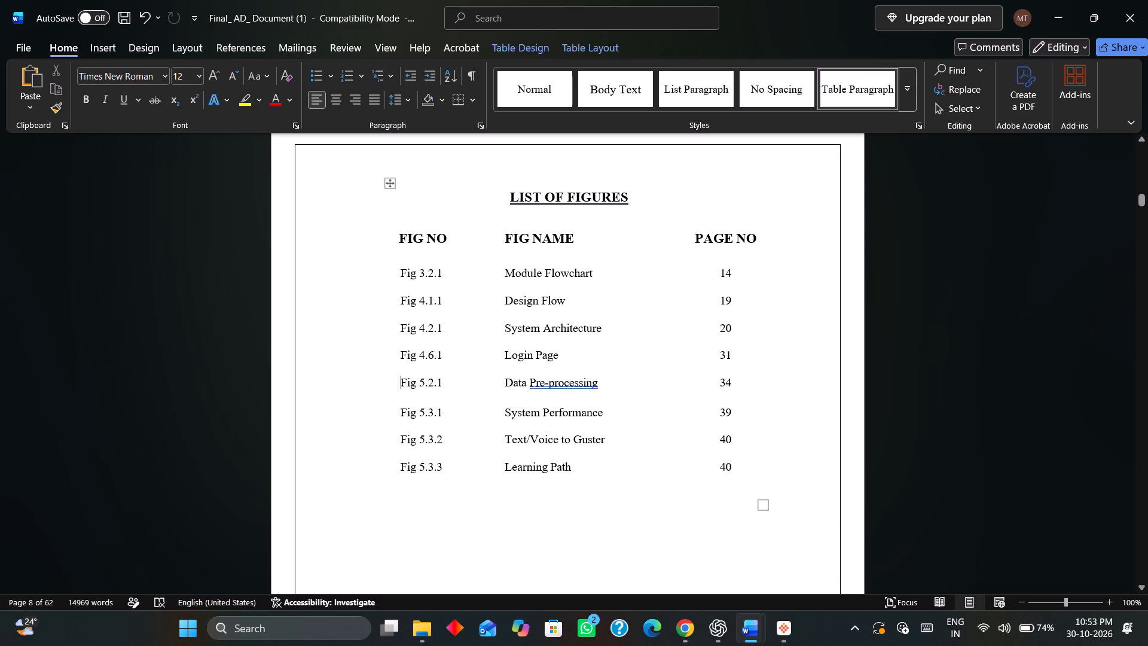
Change the Fig 5.3.1 figure name in the List of Figures table to HR Dashboard.
drag(613, 413, 511, 425)
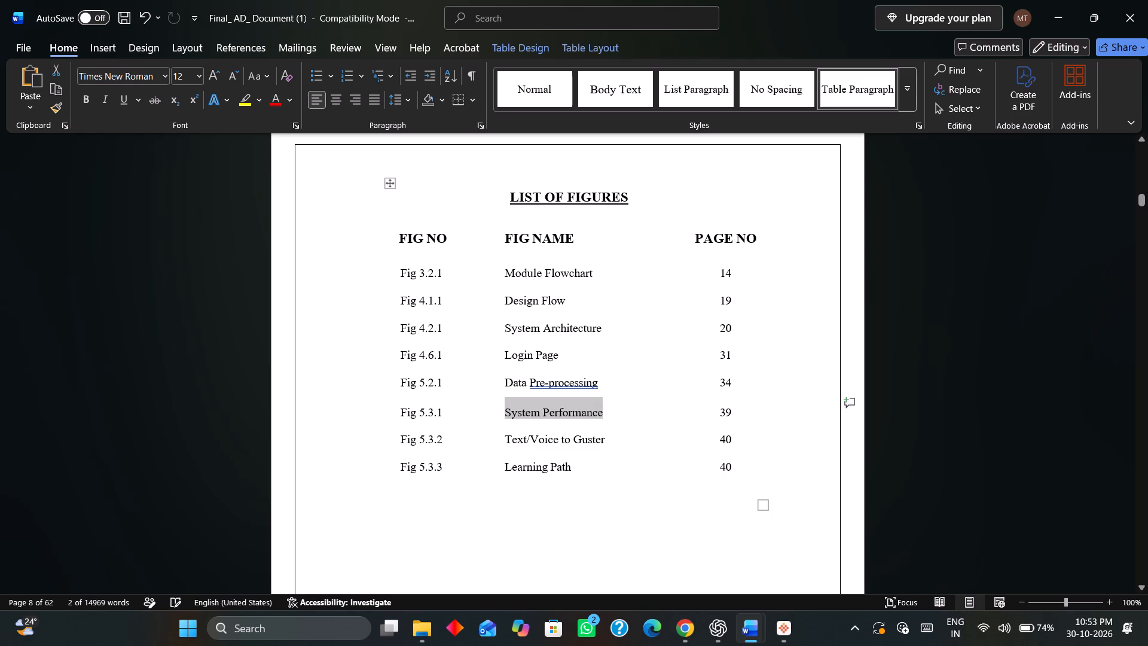
key(shift+h)
text(R)
key(space)
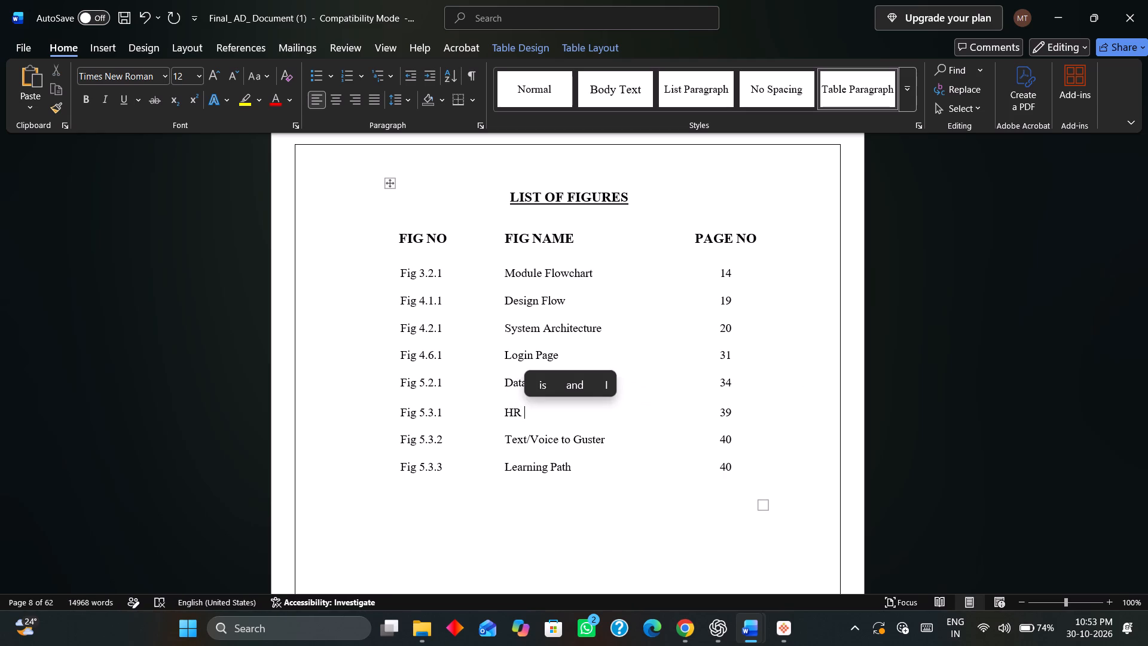
text(Dashboarf)
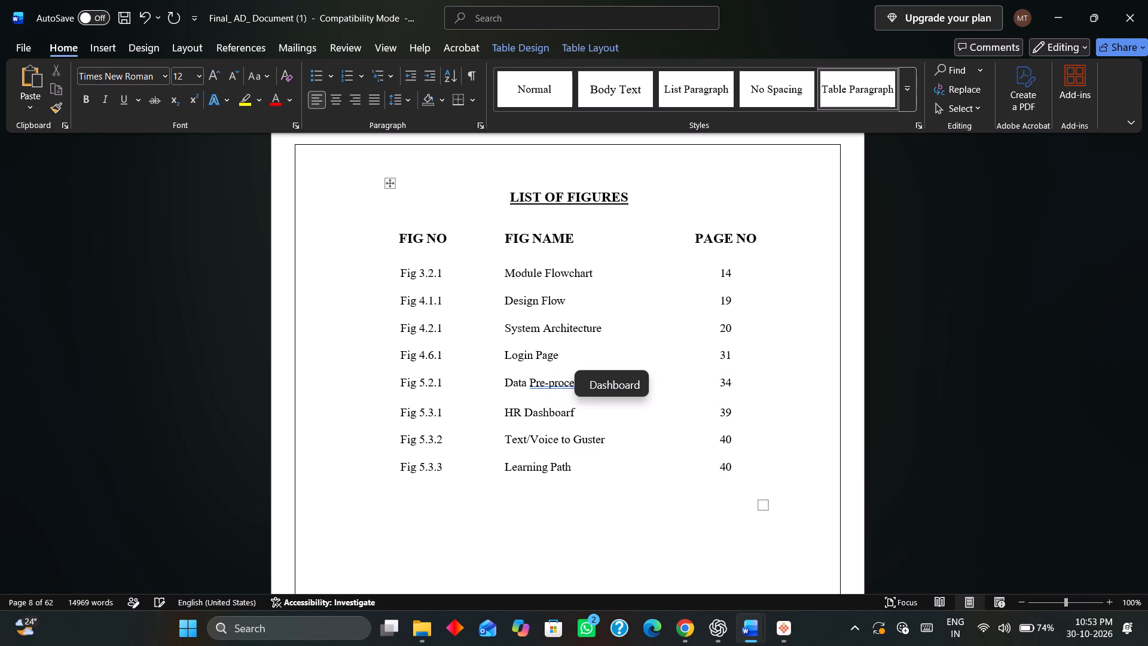
key(BackSpace)
key(d)
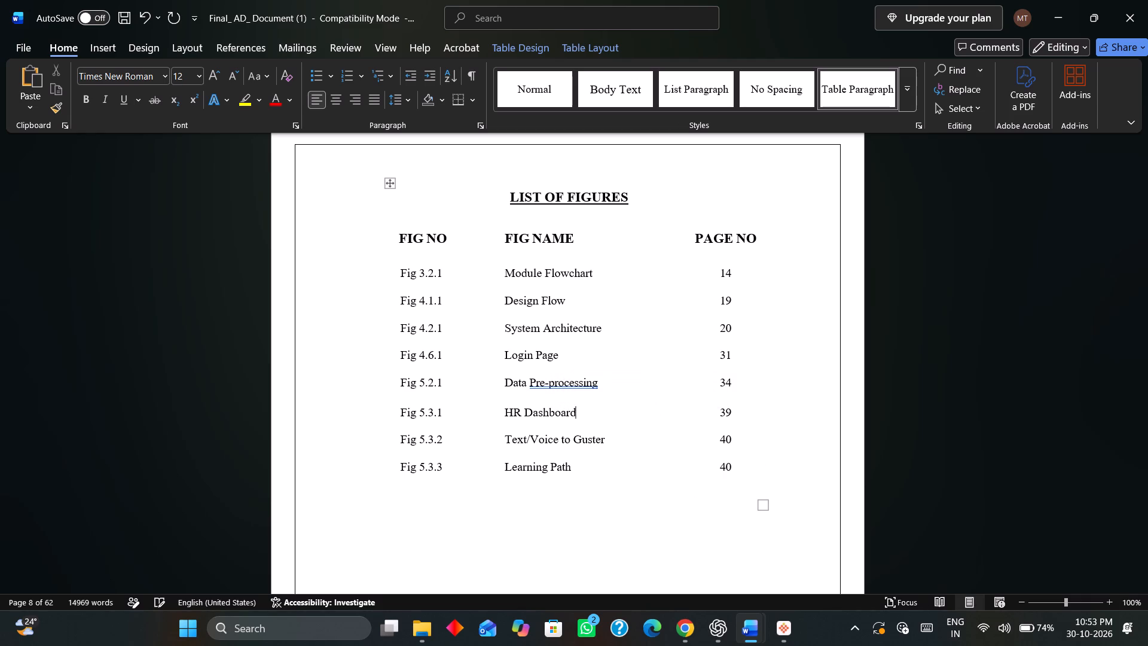
Replace the Fig 5.3.2 figure name in the List of Figures table with Employee Dashboard.
key(Down)
key(Right)
key(Right)
key(Right)
key(Right)
key(Right)
key(Right)
key(BackSpace)
key(BackSpace)
key(BackSpace)
key(BackSpace)
key(BackSpace)
key(BackSpace)
key(BackSpace)
key(BackSpace)
key(BackSpace)
key(BackSpace)
key(BackSpace)
key(BackSpace)
key(BackSpace)
key(BackSpace)
key(BackSpace)
key(BackSpace)
key(BackSpace)
key(BackSpace)
key(BackSpace)
key(BackSpace)
key(BackSpace)
key(BackSpace)
text(Emplo)
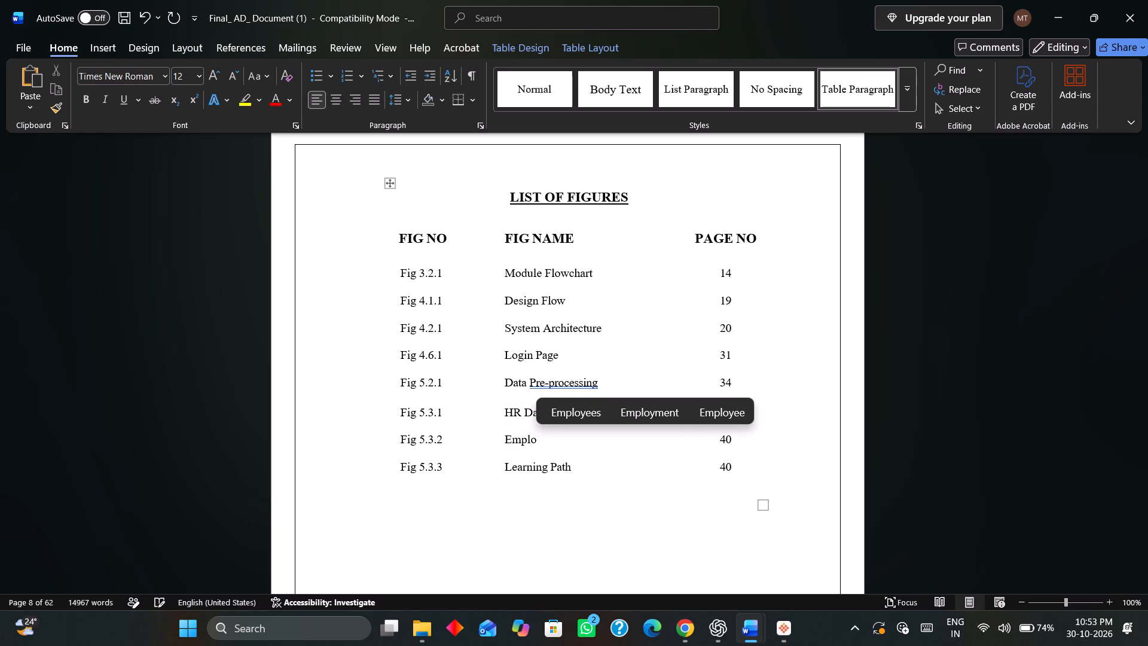
text(yee)
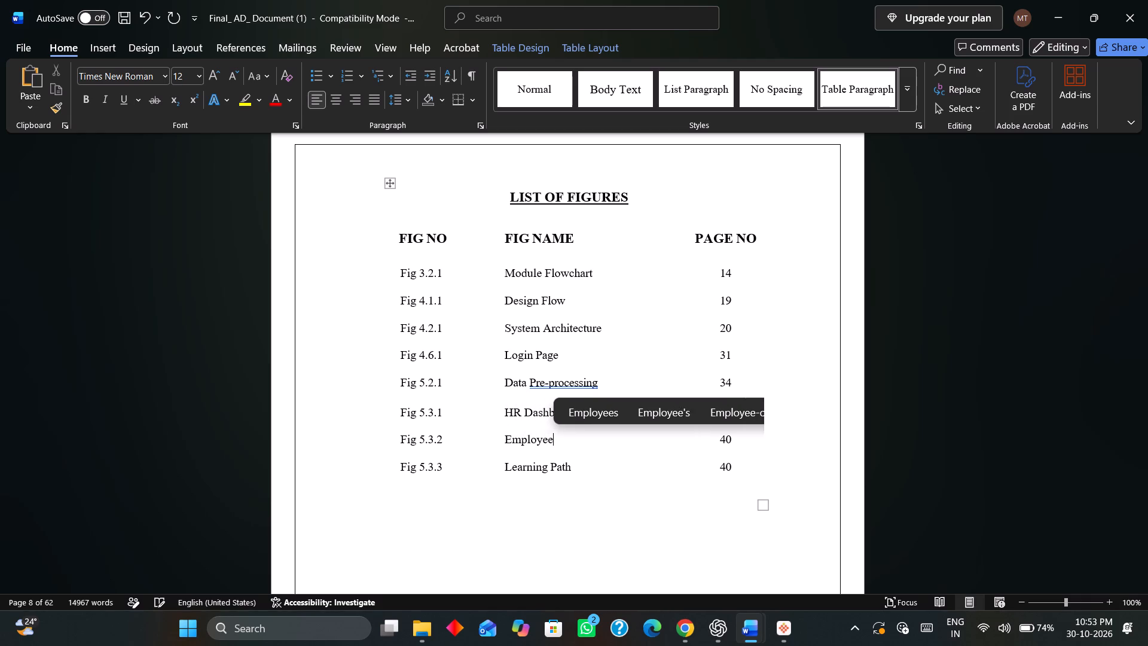
key(space)
text(Dashboard)
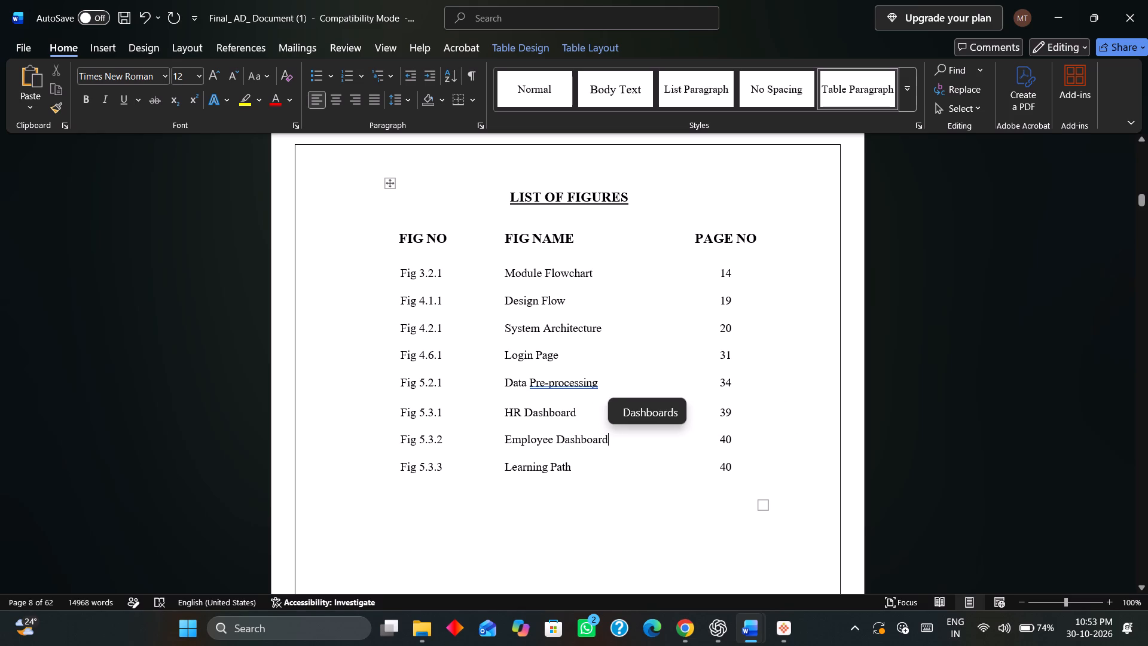
Replace the Fig 5.3.3 figure name in the List of Figures table with Admin Dashboard.
click(578, 464)
key(BackSpace)
key(BackSpace)
key(BackSpace)
key(BackSpace)
key(BackSpace)
key(BackSpace)
key(BackSpace)
key(BackSpace)
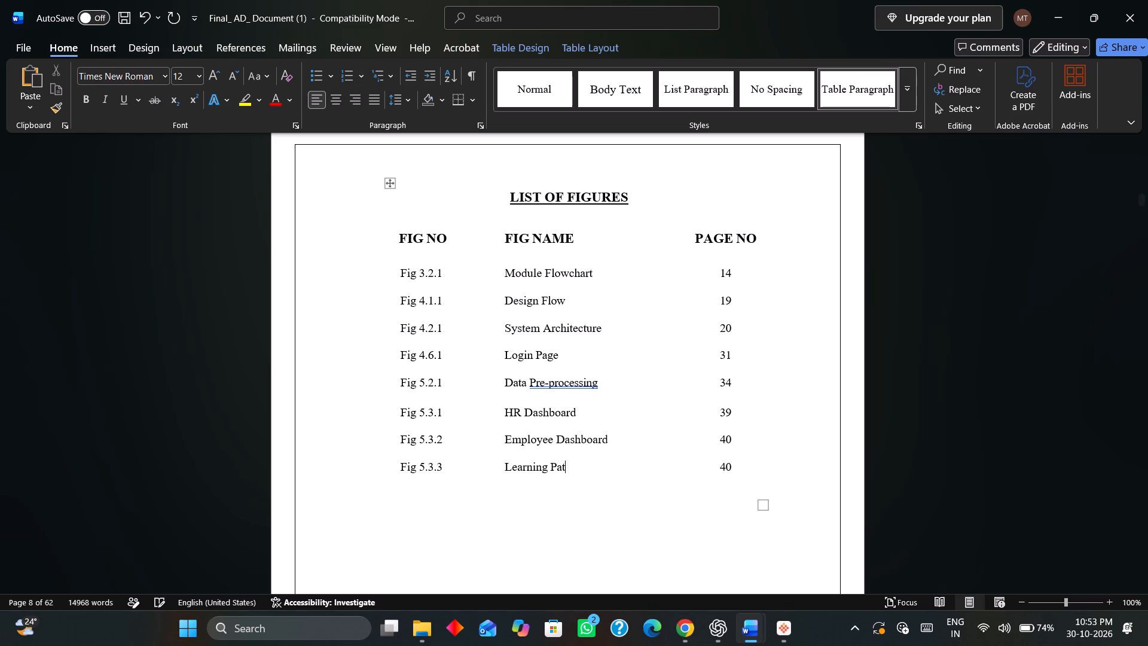
key(BackSpace)
key(BackSpace)
key(BackSpace)
key(BackSpace)
key(BackSpace)
key(BackSpace)
text(Admin)
key(space)
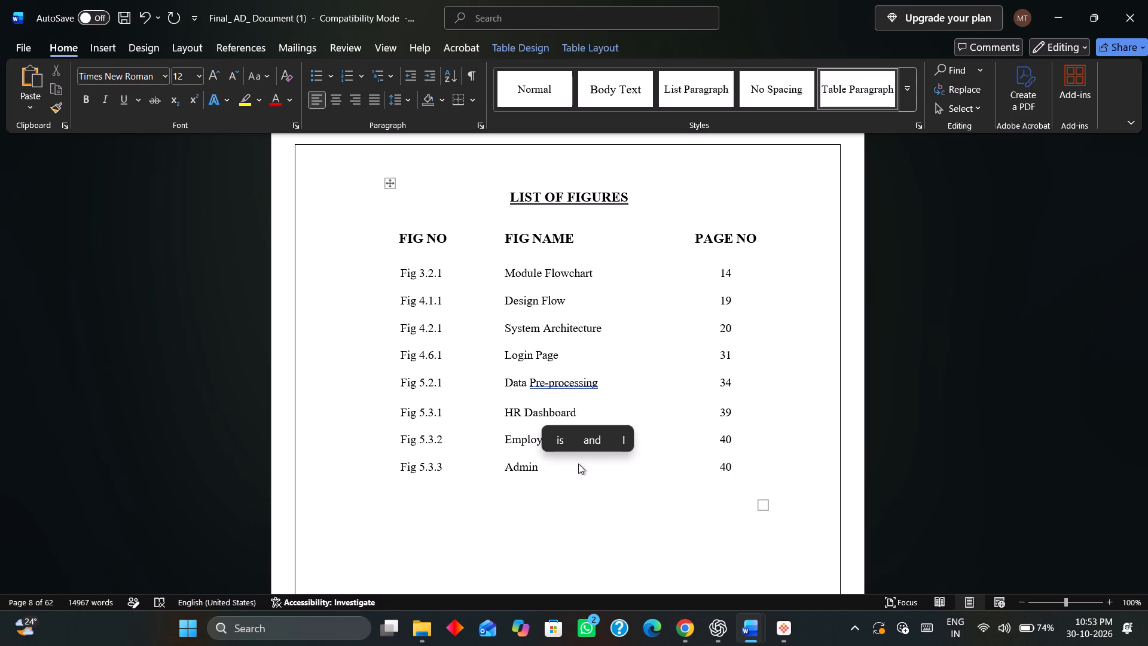
text(Dashboard)
Apply all borders to the entire List of Figures table, including its title row and empty last row.
click(765, 510)
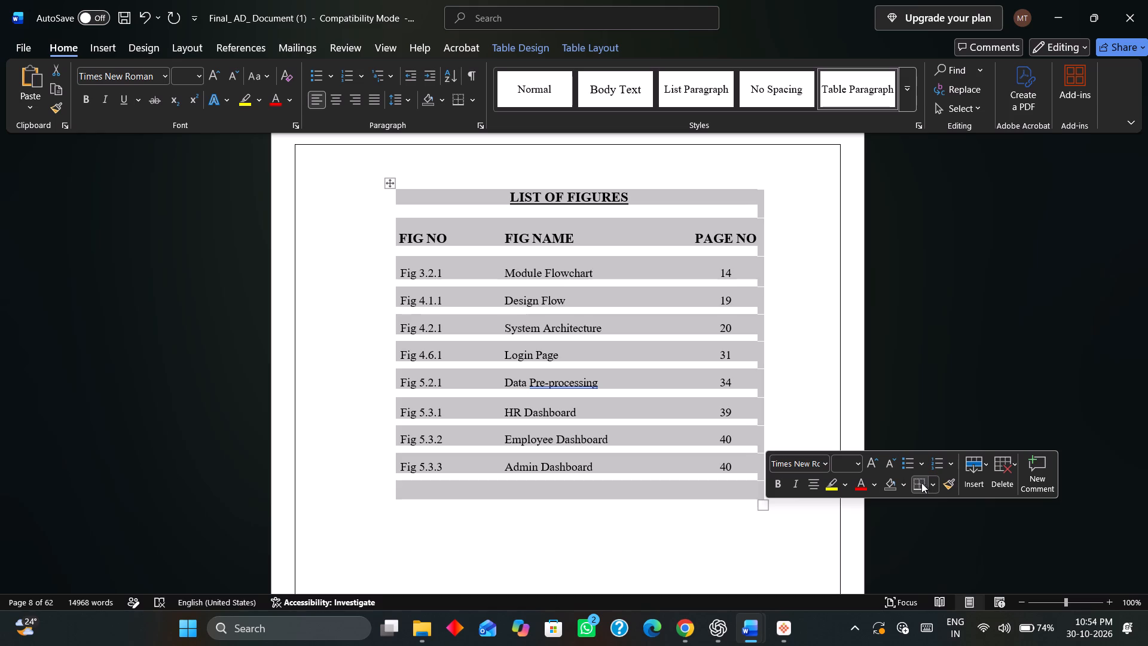
click(923, 483)
click(930, 483)
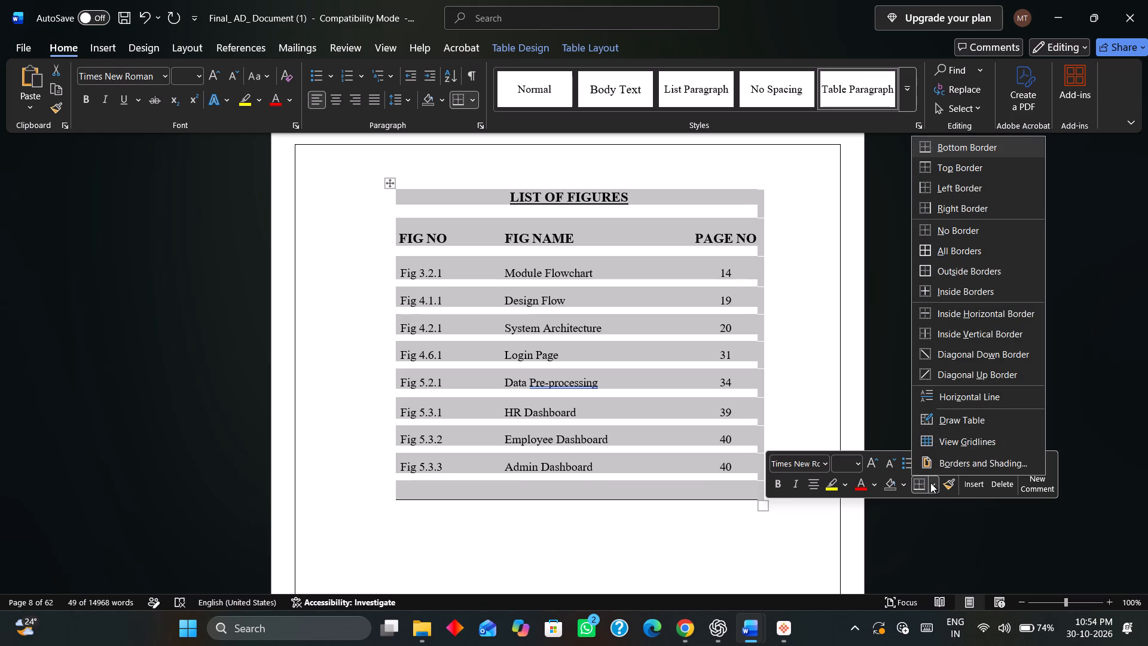
click(948, 257)
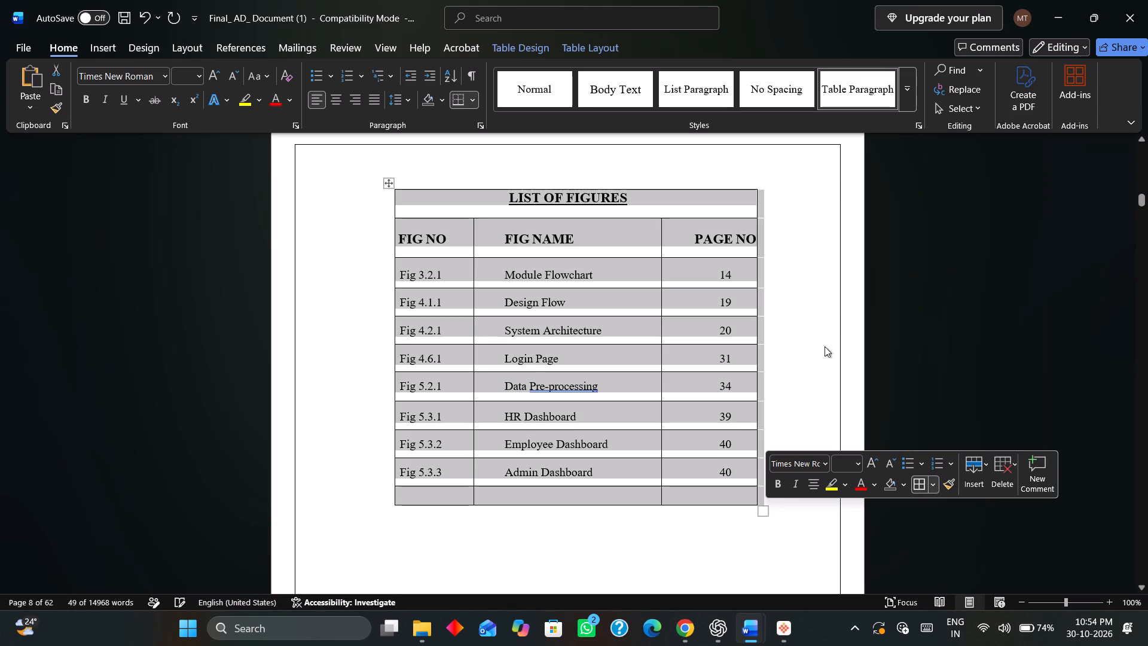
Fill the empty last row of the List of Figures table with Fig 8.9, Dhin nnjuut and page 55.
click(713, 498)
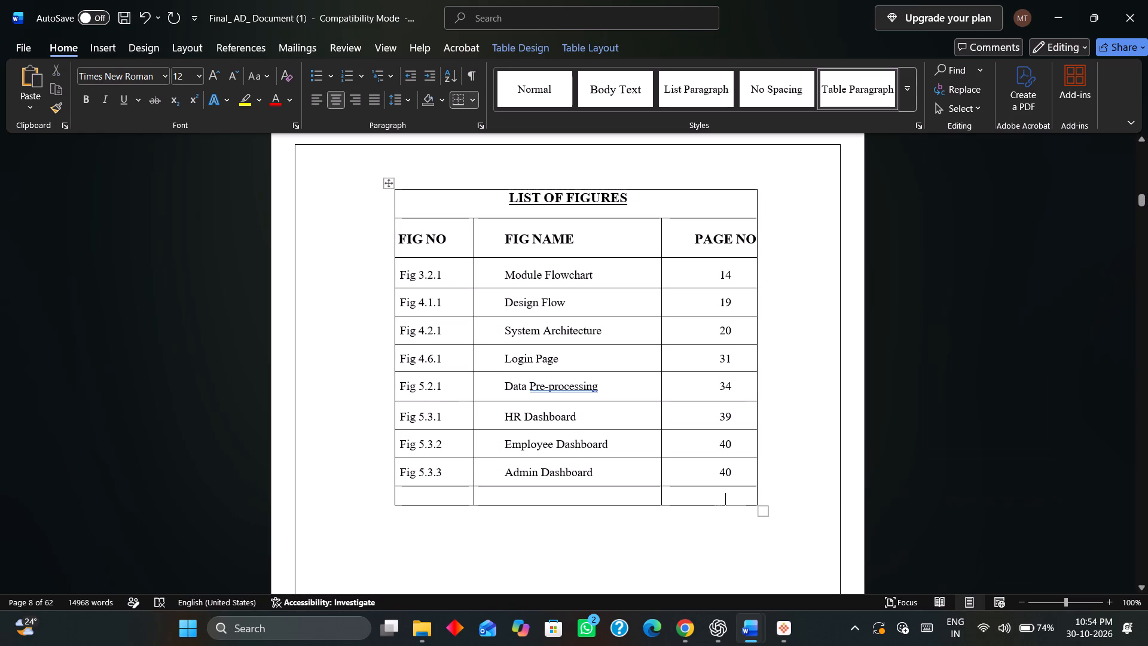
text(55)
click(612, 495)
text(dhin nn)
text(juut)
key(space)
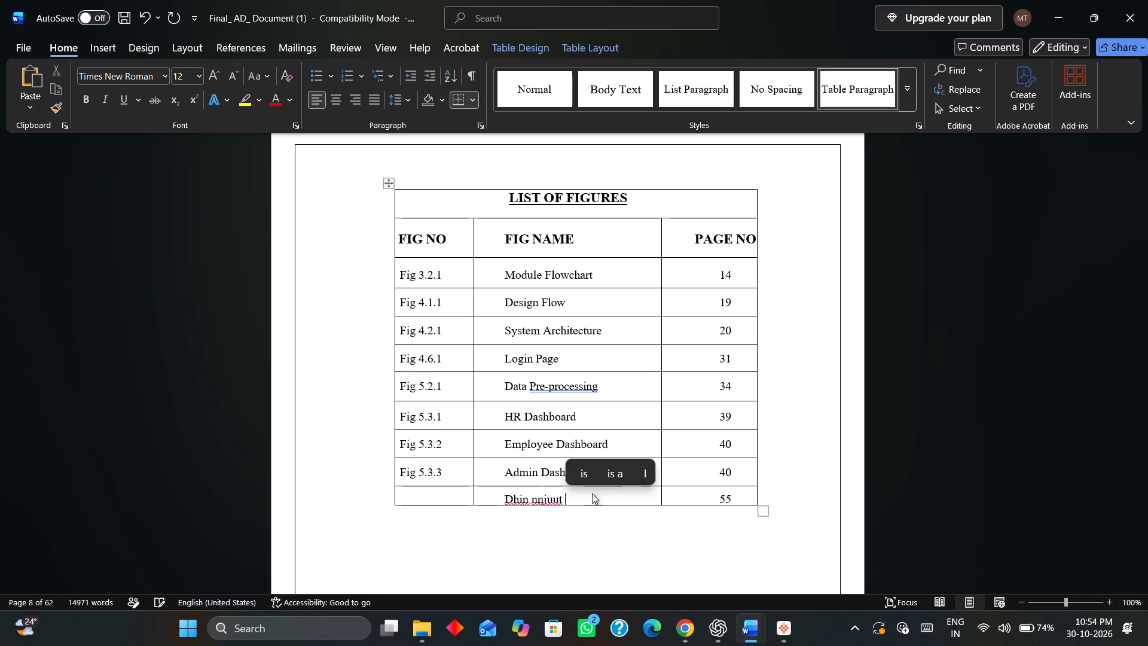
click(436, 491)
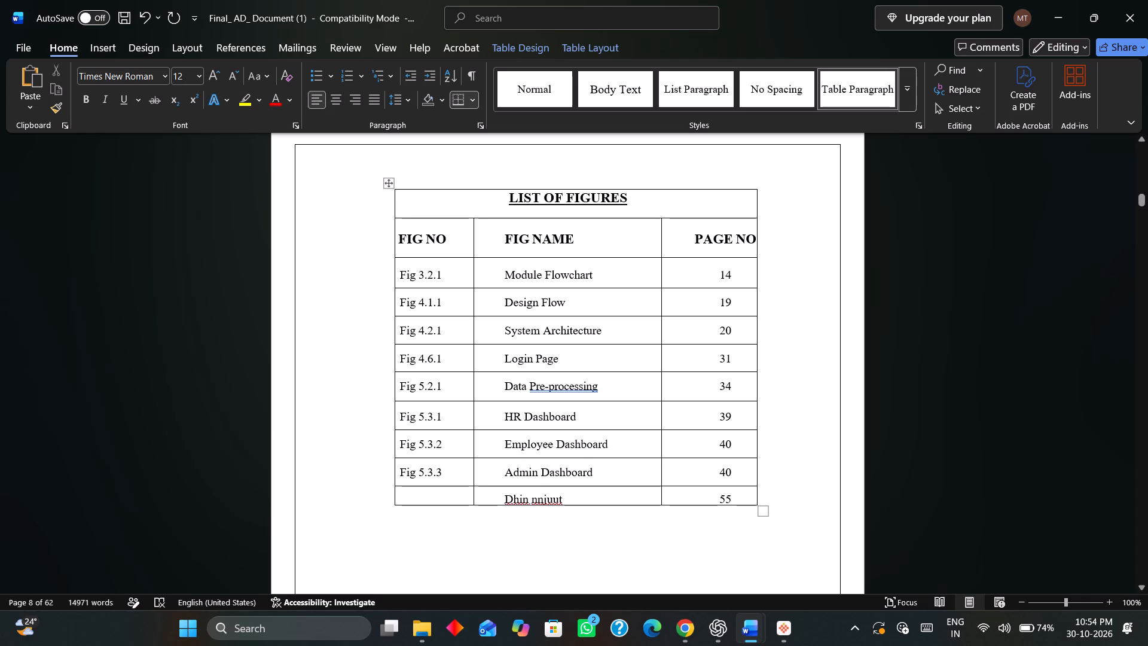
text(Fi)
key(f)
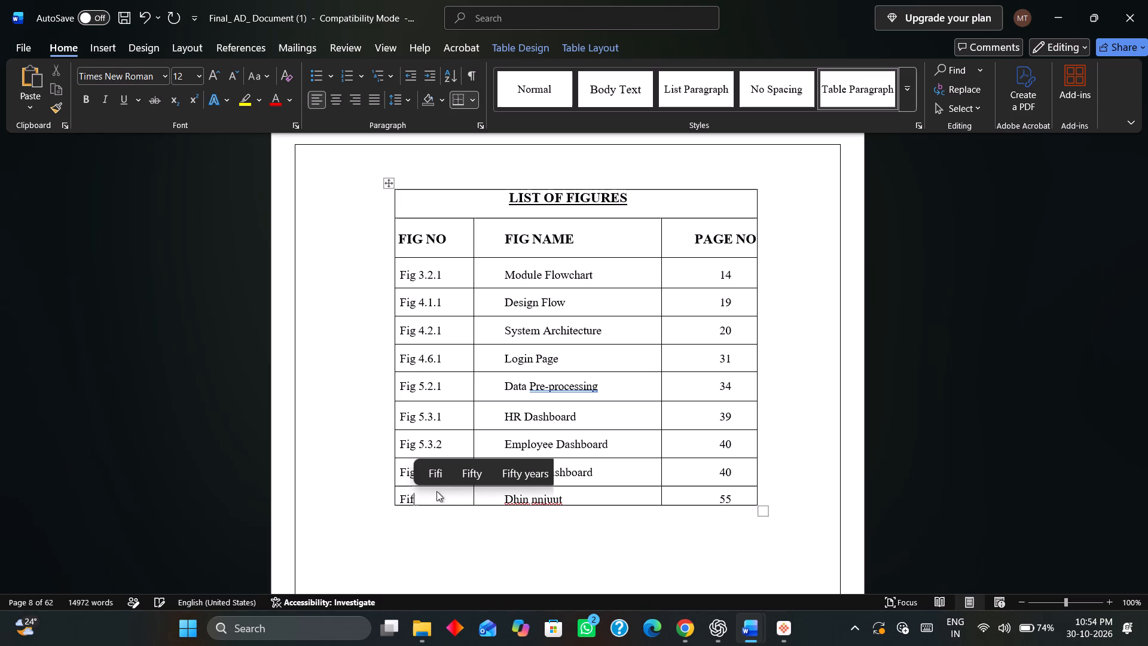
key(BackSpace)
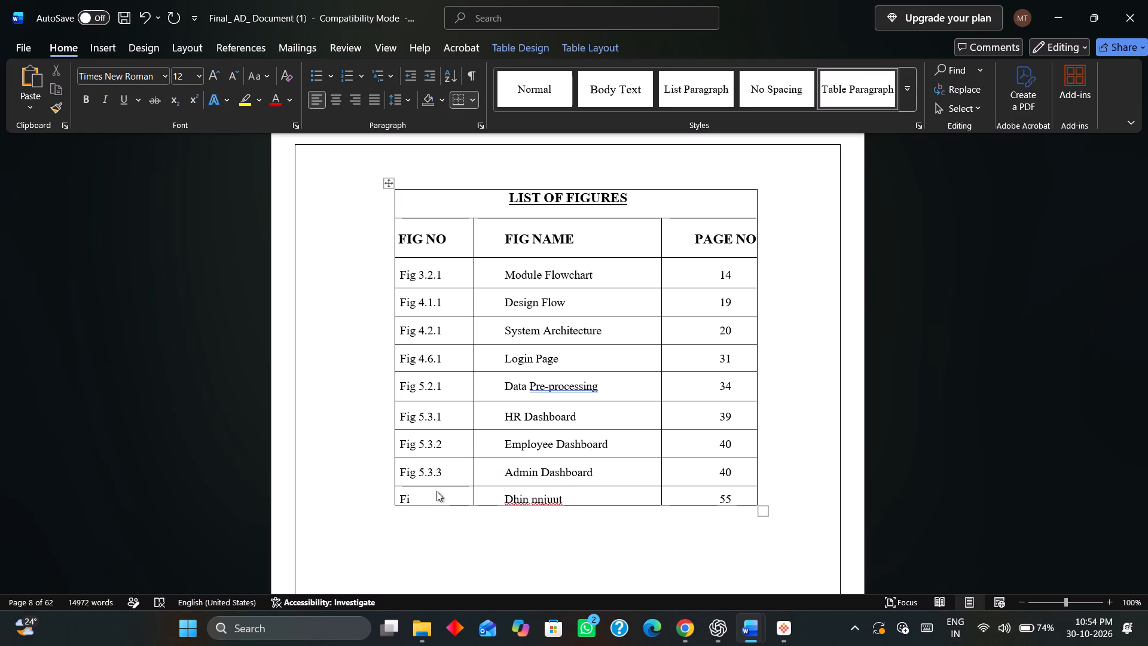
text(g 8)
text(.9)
Delete the last row of the List of Figures table, below the Fig 5.3.3 entry.
drag(754, 497, 395, 503)
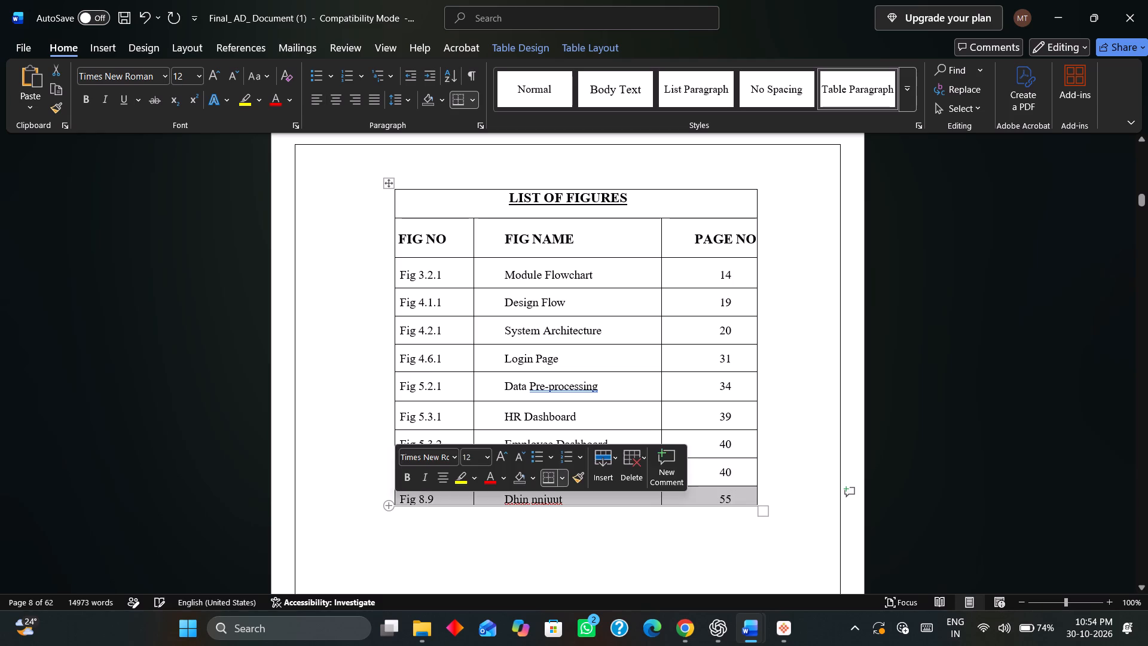
key(BackSpace)
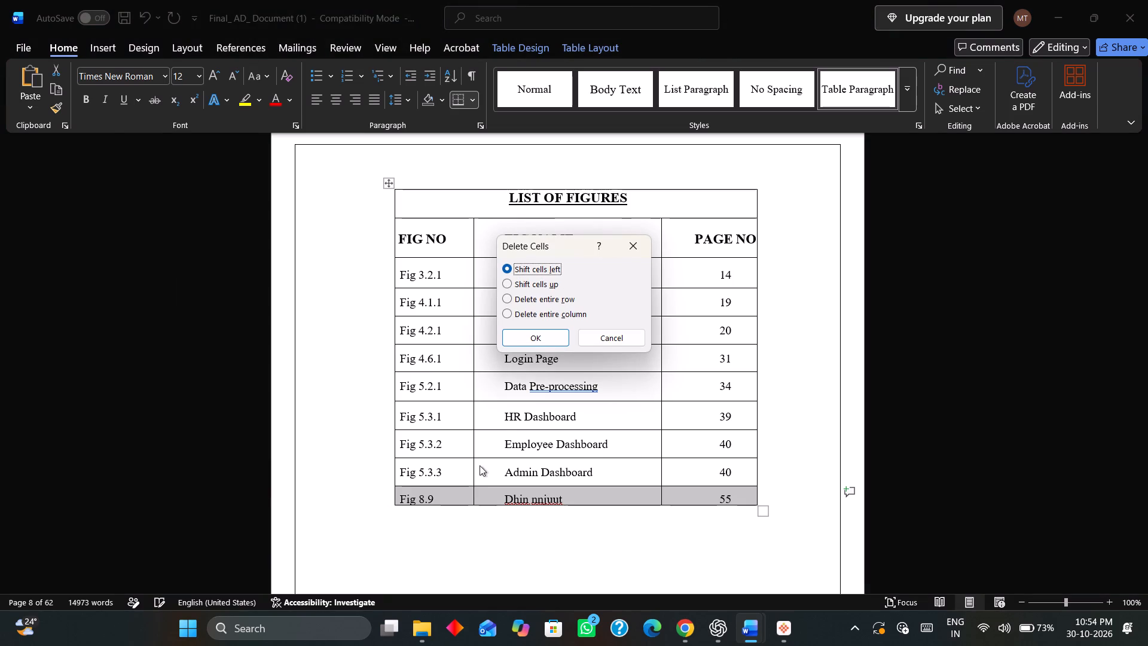
click(542, 343)
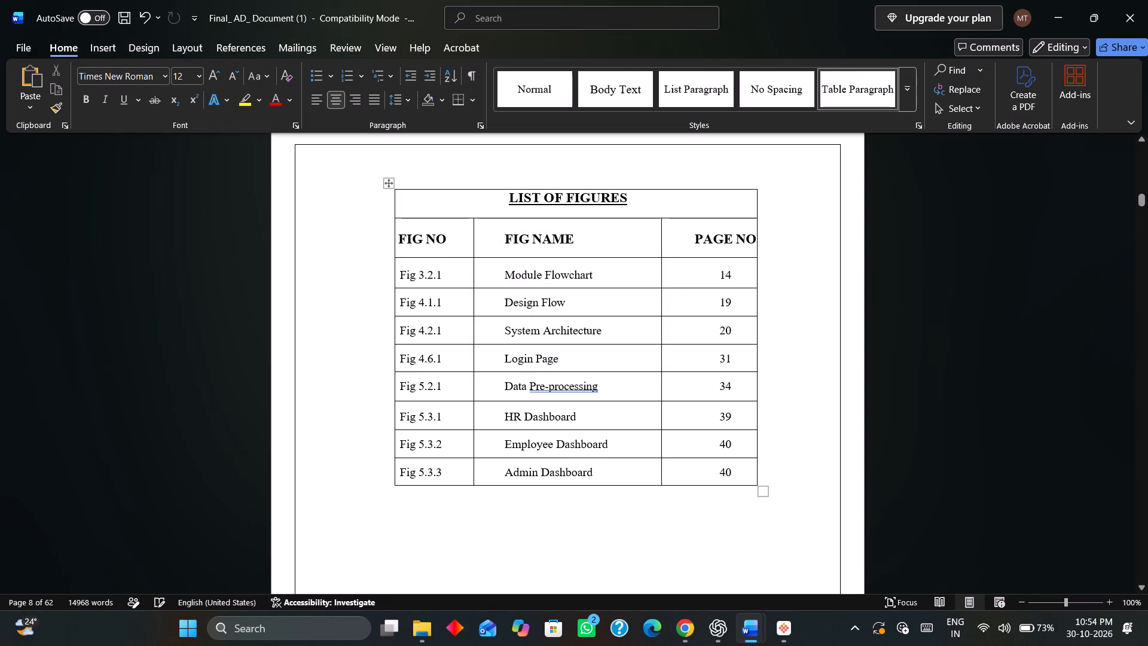
Remove the break after section 1.1 Problem Definition so that heading 1.2 Objective of the Project follows directly on the same page.
scroll(765, 540, down, 17)
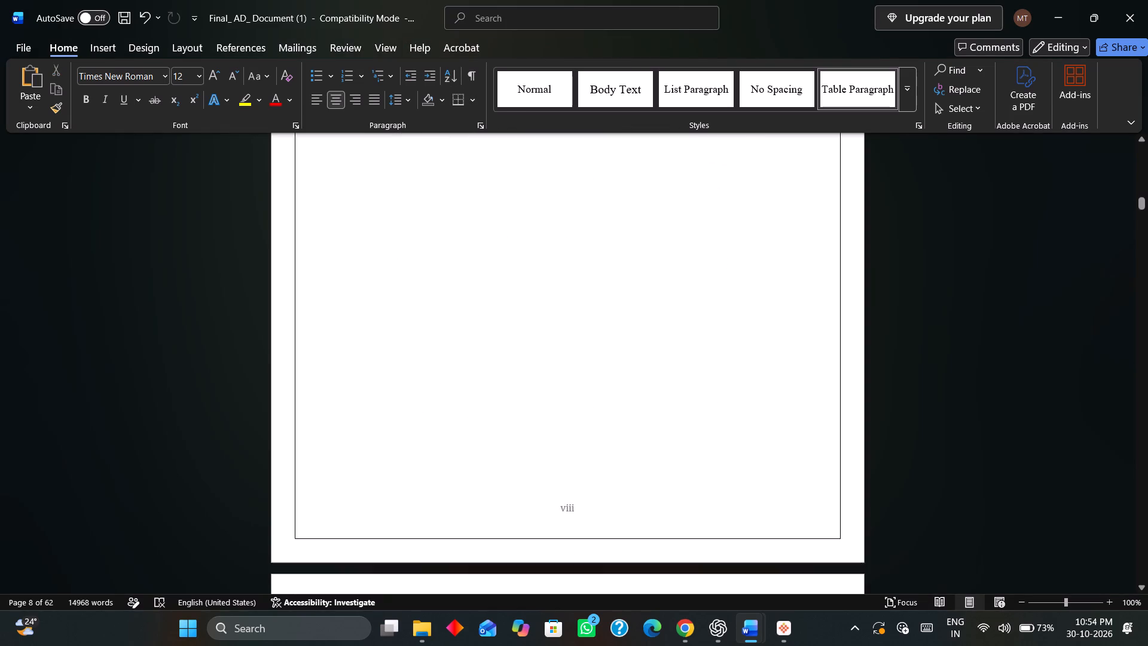
scroll(775, 538, down, 11)
scroll(772, 463, down, 14)
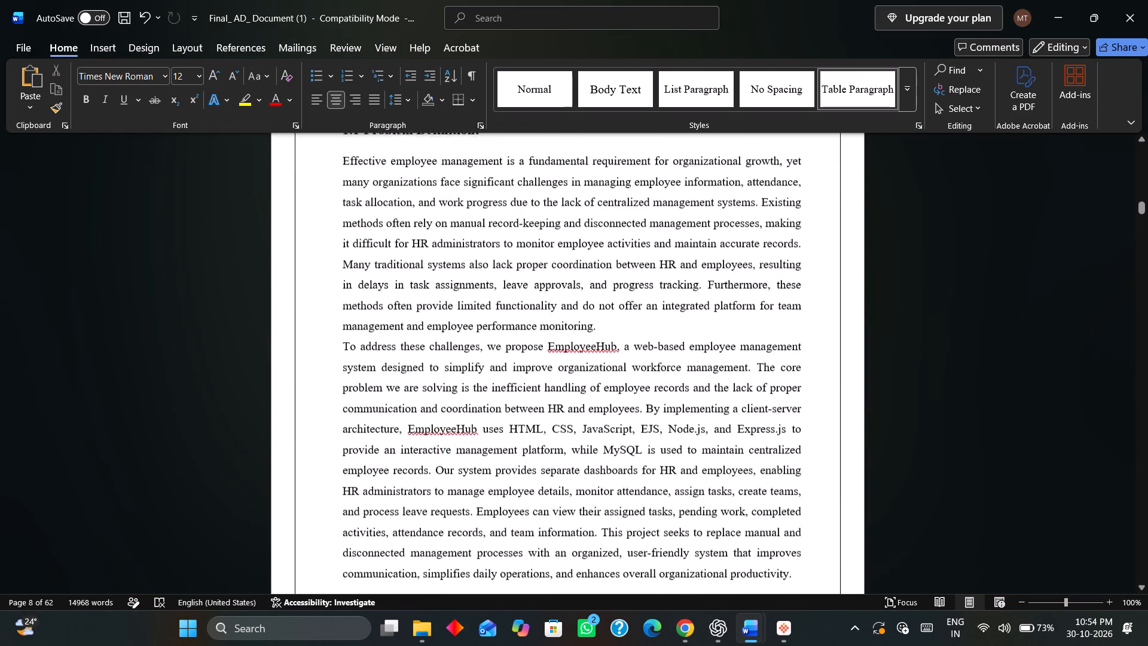
scroll(771, 458, down, 3)
click(814, 458)
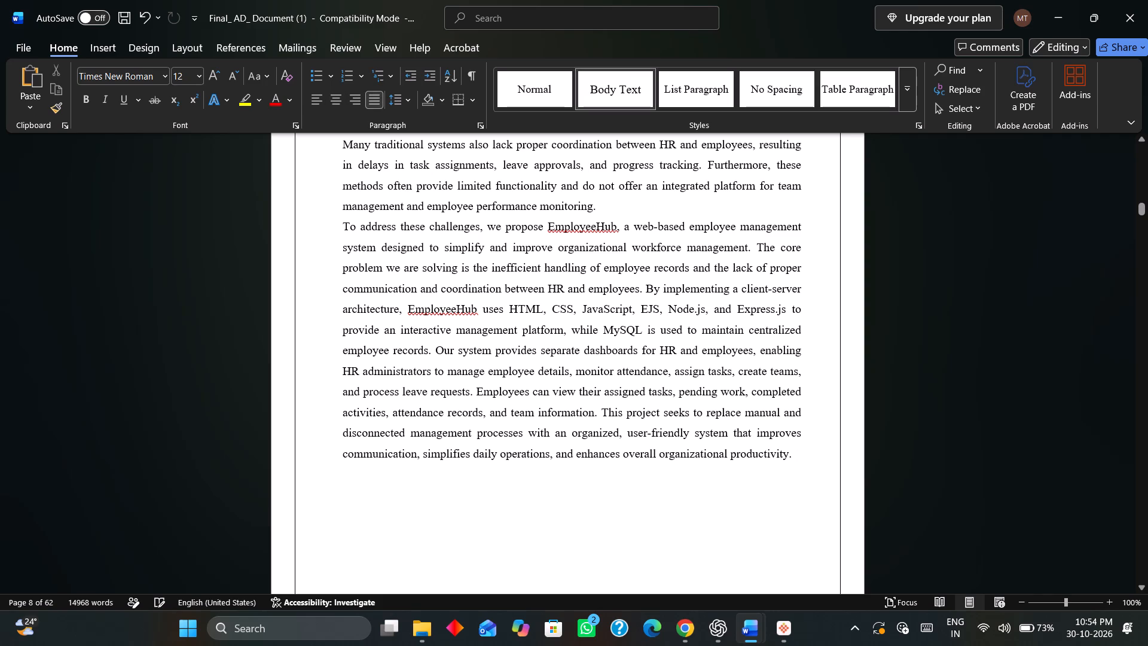
key(Delete)
scroll(706, 479, up, 1)
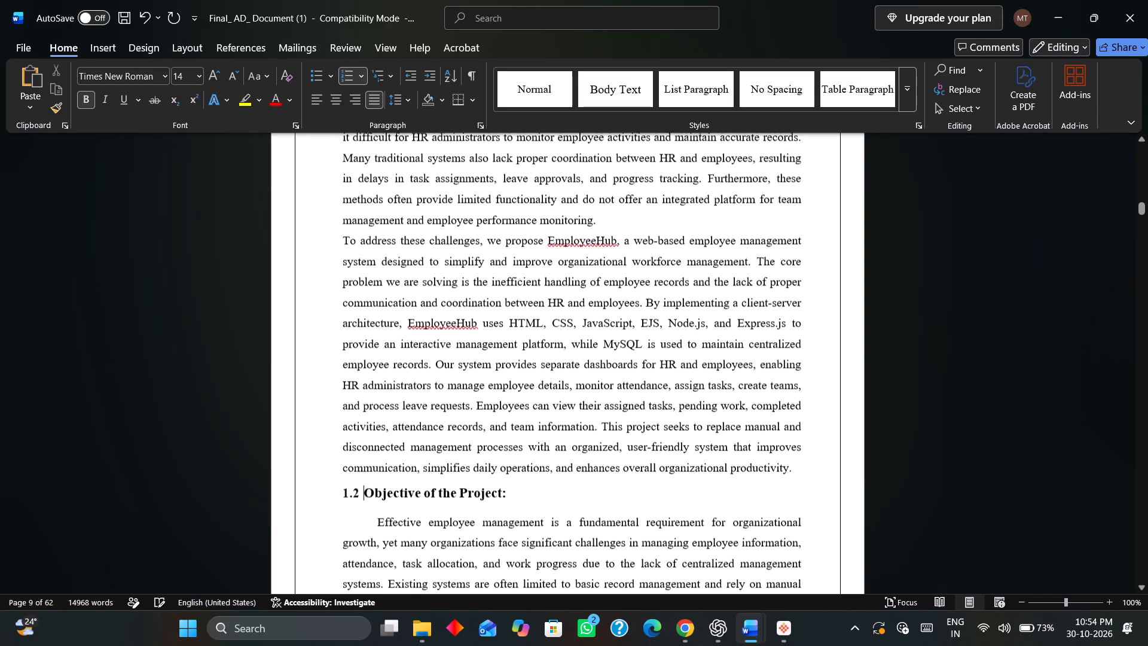
click(799, 475)
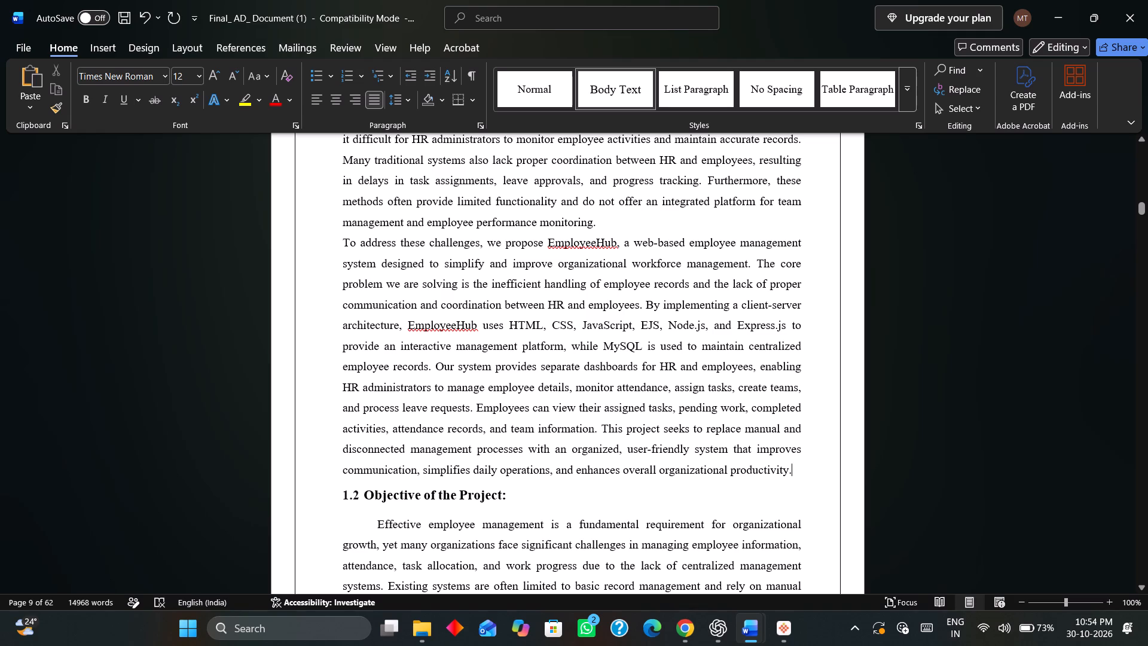
Split the second paragraph of section 1.1 before "Our system provides separate dashboards" and indent the first line of the new paragraph.
click(439, 363)
key(BackSpace)
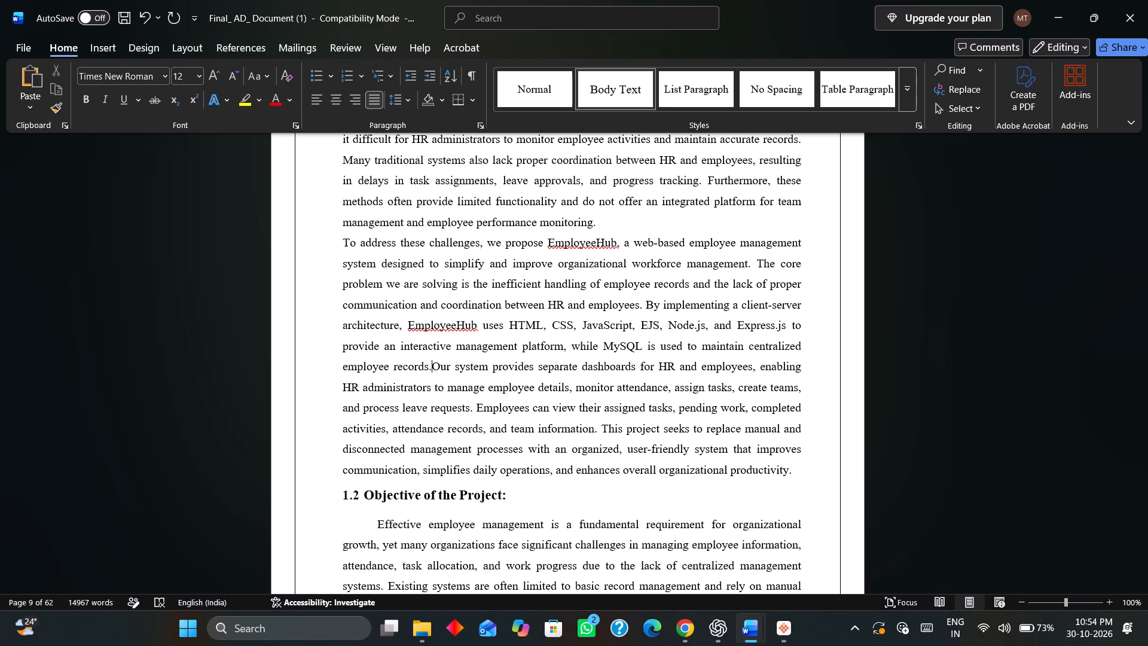
key(ctrl+z)
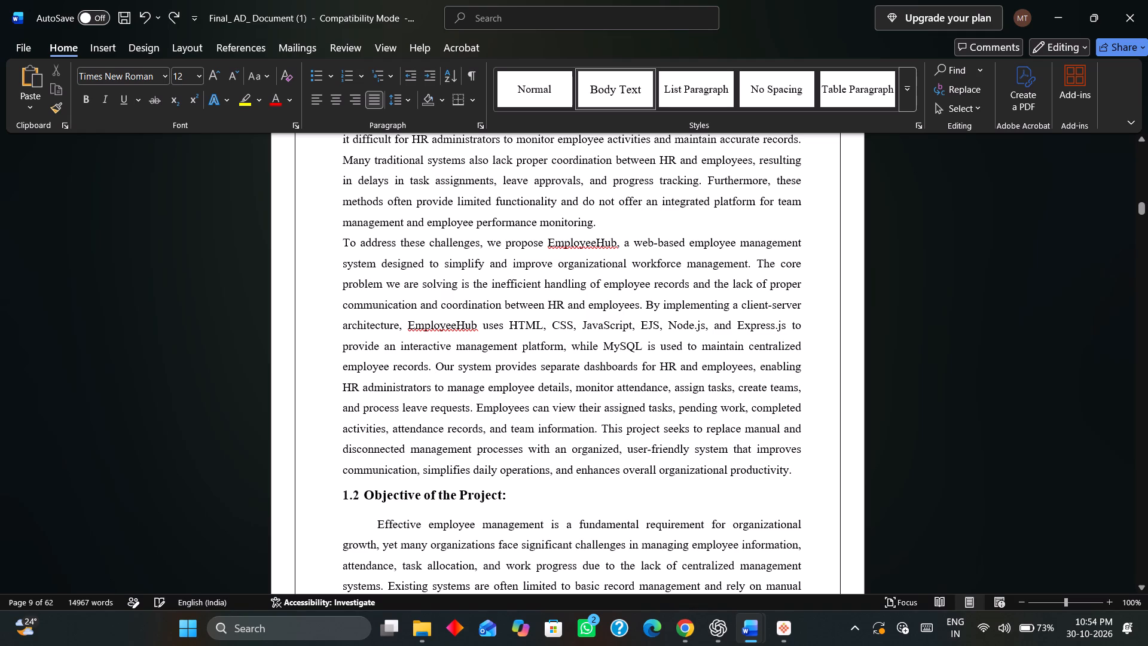
key(Return)
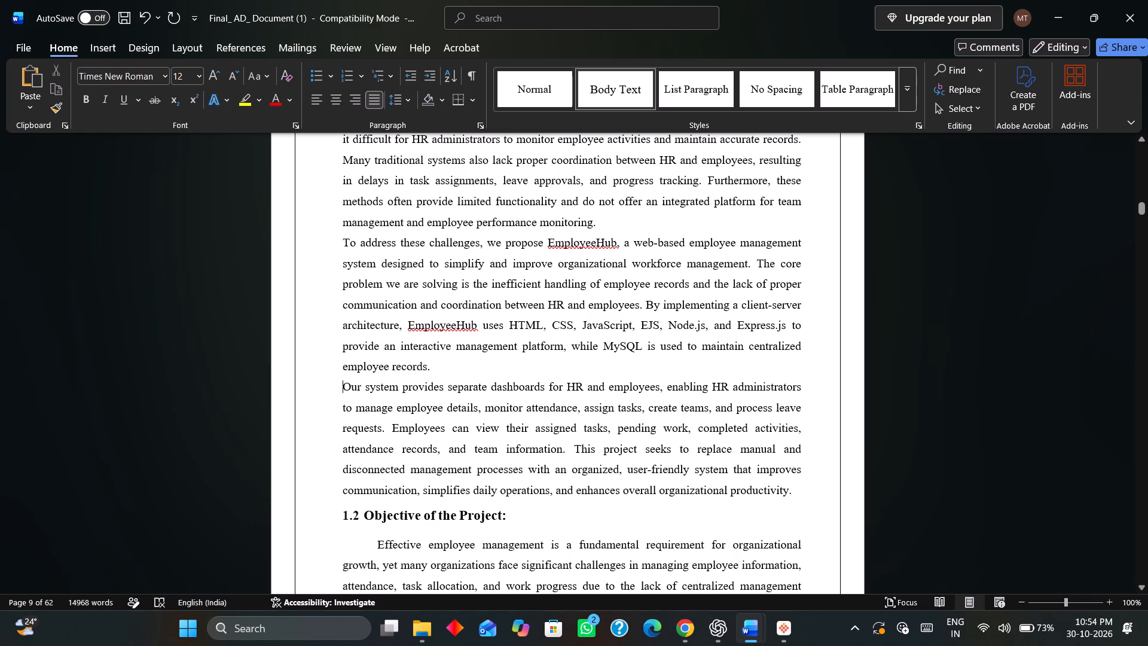
key(Tab)
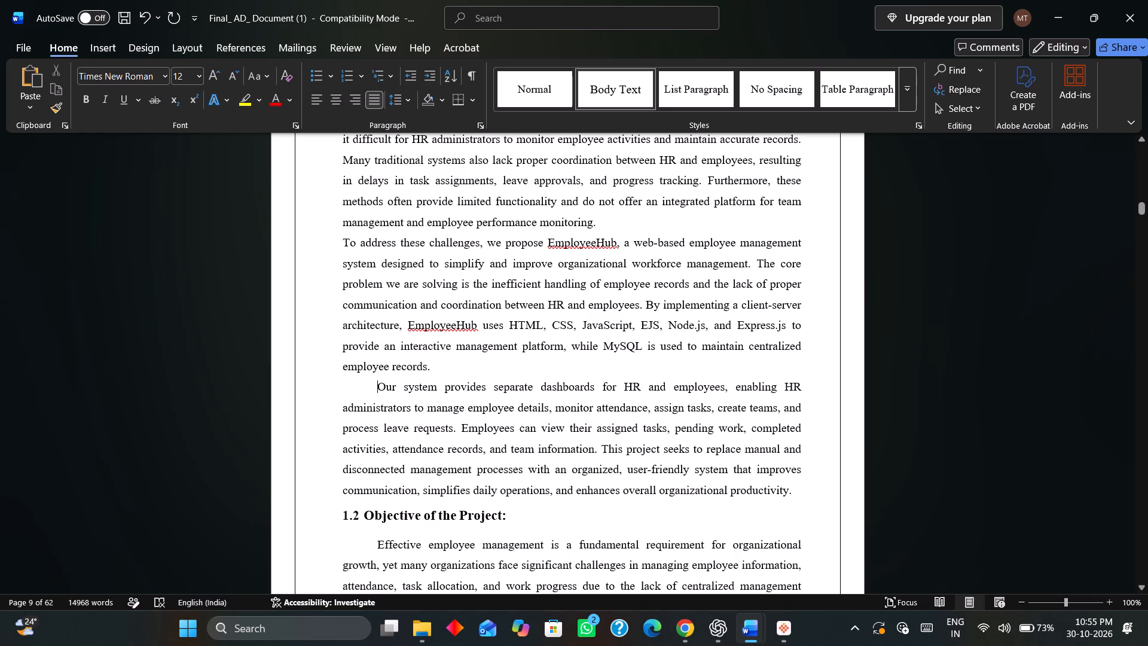
Indent the first lines of the "To address these challenges" and "Effective employee management" paragraphs in section 1.1.
click(342, 239)
key(Tab)
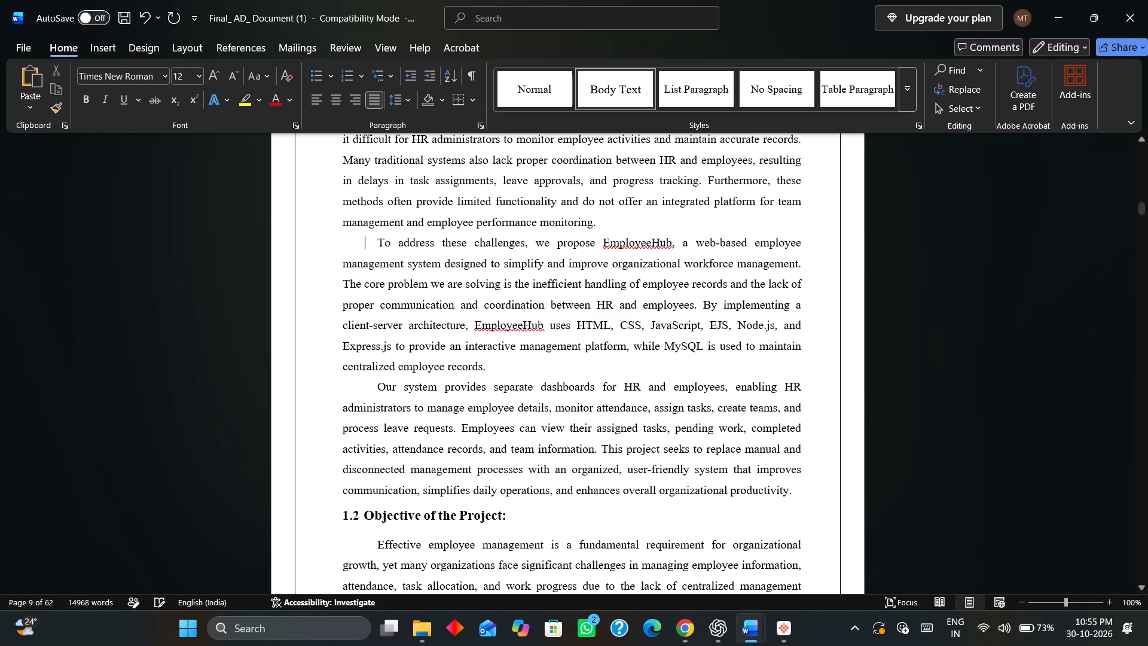
scroll(370, 390, up, 4)
scroll(405, 305, up, 3)
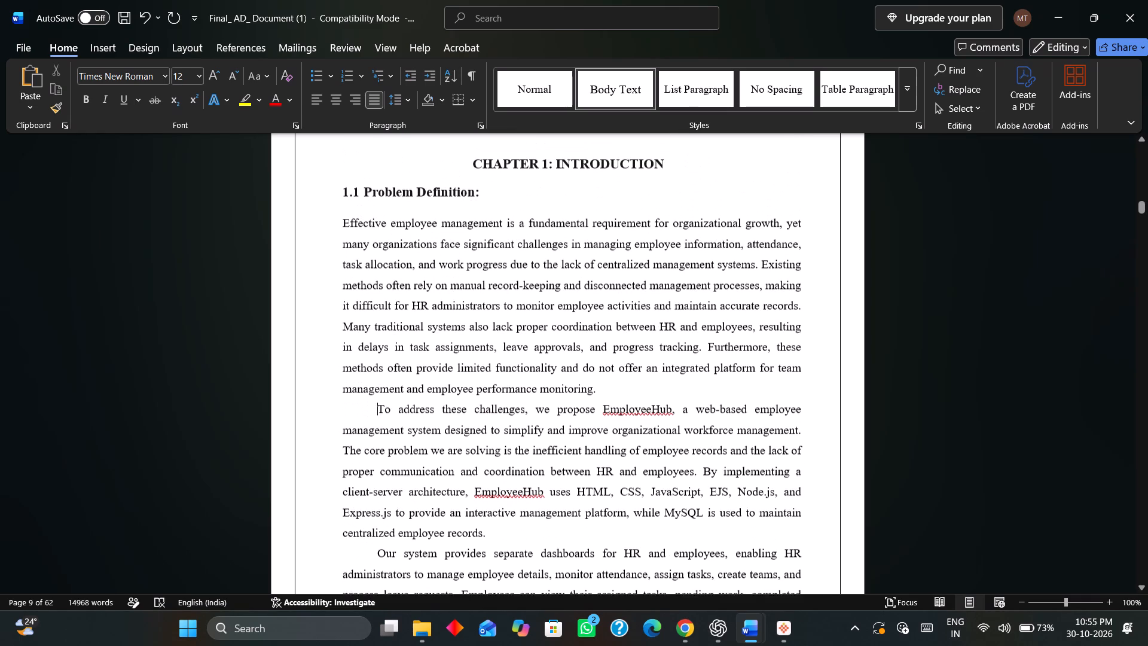
click(341, 219)
key(Tab)
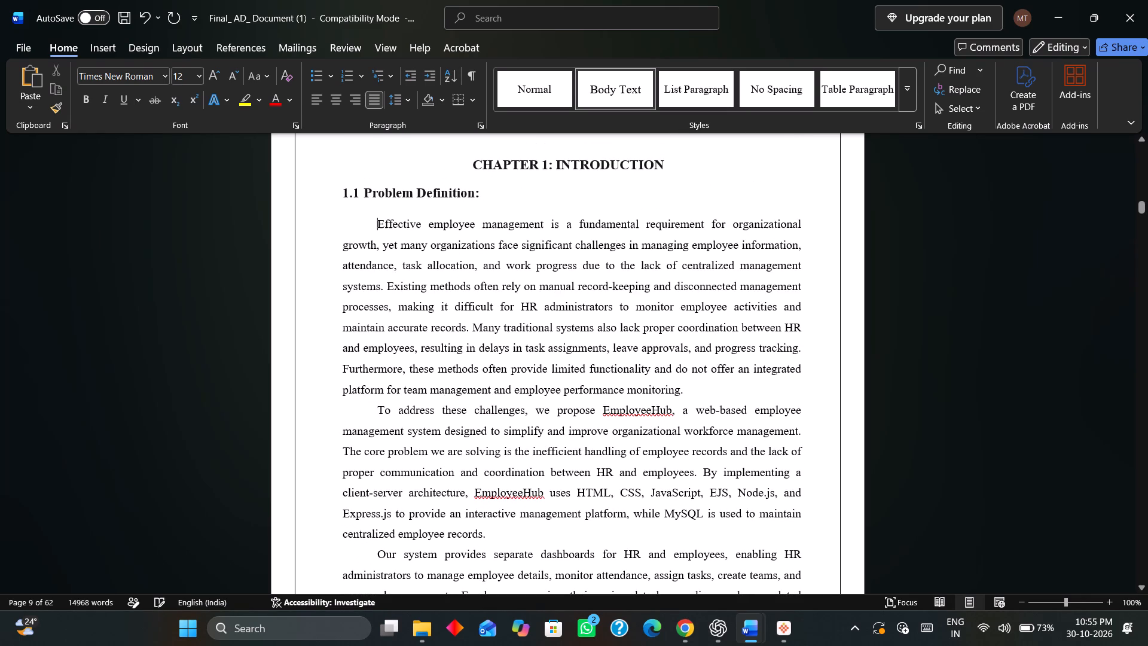
Delete the sentence in section 1.2 running from "To address these challenges, we propose EmployeeHub" to "streamline organizational operations.".
scroll(430, 333, down, 11)
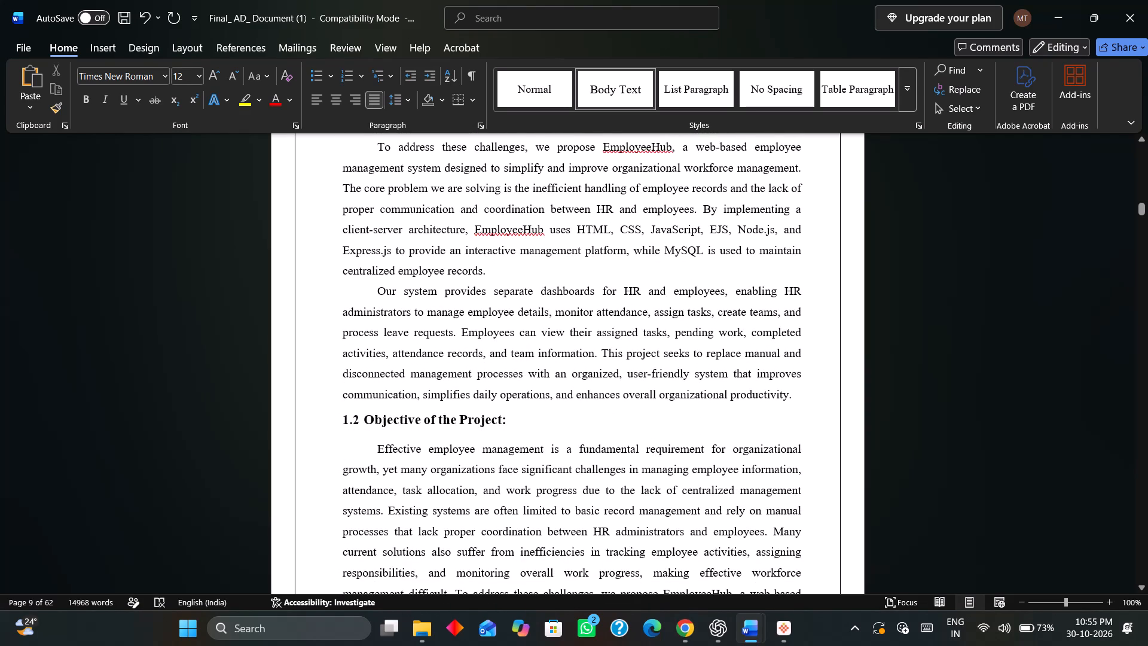
scroll(450, 359, down, 7)
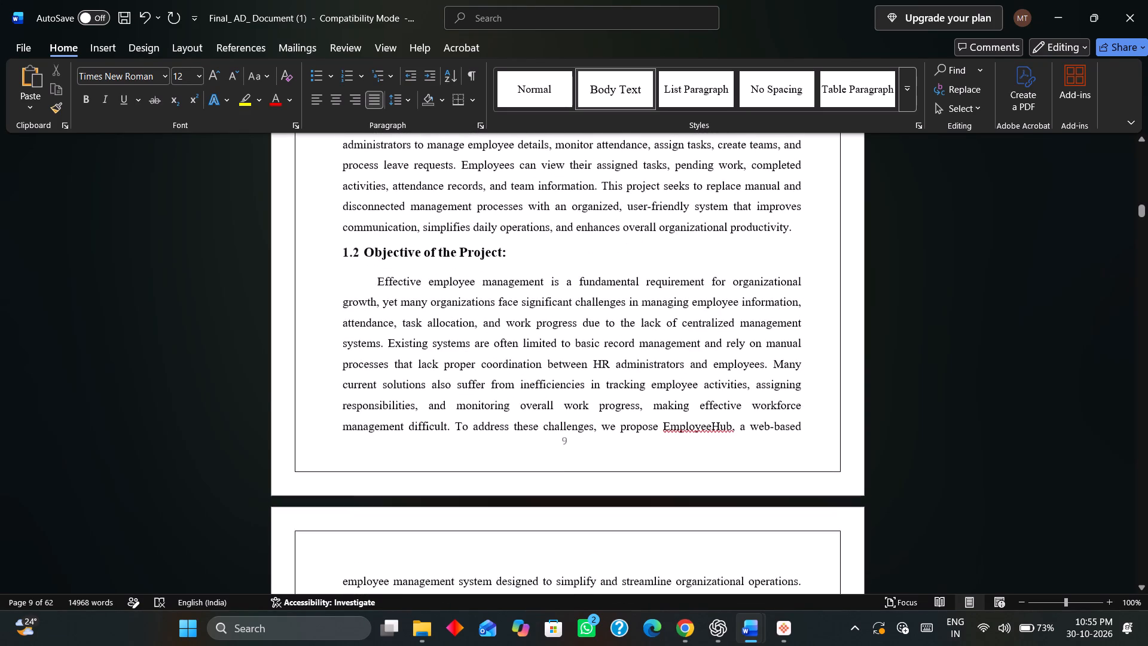
scroll(462, 370, down, 10)
scroll(462, 370, up, 1)
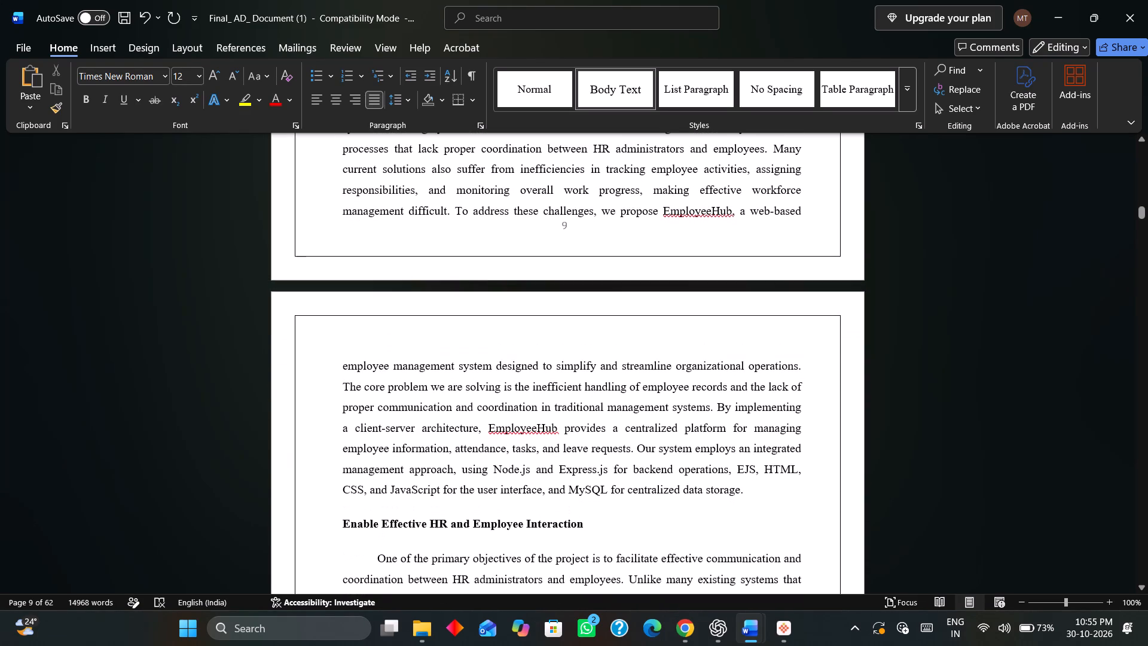
scroll(593, 340, up, 3)
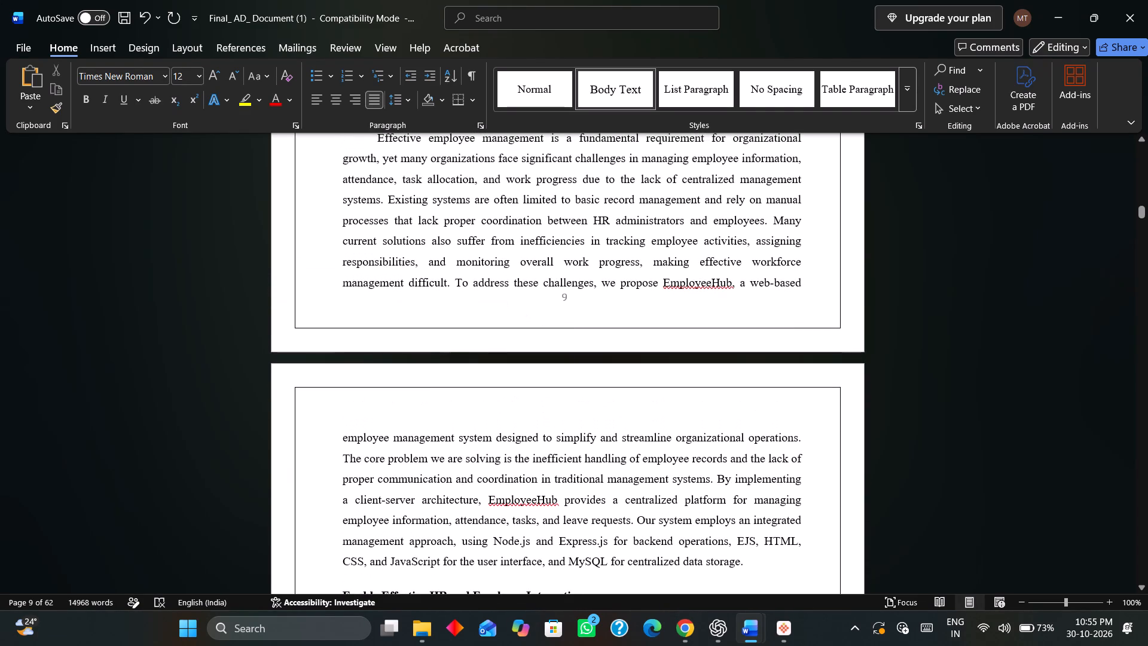
drag(453, 277, 807, 428)
key(BackSpace)
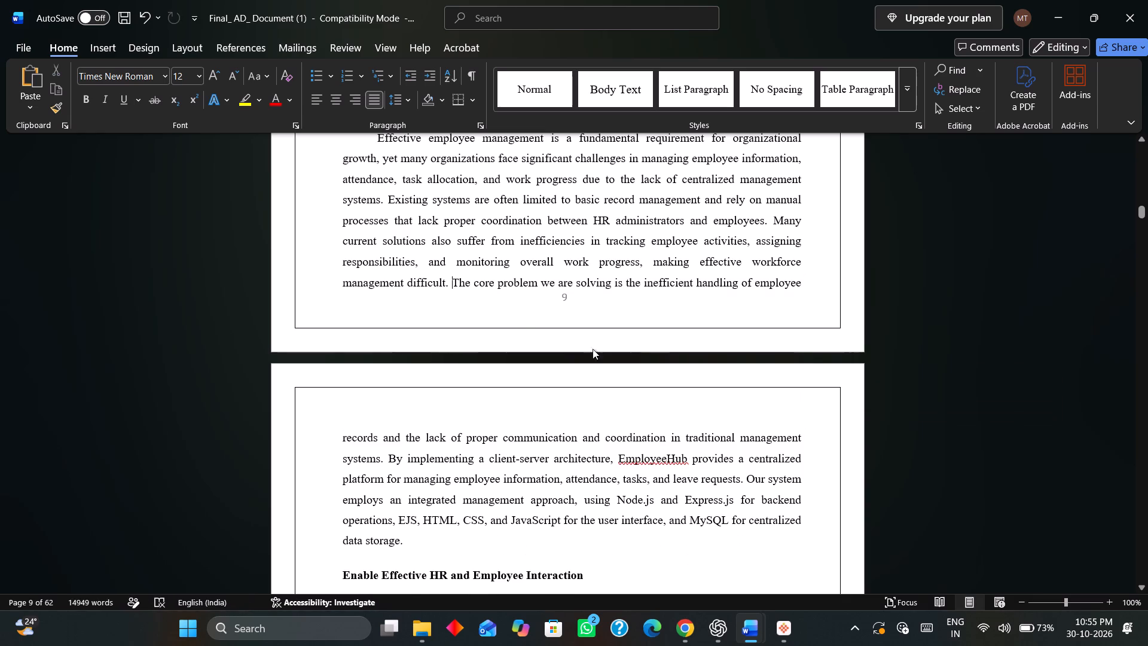
Start a new paragraph with an indented first line at "The core problem we are solving" in section 1.2.
key(Return)
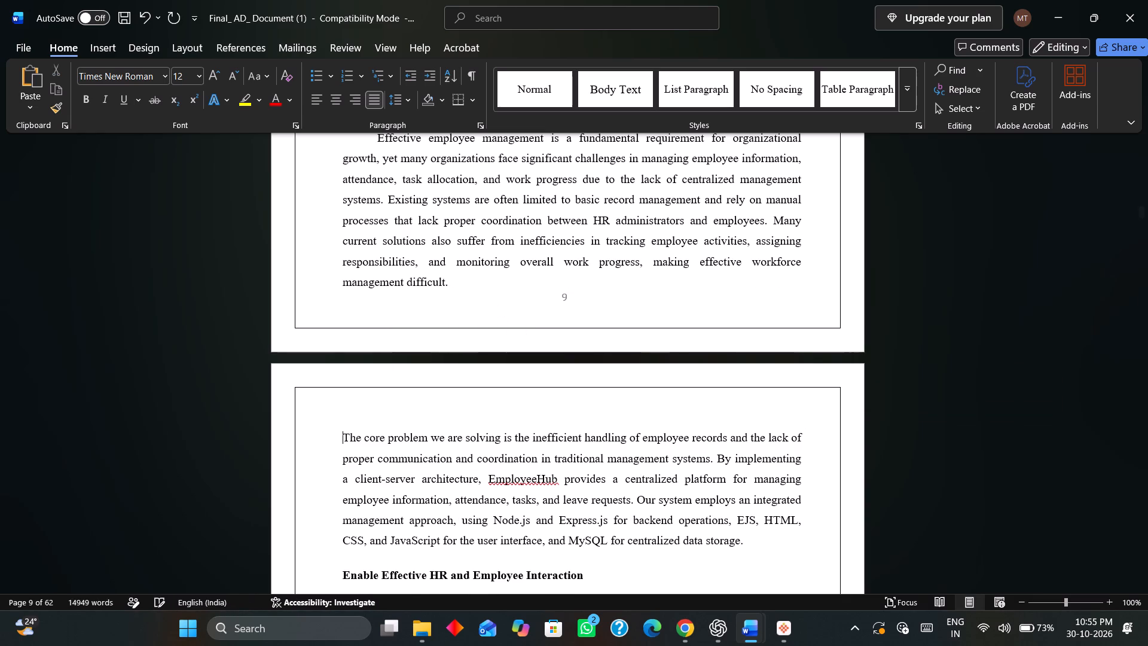
key(Tab)
Remove the blank line between the Efficient Employee Performance Tracking paragraph and the Low-Latency and Efficient System Design heading.
scroll(478, 317, down, 20)
scroll(478, 317, down, 6)
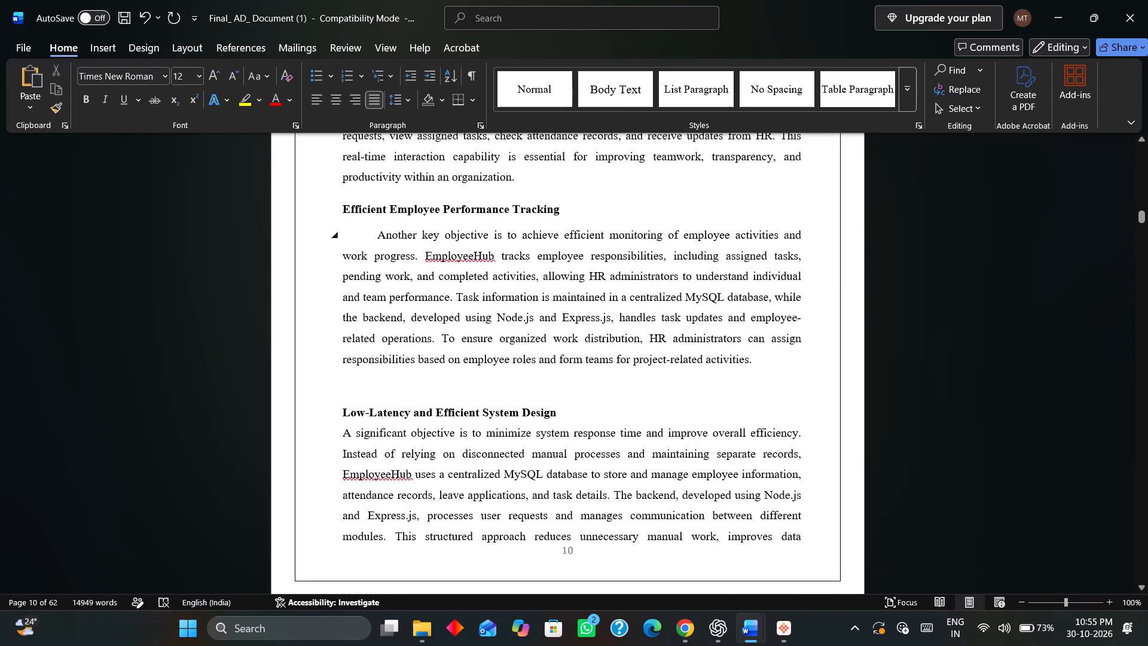
scroll(478, 317, down, 2)
click(478, 317)
key(BackSpace)
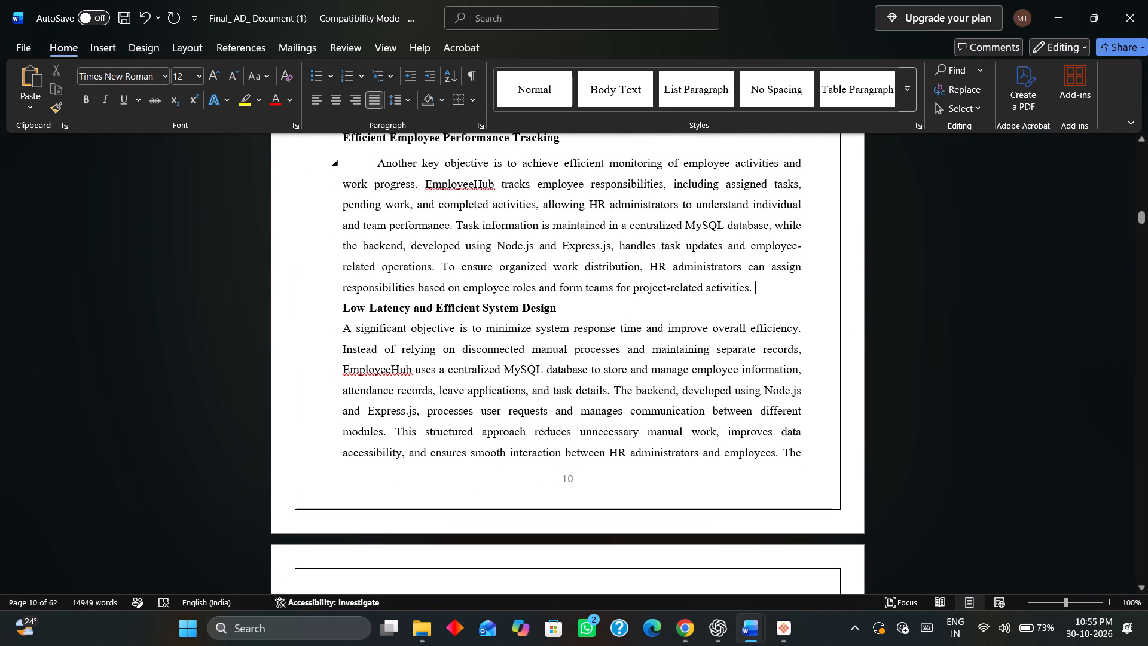
key(Return)
scroll(481, 300, up, 5)
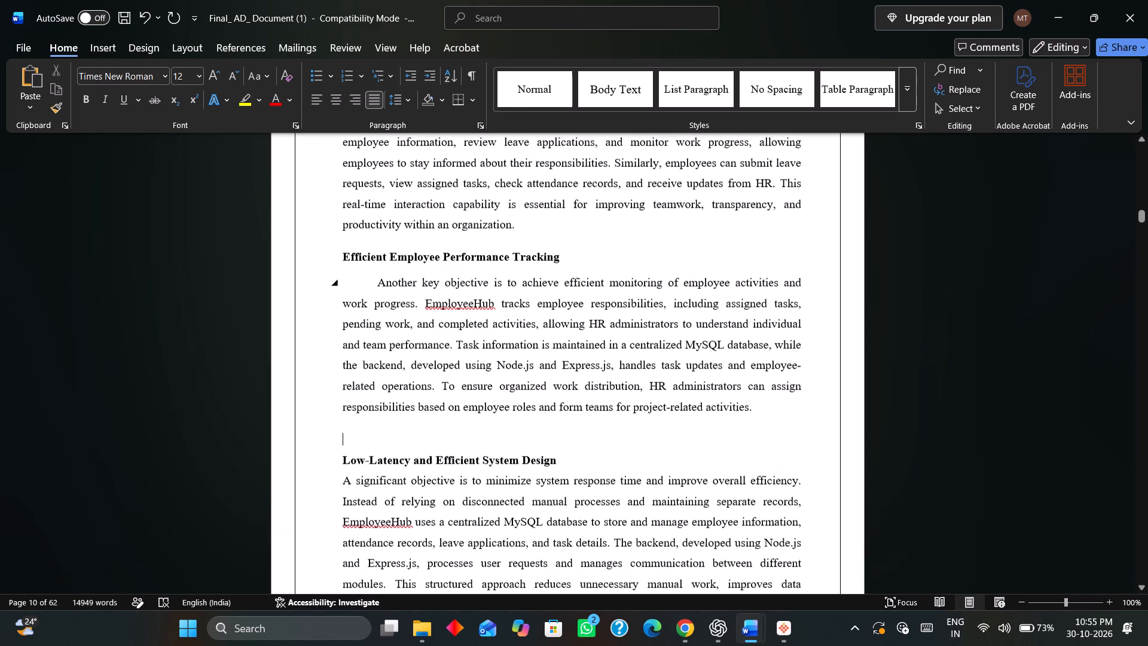
click(478, 245)
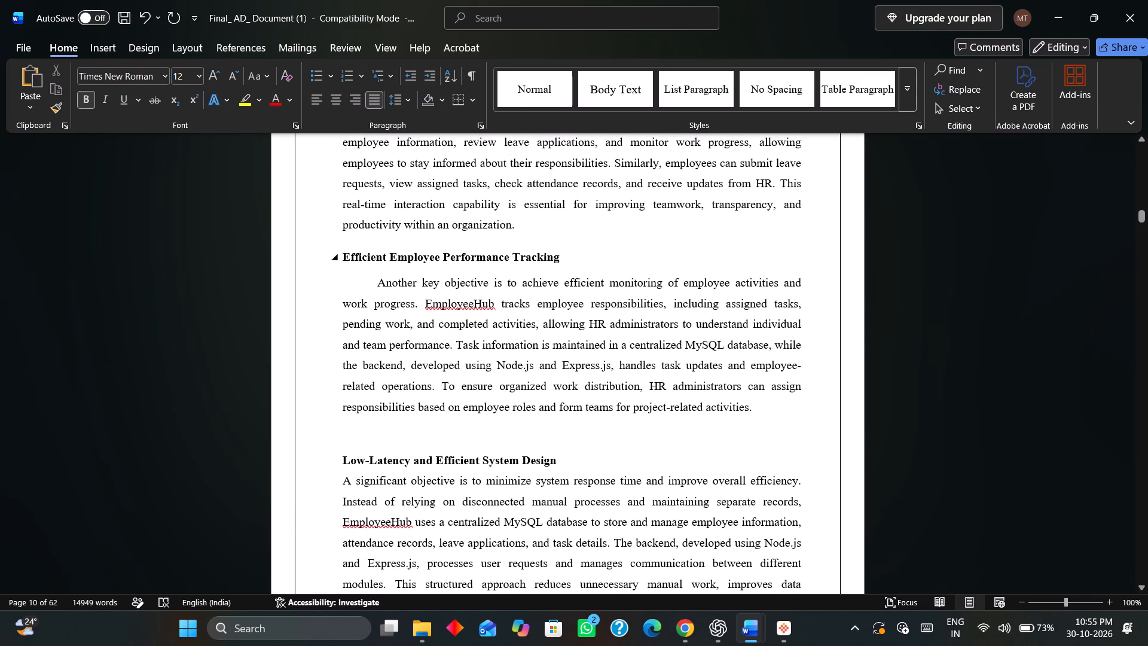
click(411, 423)
key(BackSpace)
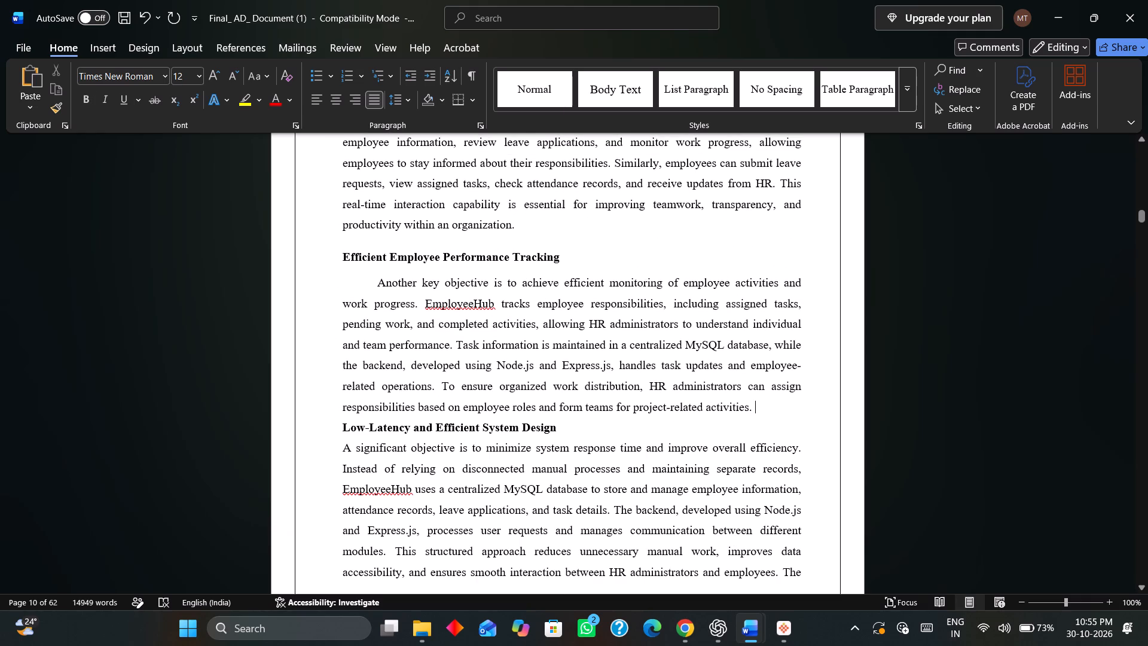
Indent the first line of the "A significant objective" paragraph under Low-Latency and Efficient System Design.
click(357, 432)
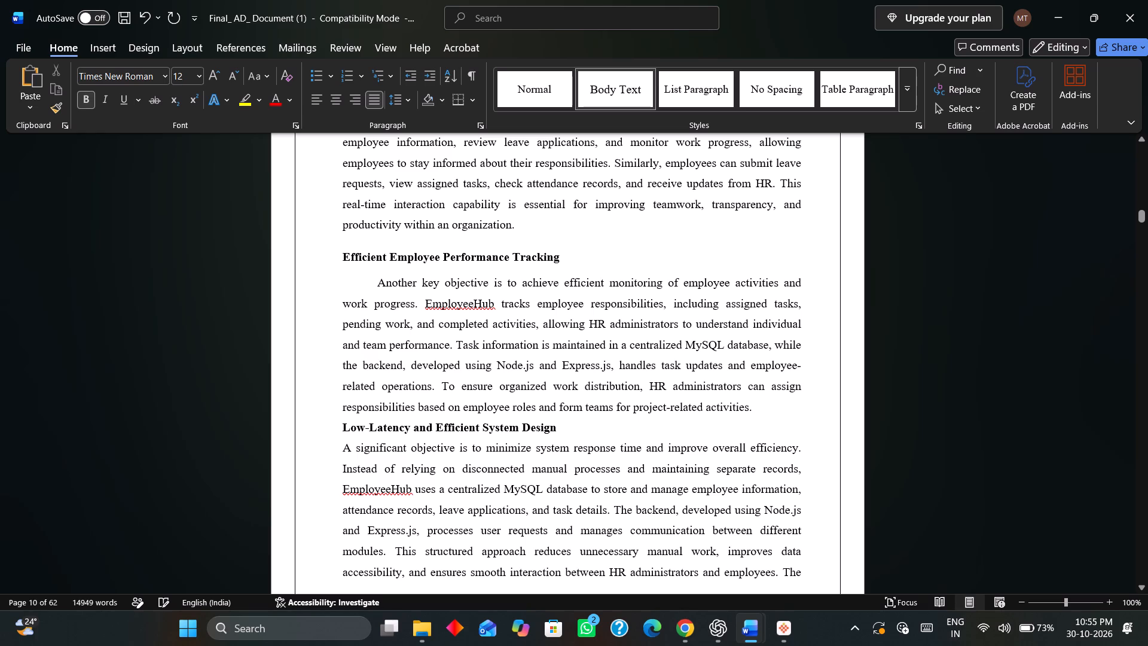
click(349, 453)
click(341, 450)
key(Tab)
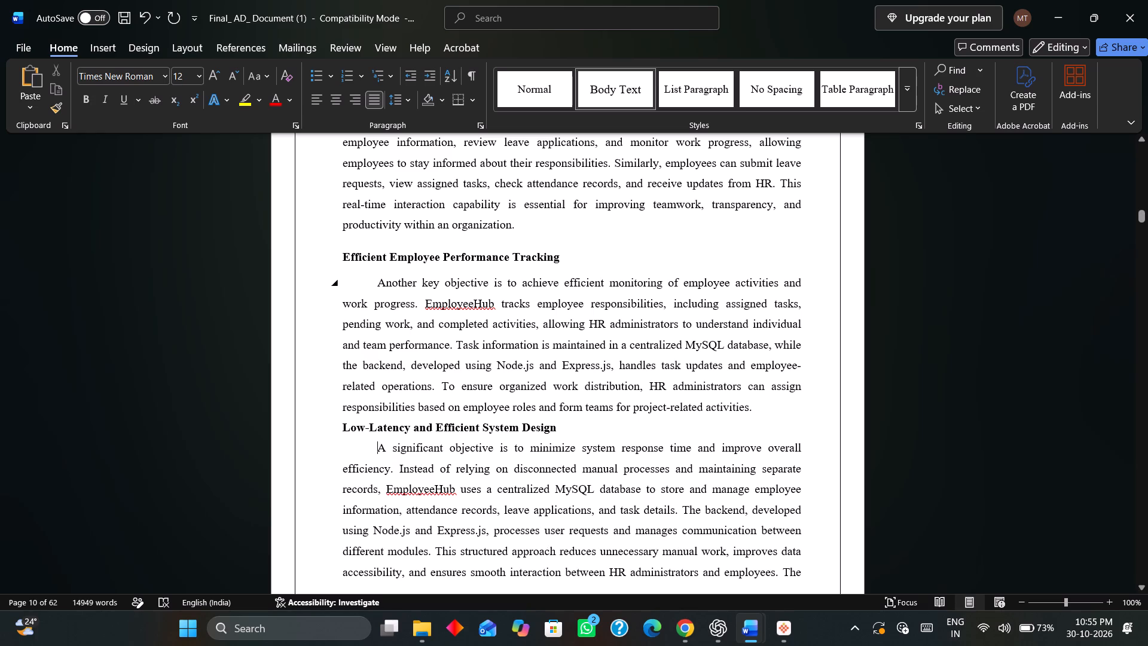
Insert a blank line between the Efficient Employee Performance Tracking paragraph and the Low-Latency and Efficient System Design heading.
click(753, 407)
key(Return)
Delete the break after the Scalability and Real-World Deployment paragraph so section 1.3 Limitations of the Project follows on the same page.
scroll(695, 412, down, 2)
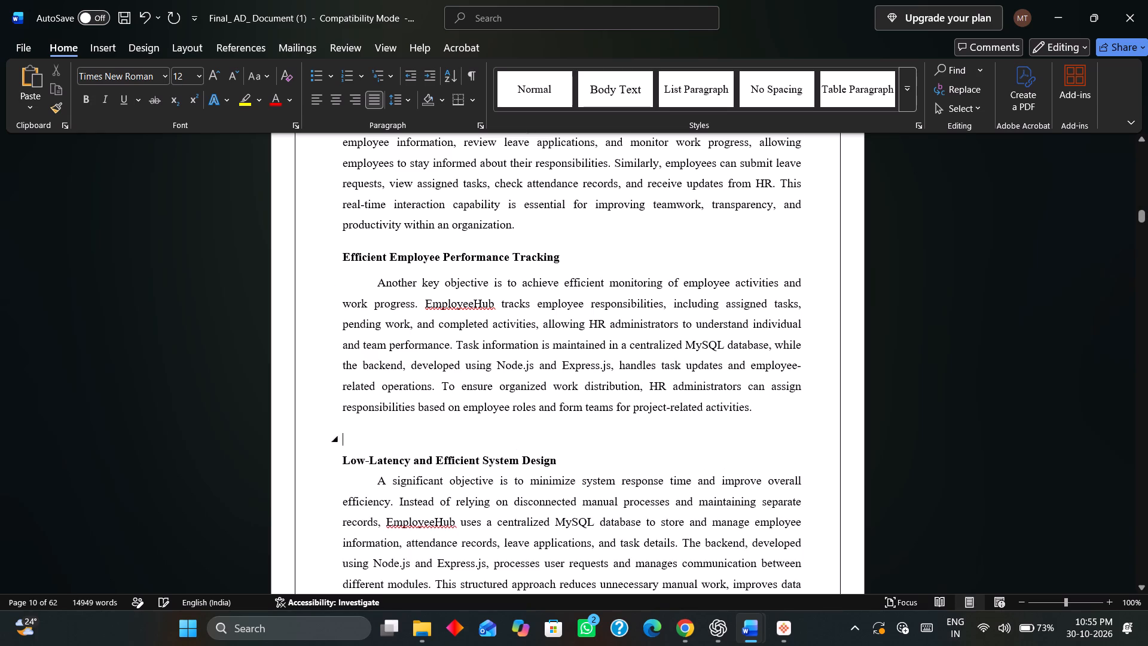
scroll(695, 412, down, 13)
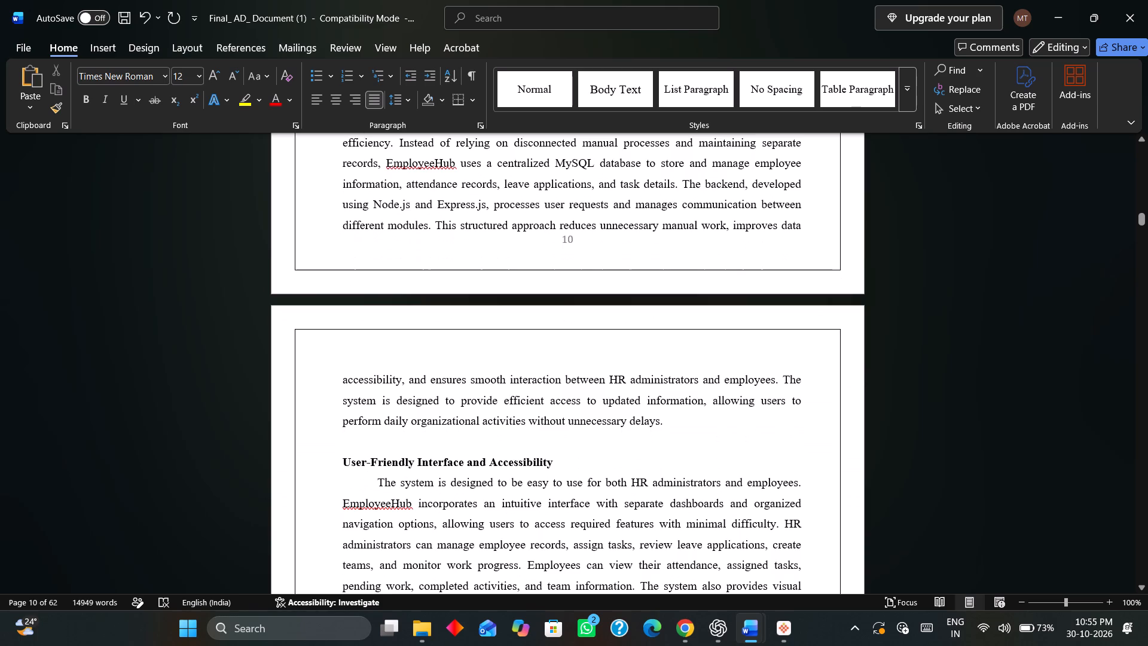
scroll(695, 412, down, 20)
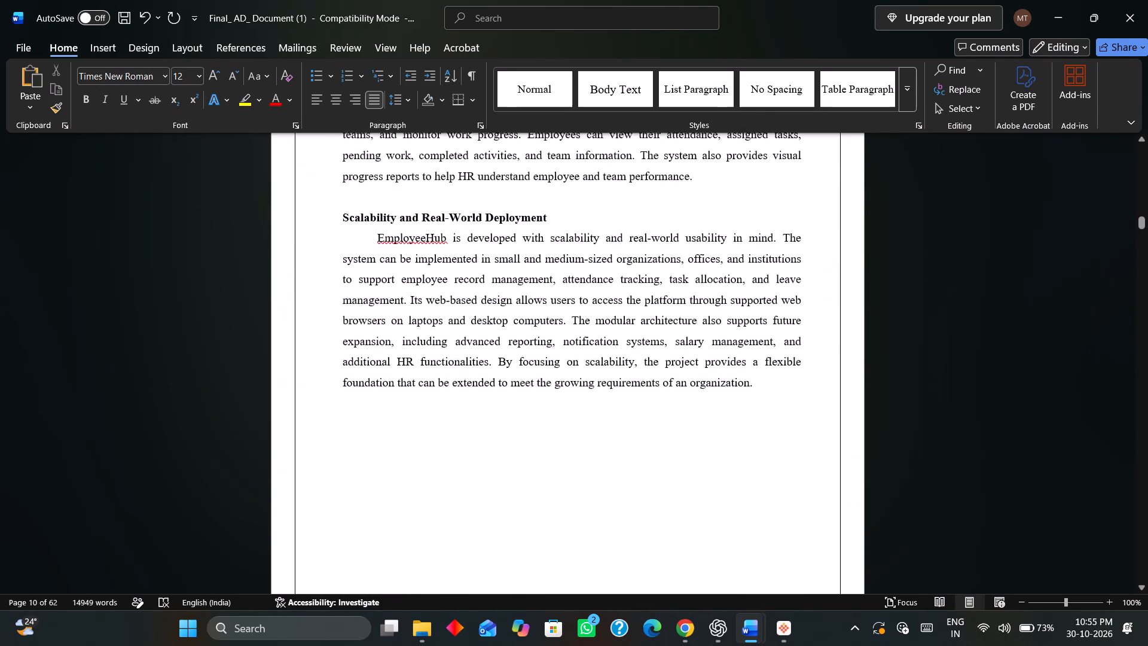
scroll(695, 412, down, 2)
click(746, 336)
scroll(746, 336, down, 11)
scroll(746, 336, up, 10)
click(770, 272)
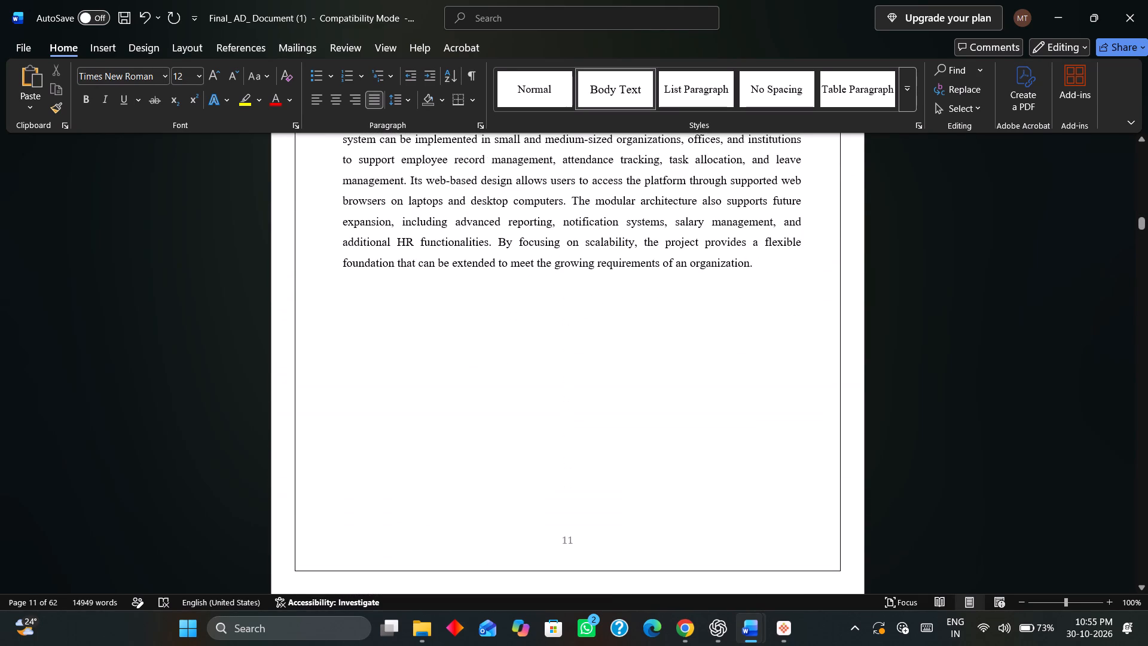
key(Delete)
Insert a blank line after the User and Organizational Variability paragraph to push the Limited Integration and Customization heading to the next page.
scroll(597, 331, down, 5)
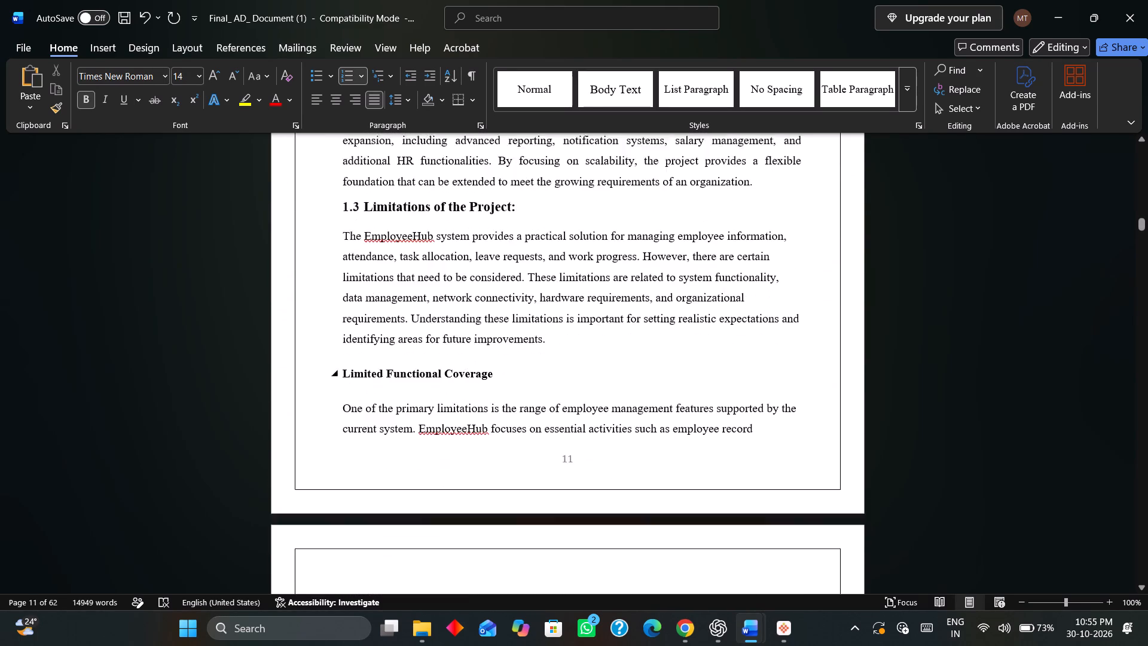
scroll(596, 334, down, 19)
scroll(596, 334, down, 3)
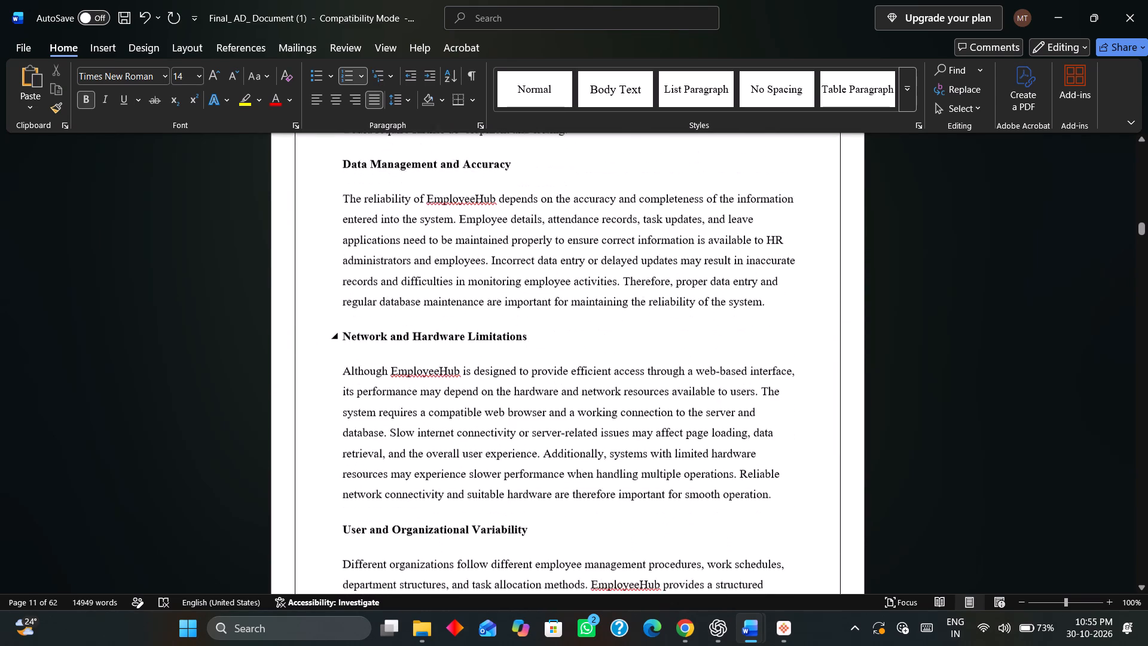
scroll(596, 334, down, 20)
scroll(596, 334, down, 2)
scroll(596, 334, up, 2)
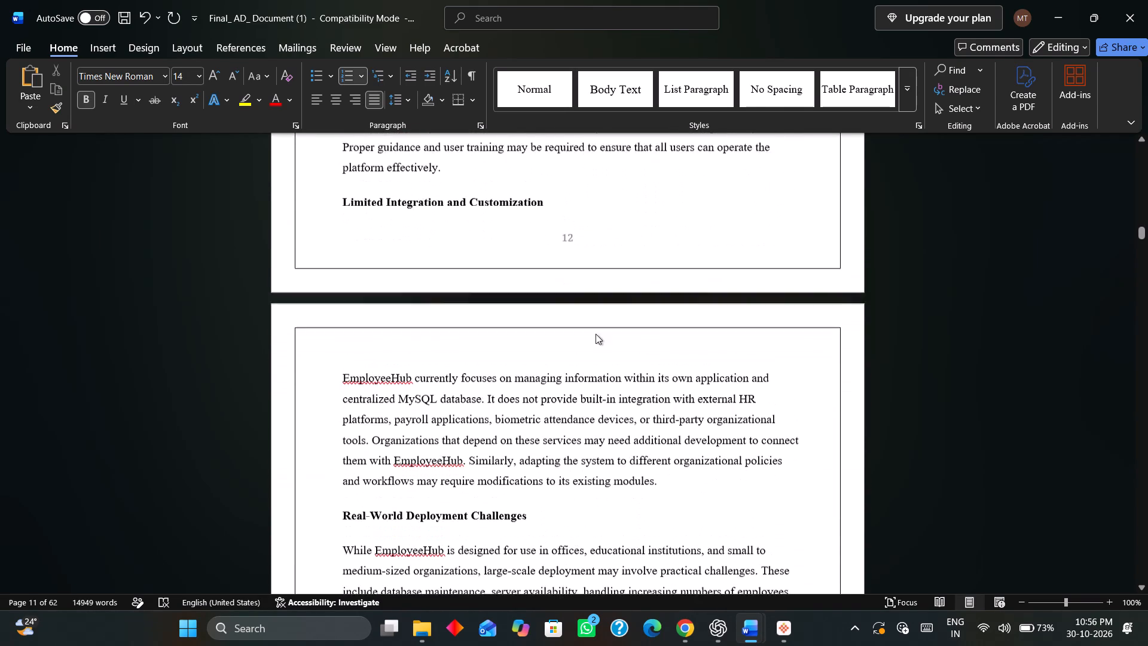
scroll(596, 334, up, 4)
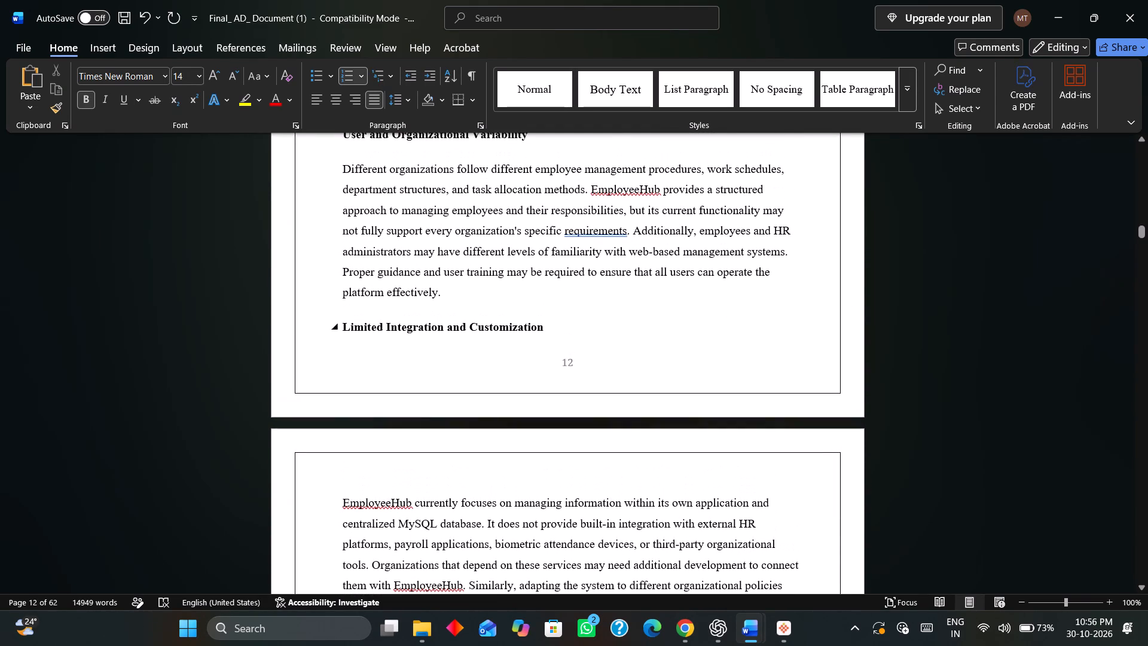
drag(570, 332, 349, 336)
scroll(430, 412, down, 20)
scroll(430, 412, down, 6)
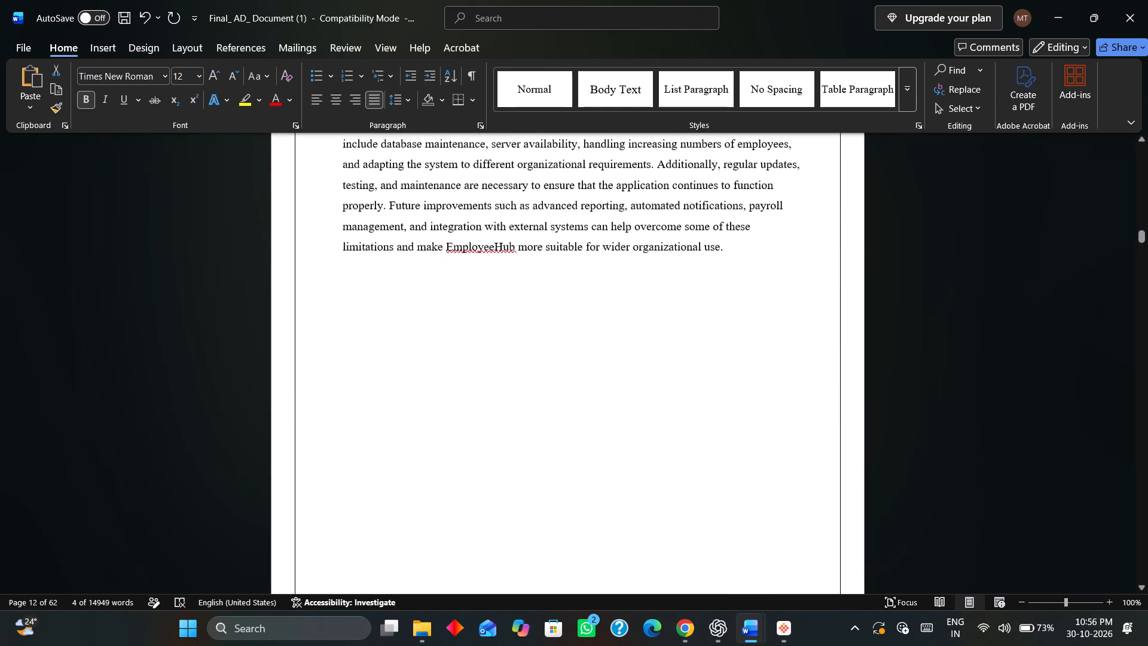
scroll(447, 415, down, 10)
scroll(447, 415, up, 10)
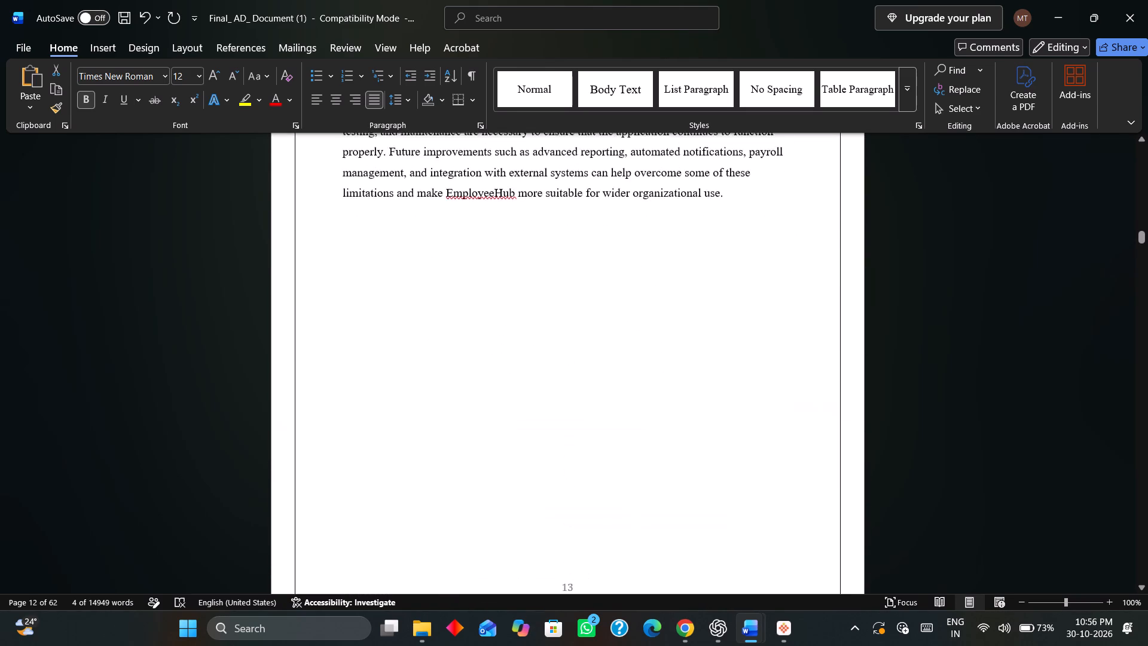
scroll(447, 415, up, 20)
scroll(447, 415, up, 6)
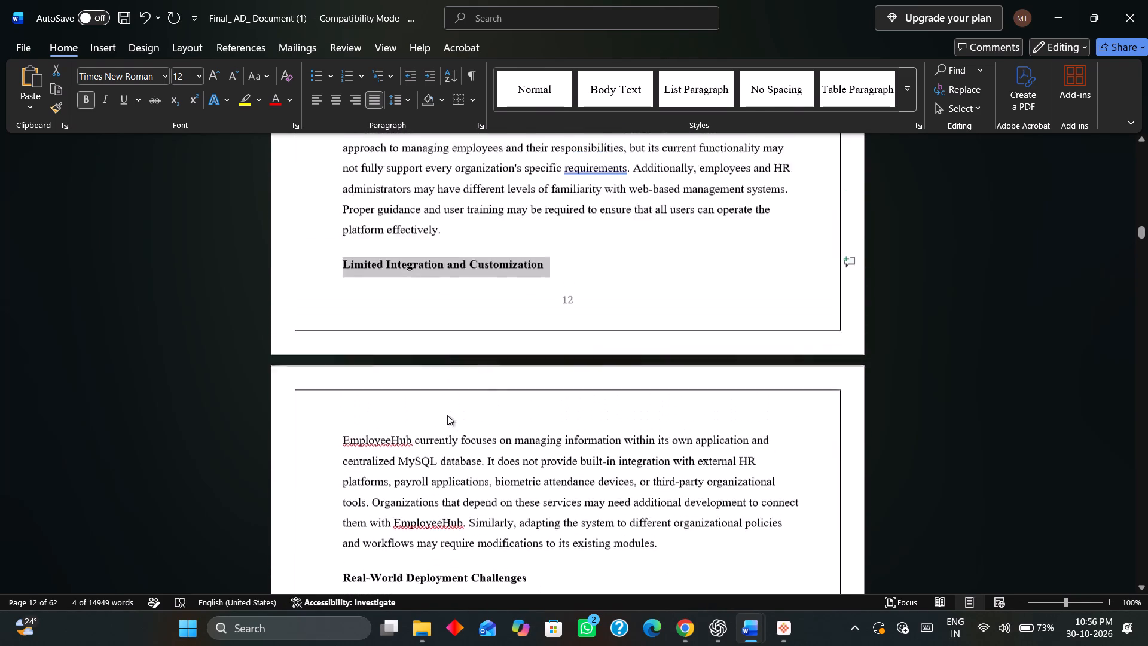
scroll(447, 415, up, 1)
click(477, 313)
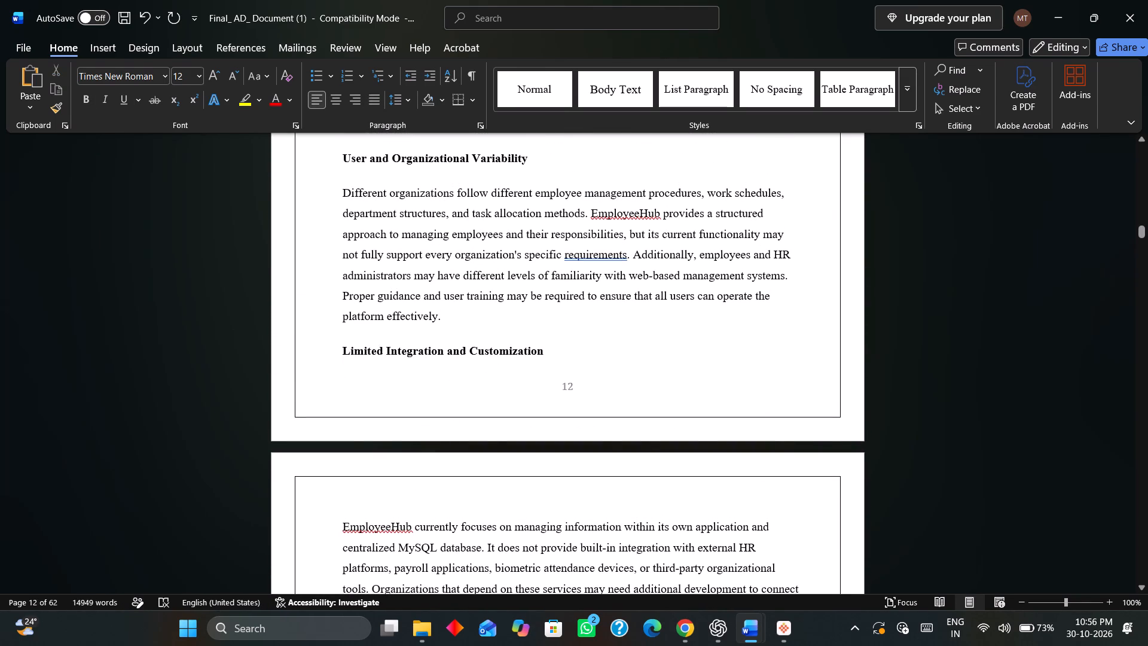
key(Return)
Indent the first lines of the paragraphs under Limited Integration and Customization and Real-World Deployment Challenges.
scroll(481, 328, down, 9)
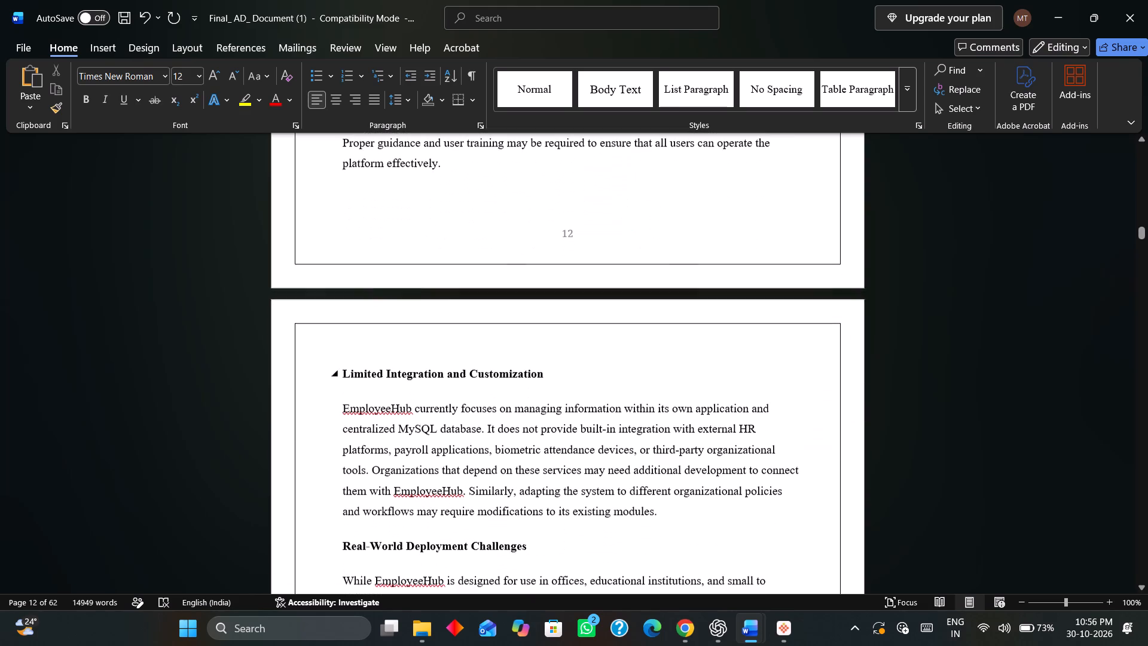
scroll(481, 328, down, 9)
scroll(481, 328, up, 6)
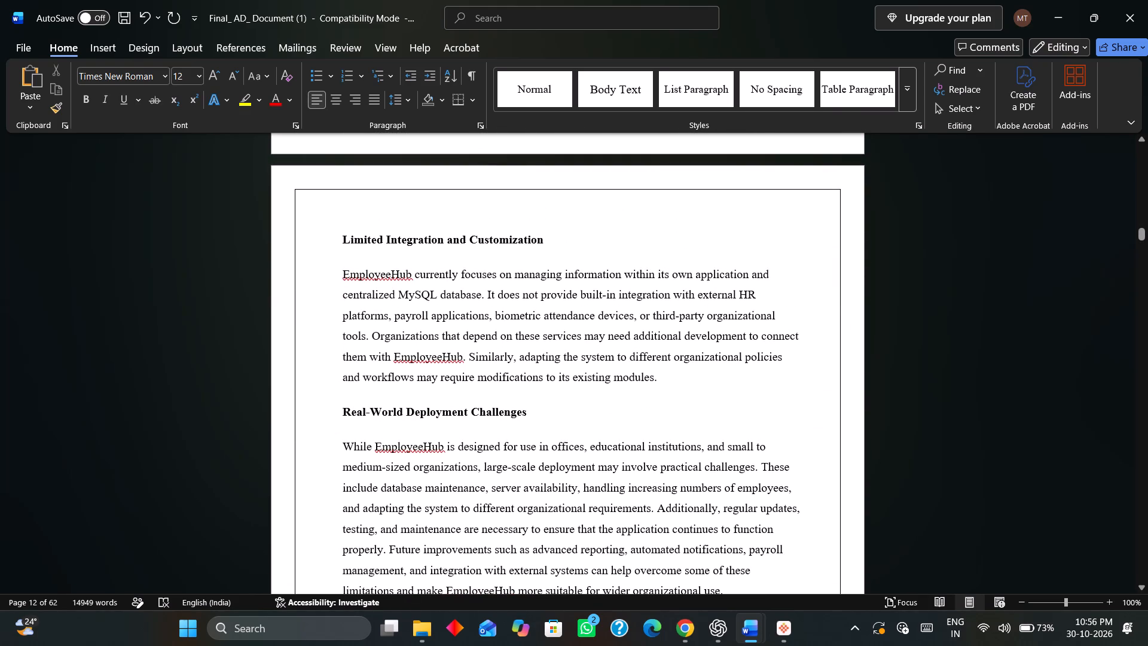
click(344, 284)
key(Tab)
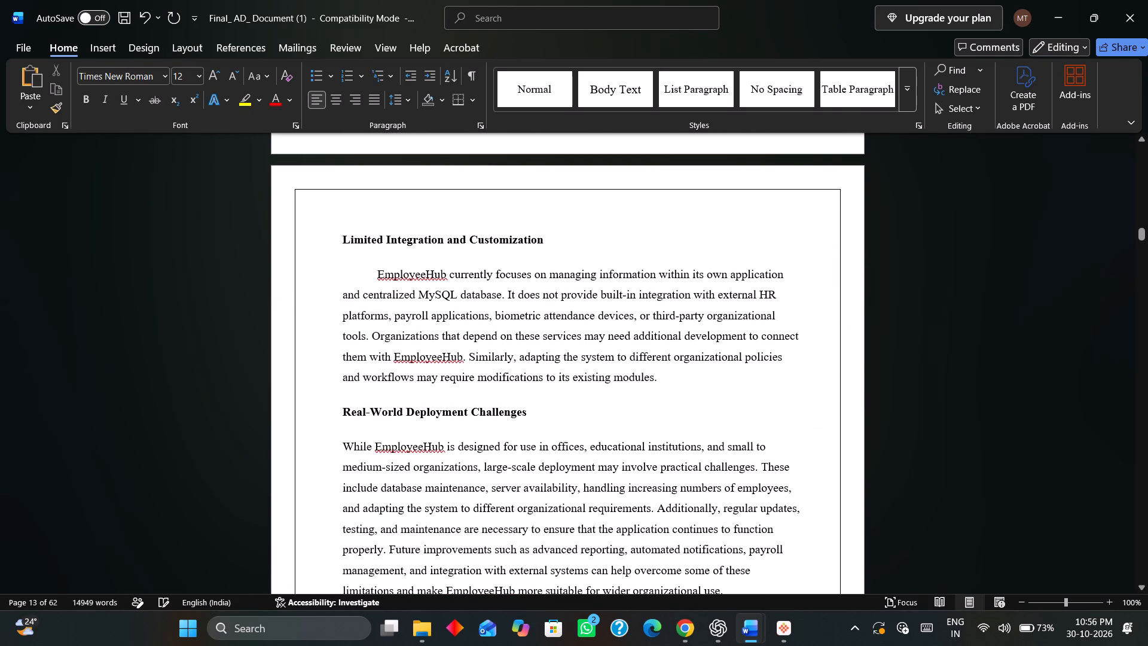
click(337, 449)
key(Tab)
Indent the first lines of the User and Organizational Variability, Network and Hardware Limitations, and Data Management and Accuracy paragraphs.
scroll(323, 428, up, 4)
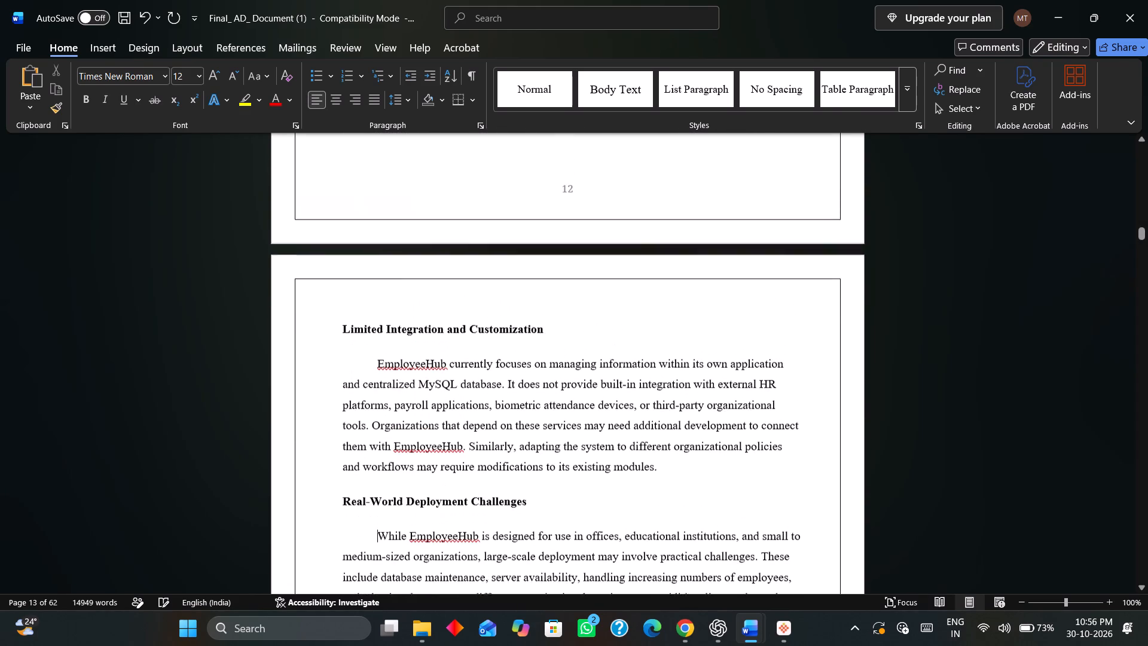
scroll(321, 426, up, 12)
click(347, 291)
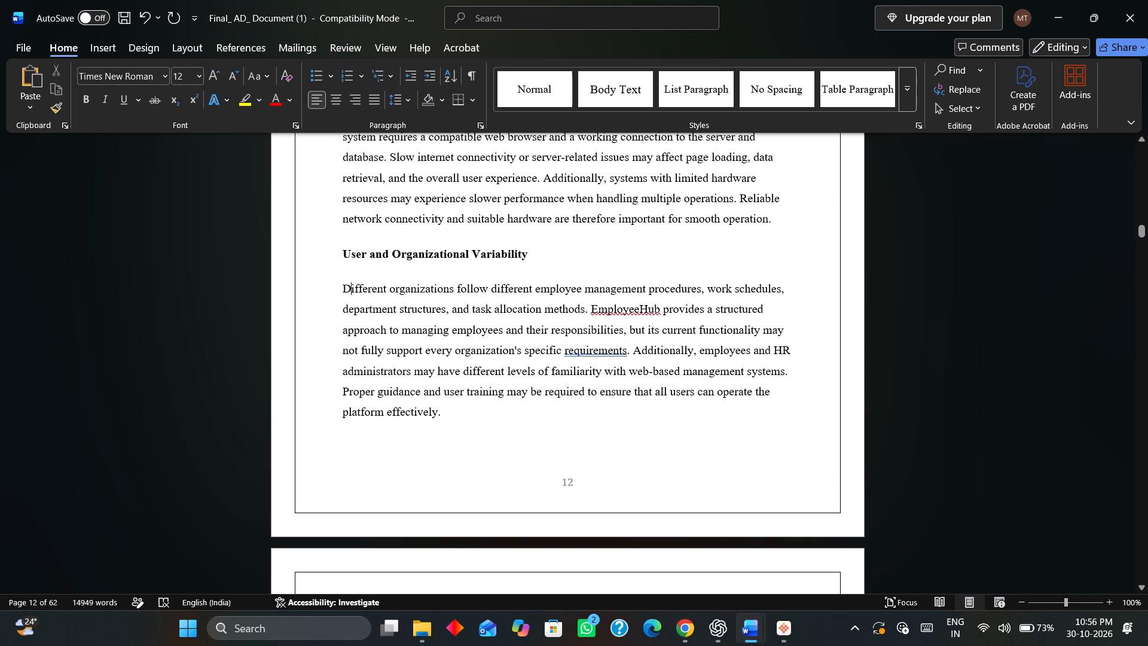
key(Left)
key(Tab)
scroll(344, 291, up, 9)
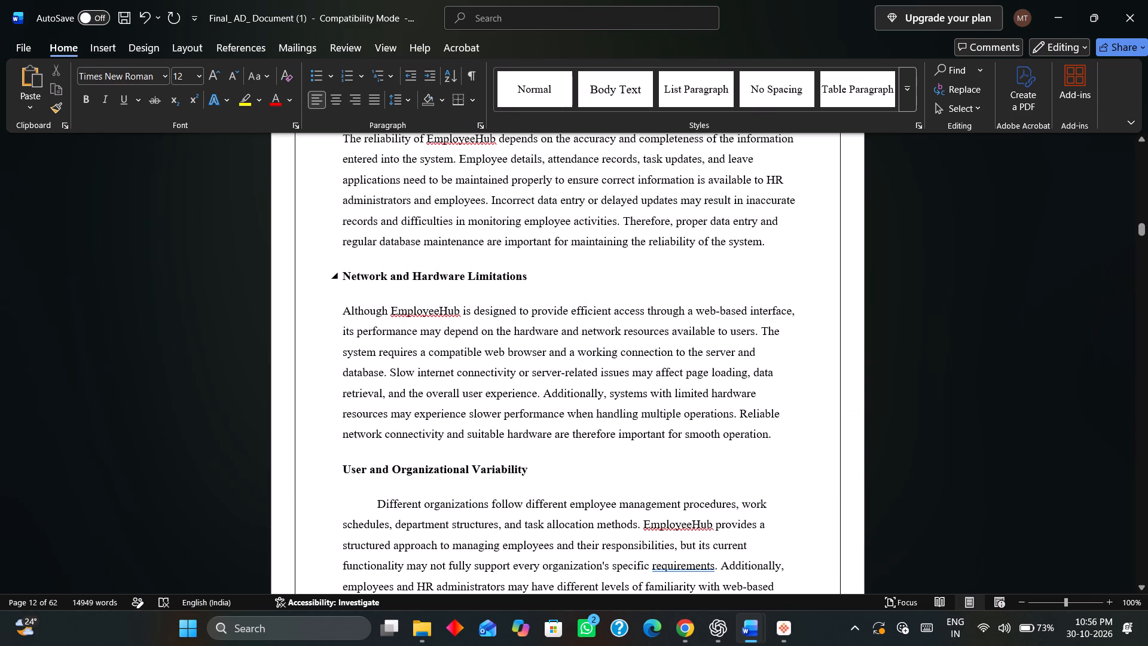
click(341, 315)
key(Tab)
scroll(407, 406, up, 7)
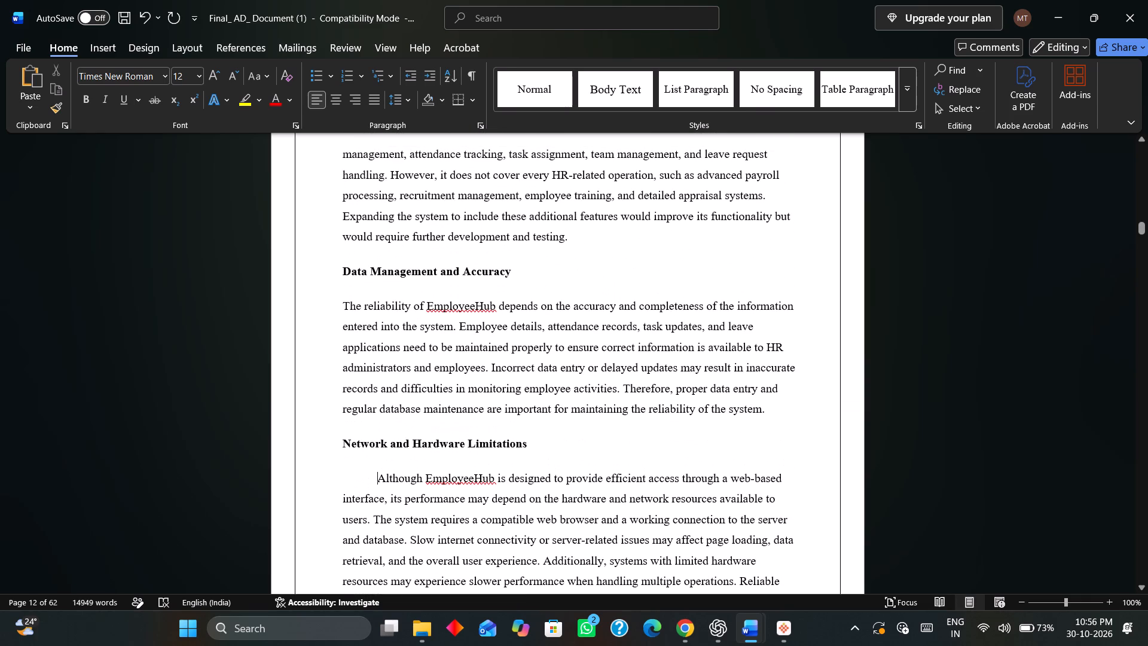
click(341, 304)
key(Tab)
Indent the first lines of the Limited Functional Coverage paragraph and the opening paragraph of section 1.3.
scroll(401, 376, down, 2)
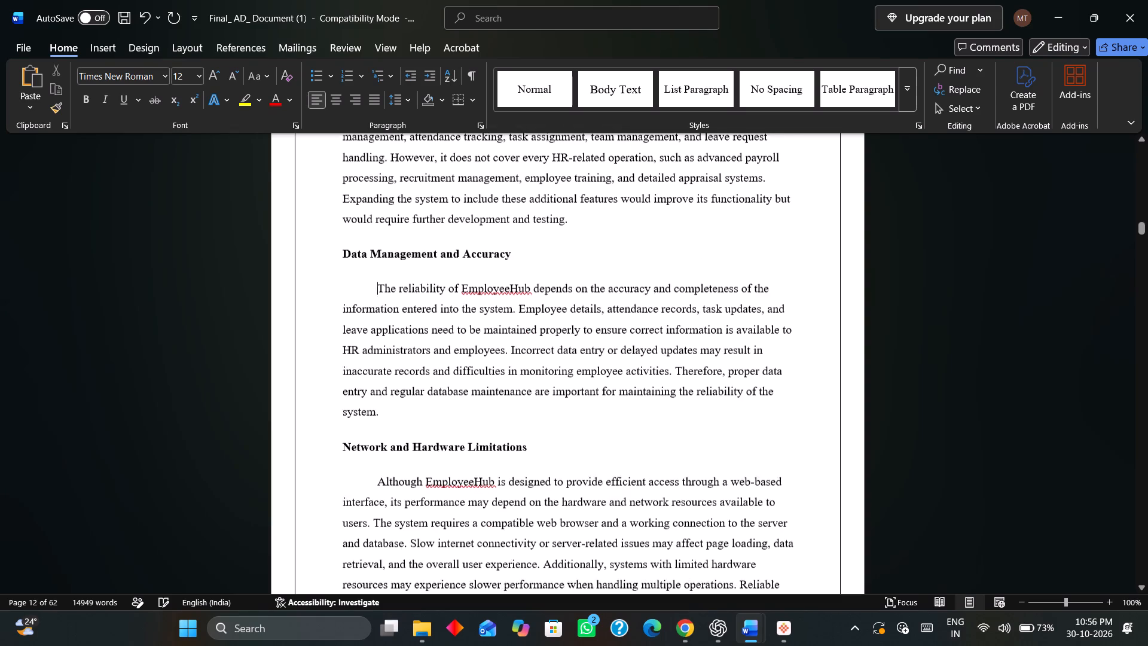
scroll(401, 376, down, 3)
scroll(401, 376, up, 18)
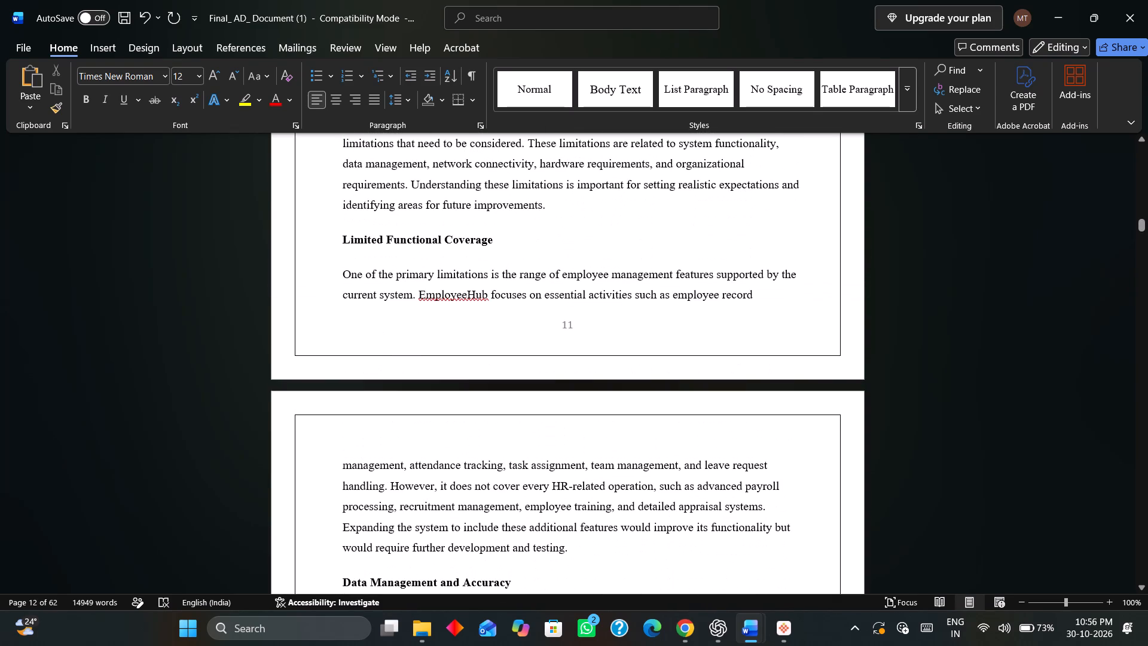
click(345, 274)
key(Tab)
scroll(377, 352, up, 7)
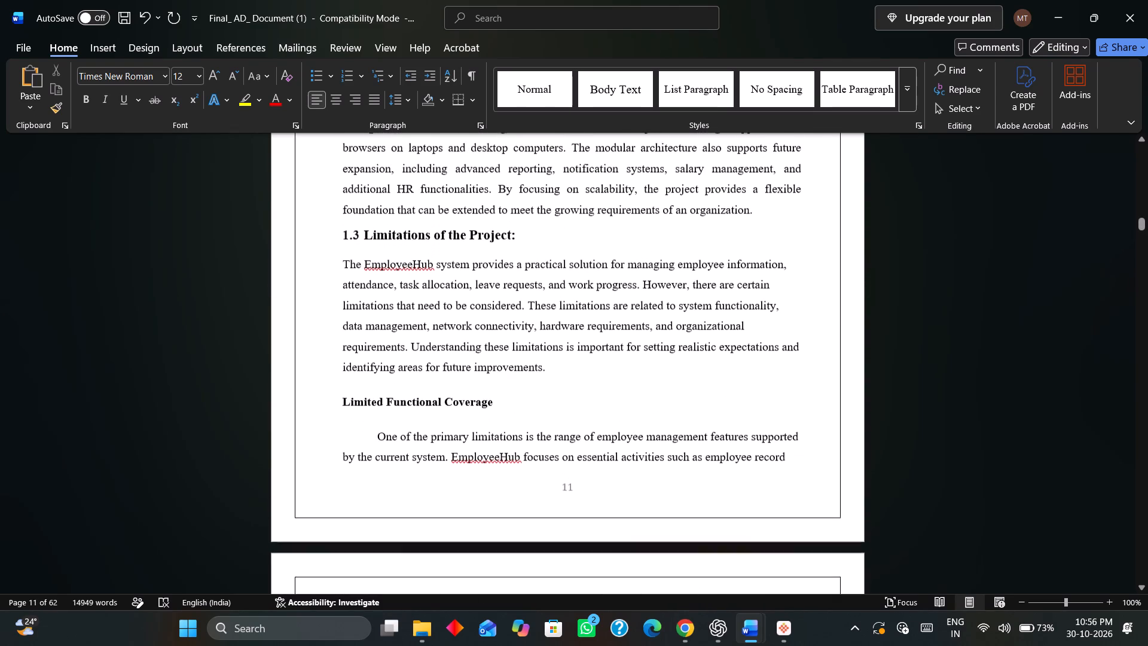
click(346, 270)
key(Tab)
Review the paragraph indents and page layout from the end of section 1.2 through section 1.3.
scroll(405, 379, up, 5)
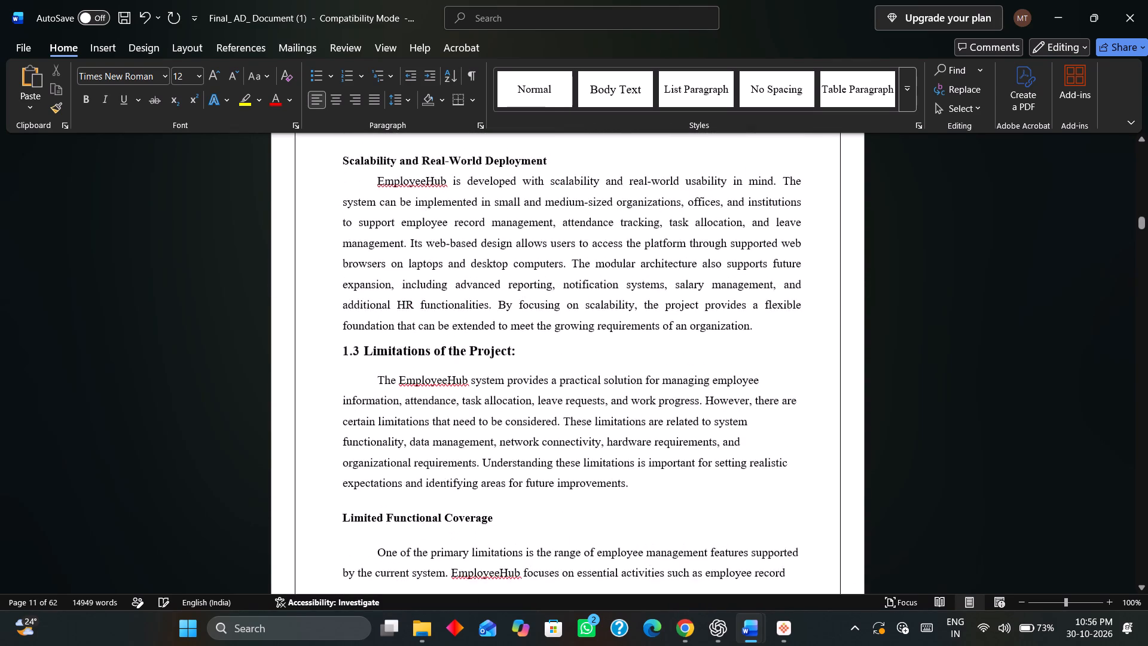
scroll(405, 379, up, 3)
scroll(405, 379, down, 6)
scroll(405, 379, down, 20)
scroll(405, 379, down, 1)
scroll(402, 377, up, 2)
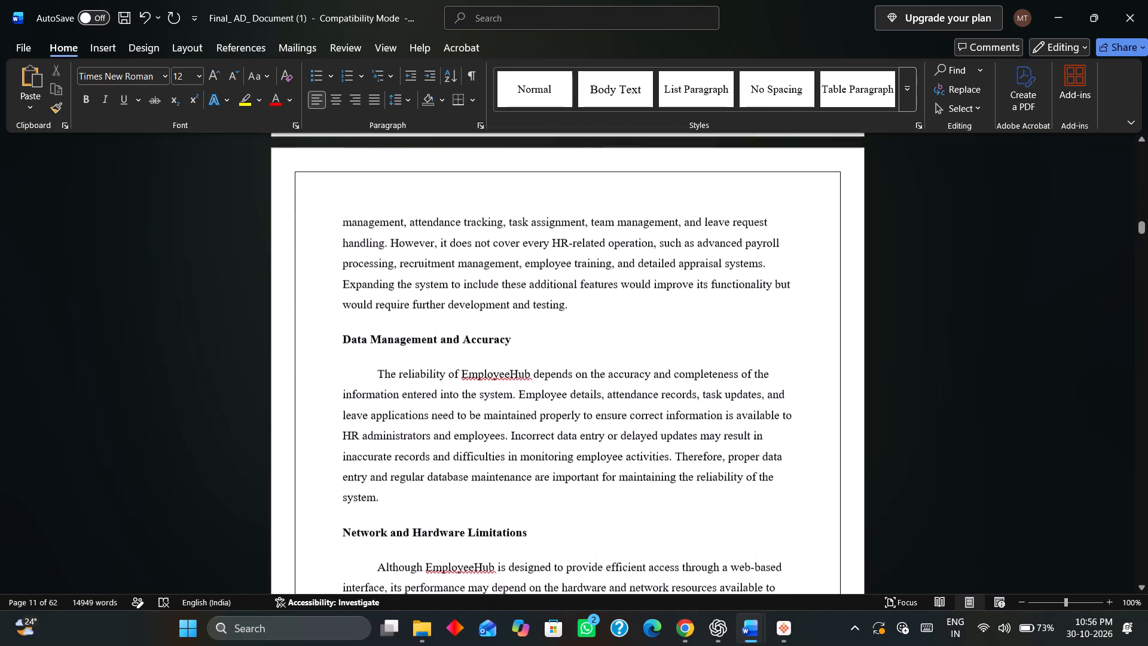
scroll(402, 377, down, 5)
scroll(402, 377, up, 1)
scroll(402, 377, down, 11)
scroll(402, 377, up, 1)
scroll(402, 377, down, 6)
scroll(402, 377, up, 1)
scroll(402, 377, down, 13)
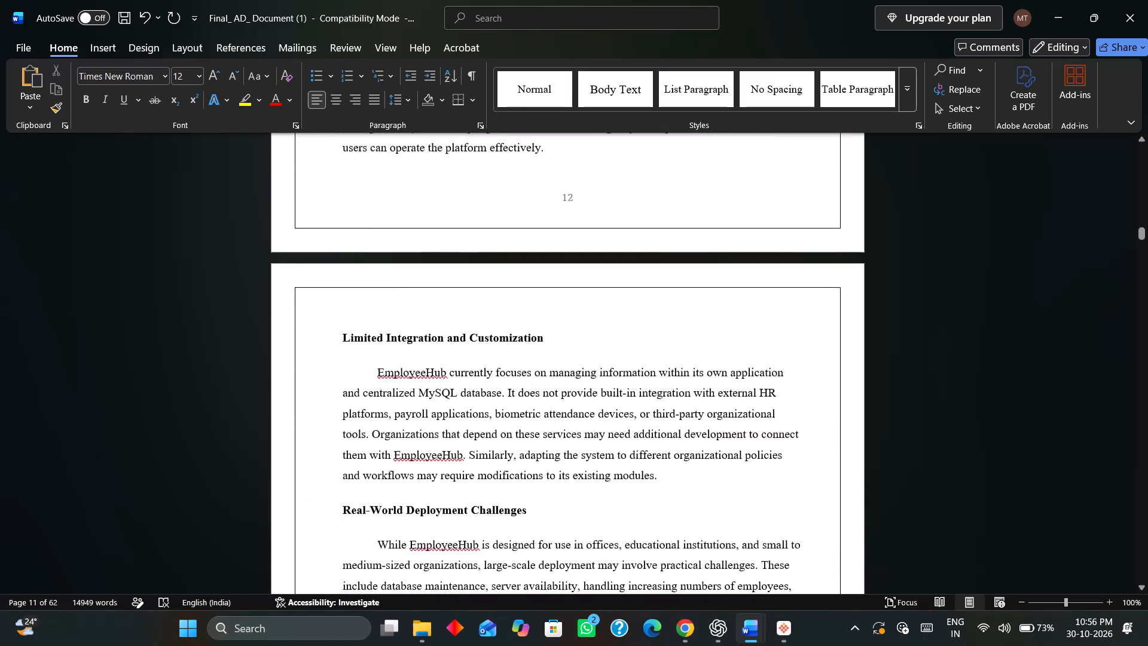
scroll(402, 374, down, 20)
scroll(402, 374, down, 13)
scroll(402, 363, up, 1)
Indent the first line of the opening paragraph in section 2.1 Introduction.
scroll(402, 363, down, 4)
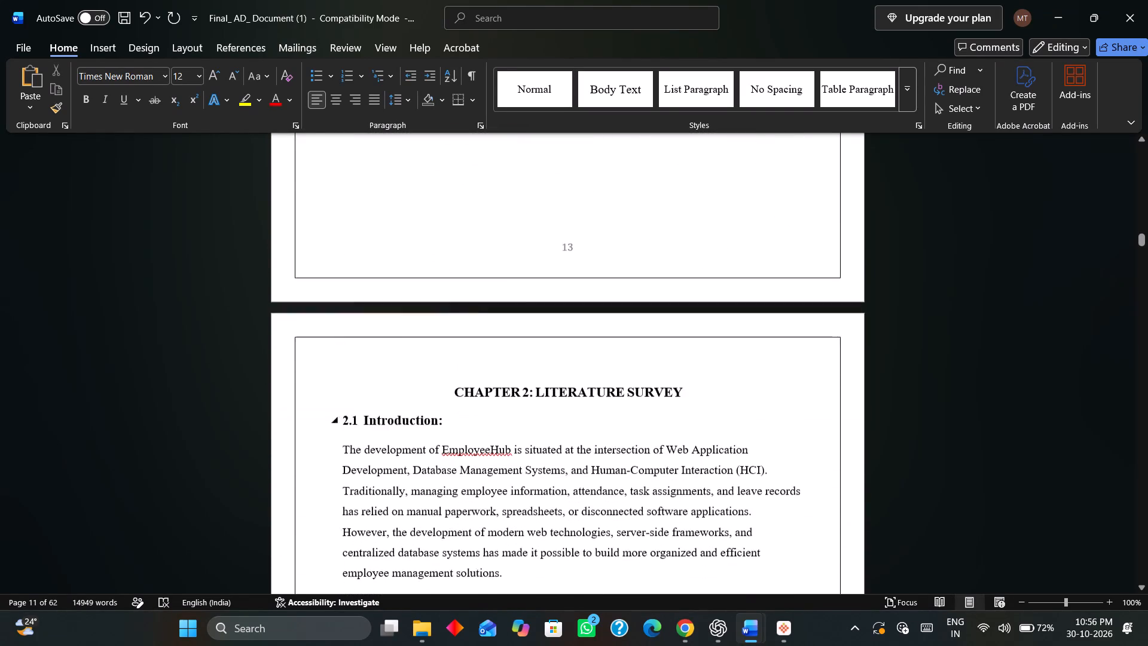
scroll(402, 363, down, 1)
click(342, 332)
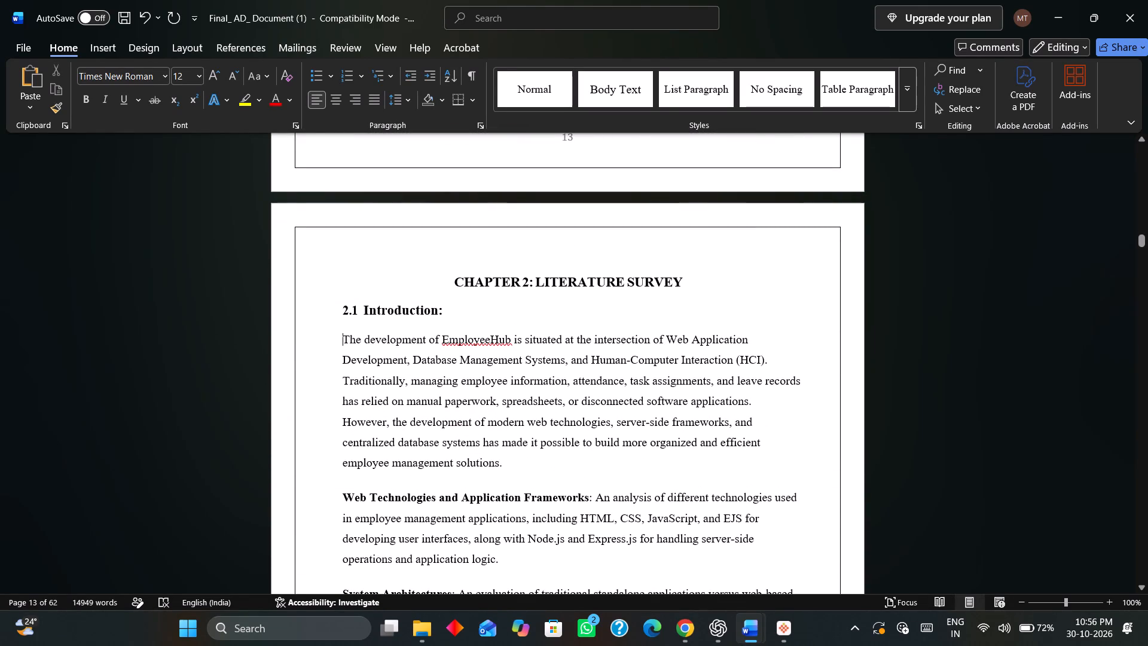
key(Tab)
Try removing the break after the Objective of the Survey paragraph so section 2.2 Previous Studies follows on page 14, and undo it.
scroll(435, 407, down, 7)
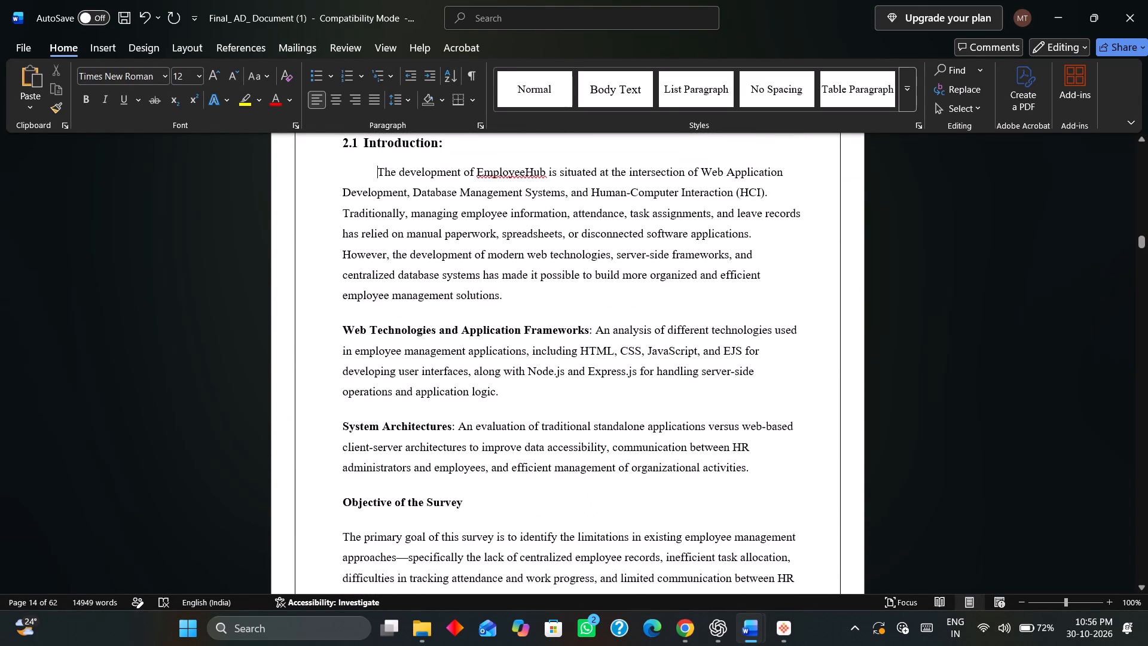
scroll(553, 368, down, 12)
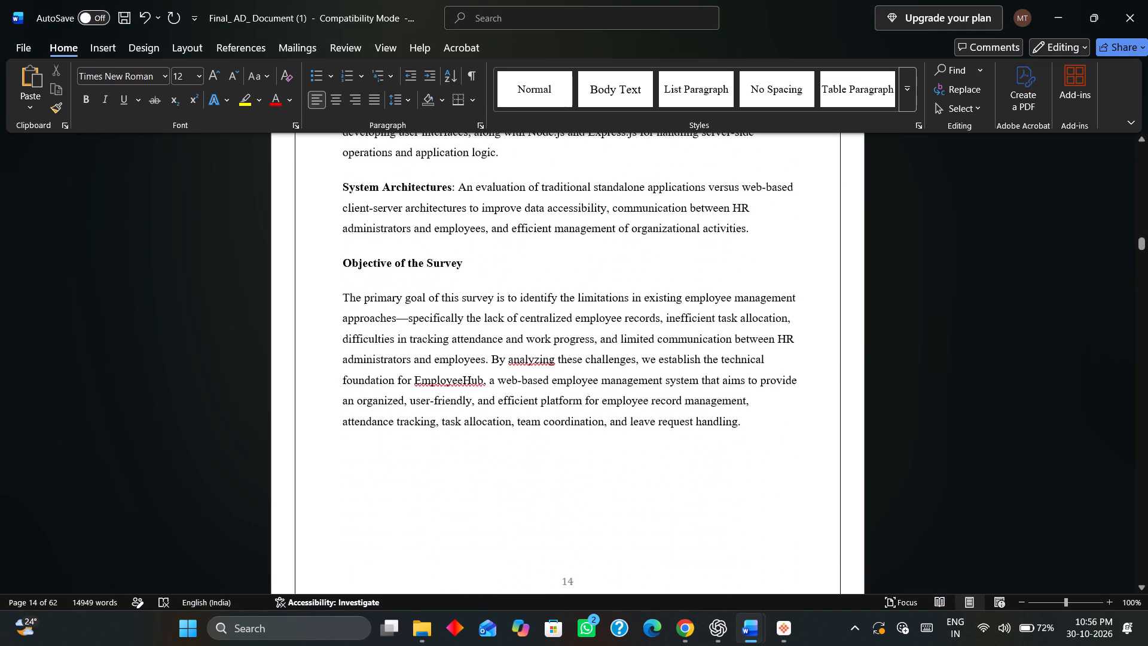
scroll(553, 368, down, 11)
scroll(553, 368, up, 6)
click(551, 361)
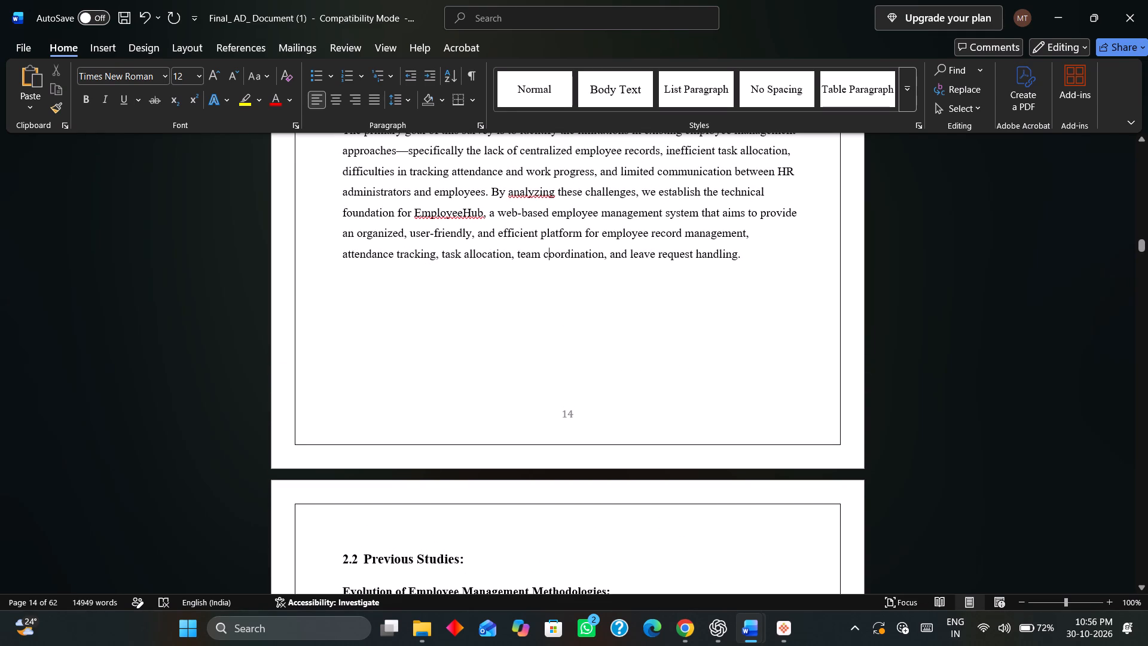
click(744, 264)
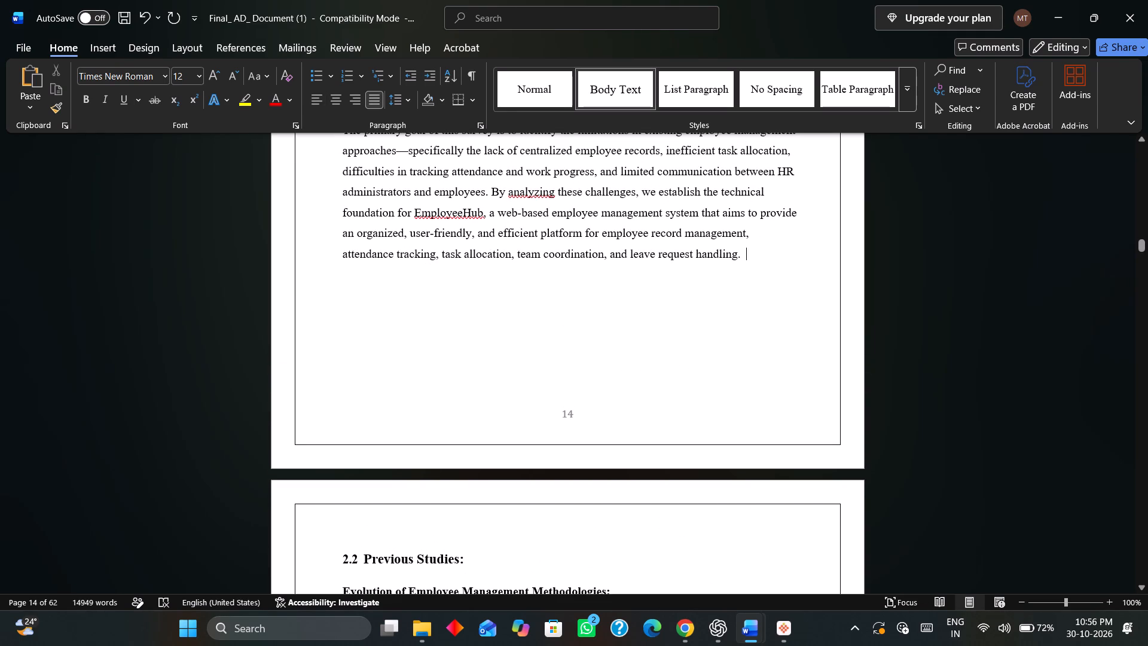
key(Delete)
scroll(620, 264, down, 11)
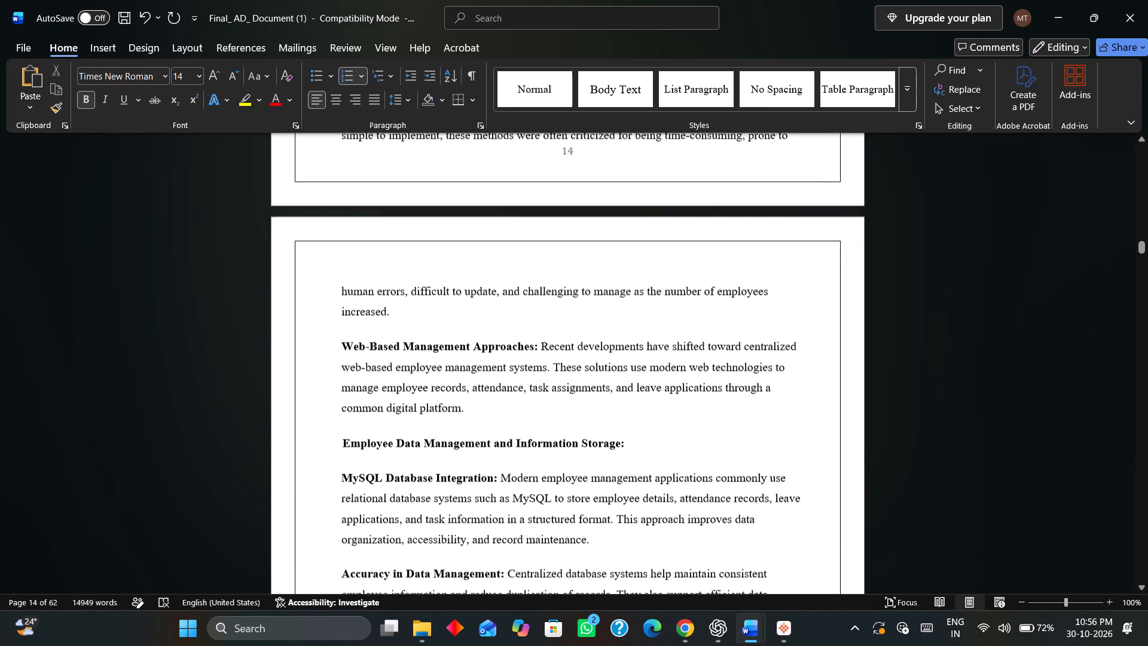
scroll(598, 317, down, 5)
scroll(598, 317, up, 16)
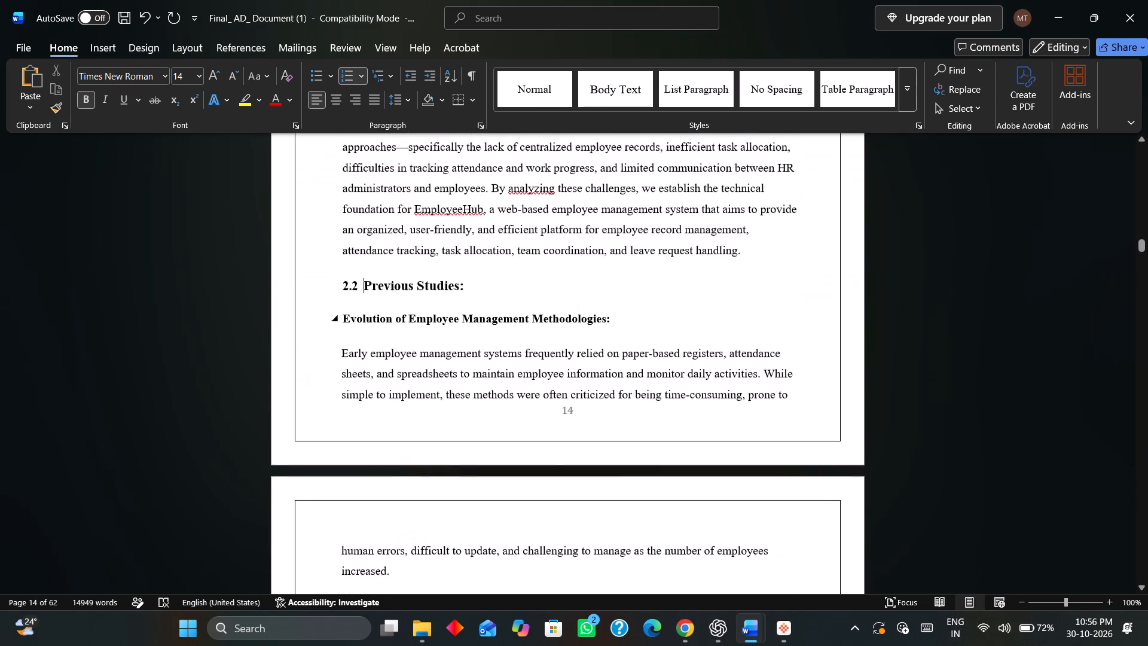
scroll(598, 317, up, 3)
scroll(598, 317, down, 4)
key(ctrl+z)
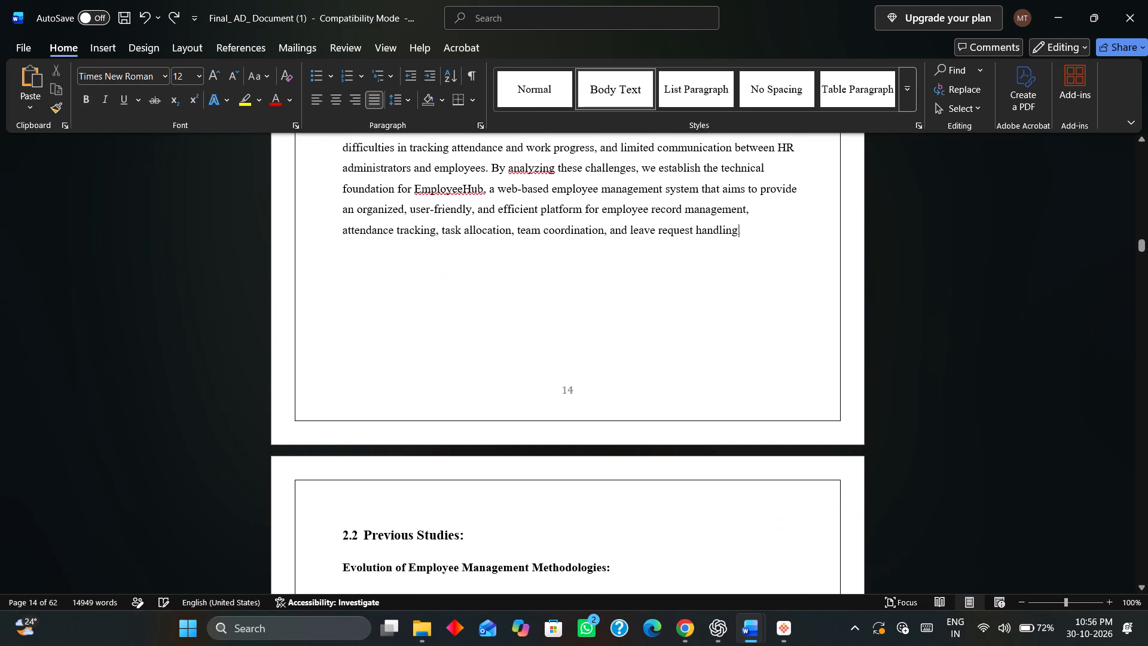
In section 2.2, delete the text from the Deployment and Accessibility paragraph through the repeated Accuracy in Data Management paragraph.
scroll(769, 277, down, 6)
scroll(769, 277, down, 20)
scroll(769, 277, down, 2)
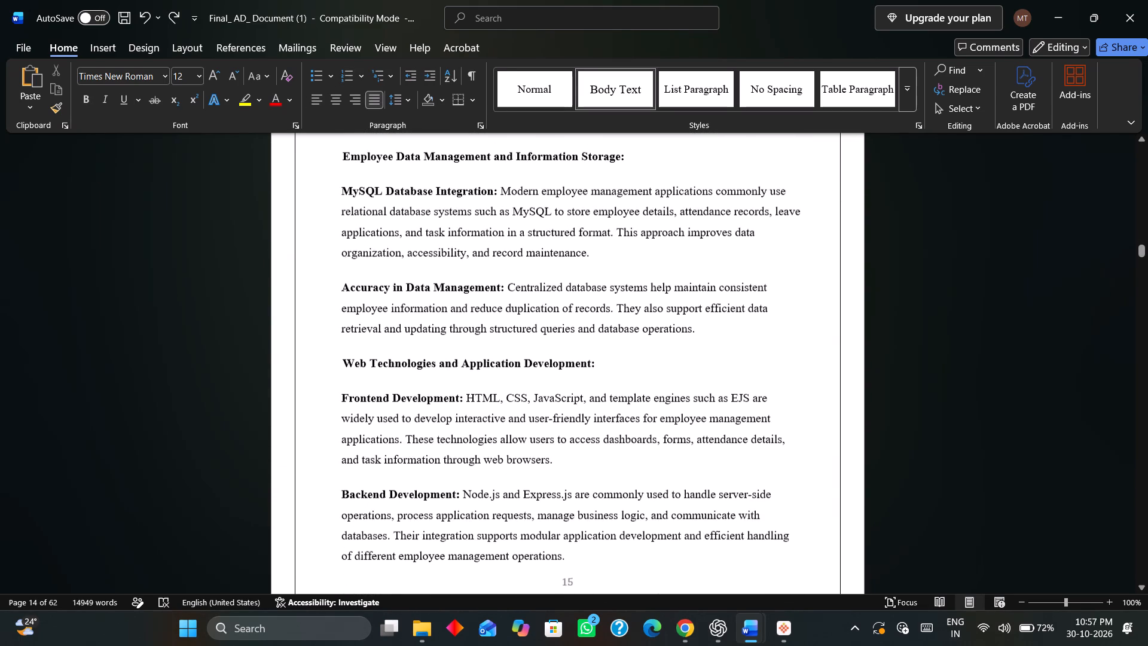
scroll(675, 298, down, 18)
scroll(649, 322, down, 5)
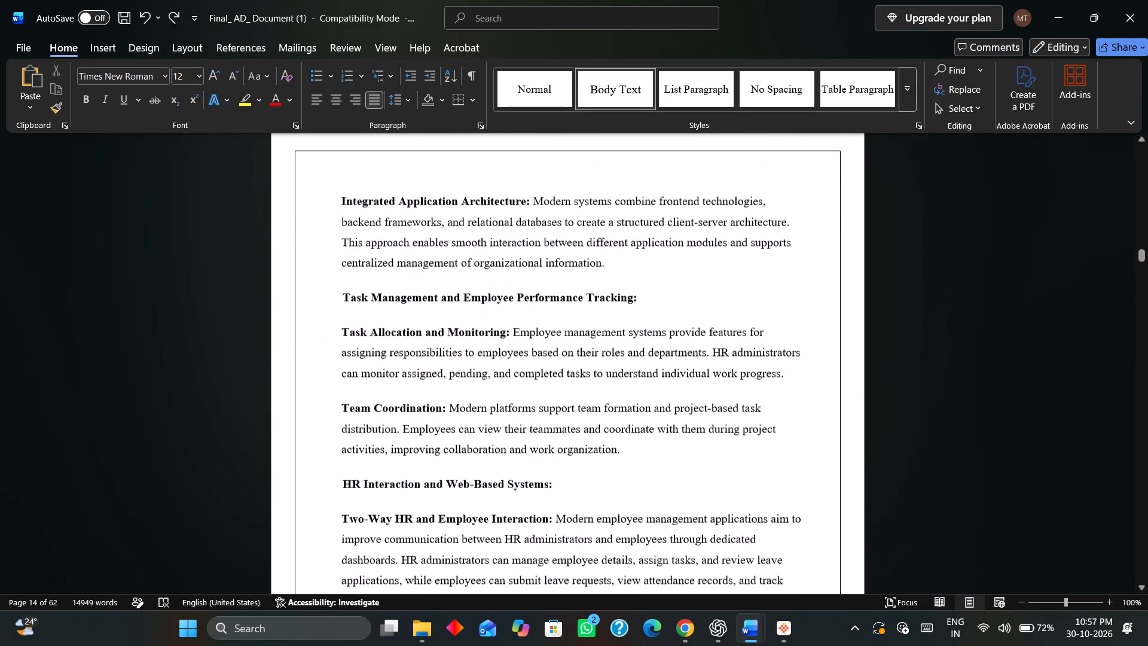
scroll(649, 322, down, 16)
scroll(649, 322, down, 9)
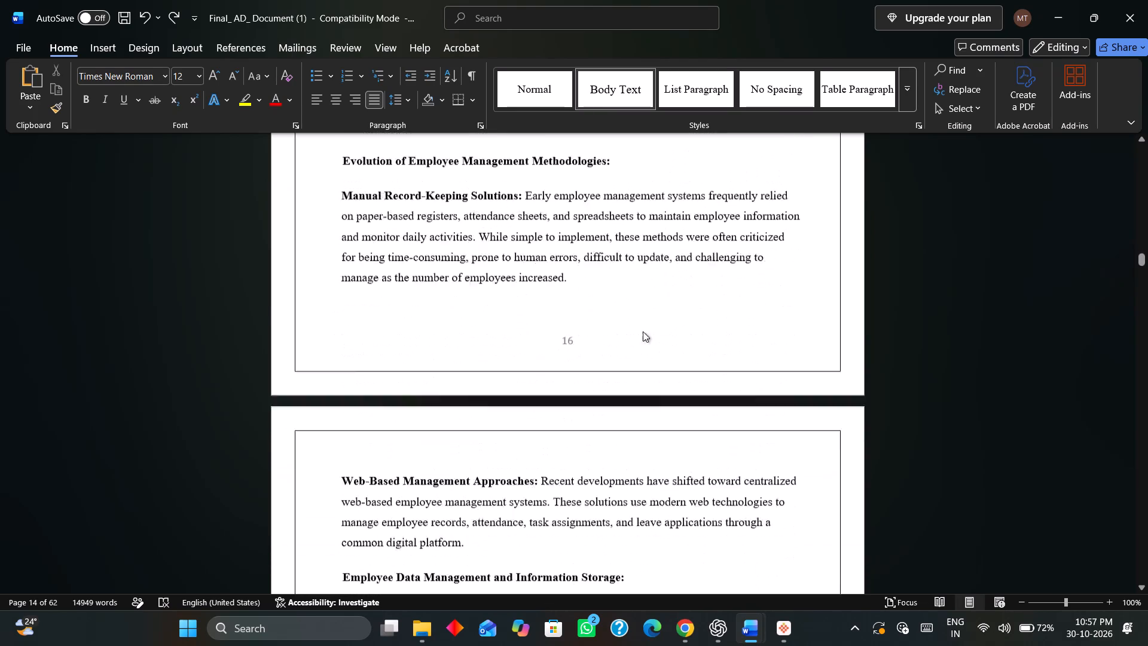
scroll(643, 331, down, 13)
drag(705, 379, 333, 129)
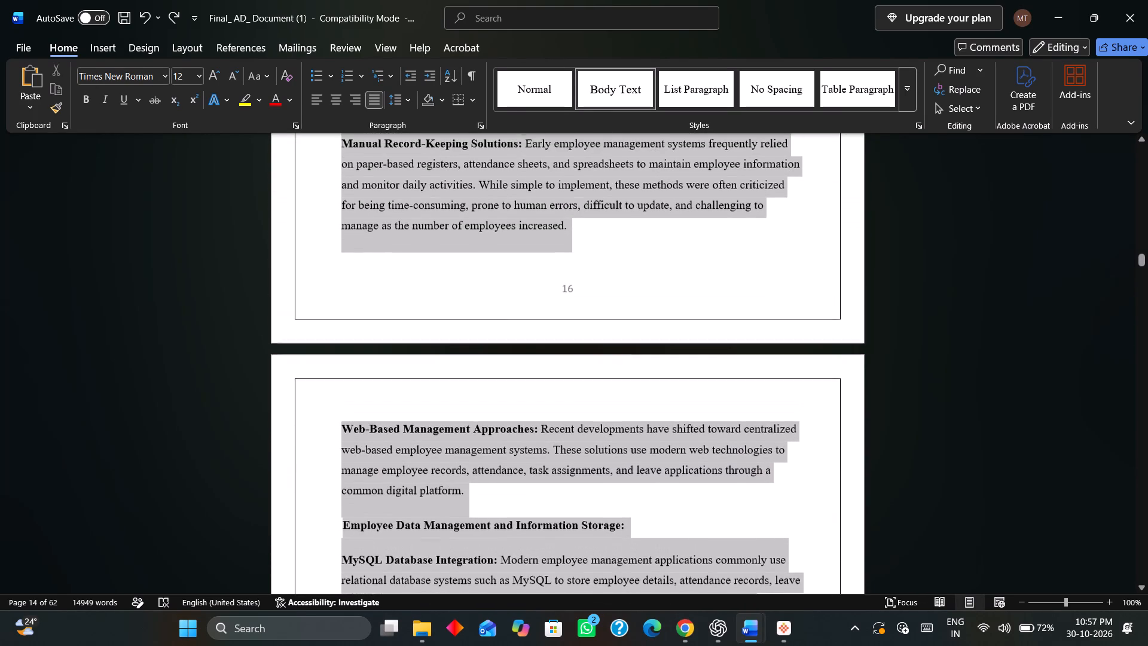
drag(333, 129, 336, 184)
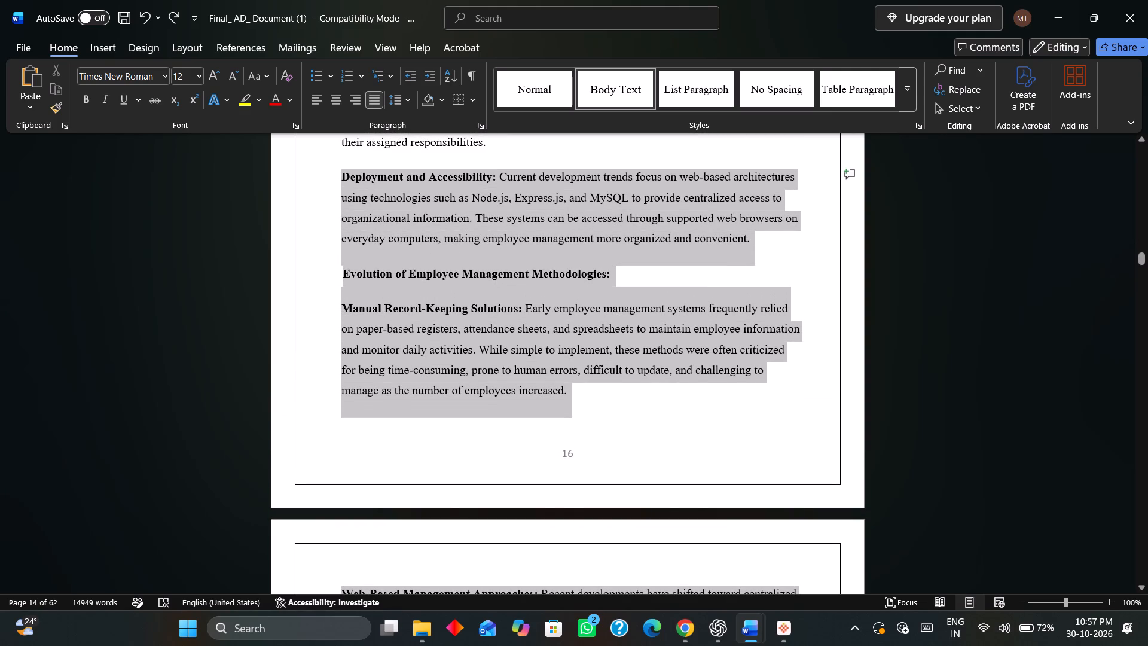
drag(336, 184, 336, 185)
key(BackSpace)
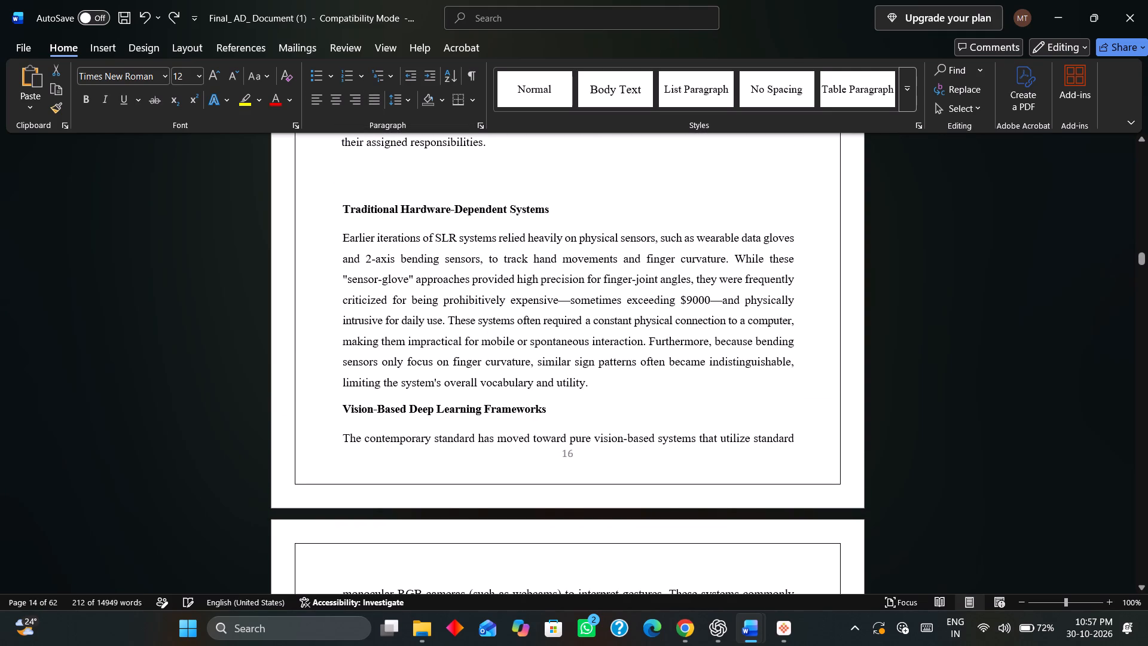
Delete the text from "Additionally, improper database updates" in II. Database Dependency through the end of IV. Network Dependency and System Availability.
scroll(459, 263, down, 12)
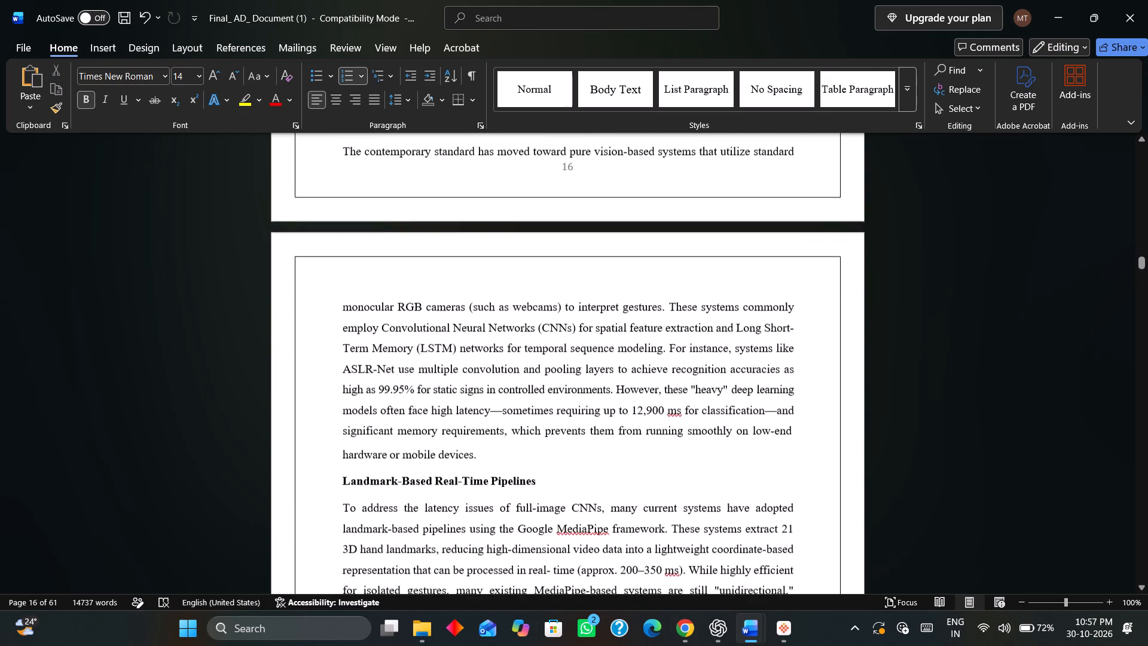
scroll(459, 263, down, 12)
scroll(459, 263, down, 12)
scroll(459, 263, up, 1)
scroll(459, 263, down, 9)
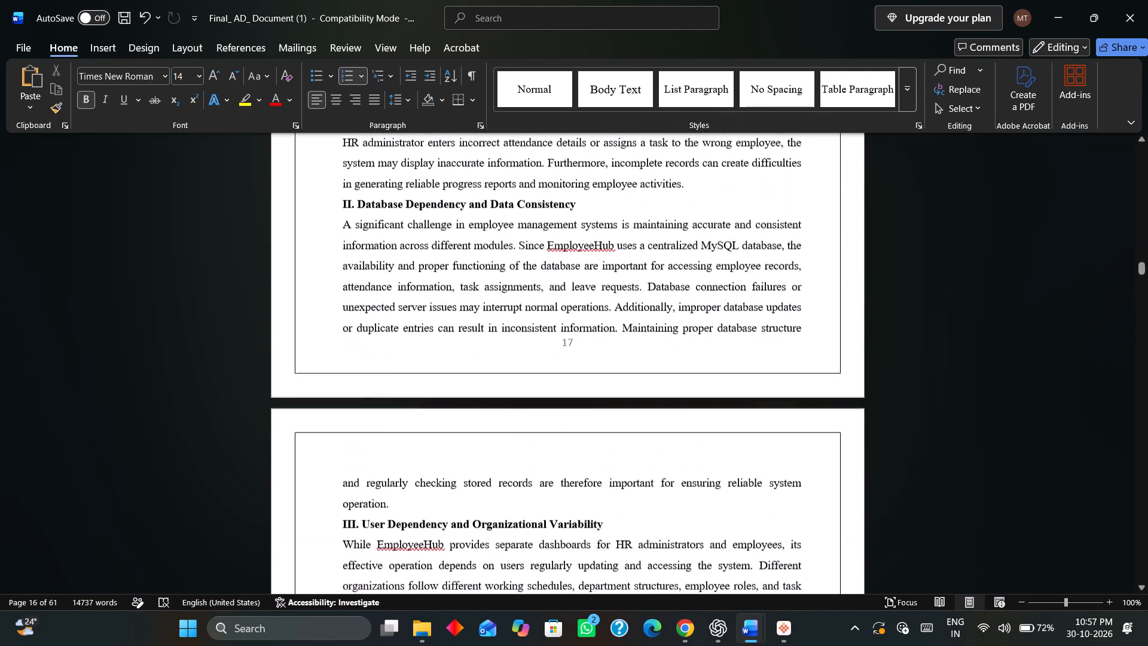
scroll(459, 263, down, 20)
scroll(459, 263, down, 11)
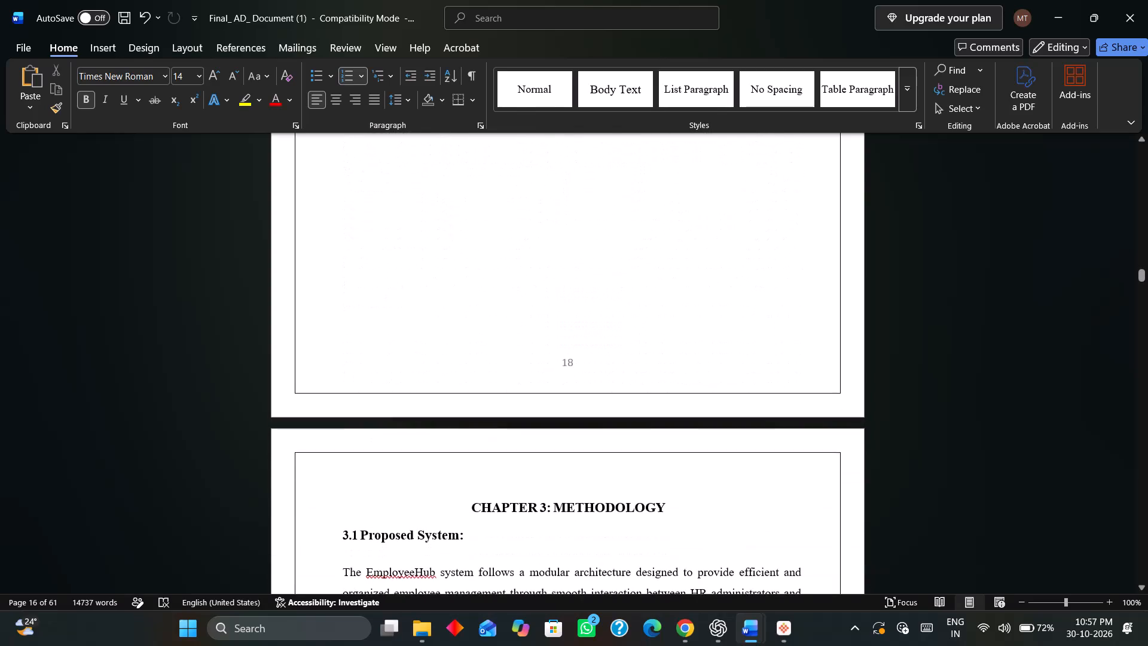
scroll(459, 263, up, 19)
scroll(453, 293, up, 3)
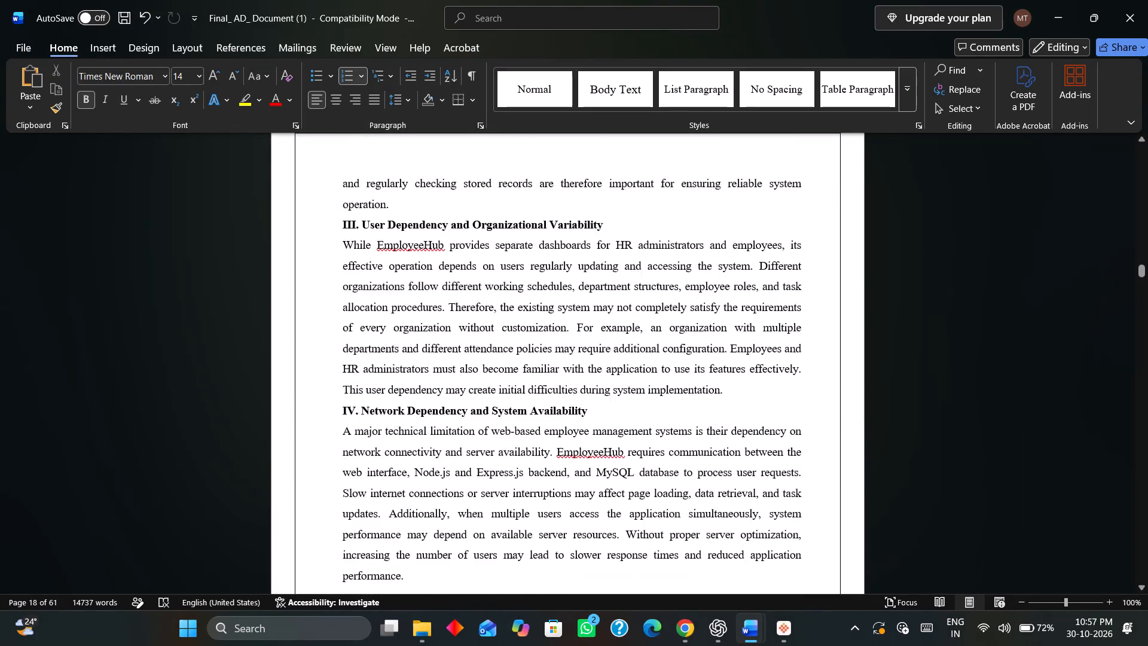
scroll(453, 293, up, 9)
scroll(624, 339, up, 6)
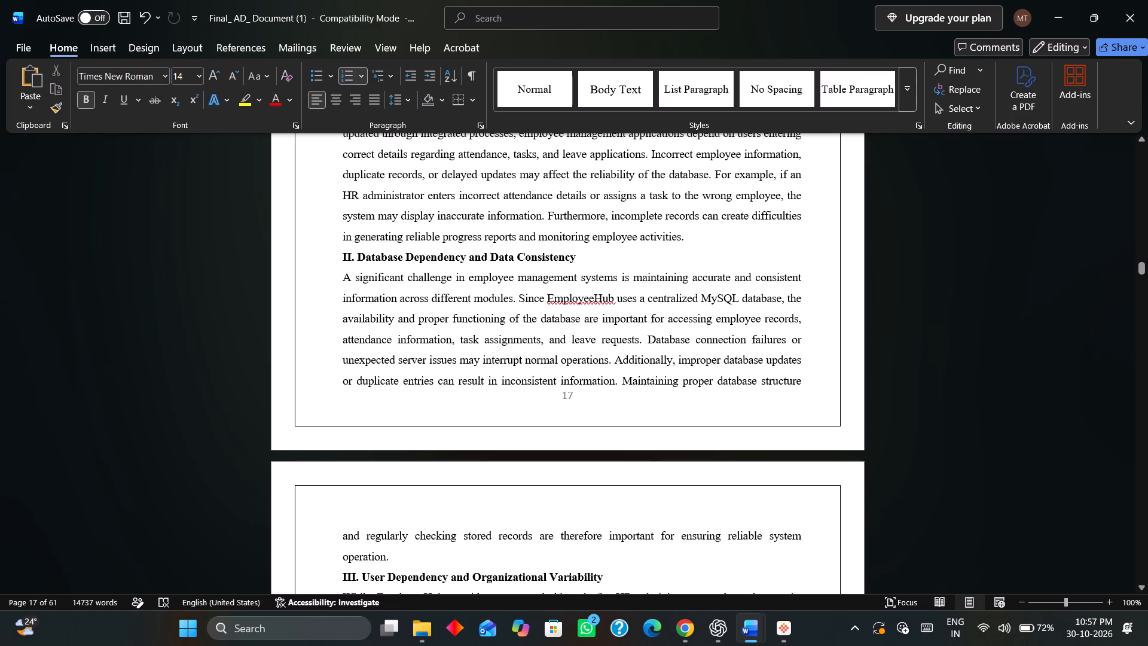
drag(617, 358, 631, 539)
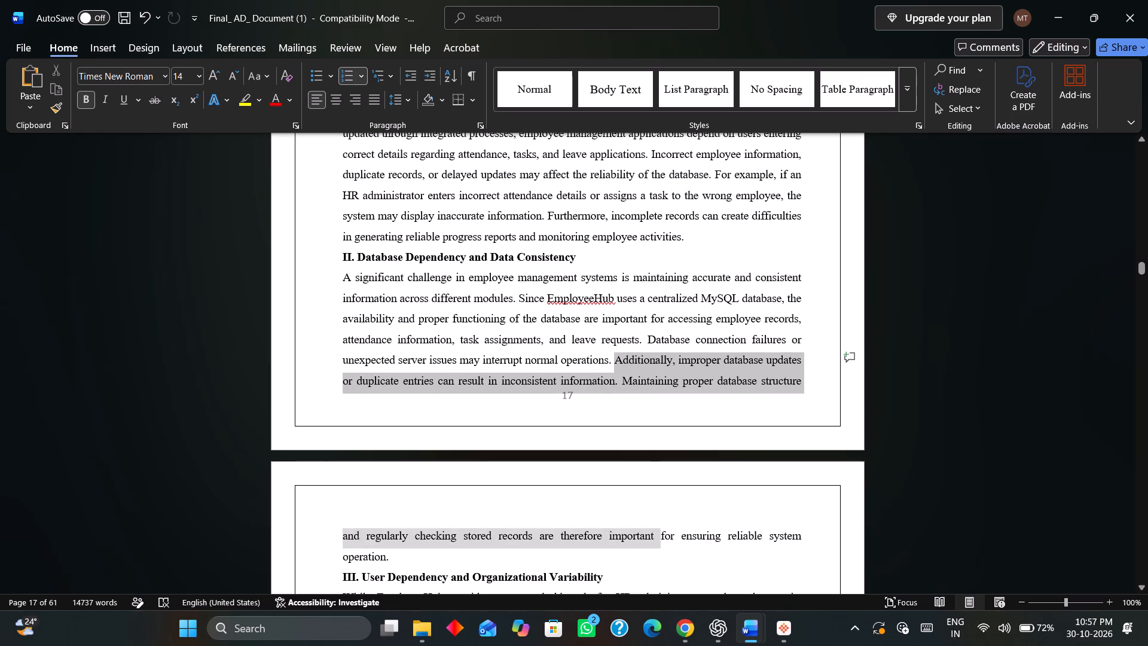
drag(631, 539, 634, 597)
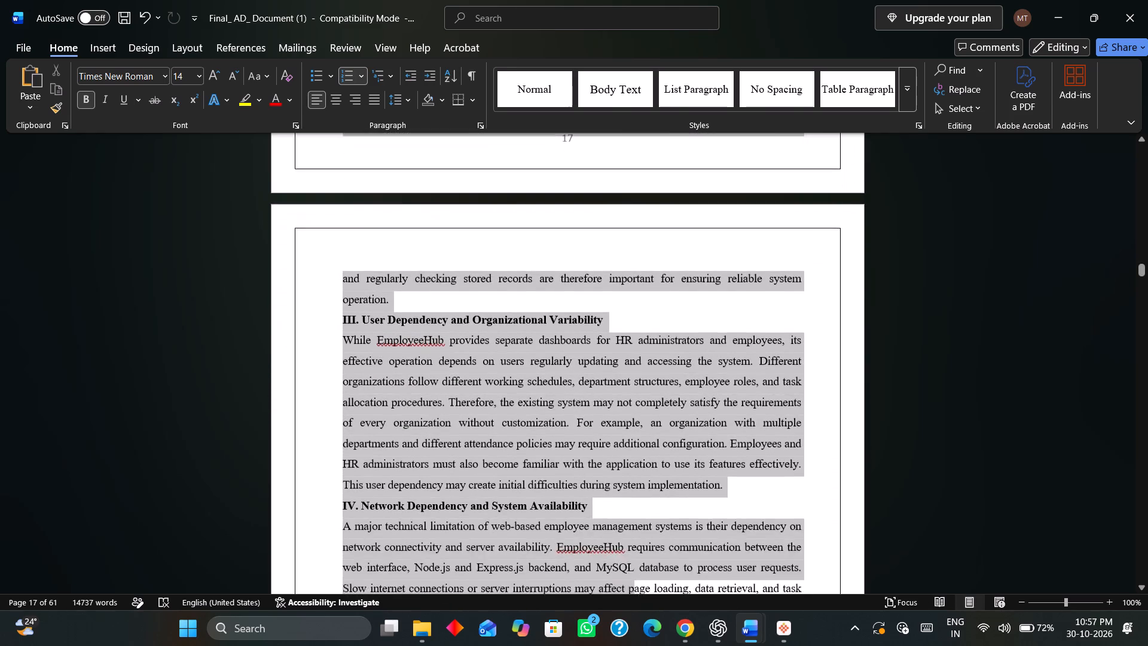
drag(634, 597, 569, 531)
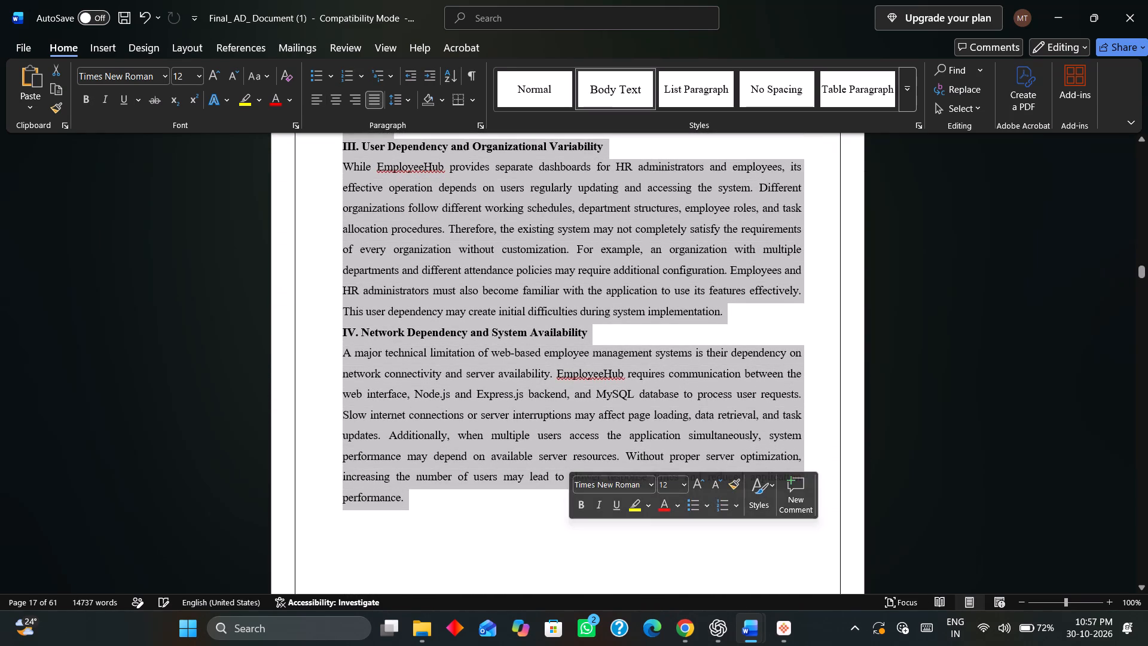
key(BackSpace)
Review the remaining content and page layout of Chapter 2, from its end back to section 2.1.
scroll(582, 520, up, 2)
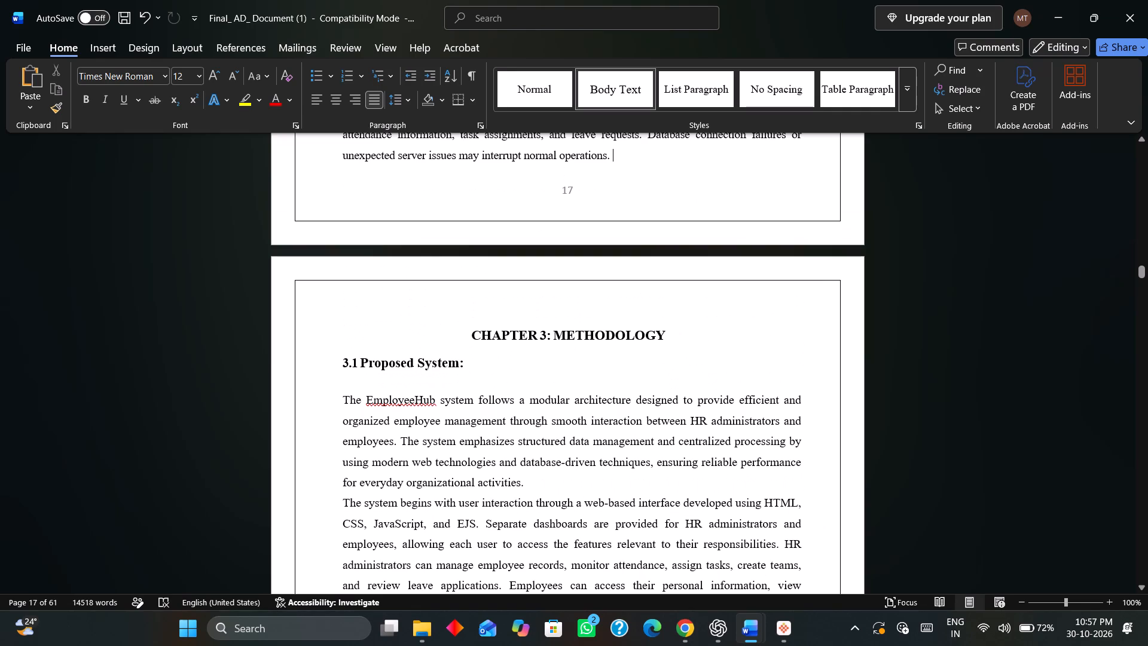
scroll(581, 518, up, 2)
scroll(580, 514, up, 20)
scroll(580, 514, up, 6)
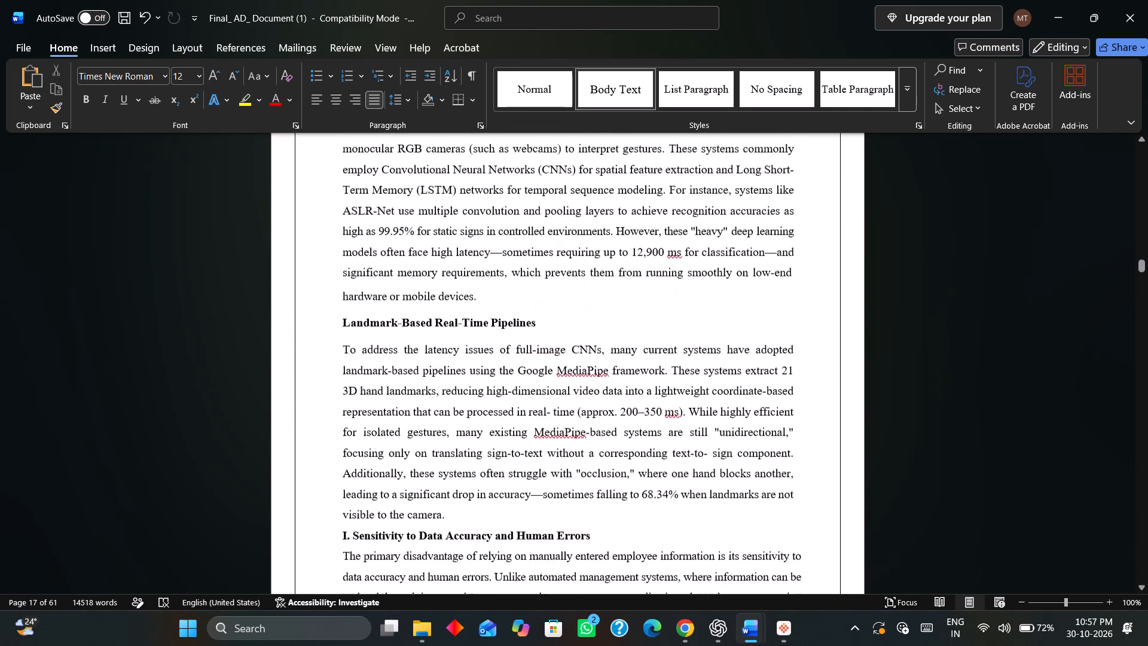
scroll(580, 514, up, 18)
scroll(580, 514, up, 8)
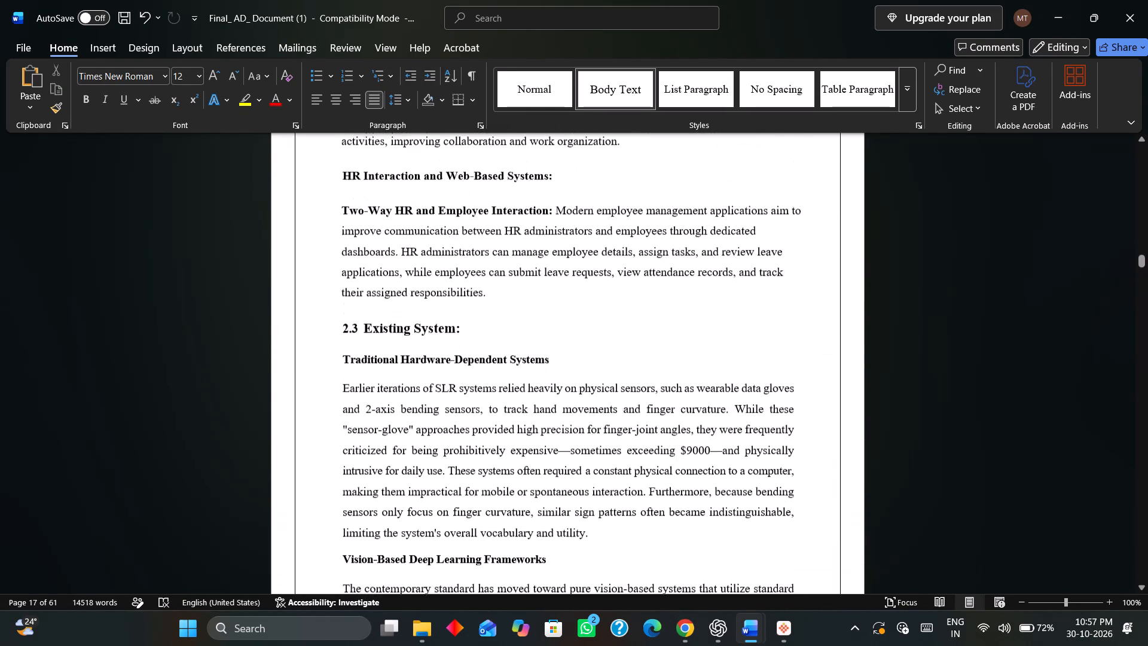
scroll(580, 514, up, 20)
scroll(580, 514, up, 6)
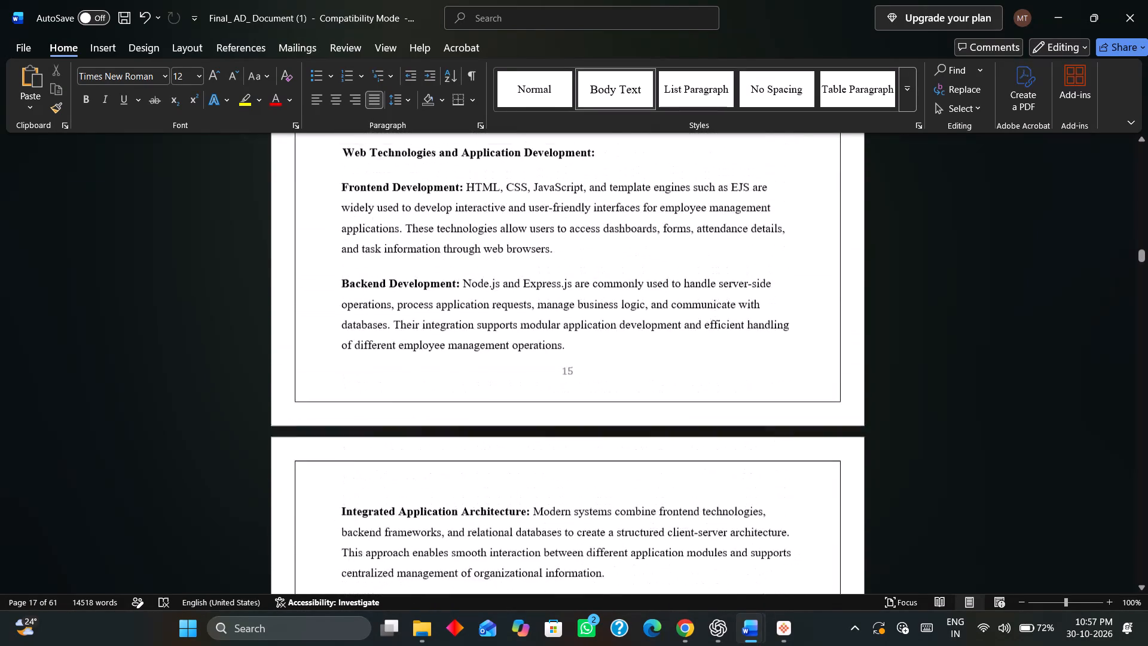
scroll(580, 514, up, 20)
scroll(580, 514, up, 6)
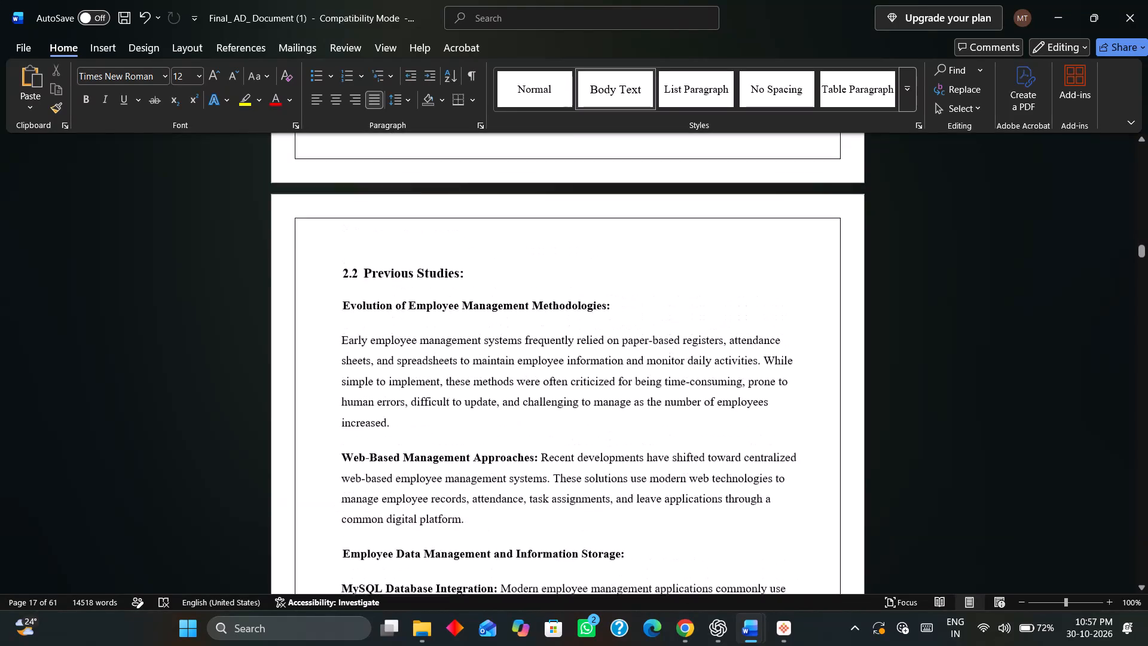
scroll(580, 514, up, 20)
scroll(580, 514, up, 6)
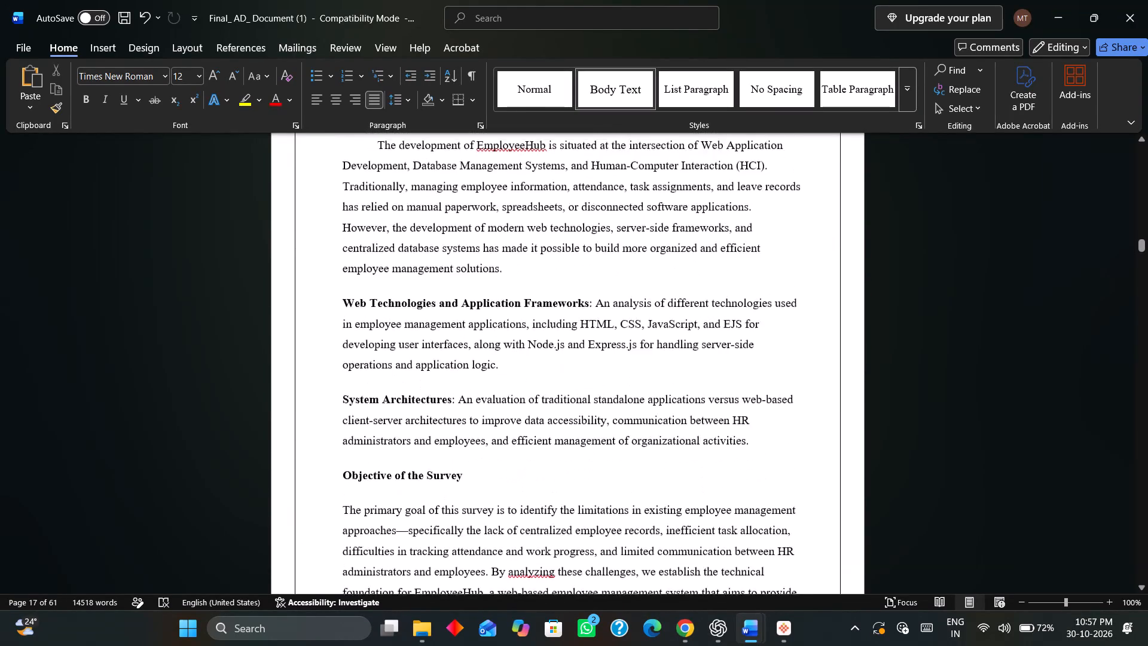
Review the Chapter 1 paragraph indents, spacing and page breaks from the project objectives through section 1.3 Limitations of the Project.
scroll(580, 514, up, 20)
scroll(580, 514, up, 5)
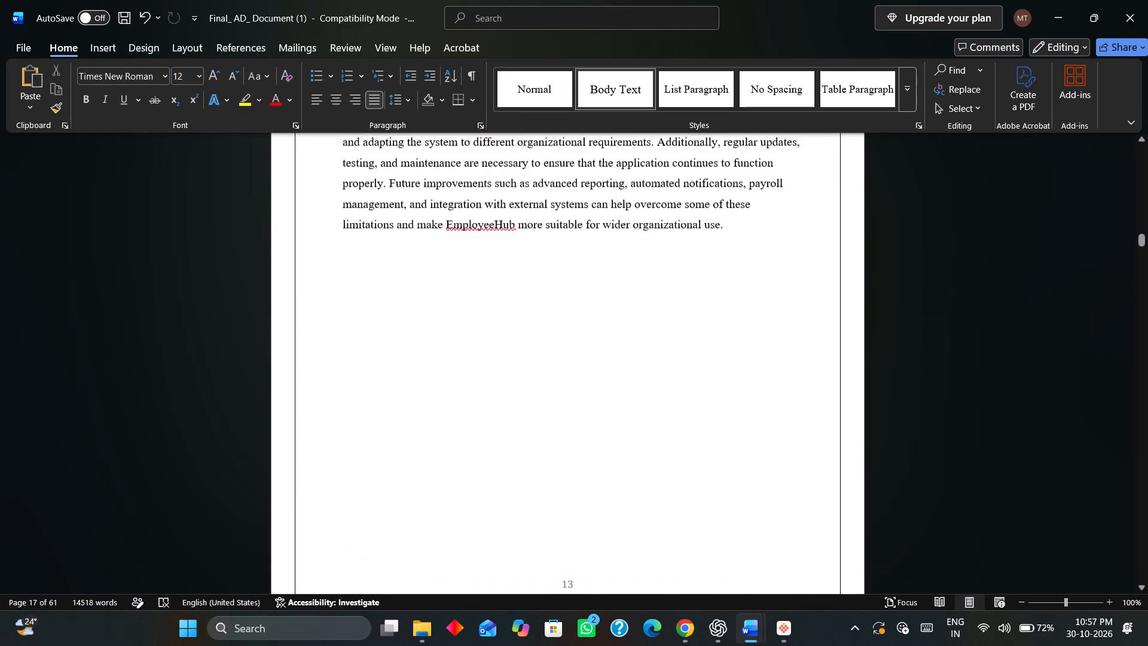
scroll(580, 514, up, 20)
scroll(580, 514, up, 5)
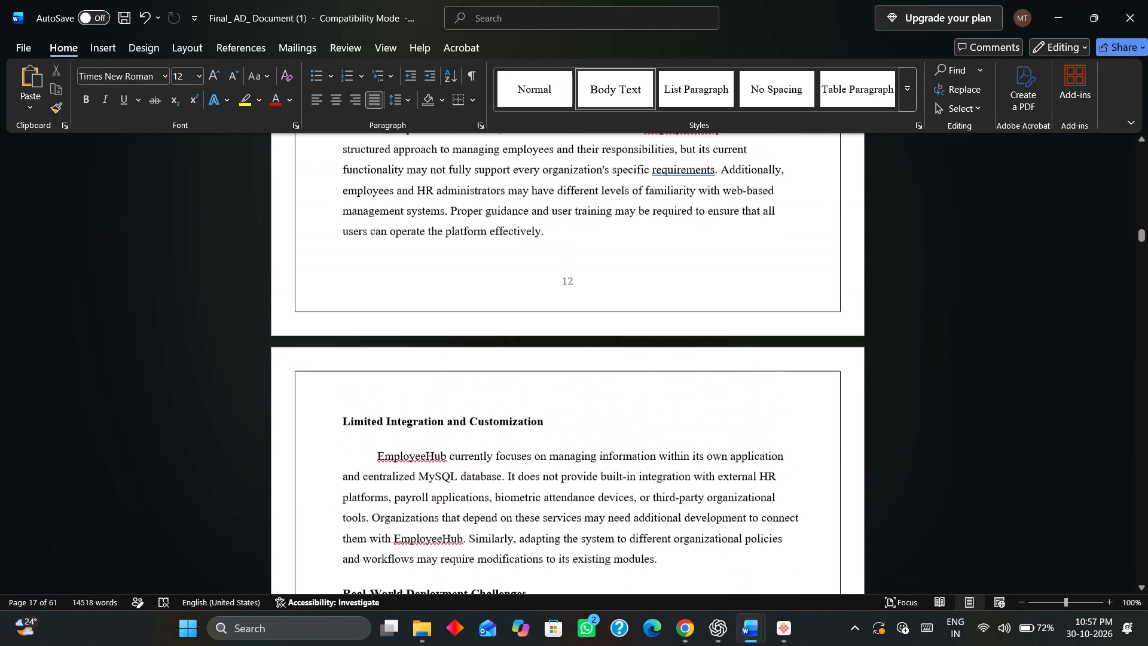
scroll(580, 514, up, 2)
scroll(580, 514, down, 1)
scroll(580, 514, up, 20)
scroll(580, 514, up, 4)
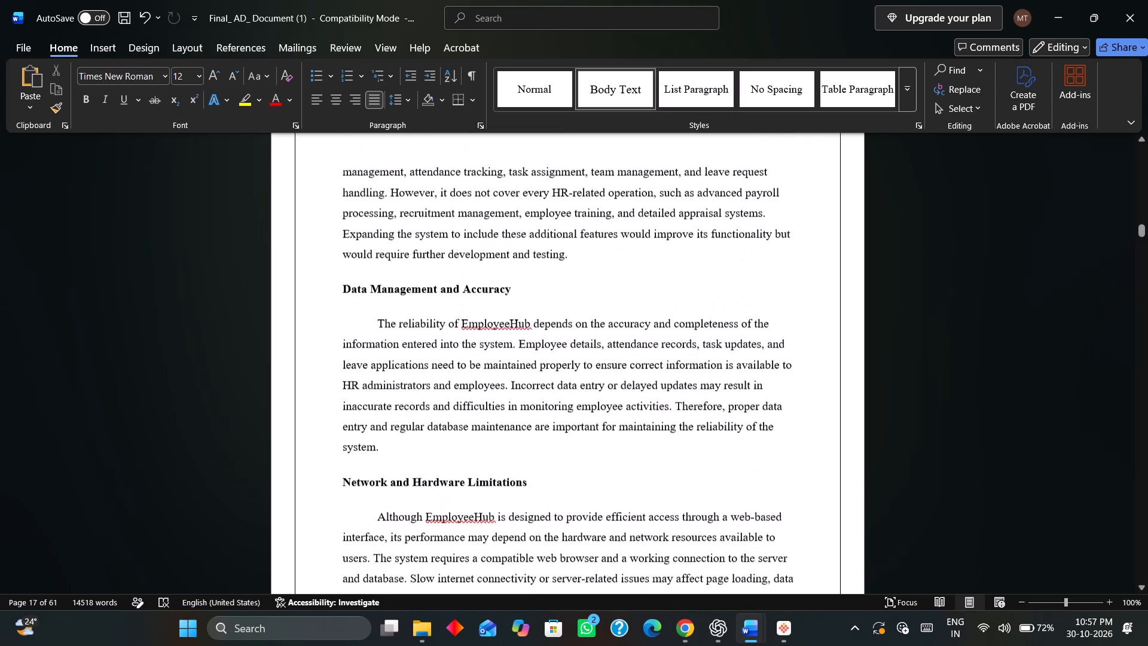
scroll(580, 514, up, 20)
scroll(580, 514, up, 7)
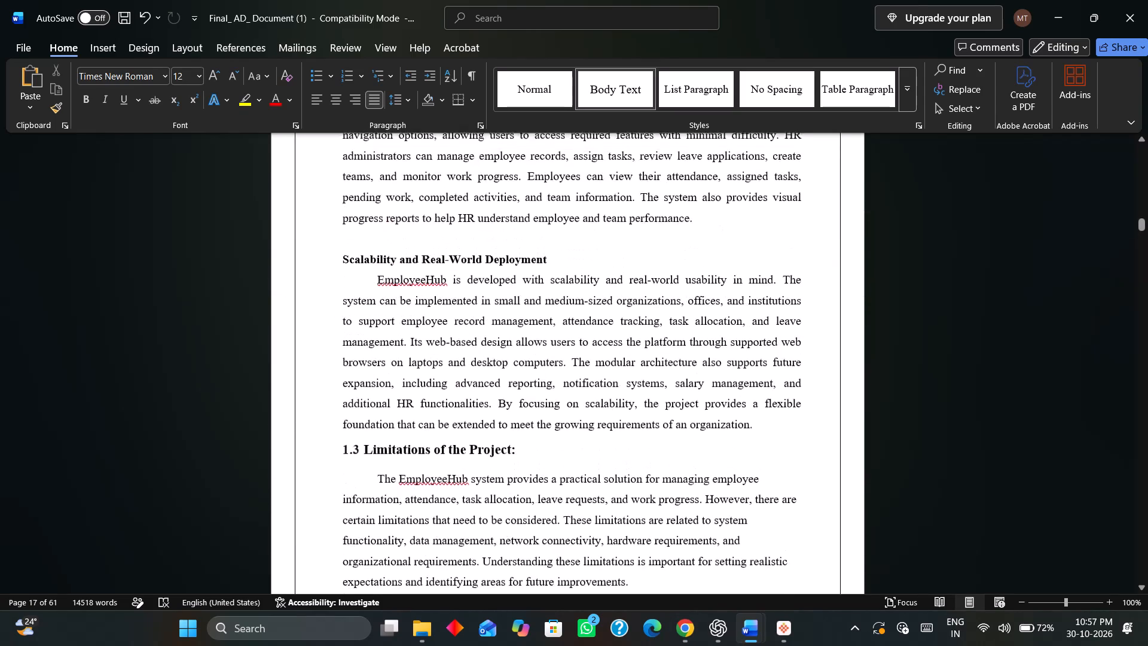
scroll(580, 514, up, 20)
scroll(580, 514, up, 7)
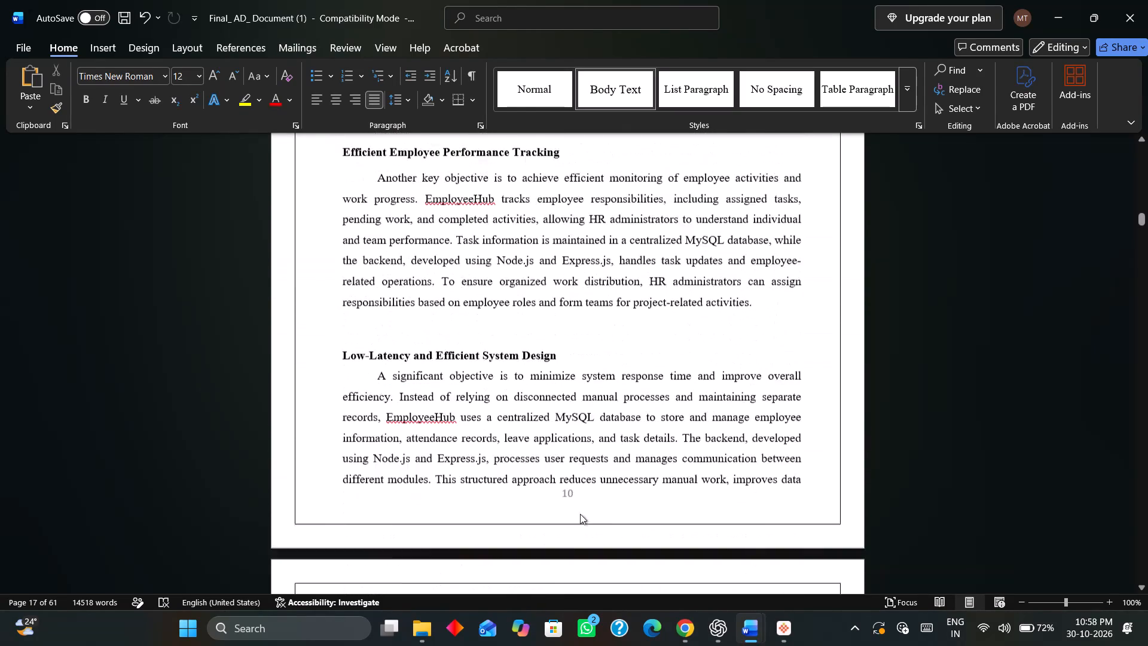
scroll(580, 514, up, 20)
scroll(580, 514, up, 15)
scroll(581, 514, down, 10)
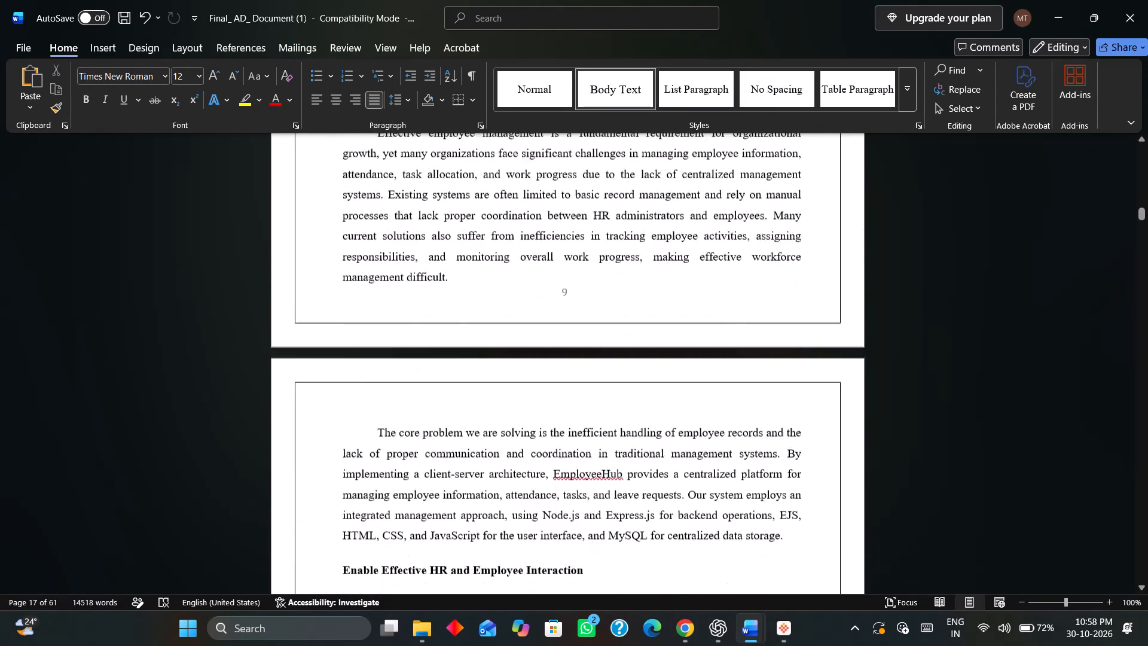
scroll(581, 514, down, 13)
scroll(581, 514, up, 1)
scroll(581, 514, down, 20)
scroll(581, 514, down, 1)
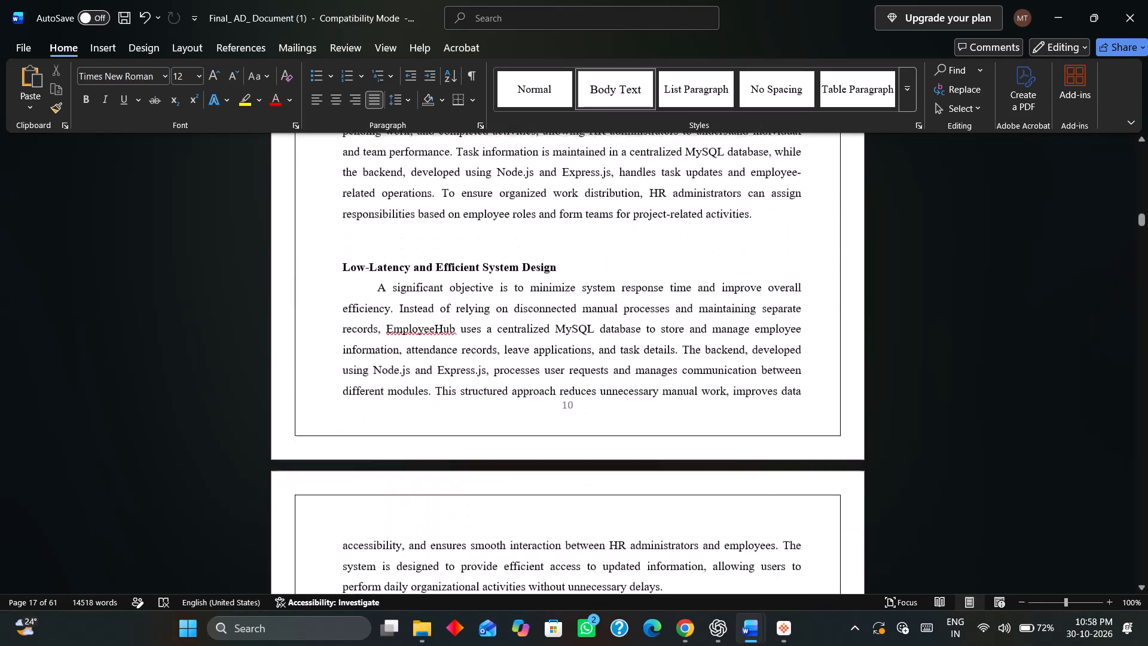
scroll(581, 514, down, 3)
scroll(581, 514, down, 19)
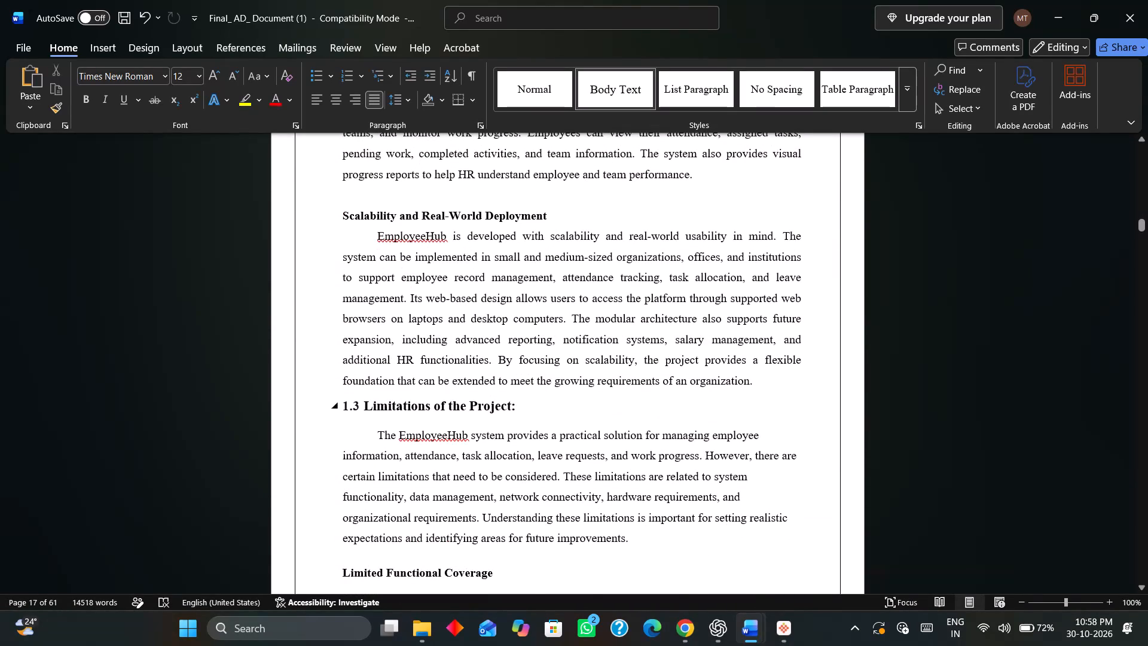
Delete the User-Friendly Interface and Accessibility and the Scalability and Real-World Deployment subsections, leaving one blank line before section 1.3.
scroll(654, 388, up, 5)
drag(755, 501, 750, 500)
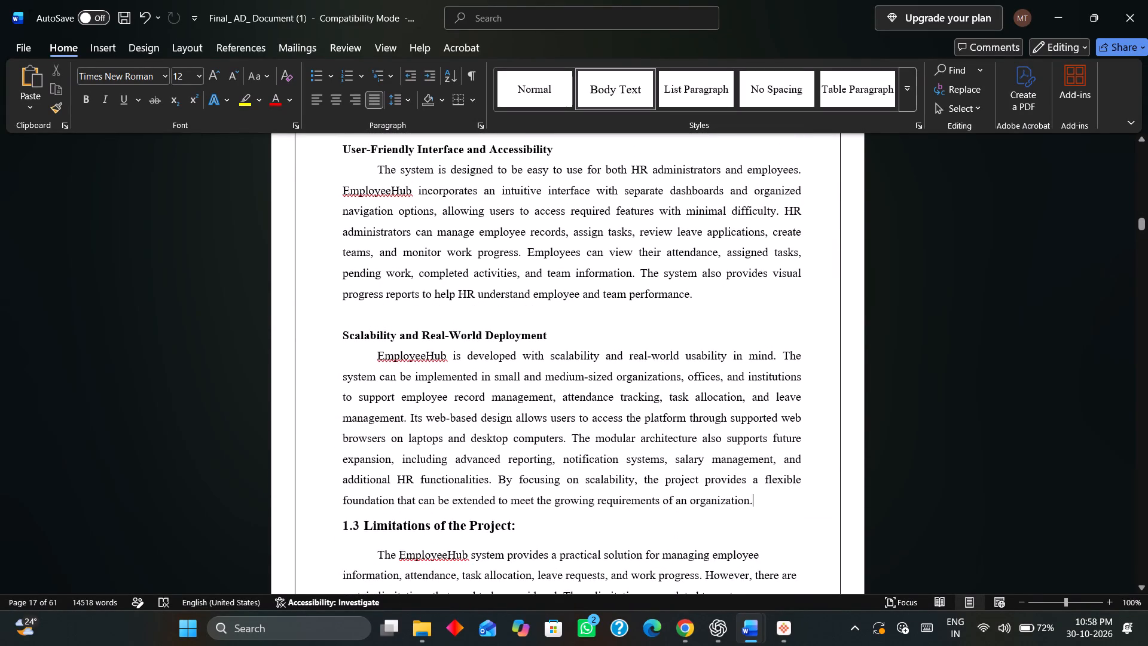
drag(750, 500, 342, 180)
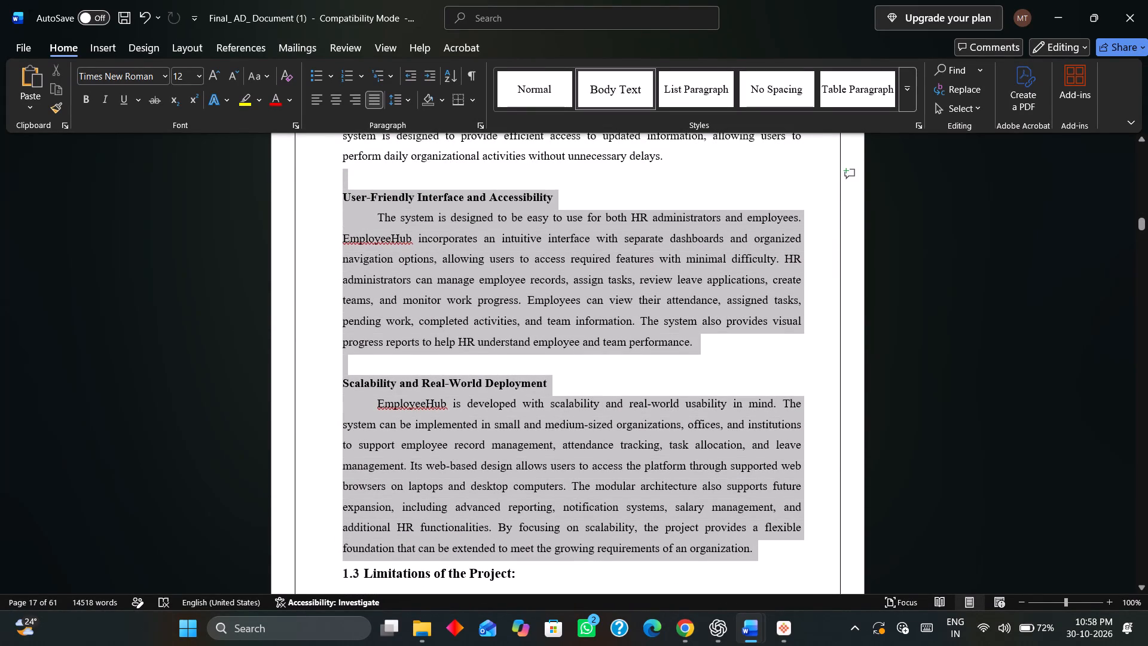
drag(342, 180, 311, 251)
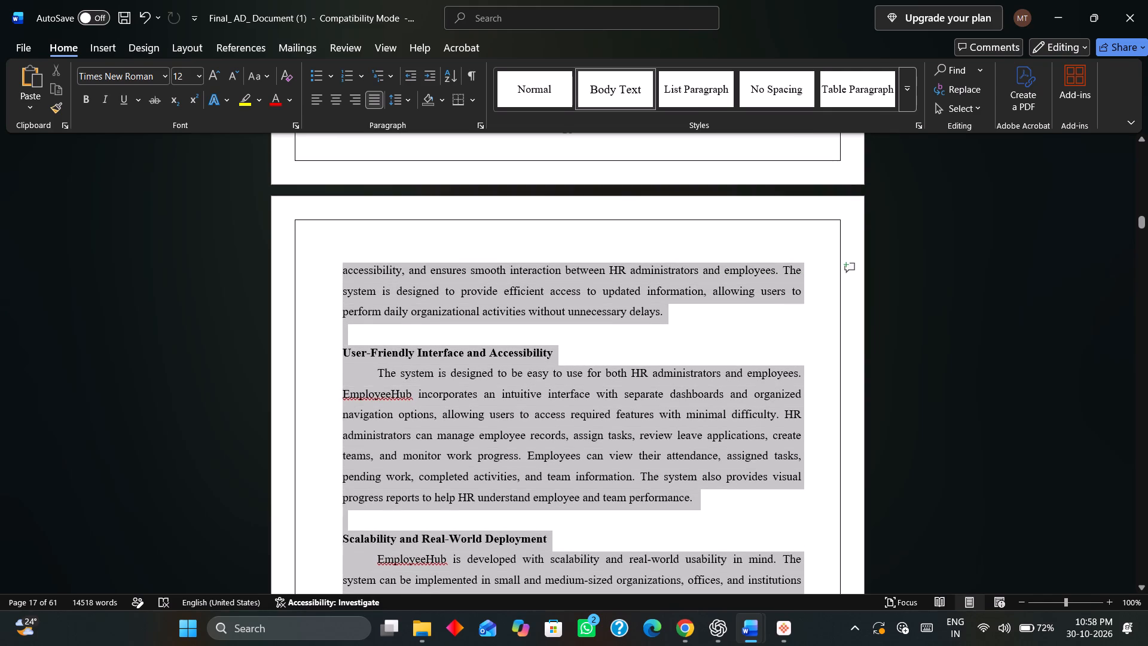
drag(311, 251, 320, 375)
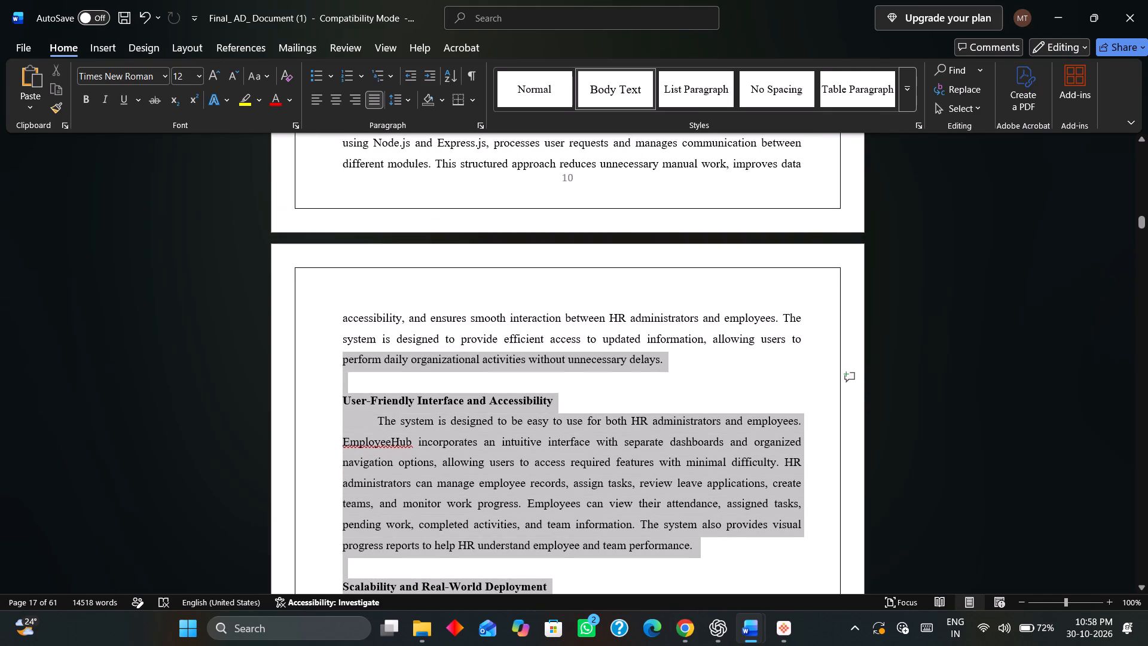
drag(320, 375, 328, 401)
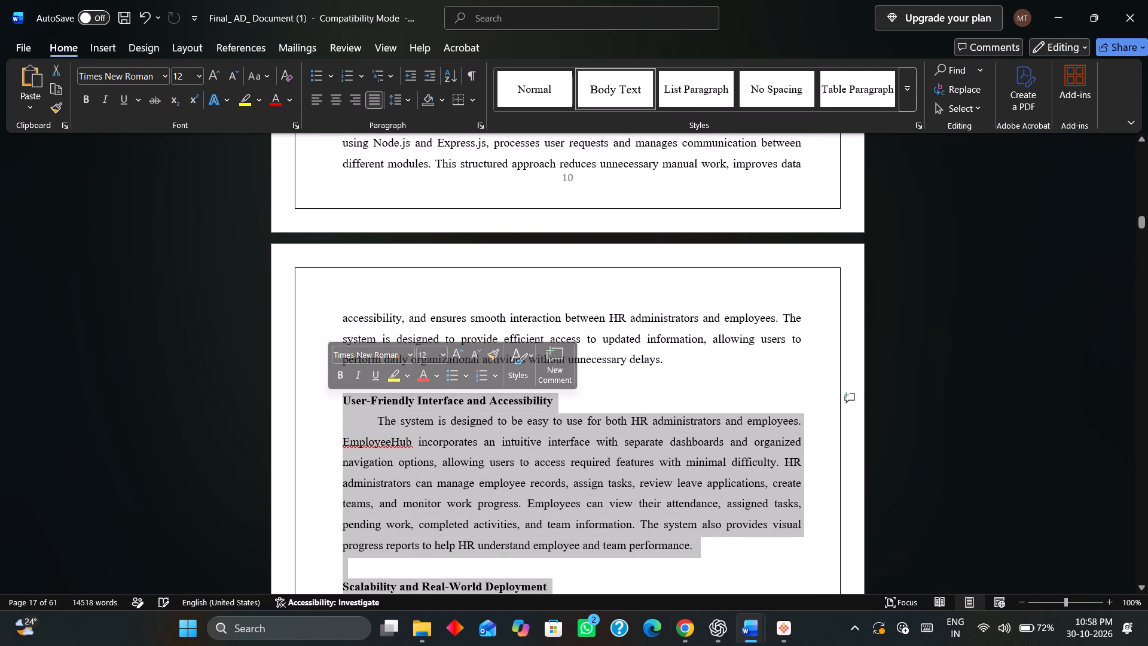
key(BackSpace)
click(423, 377)
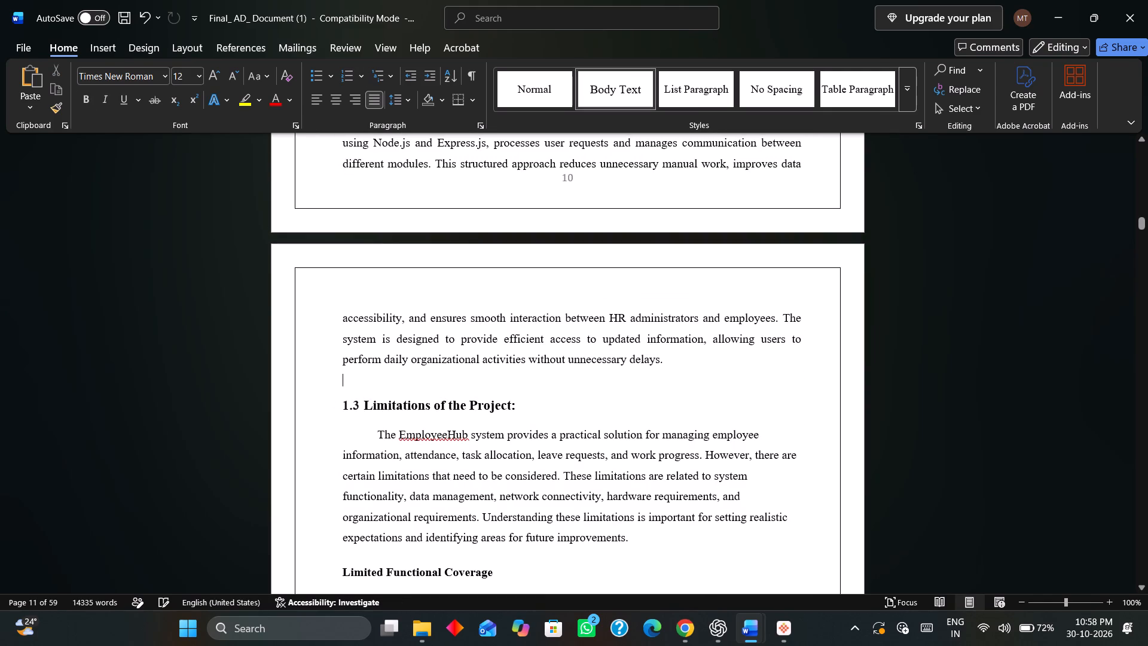
key(BackSpace)
key(Return)
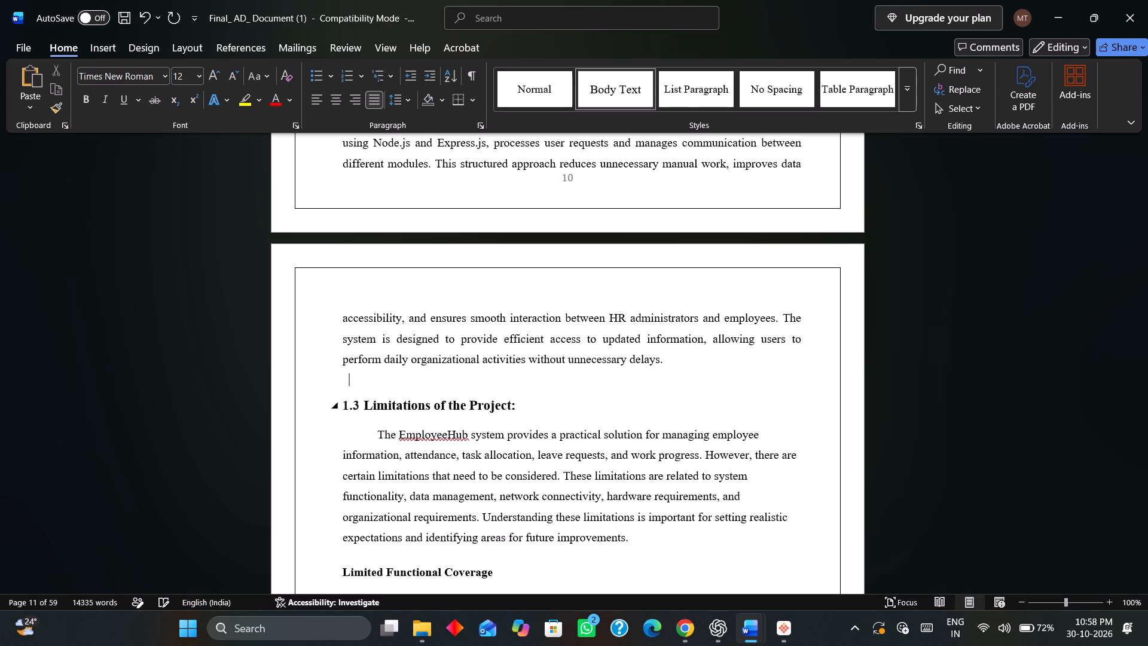
Review the text and page layout from section 1.3 through Chapter 2 to section 3.1 Proposed System.
scroll(459, 386, down, 19)
scroll(459, 386, down, 2)
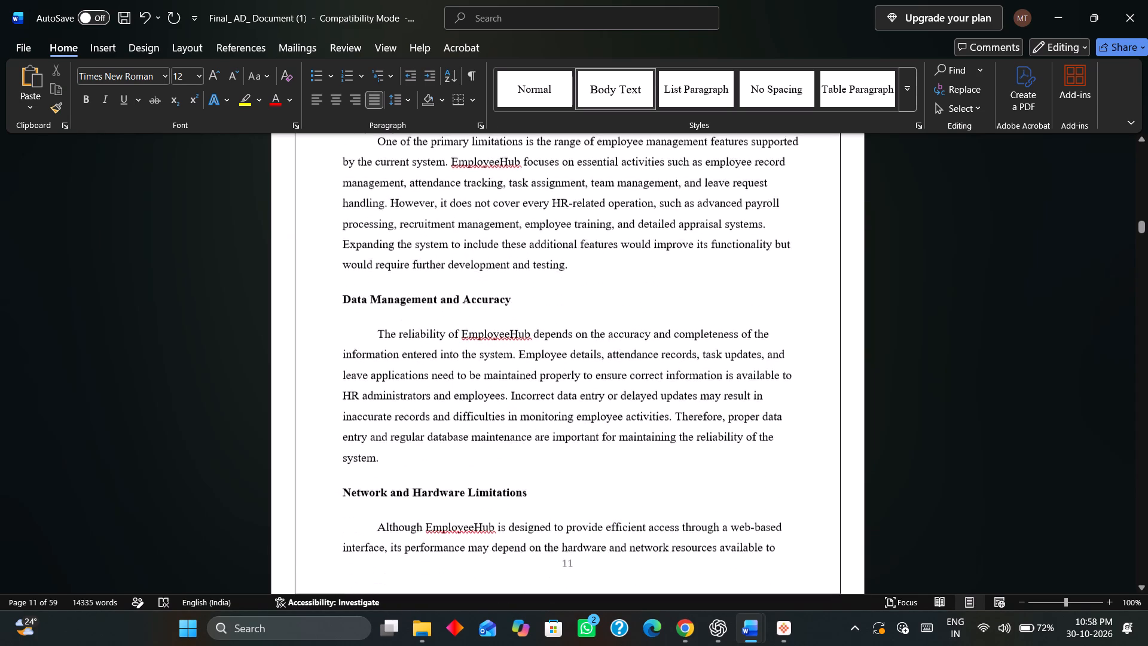
scroll(459, 386, down, 20)
scroll(459, 386, down, 19)
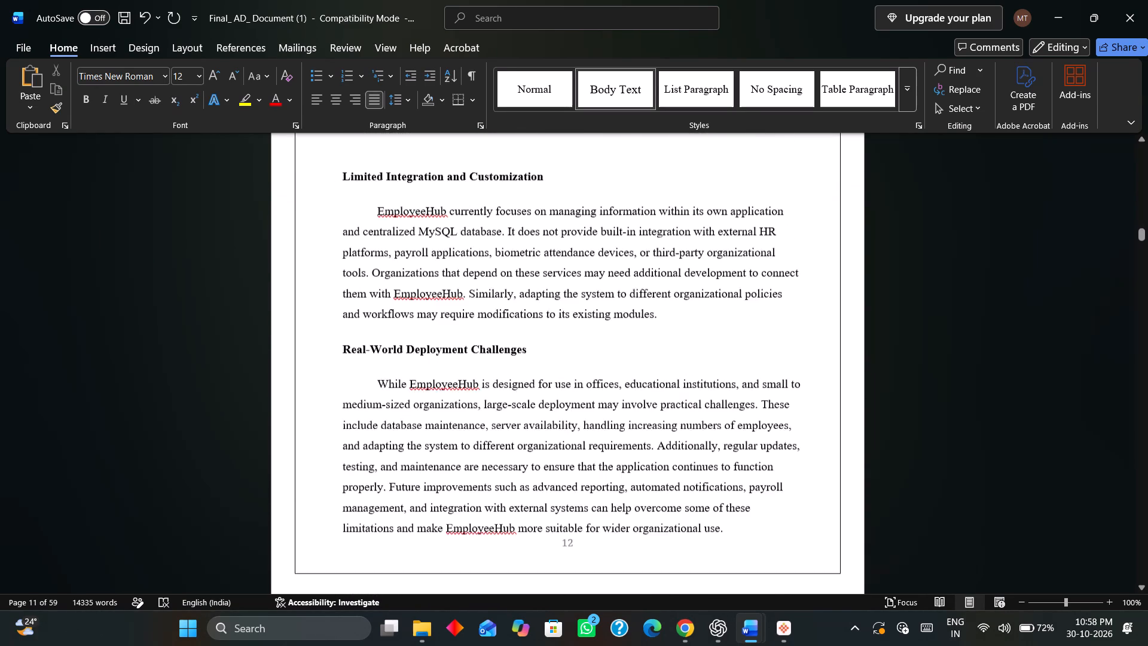
scroll(459, 386, down, 17)
scroll(459, 386, down, 6)
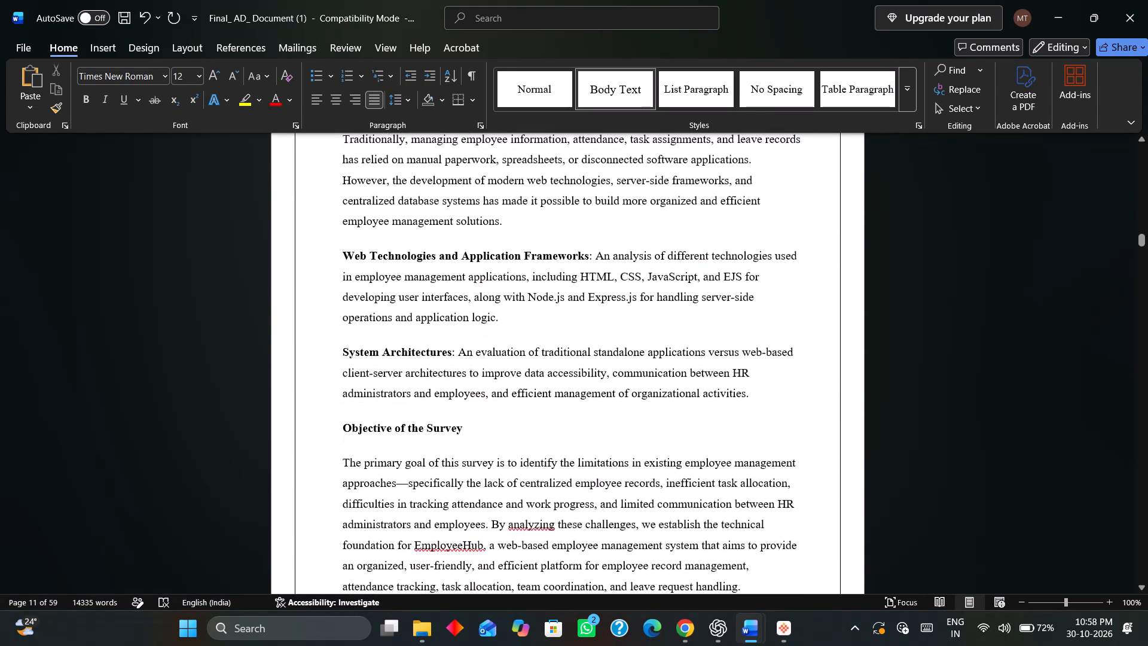
scroll(459, 386, down, 20)
scroll(463, 380, down, 6)
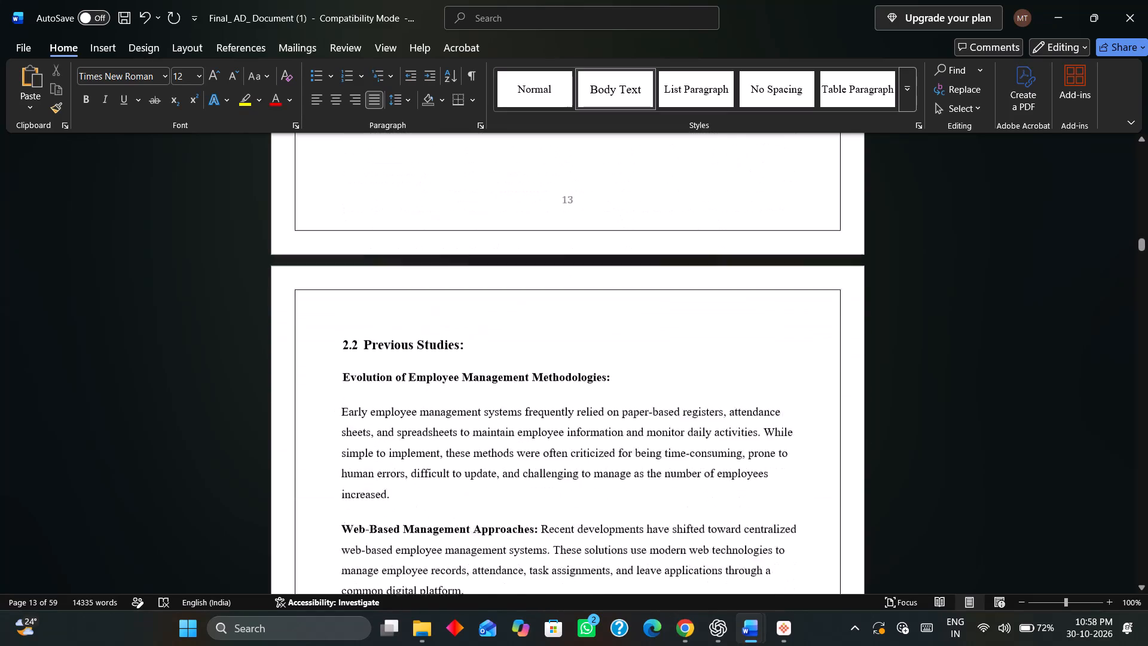
scroll(463, 380, down, 19)
scroll(463, 380, down, 6)
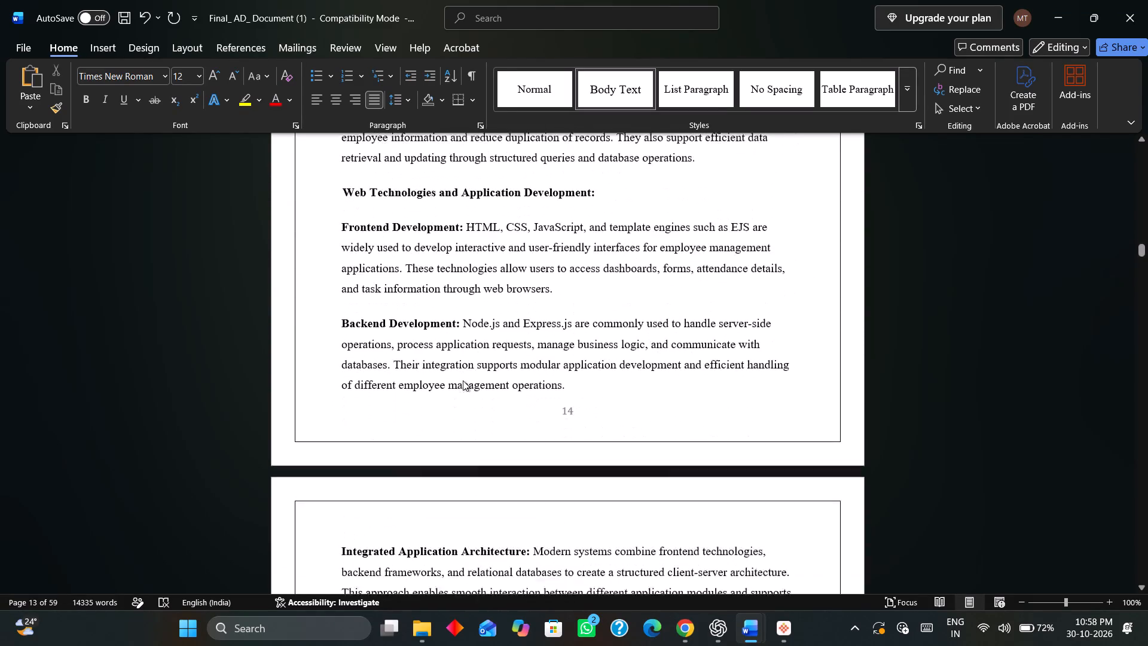
scroll(463, 380, down, 19)
scroll(463, 380, down, 12)
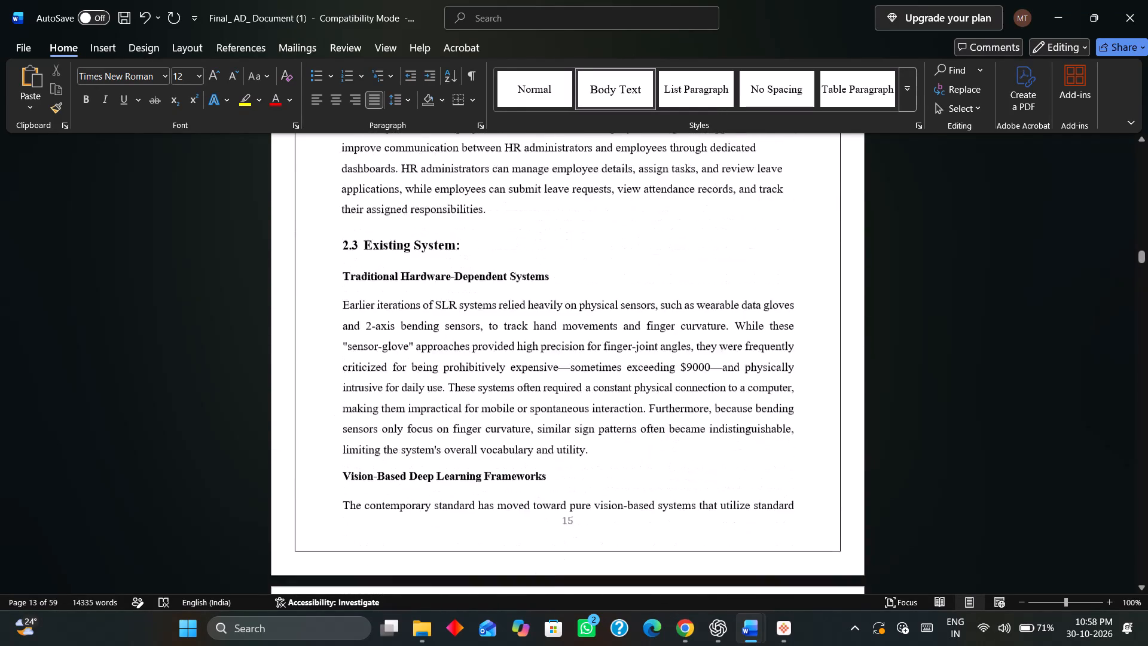
scroll(463, 380, down, 6)
scroll(463, 380, down, 20)
scroll(463, 380, down, 7)
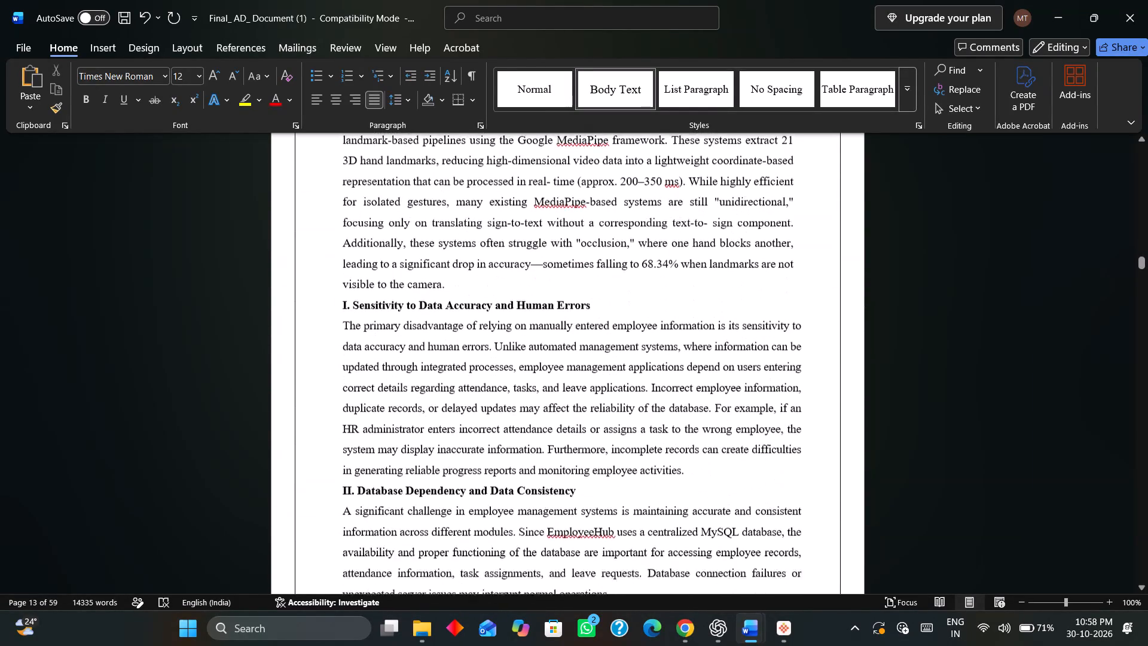
scroll(463, 380, down, 20)
scroll(463, 380, down, 6)
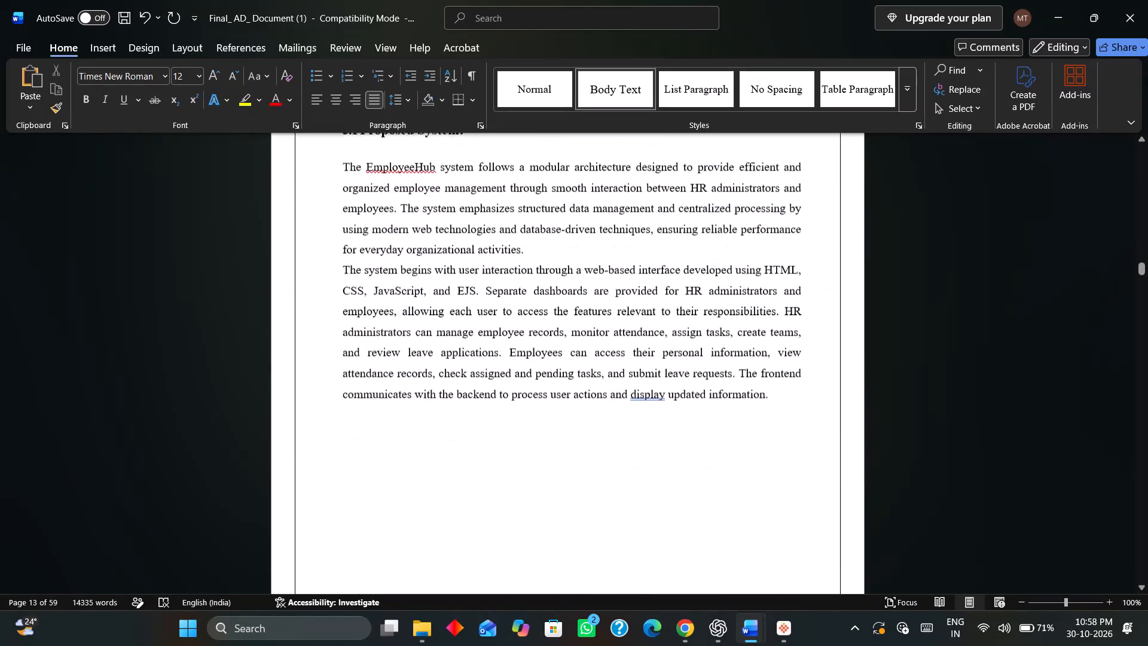
Remove the blank line and break after the second Proposed System paragraph, pulling the Modules text directly onto its end.
scroll(463, 380, down, 6)
click(799, 232)
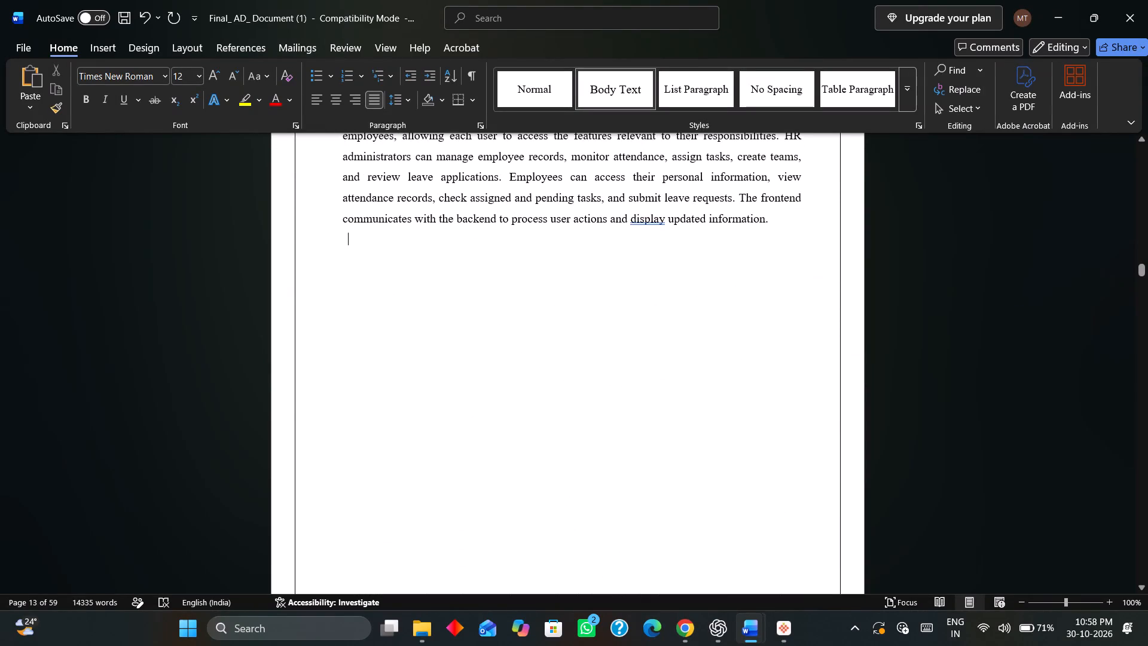
scroll(798, 209, down, 1)
click(798, 209)
click(792, 203)
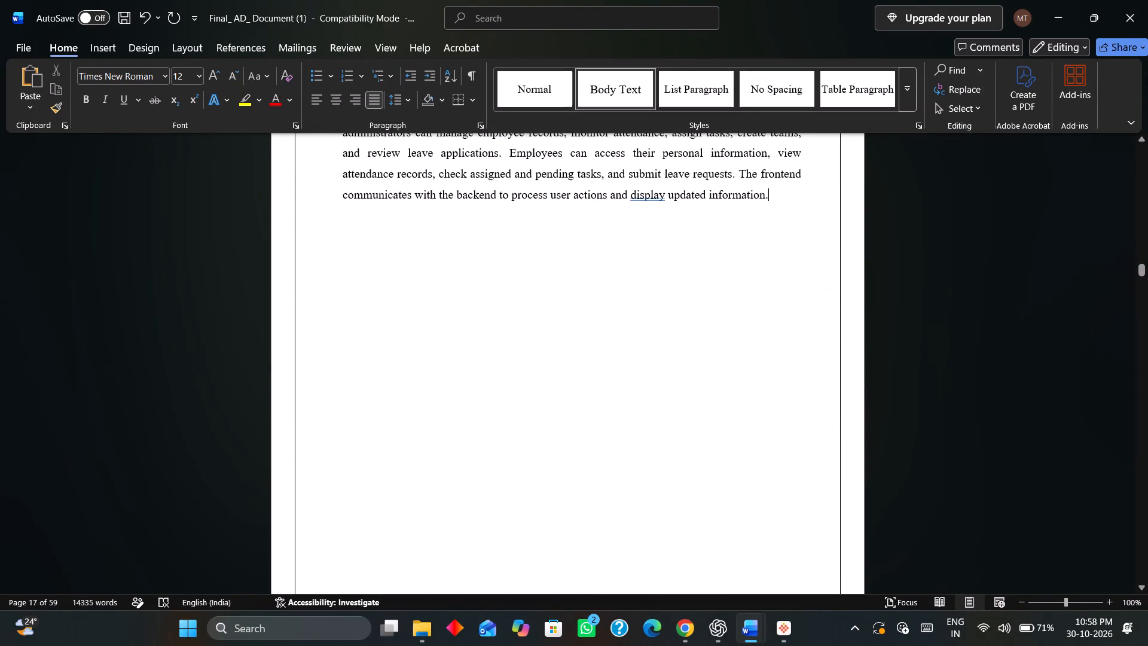
key(Delete)
key(Delete)
key(Delete)
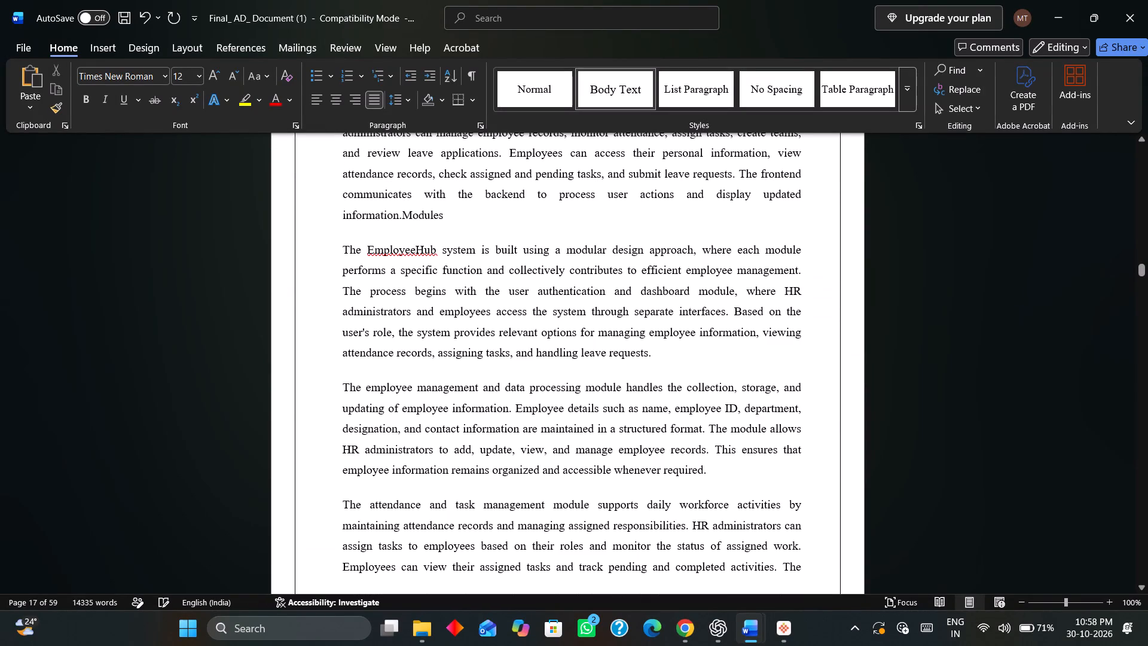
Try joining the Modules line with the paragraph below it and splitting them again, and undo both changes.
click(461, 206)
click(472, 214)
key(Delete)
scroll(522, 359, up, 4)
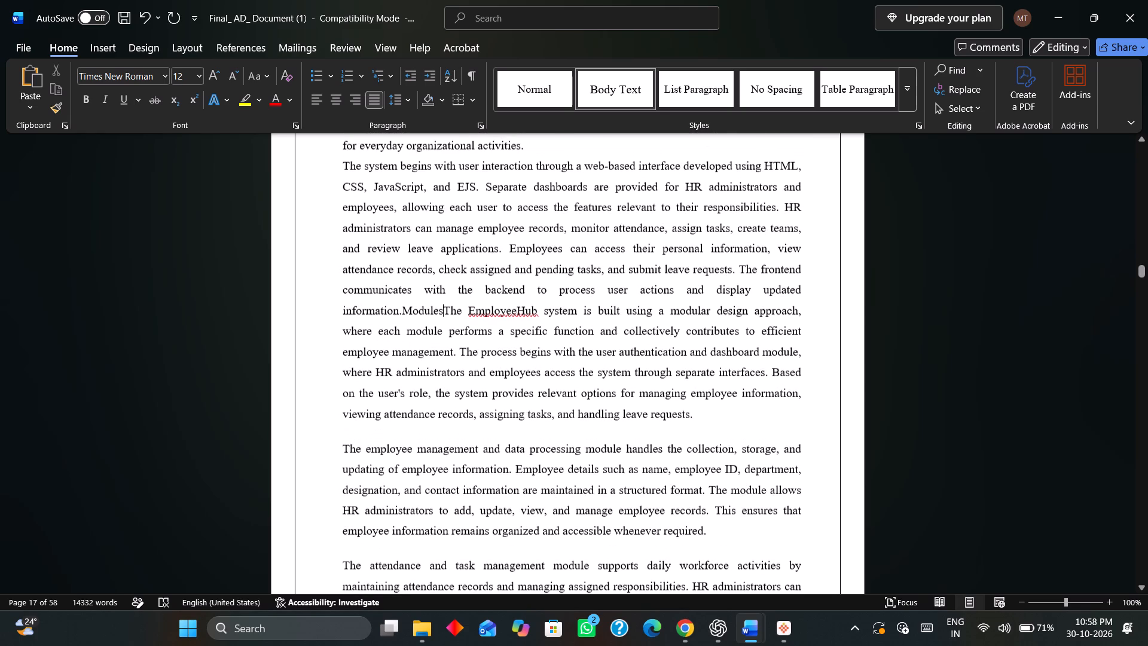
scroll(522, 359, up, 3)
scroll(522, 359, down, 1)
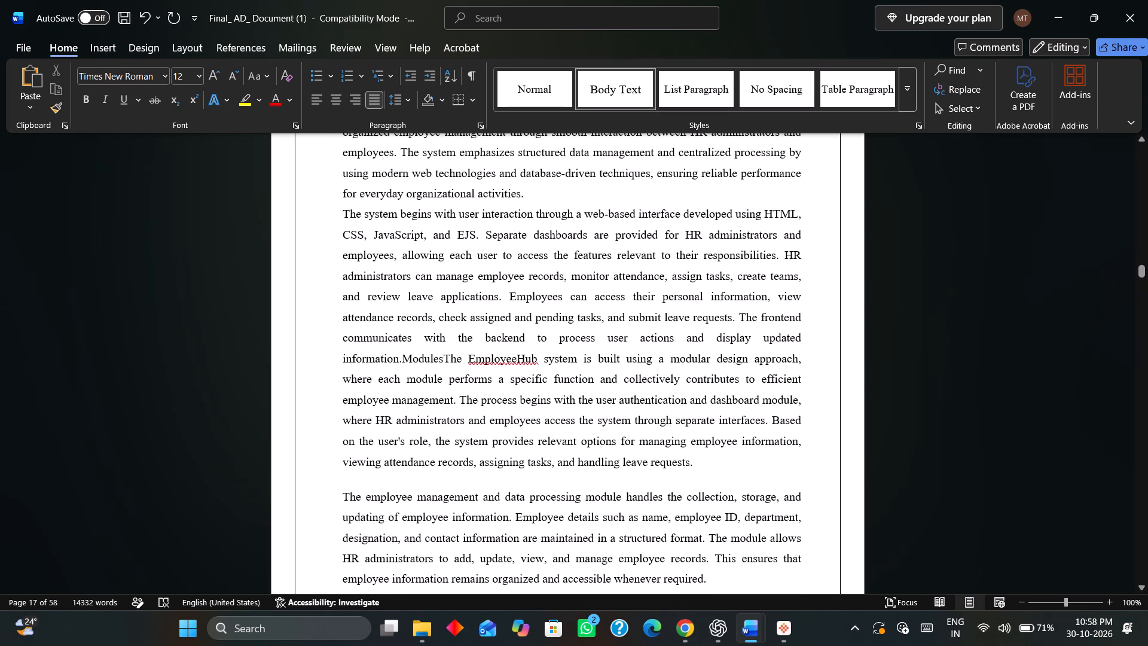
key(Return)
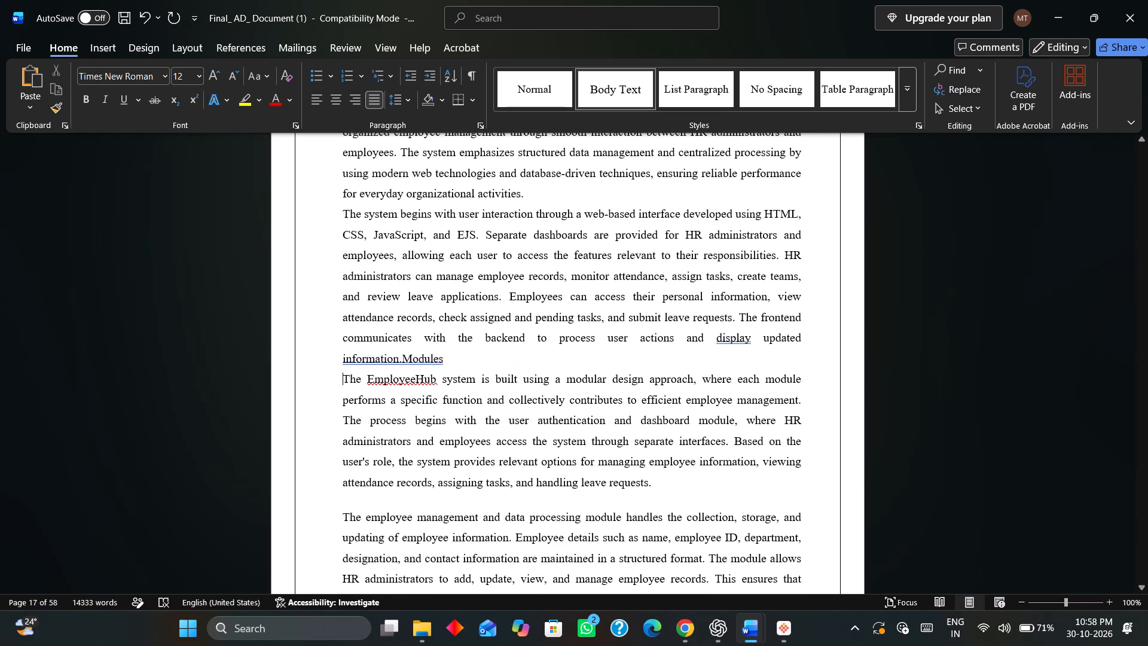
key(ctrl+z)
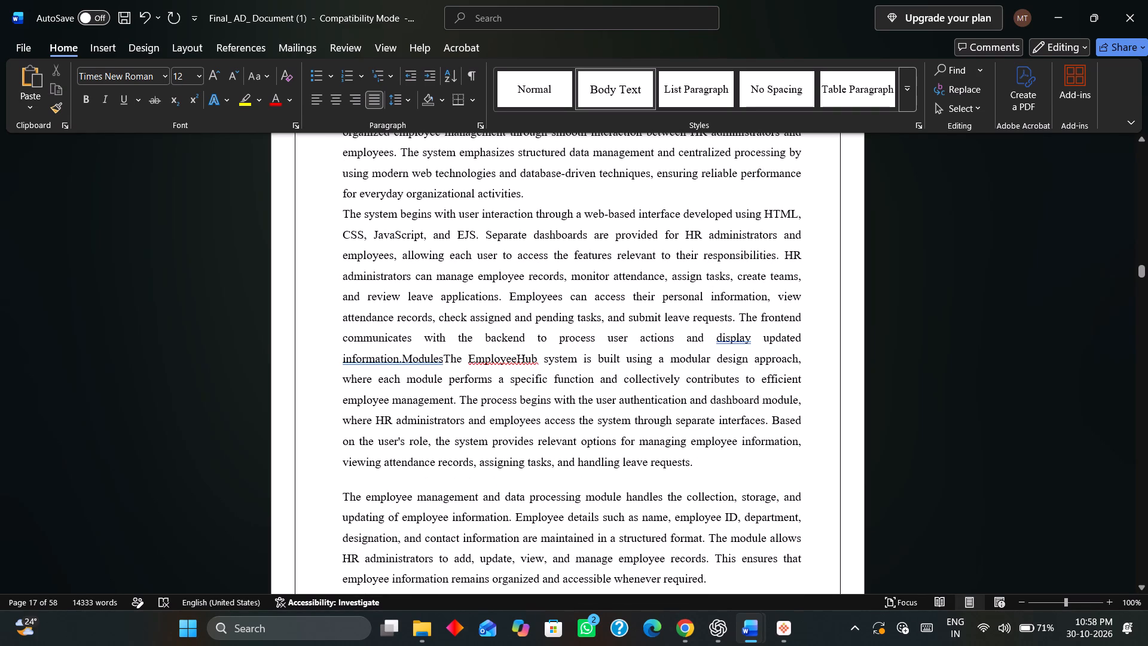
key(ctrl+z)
Indent the first line of both paragraphs under 3.1 Proposed System and insert a blank line between them.
scroll(527, 359, up, 2)
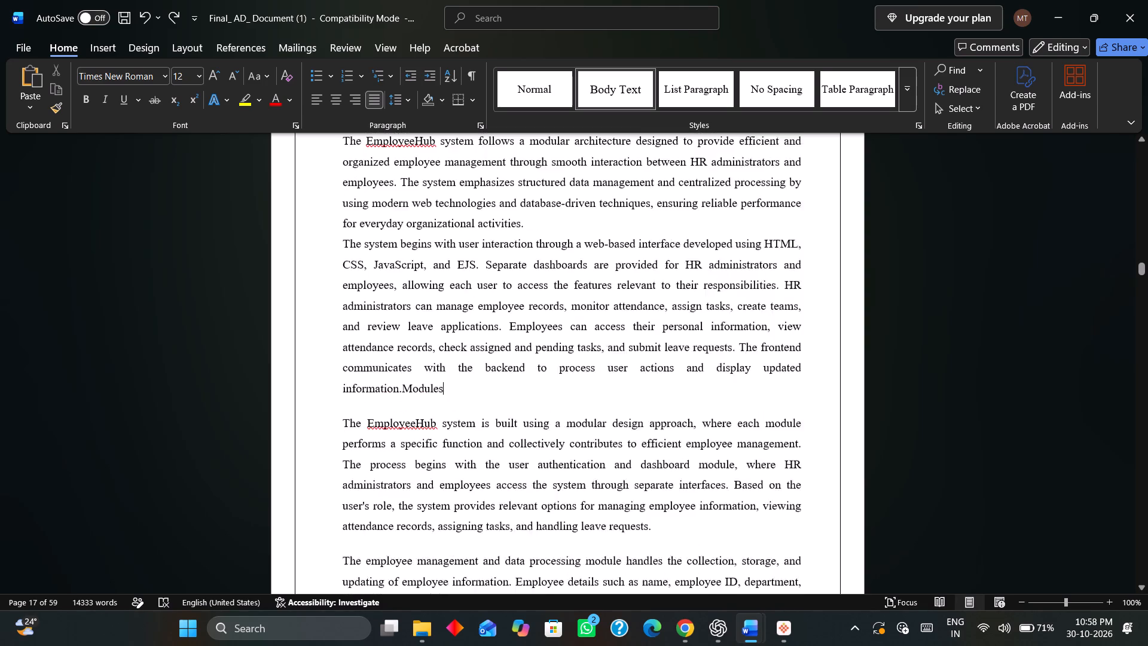
scroll(527, 359, up, 3)
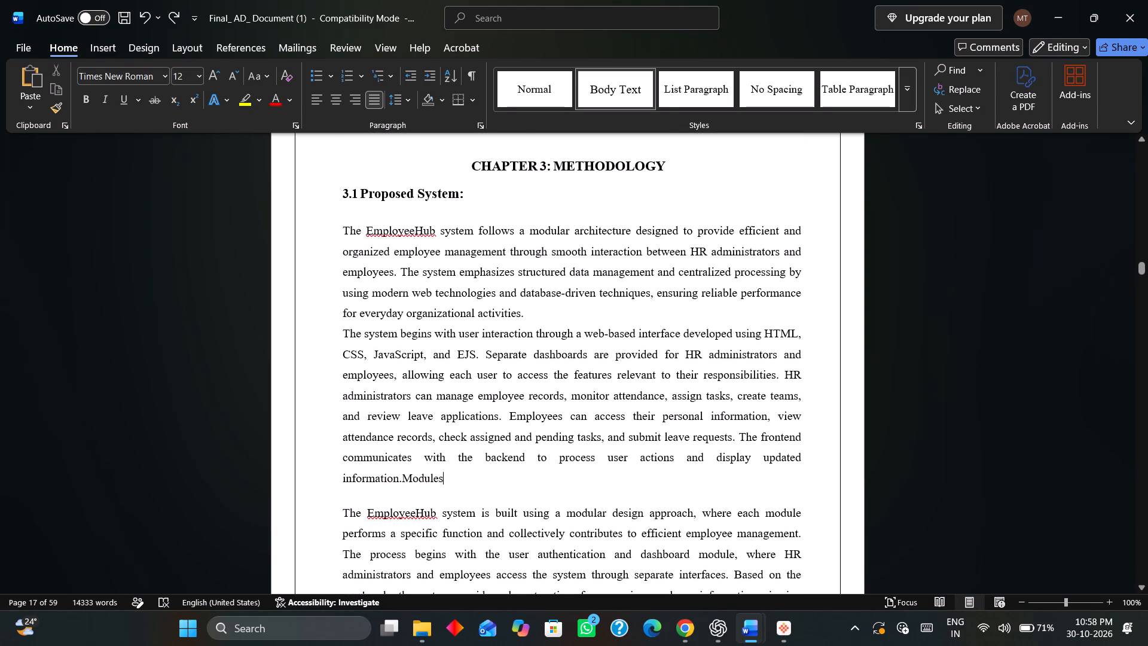
click(344, 233)
key(Tab)
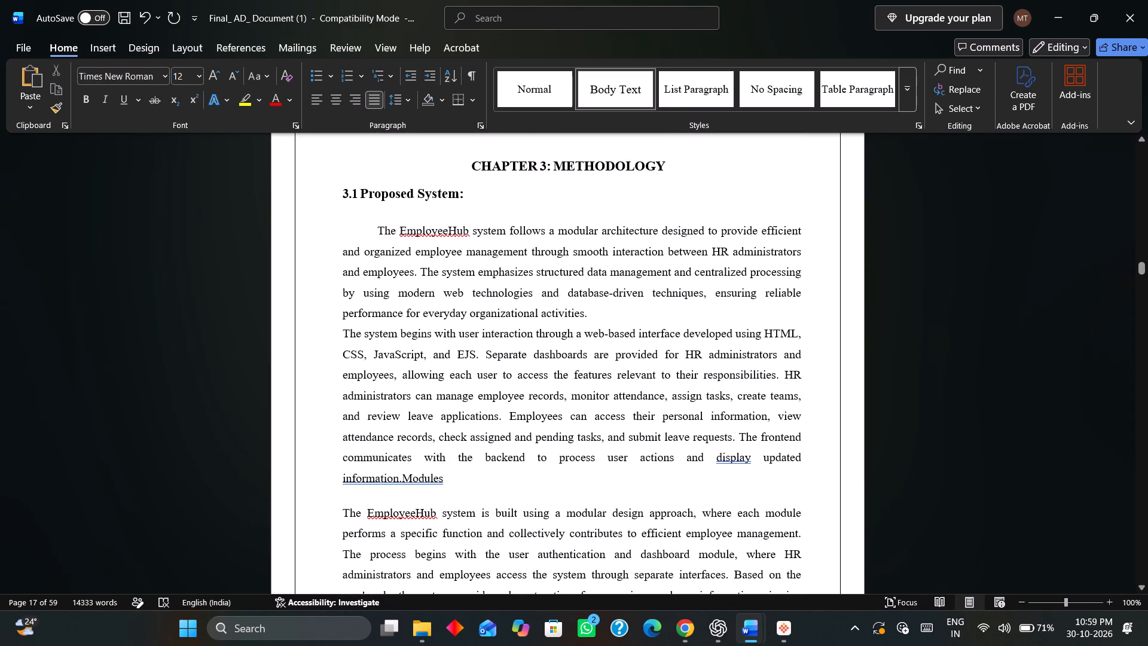
click(344, 340)
key(Tab)
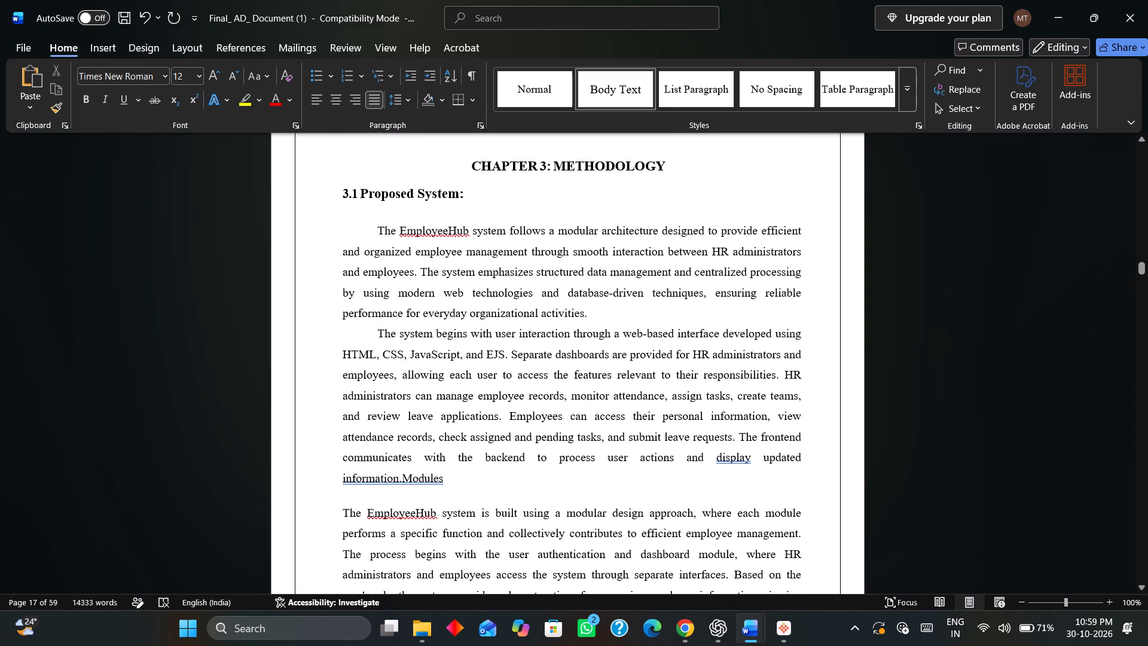
click(642, 301)
click(634, 322)
key(Return)
Delete the text from "HR administrators can assign tasks" through "individual work progress" in the attendance and task management module paragraph.
scroll(634, 322, down, 5)
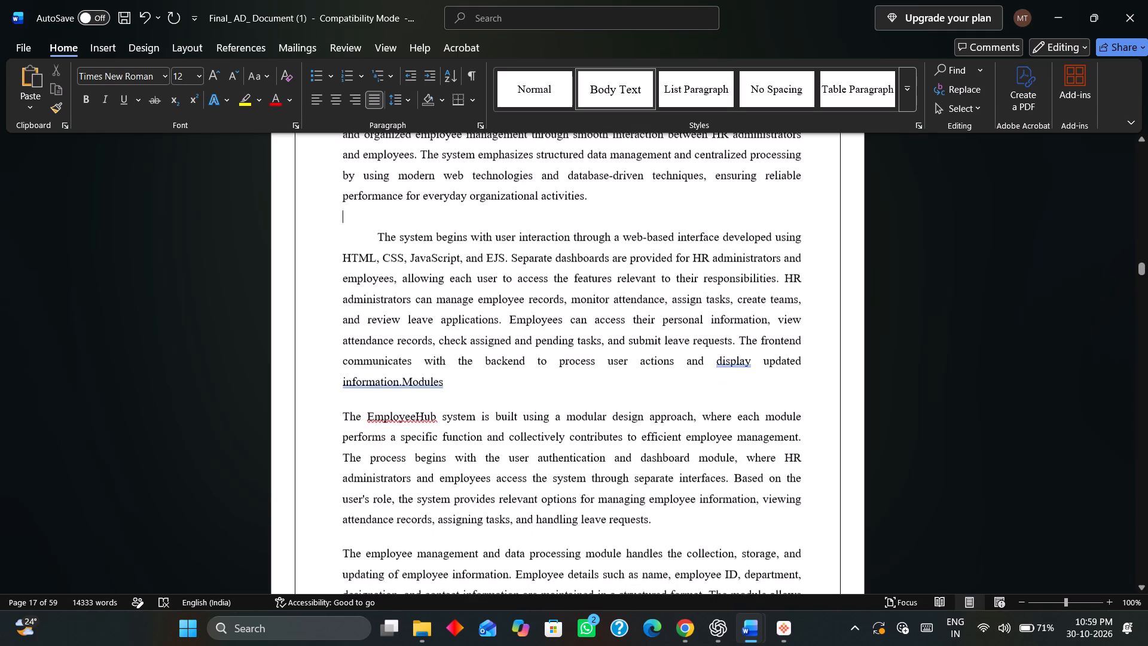
scroll(634, 322, down, 18)
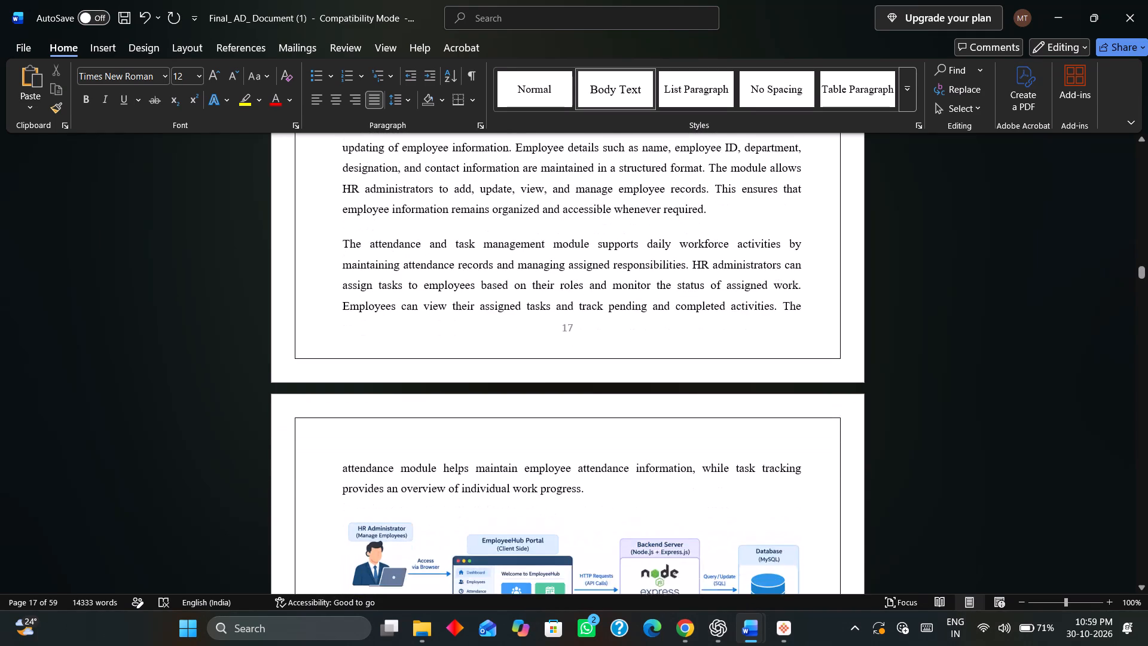
scroll(634, 322, down, 5)
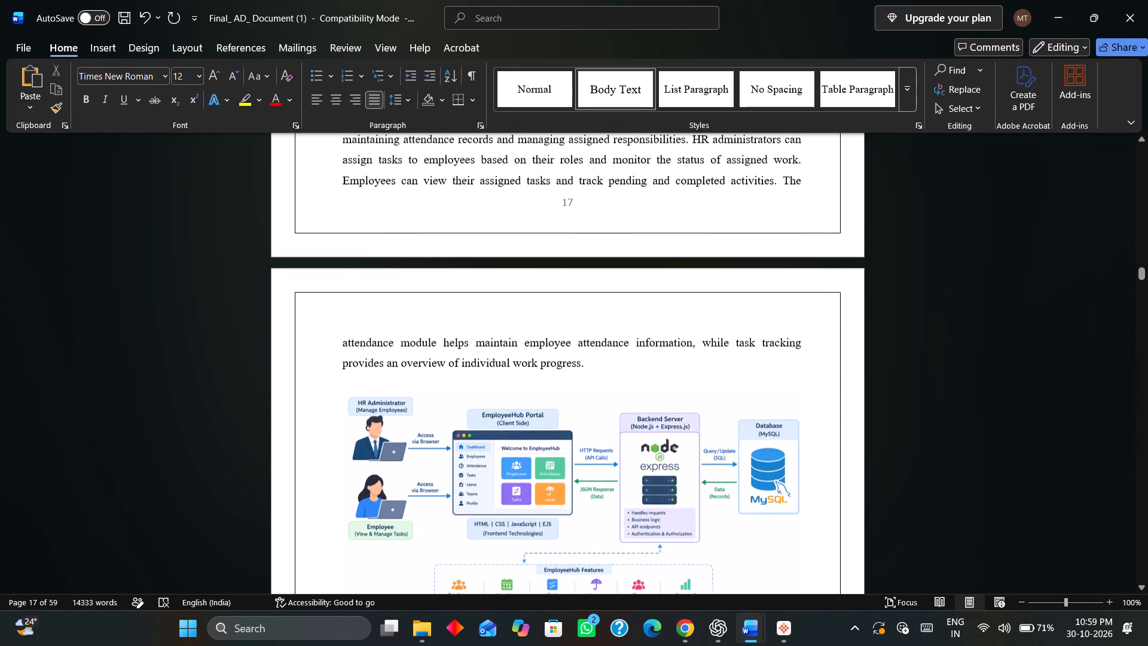
drag(588, 362, 696, 221)
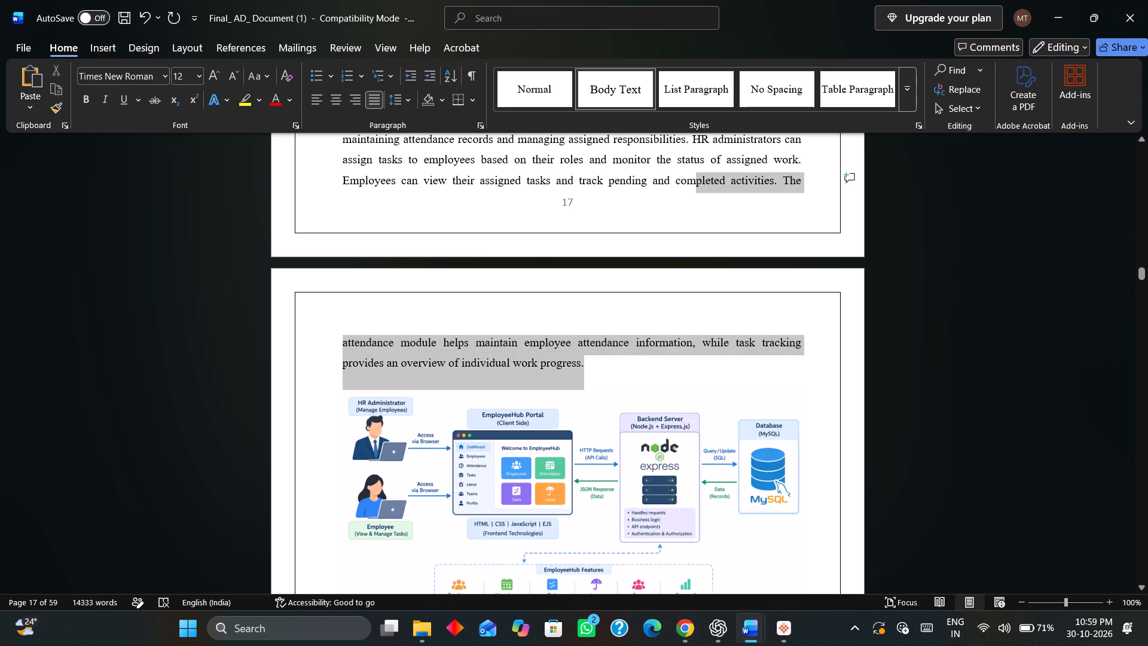
drag(696, 221, 701, 144)
key(BackSpace)
scroll(589, 294, up, 3)
scroll(589, 294, down, 3)
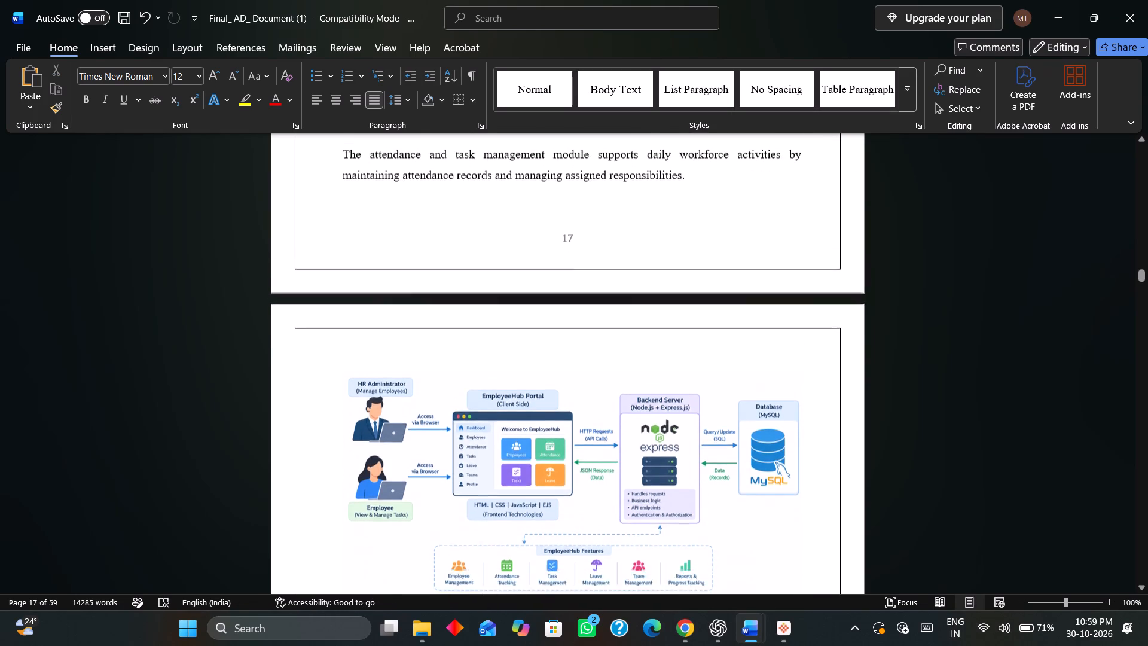
Review the Module Flowchart page and the 3.2 Communication Flow in the System paragraphs for layout and redundant text.
scroll(589, 294, down, 12)
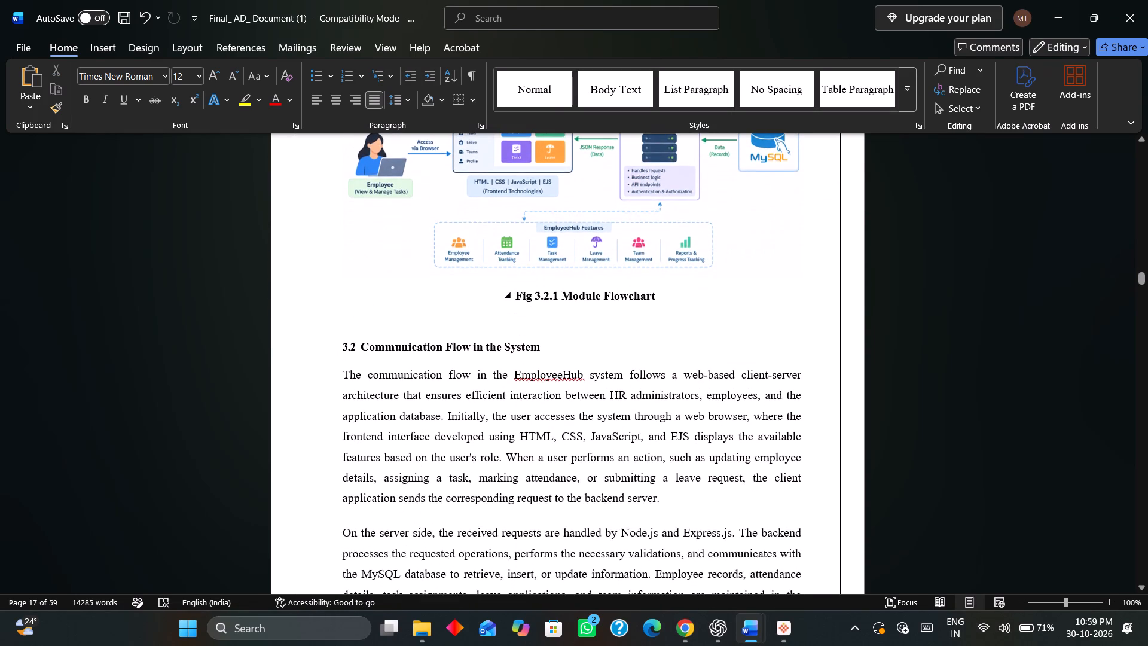
scroll(589, 294, up, 5)
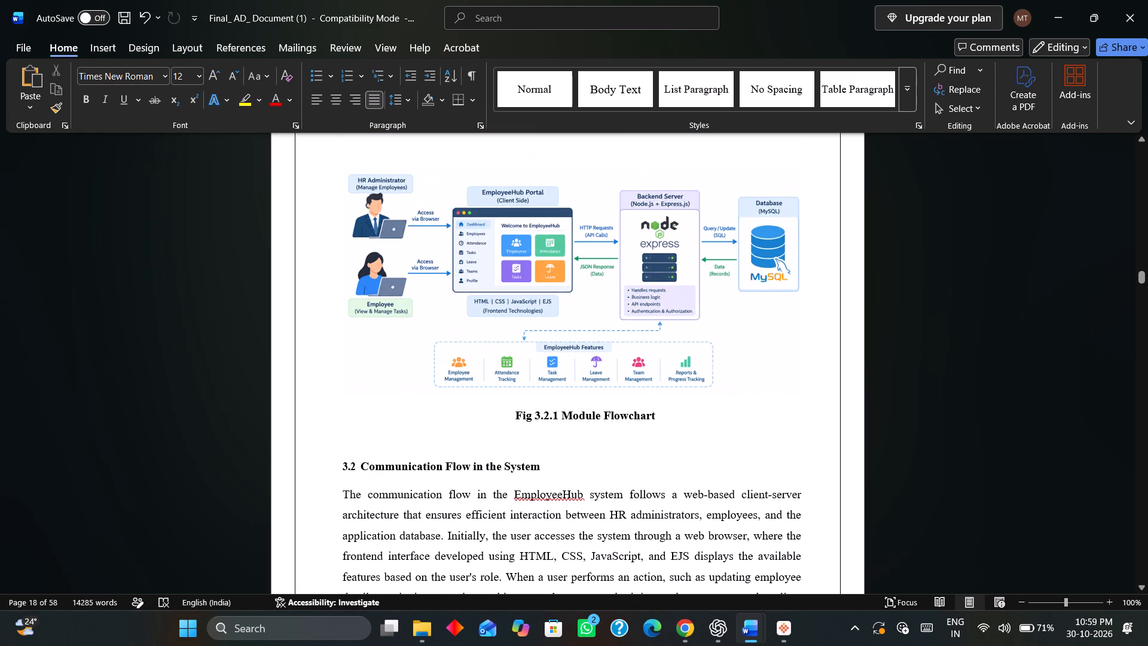
scroll(832, 255, down, 2)
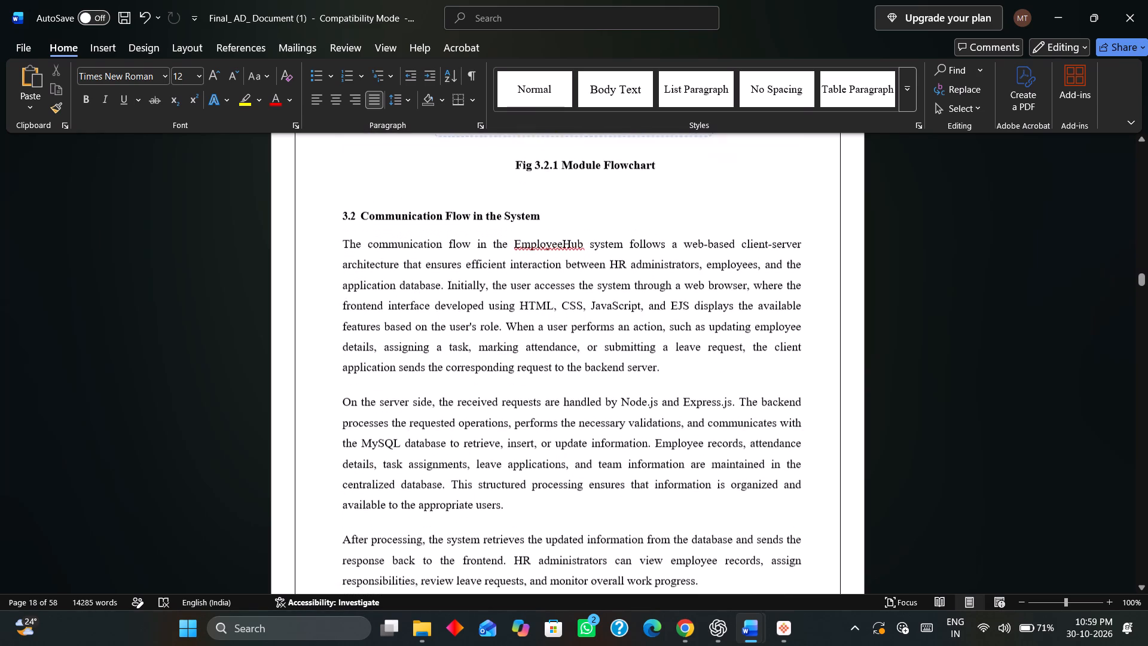
scroll(832, 255, down, 1)
scroll(832, 255, left, 1)
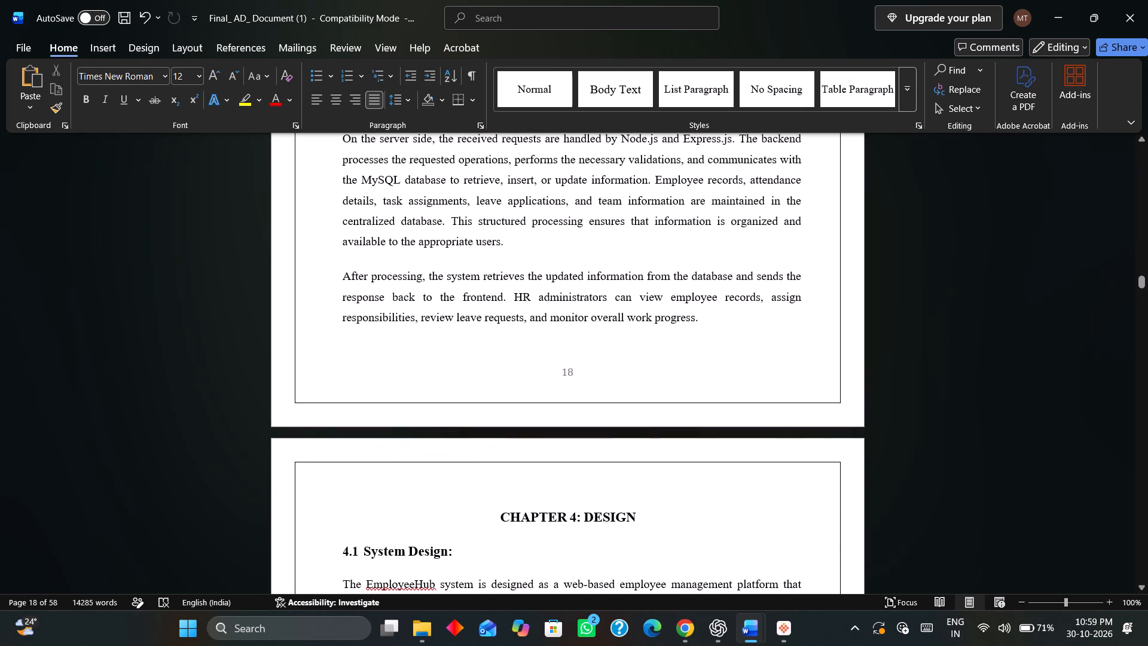
scroll(832, 255, left, 2)
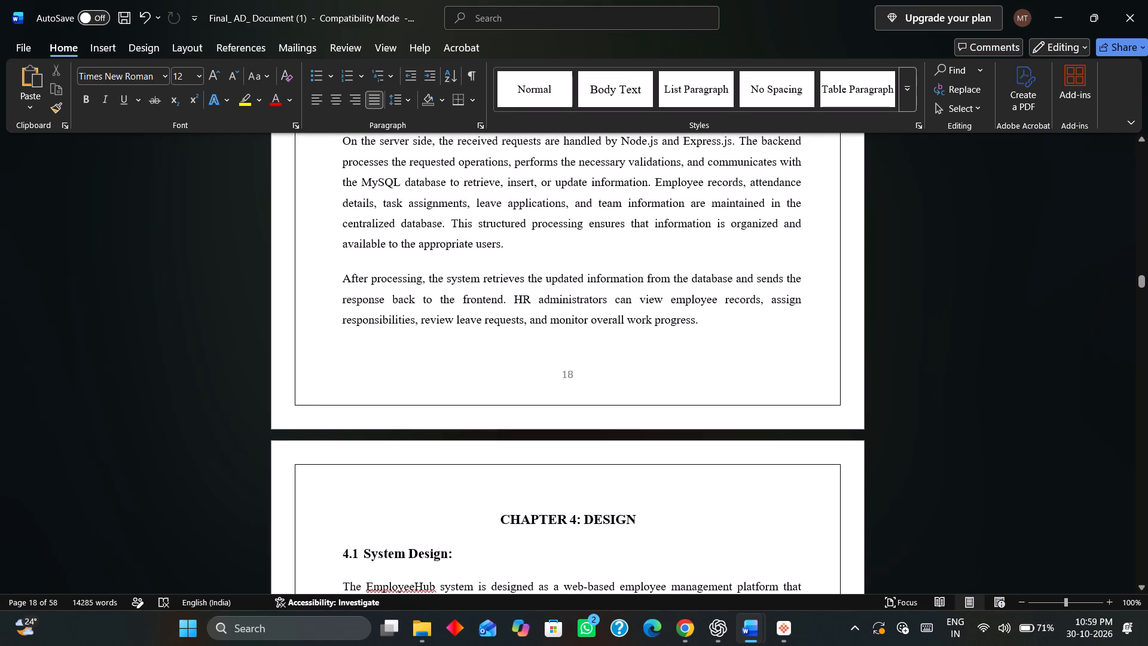
scroll(832, 255, left, 1)
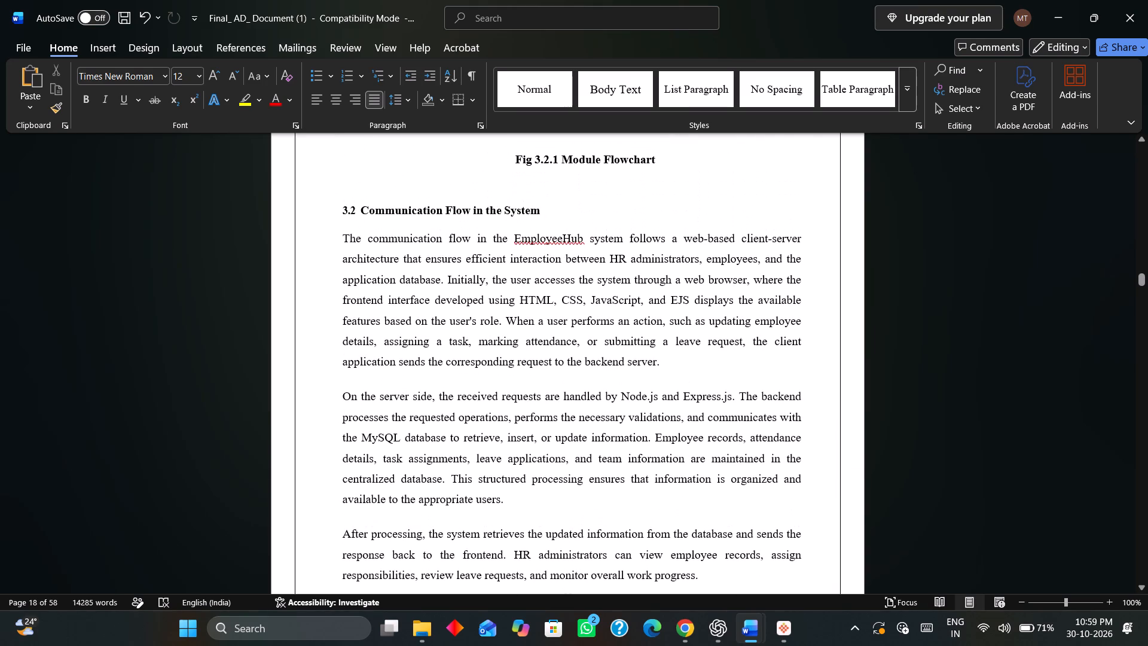
scroll(832, 255, left, 1)
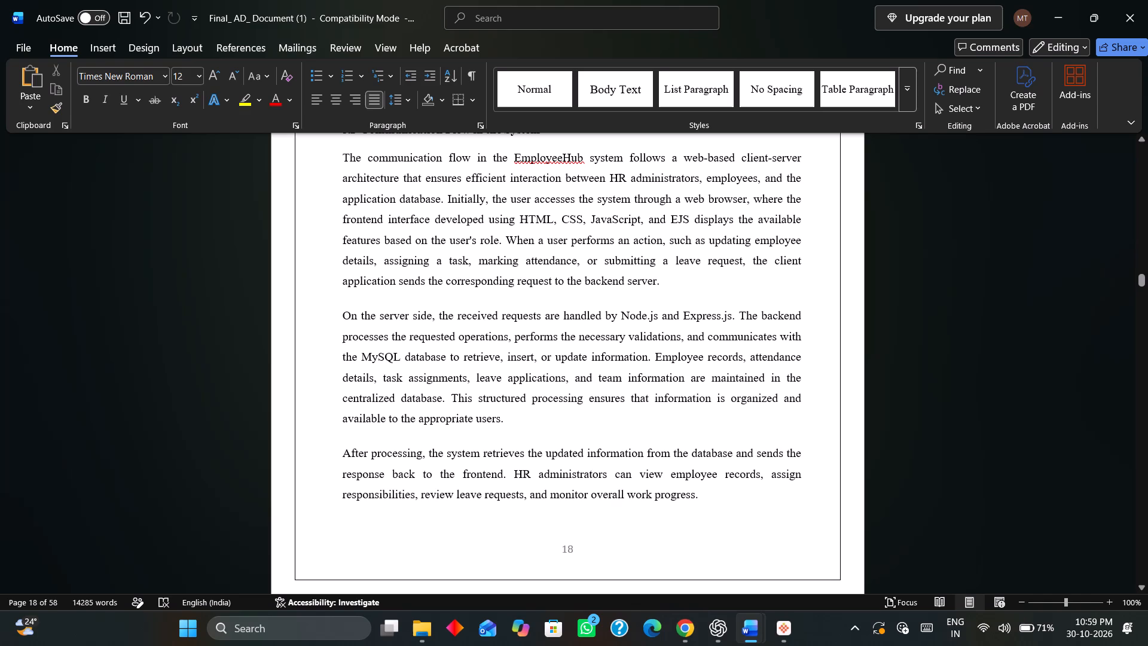
scroll(832, 255, down, 1)
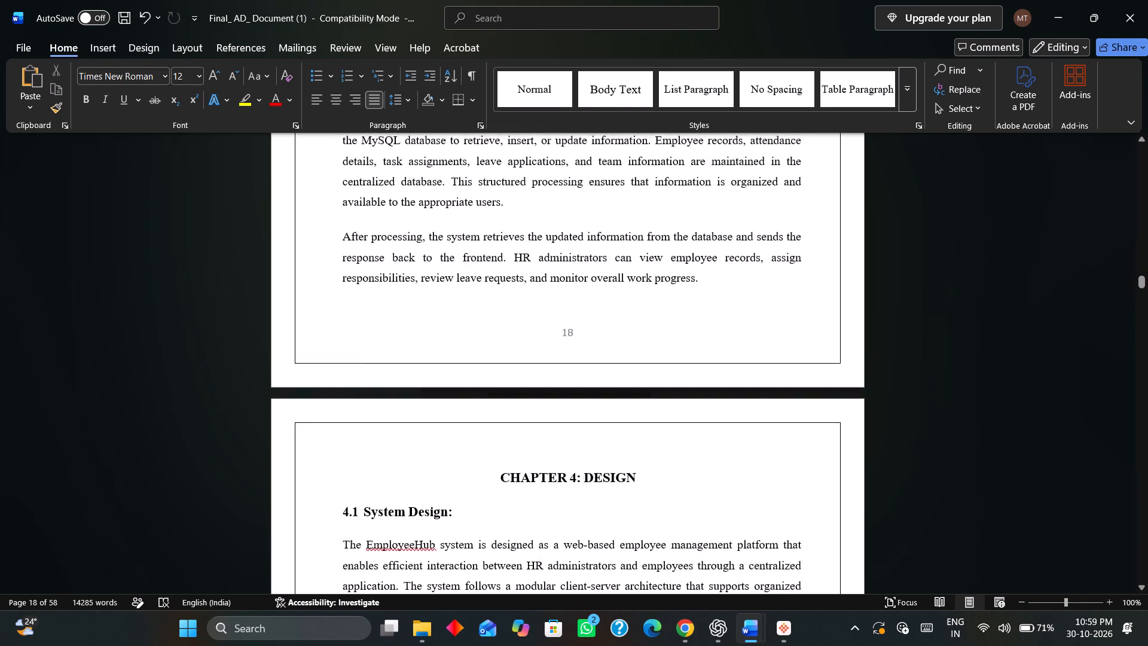
Read through Chapter 4: Design from 4.1 System Design to the design flow diagram, checking module text and page breaks.
scroll(832, 255, down, 9)
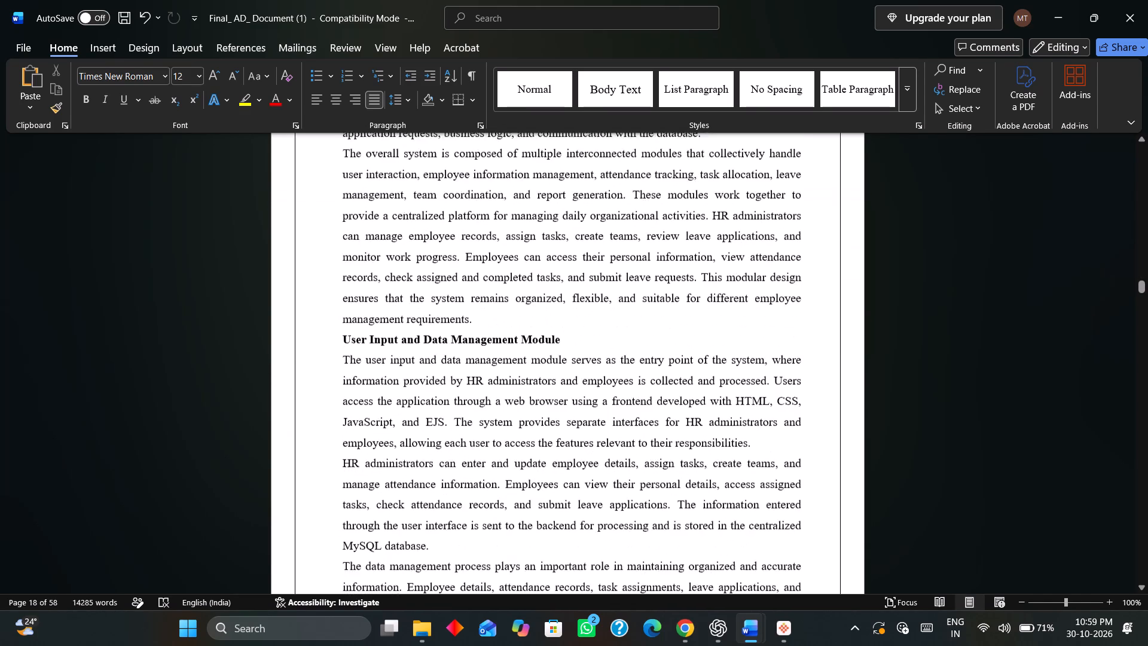
scroll(832, 255, down, 6)
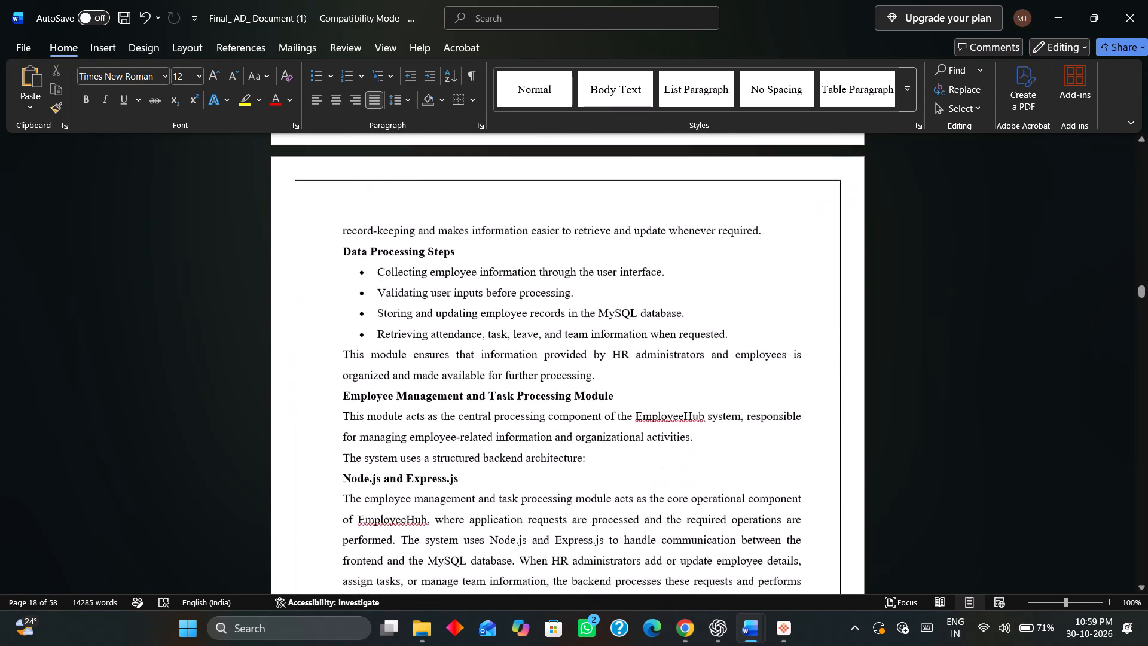
scroll(832, 255, down, 3)
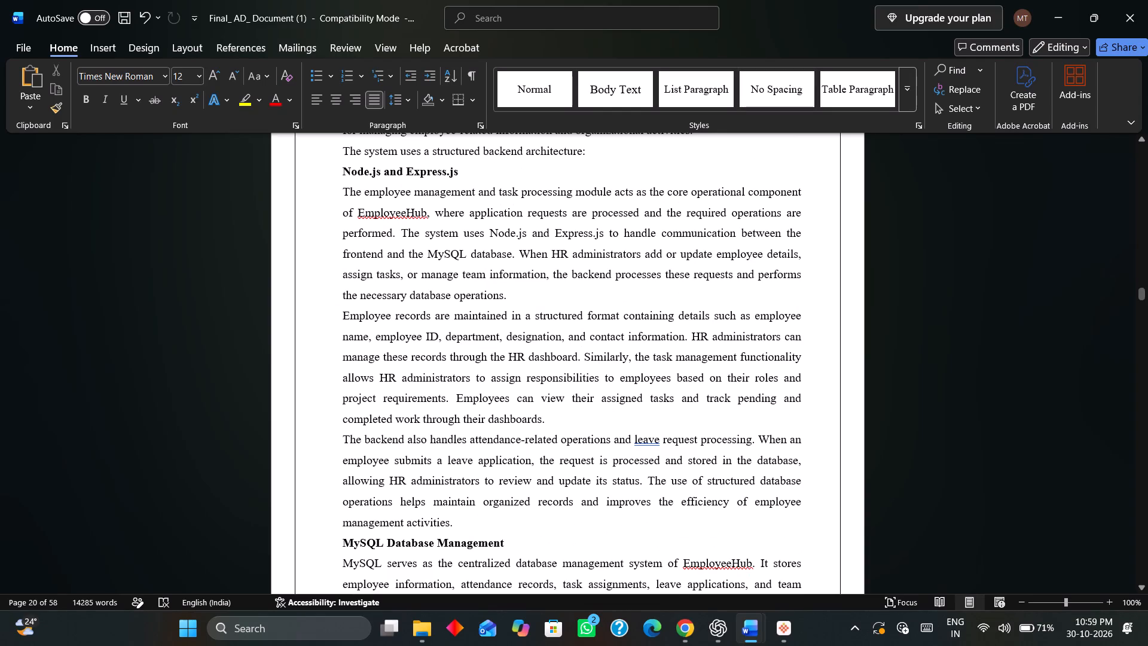
scroll(809, 498, down, 16)
scroll(808, 497, down, 8)
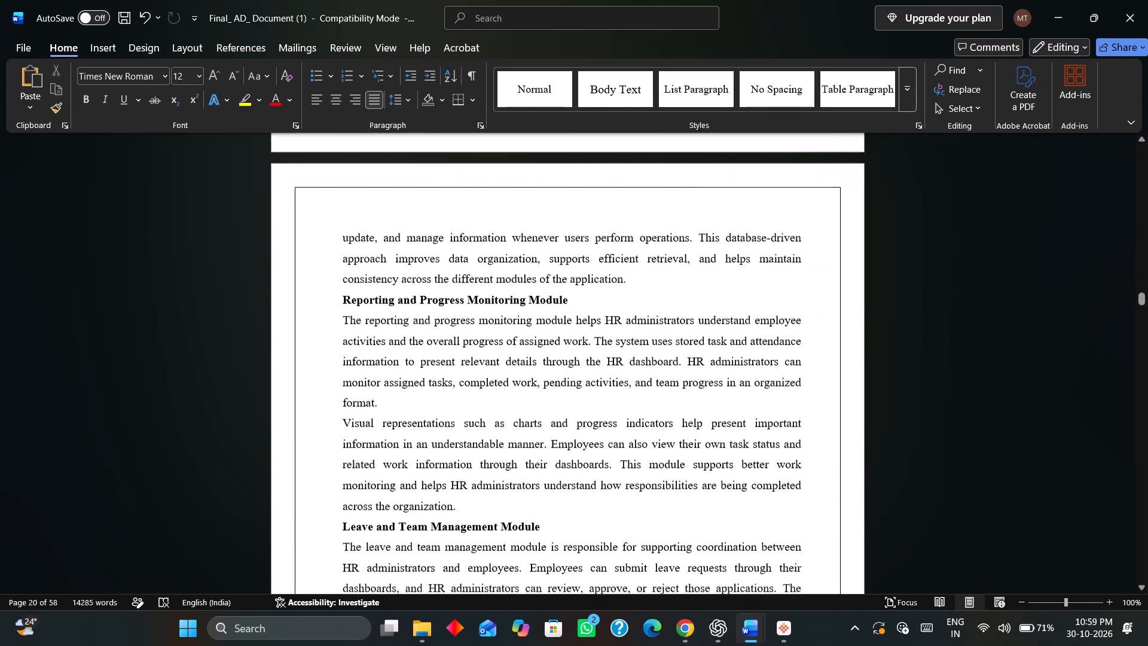
scroll(807, 493, down, 20)
scroll(807, 493, down, 9)
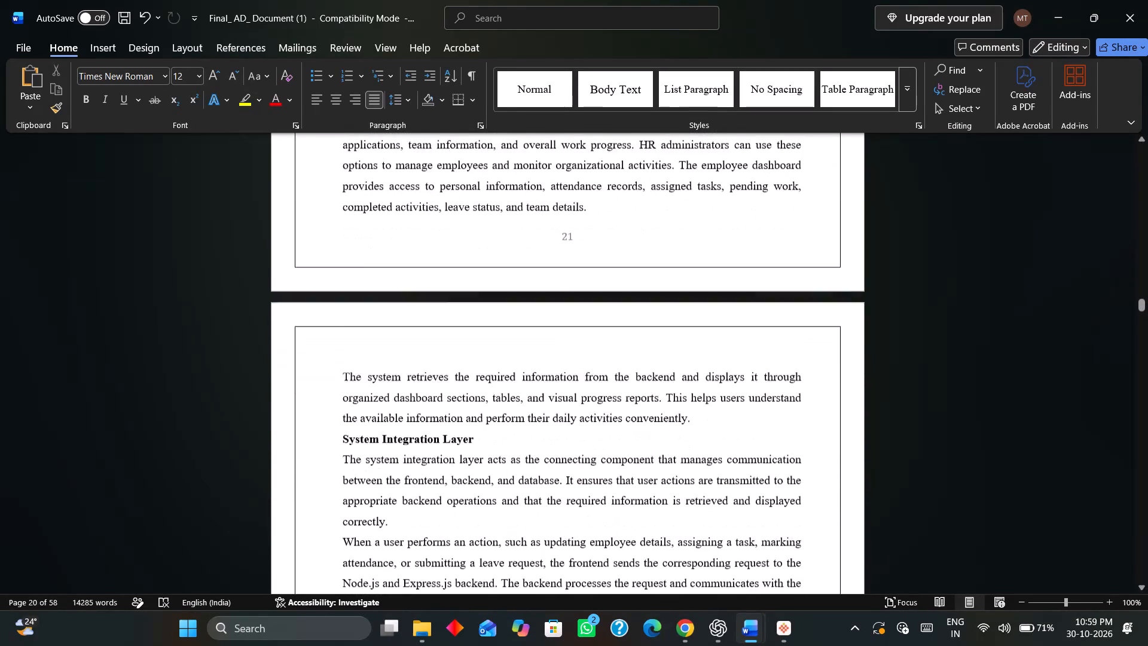
scroll(807, 487, down, 20)
scroll(807, 487, down, 7)
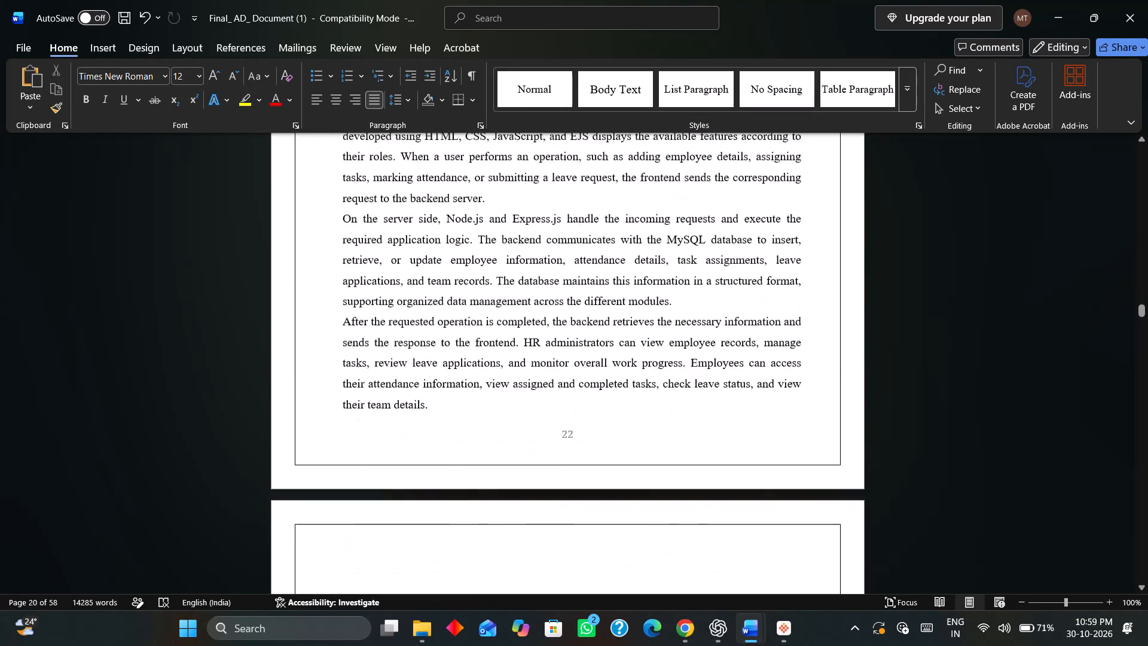
scroll(807, 483, down, 17)
scroll(807, 483, up, 9)
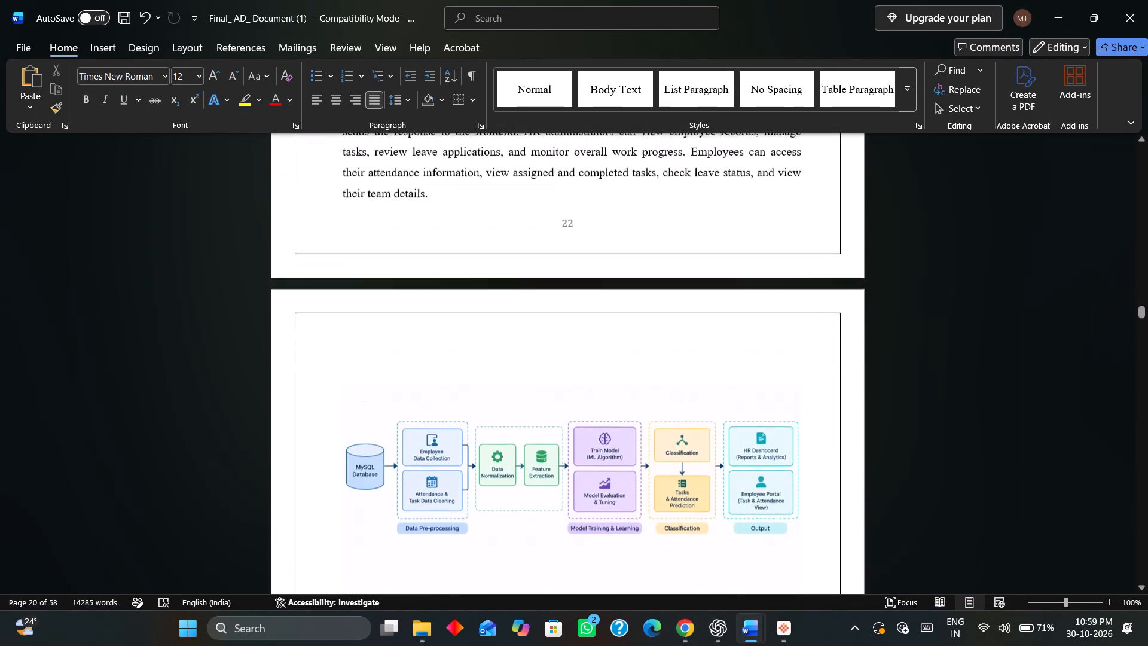
scroll(807, 483, up, 20)
scroll(807, 483, up, 11)
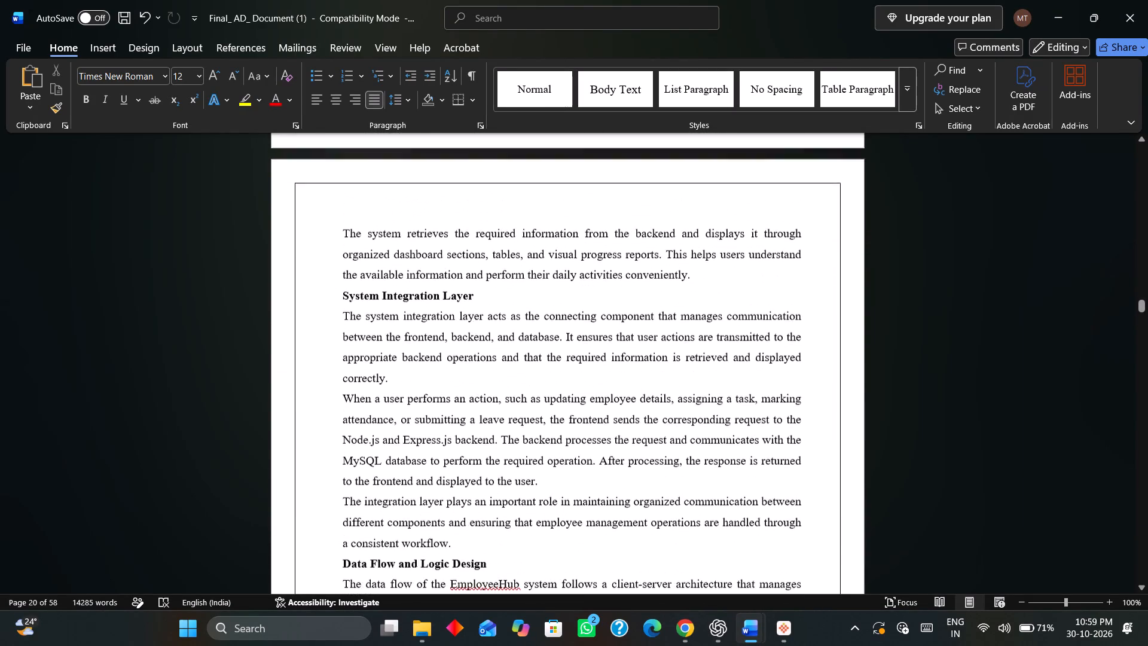
scroll(808, 483, up, 6)
scroll(808, 483, up, 20)
scroll(808, 483, up, 2)
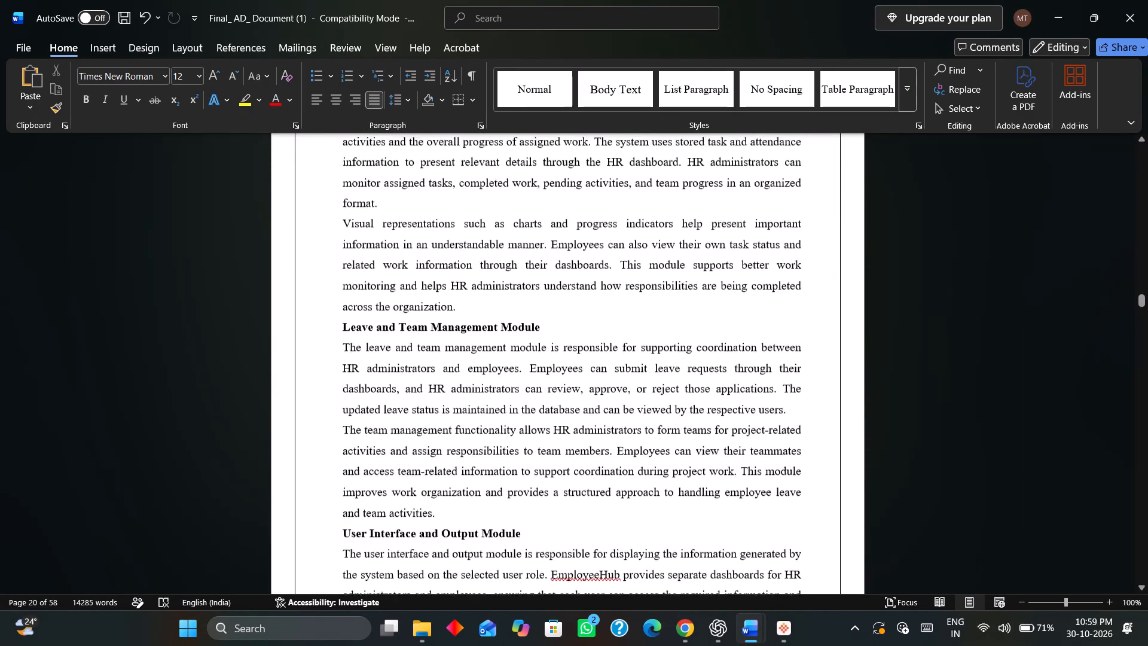
scroll(808, 483, up, 20)
scroll(809, 483, up, 8)
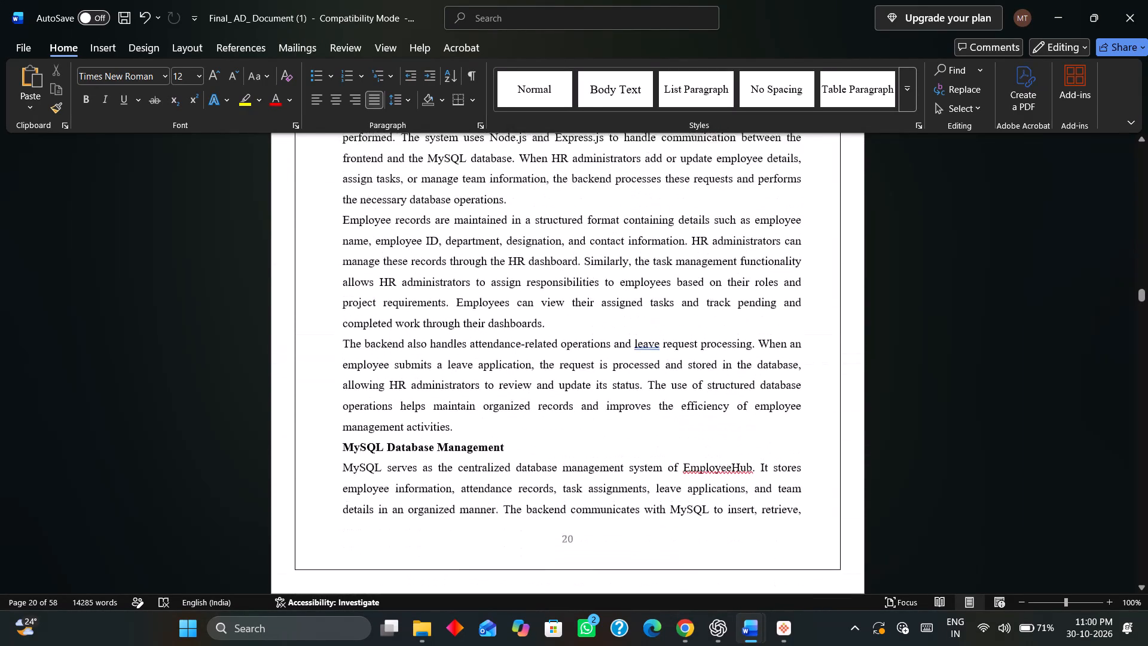
scroll(809, 483, up, 11)
scroll(809, 483, up, 11)
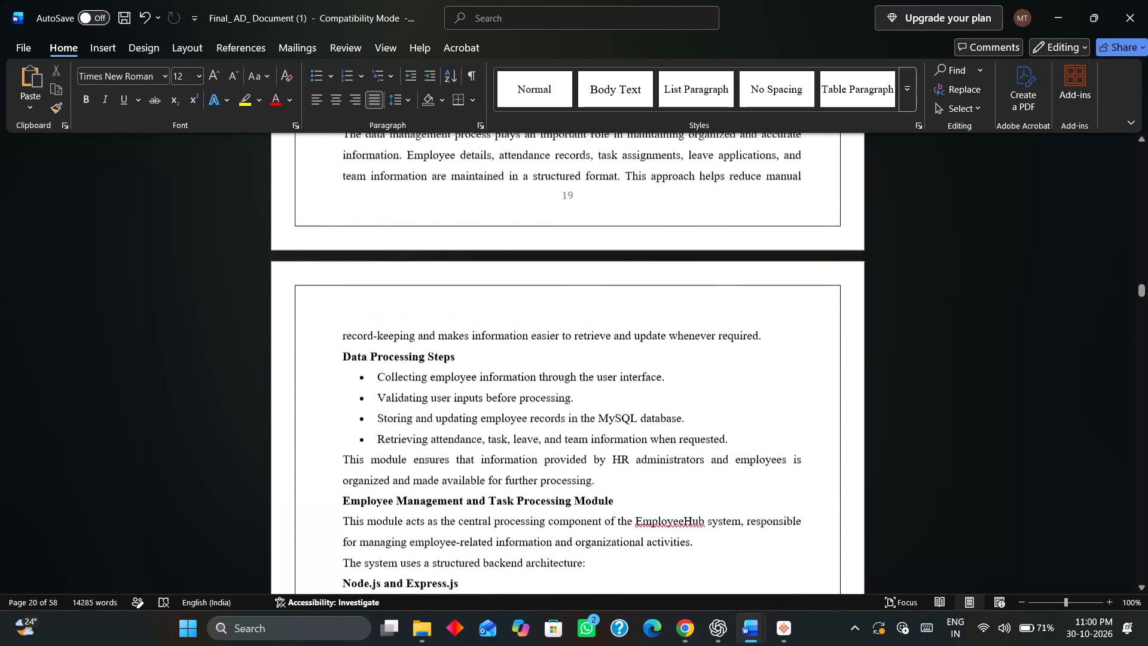
scroll(809, 483, up, 15)
scroll(809, 483, up, 9)
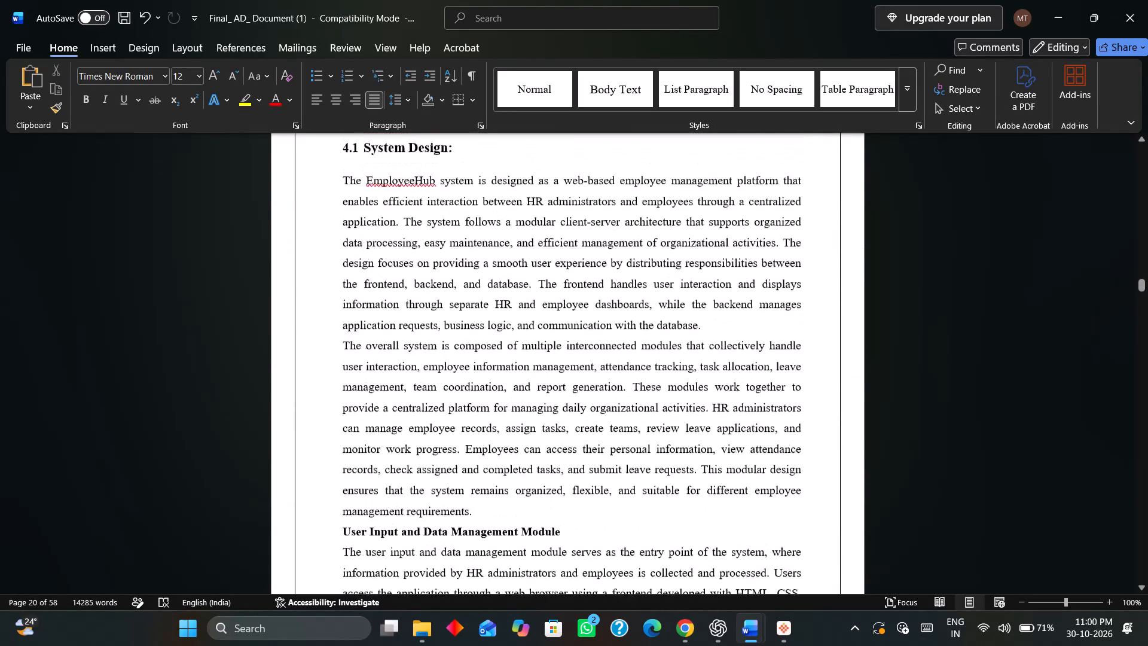
scroll(811, 484, up, 6)
scroll(811, 484, down, 13)
scroll(811, 482, up, 1)
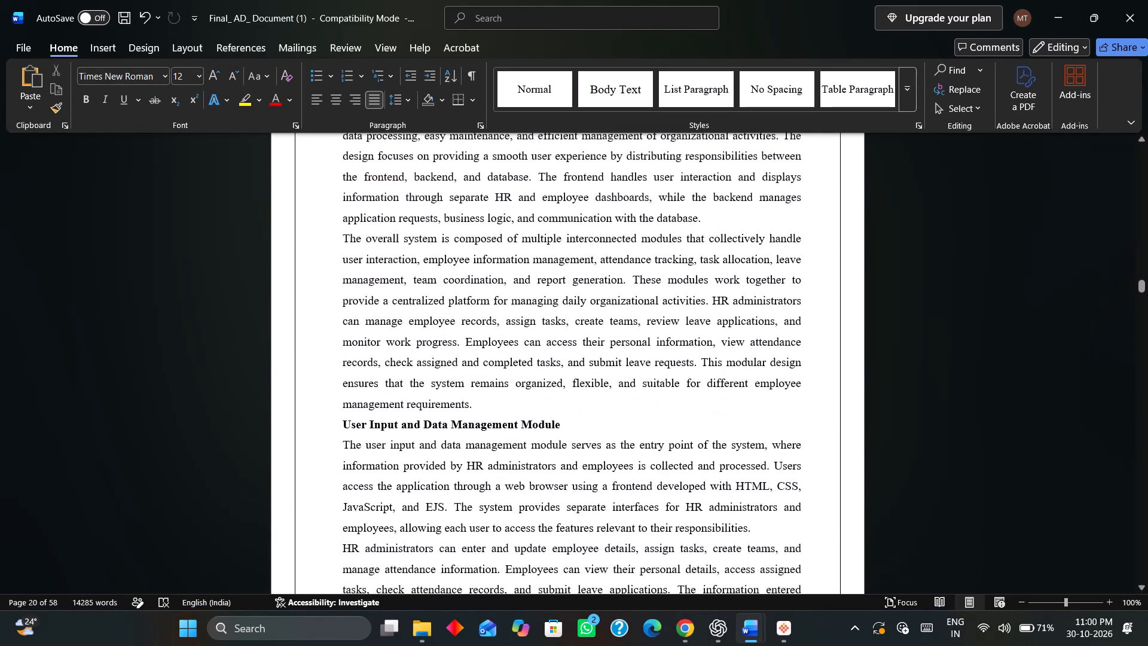
scroll(807, 479, down, 6)
scroll(727, 436, down, 5)
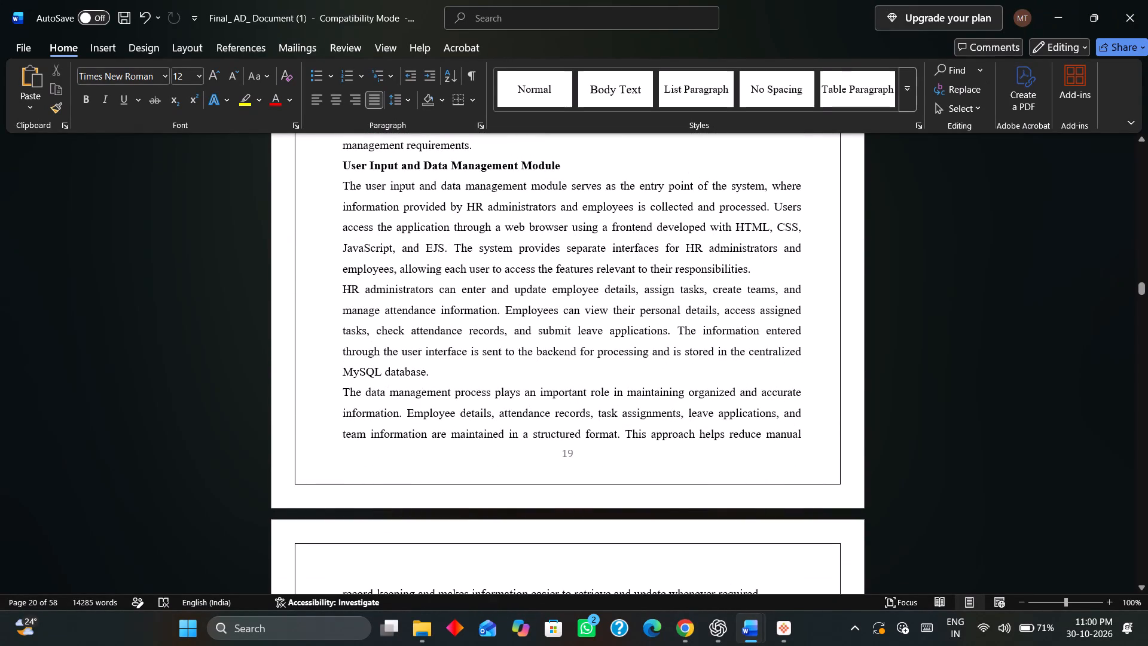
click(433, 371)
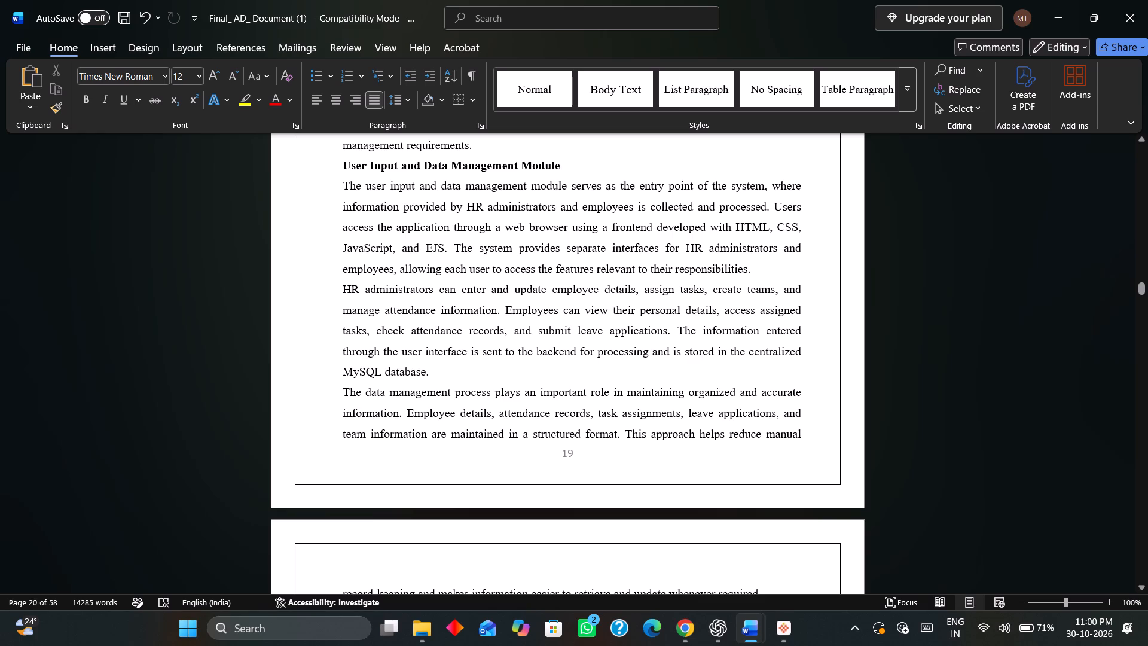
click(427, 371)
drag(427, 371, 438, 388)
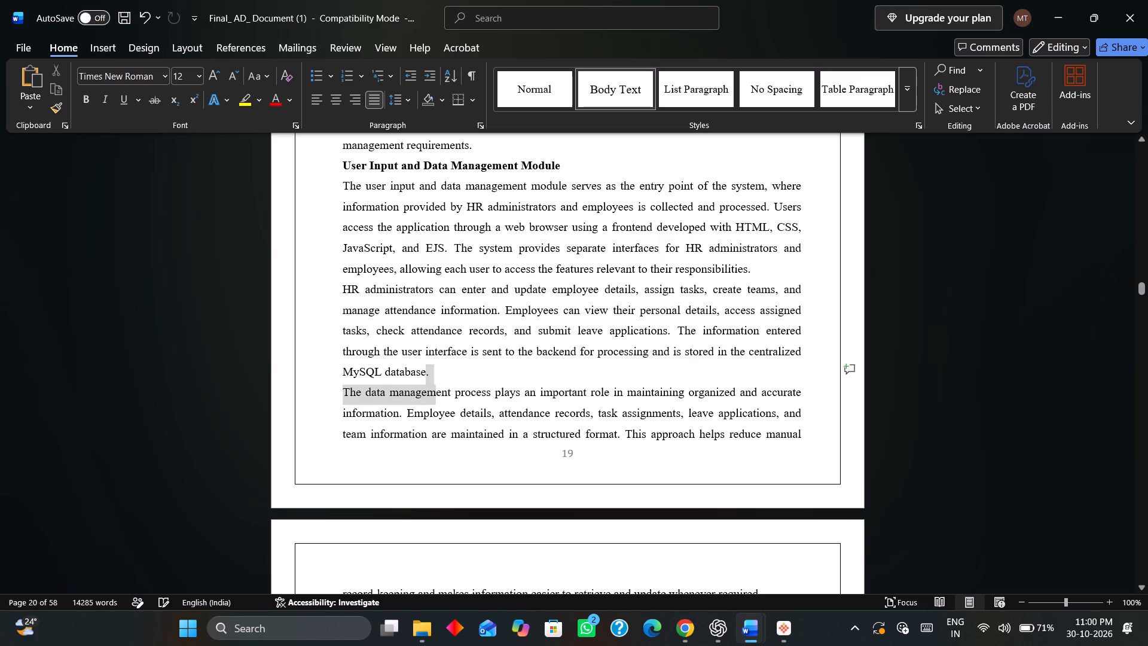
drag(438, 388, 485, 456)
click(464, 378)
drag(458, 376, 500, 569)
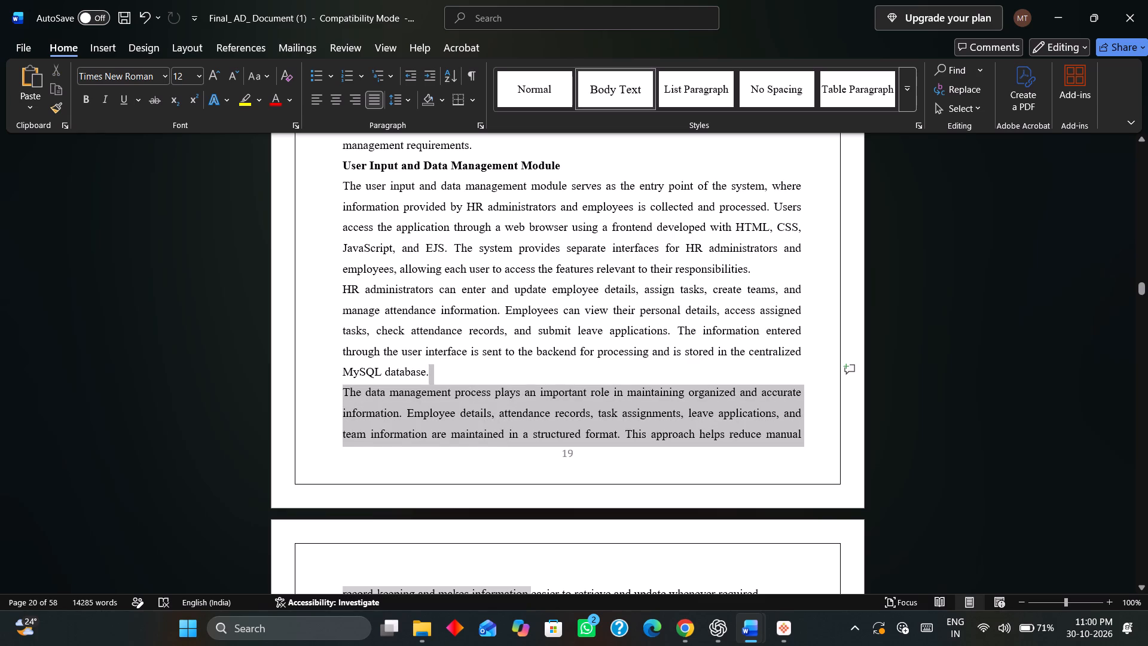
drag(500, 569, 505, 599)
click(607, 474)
Delete the "On the server side" and "After the requested operation is completed" paragraphs under Data Flow and Logic Design.
scroll(520, 484, down, 6)
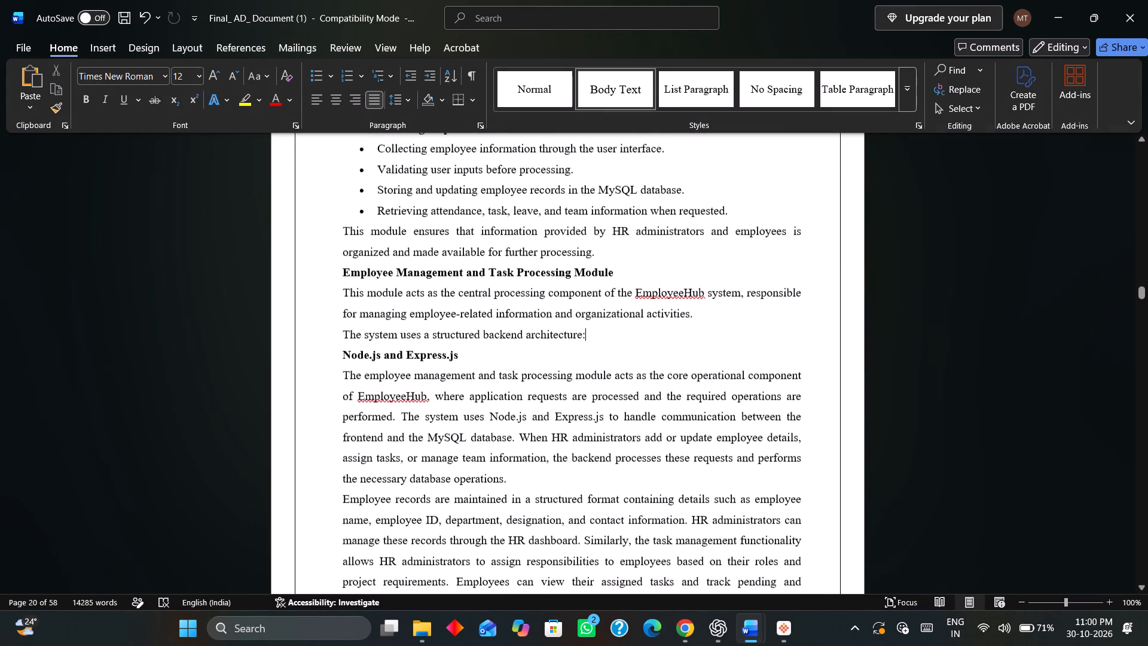
scroll(518, 492, down, 14)
scroll(518, 492, down, 15)
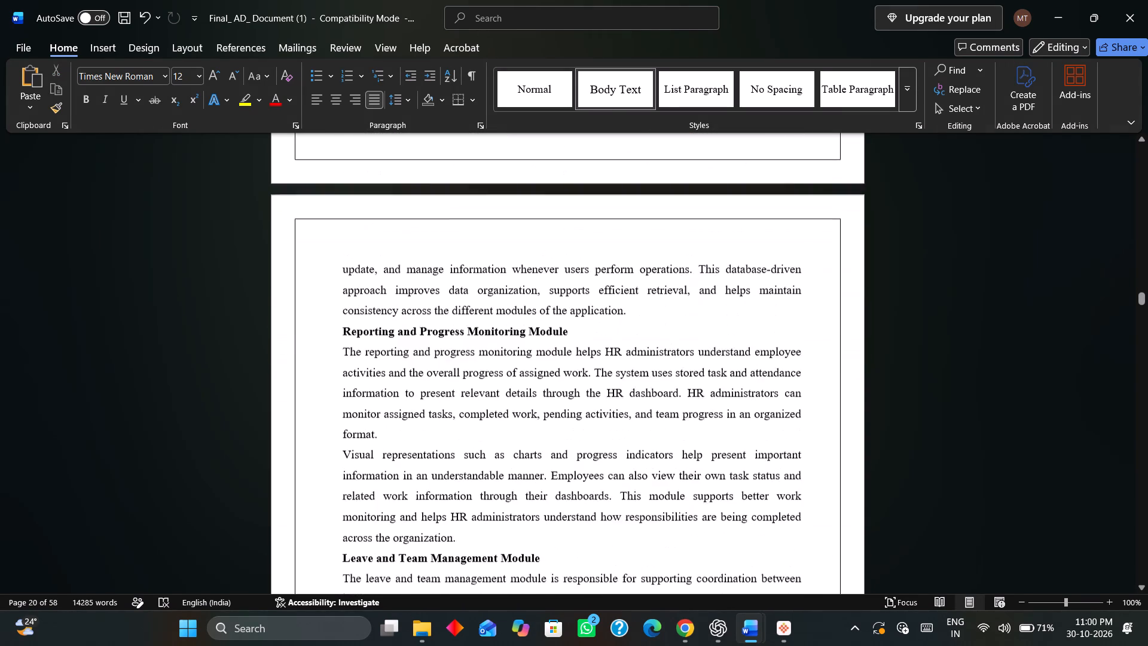
scroll(529, 489, down, 14)
scroll(529, 489, down, 15)
scroll(529, 489, down, 8)
scroll(529, 489, down, 20)
scroll(529, 489, down, 13)
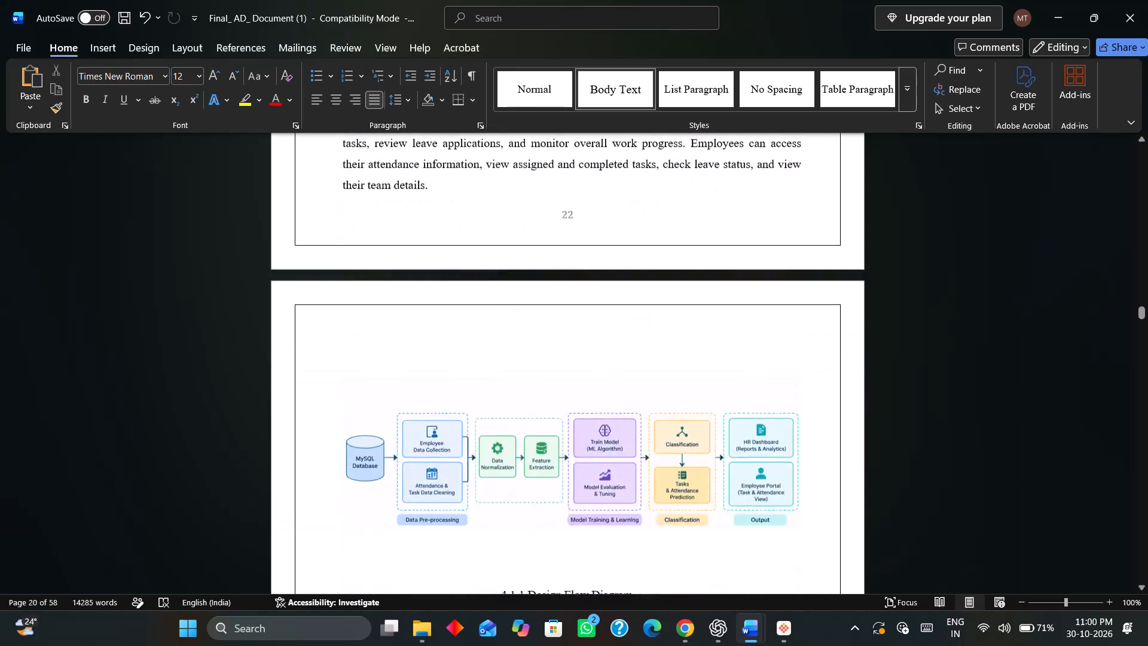
scroll(529, 486, up, 18)
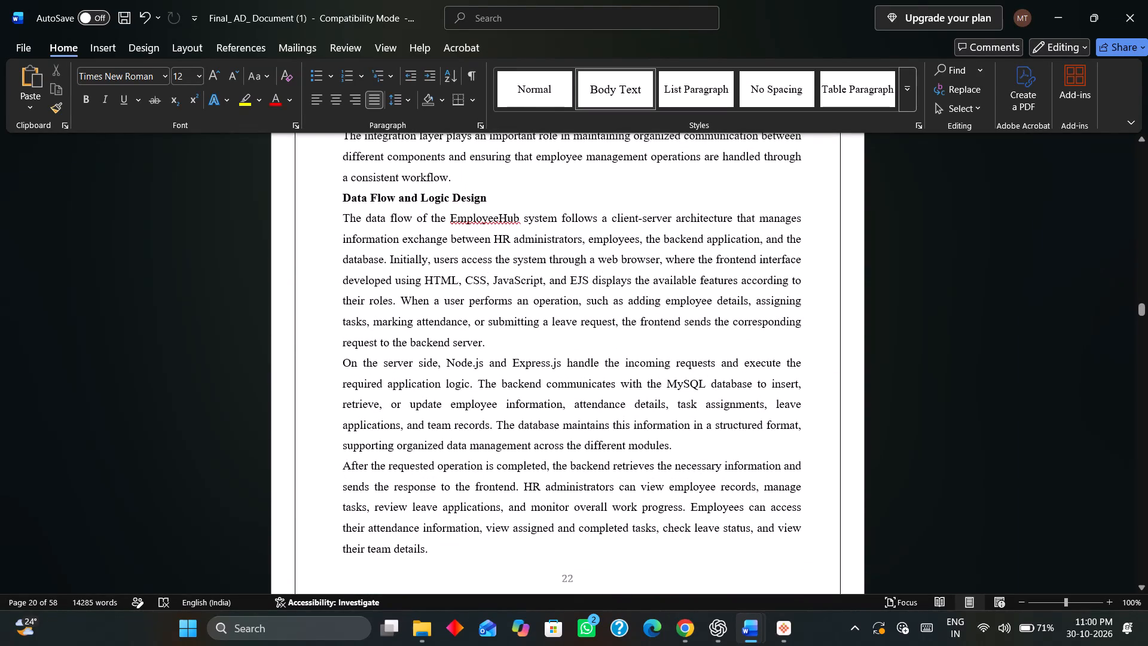
drag(451, 553, 418, 206)
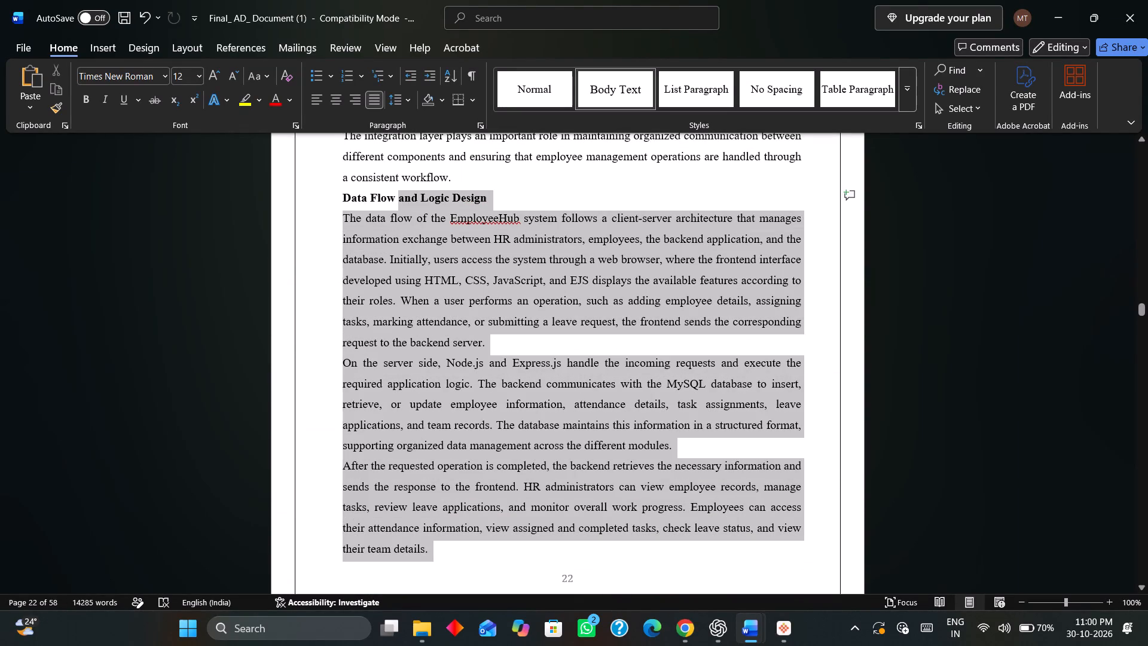
drag(418, 206, 486, 343)
key(BackSpace)
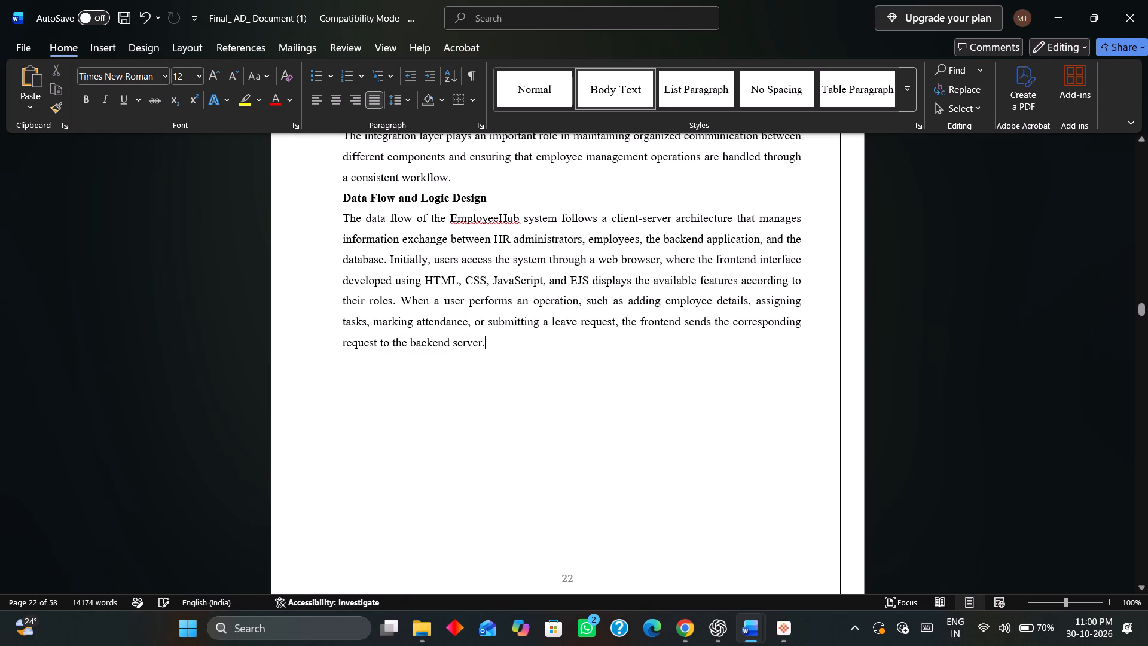
Delete the paragraph beginning "The integration layer plays an important role" at the end of the System Integration Layer section.
scroll(488, 337, up, 16)
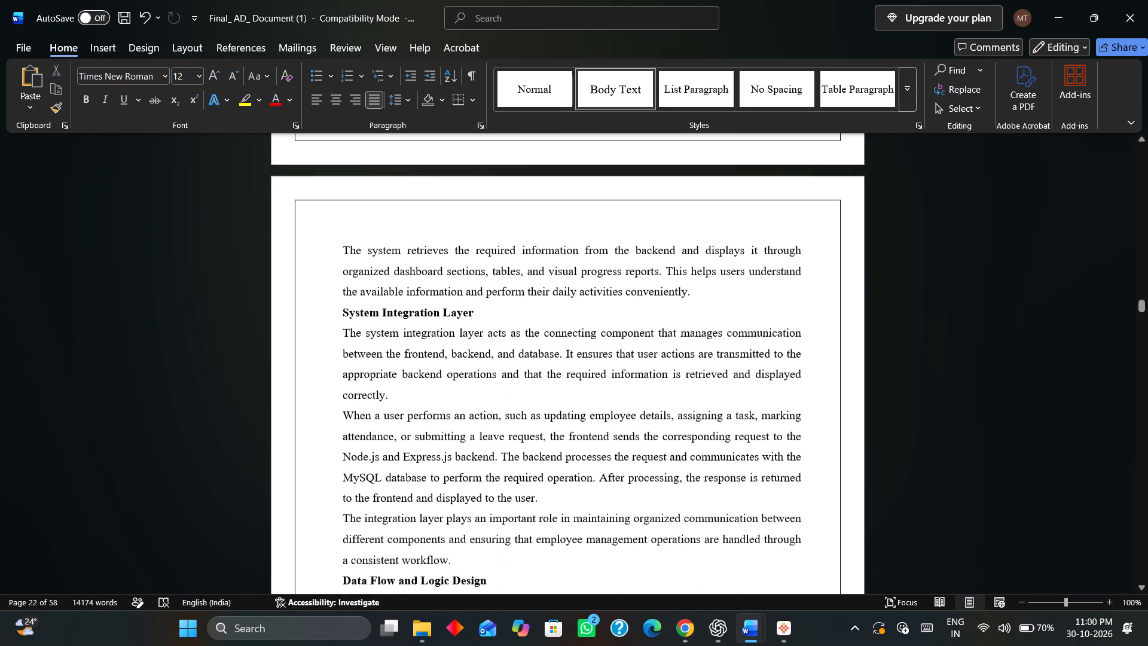
scroll(488, 337, down, 2)
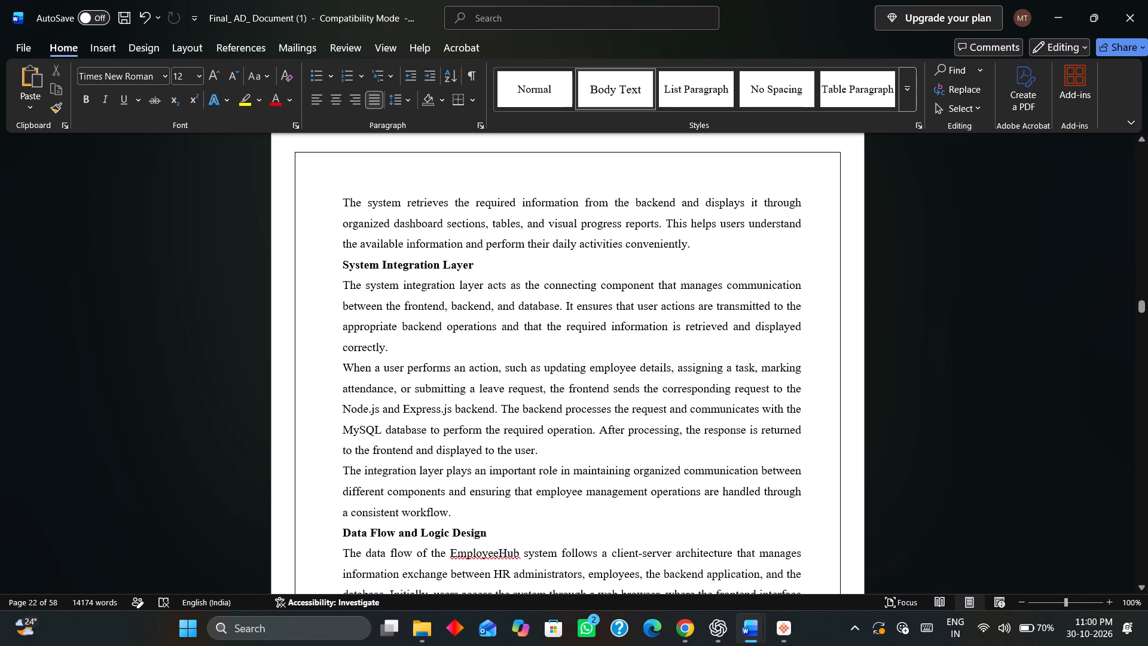
drag(466, 512, 401, 397)
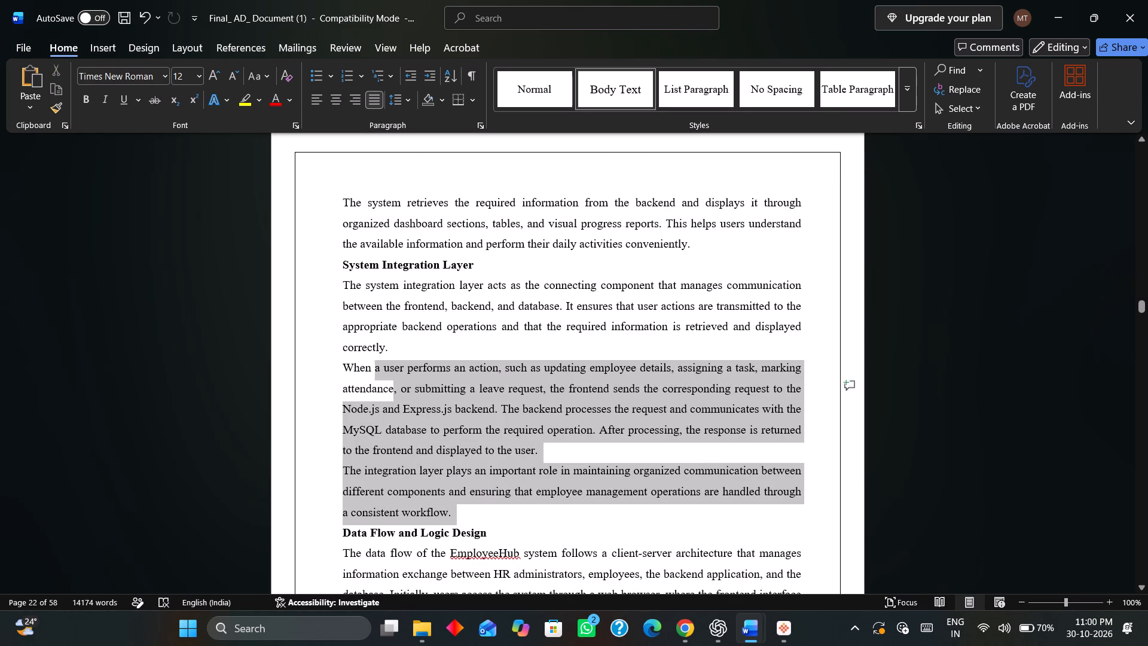
drag(401, 397, 552, 456)
key(BackSpace)
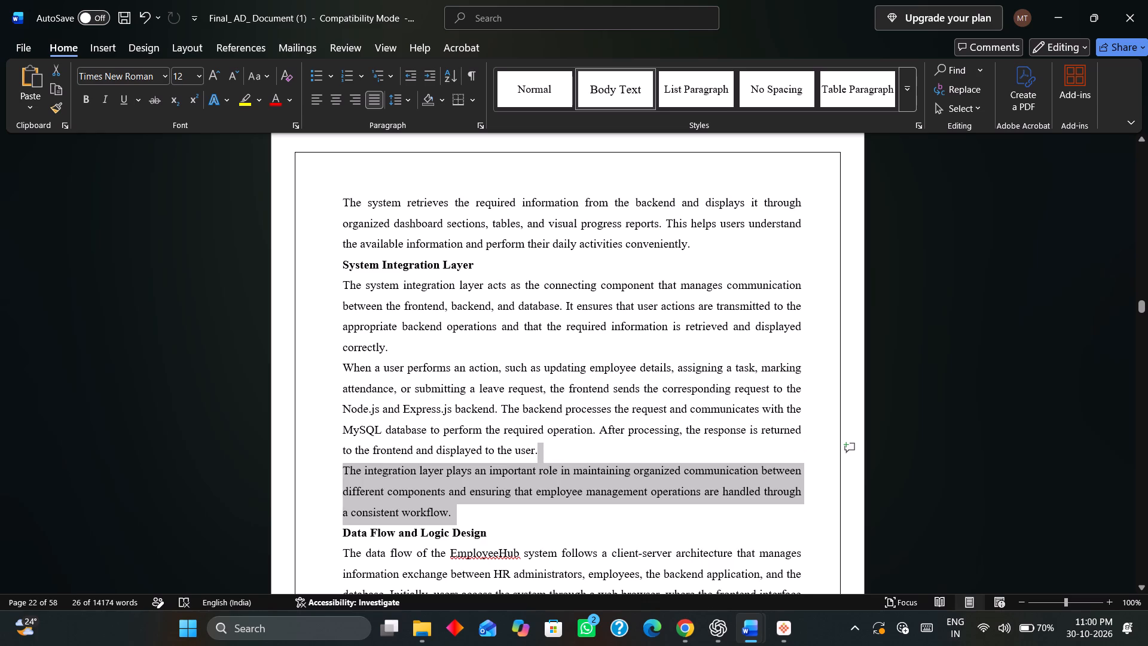
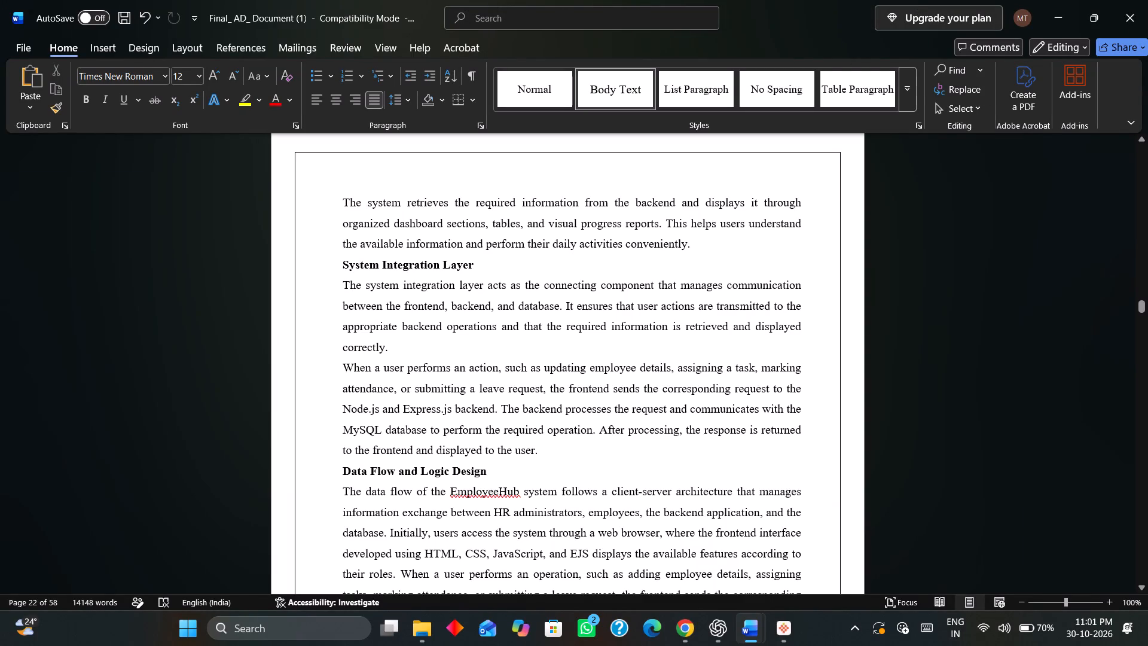
Review Chapter 4 from the 4.1.1 Design Flow Diagram back to 4.1 System Design, checking spacing, page breaks and redundant text.
scroll(804, 342, down, 7)
scroll(804, 342, down, 16)
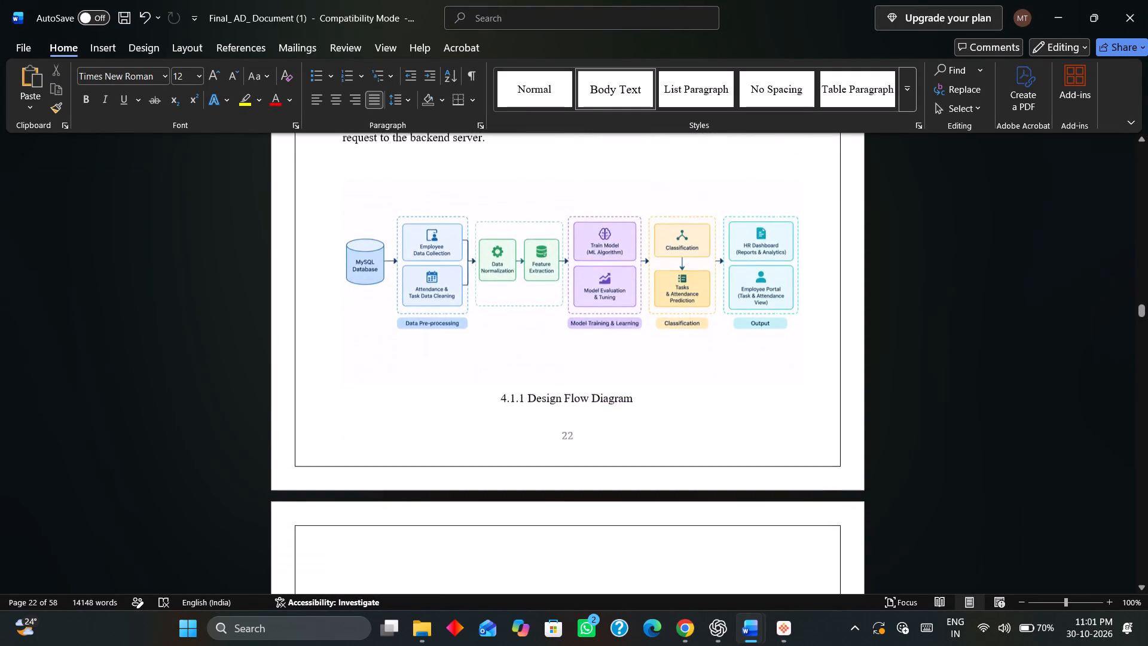
scroll(804, 342, down, 1)
scroll(799, 339, up, 20)
scroll(801, 338, up, 3)
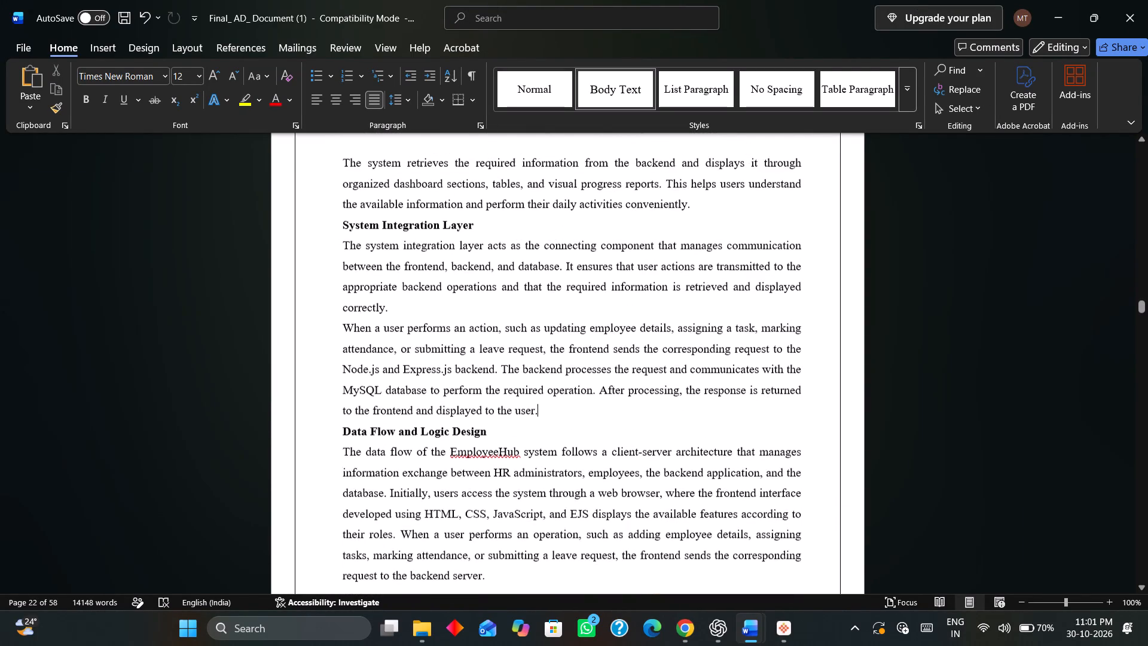
scroll(801, 338, up, 7)
click(710, 392)
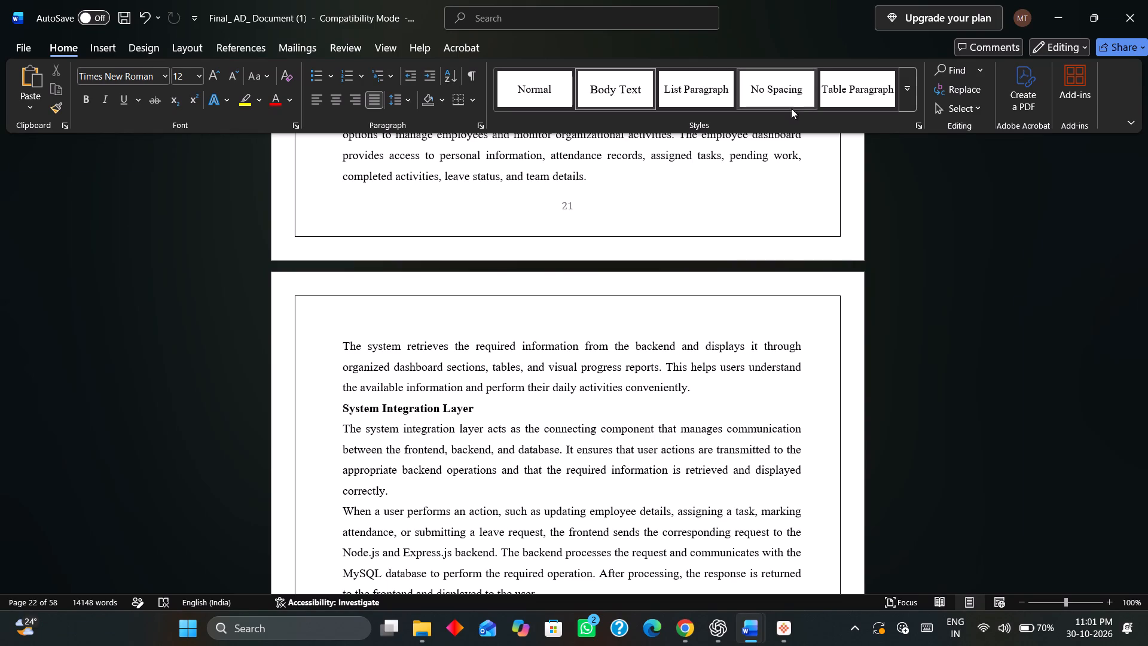
scroll(848, 252, down, 1)
scroll(838, 246, up, 20)
scroll(838, 246, up, 3)
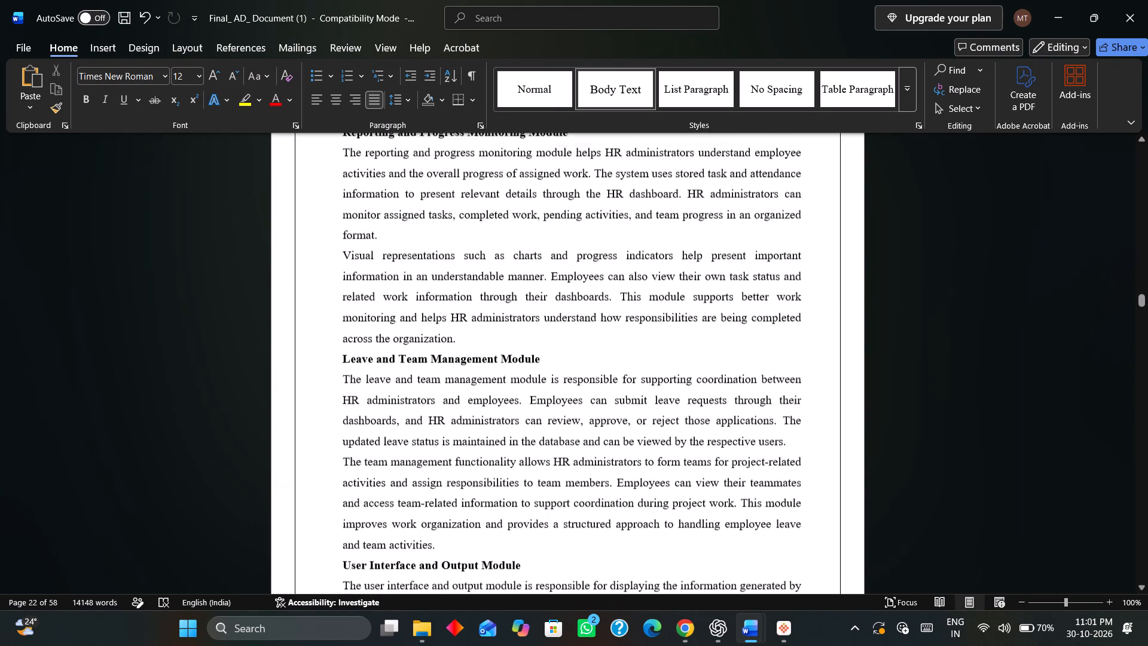
scroll(838, 246, up, 20)
scroll(838, 246, up, 9)
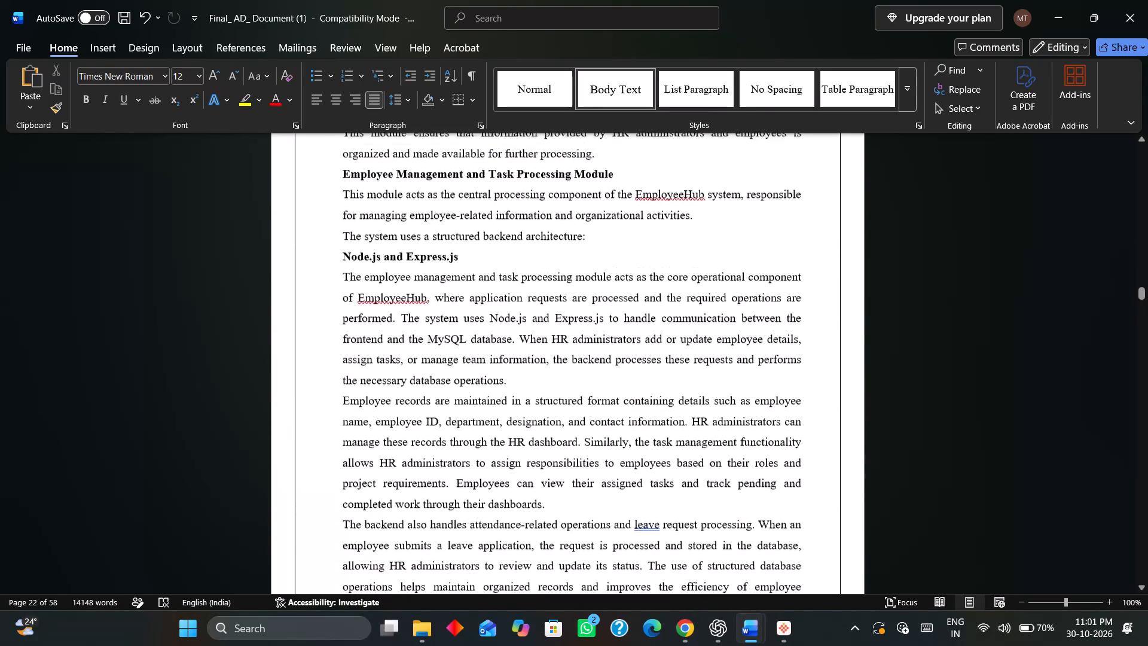
scroll(838, 246, up, 20)
scroll(838, 246, up, 9)
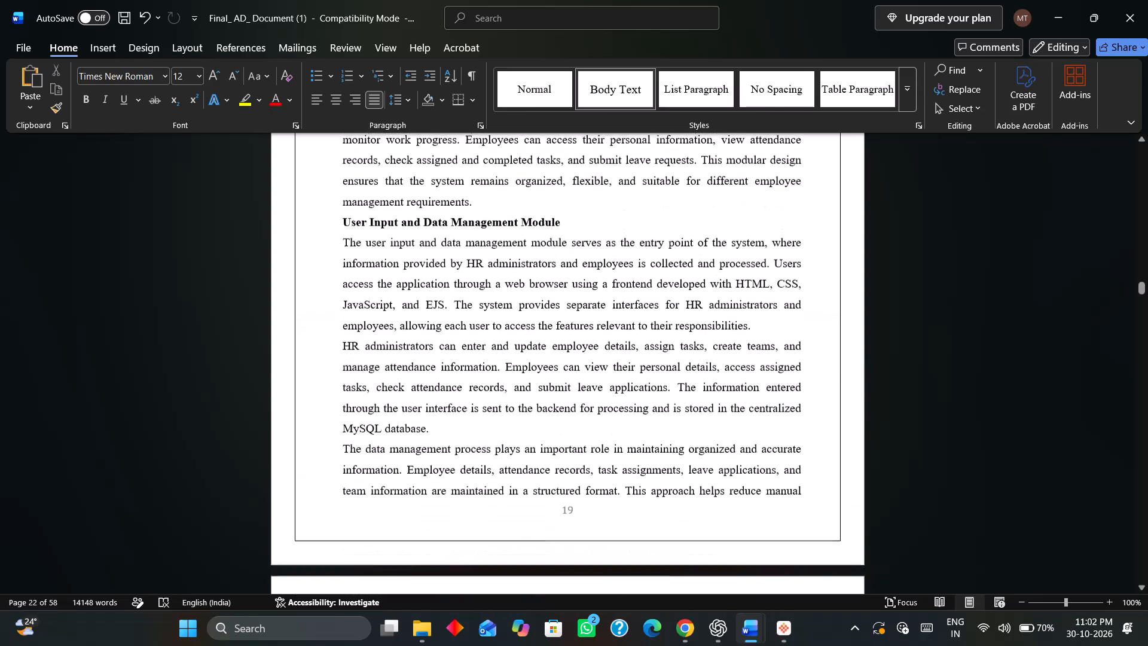
scroll(838, 246, up, 20)
scroll(838, 246, up, 4)
scroll(838, 246, down, 3)
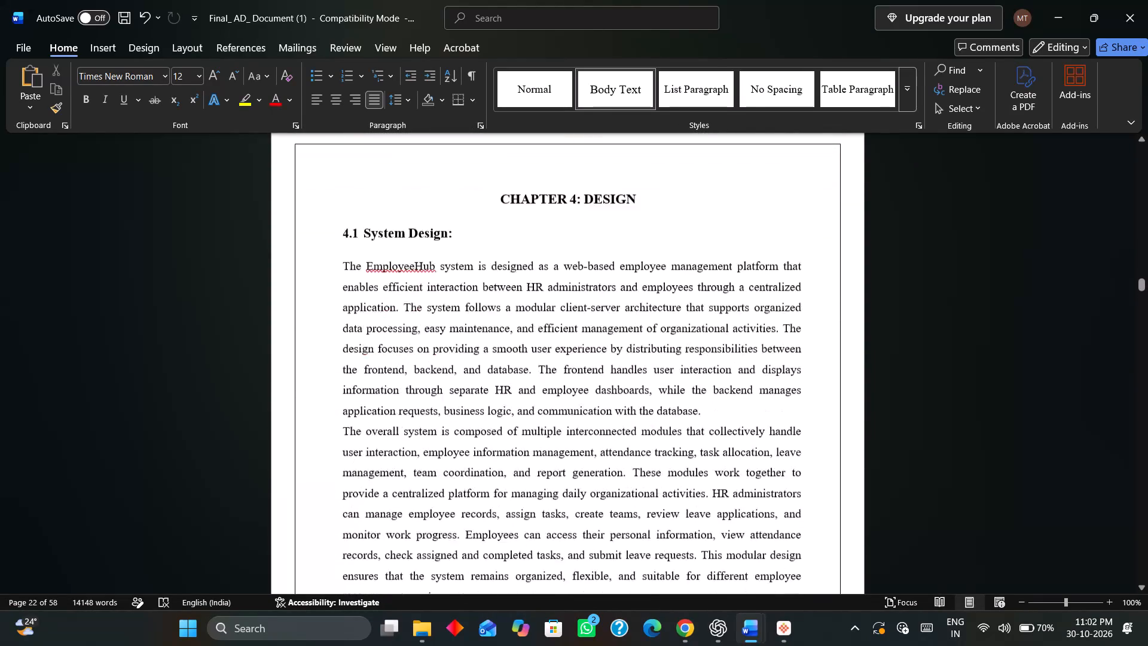
scroll(838, 246, down, 6)
scroll(496, 396, down, 3)
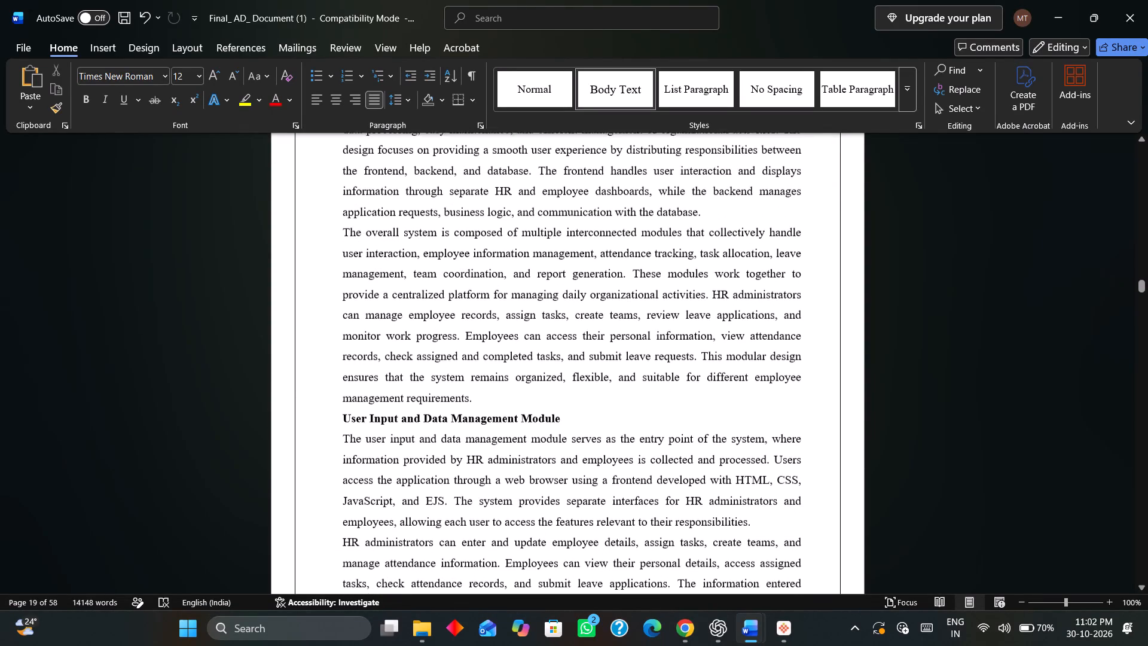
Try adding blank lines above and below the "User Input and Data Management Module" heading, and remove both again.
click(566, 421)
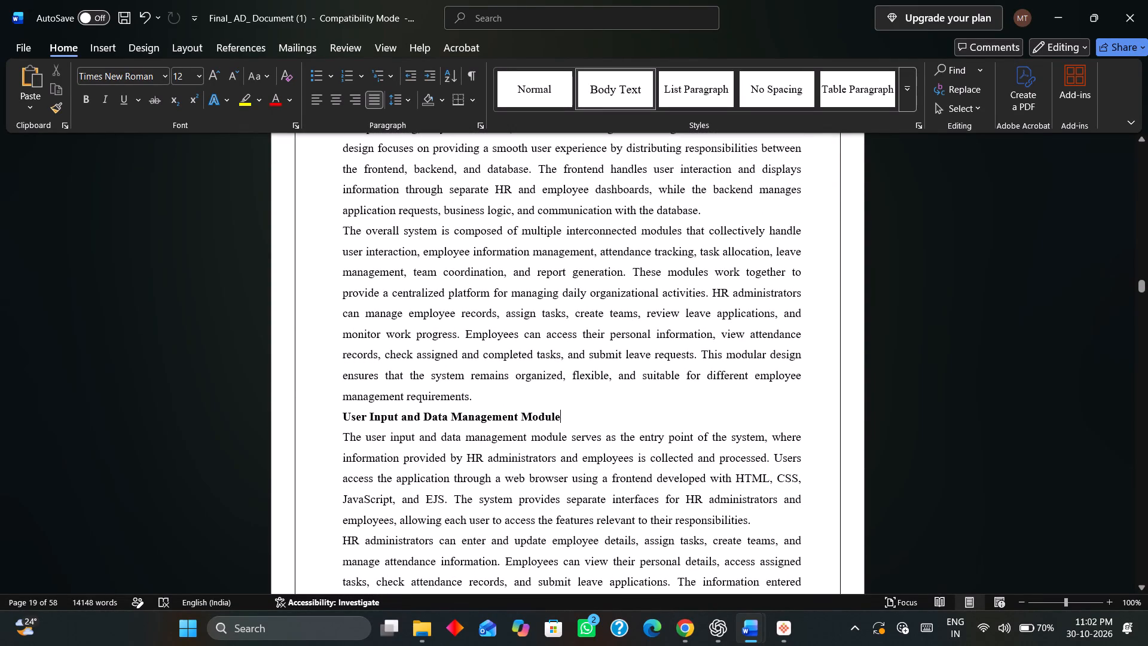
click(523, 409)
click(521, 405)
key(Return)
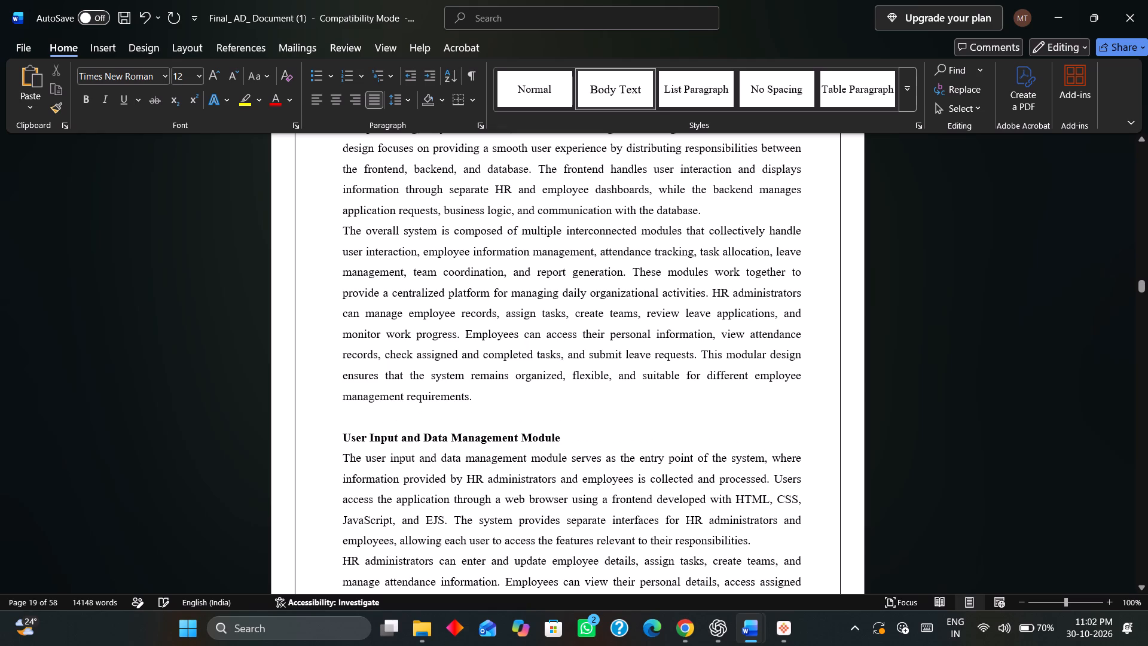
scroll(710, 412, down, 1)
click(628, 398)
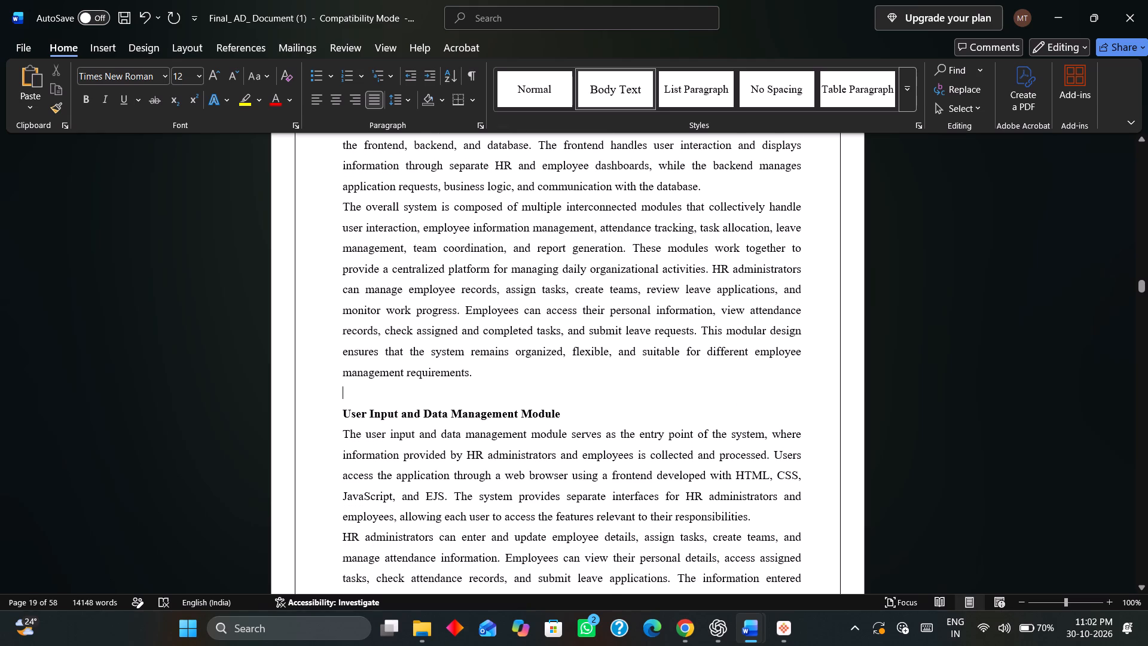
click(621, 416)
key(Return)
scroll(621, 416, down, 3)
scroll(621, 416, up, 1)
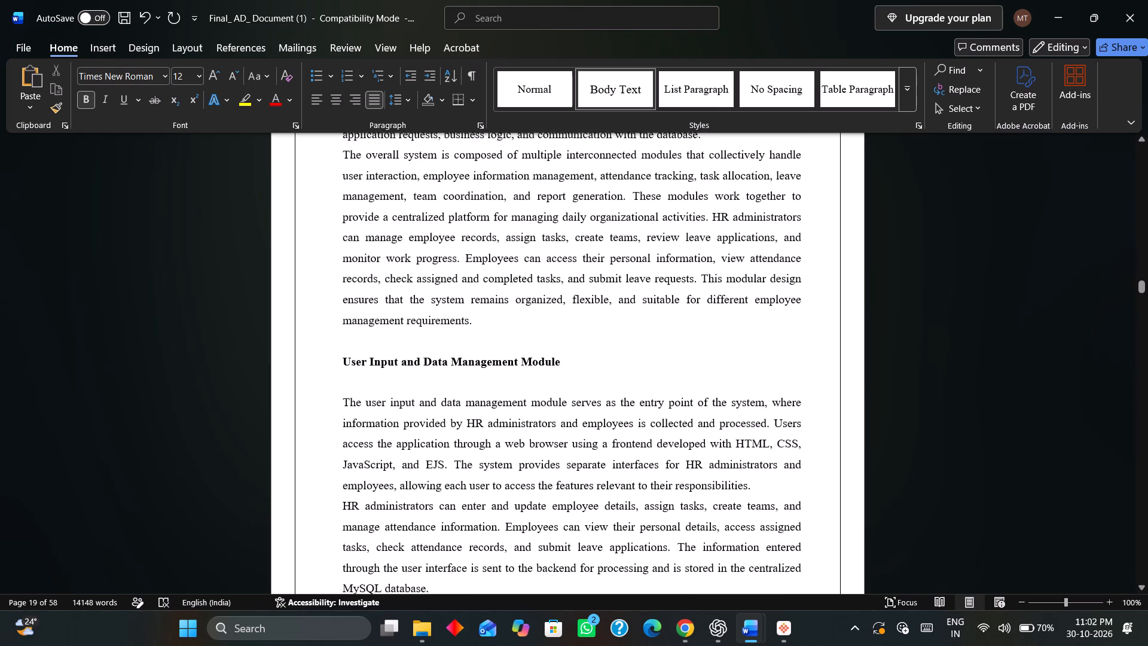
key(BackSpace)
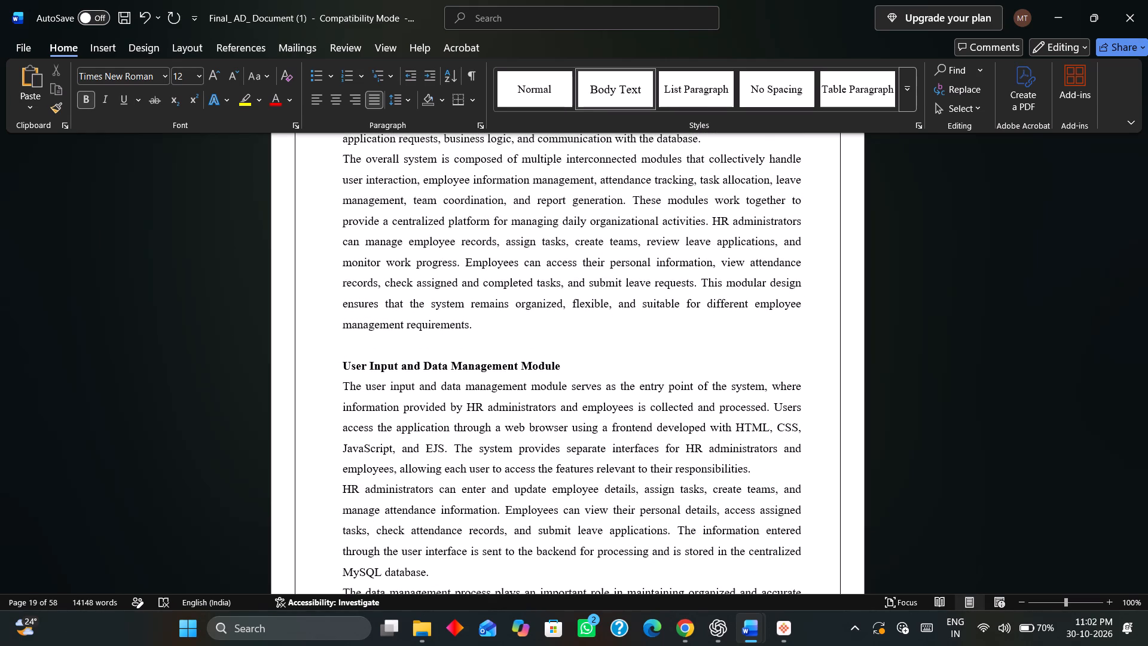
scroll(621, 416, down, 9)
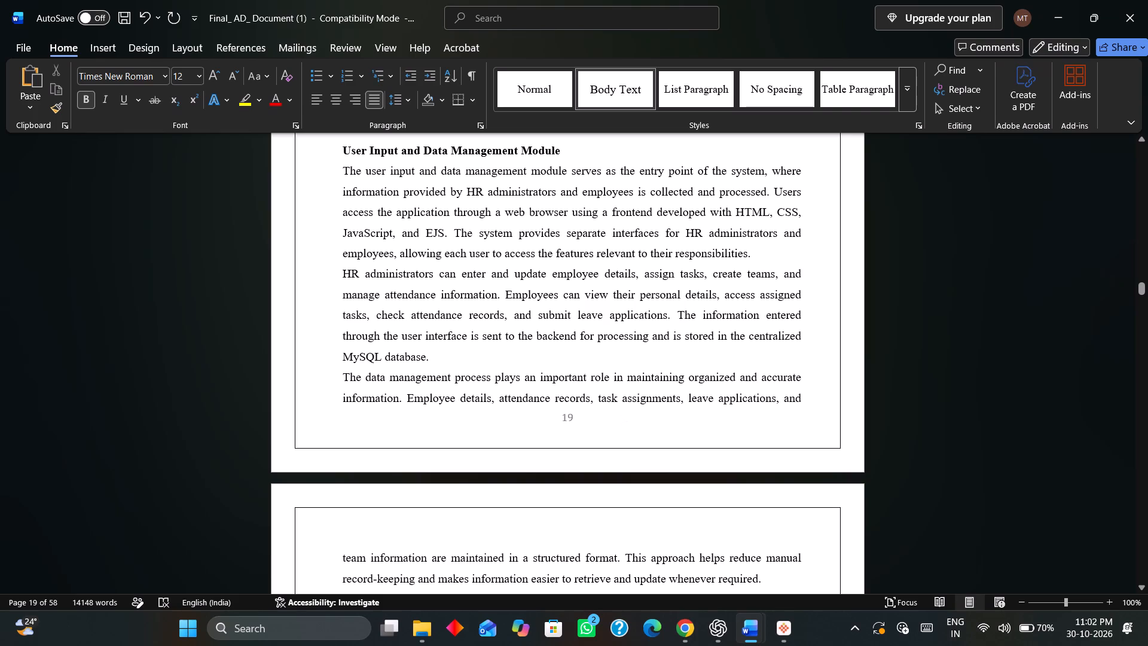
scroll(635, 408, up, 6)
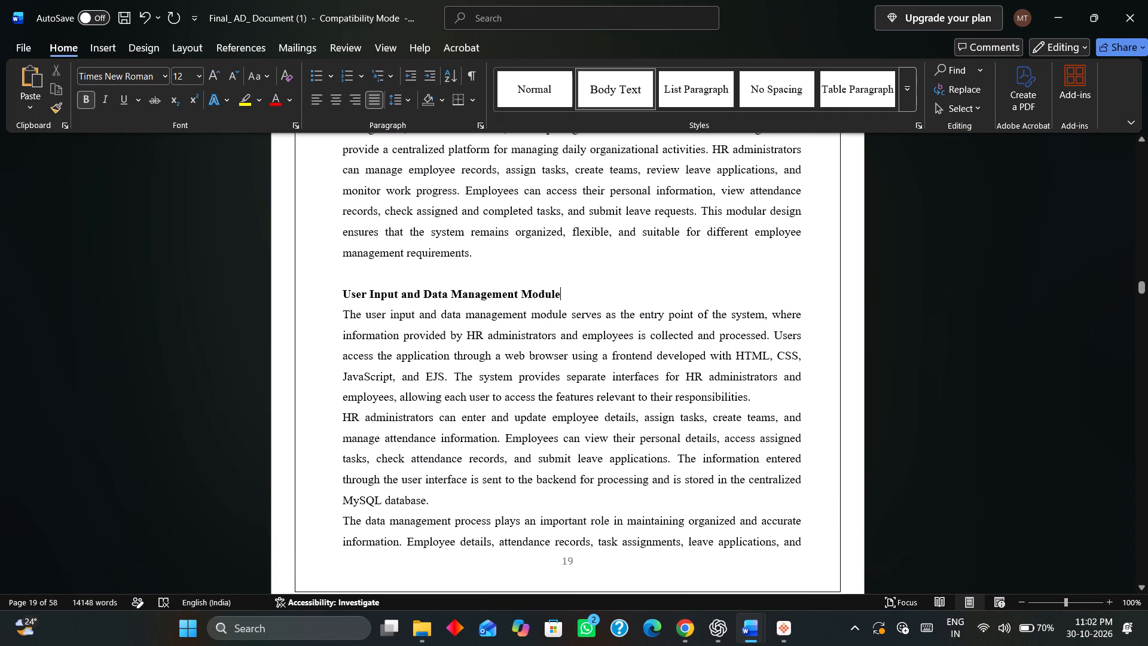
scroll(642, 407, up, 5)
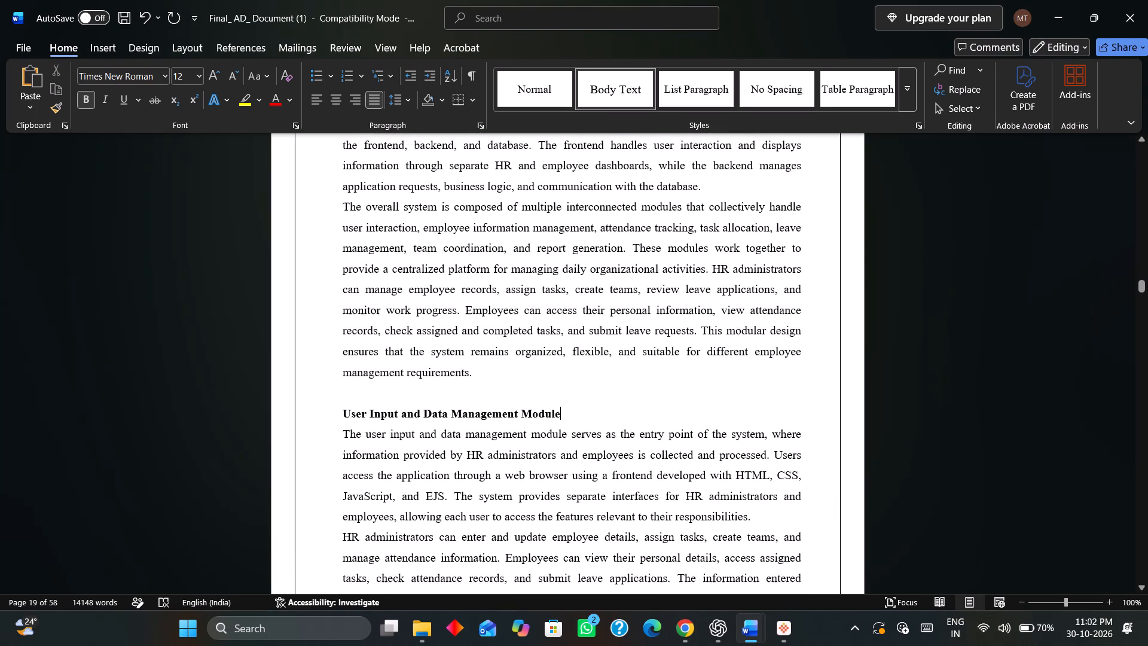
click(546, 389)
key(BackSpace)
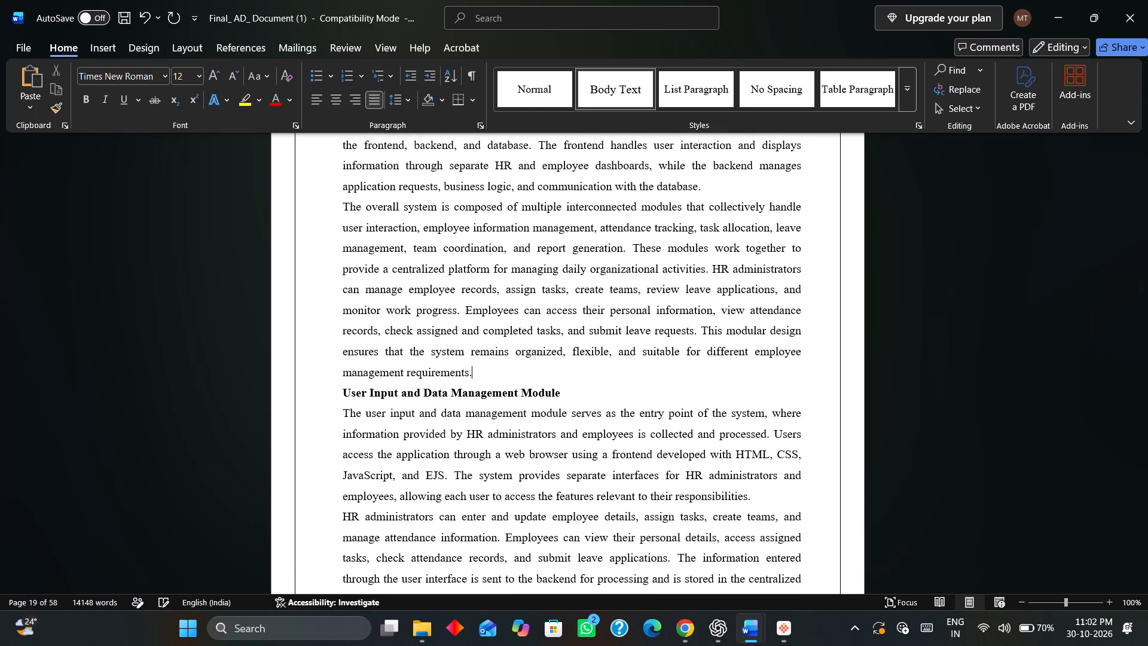
Delete the end of the second 4.1 System Design paragraph, from "Employees can access their personal information" through "management requirements.".
scroll(546, 389, down, 4)
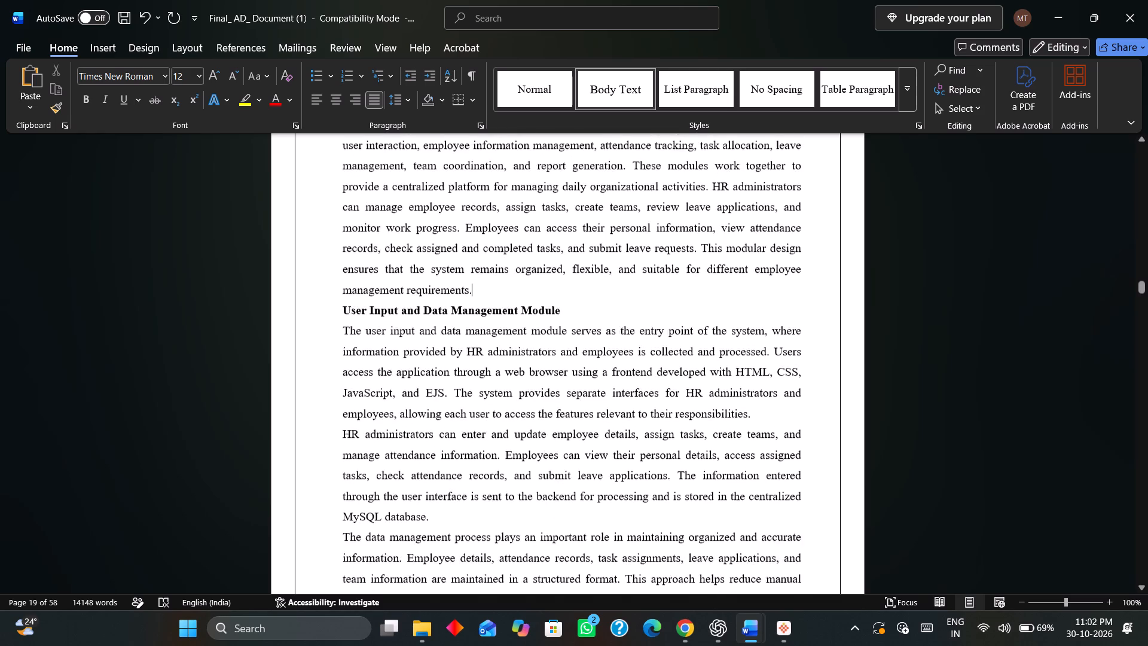
scroll(546, 389, up, 10)
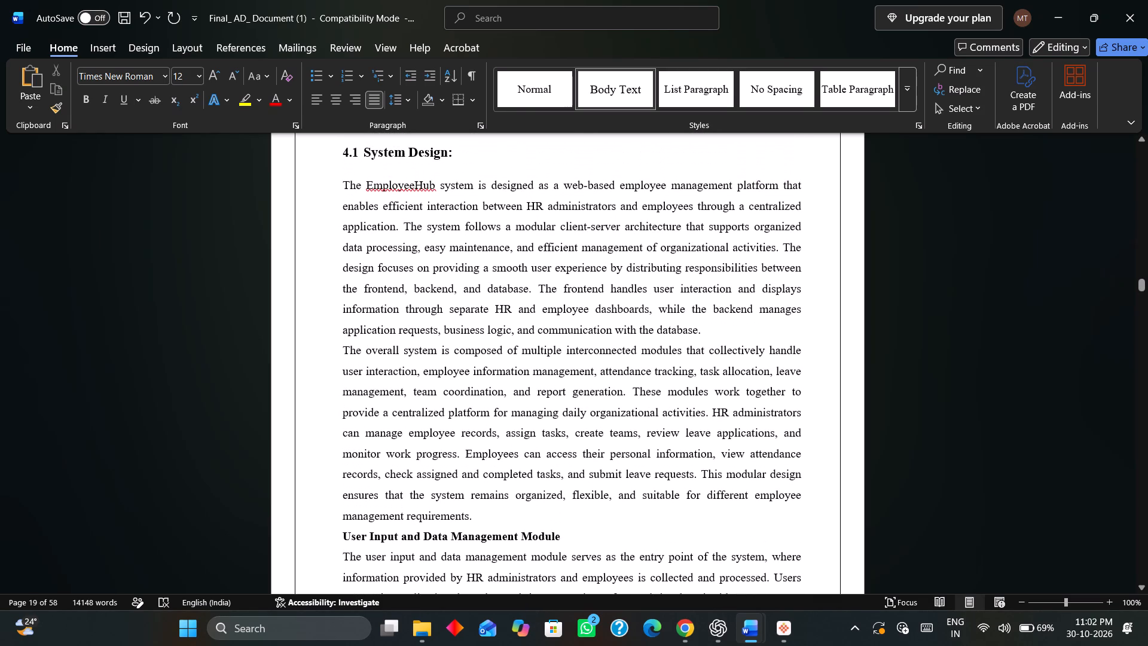
scroll(486, 362, down, 4)
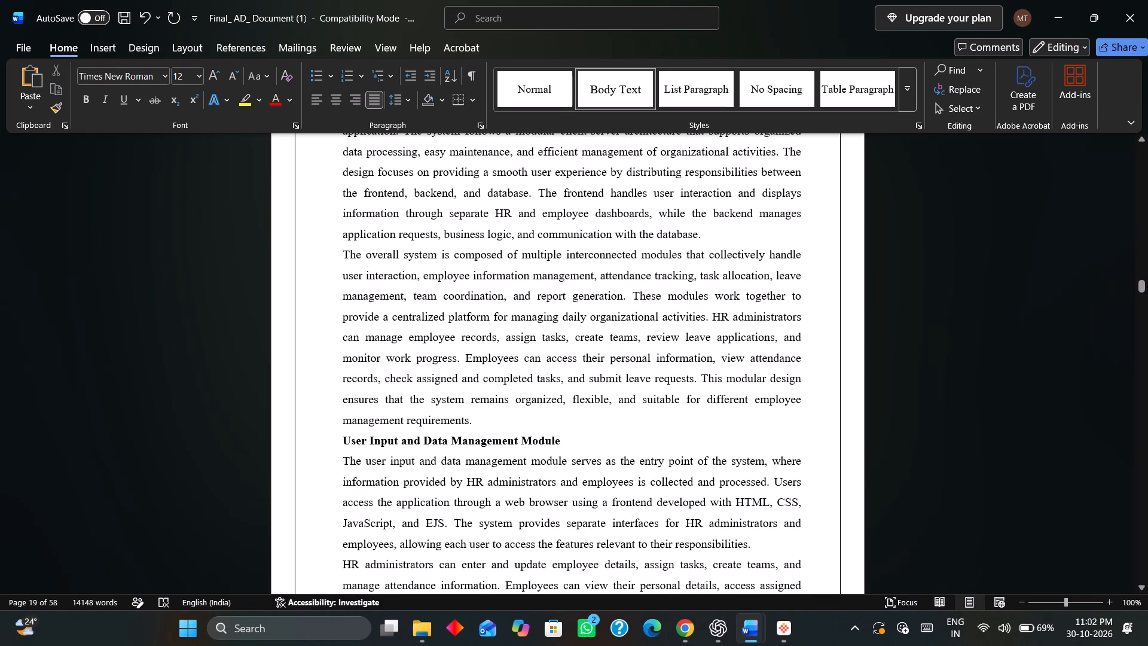
drag(465, 359, 493, 419)
key(BackSpace)
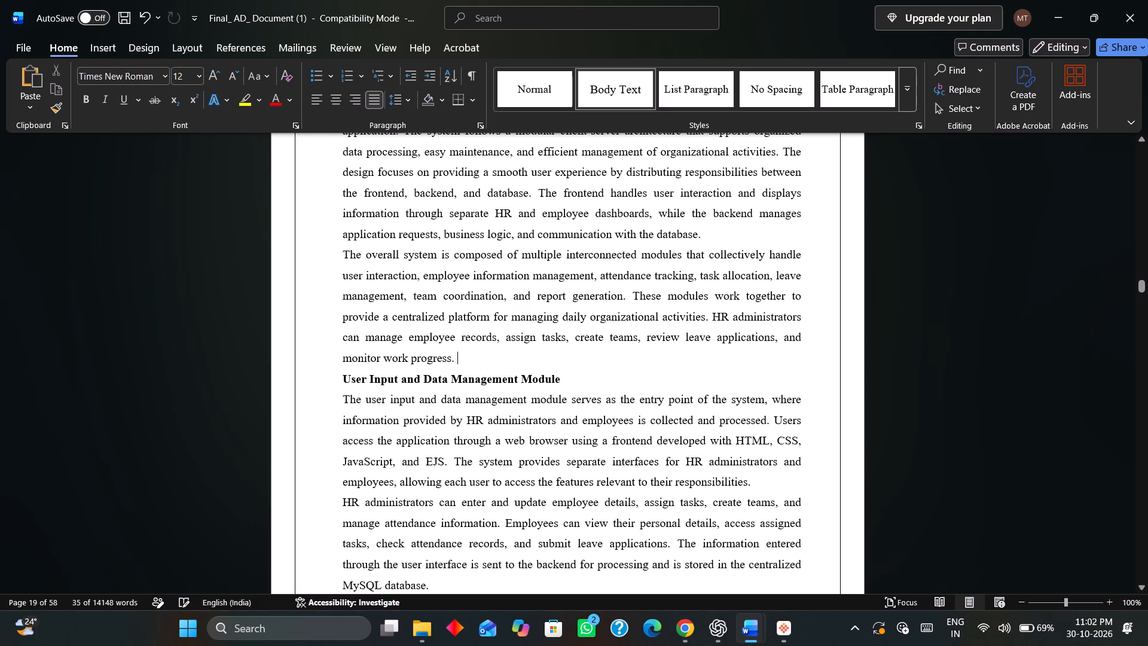
Delete the paragraph beginning "The data management process plays an important role" above the Data Processing Steps heading.
scroll(503, 355, down, 6)
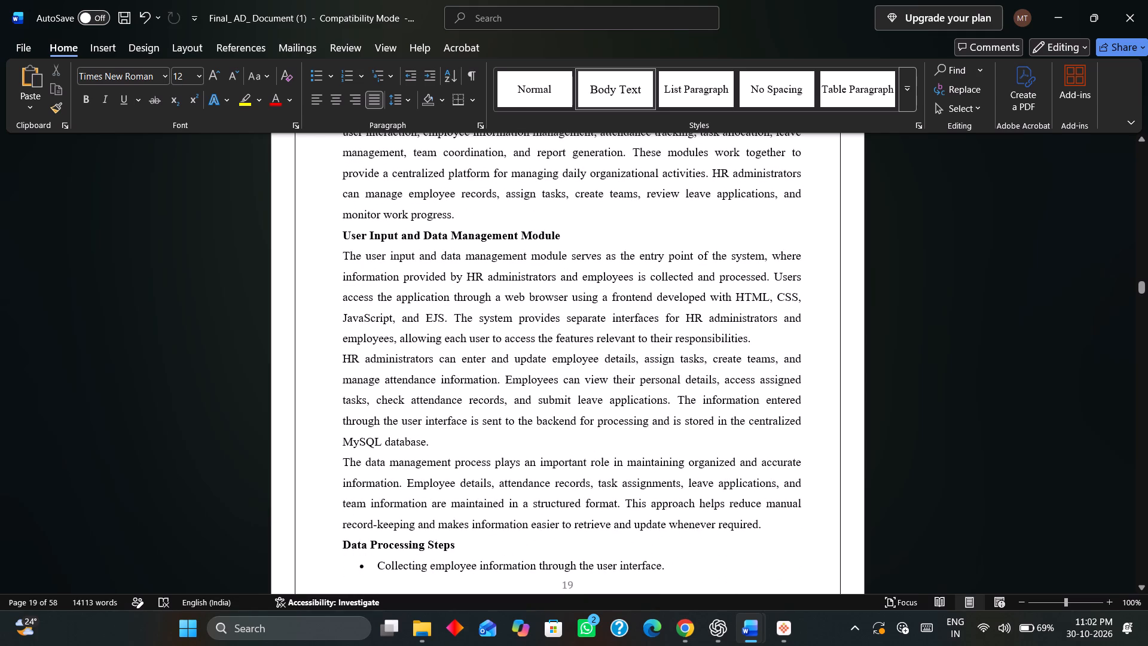
scroll(503, 355, down, 6)
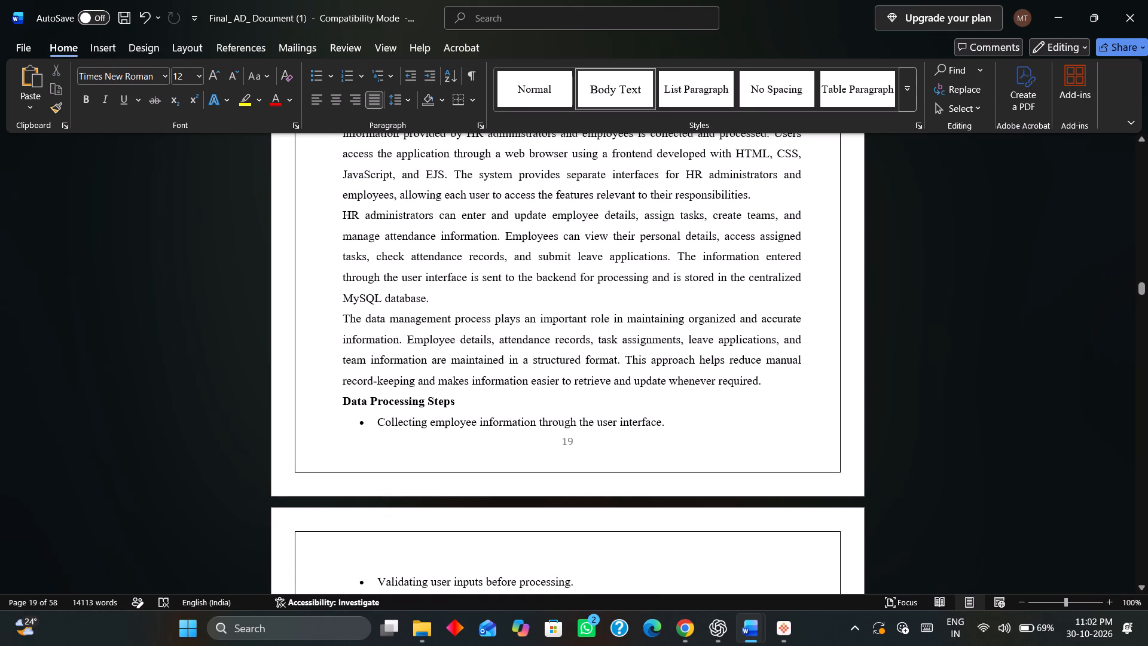
drag(343, 314, 749, 392)
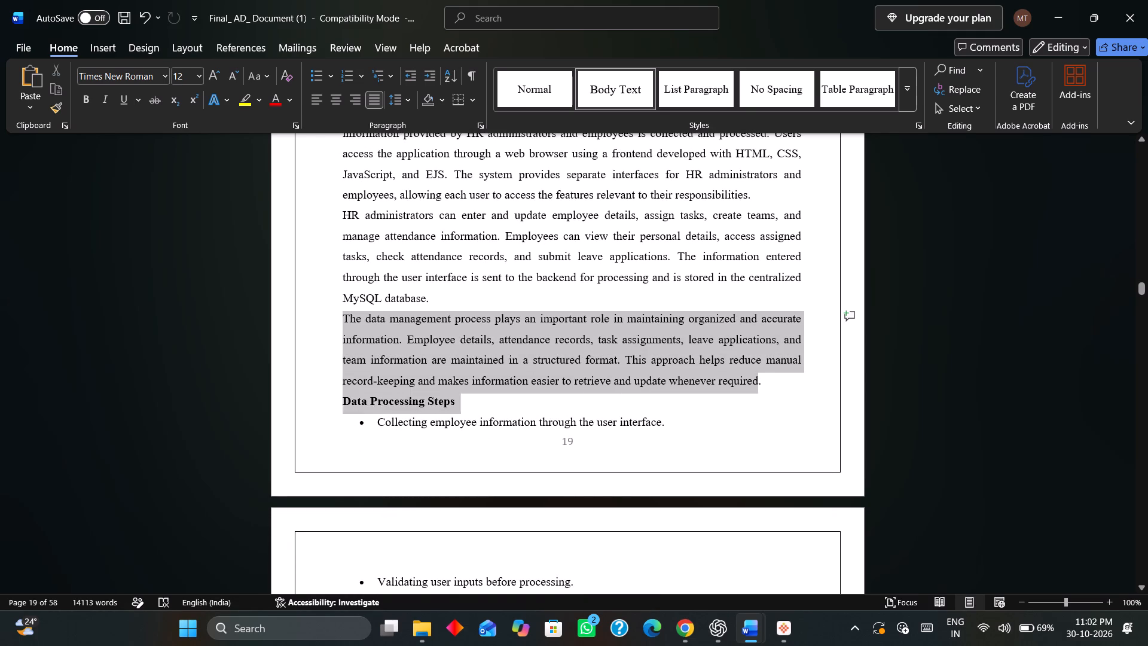
drag(749, 392, 762, 388)
key(BackSpace)
Delete the paragraph beginning "This module ensures that information provided by HR administrators" below the Data Processing Steps bullets.
scroll(639, 351, down, 1)
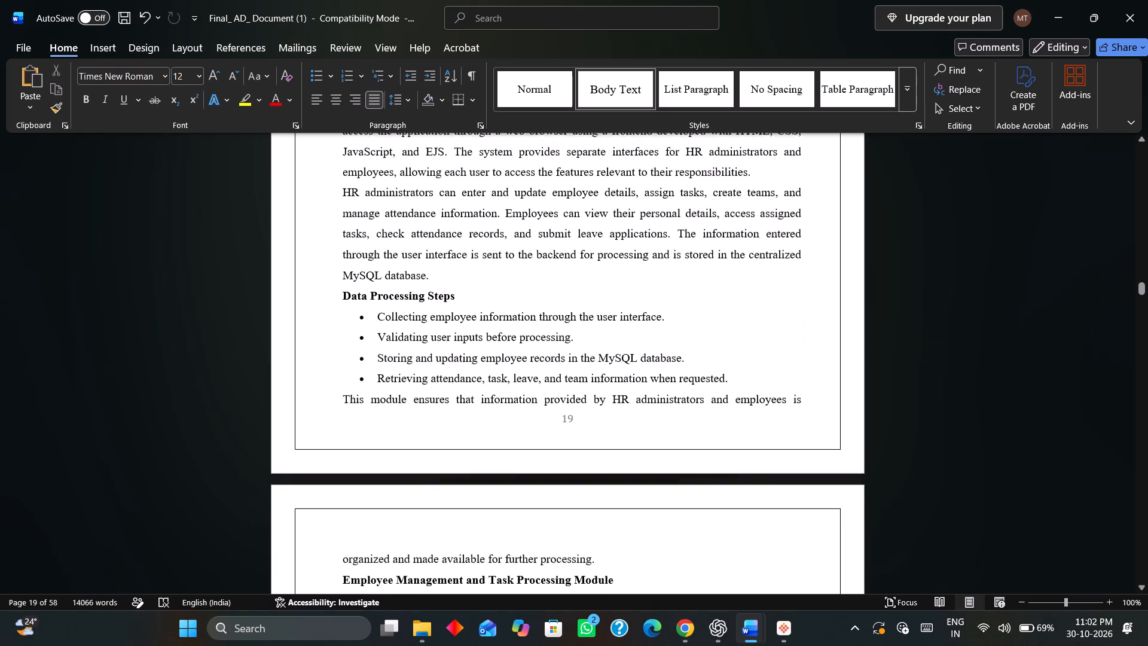
scroll(476, 299, down, 5)
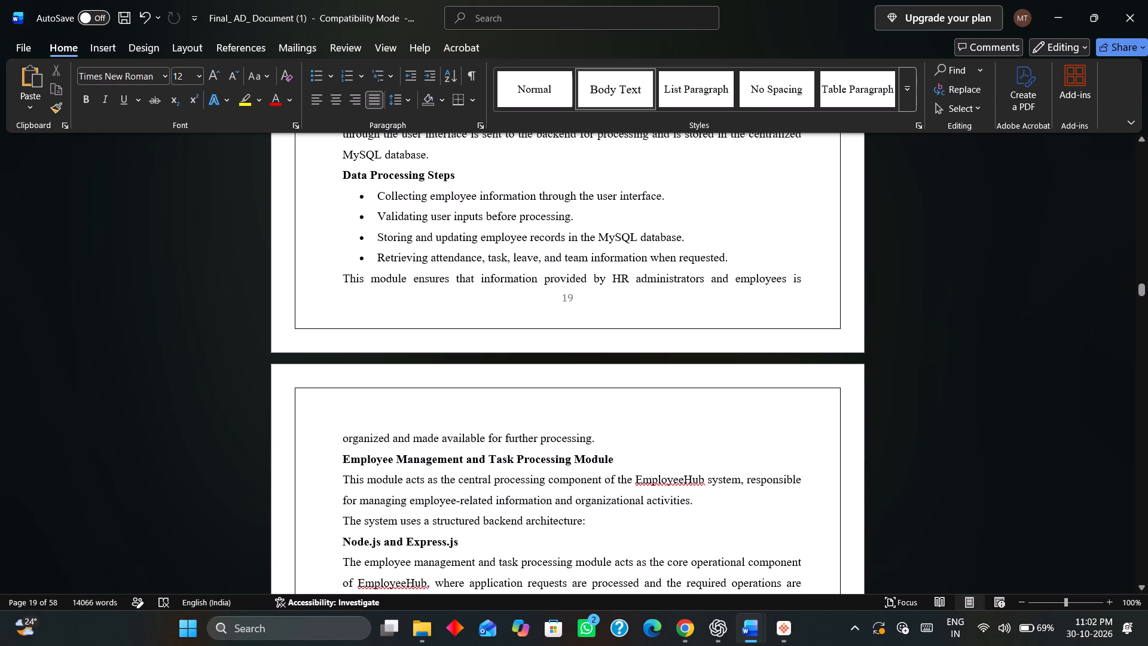
drag(341, 277, 676, 388)
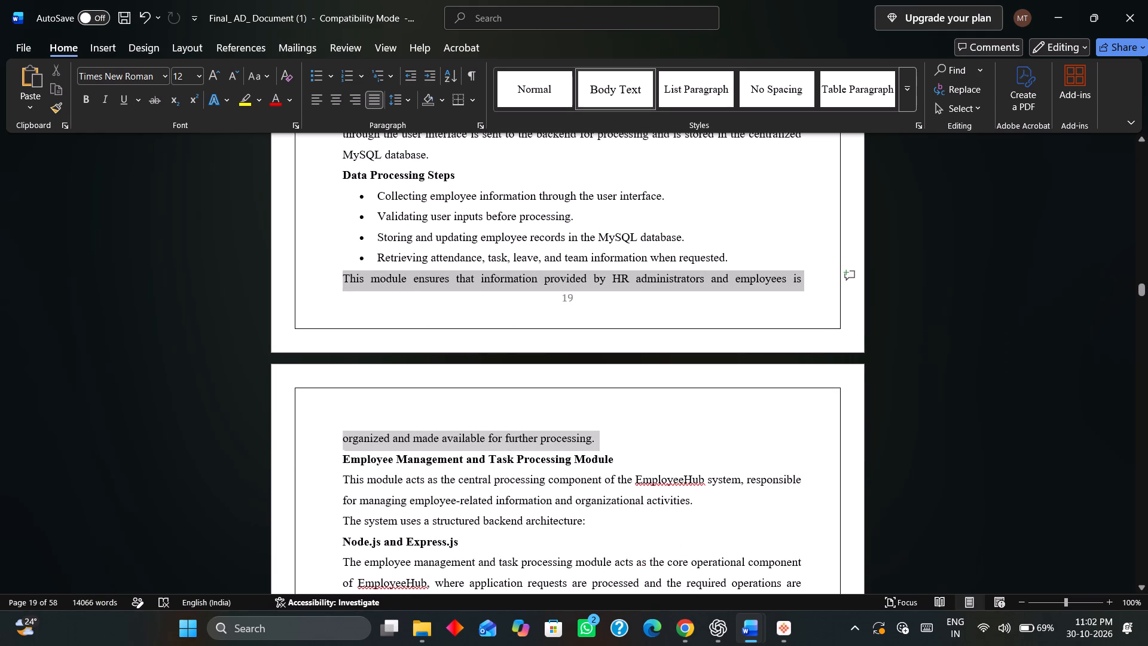
drag(676, 388, 637, 426)
key(BackSpace)
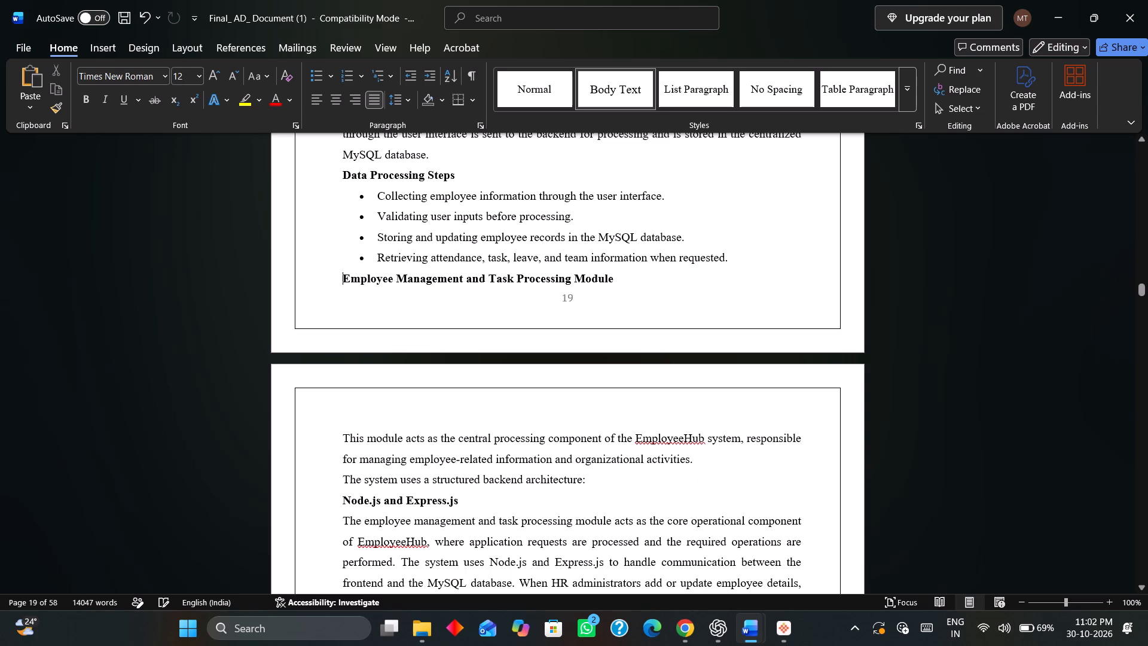
Add an unbulleted blank line after the last Data Processing Steps bullet to move the "Employee Management and Task Processing Module" heading to the next page.
click(745, 252)
key(Return)
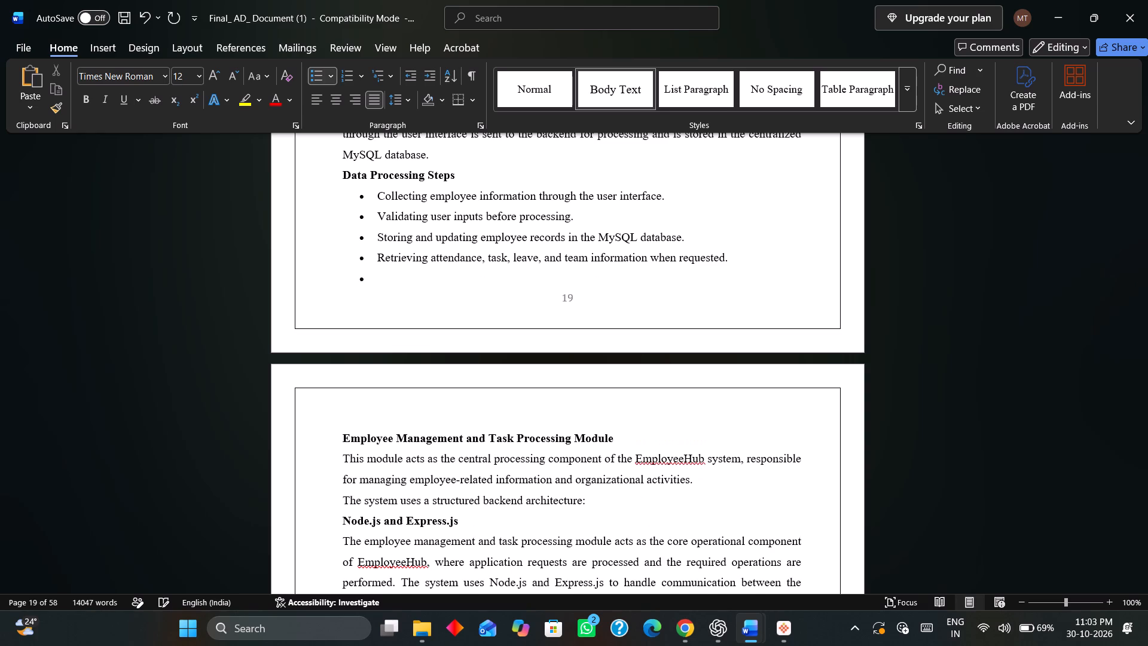
key(BackSpace)
Toggle bold formatting on the "Node.js and Express.js" subheading in the Employee Management and Task Processing Module section.
scroll(660, 309, down, 5)
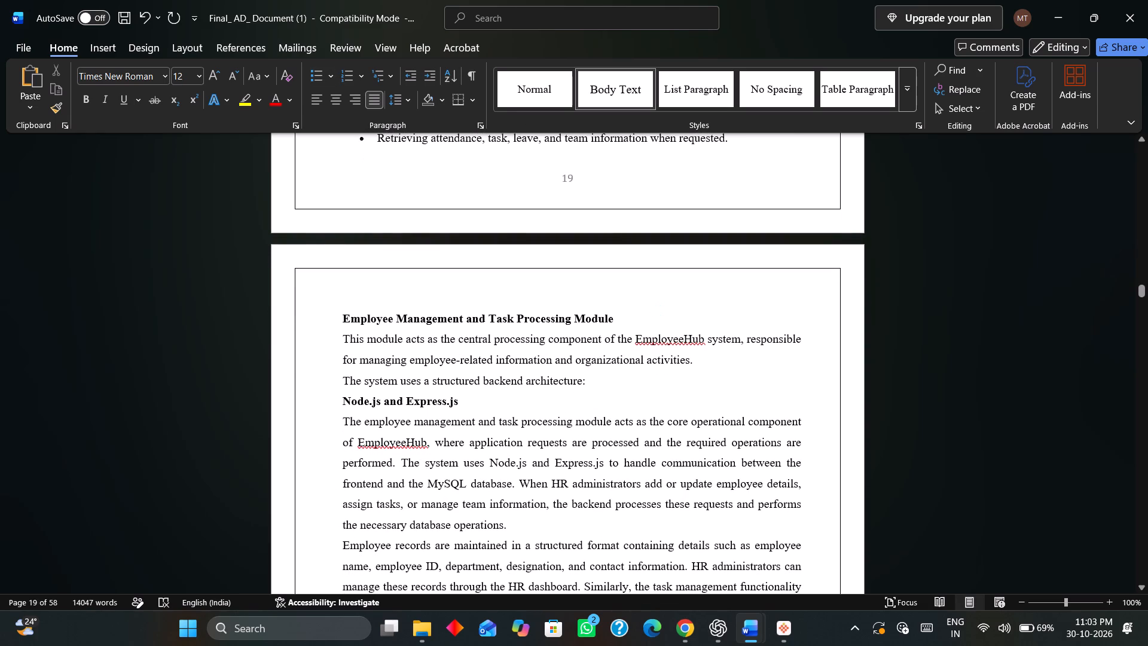
scroll(665, 300, down, 3)
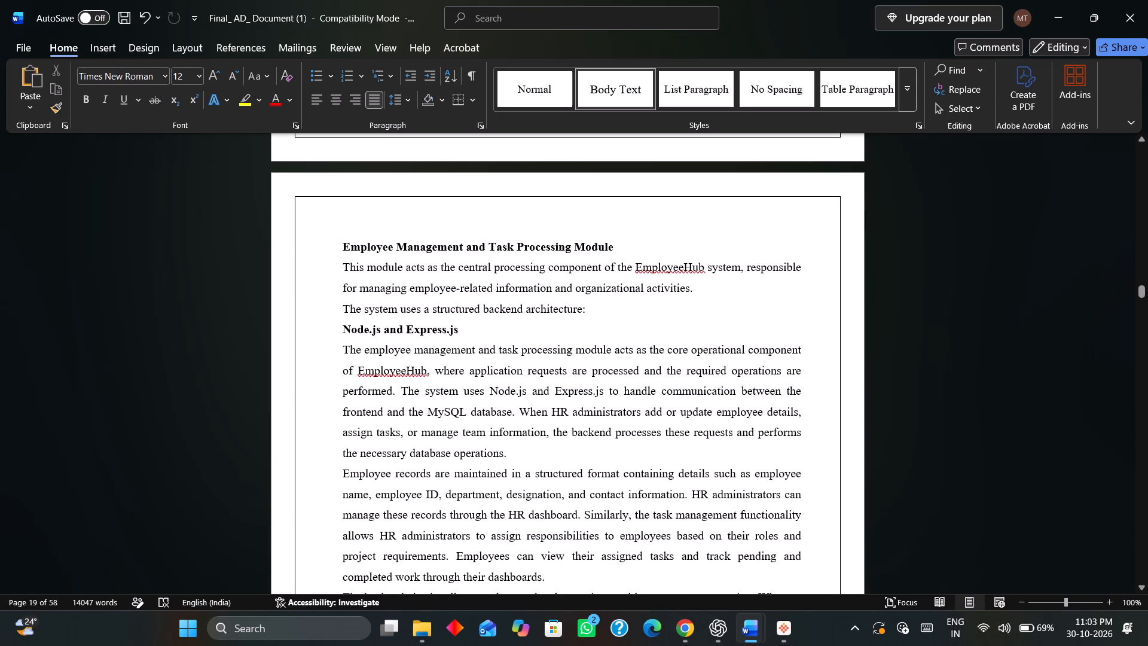
drag(468, 327, 367, 331)
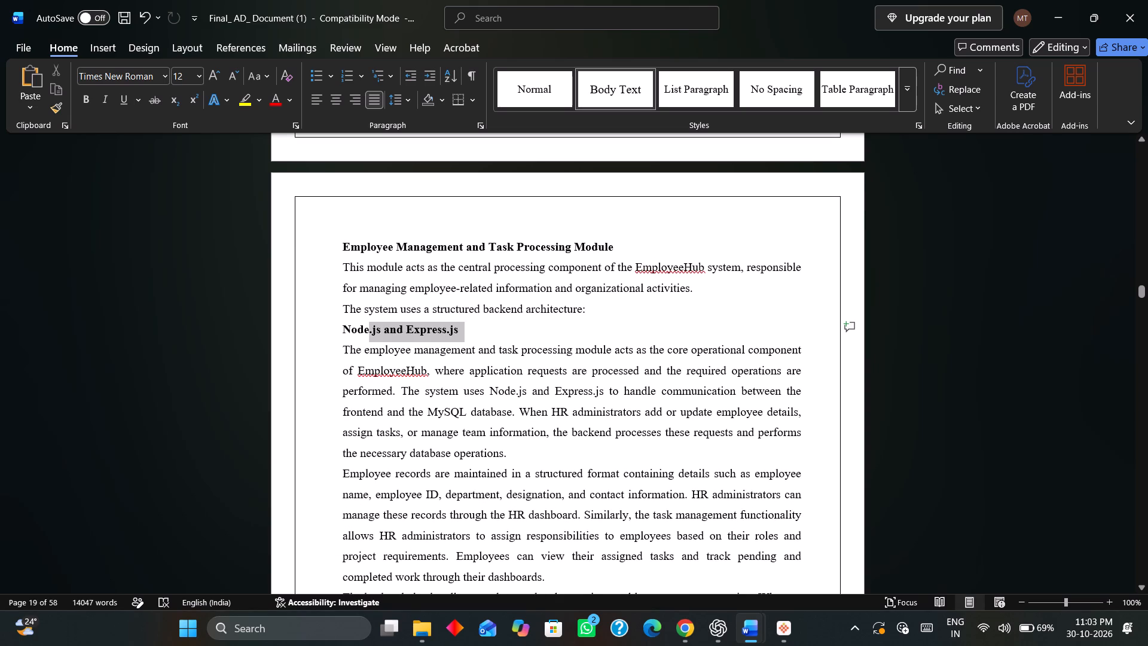
drag(367, 331, 341, 330)
key(ctrl+b)
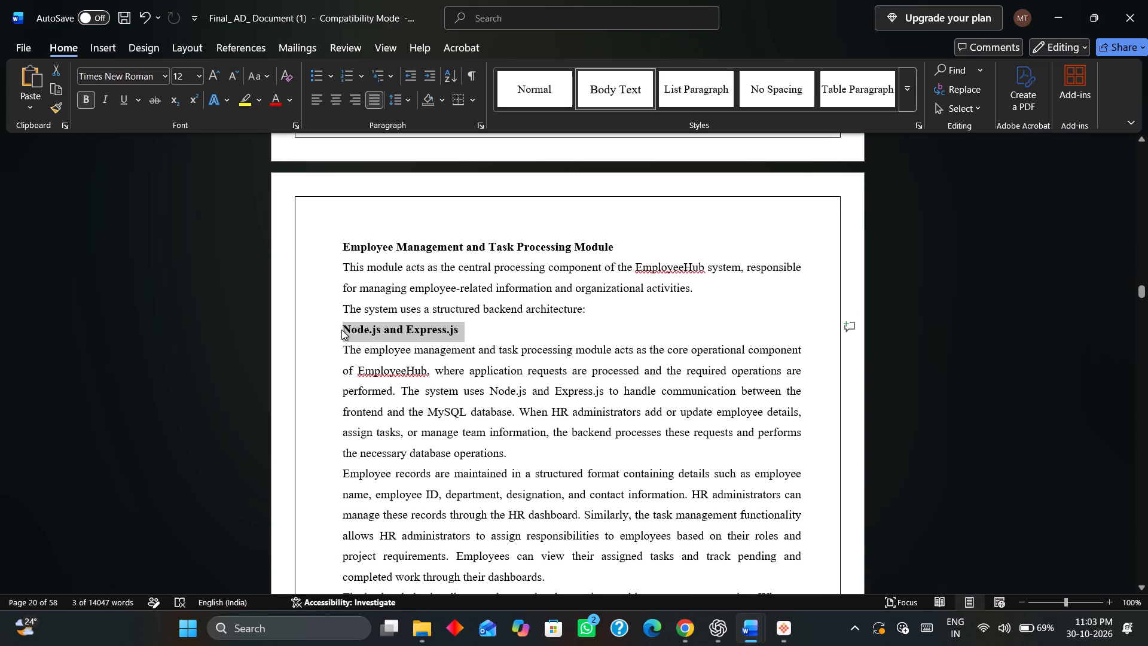
Delete the "Node.js and Express.js" subheading line in the Employee Management and Task Processing Module section.
drag(470, 326, 476, 327)
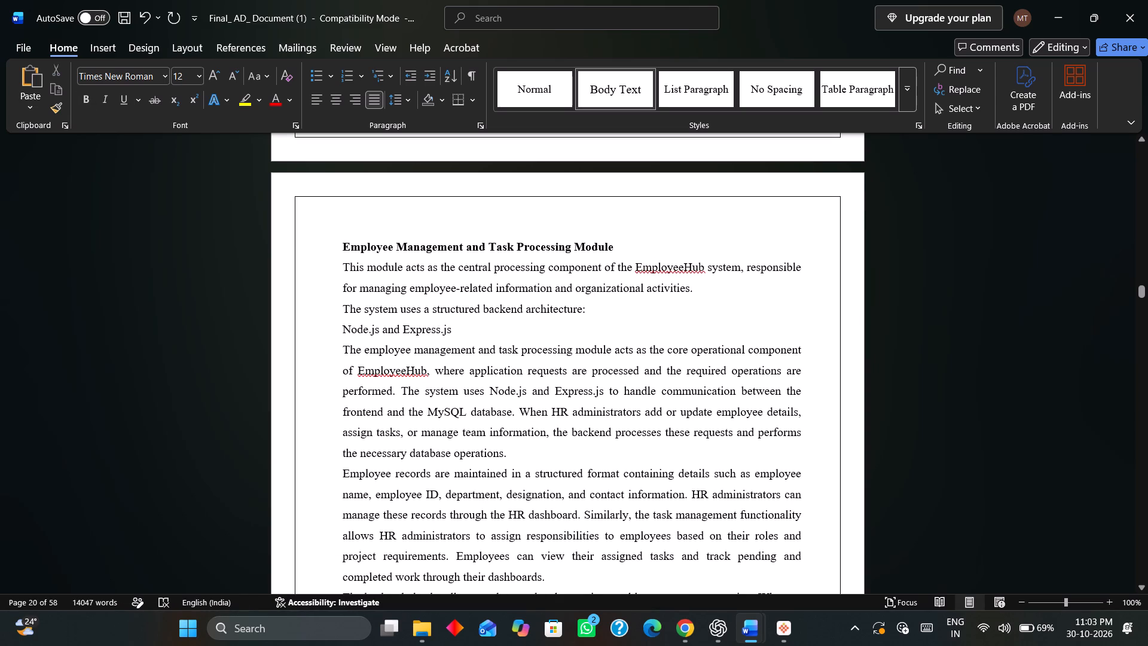
drag(340, 322, 507, 336)
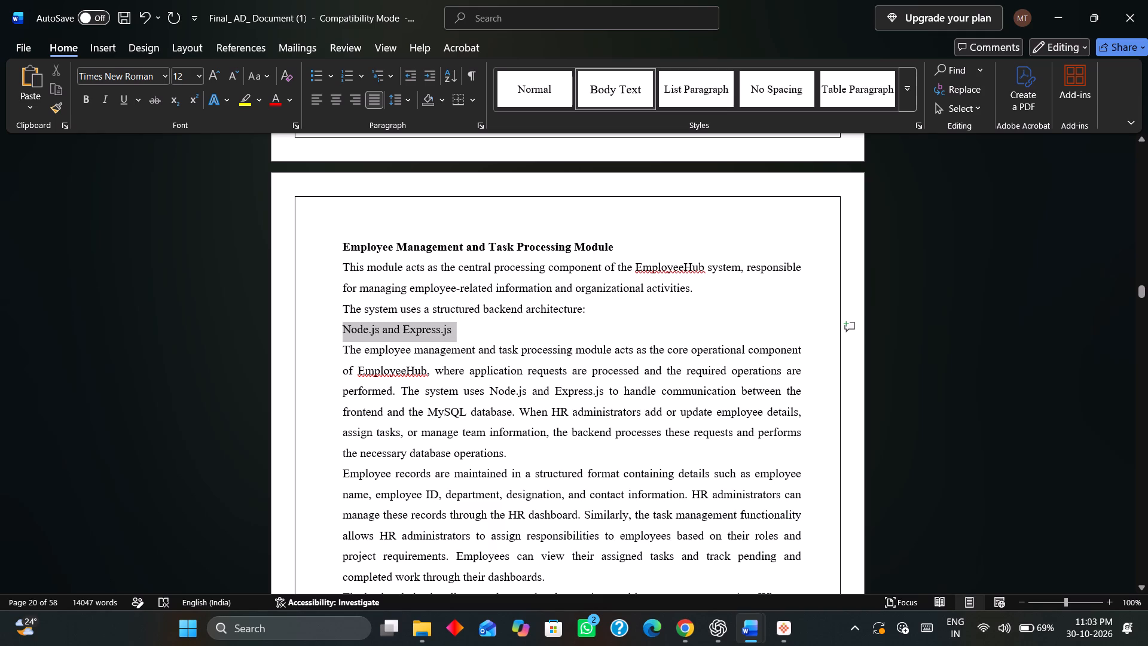
drag(507, 336, 518, 336)
key(BackSpace)
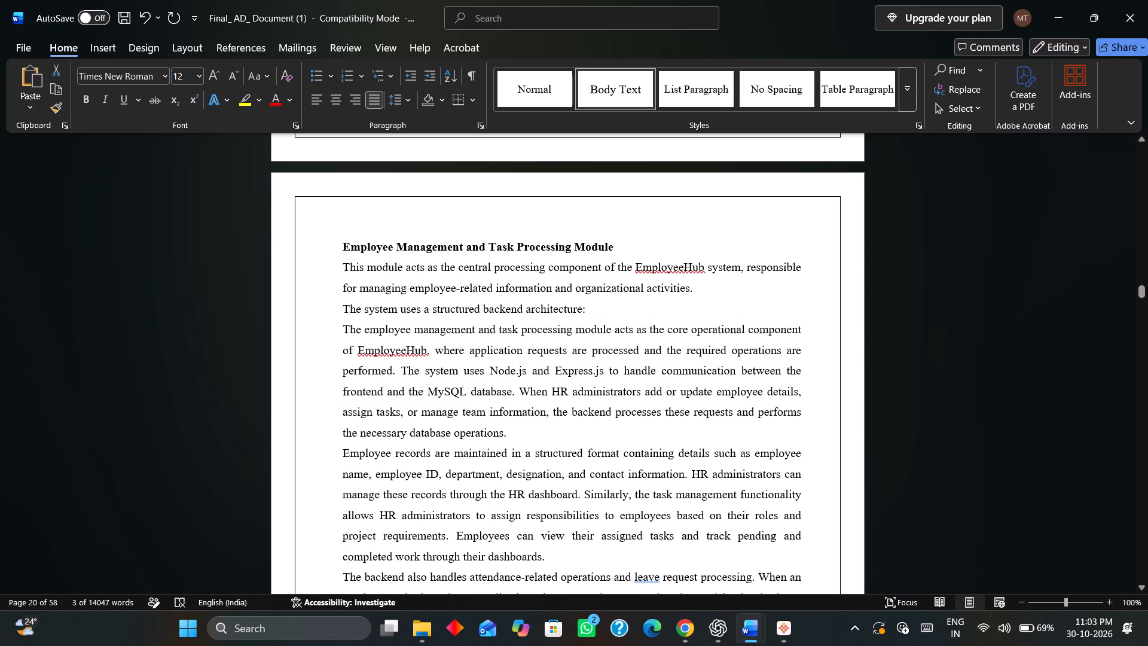
Delete the paragraph beginning "Employee records are maintained in a structured format" in the Employee Management and Task Processing Module section.
scroll(518, 336, down, 15)
scroll(518, 336, down, 7)
scroll(518, 336, up, 13)
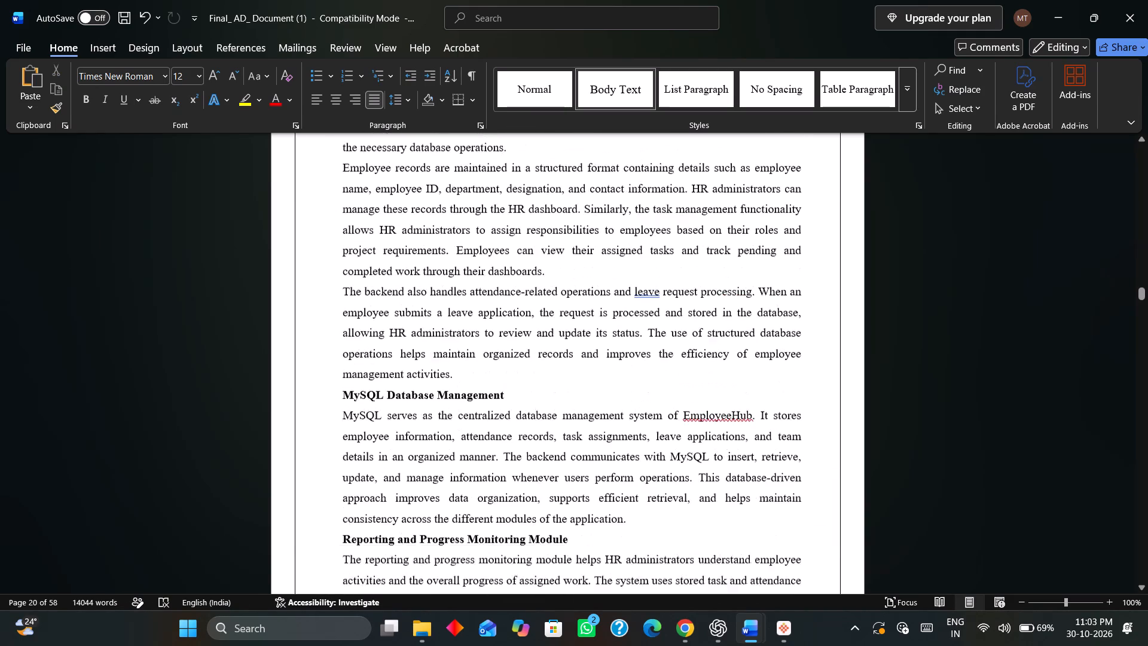
scroll(518, 336, up, 4)
drag(552, 446, 374, 368)
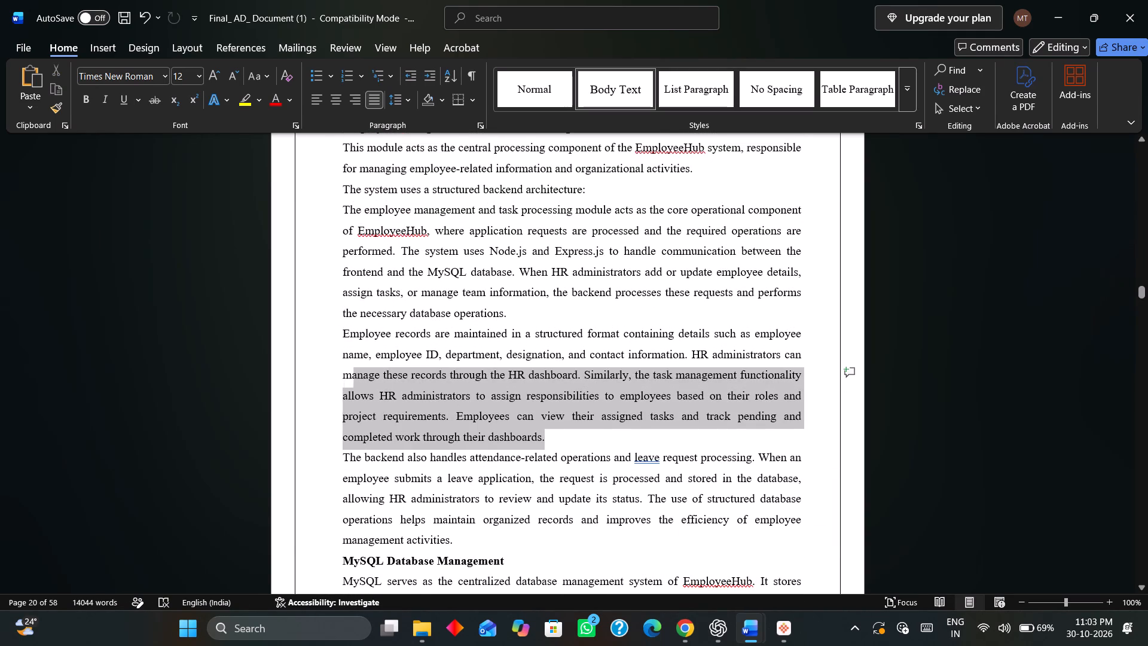
drag(374, 368, 350, 339)
key(BackSpace)
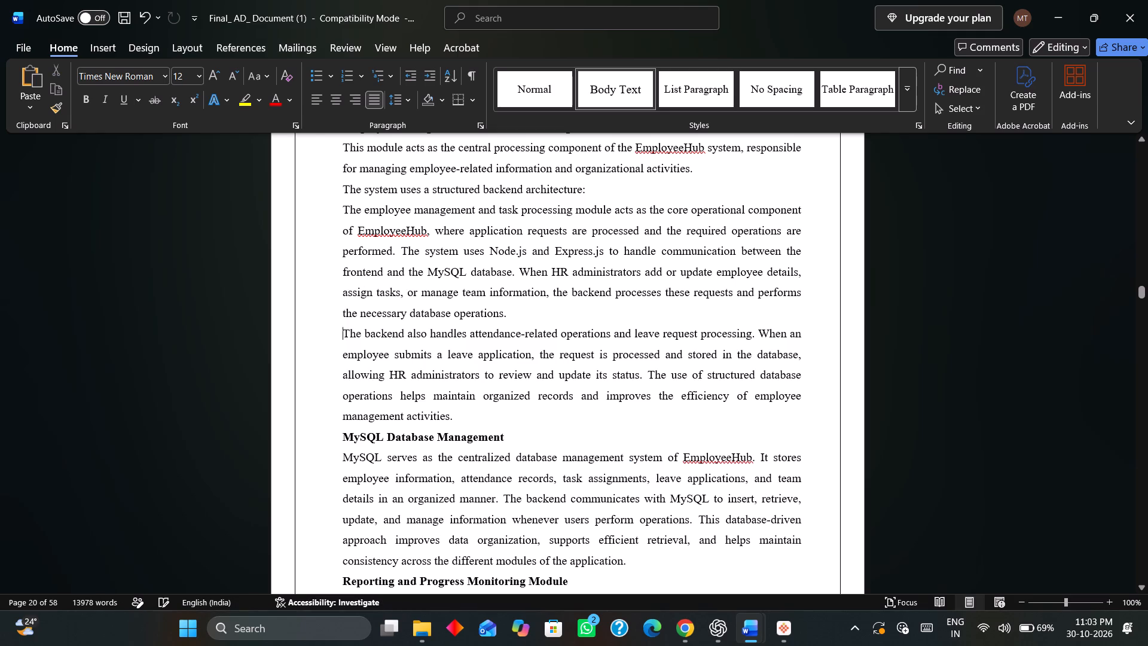
Delete the "This module acts as the central processing component" paragraph and the "structured backend architecture:" line below the Employee Management and Task Processing Module heading.
scroll(478, 400, up, 5)
scroll(478, 400, down, 4)
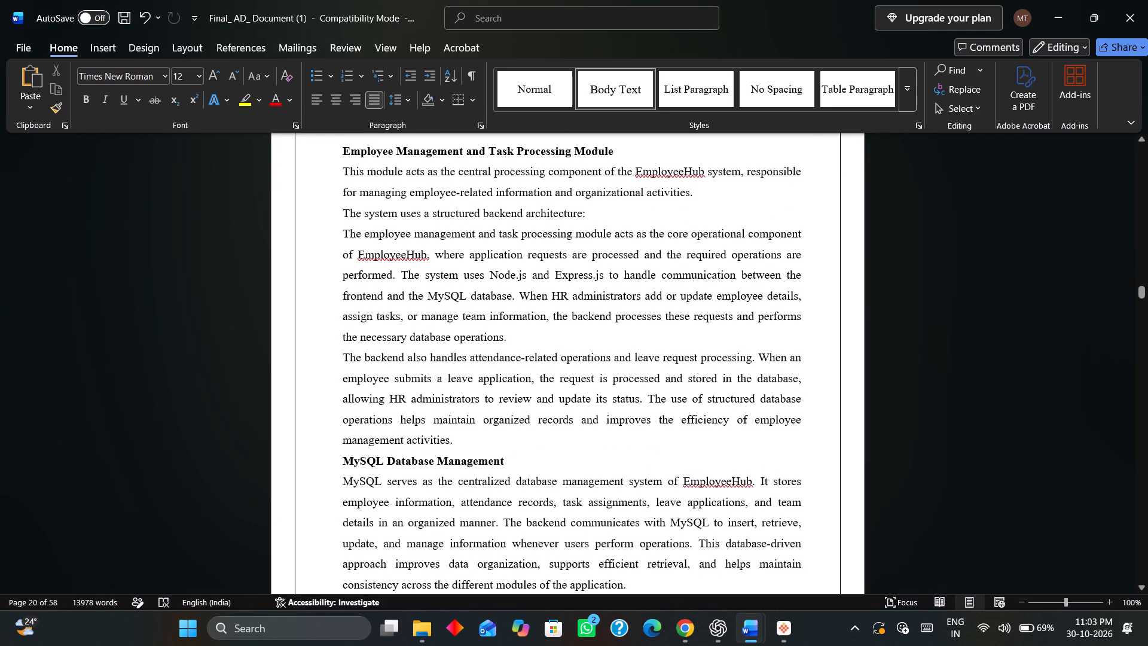
drag(596, 220, 340, 168)
key(BackSpace)
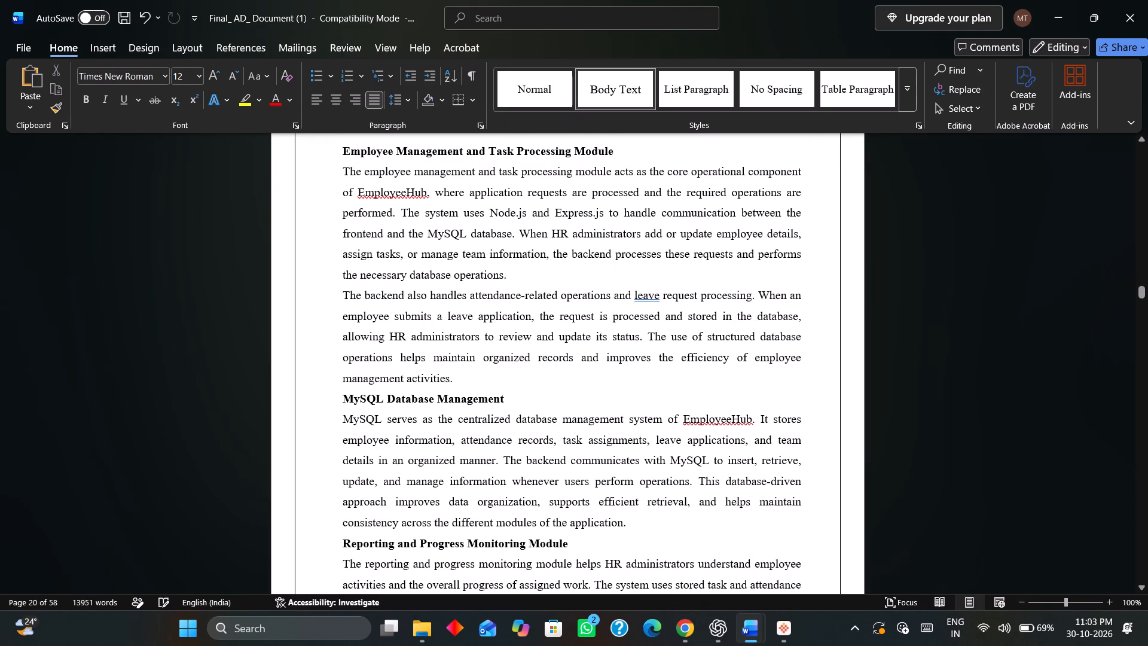
Indent the first lines of both Employee Management and Task Processing Module paragraphs and the MySQL Database Management paragraph by one tab.
key(Tab)
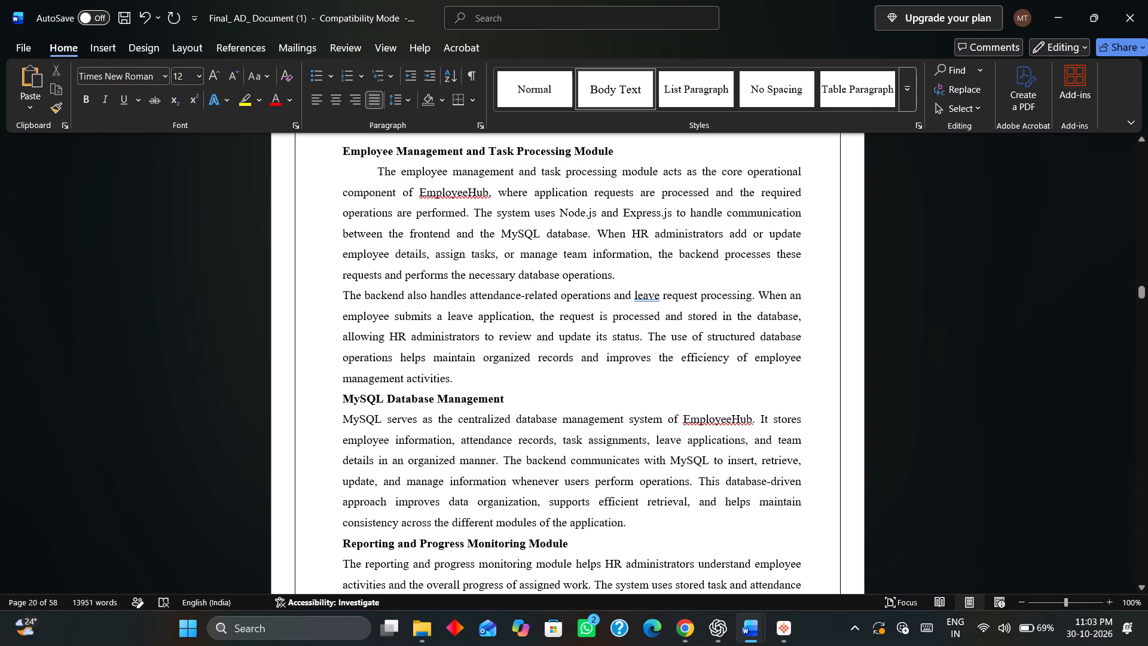
click(340, 296)
key(Tab)
scroll(463, 386, down, 2)
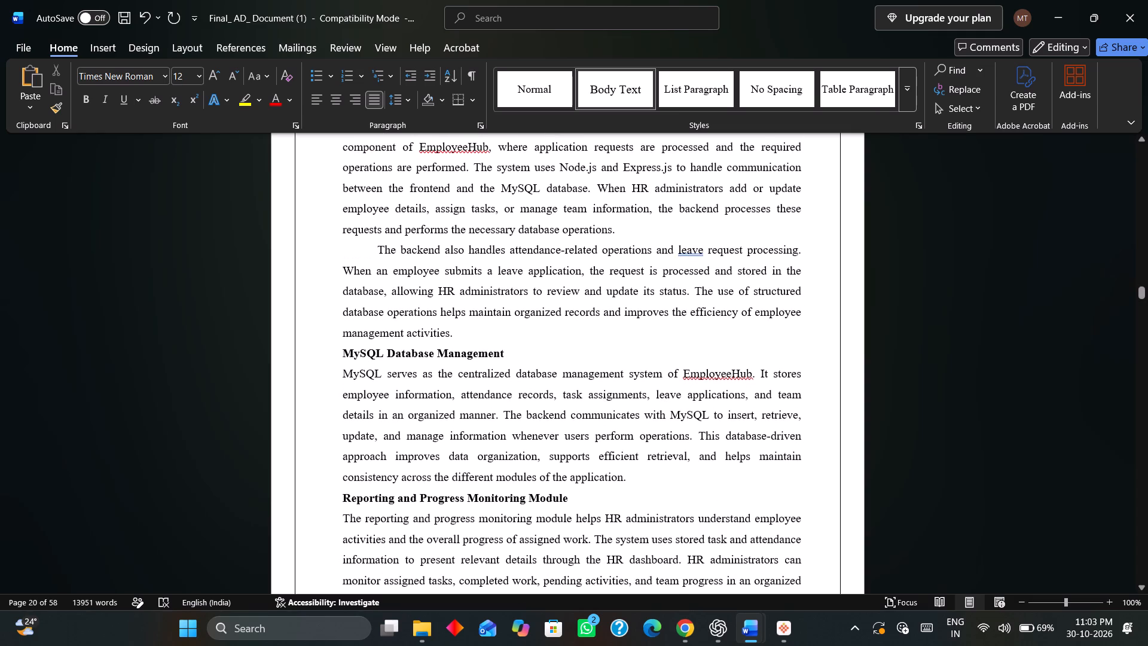
click(343, 370)
key(Tab)
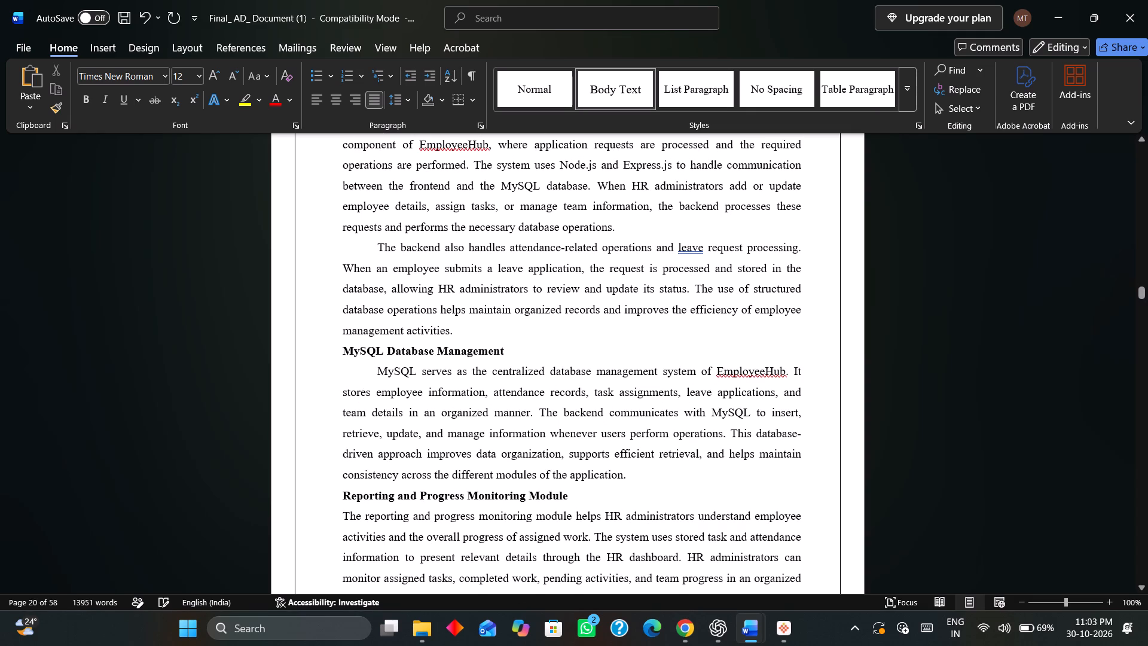
Append " :" to the MySQL Database Management, Reporting and Progress Monitoring Module, and Employee Management and Task Processing Module headings.
click(530, 350)
key(space)
text(:)
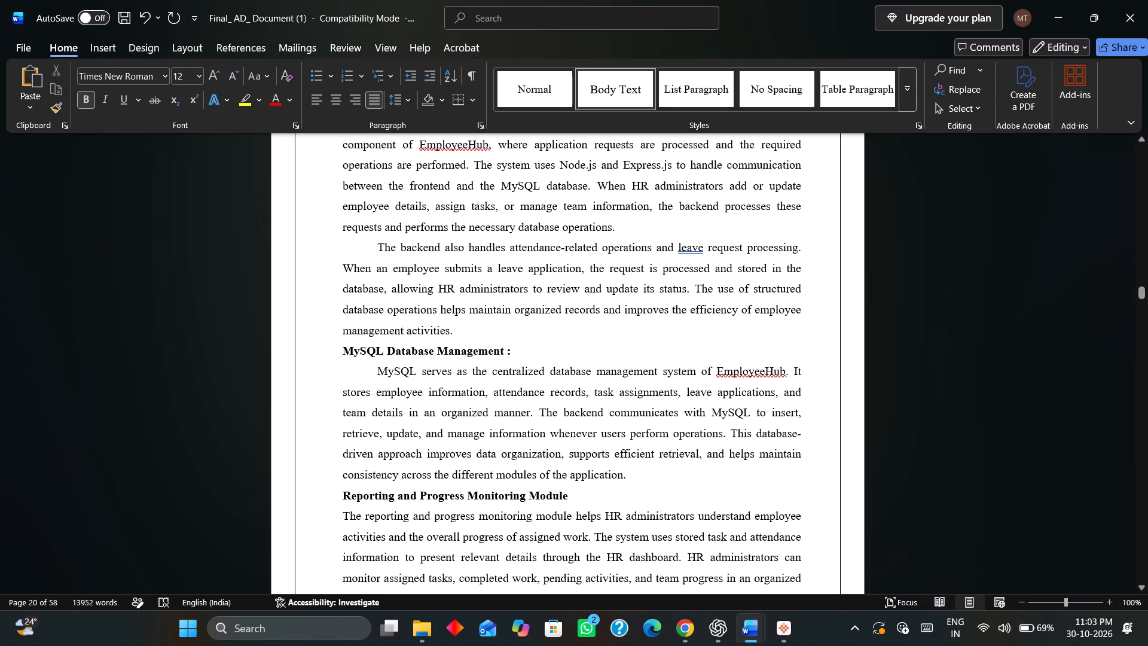
click(570, 496)
key(space)
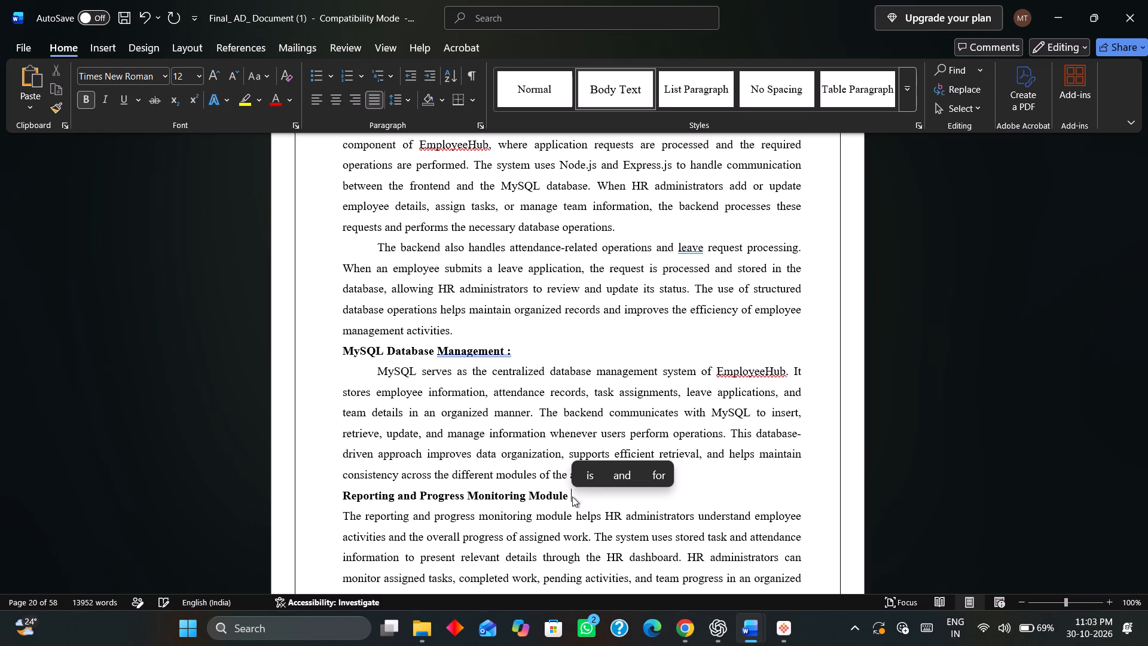
key(Up)
key(shift+colon)
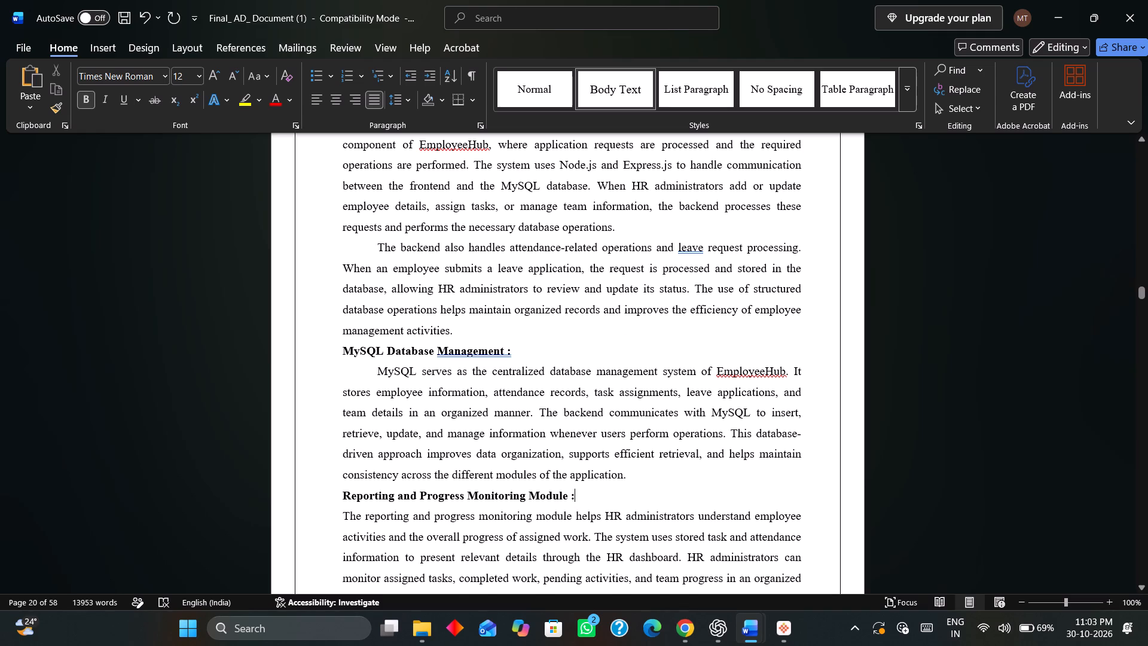
scroll(627, 474, up, 8)
click(627, 292)
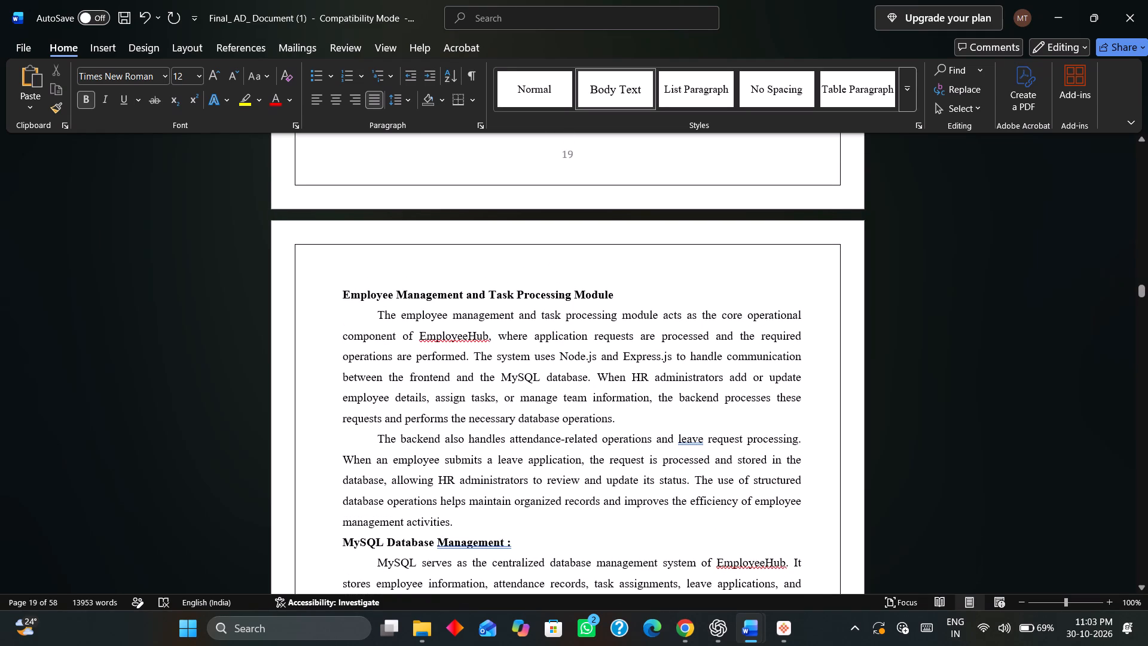
key(shift+colon)
key(Left)
key(space)
Append " :" to the Data Processing Steps and User Input and Data Management Module headings.
scroll(627, 292, up, 5)
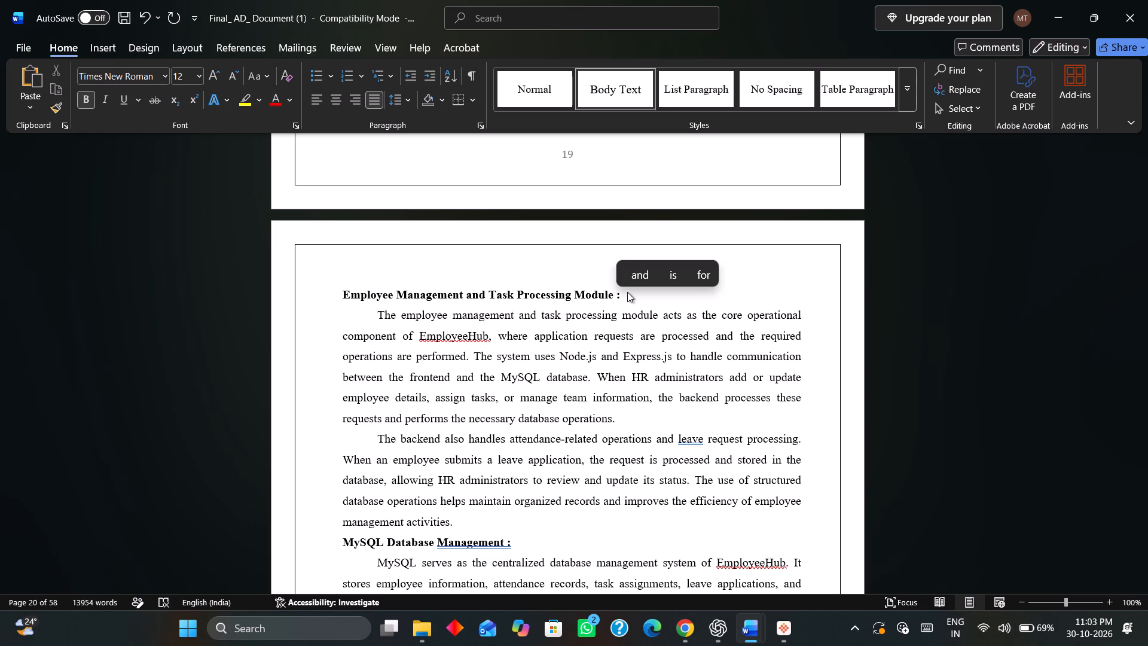
scroll(627, 292, up, 3)
click(726, 374)
scroll(726, 374, up, 13)
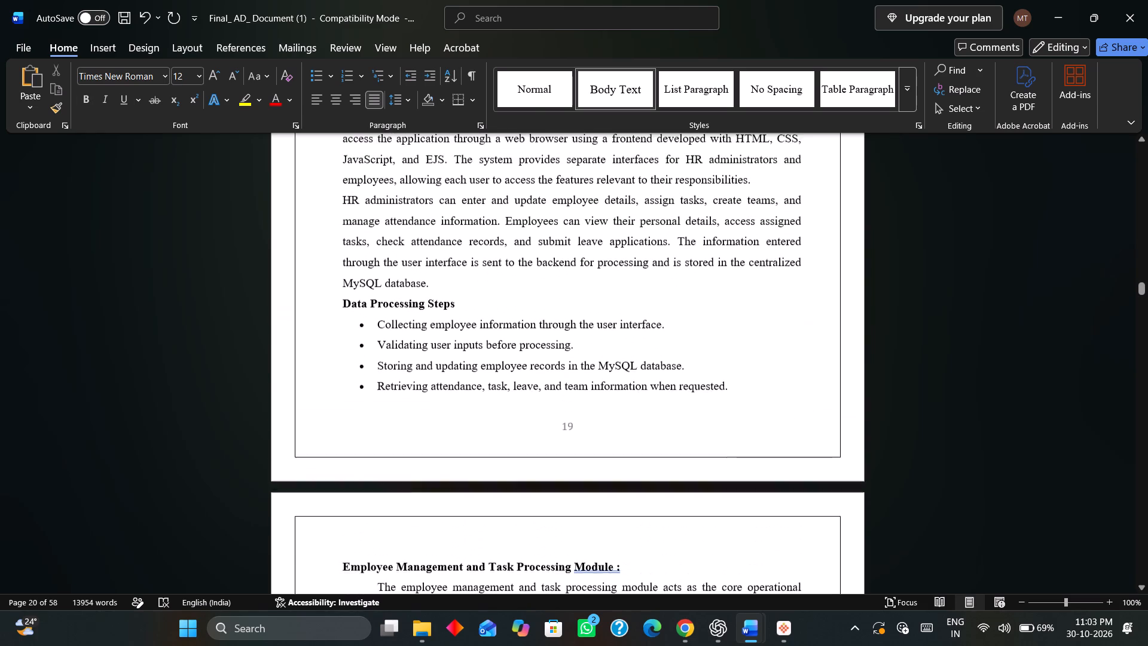
click(458, 354)
key(space)
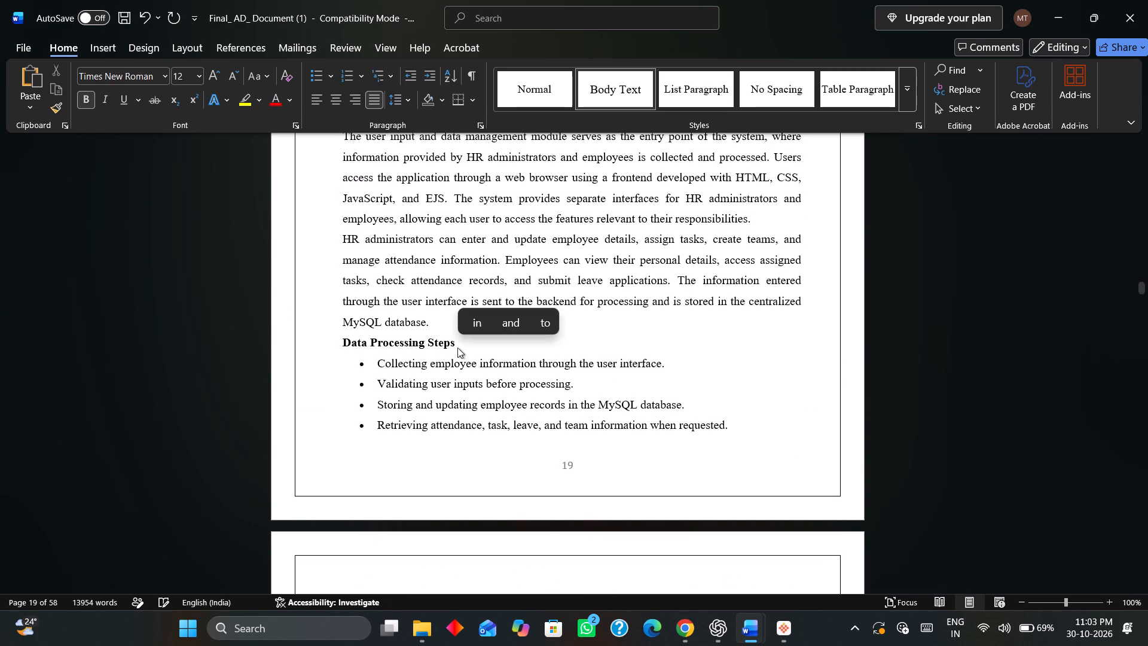
key(shift+colon)
scroll(457, 348, up, 6)
scroll(457, 348, down, 1)
scroll(457, 348, up, 5)
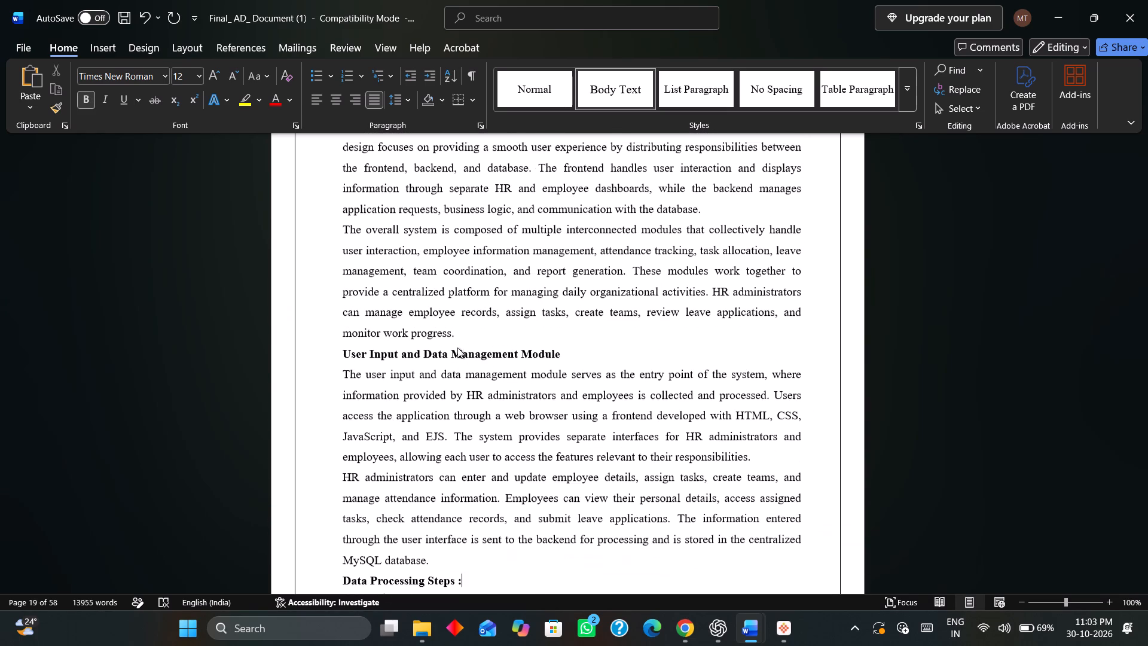
click(601, 356)
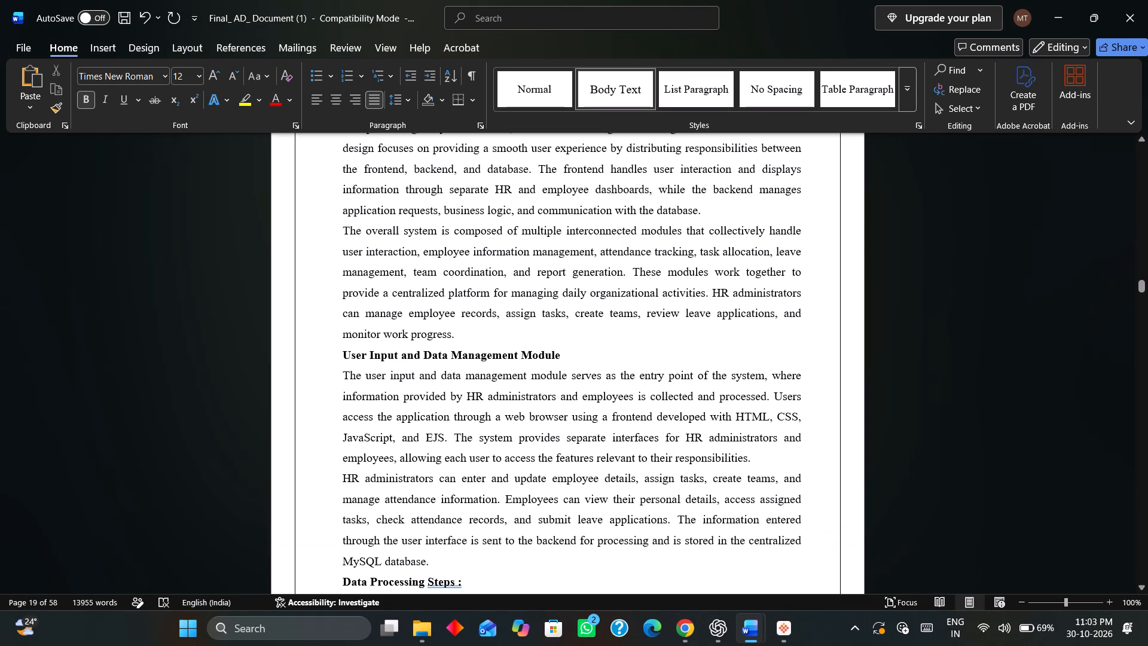
key(space)
text(:)
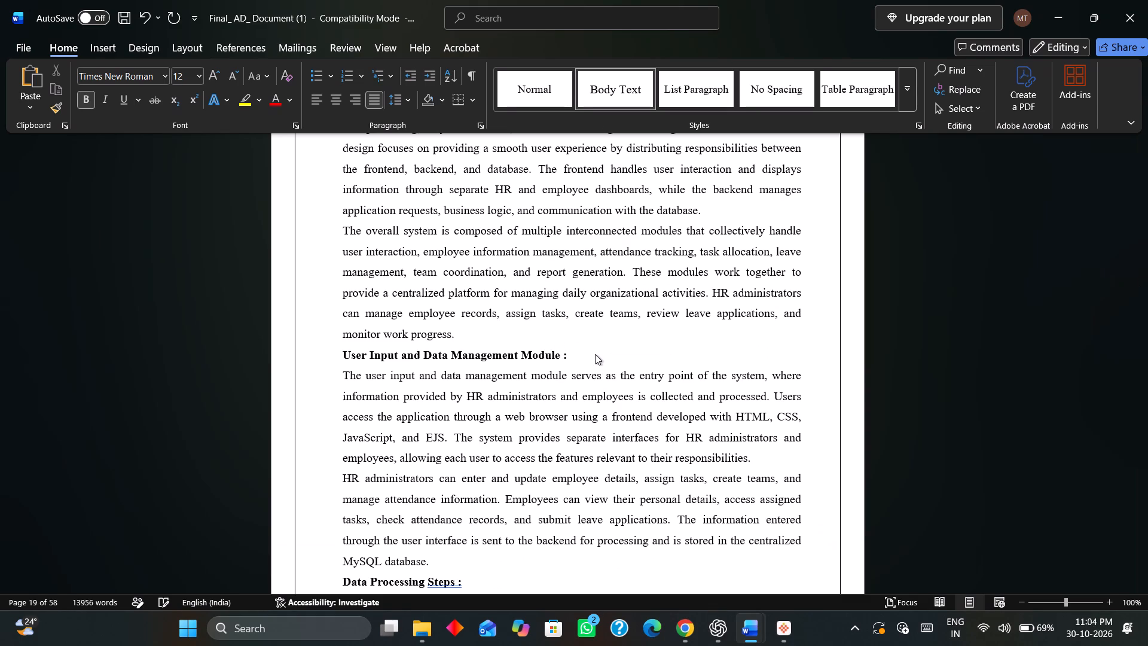
click(595, 354)
Trim the Leave and Team Management Module text after "reject those applications.", removing the updated leave status sentence and the team management paragraph.
scroll(595, 354, up, 13)
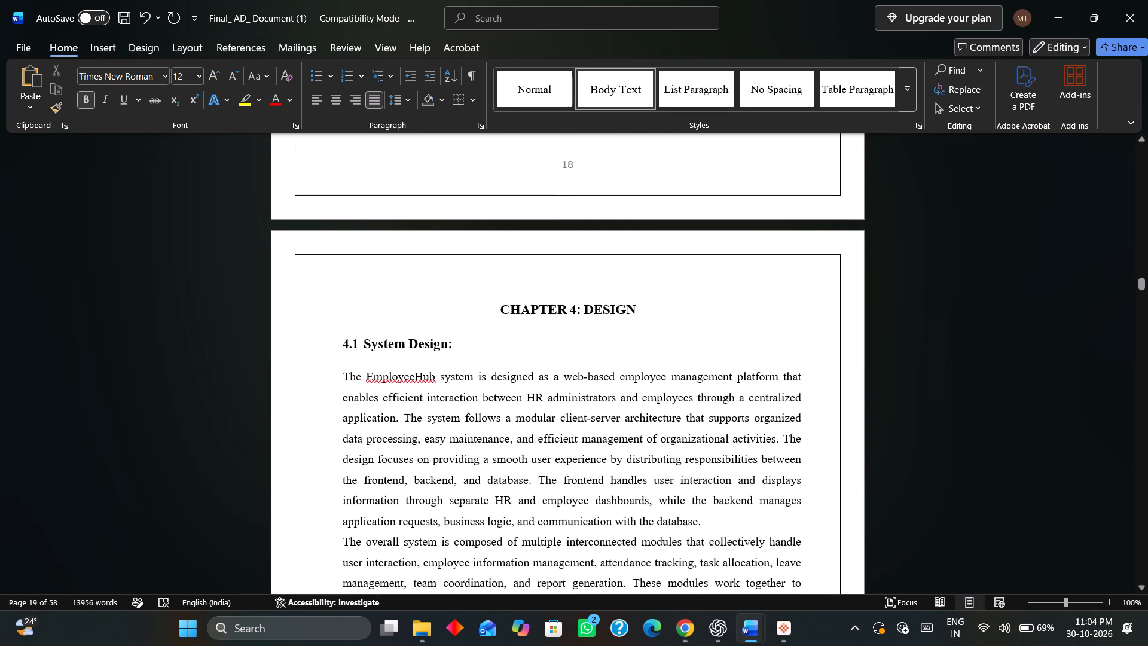
scroll(595, 354, down, 20)
scroll(595, 354, down, 15)
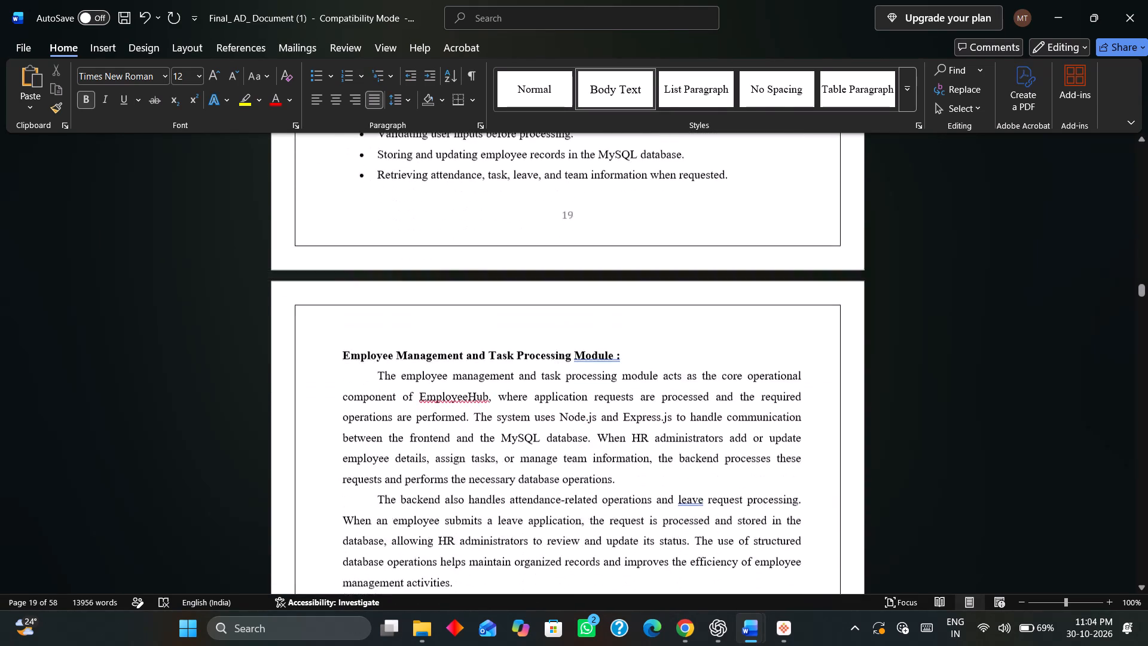
scroll(622, 372, down, 16)
scroll(622, 372, down, 8)
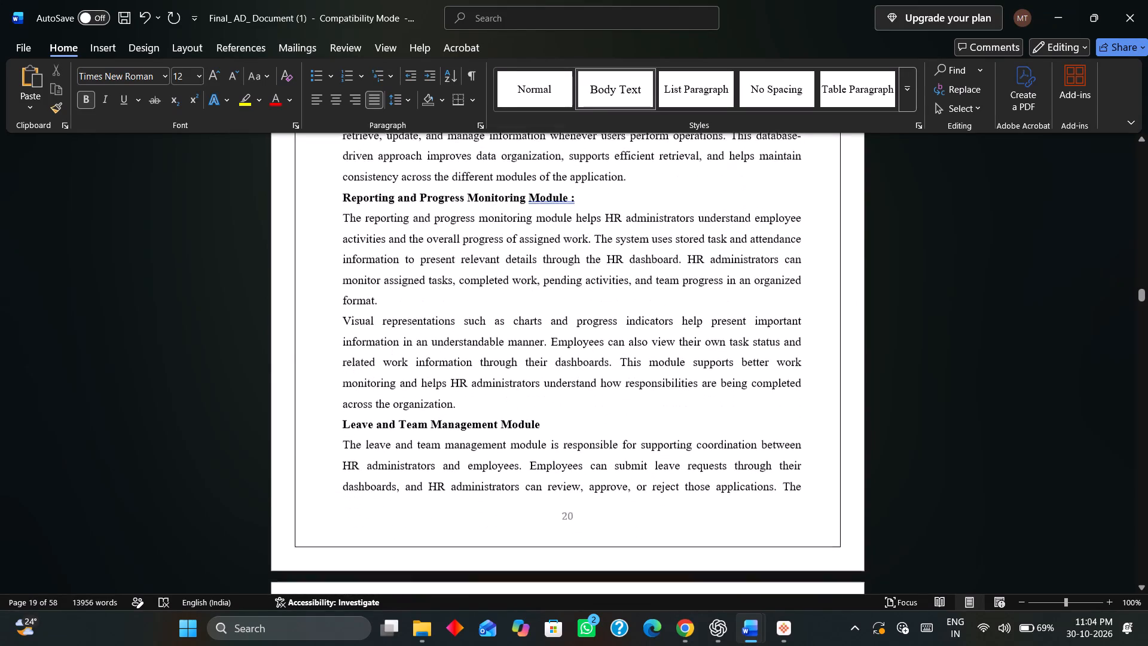
scroll(627, 377, down, 13)
scroll(627, 377, up, 4)
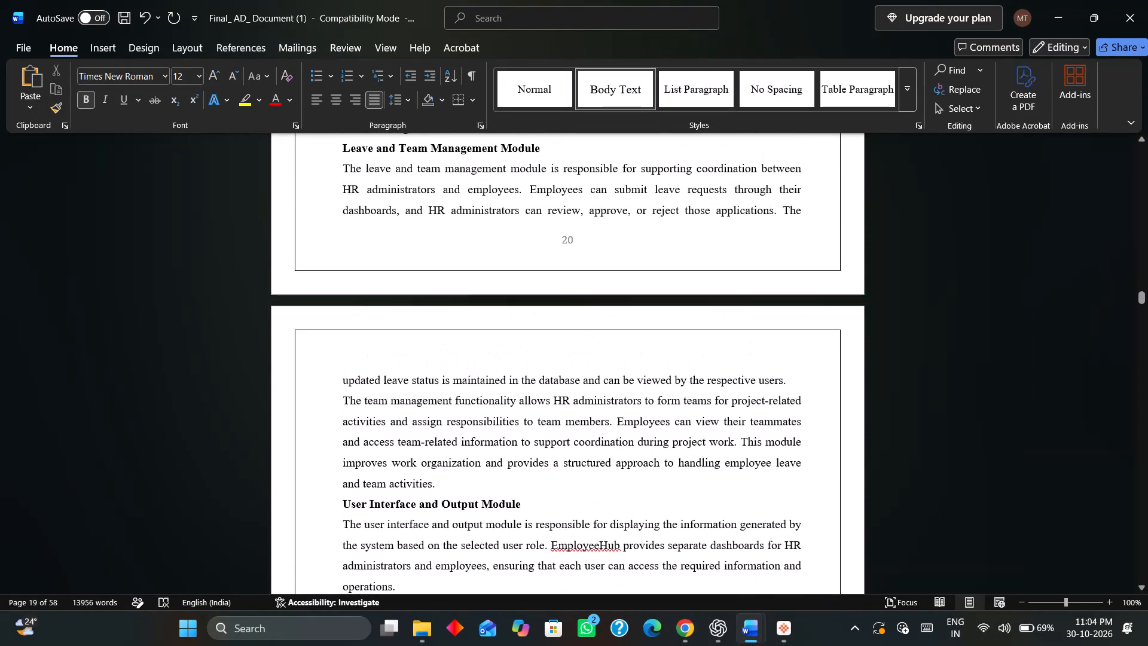
scroll(610, 368, up, 2)
scroll(433, 300, up, 4)
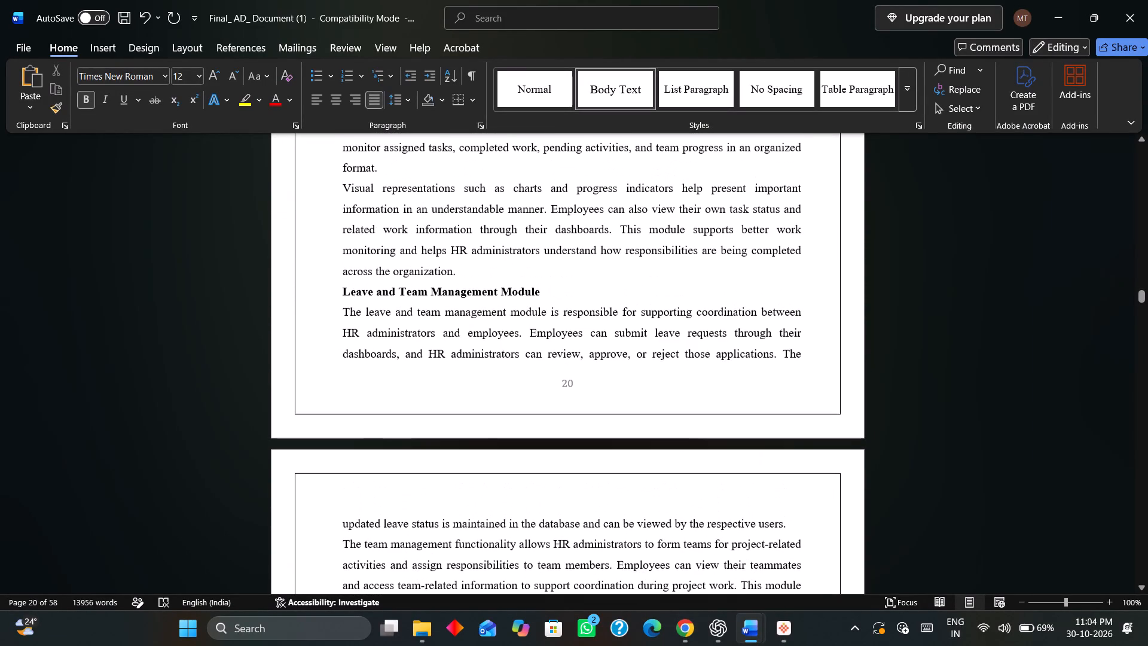
scroll(606, 353, down, 5)
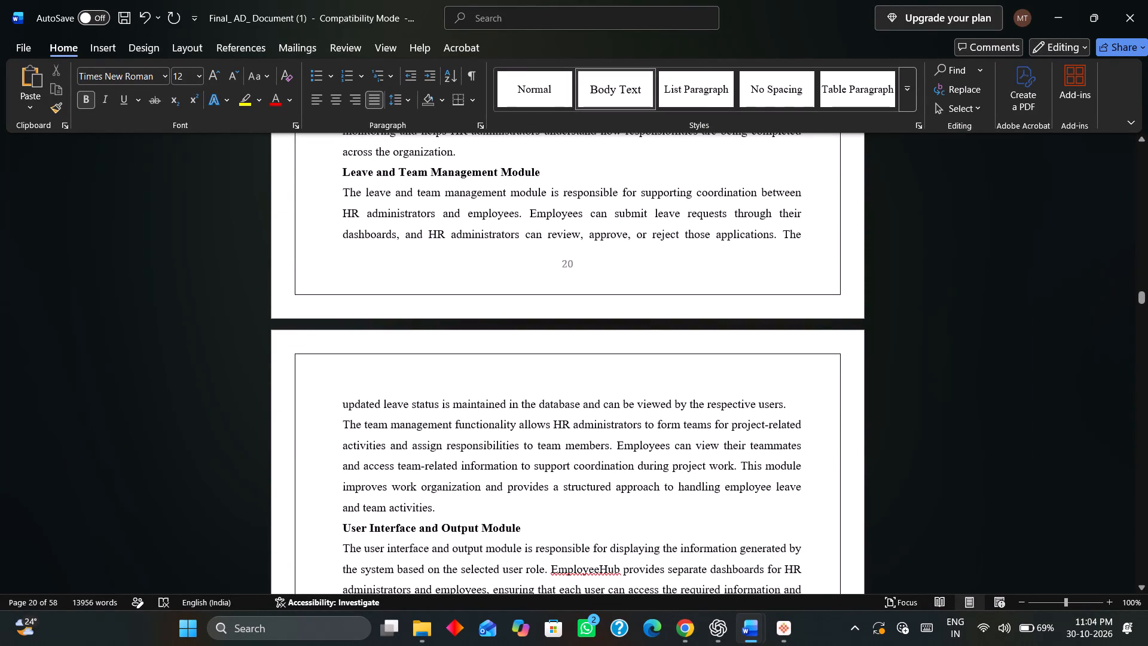
drag(454, 507, 350, 414)
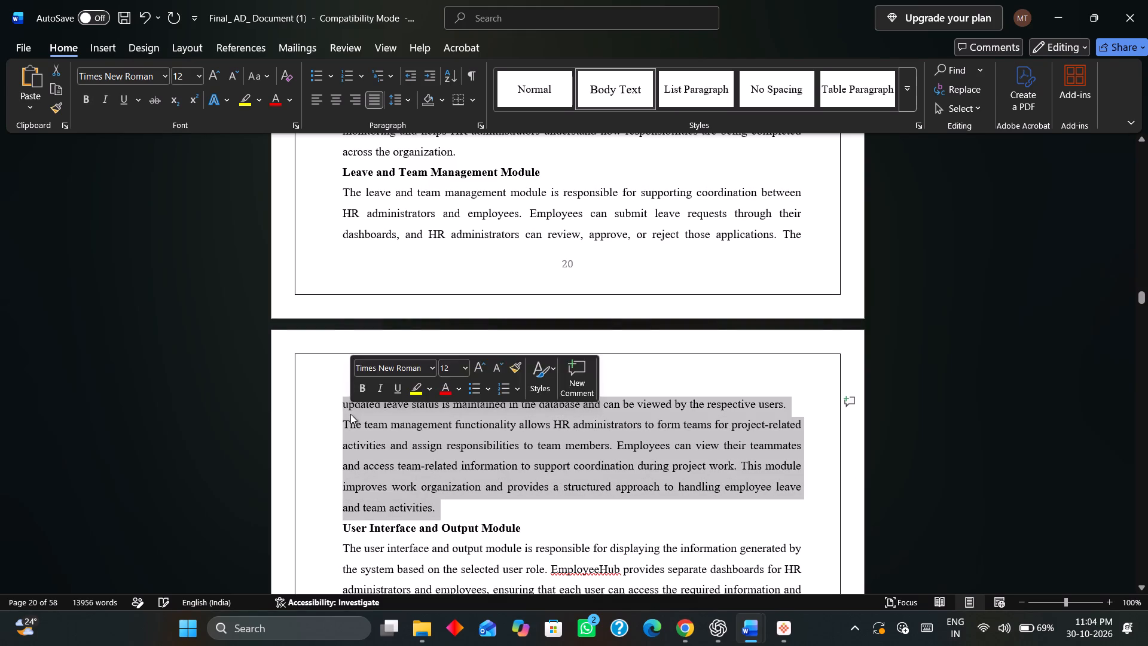
click(616, 460)
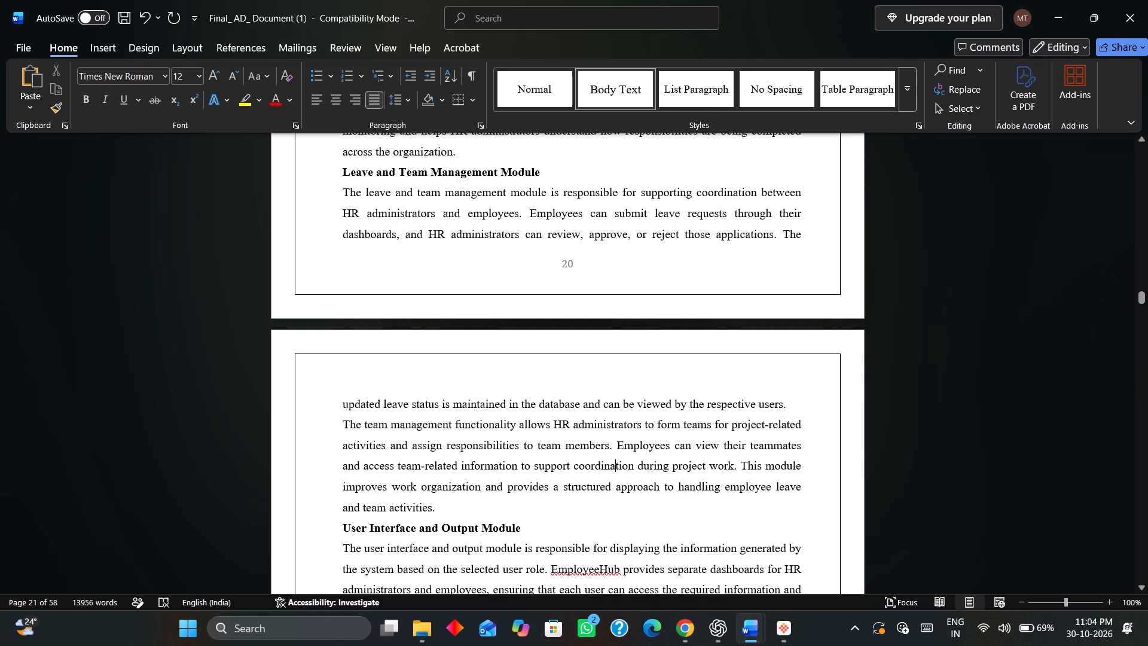
drag(453, 508, 329, 390)
key(BackSpace)
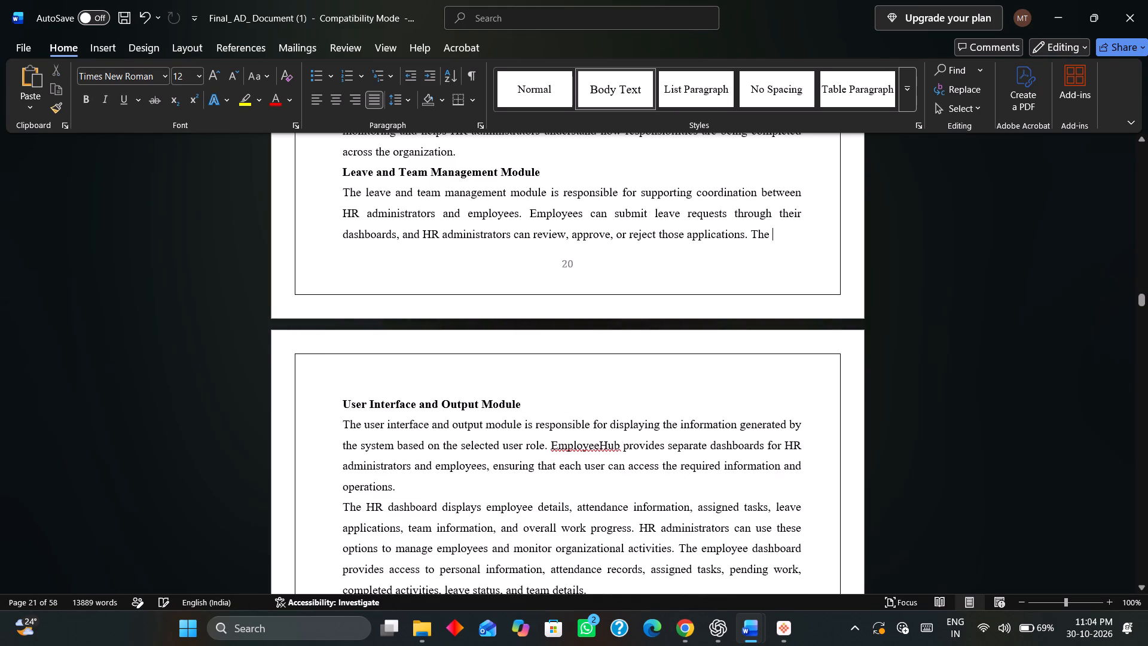
scroll(557, 406, up, 2)
key(BackSpace)
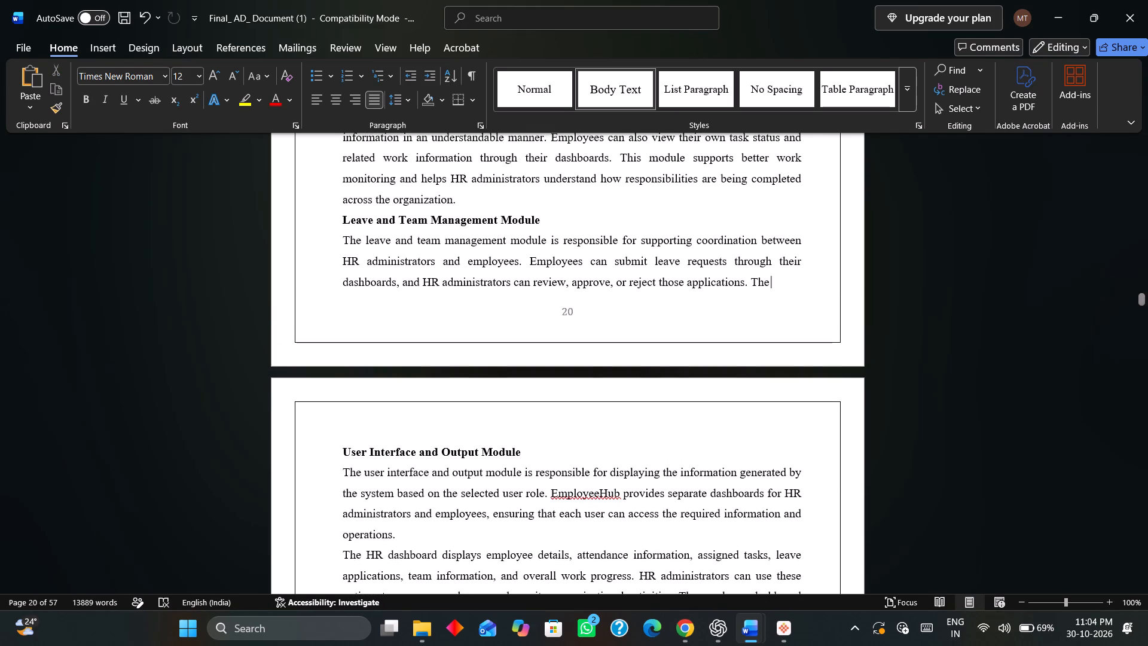
key(BackSpace)
key(BackSpace)
key(BackSpace)
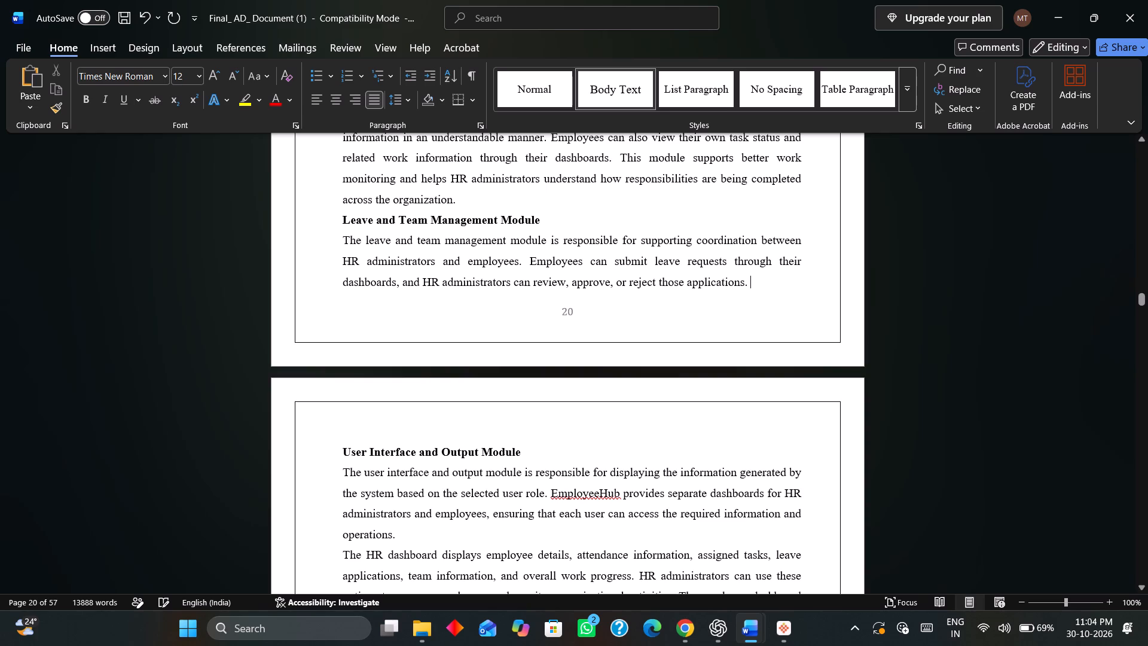
Indent the first line of the Leave and Team Management Module paragraph by one tab.
click(341, 239)
key(Tab)
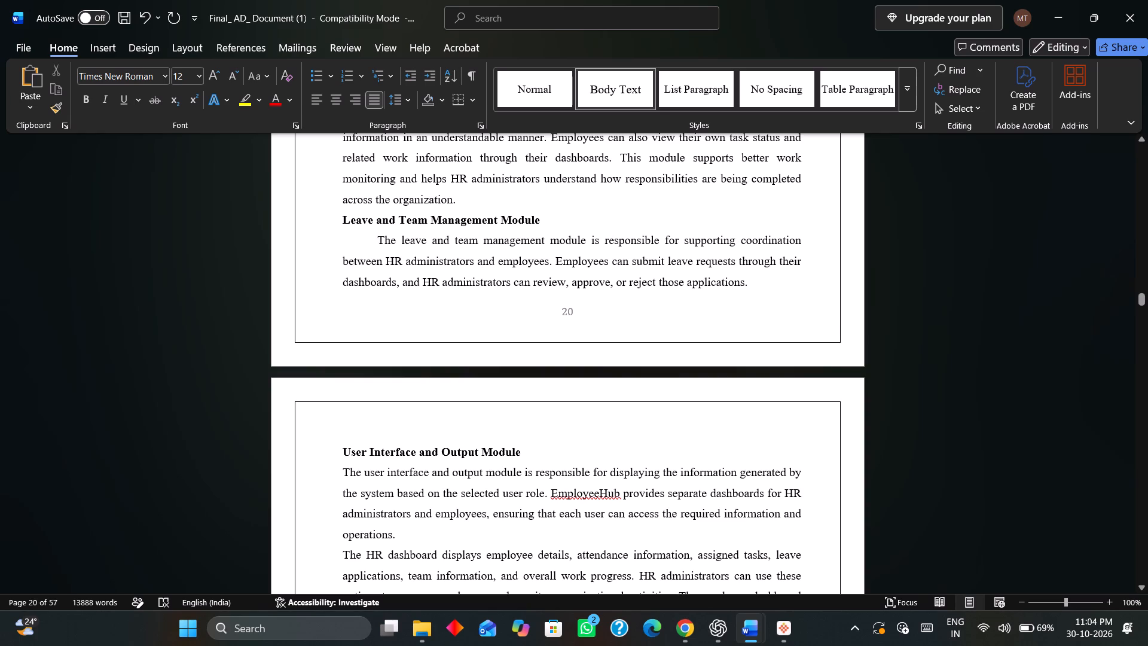
Append " :" to the Leave and Team Management Module and User Interface and Output Module headings.
click(556, 227)
key(space)
text(:)
scroll(560, 228, down, 6)
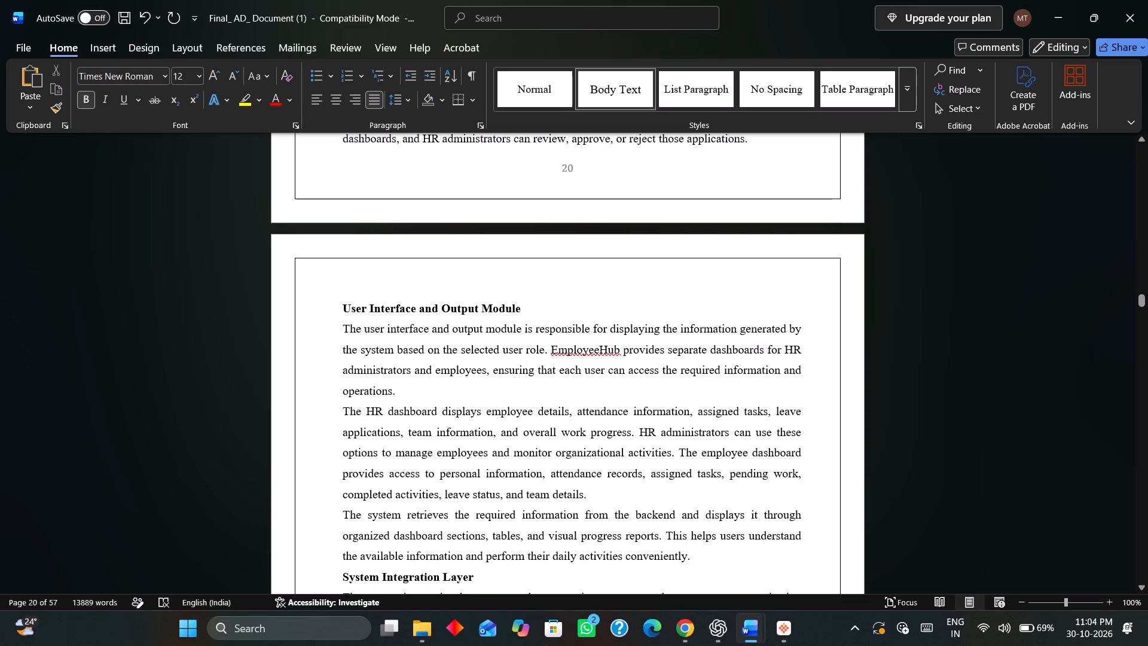
click(544, 303)
key(space)
text(:)
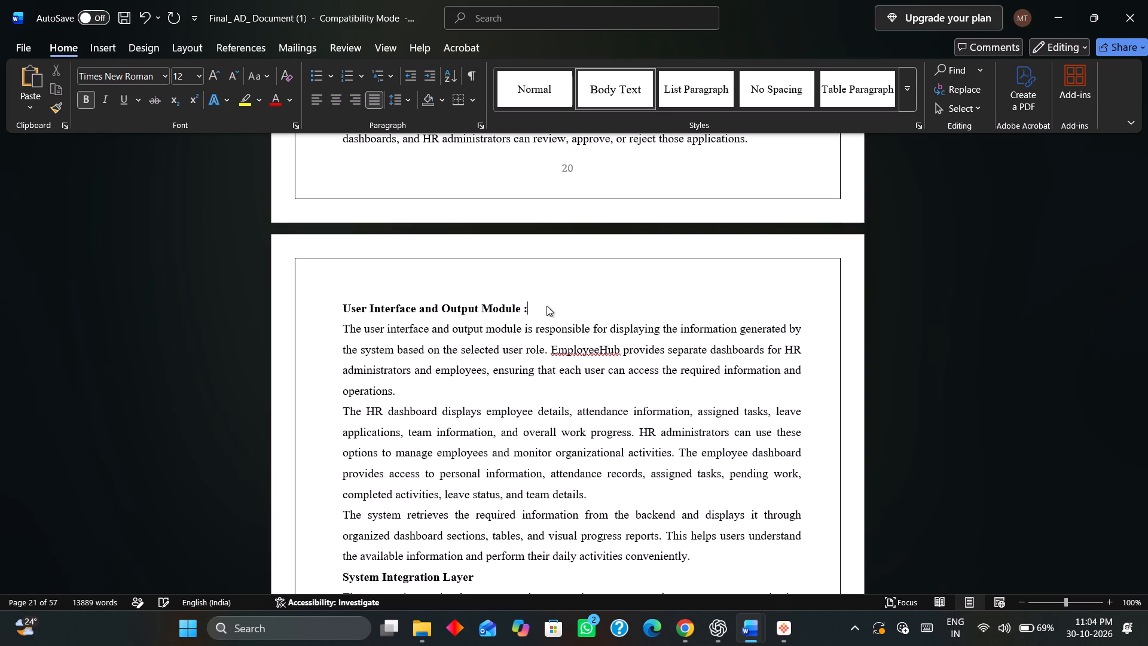
Delete the User Interface and Output Module's last paragraph, beginning "The system retrieves the required information from the backend".
scroll(551, 307, down, 8)
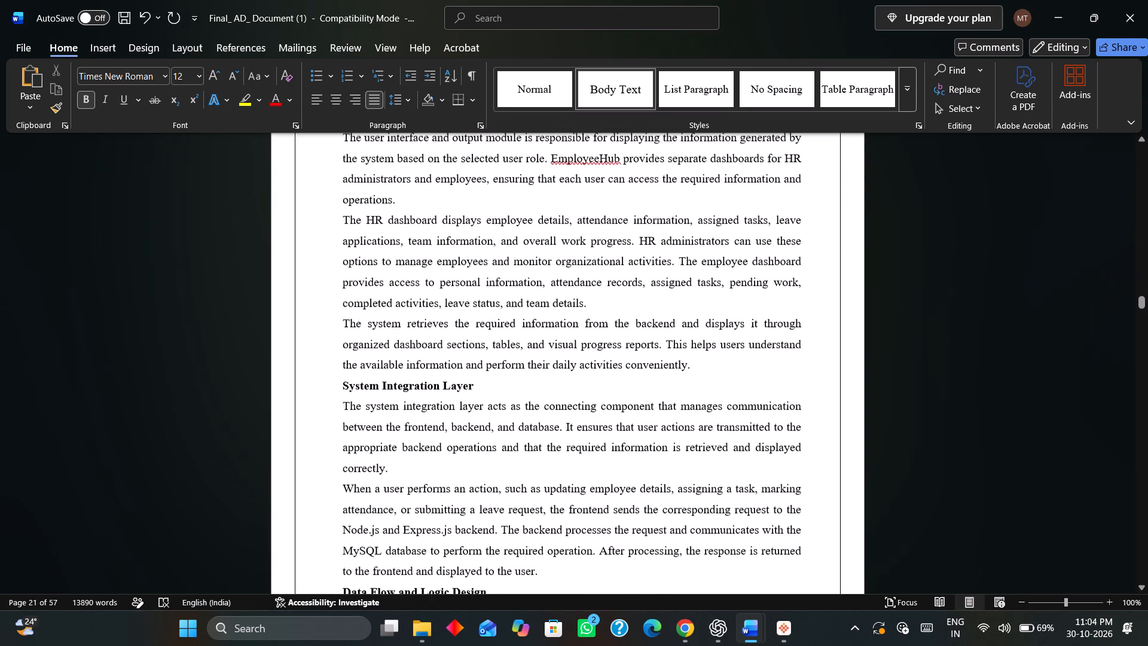
drag(690, 373, 335, 319)
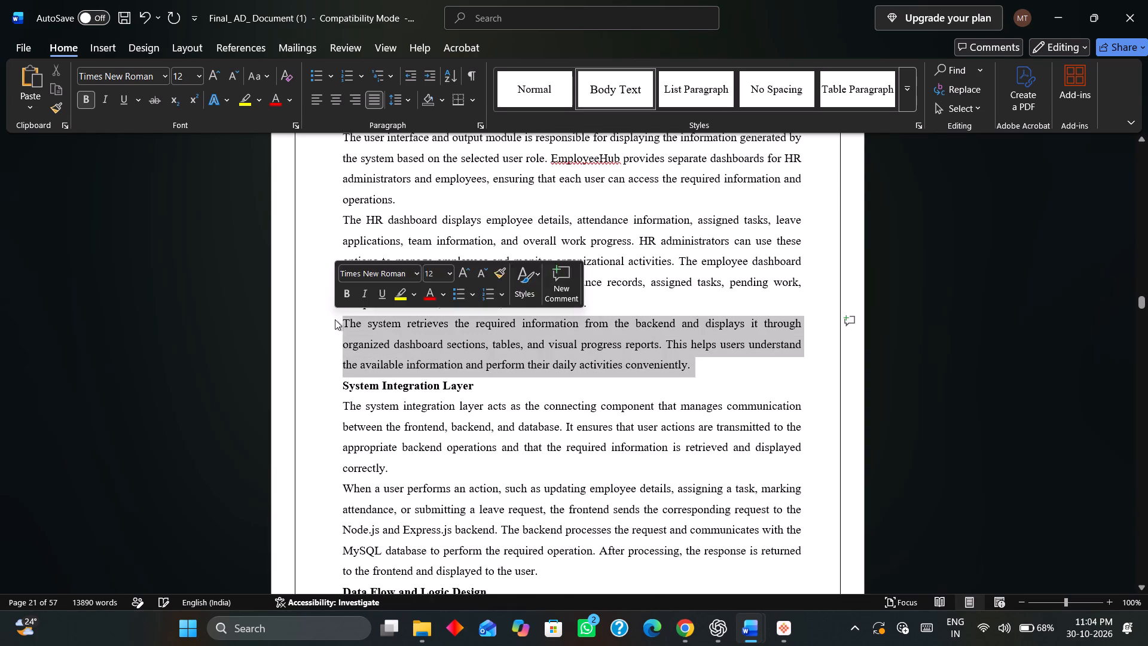
key(BackSpace)
Append " :" to the System Integration Layer and Data Flow and Logic Design headings.
click(492, 319)
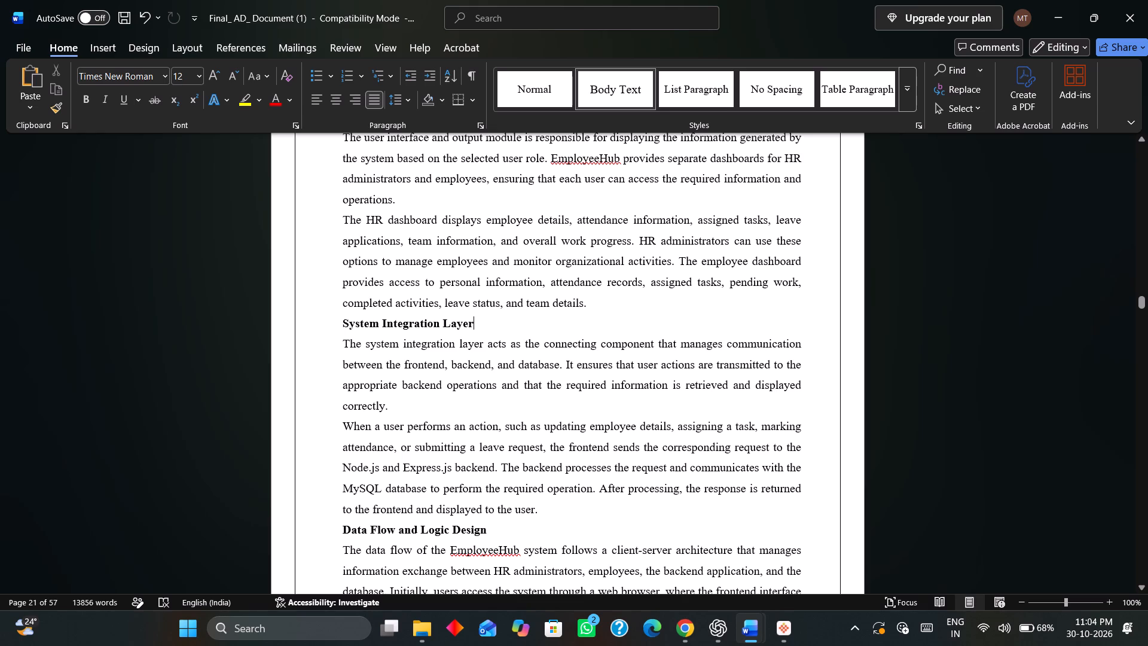
key(space)
key(shift+colon)
scroll(509, 367, up, 4)
scroll(526, 273, down, 5)
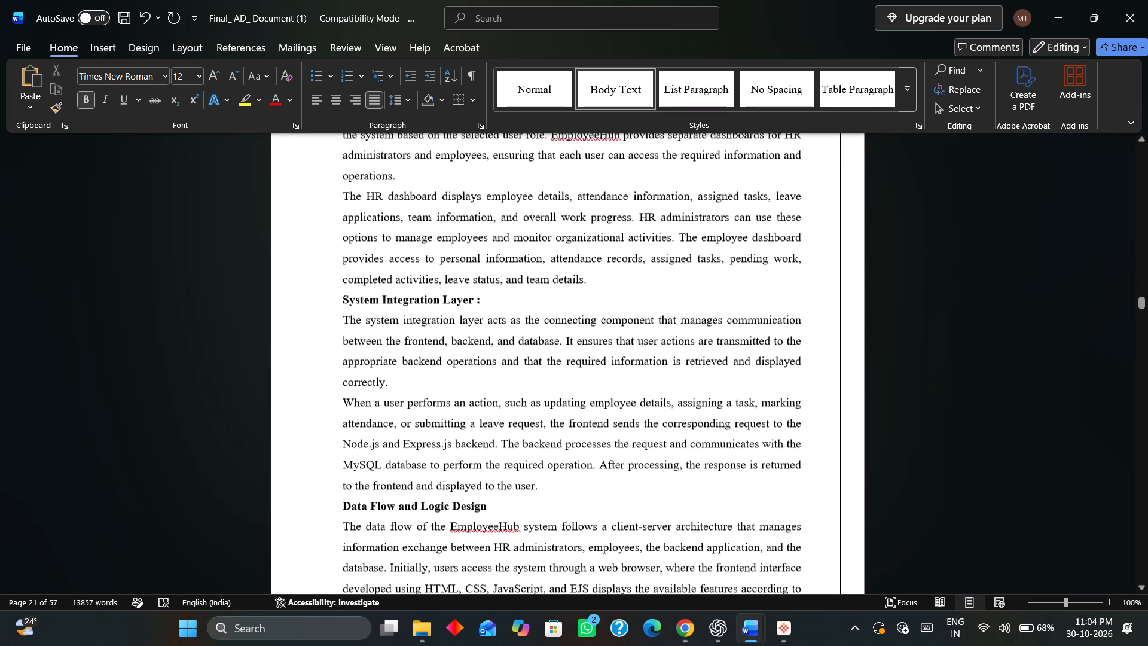
scroll(554, 478, down, 4)
click(494, 407)
key(space)
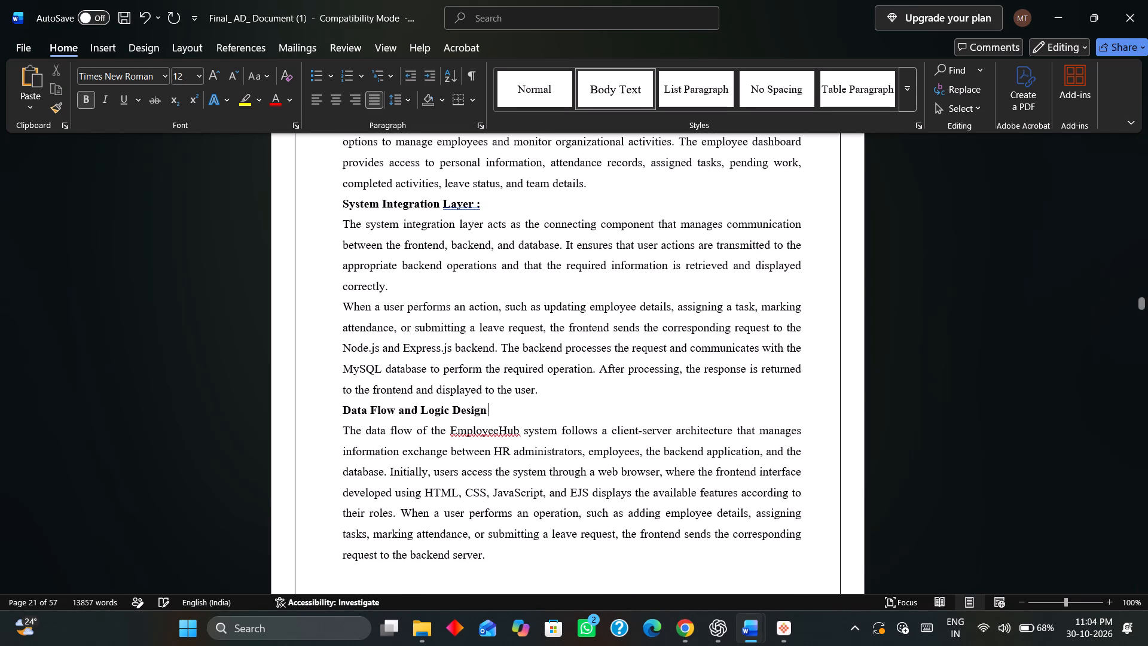
text(L)
key(BackSpace)
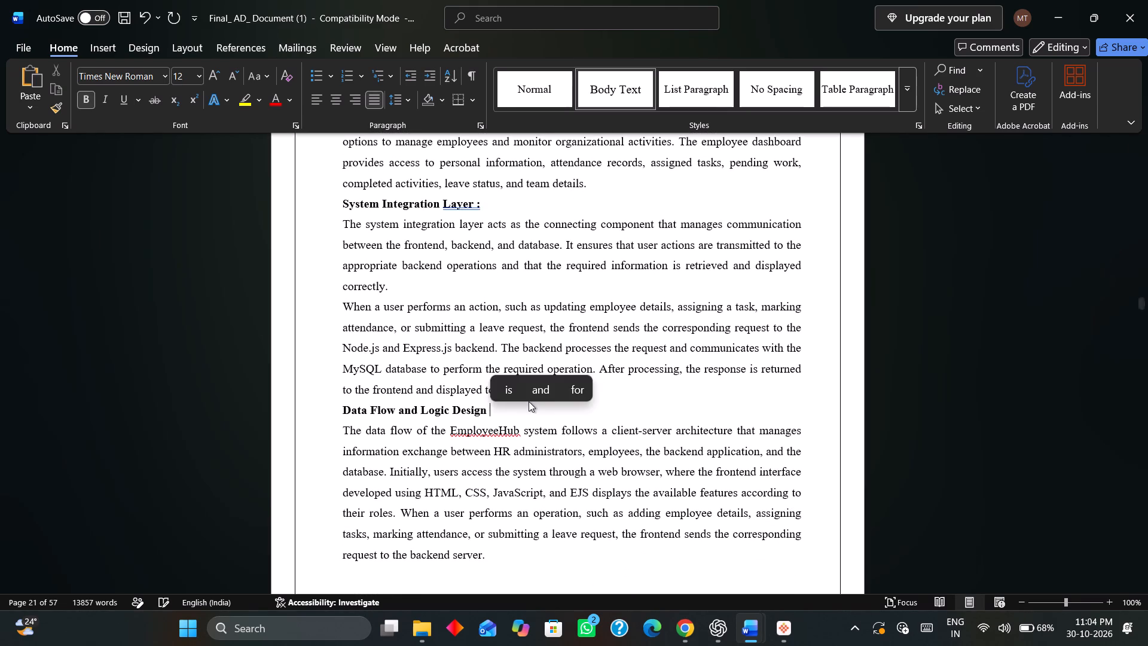
key(shift+colon)
Delete the leftover NeuroSign overview text between the 4.1.1 Design Flow Diagram caption and the 4.2 Architecture heading.
scroll(529, 401, down, 17)
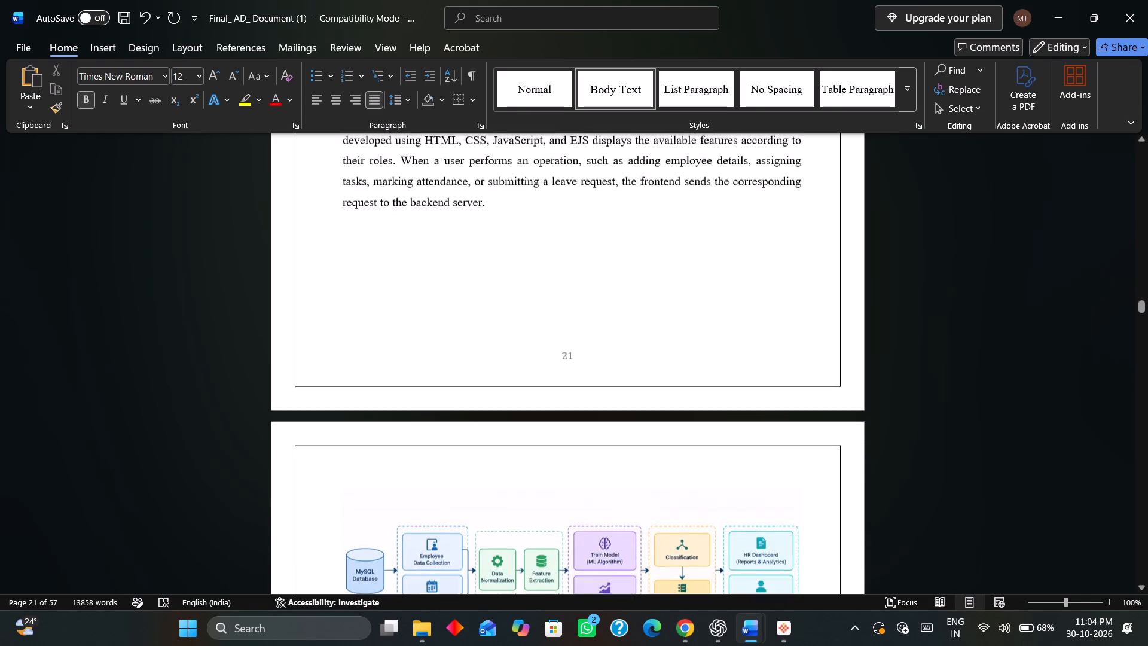
scroll(535, 402, down, 18)
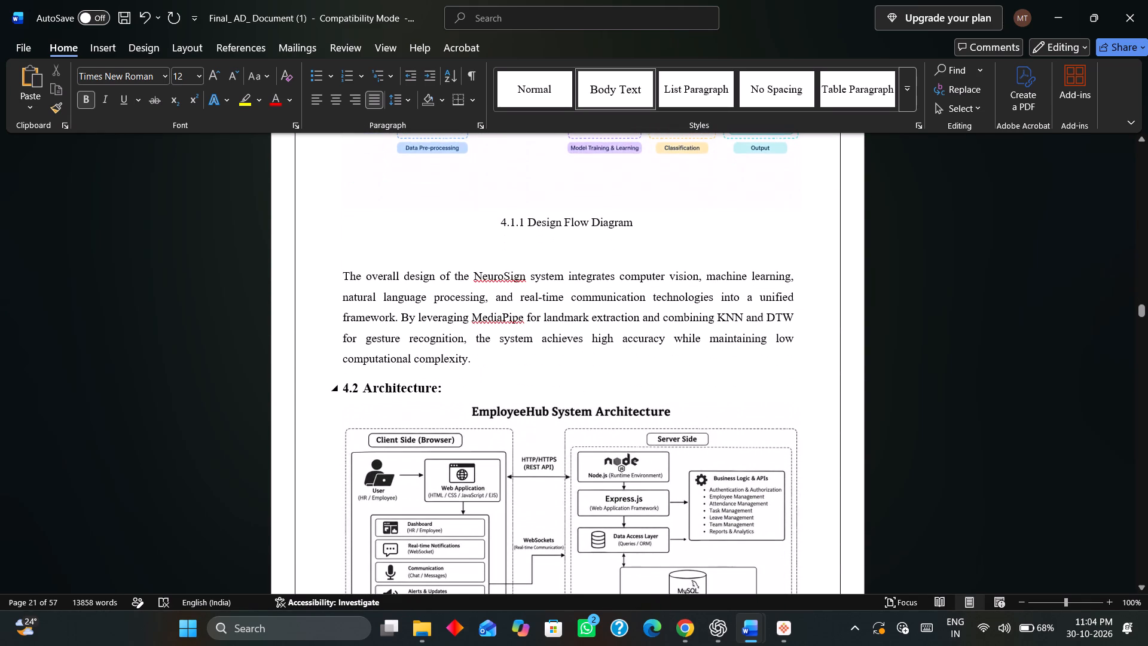
drag(467, 367, 338, 284)
key(BackSpace)
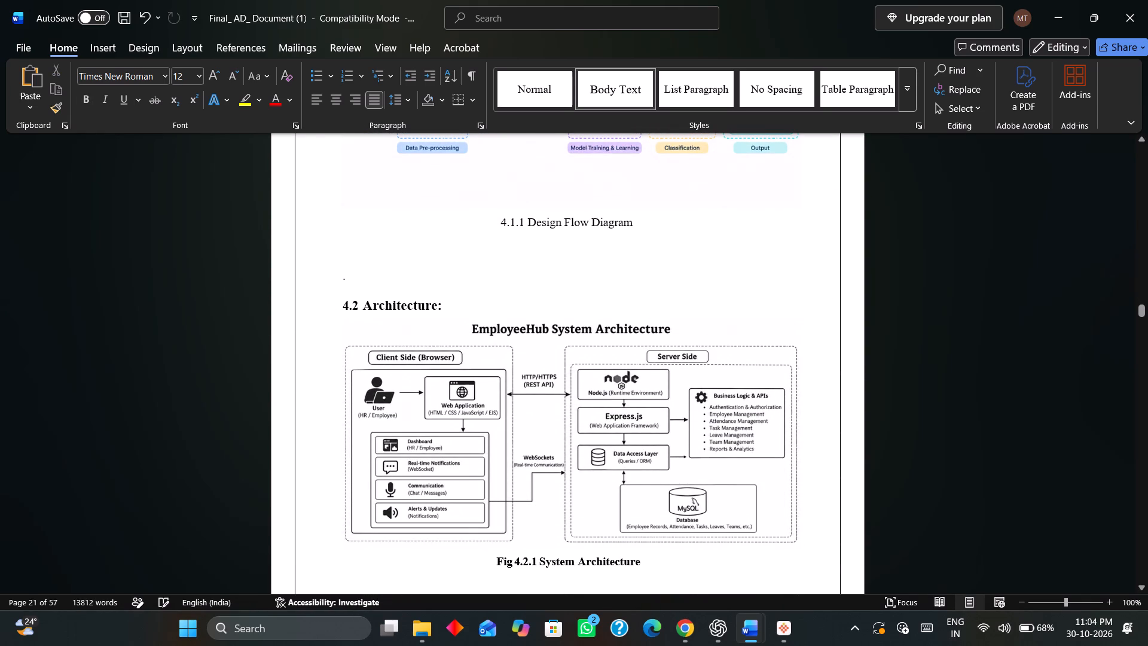
Review the design flow diagram and section 4.2 Architecture up to the start of 4.3 for layout gaps and redundant text.
scroll(538, 316, down, 14)
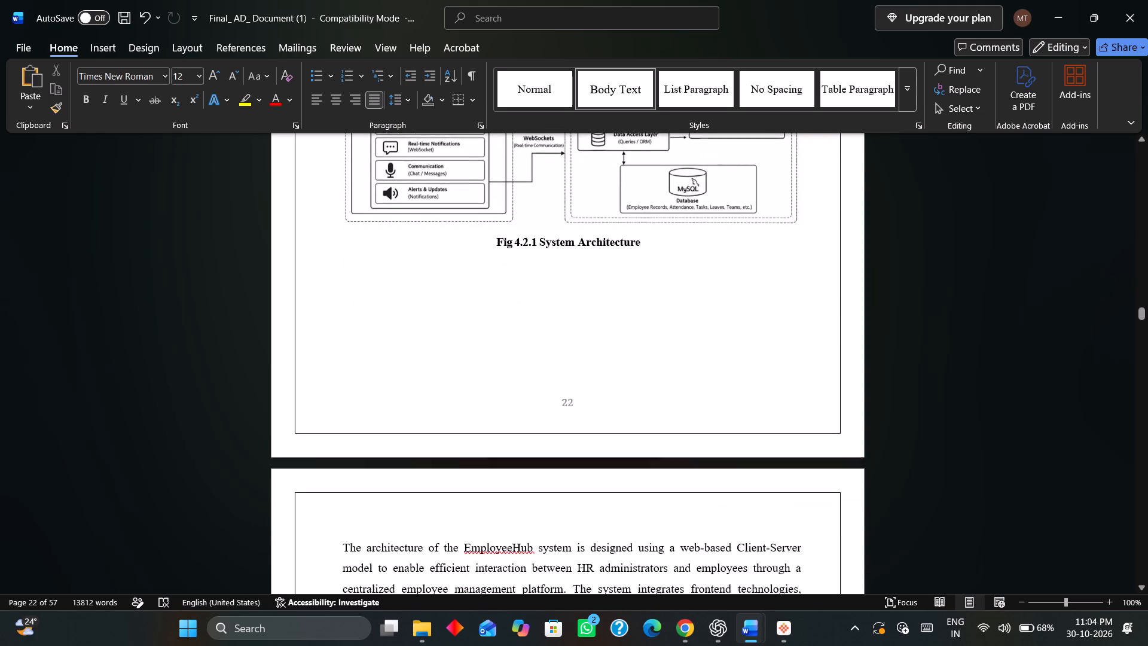
scroll(541, 318, up, 15)
scroll(541, 318, up, 11)
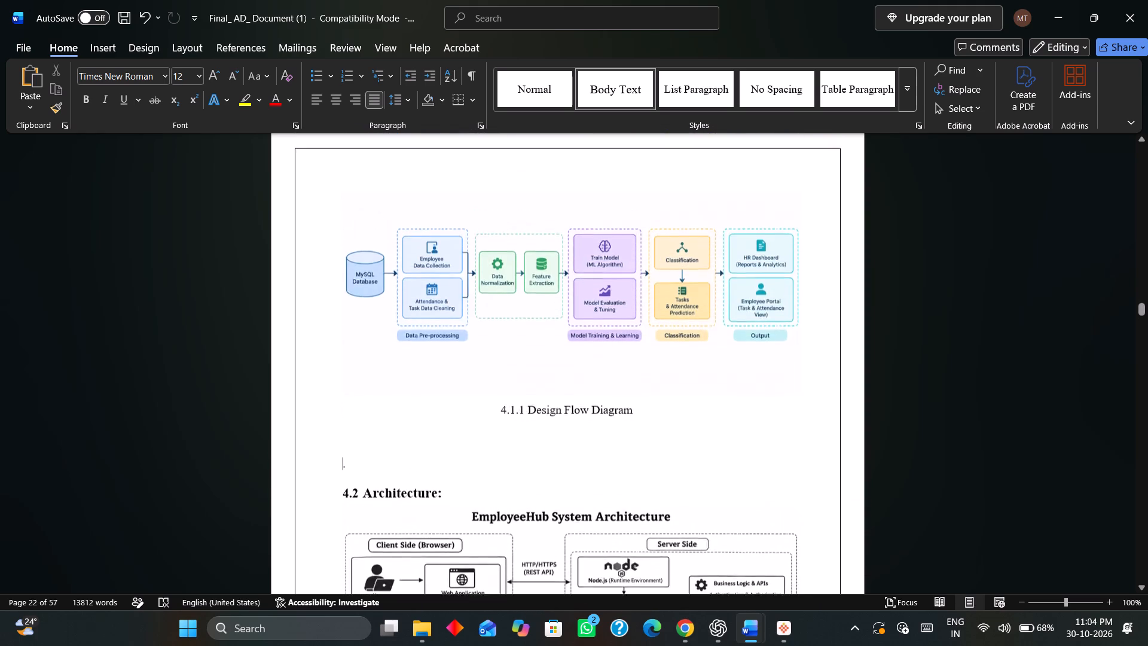
scroll(541, 319, up, 3)
scroll(541, 319, down, 10)
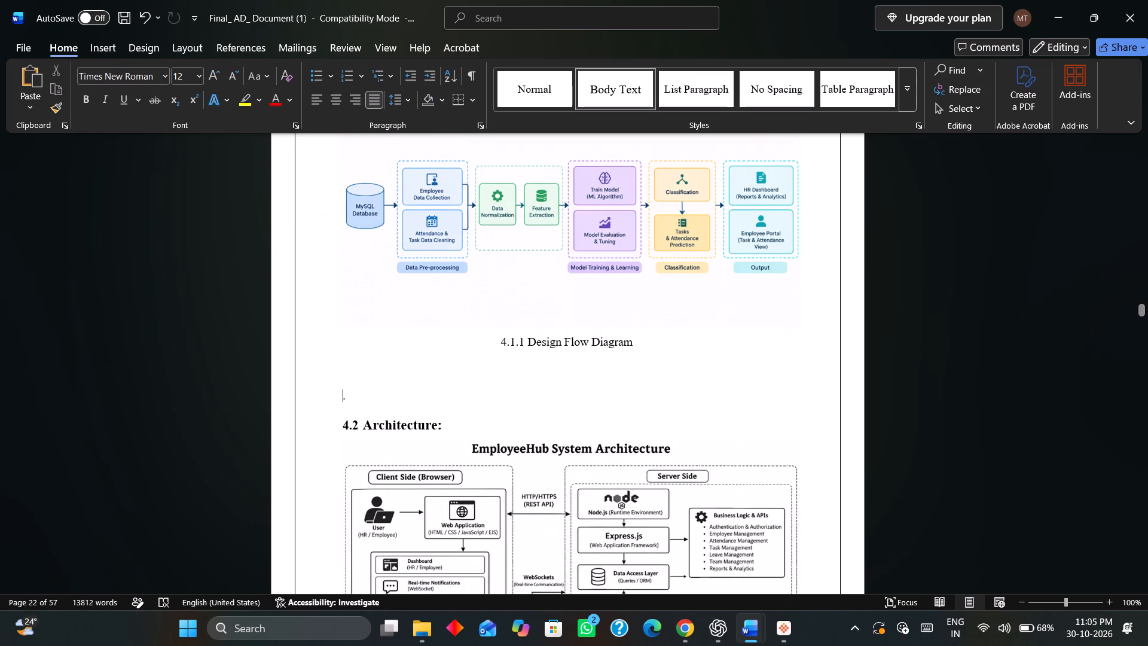
scroll(673, 334, down, 3)
scroll(673, 334, left, 1)
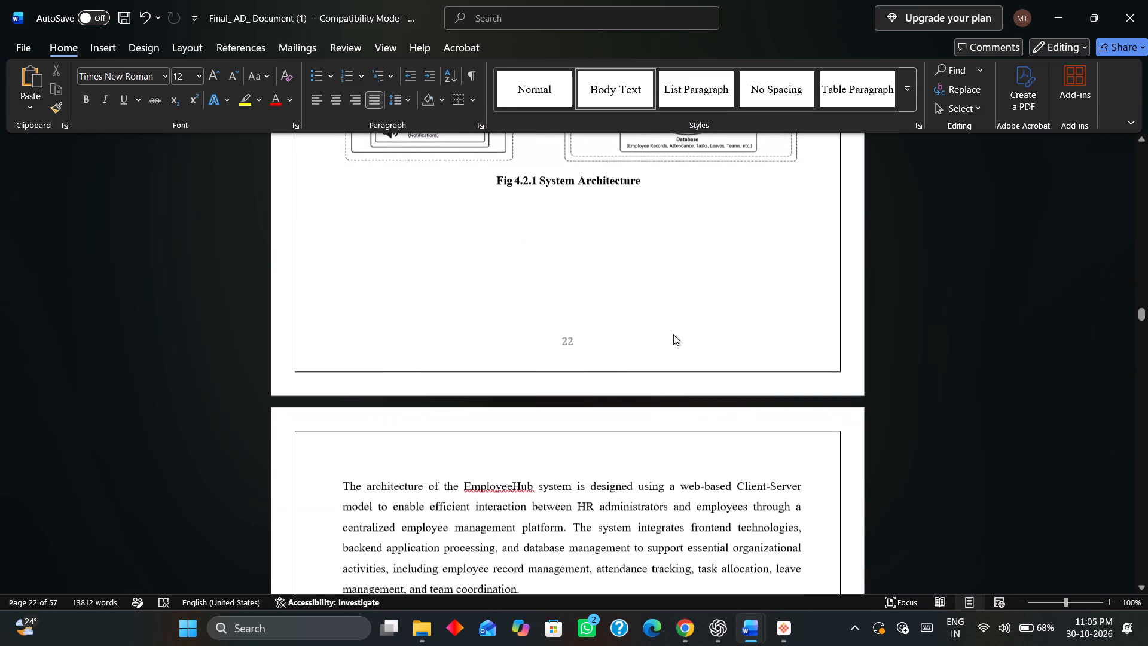
scroll(673, 334, left, 1)
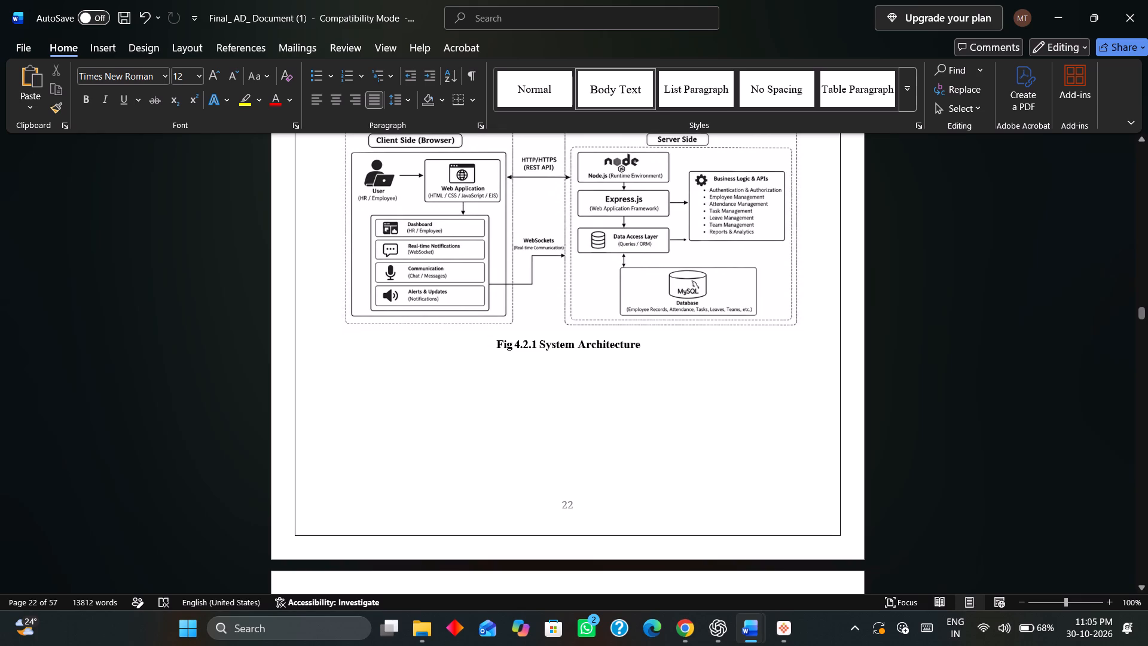
scroll(794, 285, down, 18)
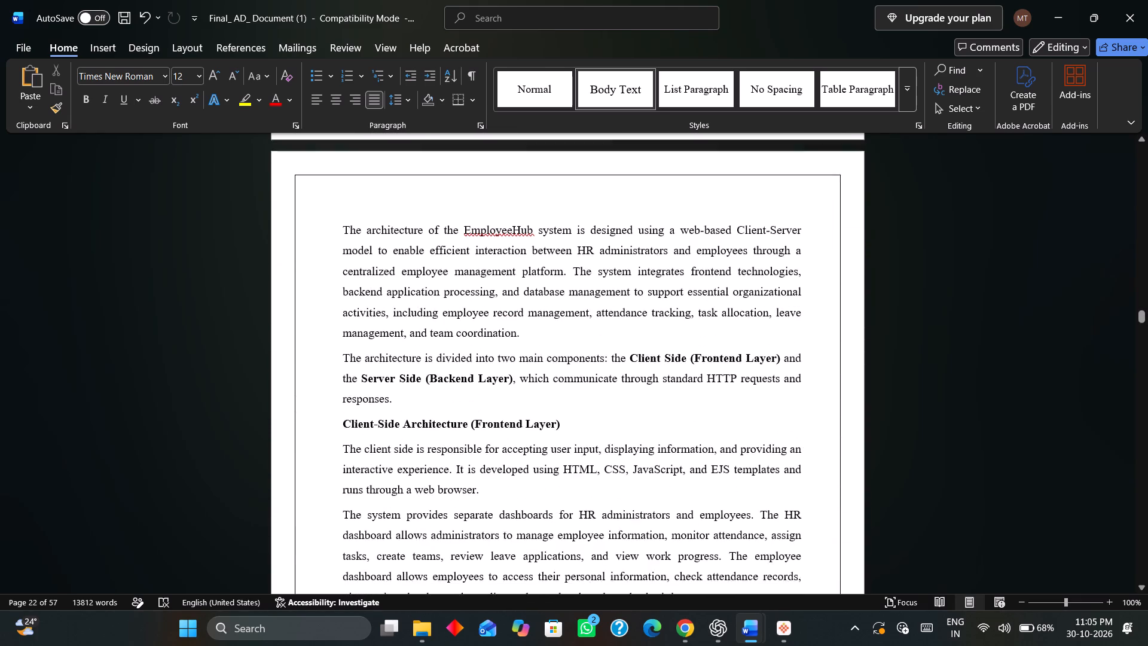
scroll(782, 345, down, 19)
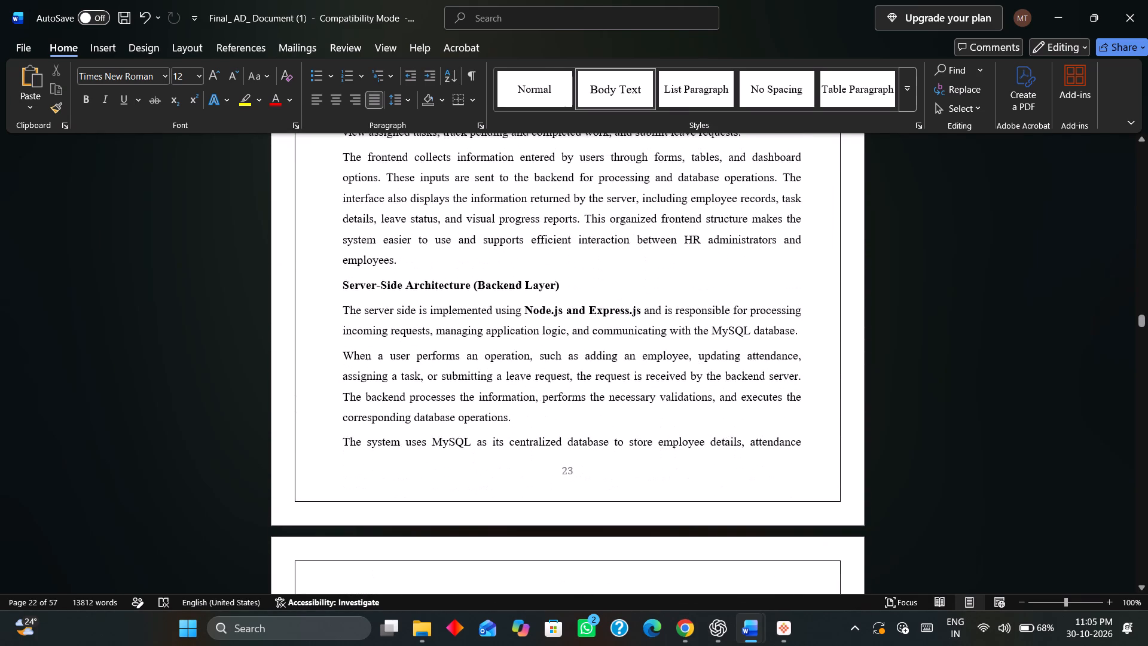
scroll(782, 345, down, 20)
scroll(782, 345, down, 5)
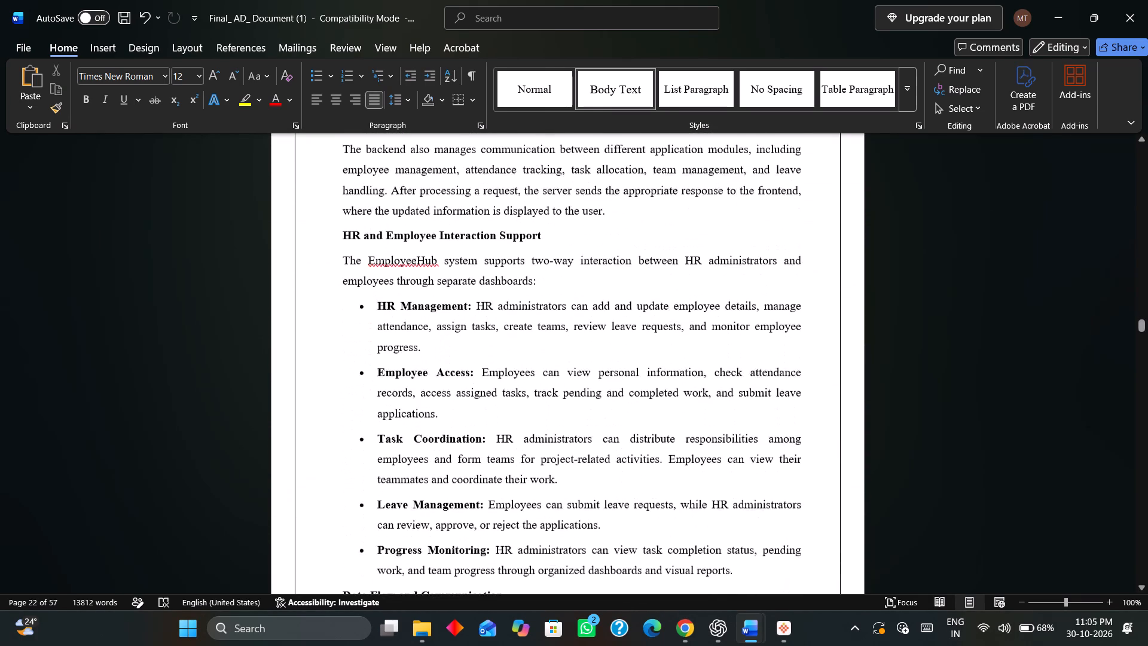
scroll(782, 345, down, 3)
scroll(781, 348, up, 1)
scroll(781, 348, down, 20)
scroll(781, 348, down, 5)
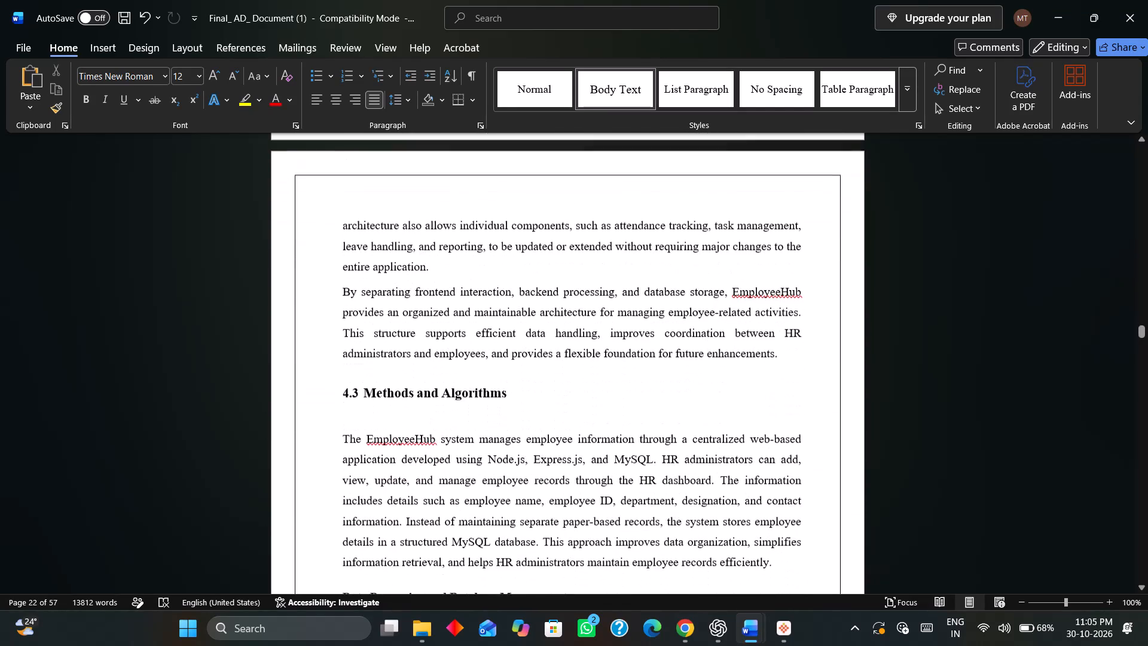
scroll(777, 368, down, 1)
scroll(777, 368, up, 15)
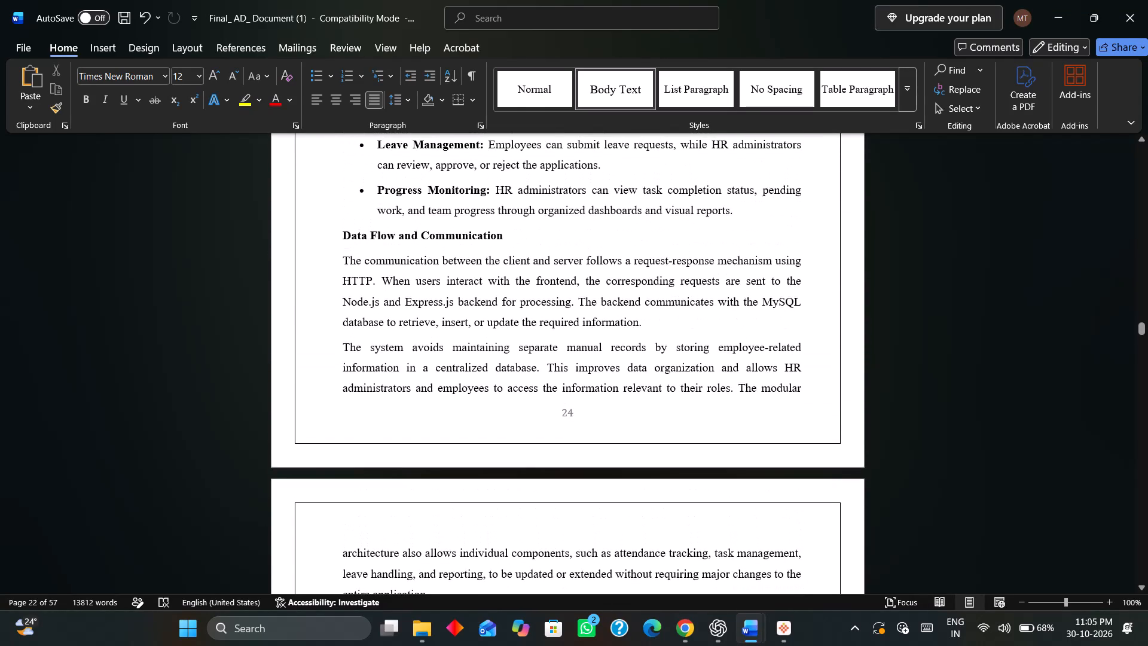
scroll(777, 368, up, 5)
scroll(777, 368, down, 16)
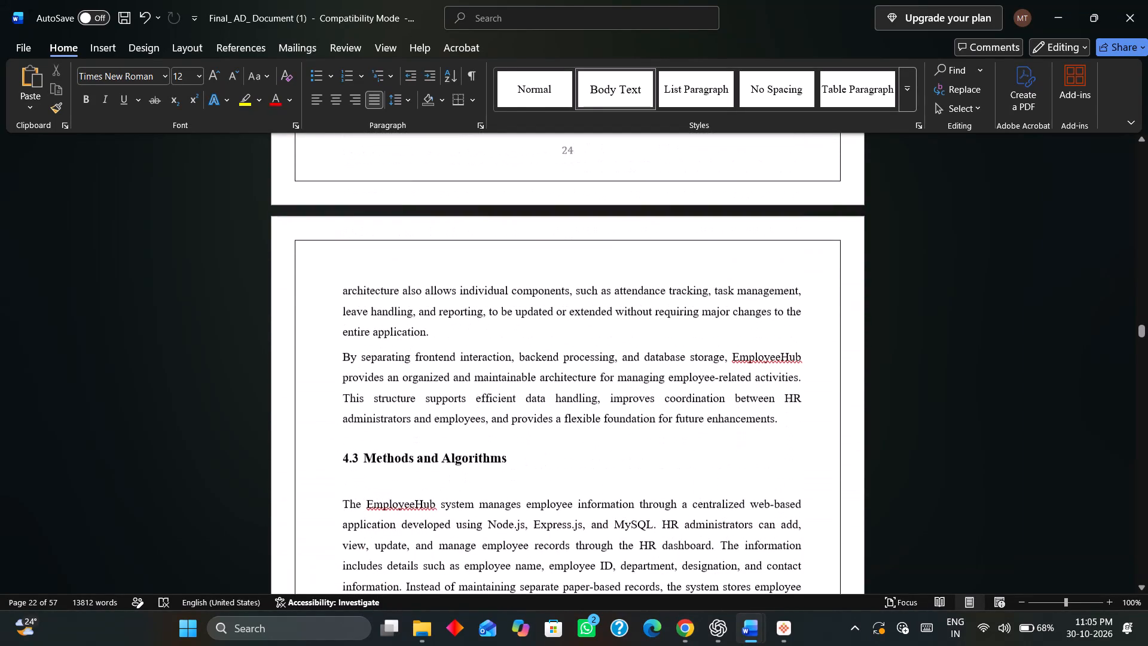
drag(787, 422, 345, 264)
click(773, 480)
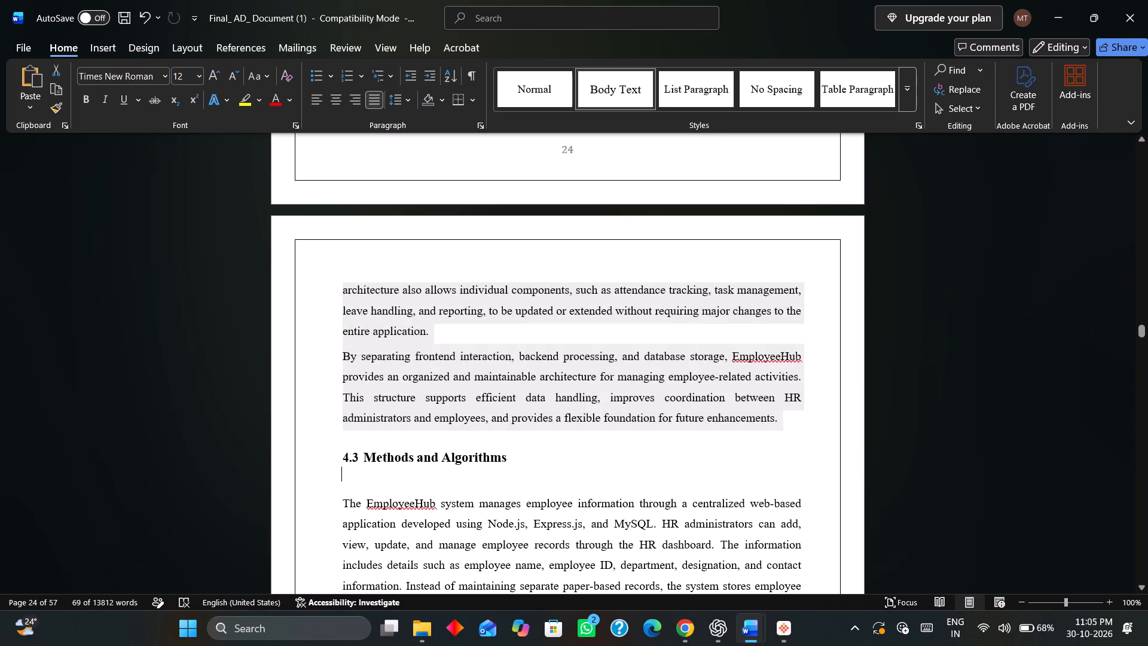
Delete the Server-Side Architecture paragraph beginning "The system uses MySQL as its centralized database".
scroll(778, 470, up, 16)
scroll(778, 470, up, 13)
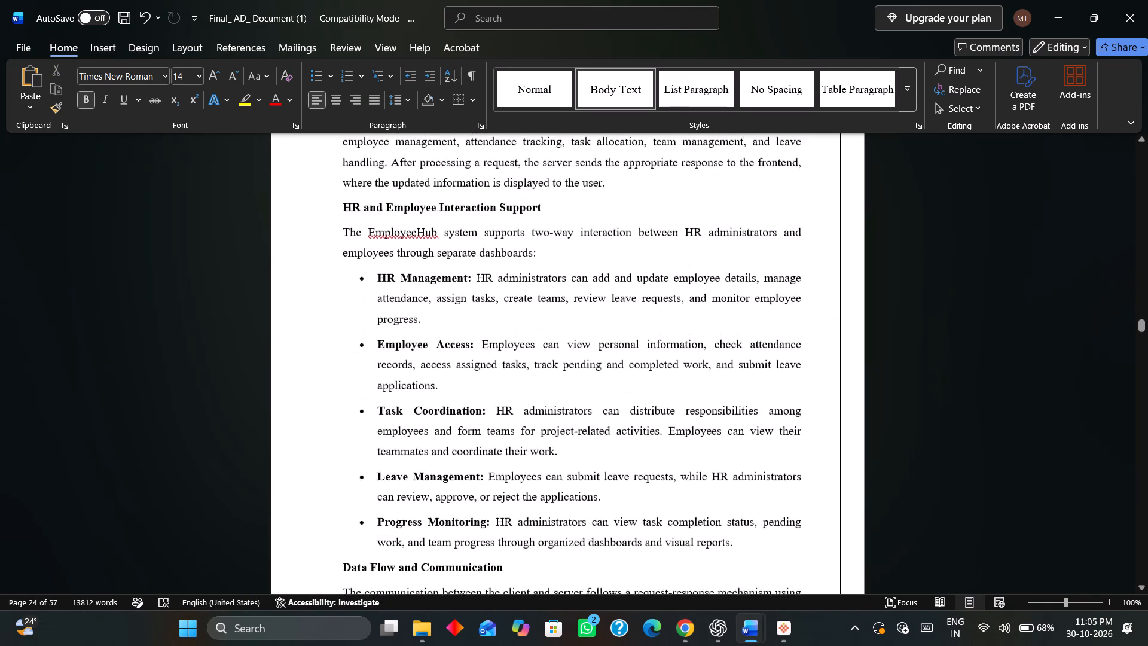
scroll(778, 470, up, 15)
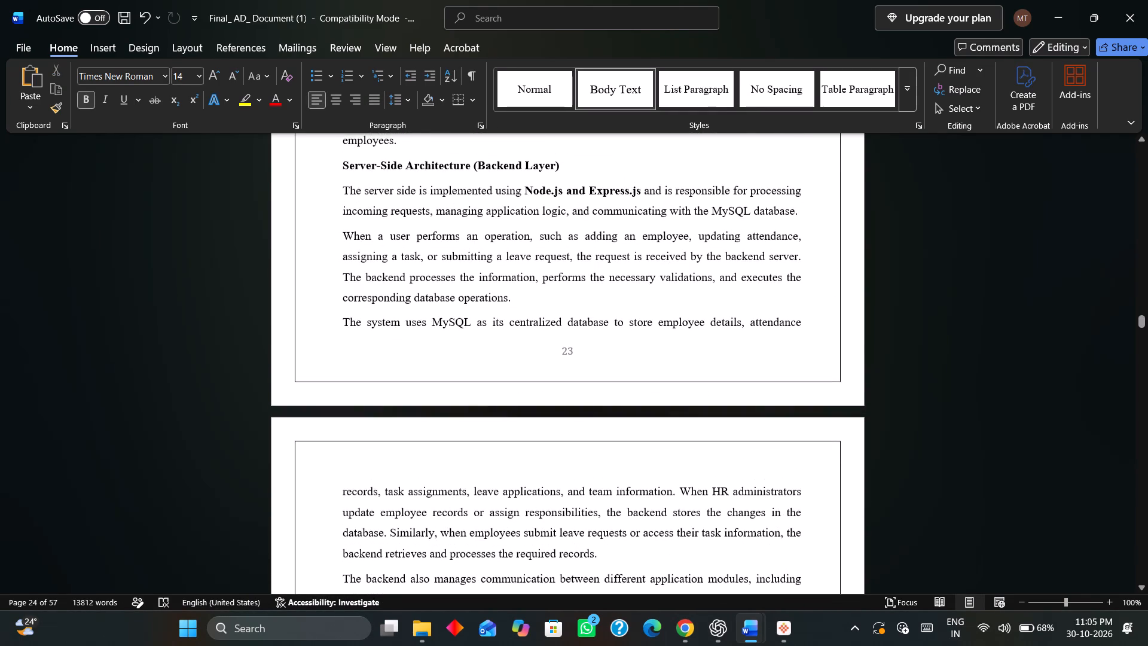
drag(344, 331, 609, 566)
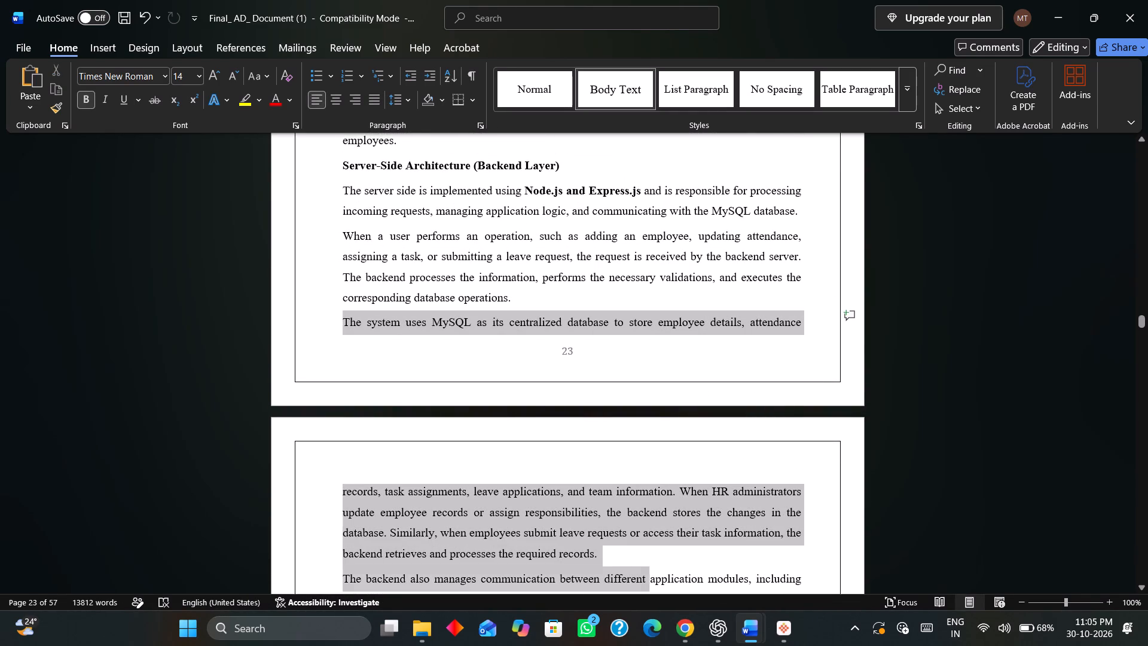
drag(609, 566, 602, 556)
key(BackSpace)
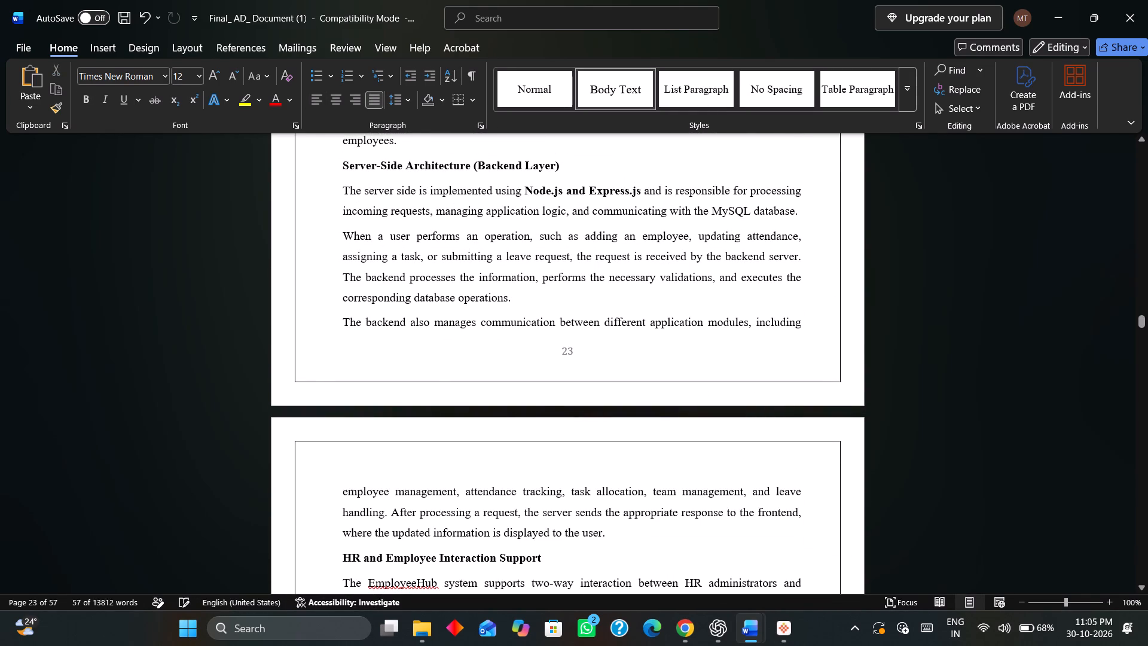
Delete the sentence beginning "The employee dashboard allows employees" from the second Client-Side Architecture paragraph, ending it at "view work progress.".
scroll(633, 437, up, 5)
scroll(569, 414, up, 2)
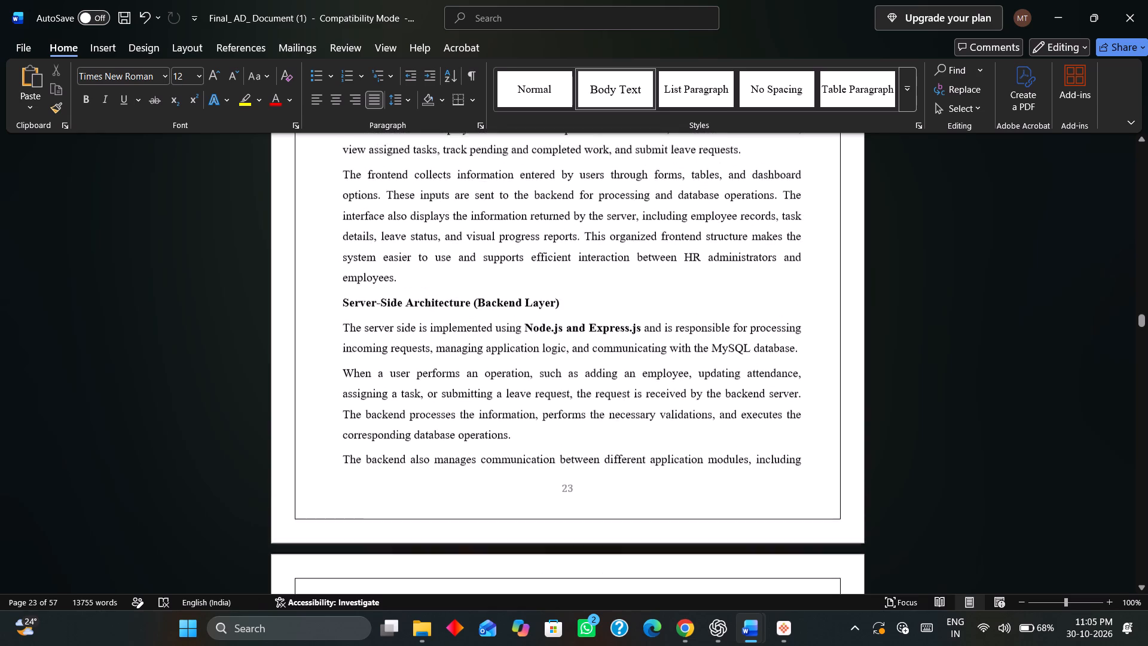
scroll(569, 414, up, 6)
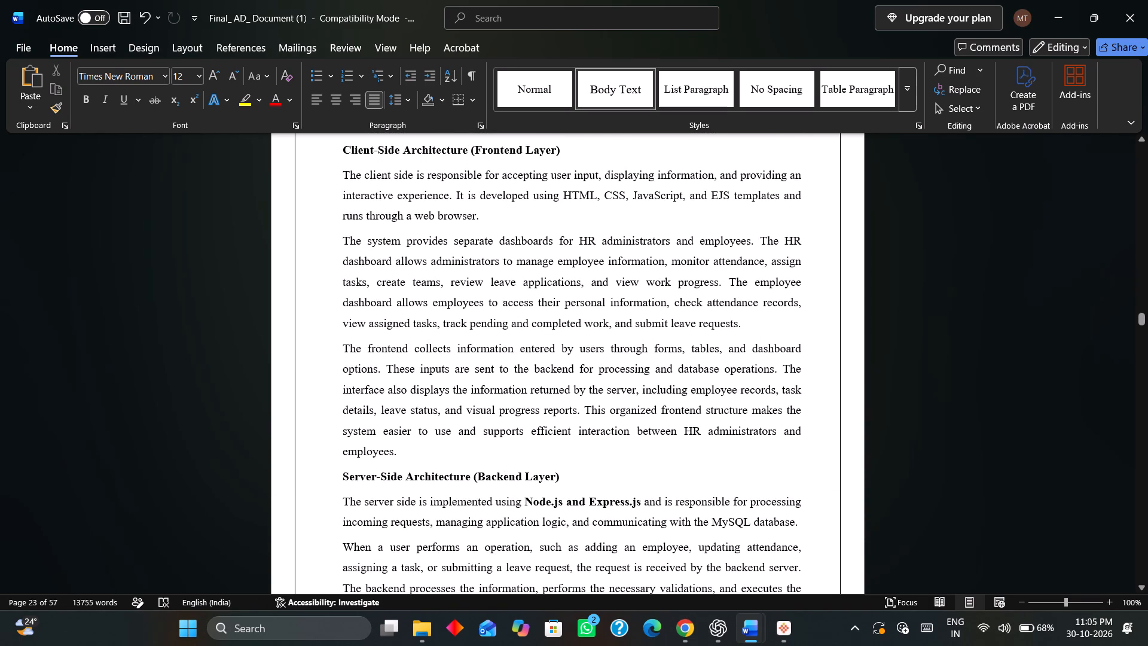
drag(753, 331, 742, 294)
key(BackSpace)
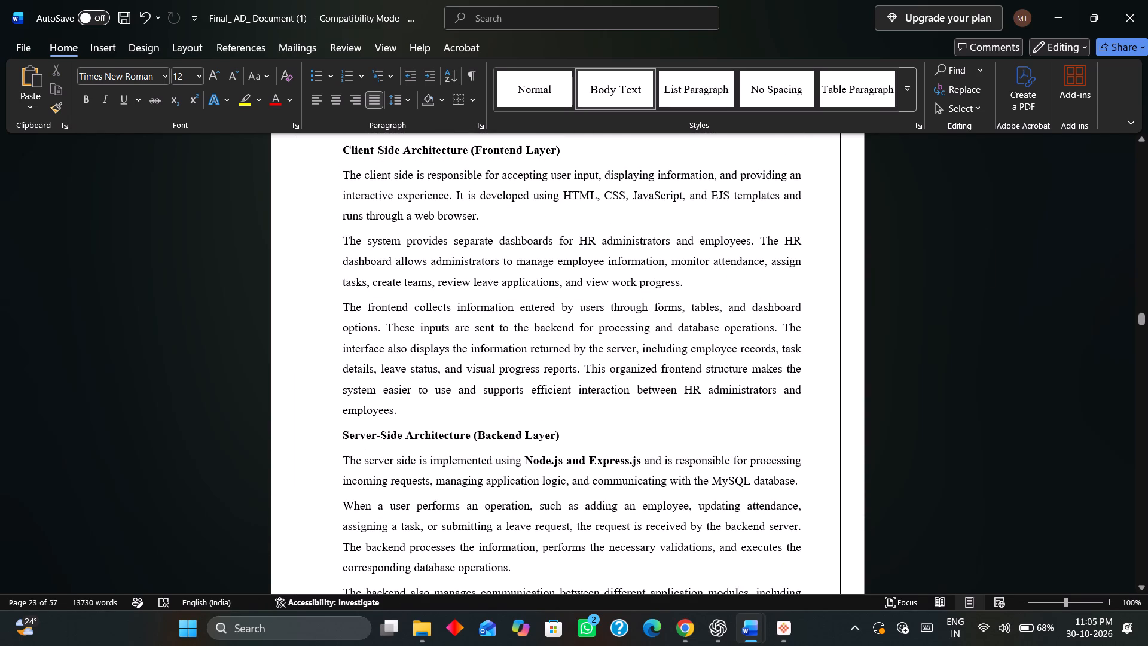
Indent the first line of the paragraph starting "The client side is responsible" and end the "Client-Side Architecture (Frontend Layer)" heading with a colon.
click(347, 177)
key(Left)
key(Tab)
click(576, 150)
key(space)
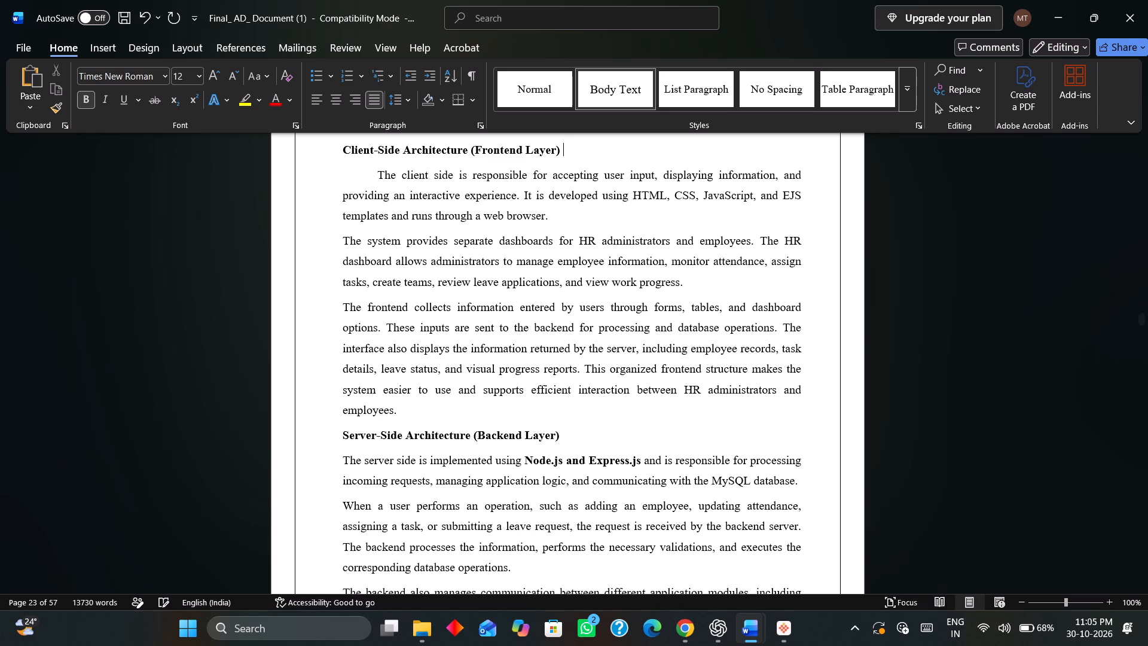
text(:)
Insert an extra blank line above the 4.2 Architecture heading, below the 4.1.1 Design Flow Diagram caption.
scroll(629, 356, up, 14)
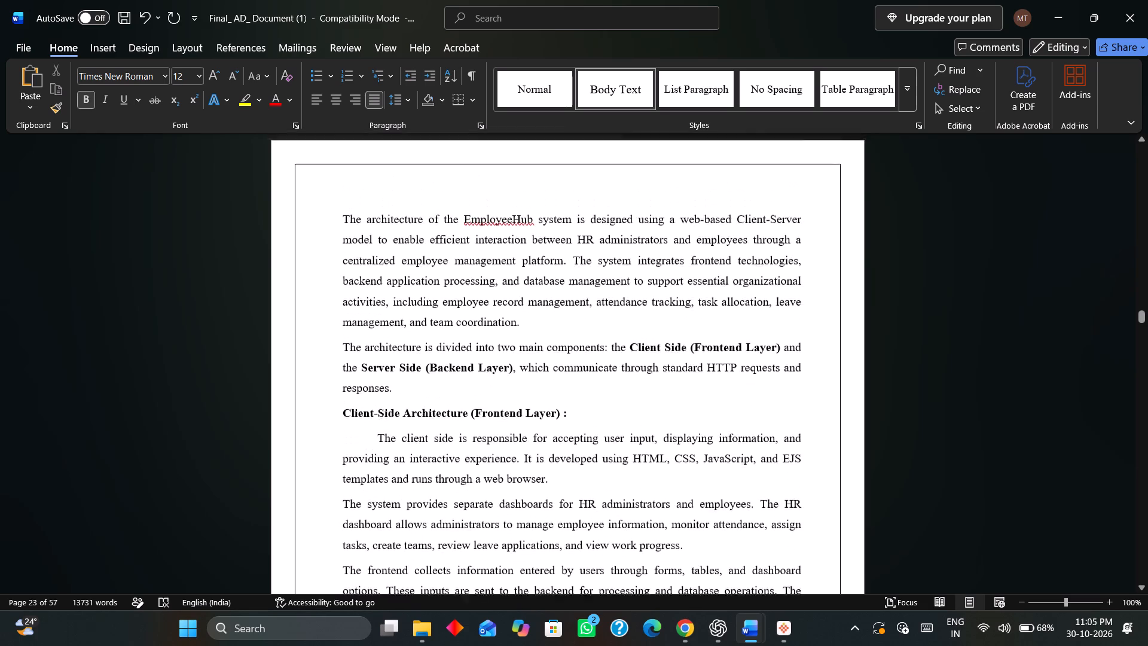
scroll(630, 356, up, 13)
scroll(630, 356, down, 6)
scroll(630, 356, up, 8)
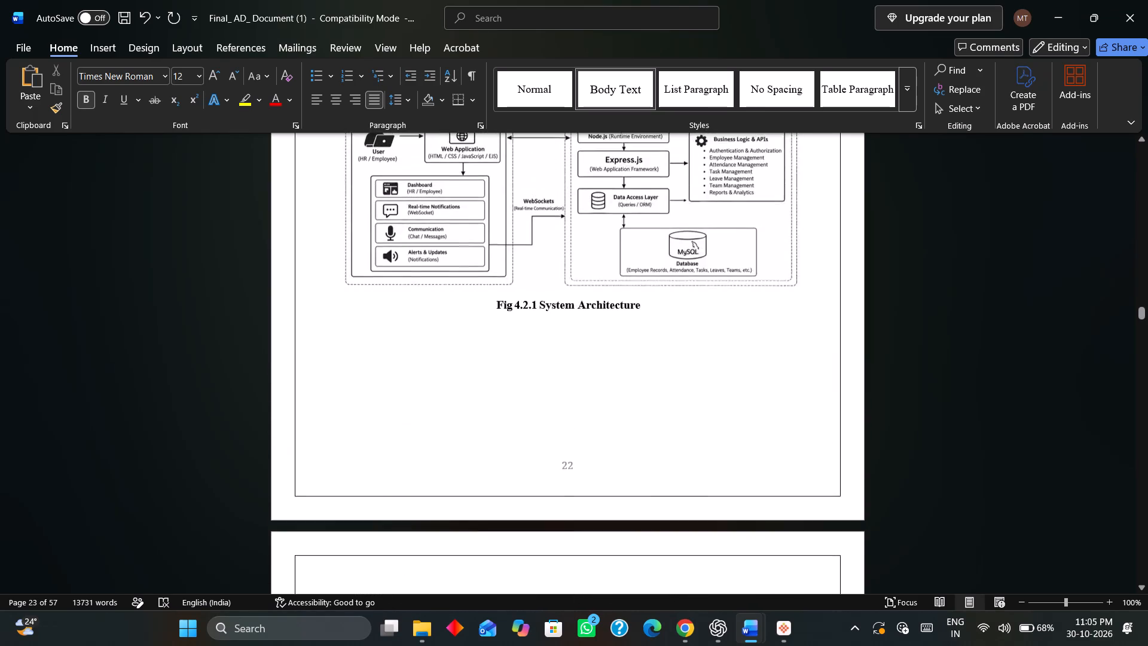
scroll(630, 356, up, 9)
scroll(630, 356, down, 14)
scroll(630, 356, up, 11)
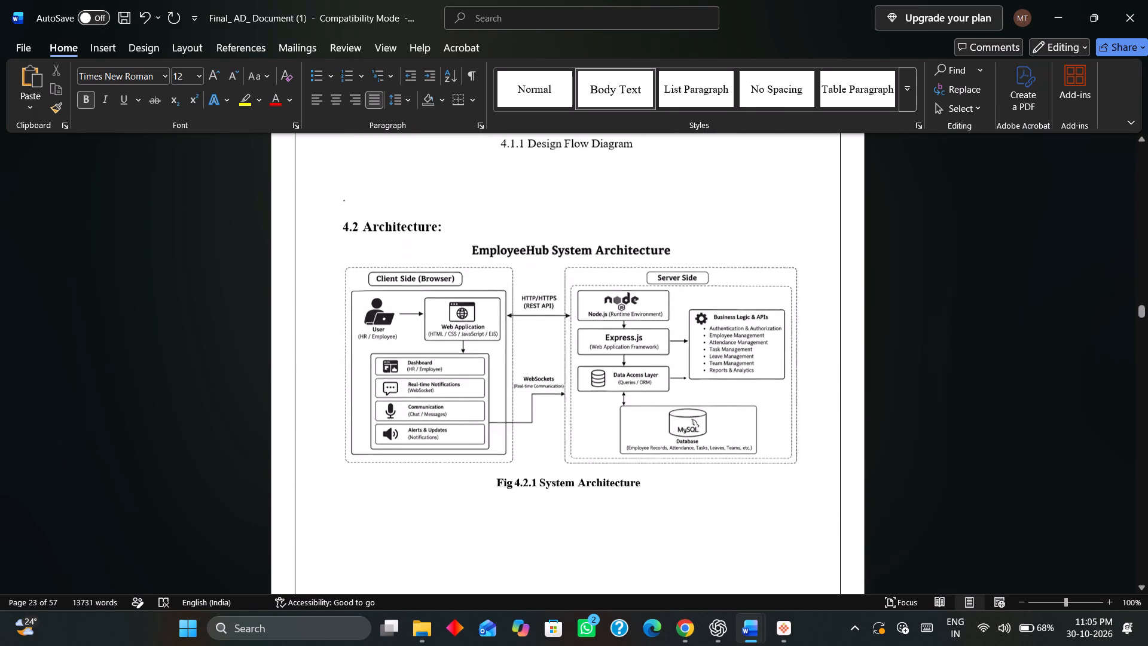
scroll(630, 356, up, 3)
drag(539, 231, 537, 237)
click(529, 258)
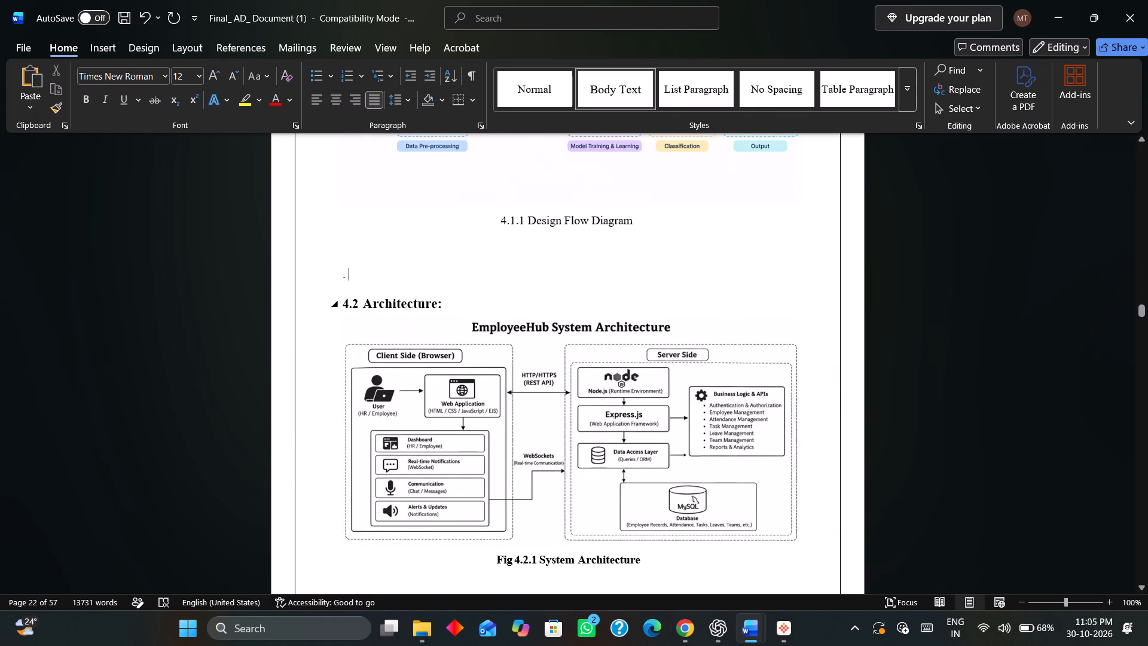
key(Return)
Indent the first line of the paragraph beginning "The architecture of the EmployeeHub system" below the System Architecture figure.
scroll(529, 295, down, 7)
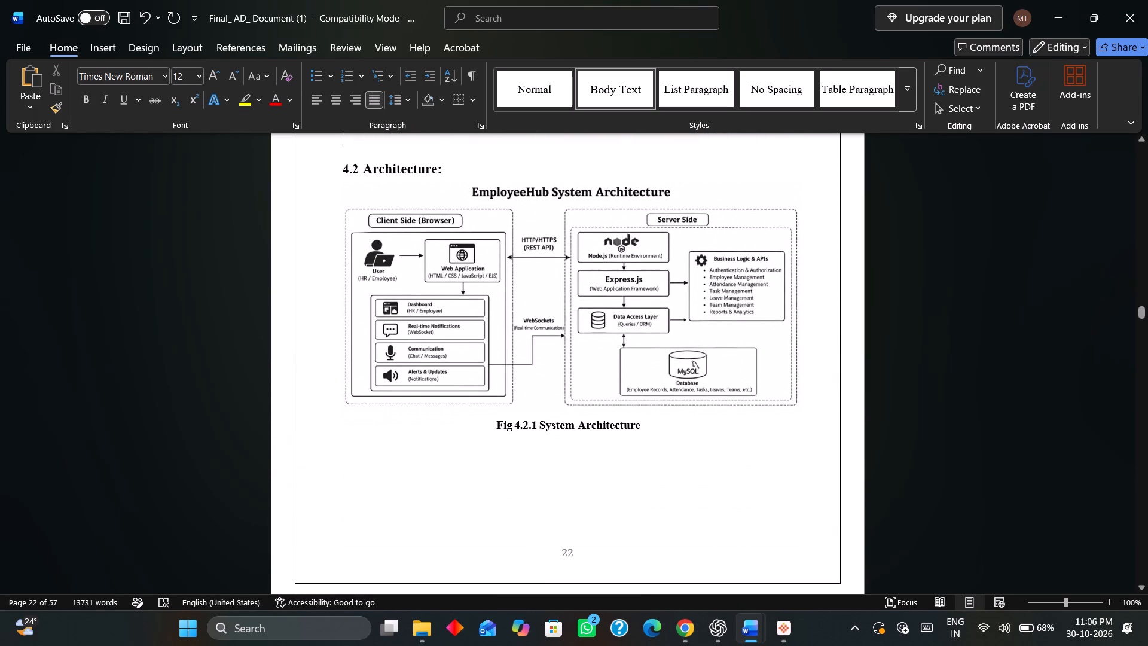
scroll(468, 397, down, 12)
click(343, 423)
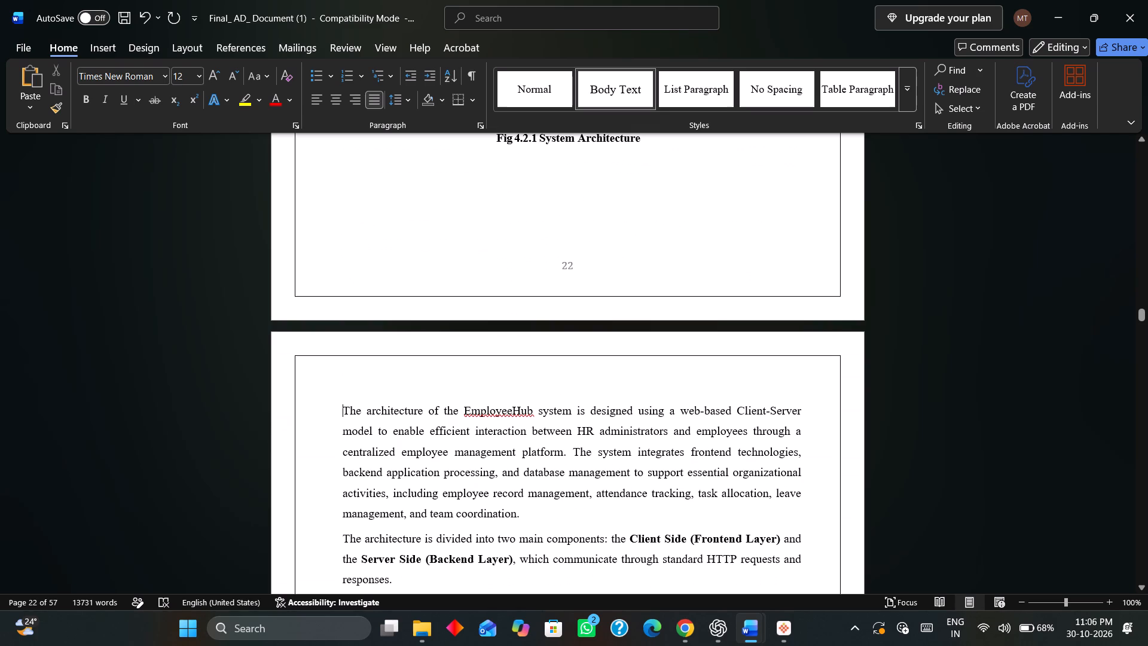
key(Tab)
Delete the paragraph beginning "The architecture is divided into two main components" above the Client-Side Architecture heading.
scroll(423, 399, down, 6)
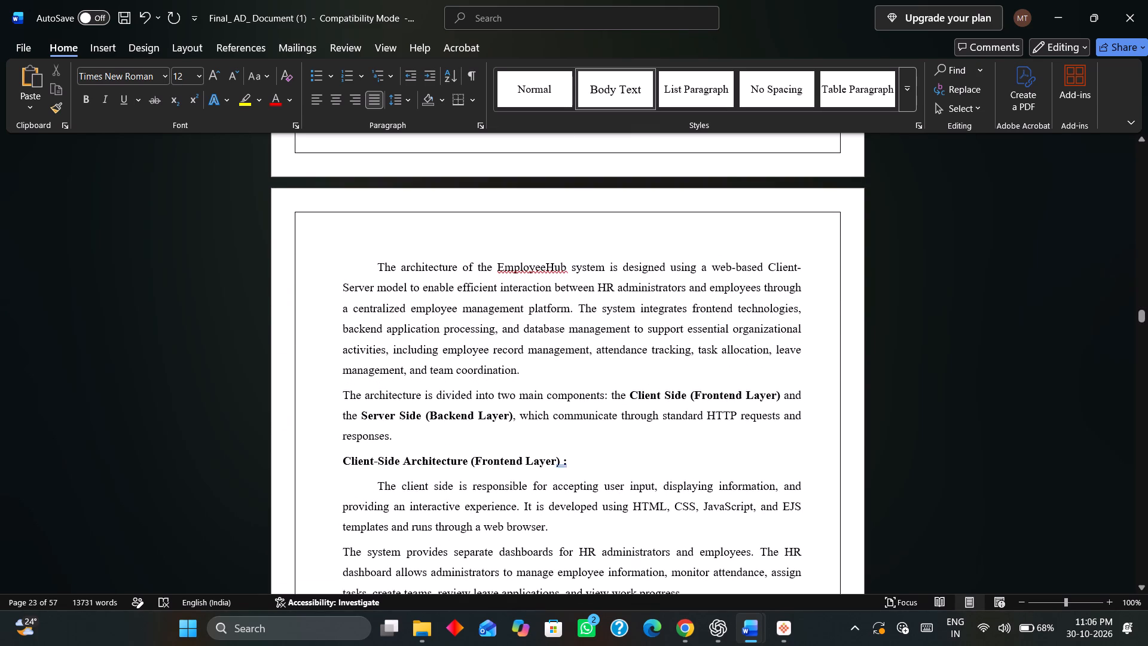
drag(343, 398, 422, 428)
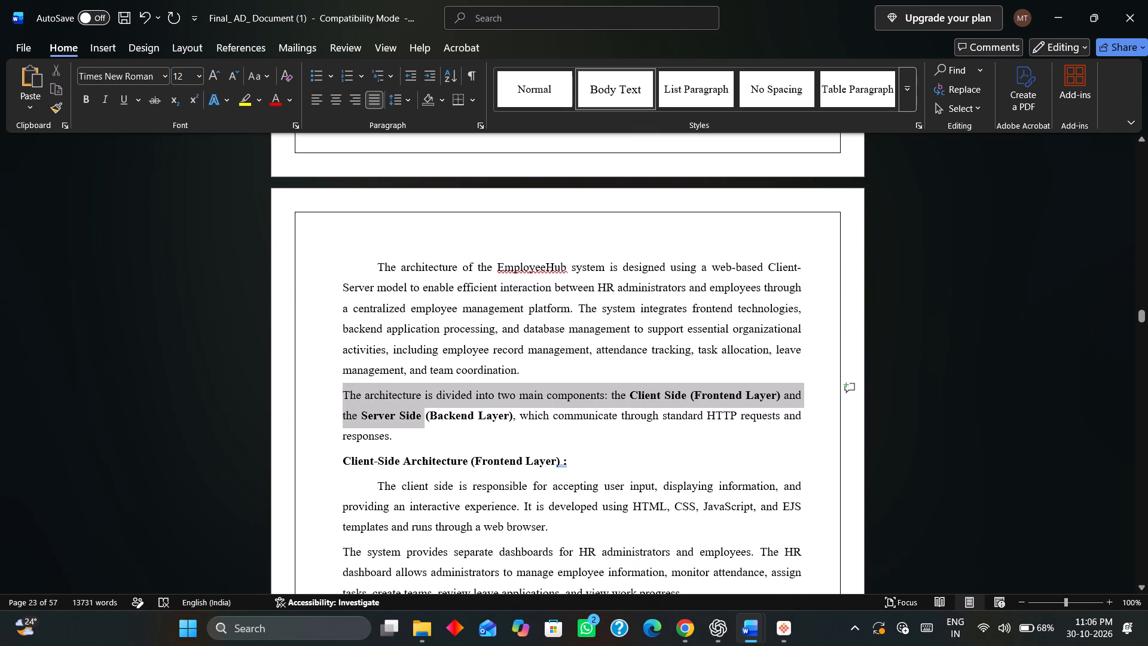
drag(422, 428, 423, 435)
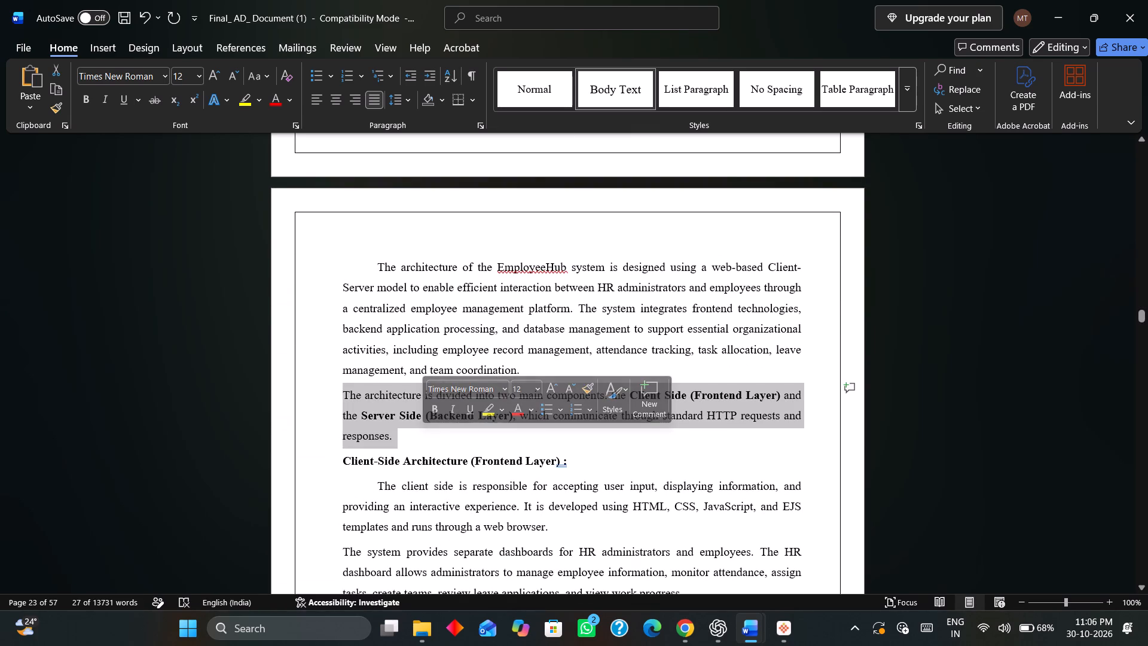
key(BackSpace)
Delete the paragraph beginning "The client side is responsible for accepting user input" along with the empty line it leaves under its heading.
scroll(643, 432, down, 6)
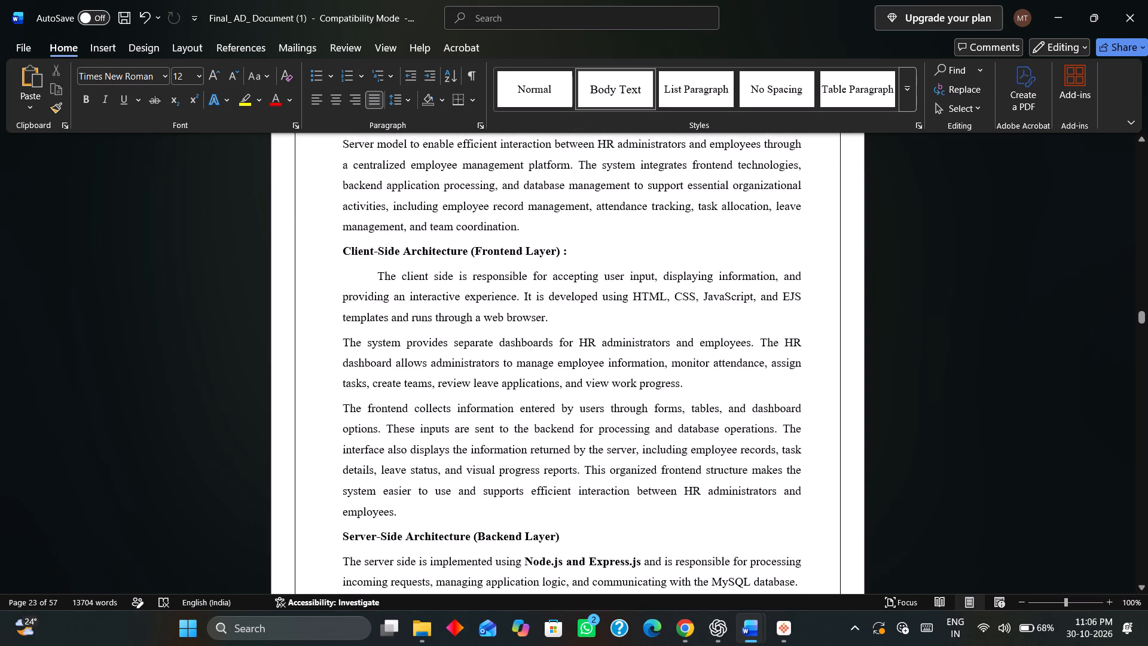
scroll(623, 424, down, 4)
click(342, 241)
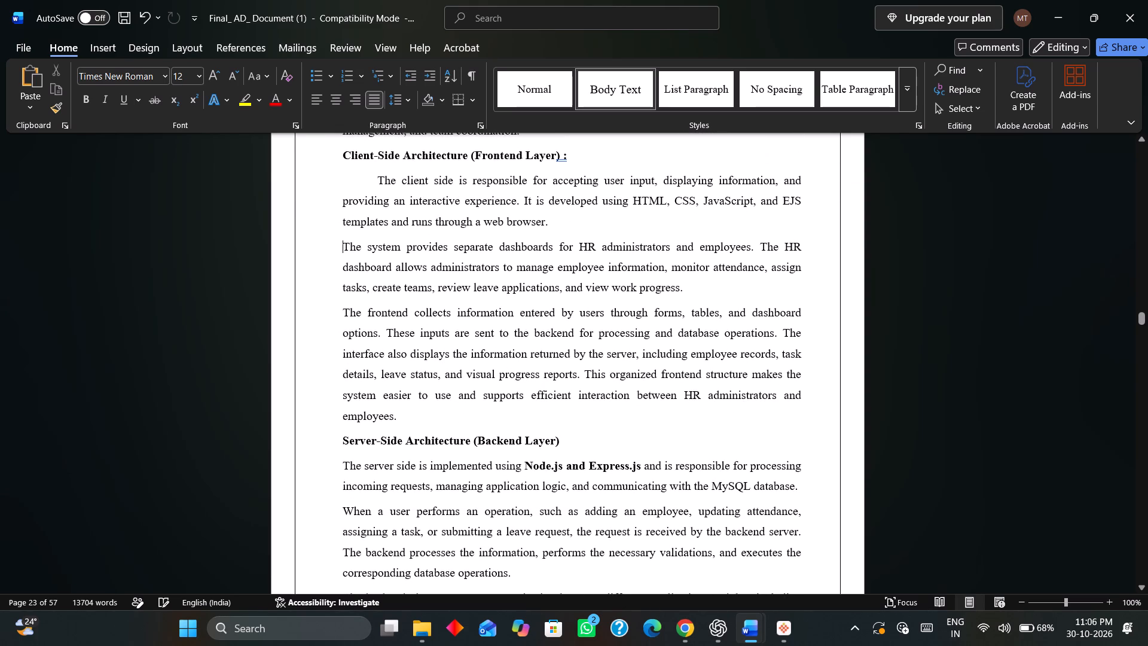
drag(558, 221, 383, 173)
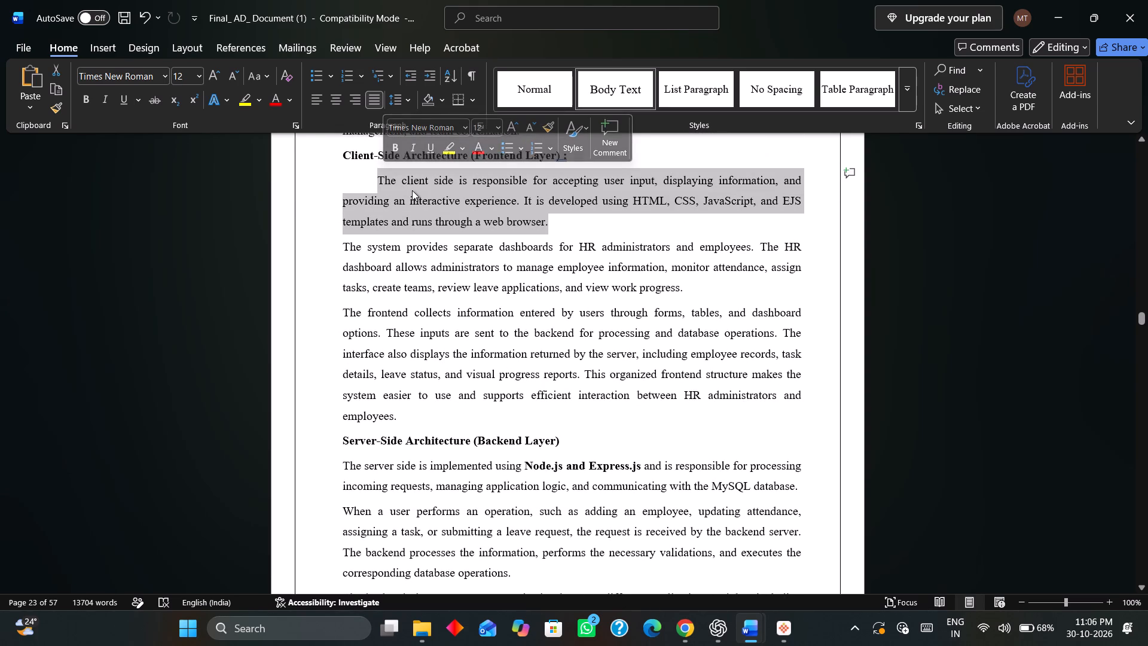
key(BackSpace)
click(347, 197)
click(346, 205)
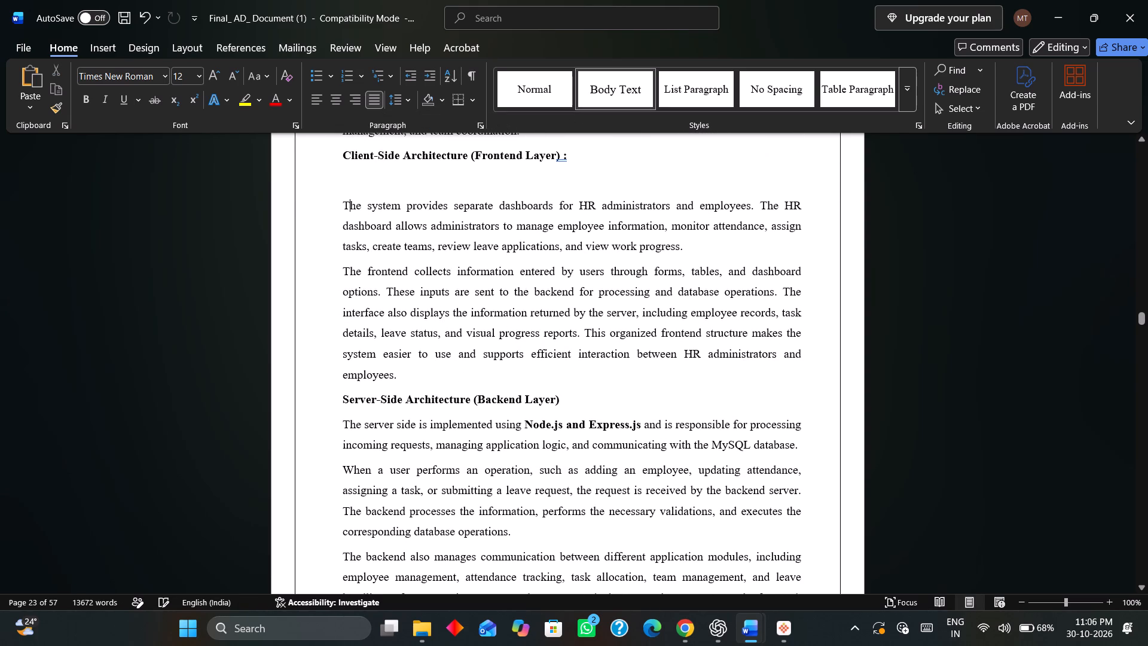
click(346, 205)
click(346, 194)
click(378, 193)
click(392, 184)
key(BackSpace)
key(BackSpace)
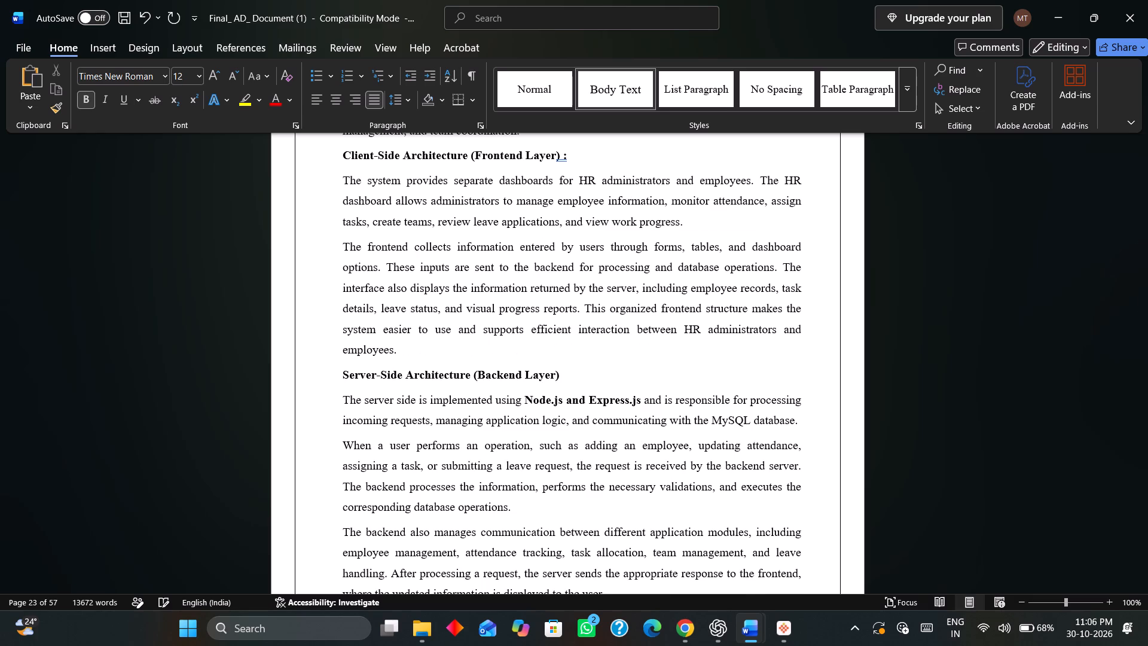
Indent the first lines of the two Client-Side Architecture paragraphs beginning "The system provides" and "The frontend collects".
click(339, 178)
key(Tab)
click(343, 248)
key(Tab)
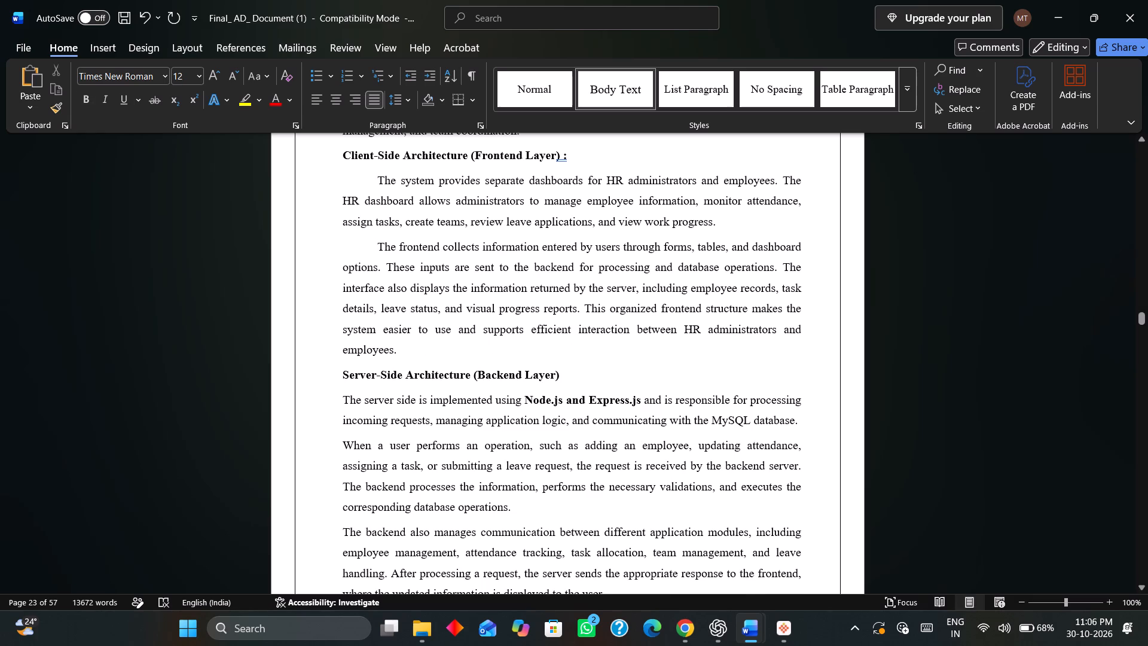
Add a colon to the "Server-Side Architecture (Backend Layer)" heading and indent the first lines of its three paragraphs.
click(344, 397)
key(Tab)
click(560, 373)
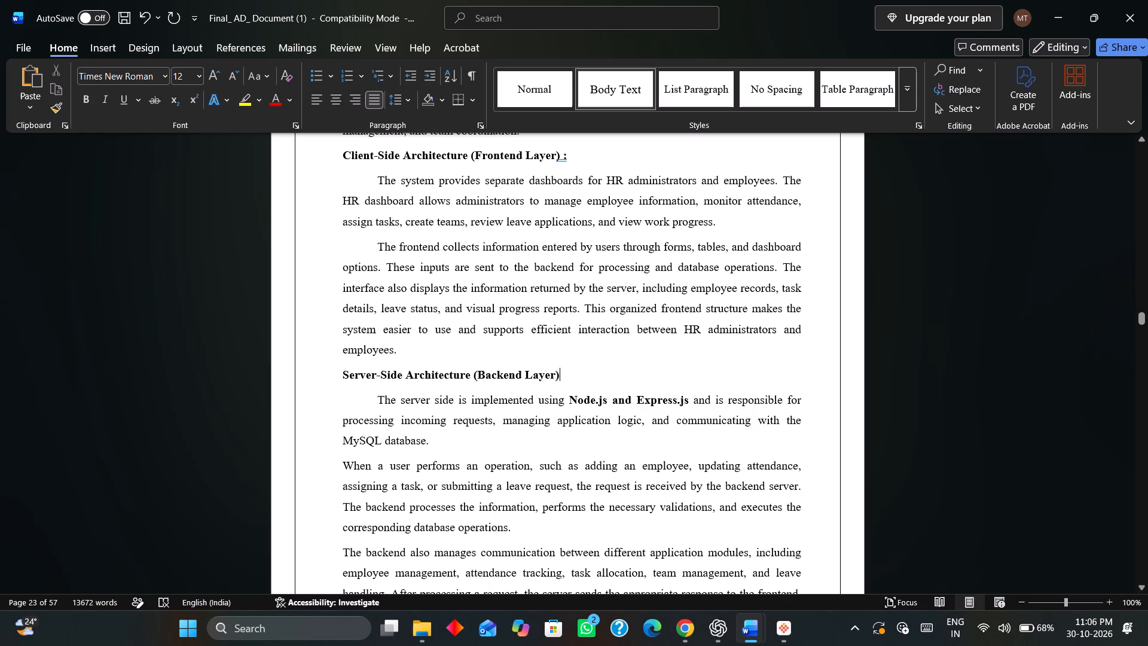
key(shift+colon)
scroll(578, 367, down, 5)
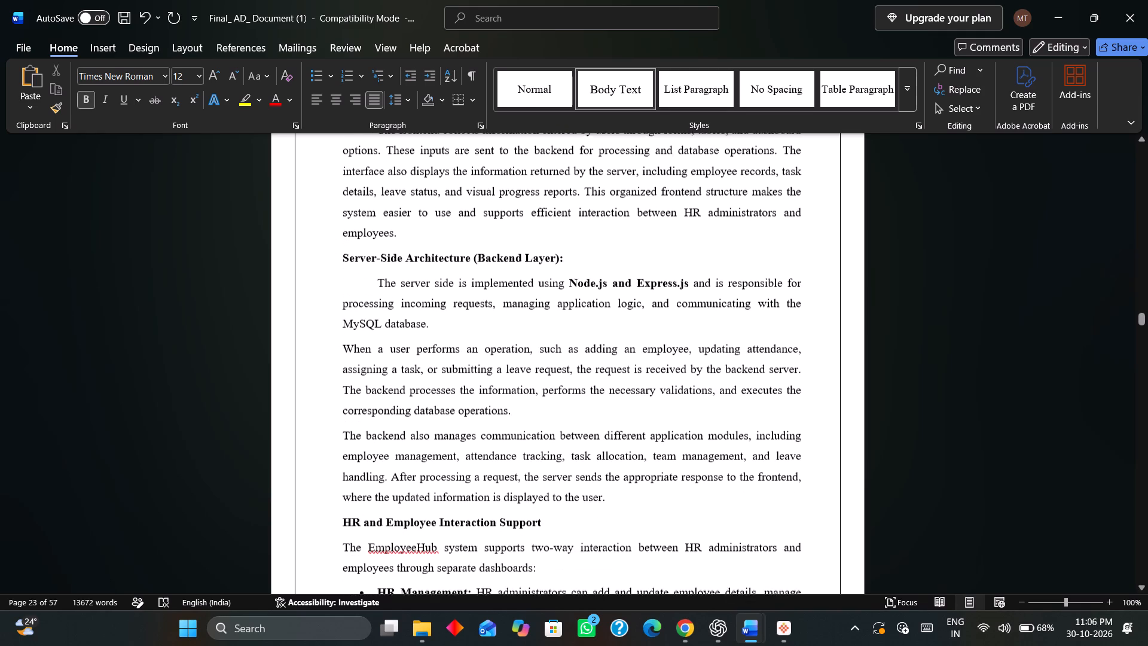
click(344, 344)
key(Tab)
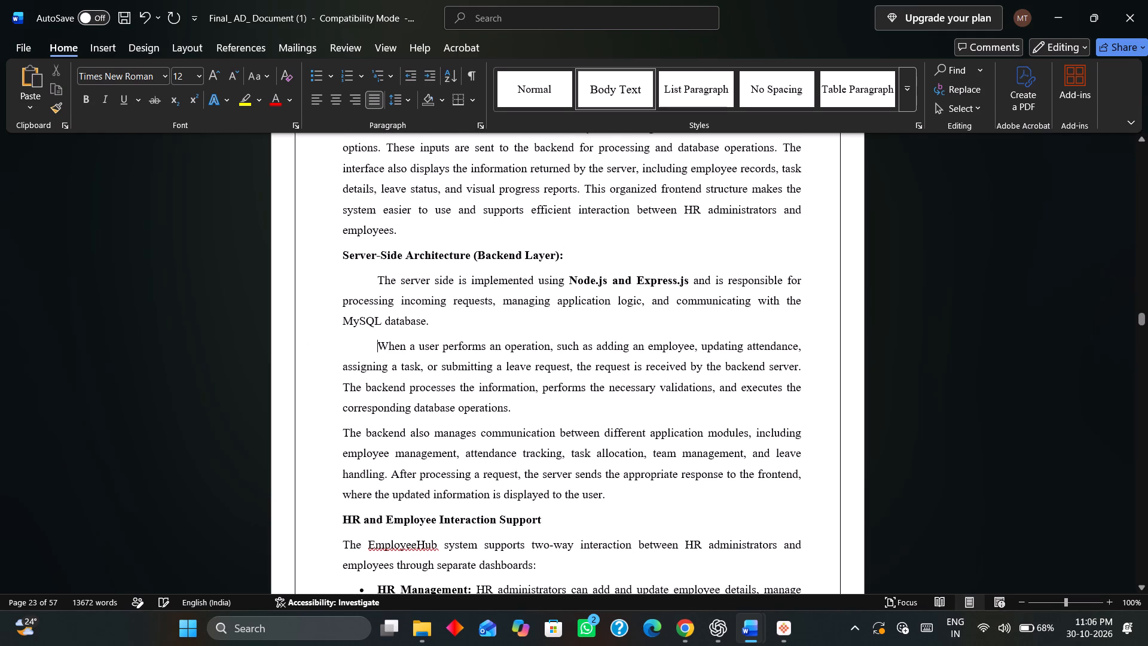
scroll(359, 353, down, 2)
click(341, 391)
key(Tab)
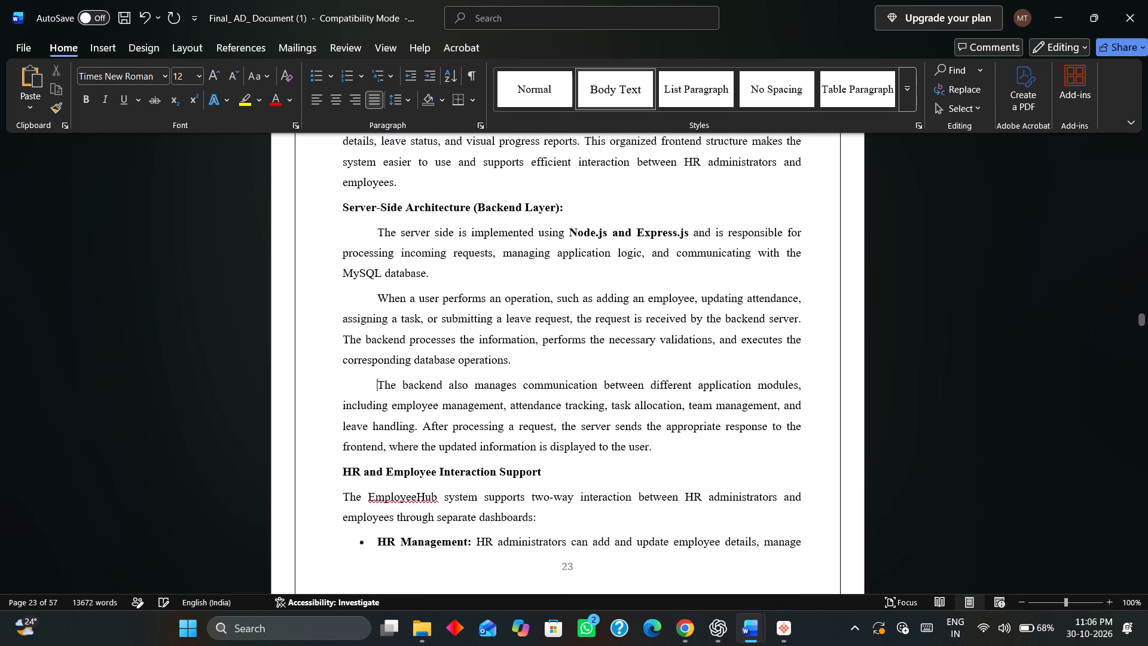
Delete the paragraph beginning "The server side is implemented using Node.js and Express.js" and the empty line it leaves.
click(416, 278)
click(433, 278)
drag(445, 273, 373, 248)
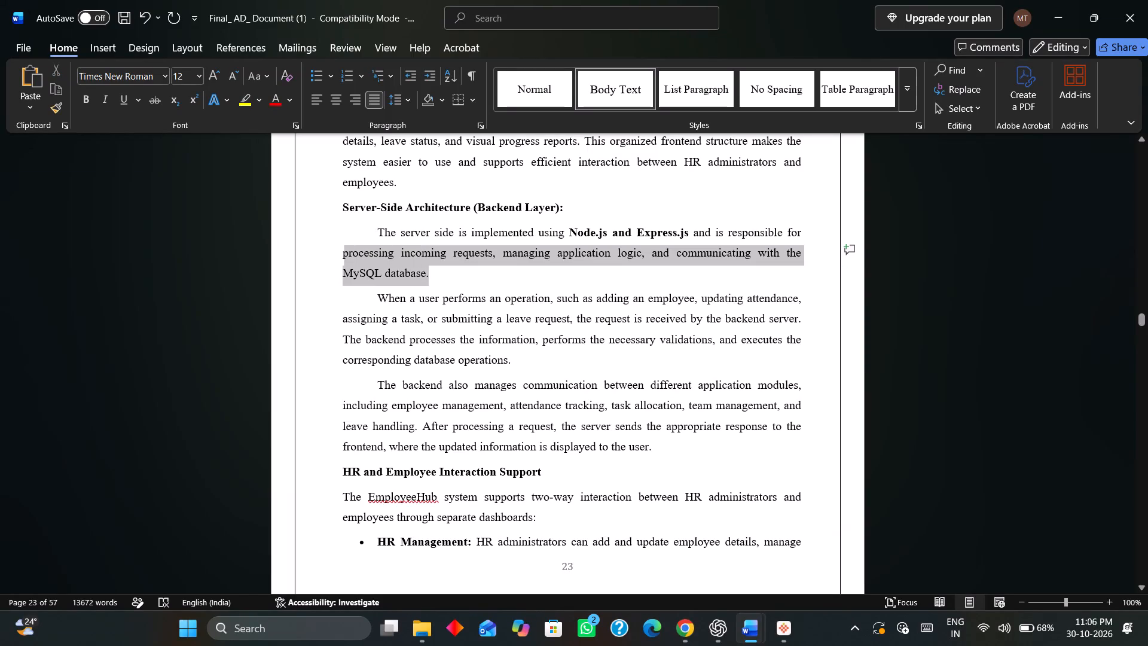
drag(373, 248, 379, 230)
key(BackSpace)
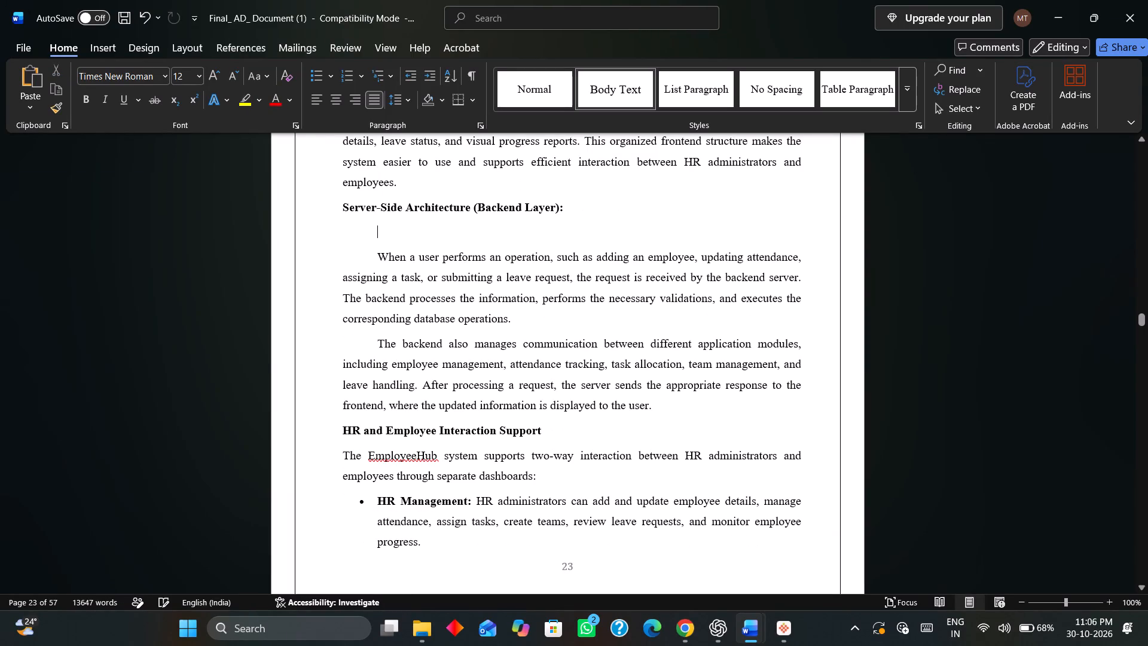
key(BackSpace)
key(BackSpace)
Review the rest of section 4.2, from HR and Employee Interaction Support to the start of 4.3, for redundant text.
scroll(396, 237, down, 2)
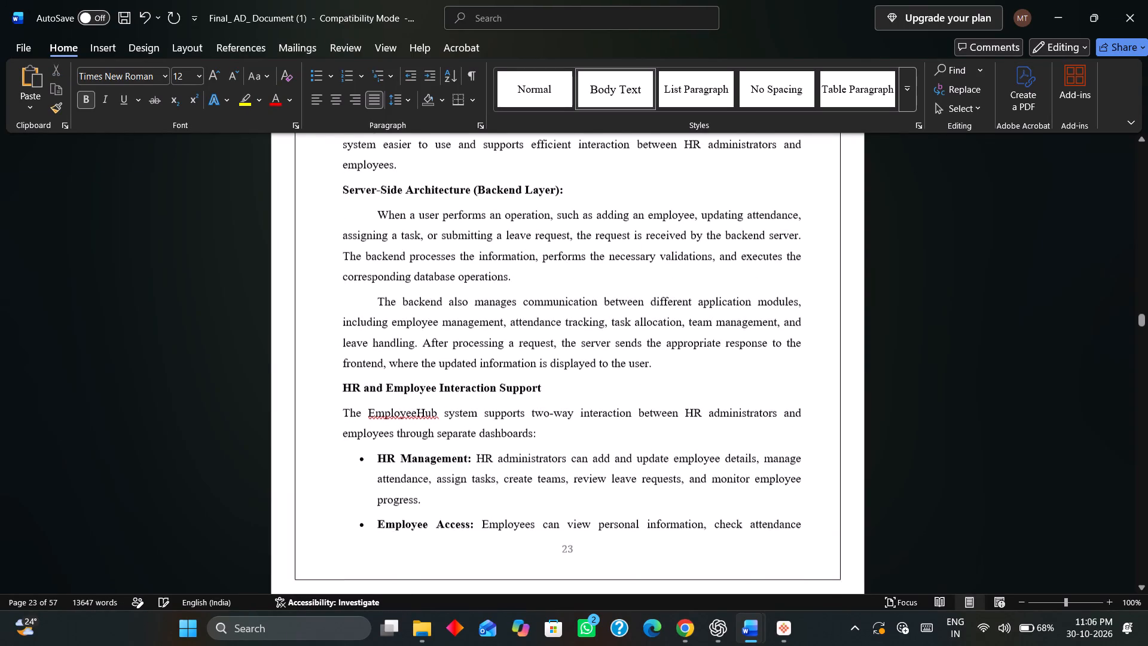
scroll(403, 244, down, 3)
scroll(463, 304, down, 9)
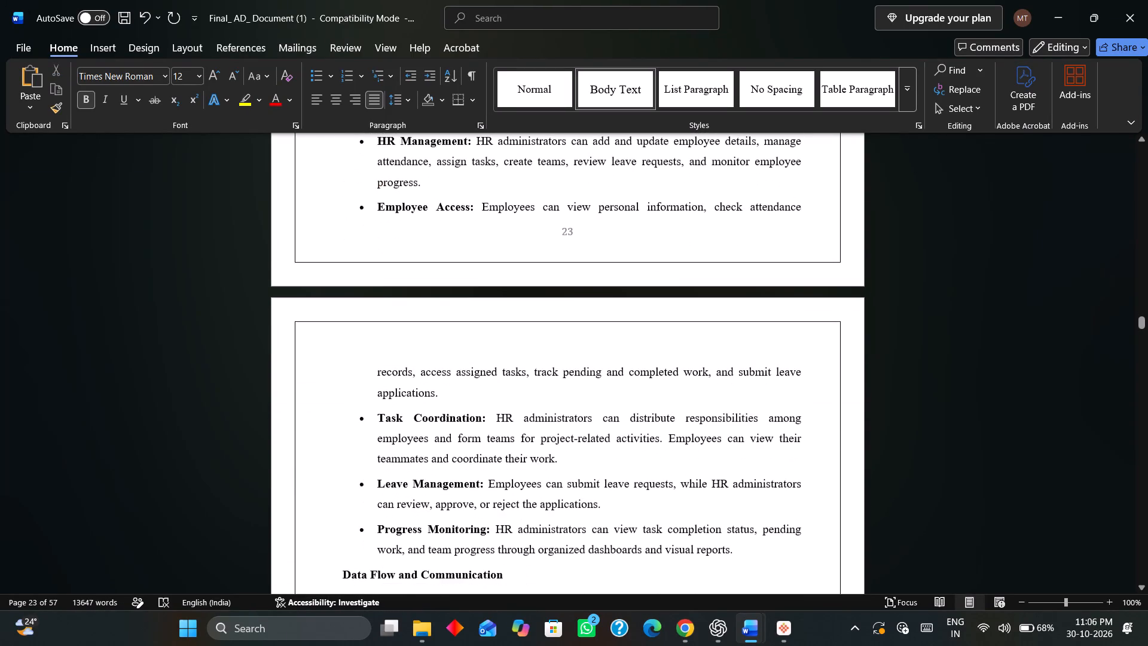
scroll(474, 311, down, 19)
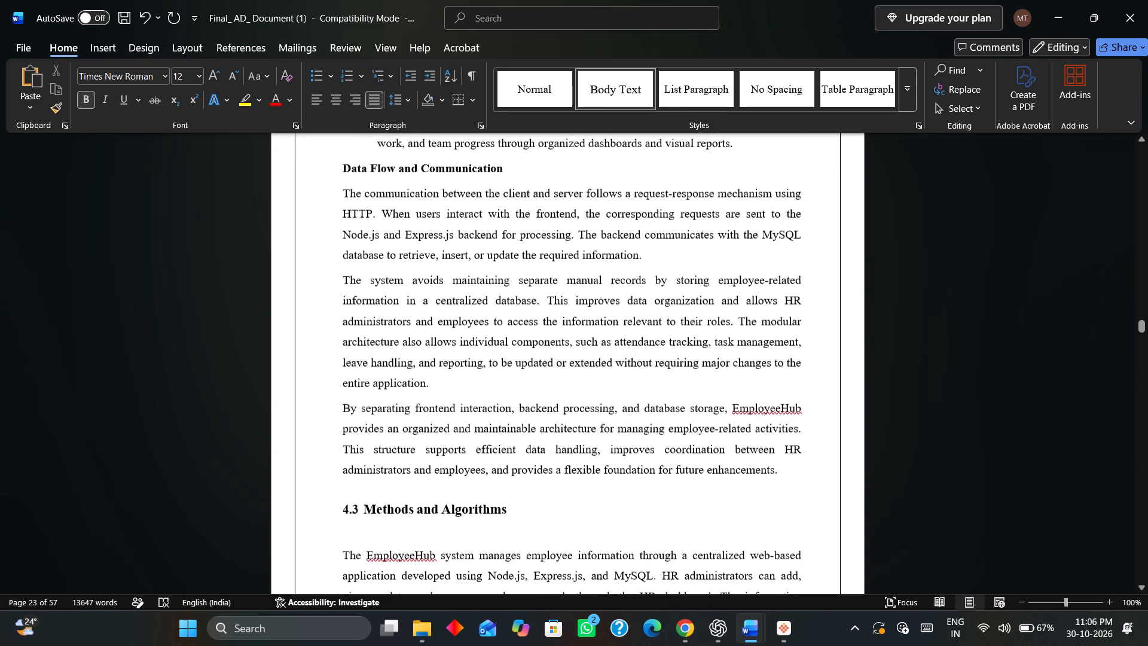
scroll(486, 321, down, 5)
scroll(486, 321, up, 2)
scroll(486, 321, down, 9)
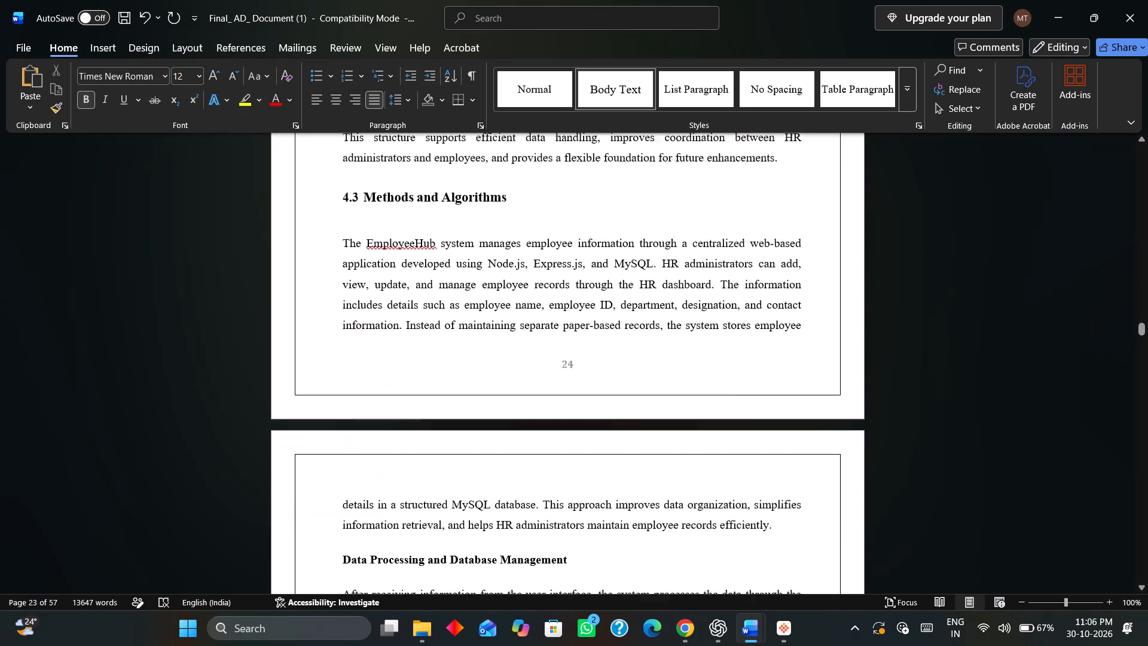
scroll(488, 321, down, 3)
scroll(490, 321, up, 15)
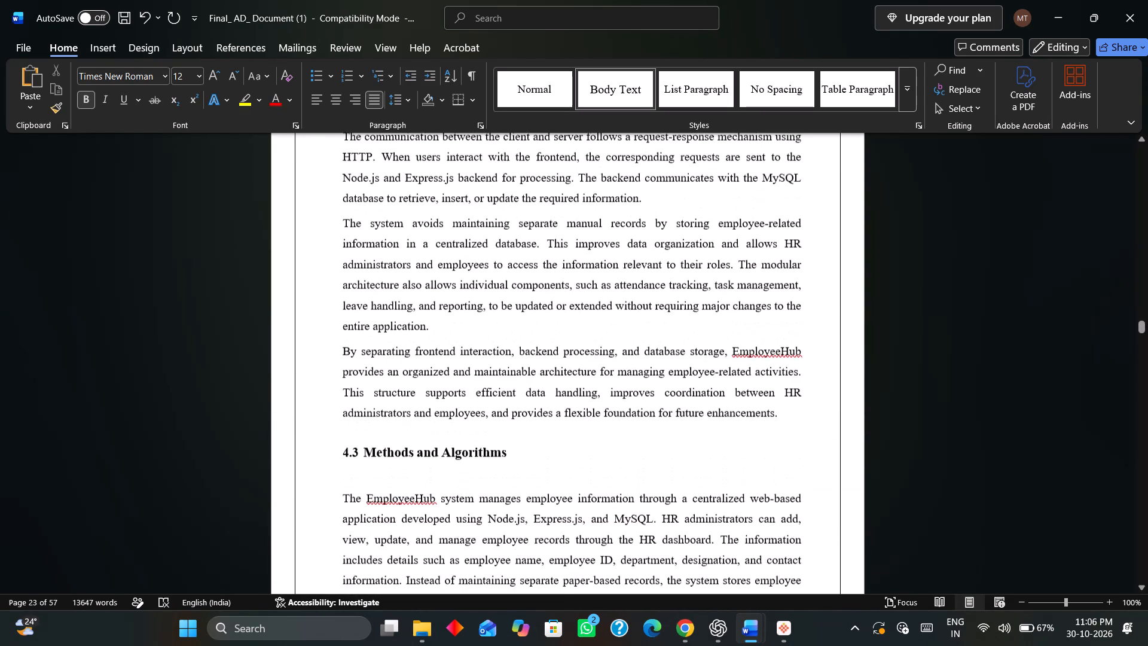
Delete the Data Flow and Communication paragraph beginning "By separating frontend interaction, backend processing, and database storage", just above the 4.3 heading.
drag(777, 425, 559, 400)
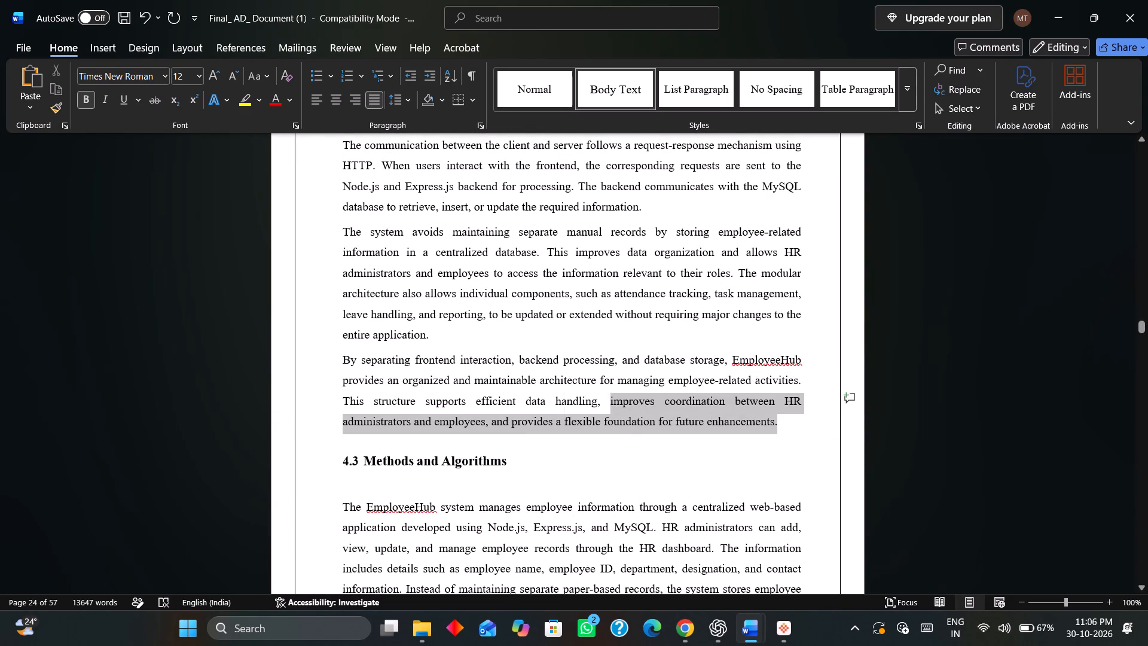
drag(559, 400, 354, 356)
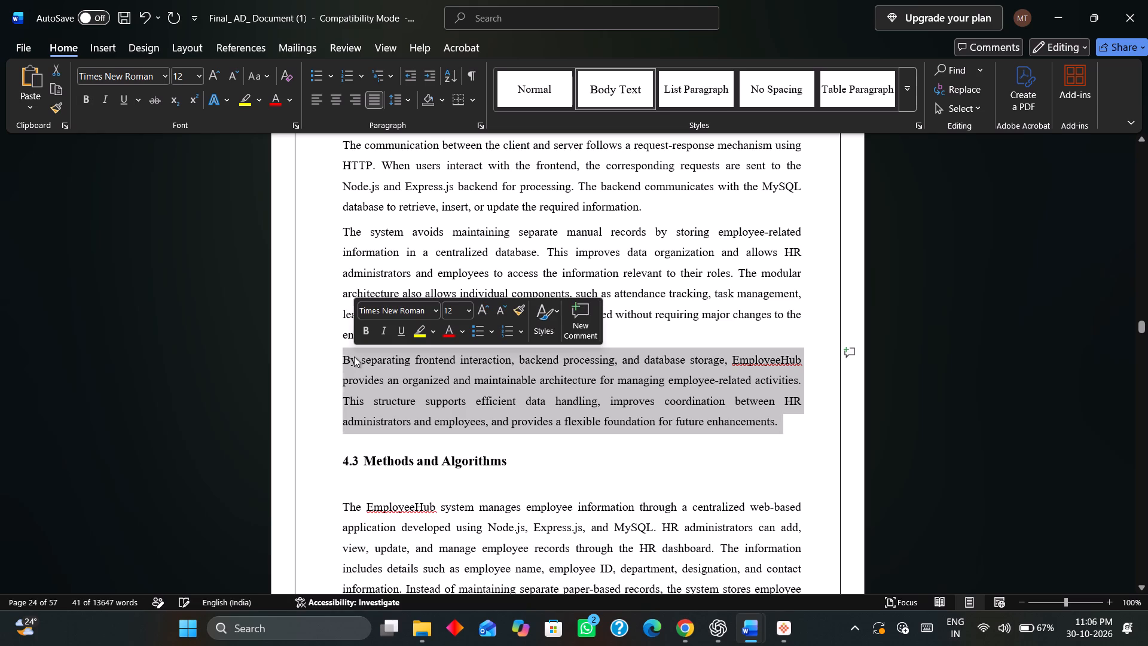
key(BackSpace)
scroll(494, 358, down, 5)
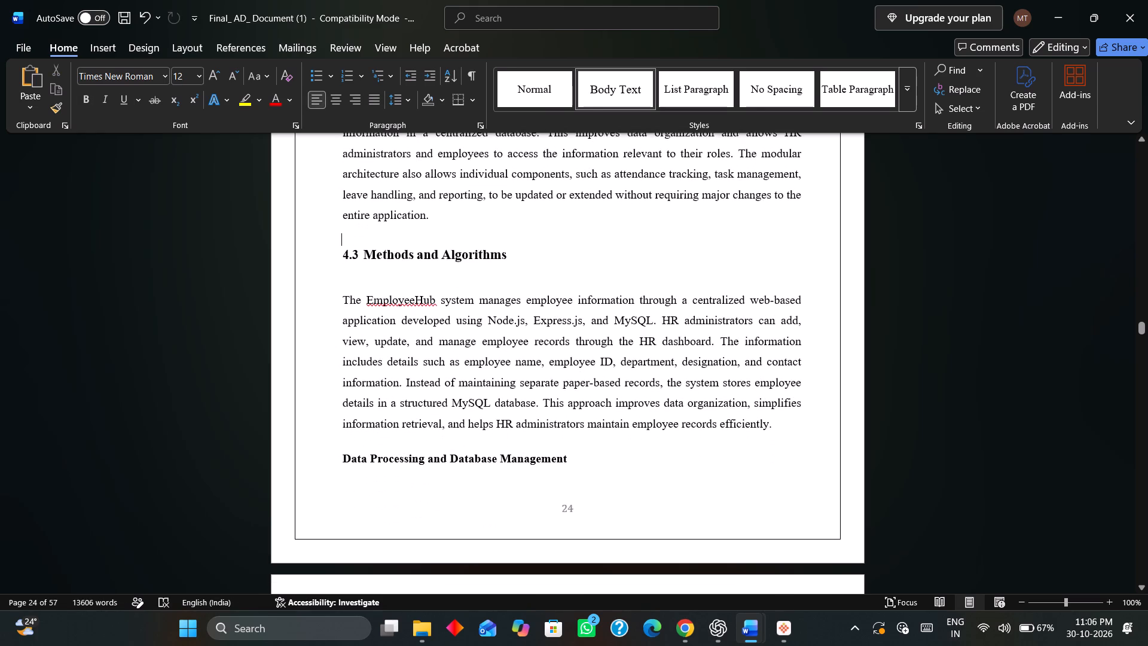
Insert two empty lines above the "Data Processing and Database Management" heading in section 4.3 so it starts on the next page.
scroll(494, 358, down, 9)
scroll(498, 358, up, 1)
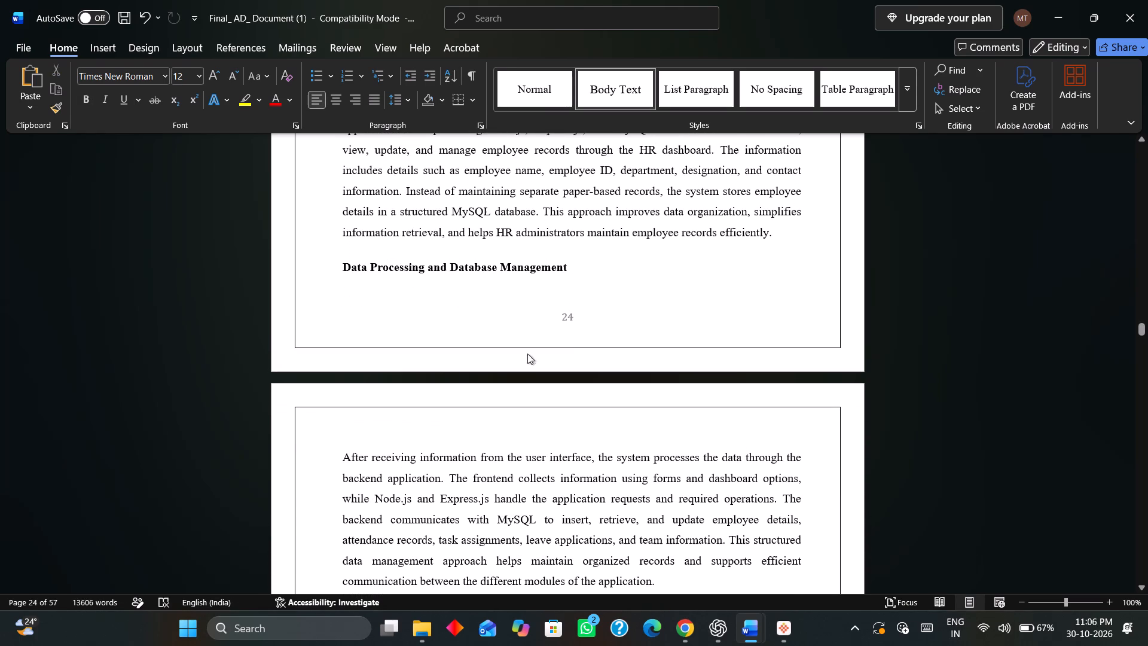
click(783, 239)
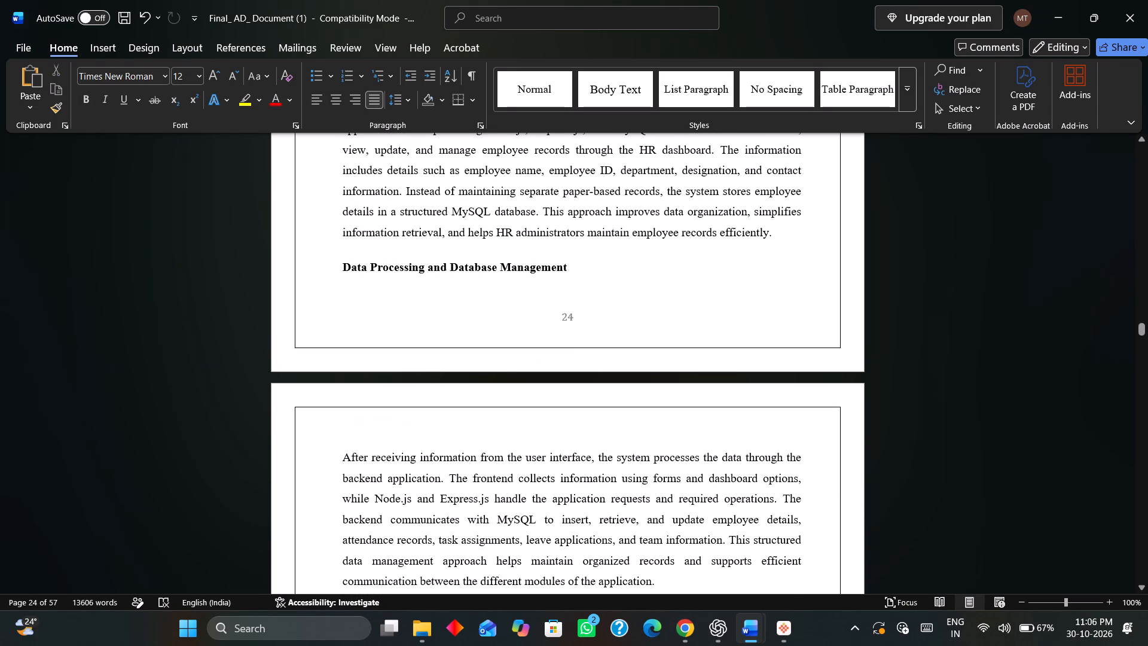
key(Return)
key(Return)
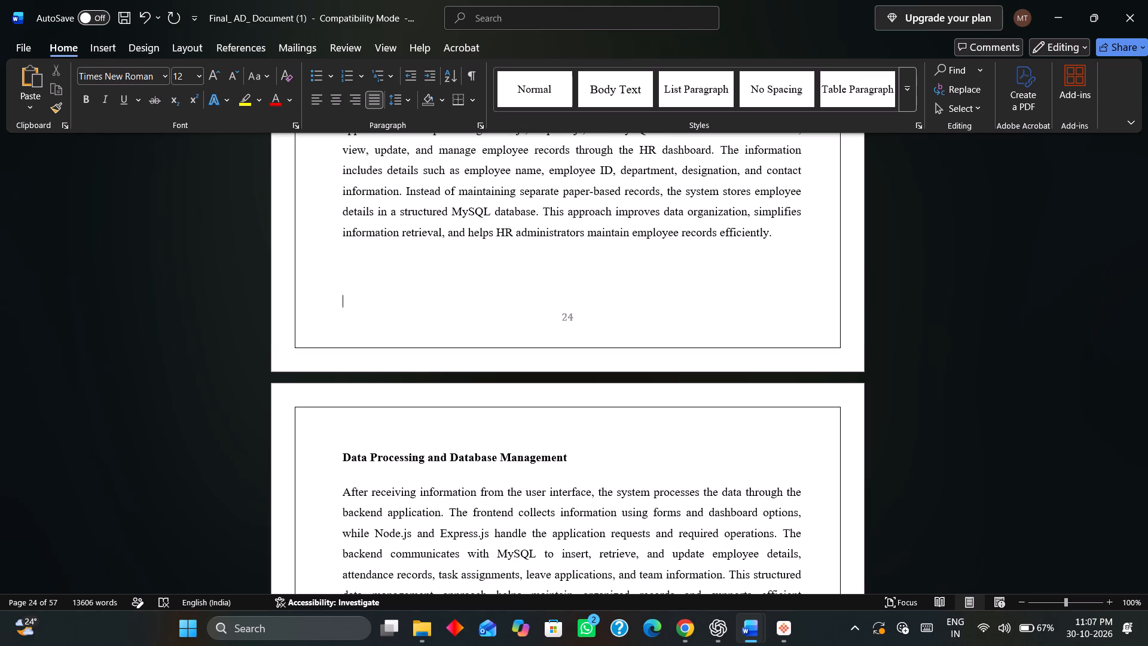
Add a colon to the "Data Processing and Database Management" and "Backend Approach (Using Node.js and Express.js)" headings.
scroll(783, 239, down, 5)
click(662, 316)
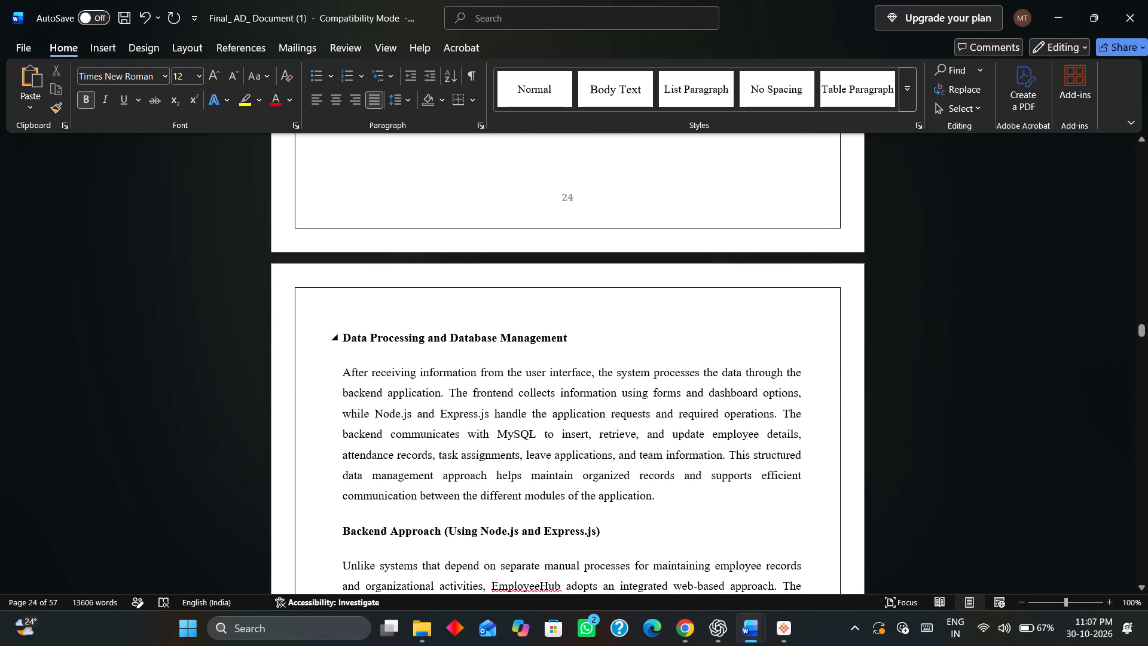
key(shift+colon)
scroll(649, 346, down, 4)
click(636, 438)
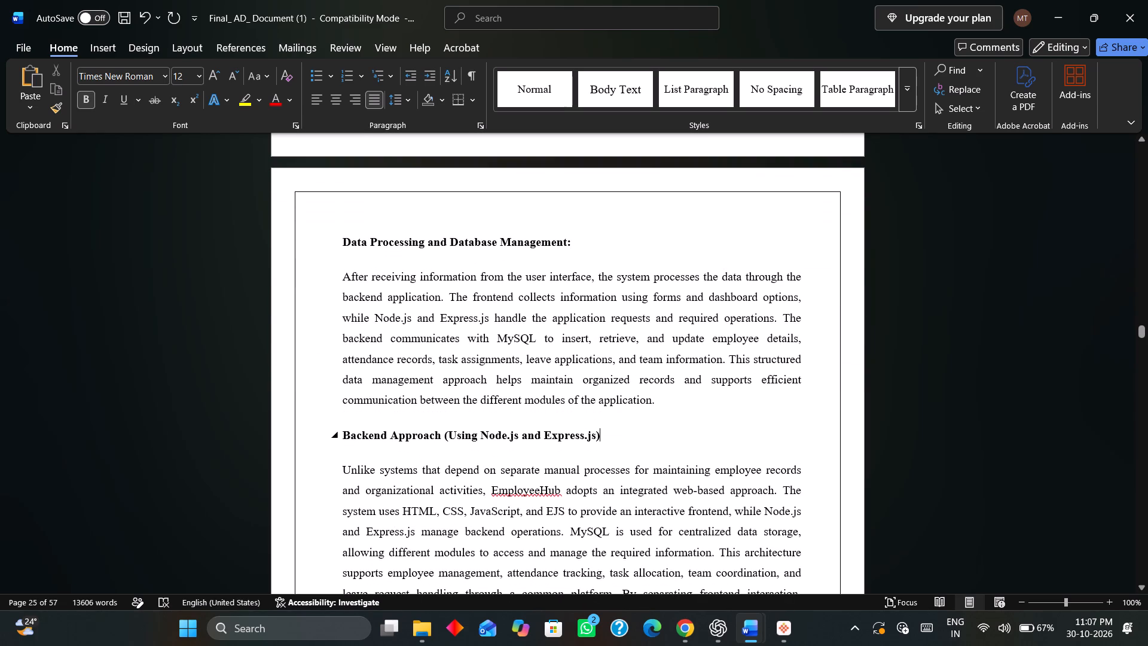
key(Up)
key(semicolon)
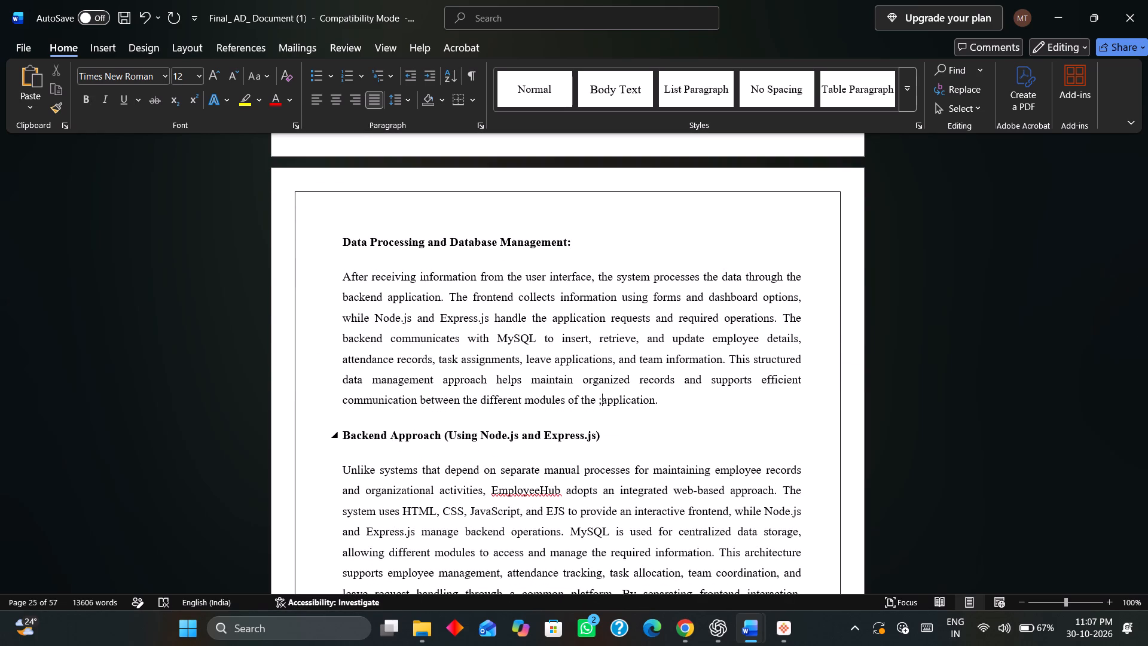
key(BackSpace)
click(630, 441)
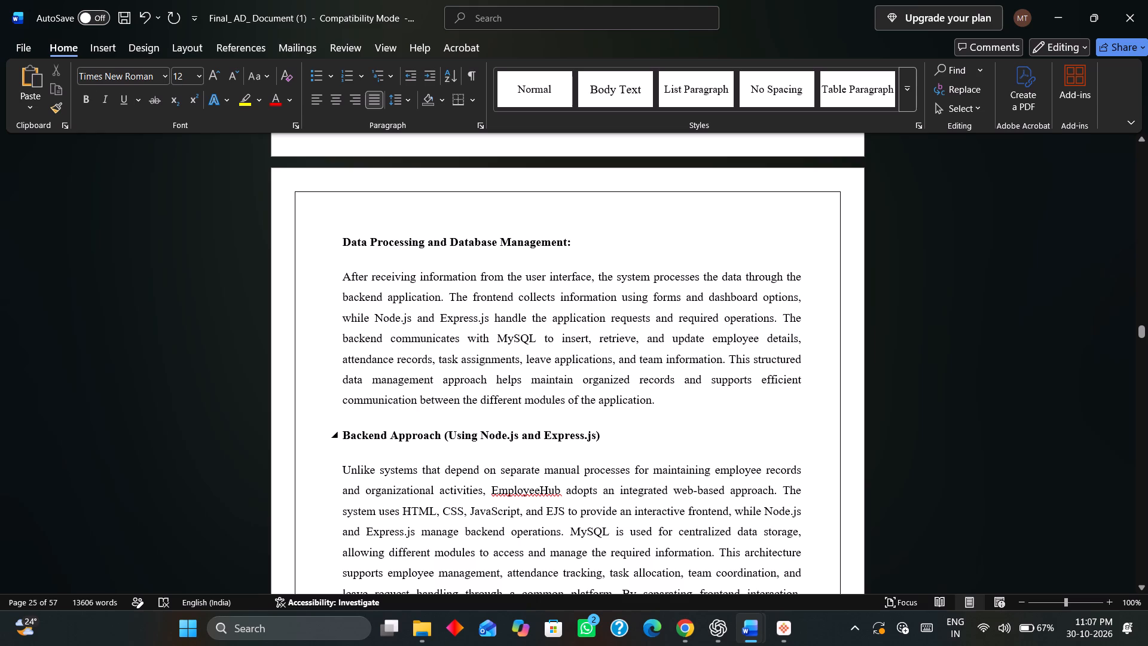
key(shift+colon)
Add a colon preceded by a space to the "Employee and Task Management" heading.
scroll(630, 424, down, 6)
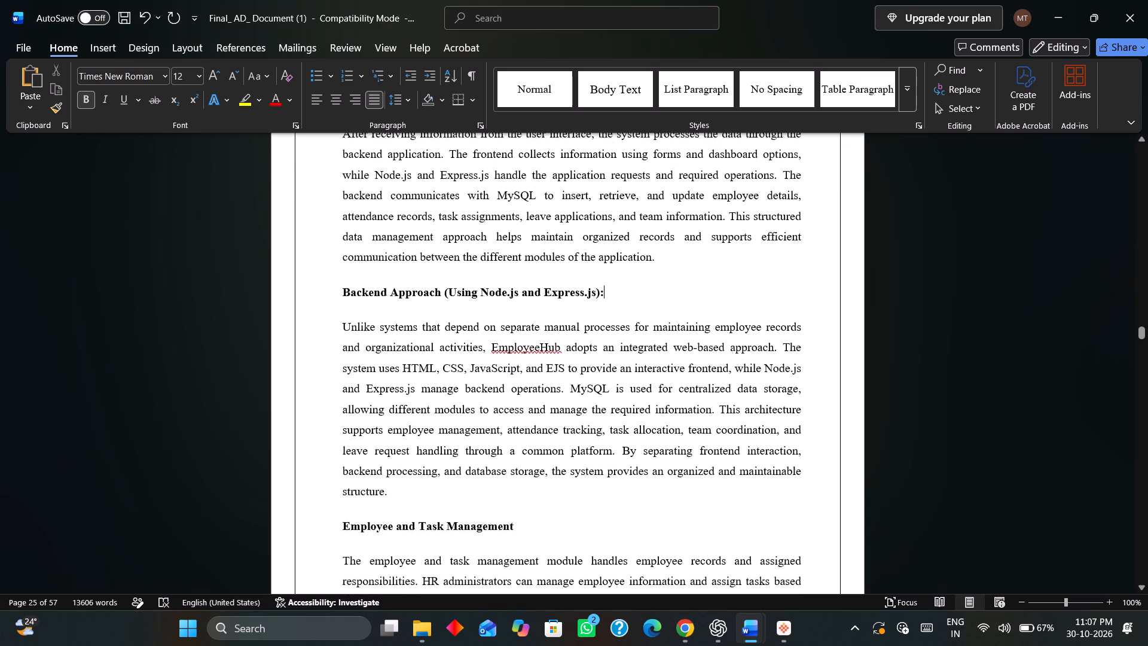
scroll(630, 413, down, 5)
click(579, 412)
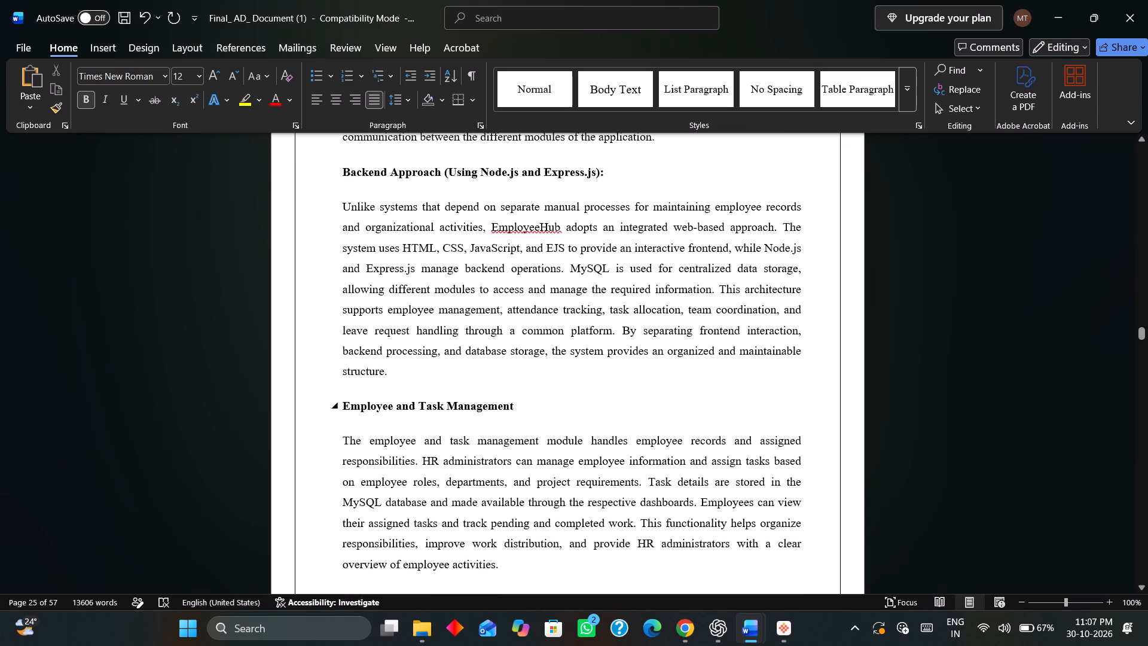
key(shift+colon)
scroll(584, 415, down, 5)
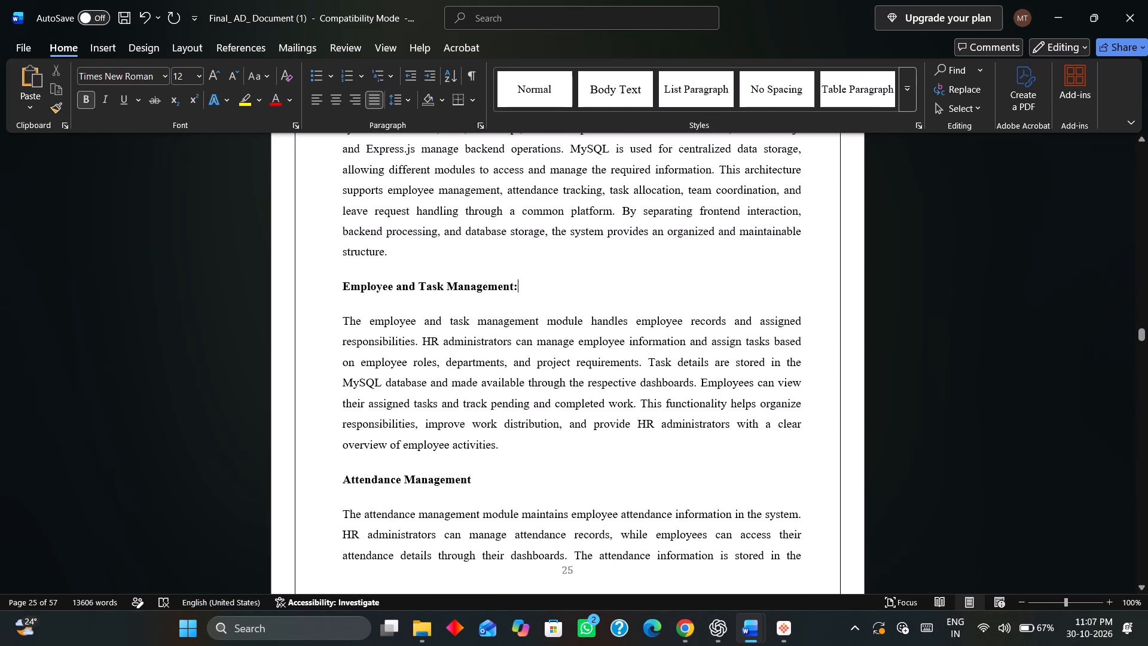
key(Left)
key(space)
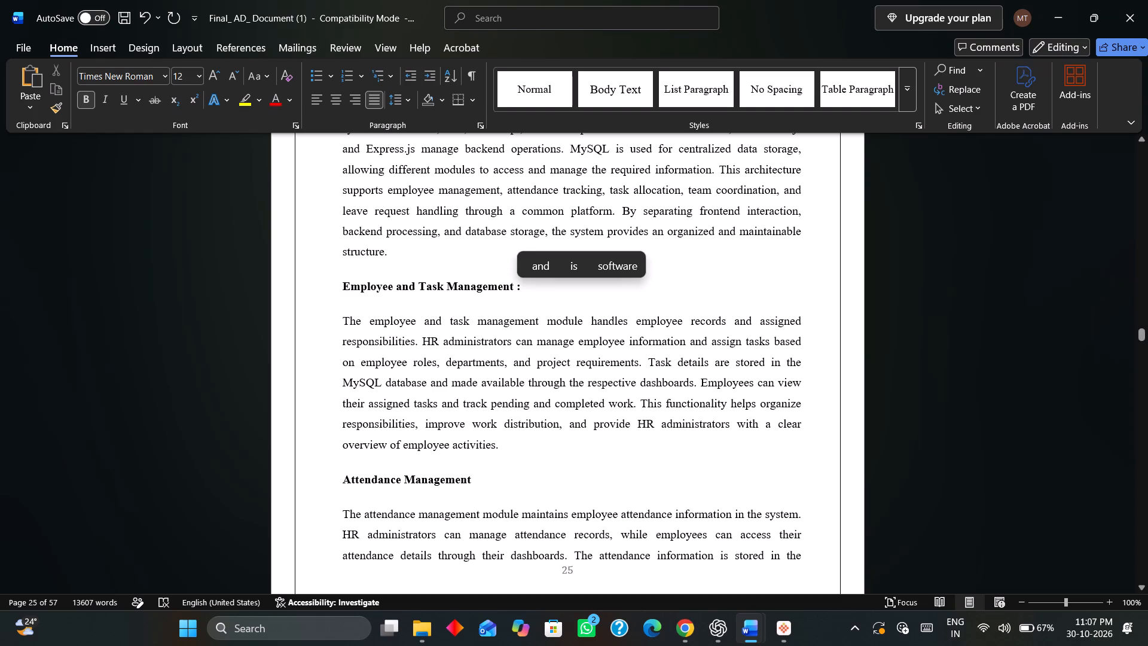
Delete the "Attendance Management" heading together with its whole paragraph in section 4.3.
click(505, 493)
scroll(505, 493, down, 6)
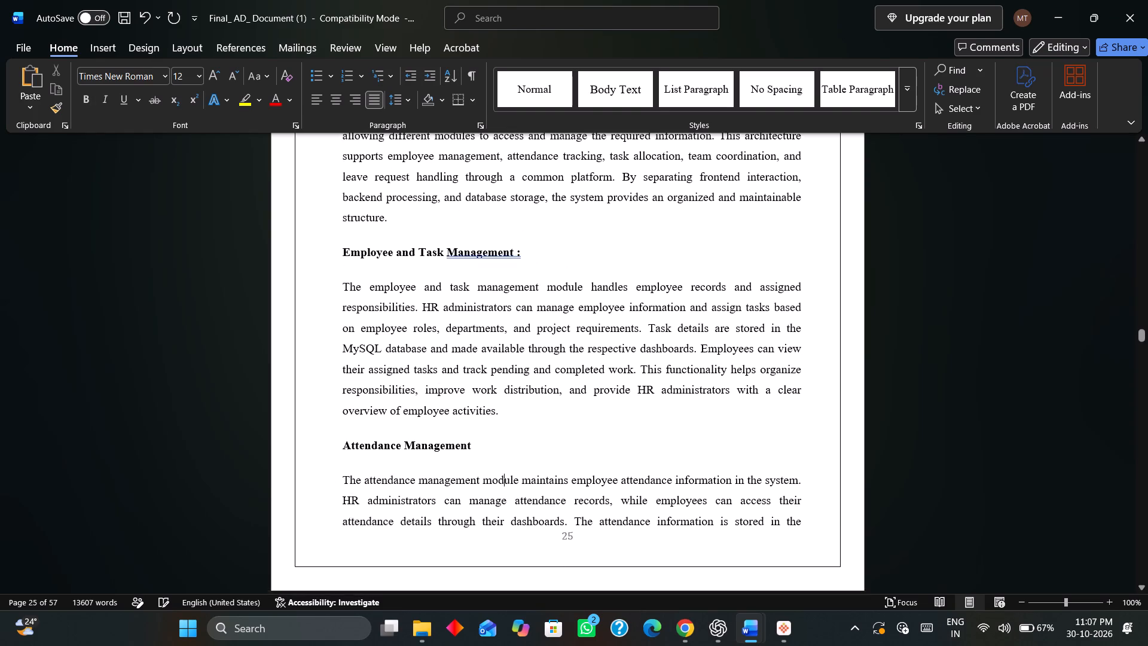
scroll(505, 493, down, 9)
drag(584, 391, 551, 378)
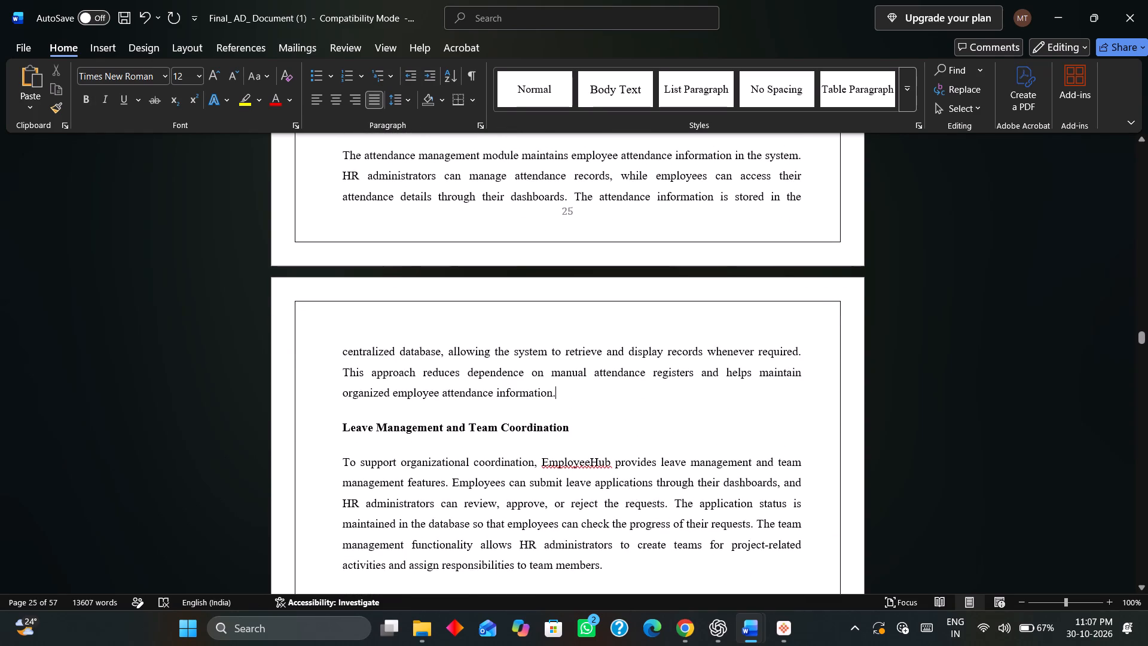
drag(551, 378, 342, 227)
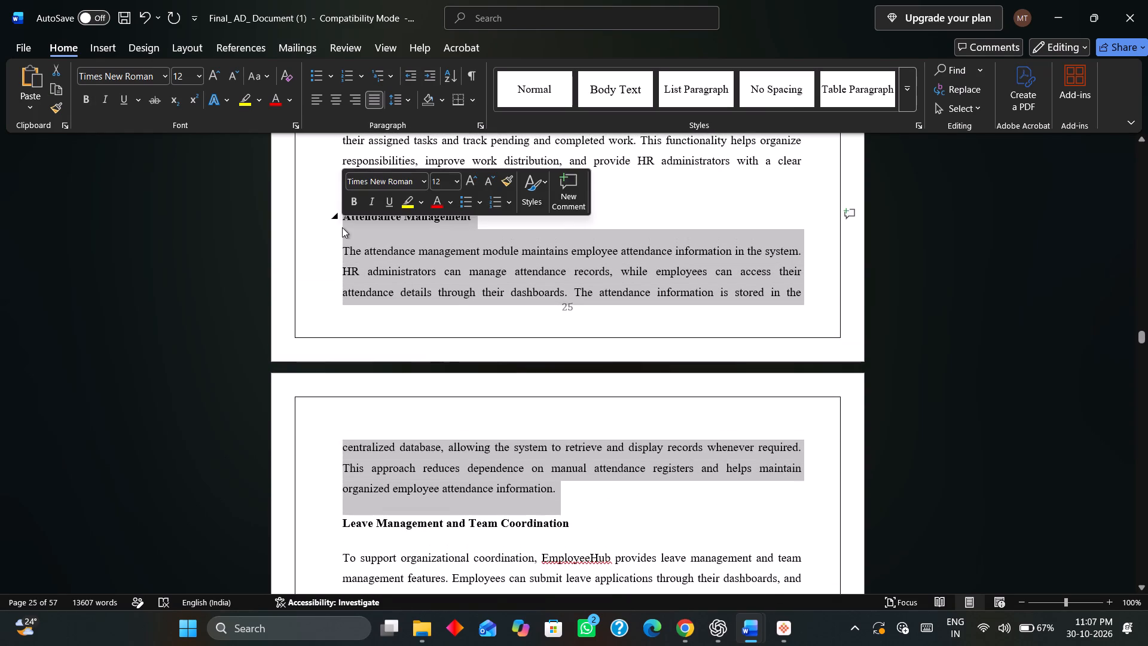
key(BackSpace)
Add a space and a colon to the "User Interface and Dashboard Management" and "Progress Monitoring and Reporting" headings.
scroll(342, 227, down, 4)
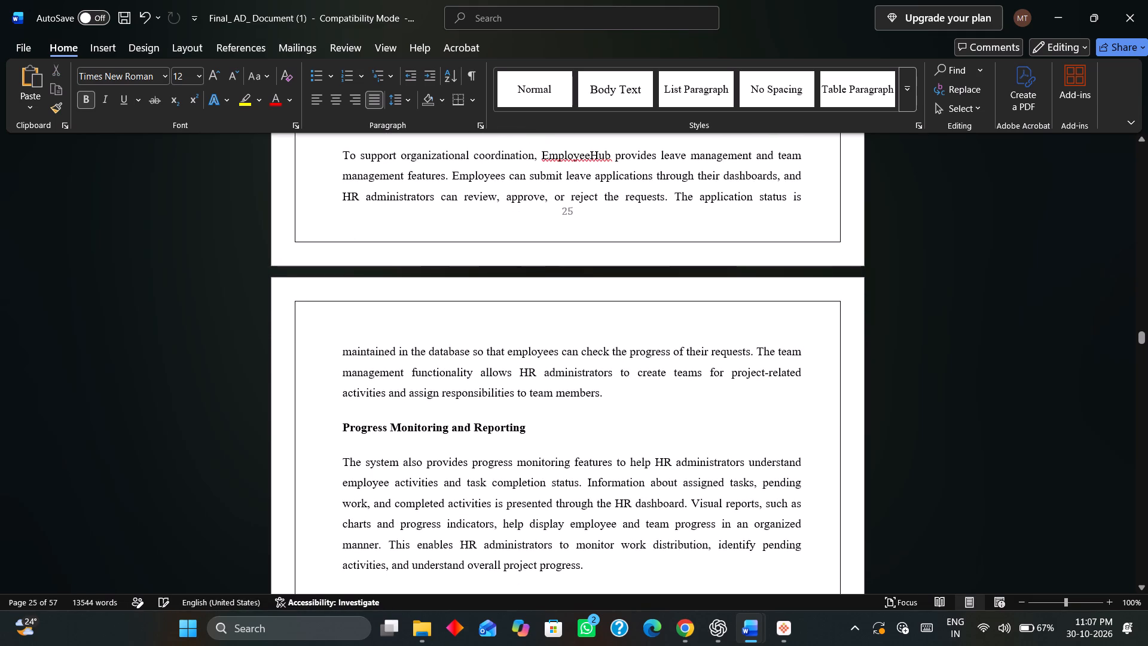
scroll(626, 393, down, 19)
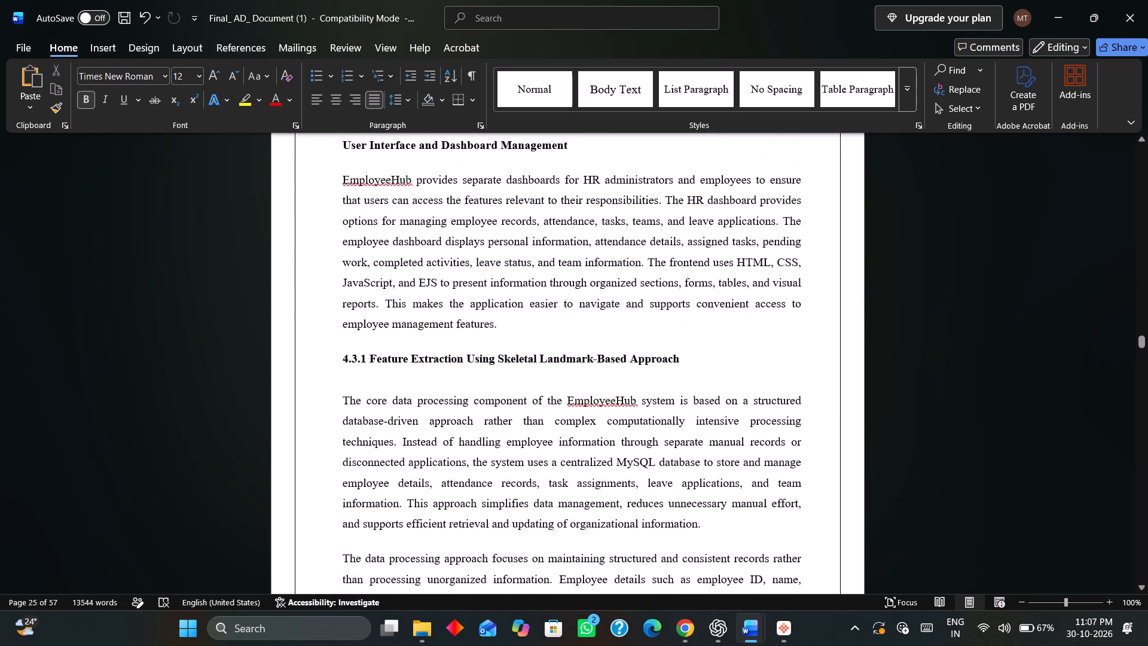
scroll(626, 393, up, 8)
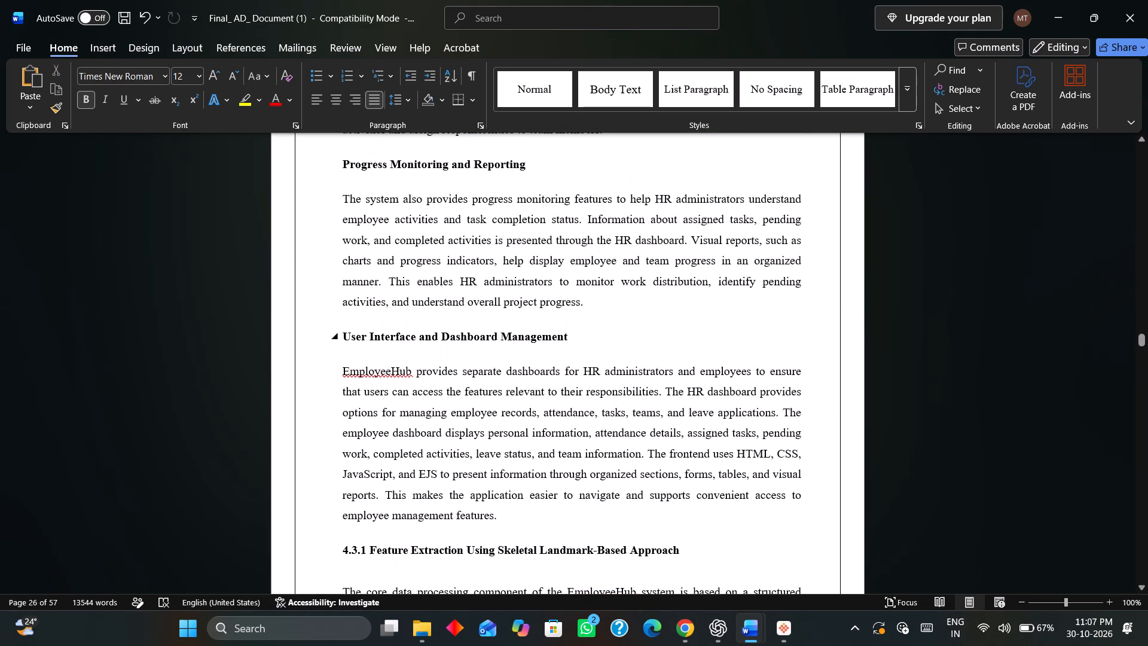
click(606, 341)
key(space)
text(:)
click(534, 169)
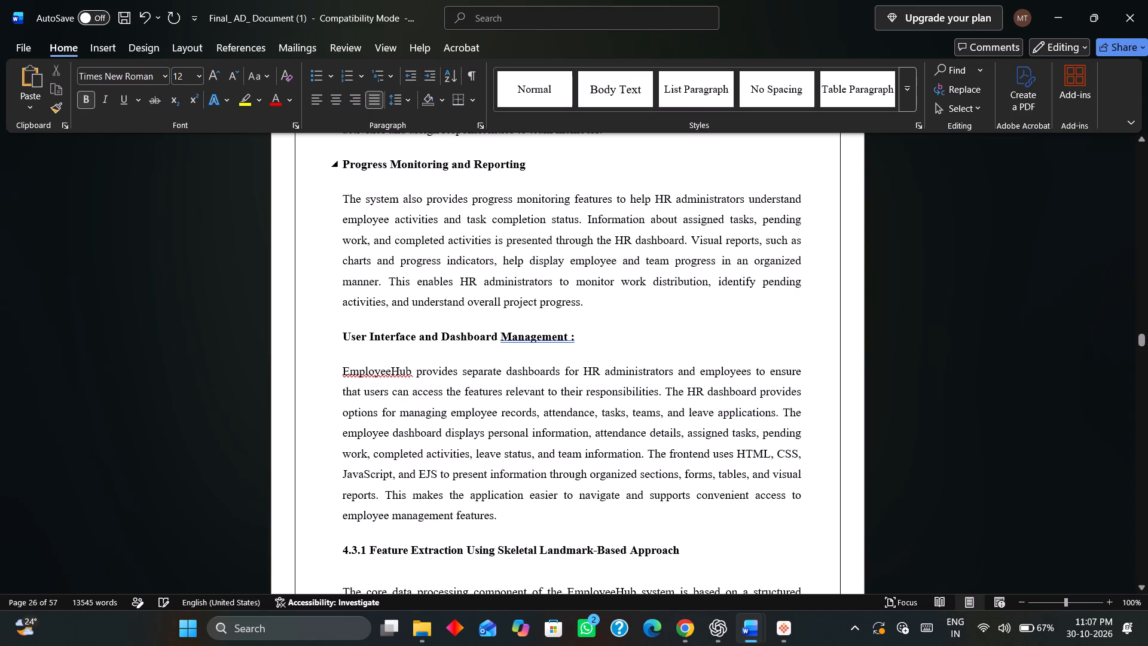
key(space)
text(:)
Review subsections 4.3.1 to 4.3.4 for content and layout that still need correcting.
scroll(558, 196, down, 5)
scroll(573, 256, down, 5)
scroll(532, 282, down, 9)
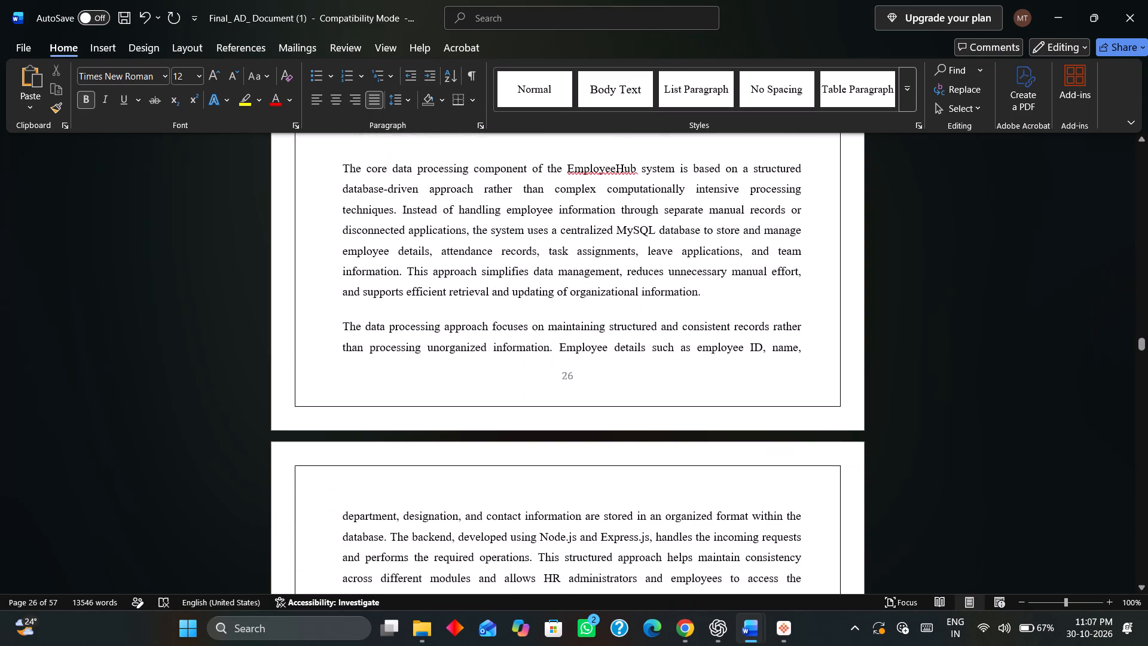
scroll(532, 282, down, 20)
scroll(532, 282, down, 9)
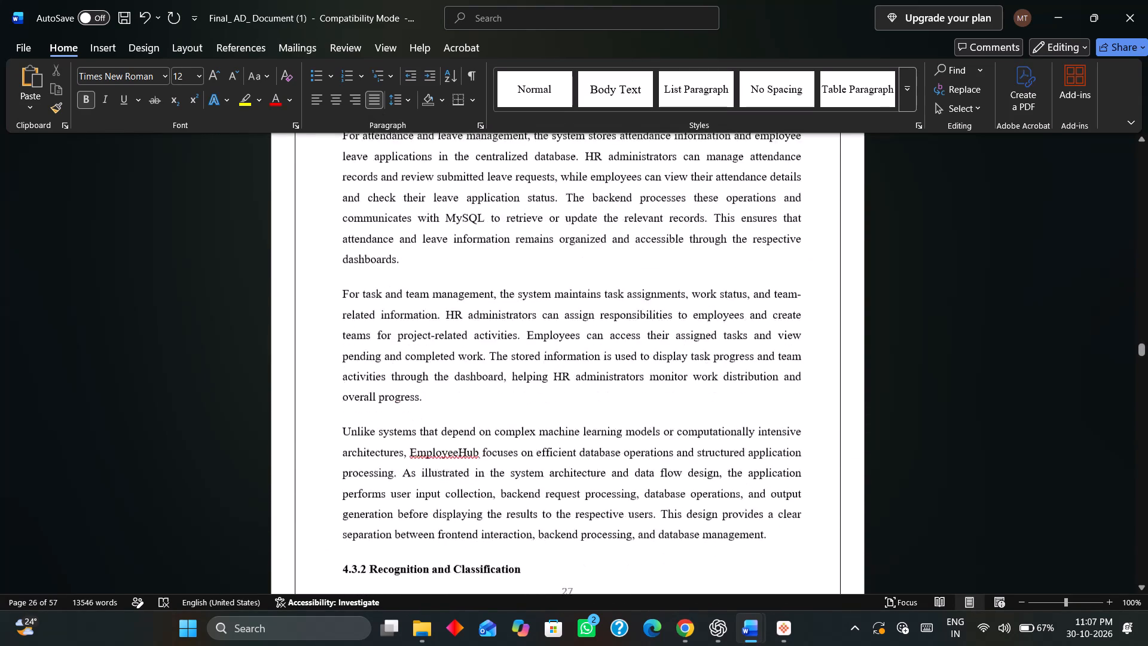
scroll(532, 282, down, 16)
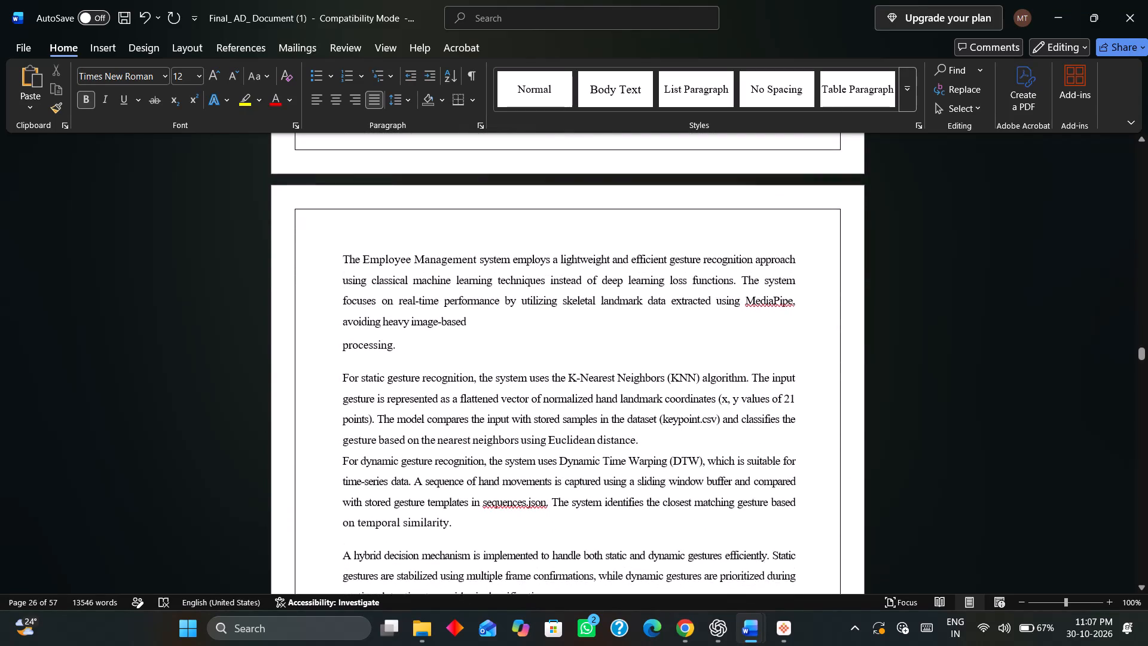
scroll(532, 282, up, 2)
scroll(532, 282, down, 20)
scroll(532, 282, down, 6)
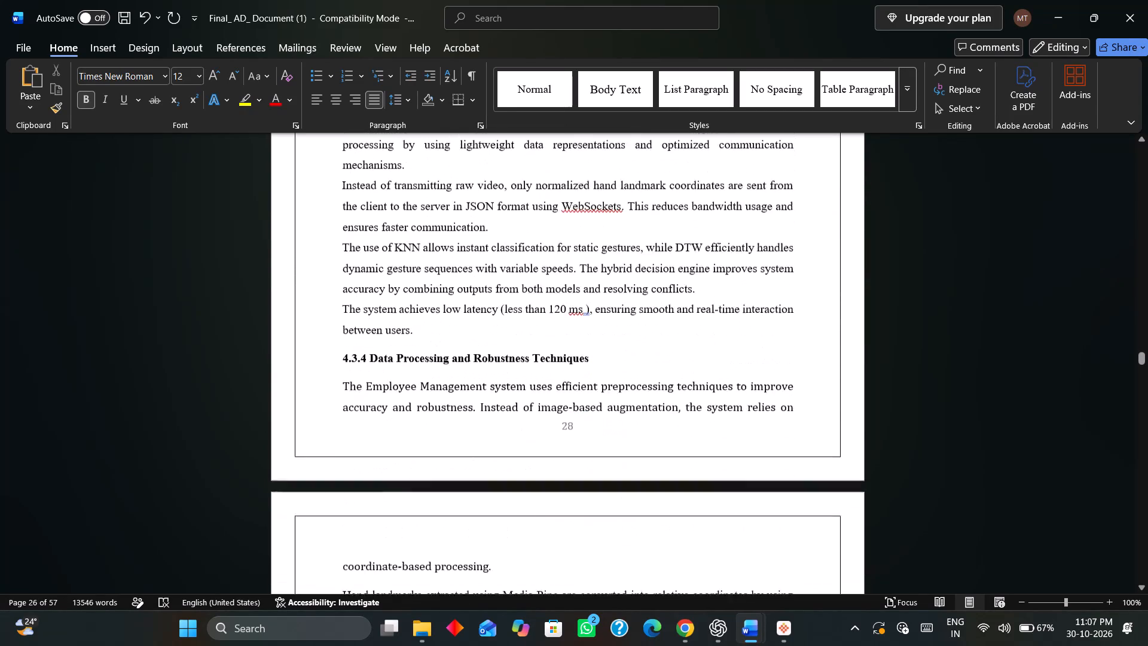
scroll(532, 282, down, 15)
scroll(532, 282, up, 1)
scroll(532, 282, down, 18)
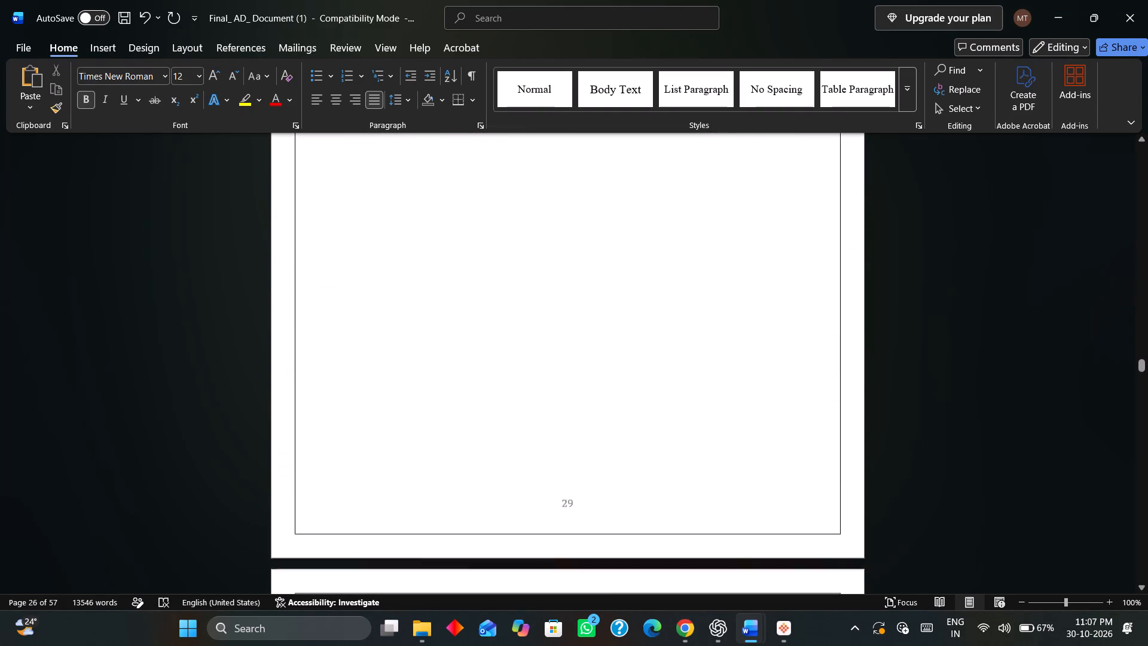
In section 4.3.4, join the paragraph ending "recognition accuracy." with the one beginning "The coordinates are normalized", removing the page gap between them.
scroll(532, 282, down, 14)
scroll(532, 282, up, 12)
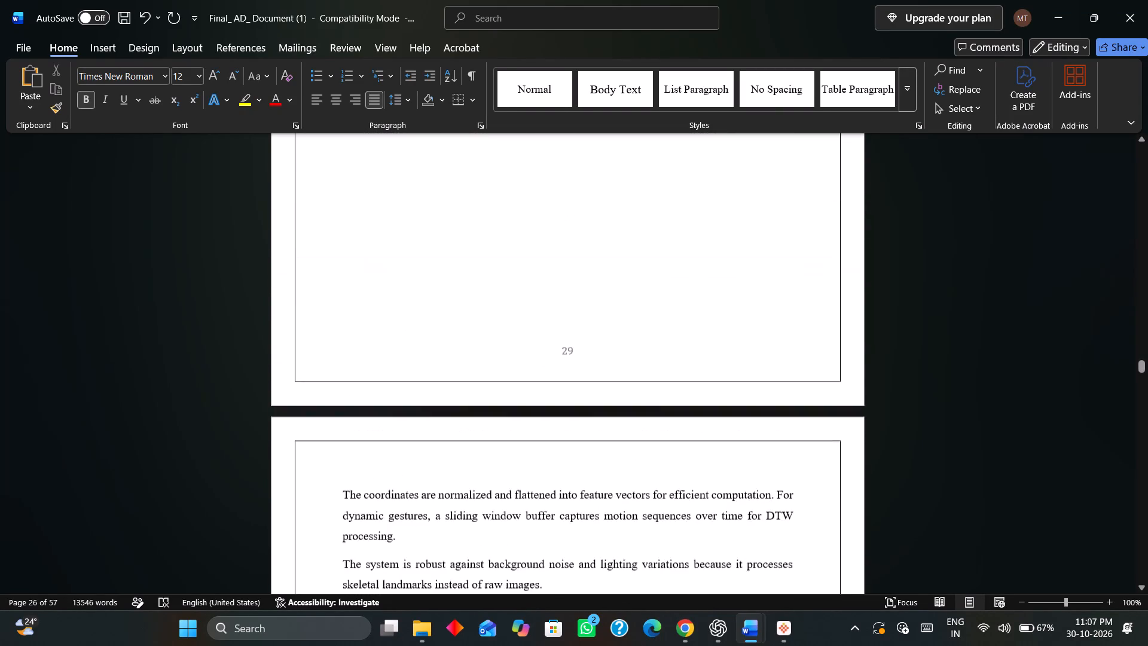
scroll(532, 282, up, 20)
scroll(532, 282, up, 2)
click(521, 279)
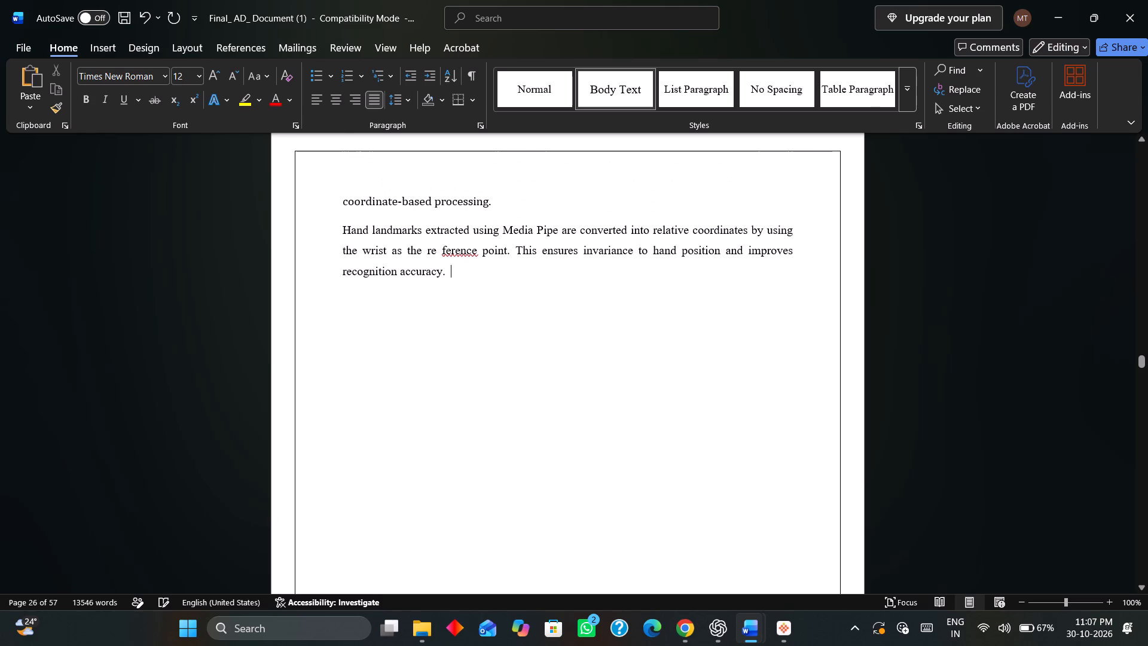
key(Delete)
key(BackSpace)
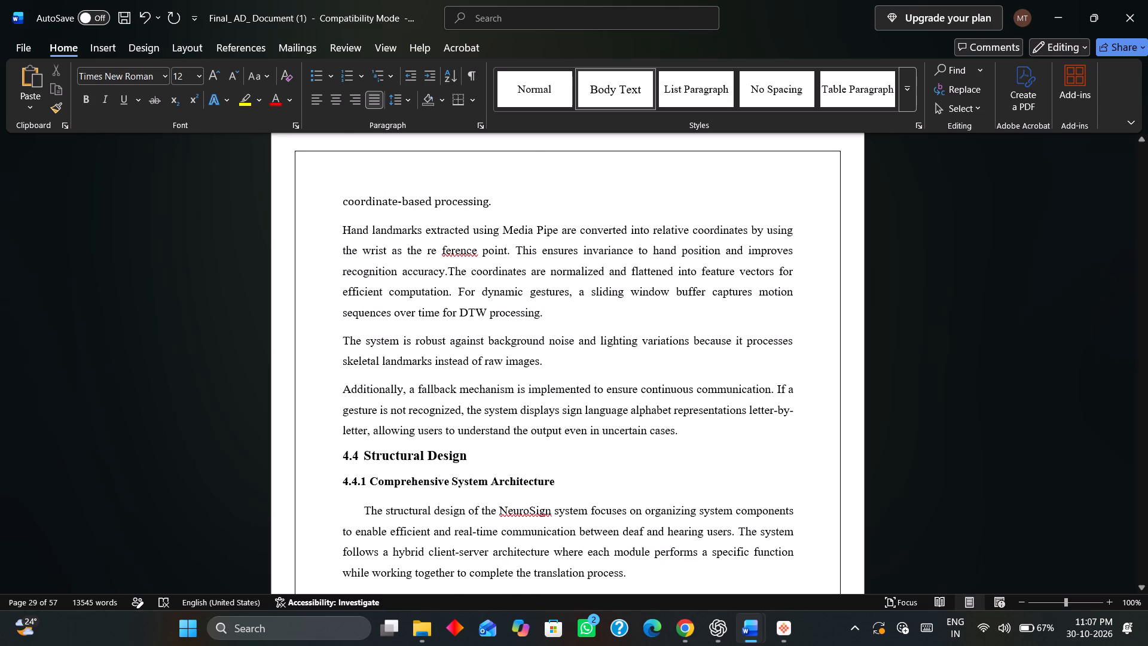
Review the text from the start of section 4.4 back up to the 4.3.1 heading for content that still needs correcting.
scroll(526, 281, down, 5)
scroll(524, 315, up, 4)
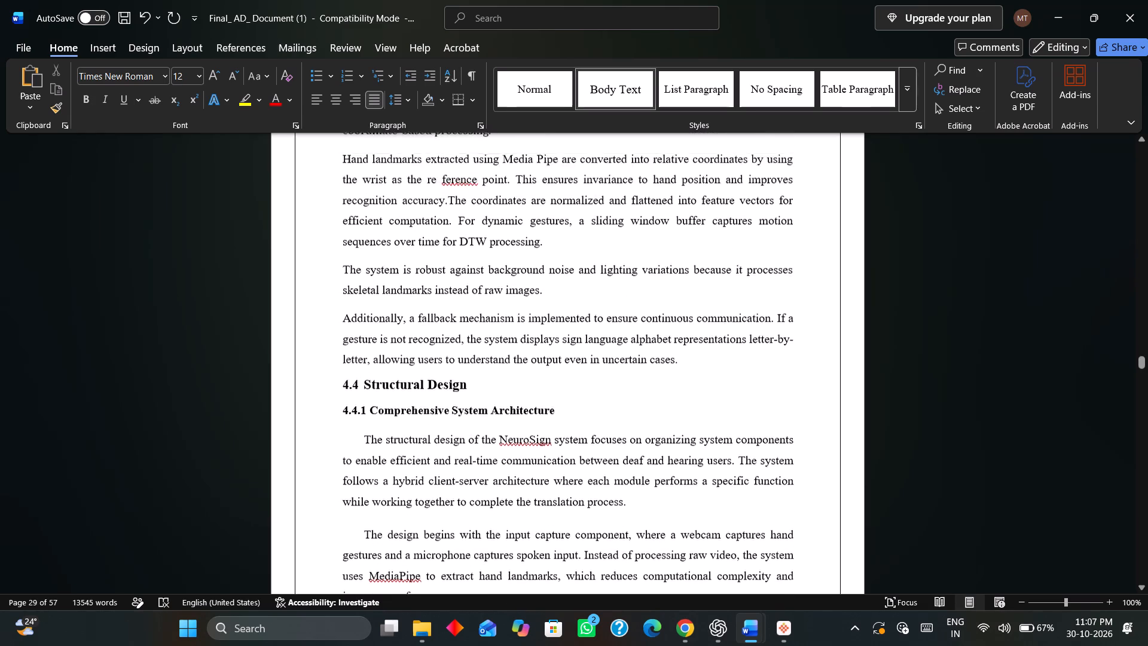
scroll(524, 315, up, 16)
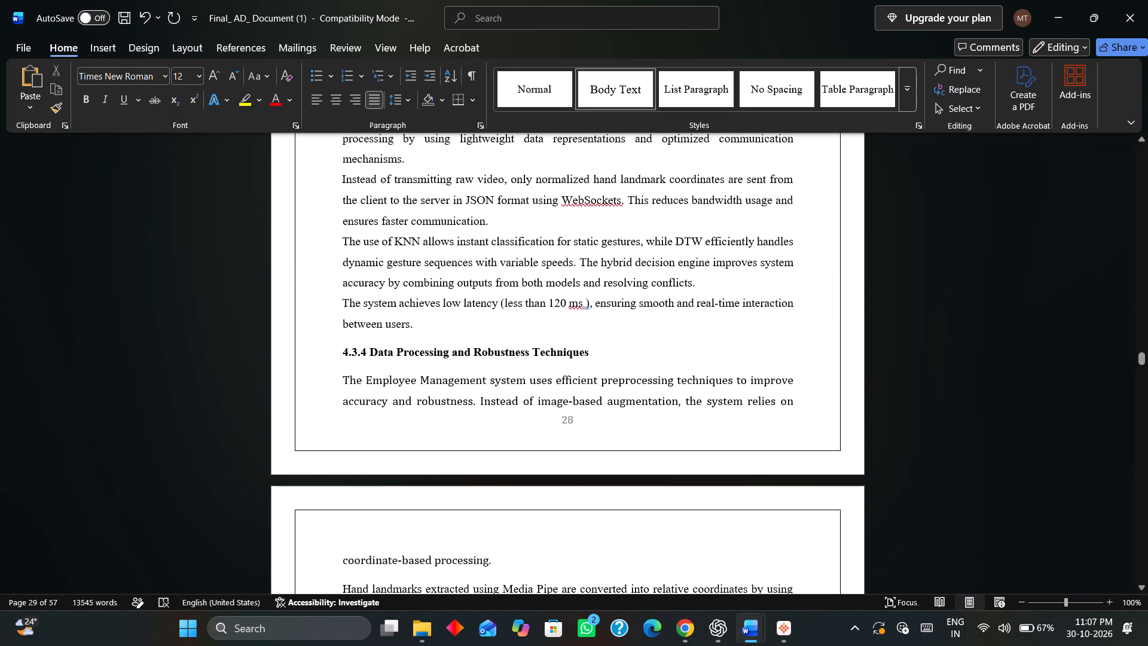
scroll(524, 315, down, 13)
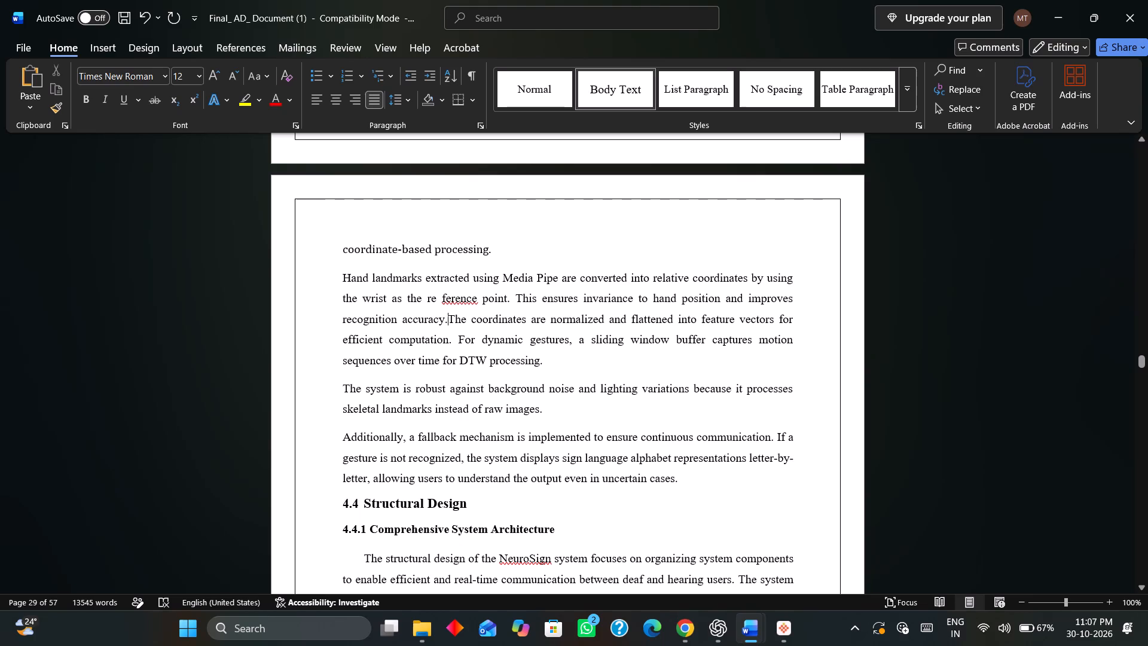
scroll(546, 370, up, 18)
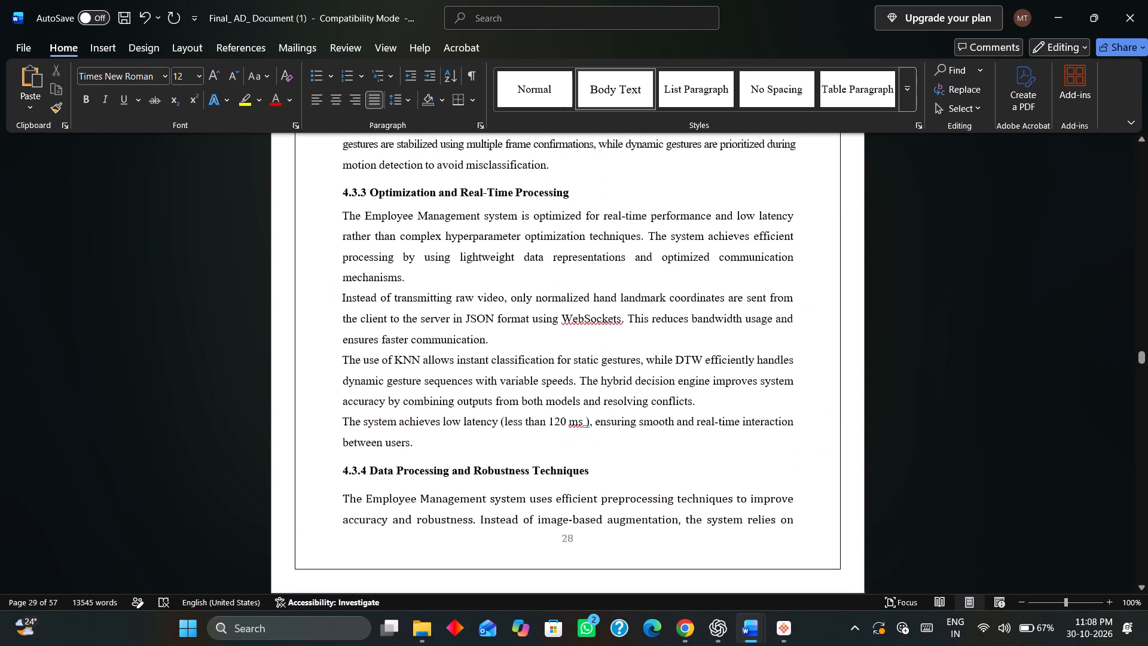
scroll(546, 370, up, 7)
scroll(546, 370, up, 16)
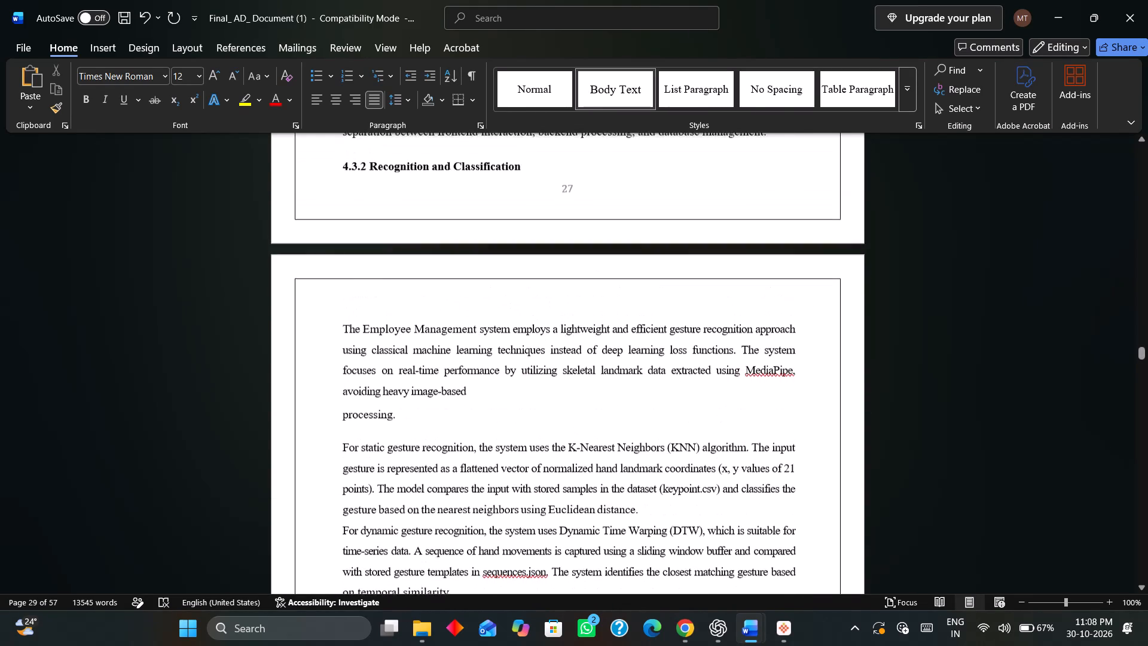
scroll(546, 370, up, 20)
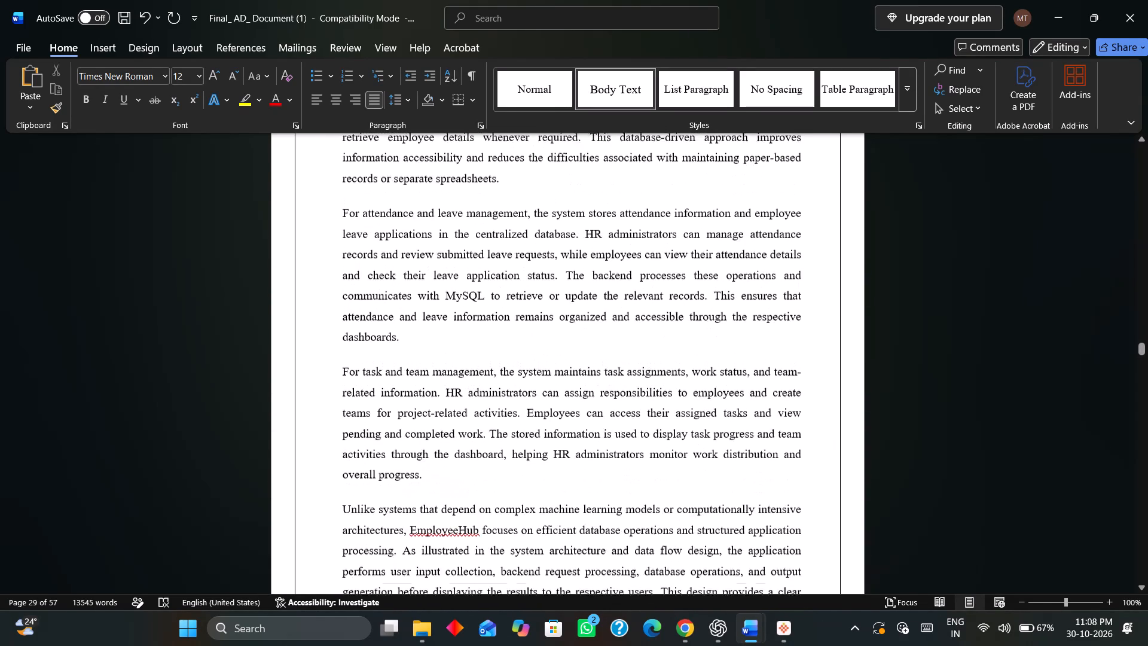
scroll(546, 370, up, 20)
scroll(546, 370, up, 6)
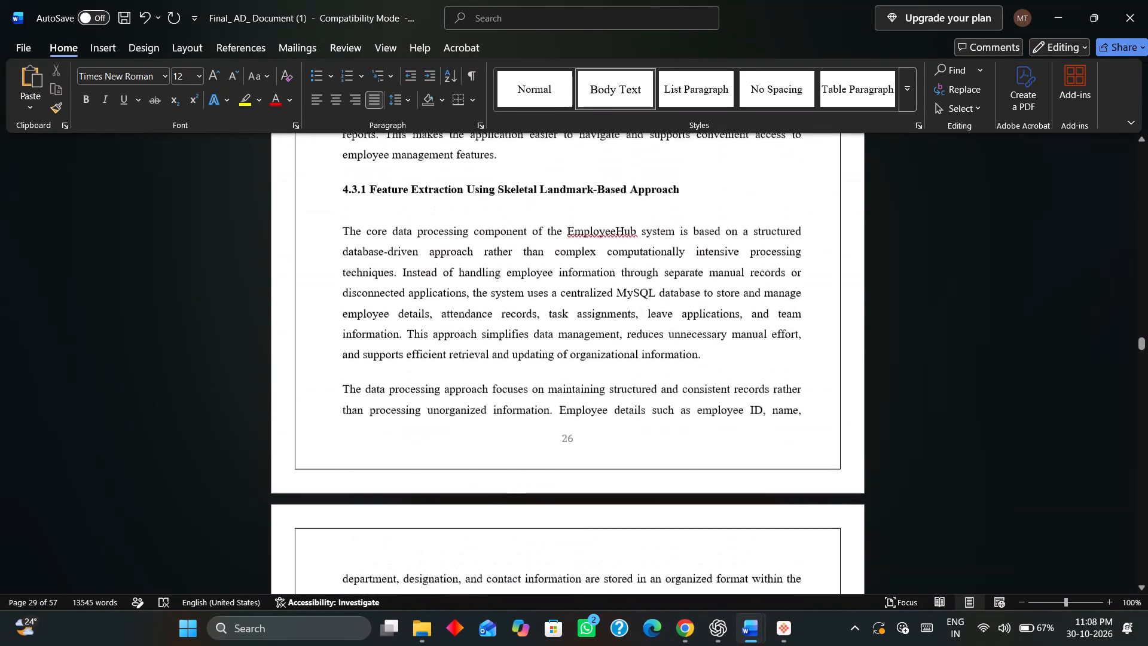
Review the section 4.3 text from the 4.3.1 heading back up to "Data Processing and Database Management" for content that still needs correcting.
scroll(546, 370, up, 2)
scroll(546, 370, down, 1)
scroll(545, 370, up, 12)
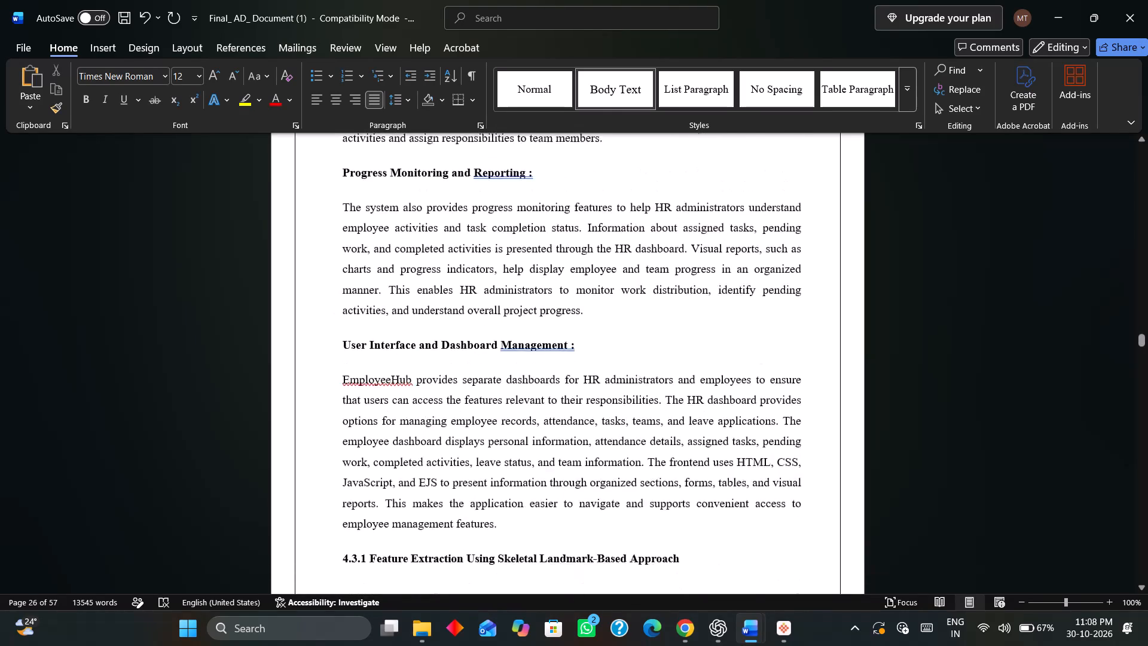
scroll(545, 370, up, 20)
scroll(545, 370, up, 7)
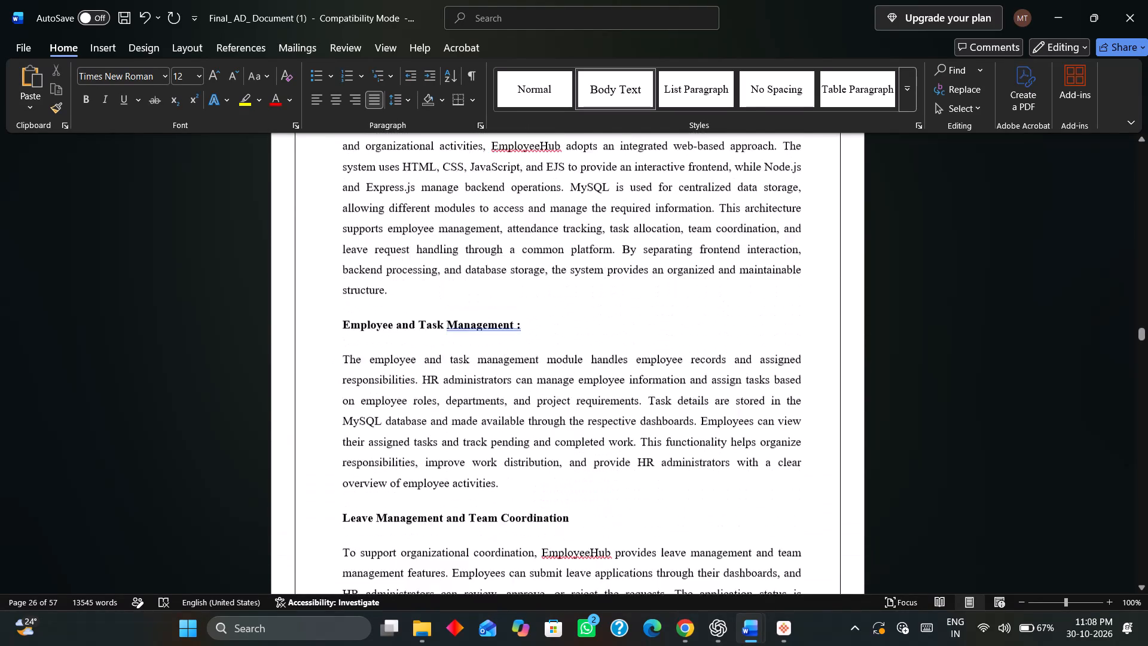
scroll(545, 370, up, 20)
scroll(545, 370, up, 7)
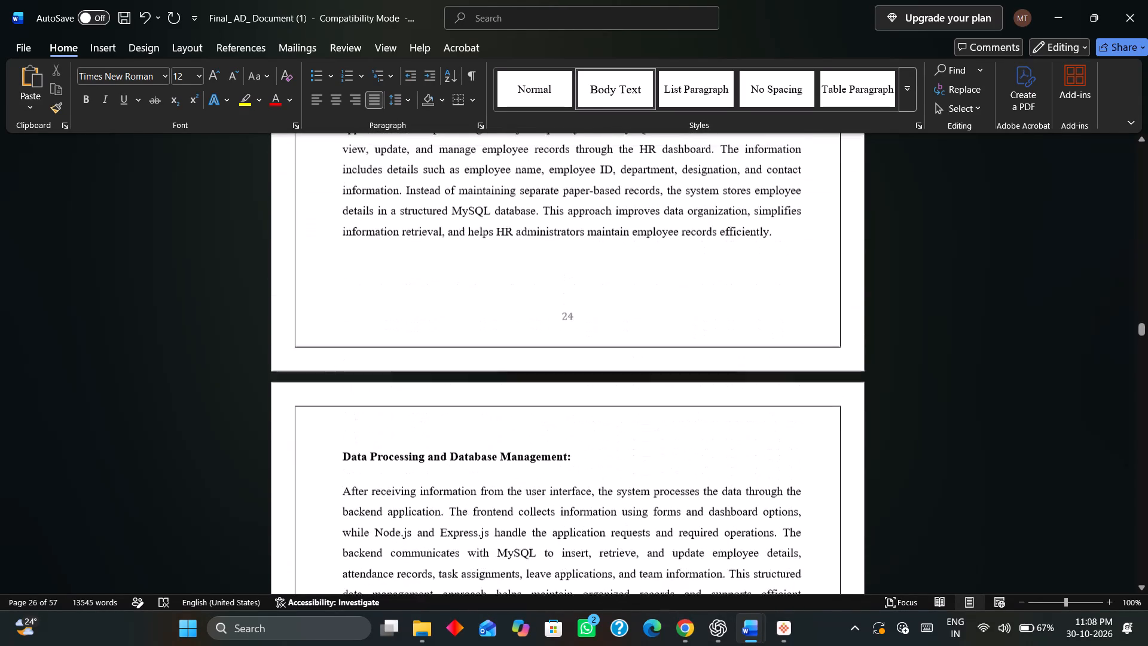
scroll(545, 370, up, 6)
scroll(545, 370, down, 20)
scroll(545, 370, down, 6)
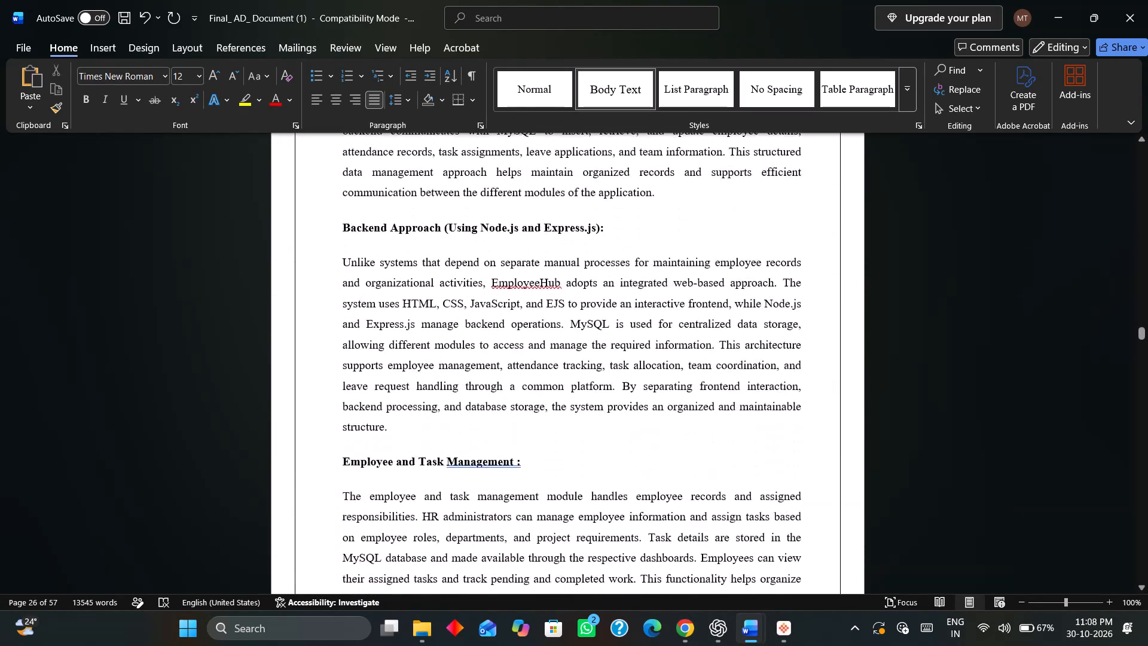
In section 4.3.1, delete the whole paragraph beginning "For attendance and leave management".
scroll(545, 370, down, 20)
scroll(545, 370, down, 19)
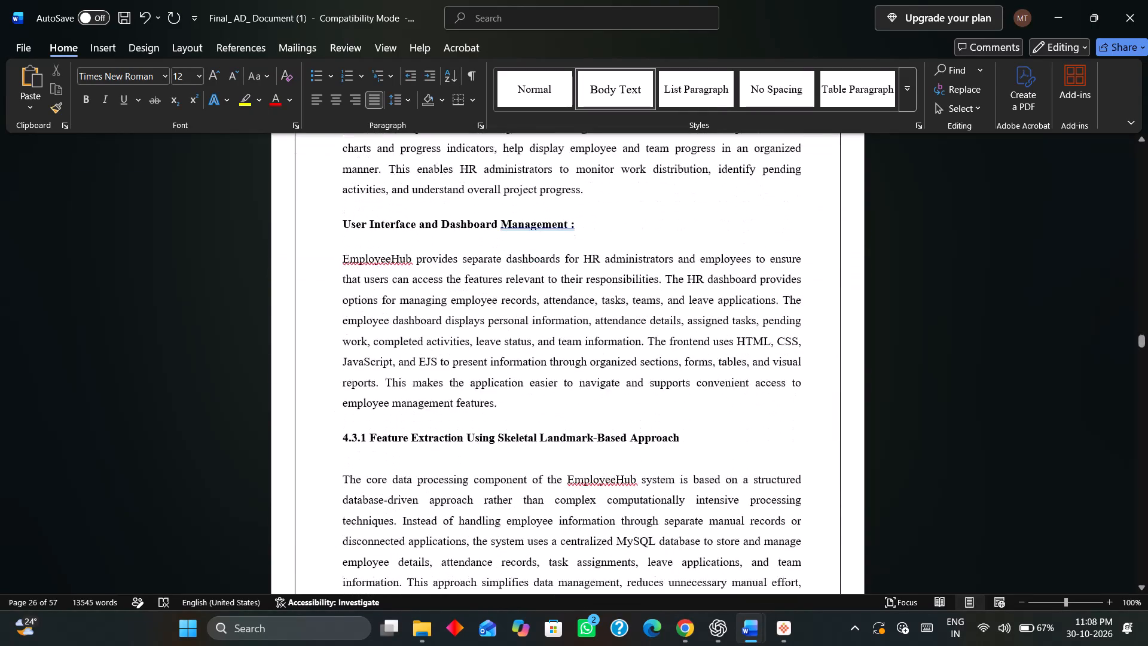
scroll(545, 370, down, 20)
scroll(545, 370, down, 15)
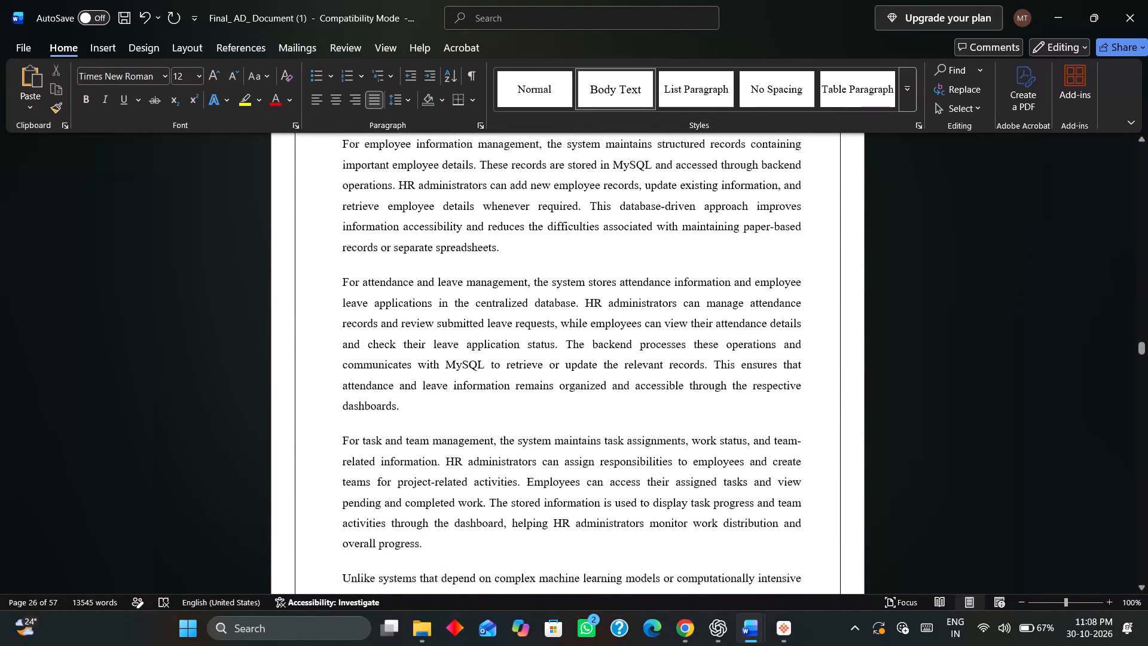
drag(431, 366, 346, 246)
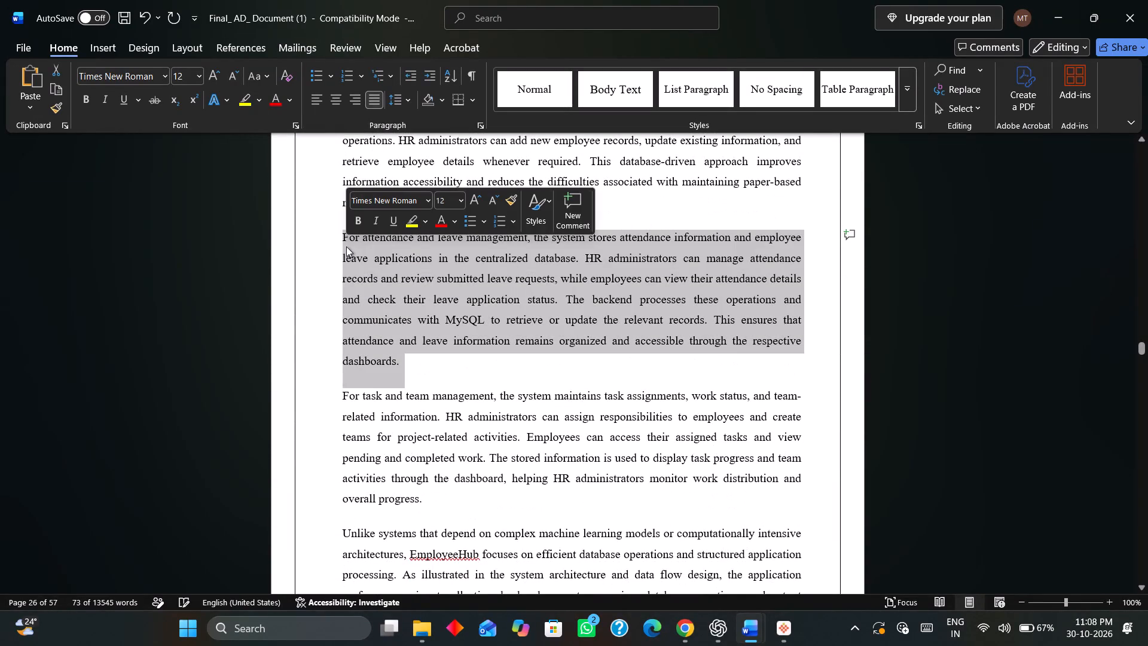
key(BackSpace)
In section 4.3.1, delete the text from "department, designation, and contact information" through "relevant to their responsibilities." at the start of page 27.
scroll(346, 246, down, 11)
scroll(438, 289, up, 4)
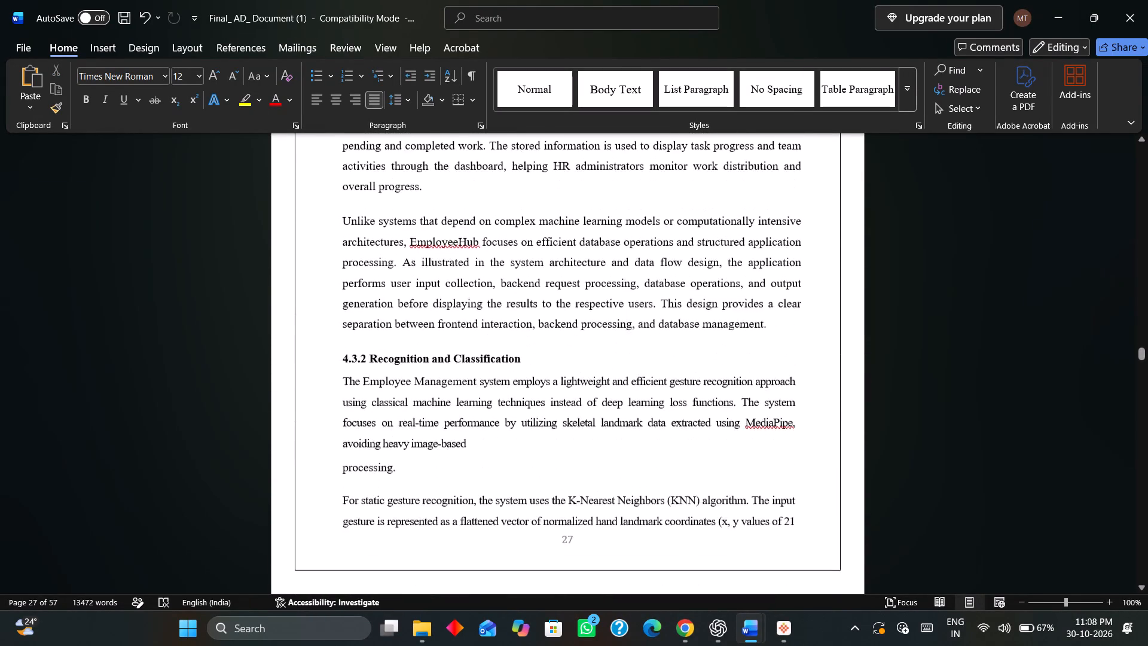
scroll(440, 289, up, 18)
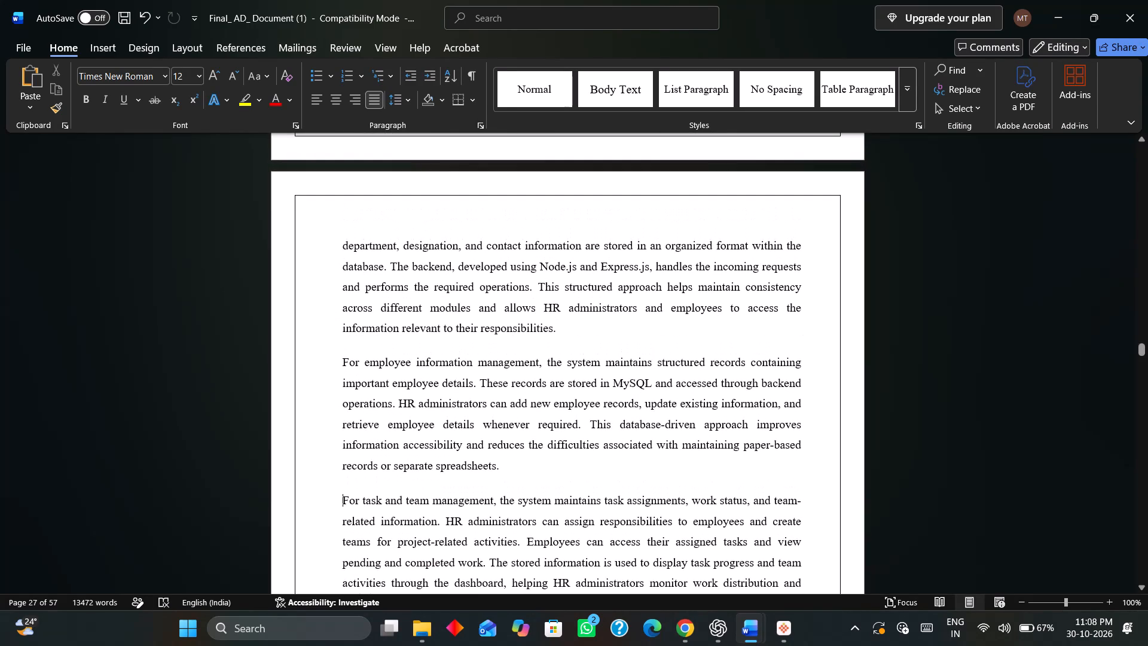
drag(584, 327, 358, 246)
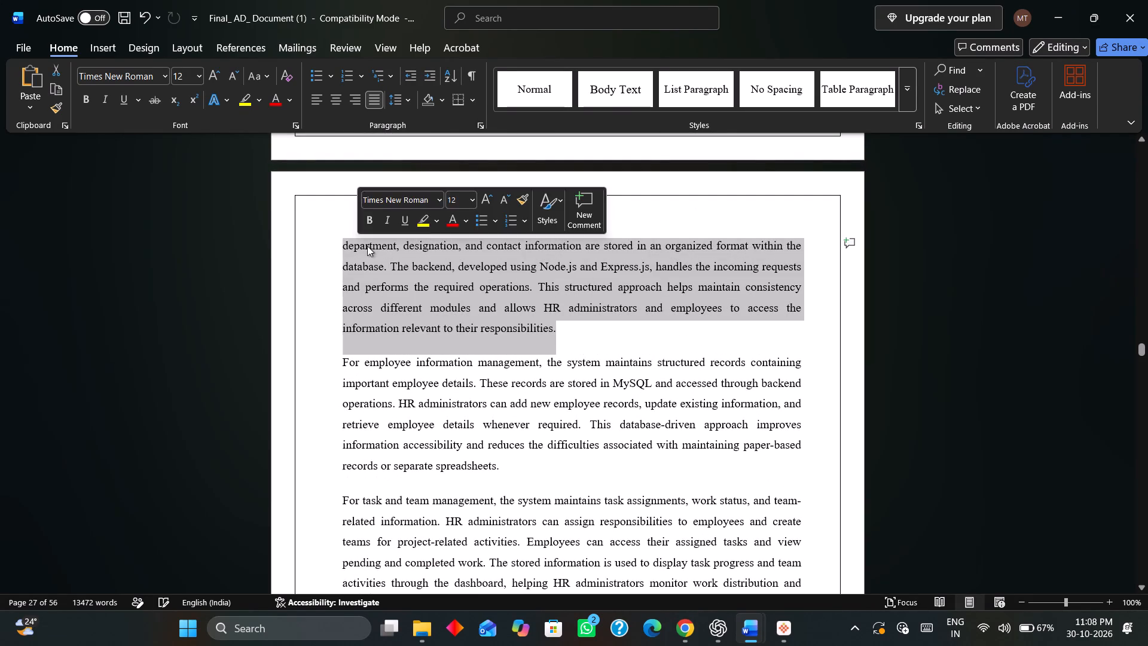
key(BackSpace)
Remove the comma after "employee ID, name" and join that paragraph with the one beginning "For employee information management", separated by a space.
scroll(441, 304, up, 5)
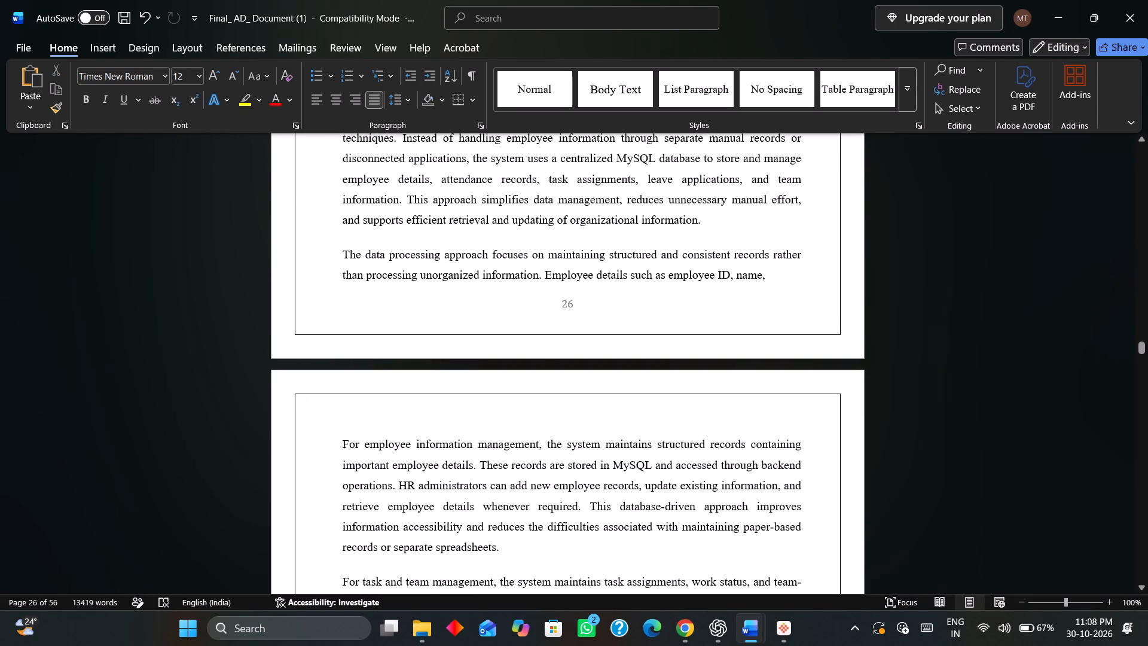
key(BackSpace)
key(BackSpace)
key(Delete)
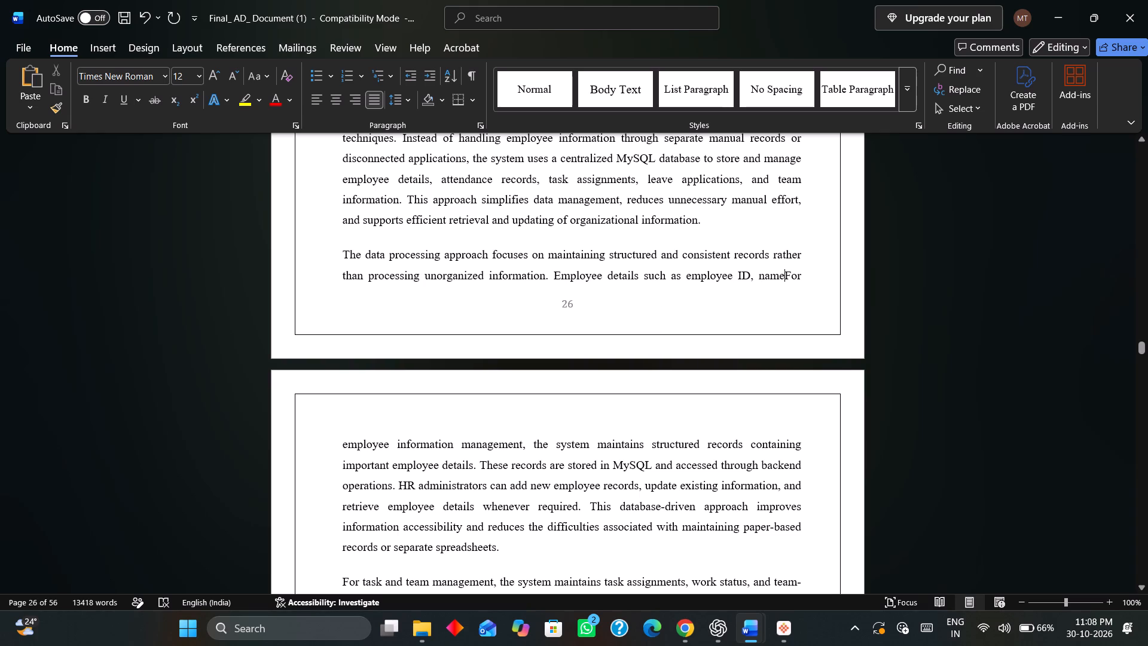
key(space)
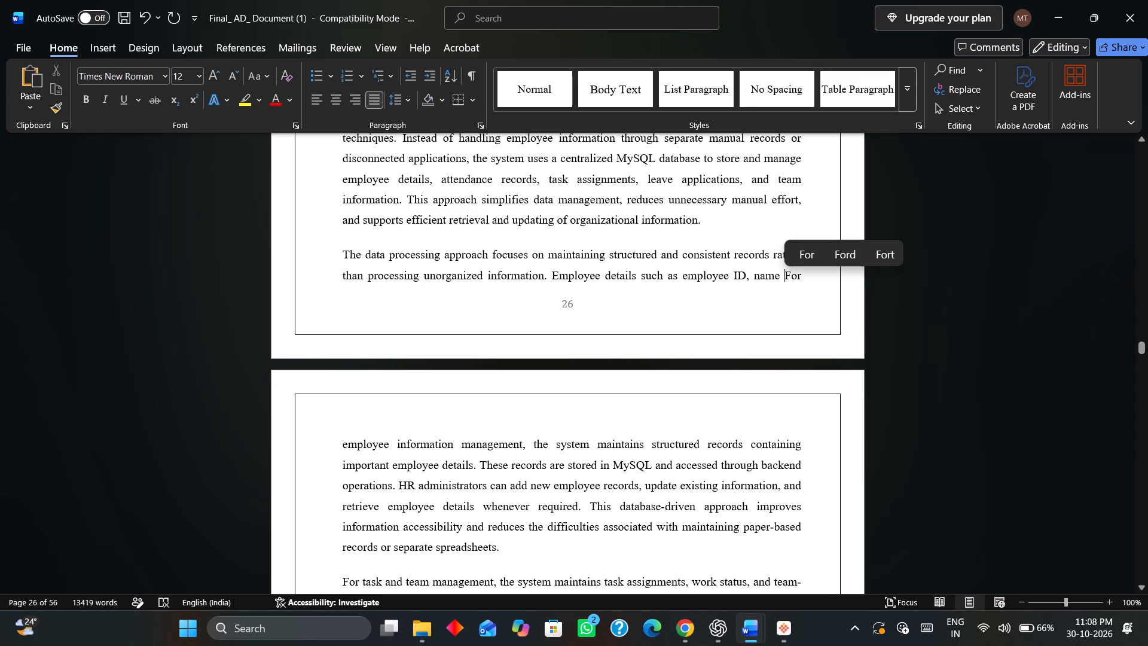
Insert "Example an" after "For" in the joined sentence, so it reads "For Example an employee information management".
click(804, 273)
key(Right)
key(Right)
key(Right)
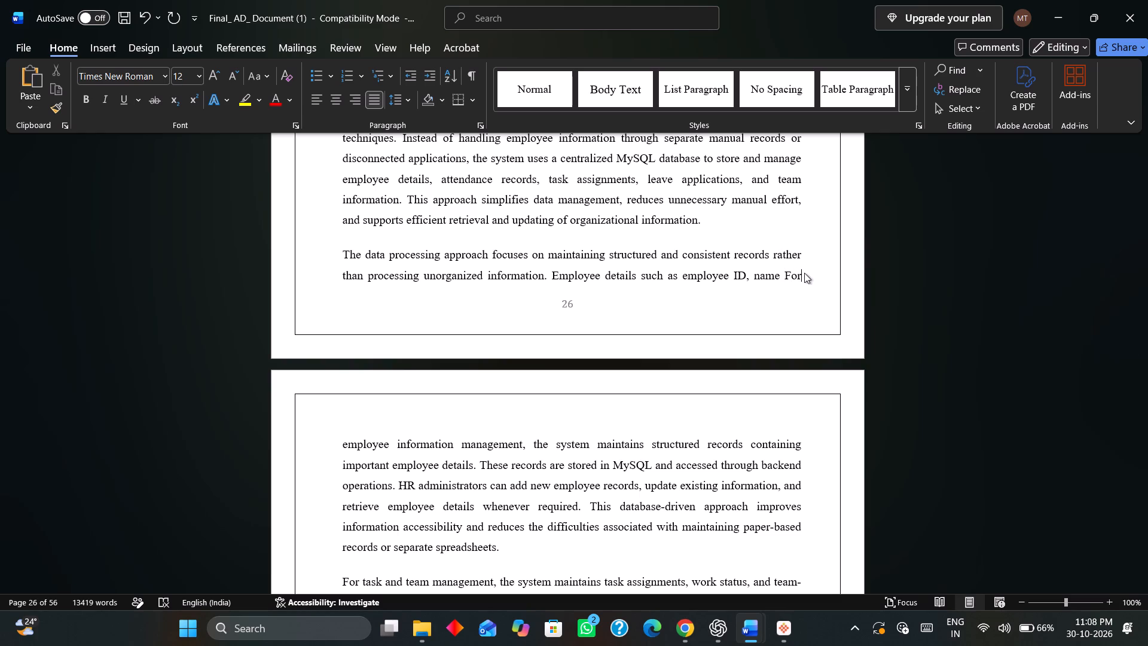
key(space)
text(Exampkle)
key(space)
key(BackSpace)
key(BackSpace)
key(BackSpace)
key(BackSpace)
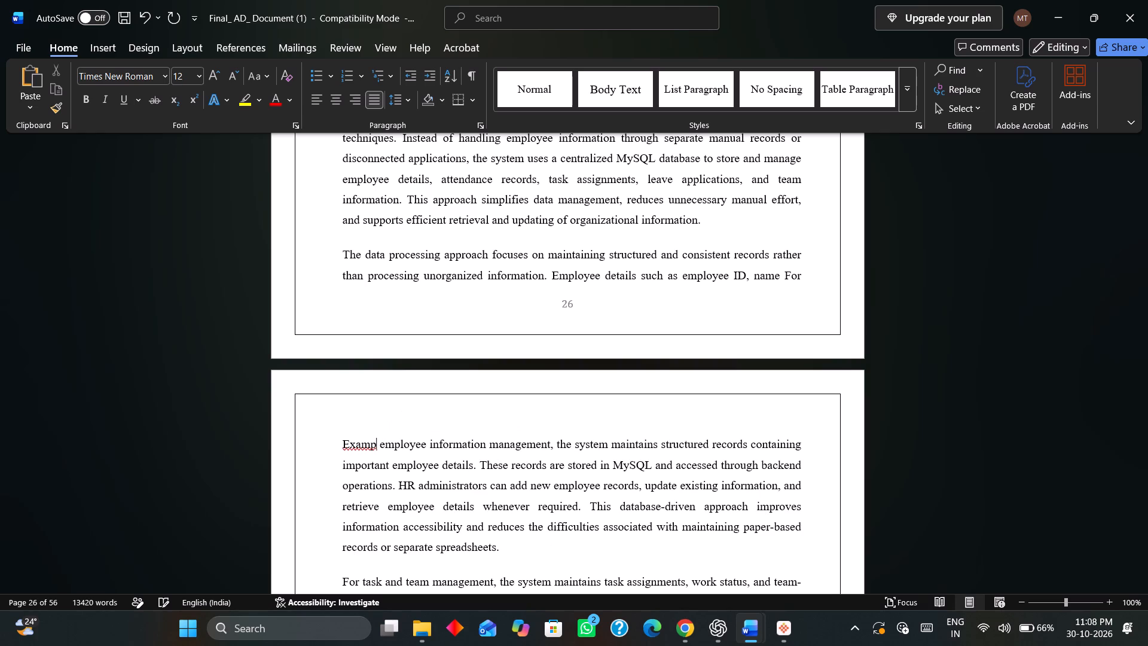
text(le a)
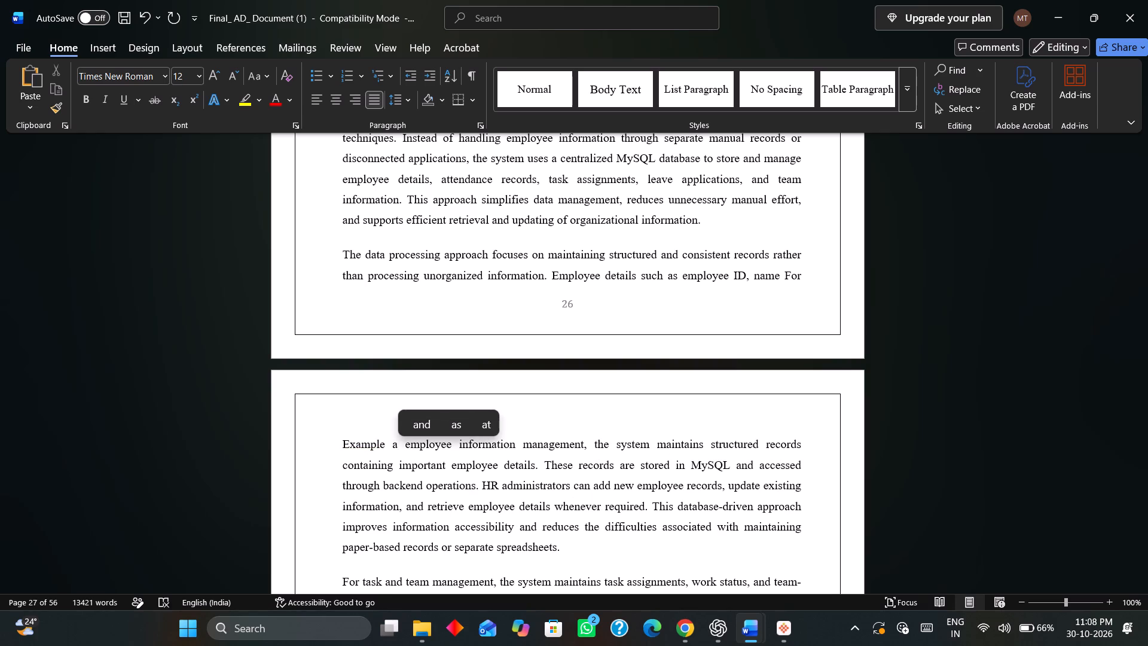
key(n)
key(Delete)
key(space)
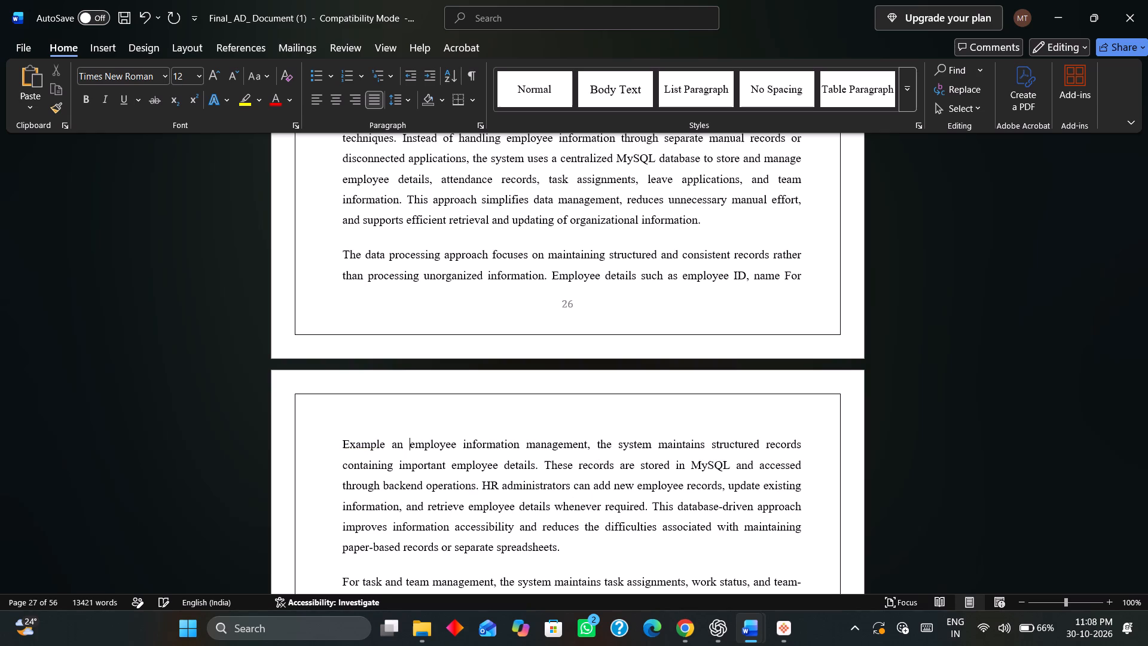
In section 4.3.2, delete the sentence "The system identifies the closest matching gesture based on temporal similarity.".
scroll(755, 292, down, 6)
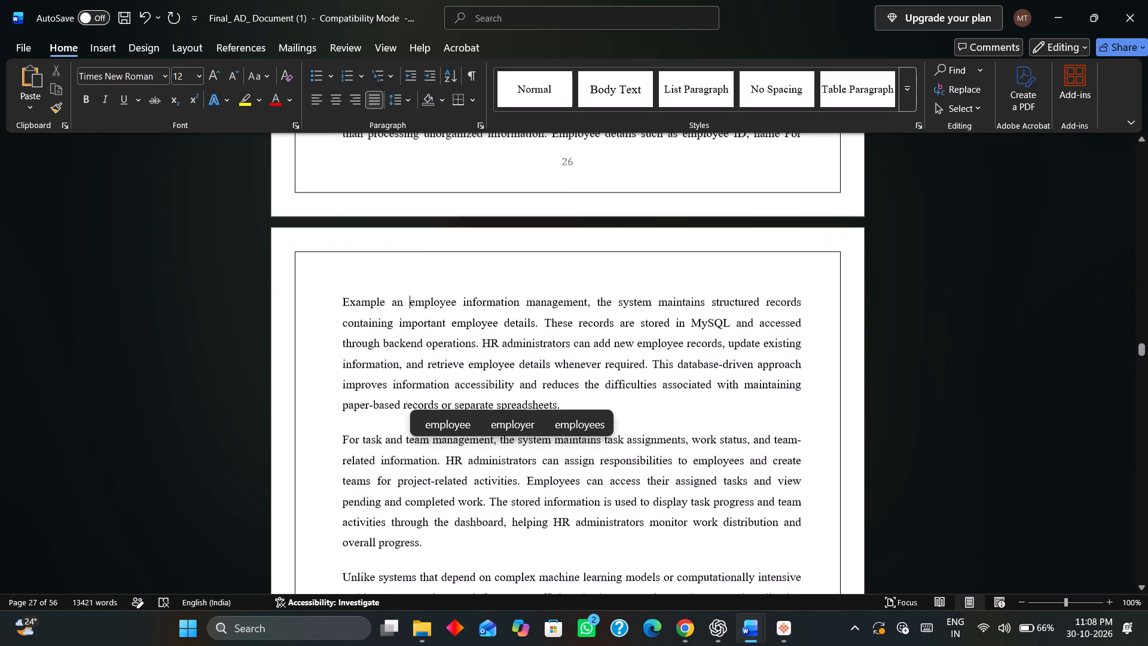
click(717, 327)
scroll(710, 327, down, 3)
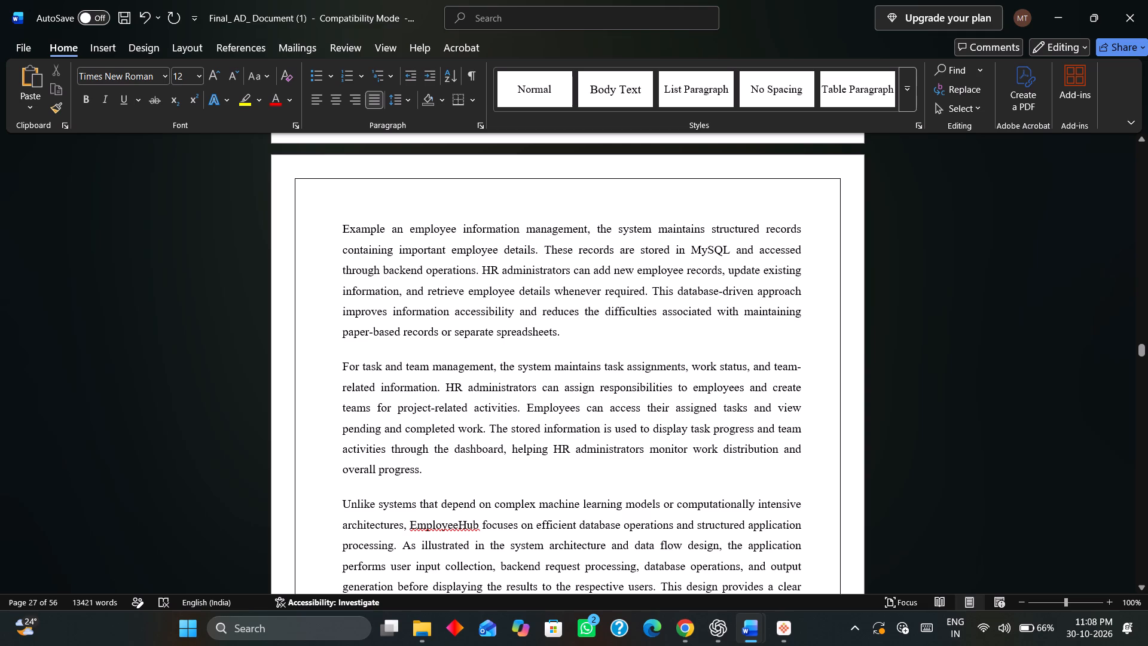
scroll(603, 348, down, 4)
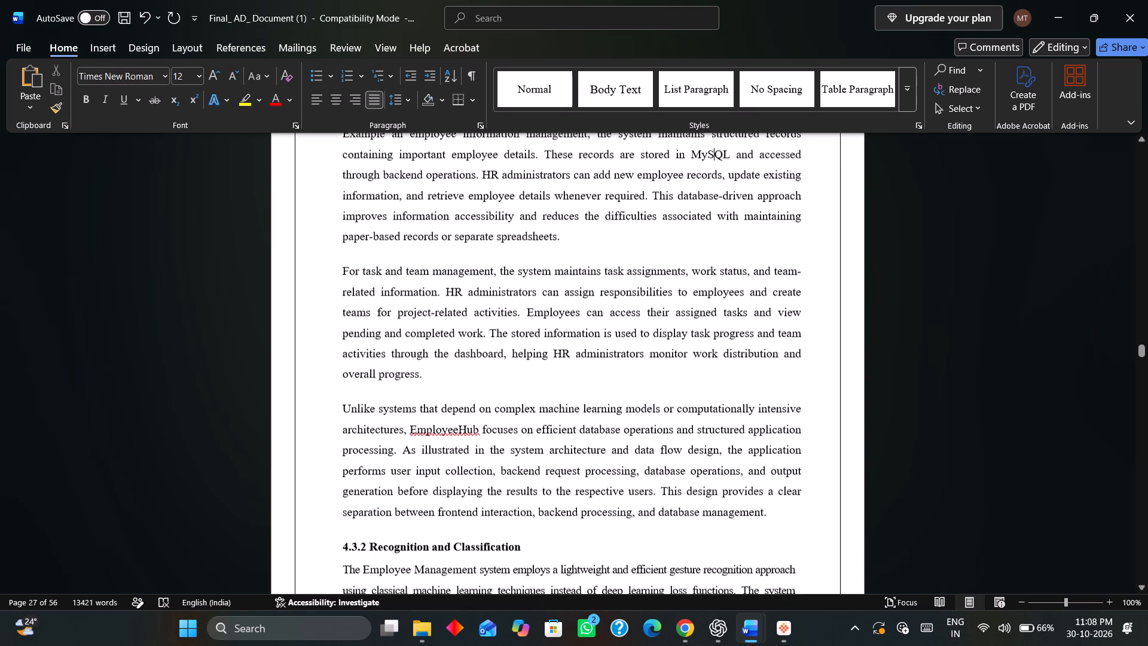
scroll(629, 288, down, 11)
scroll(572, 301, down, 3)
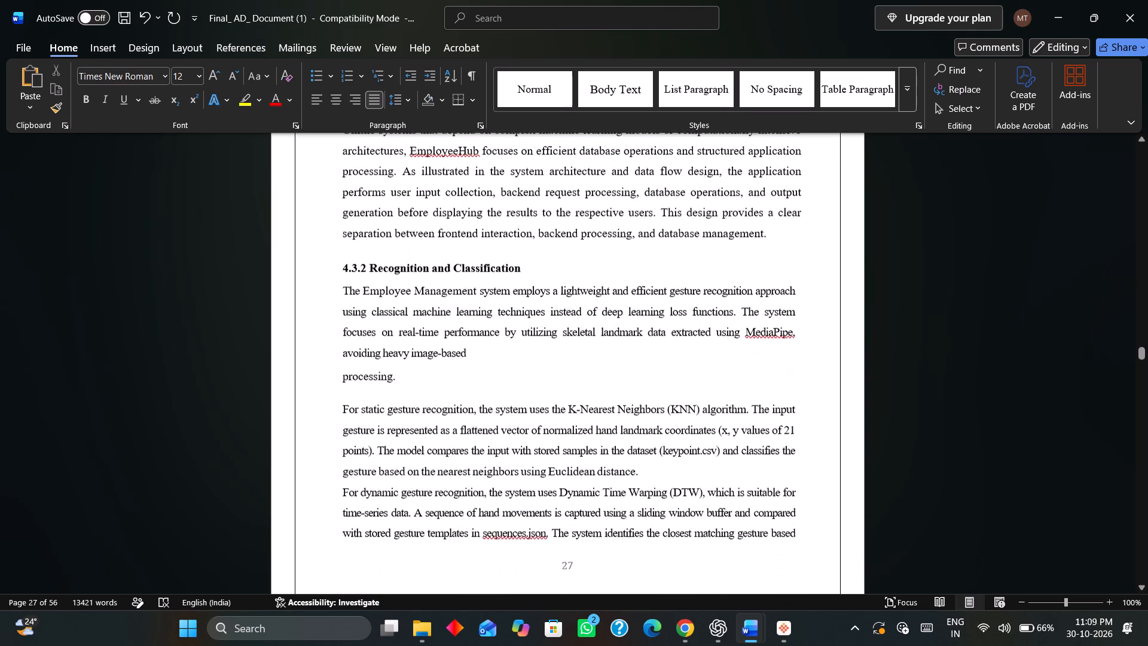
scroll(566, 306, down, 19)
scroll(559, 311, up, 5)
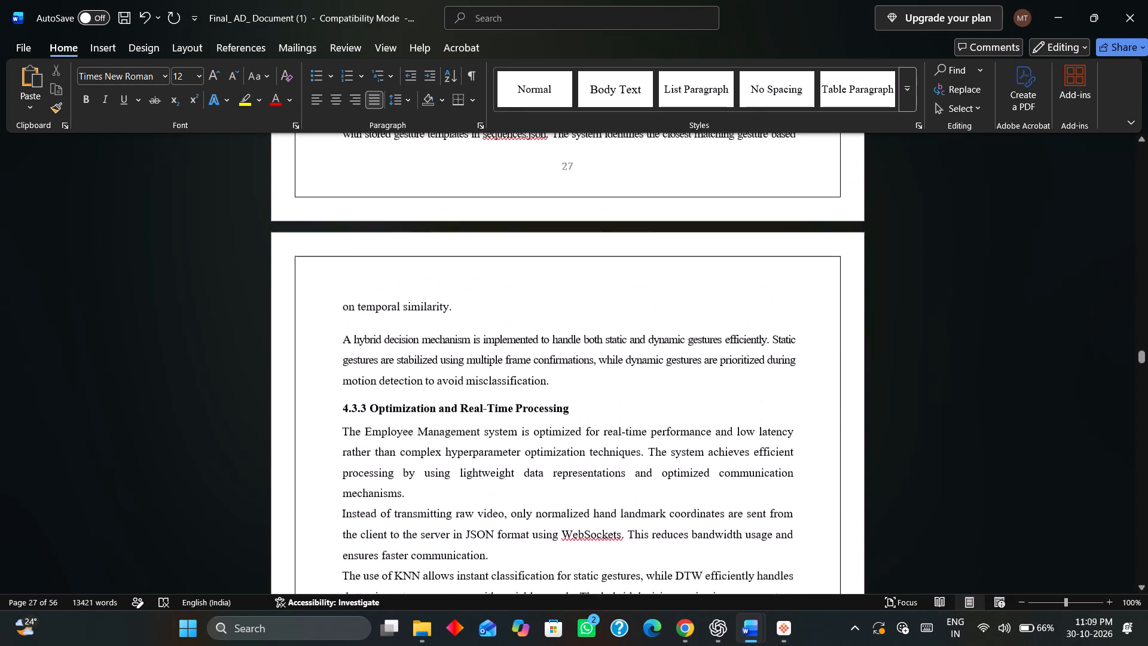
drag(469, 322, 555, 166)
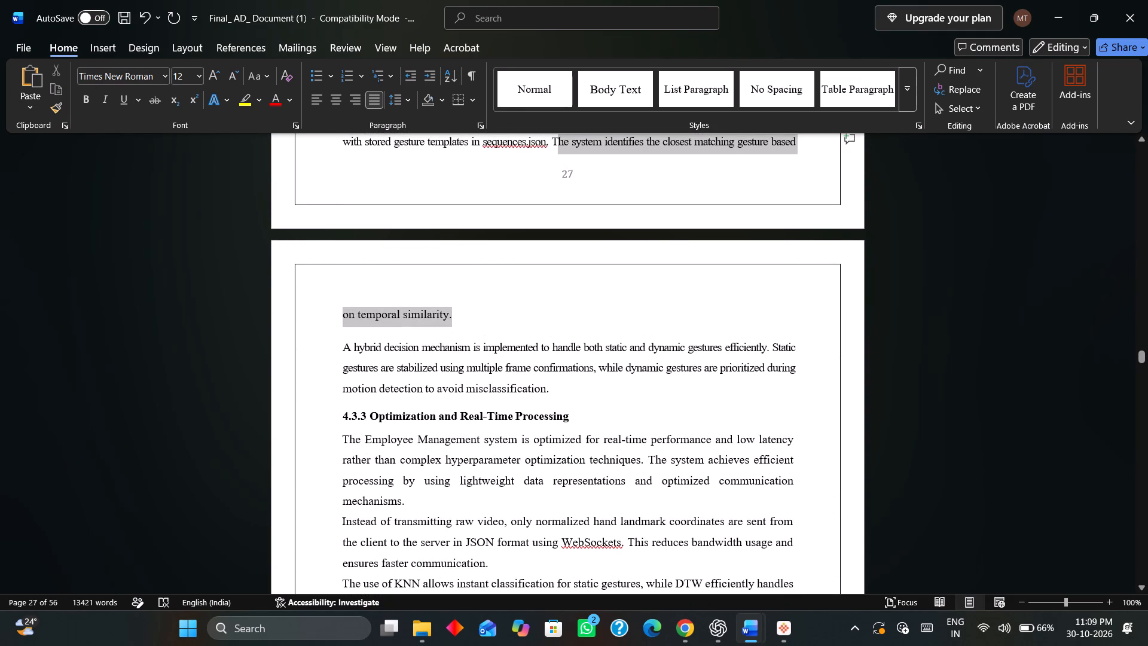
drag(555, 166, 551, 156)
key(BackSpace)
Delete the rest of the paragraph beginning "For dynamic gesture recognition" and ending "sequences.json." in section 4.3.2.
scroll(557, 255, up, 6)
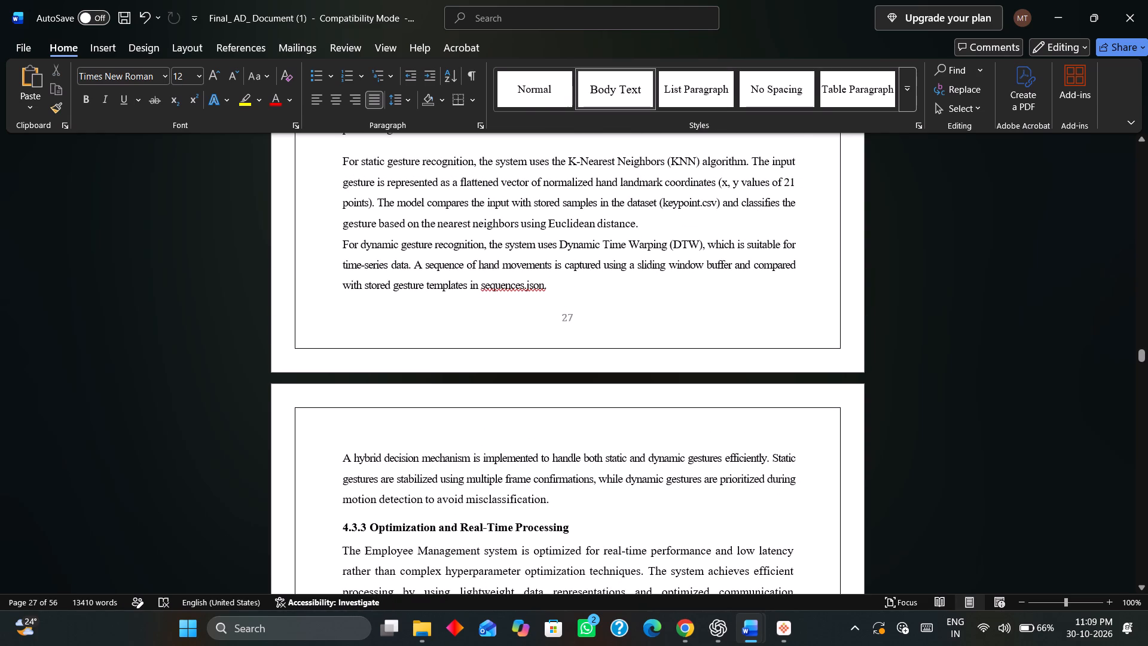
drag(557, 284, 337, 250)
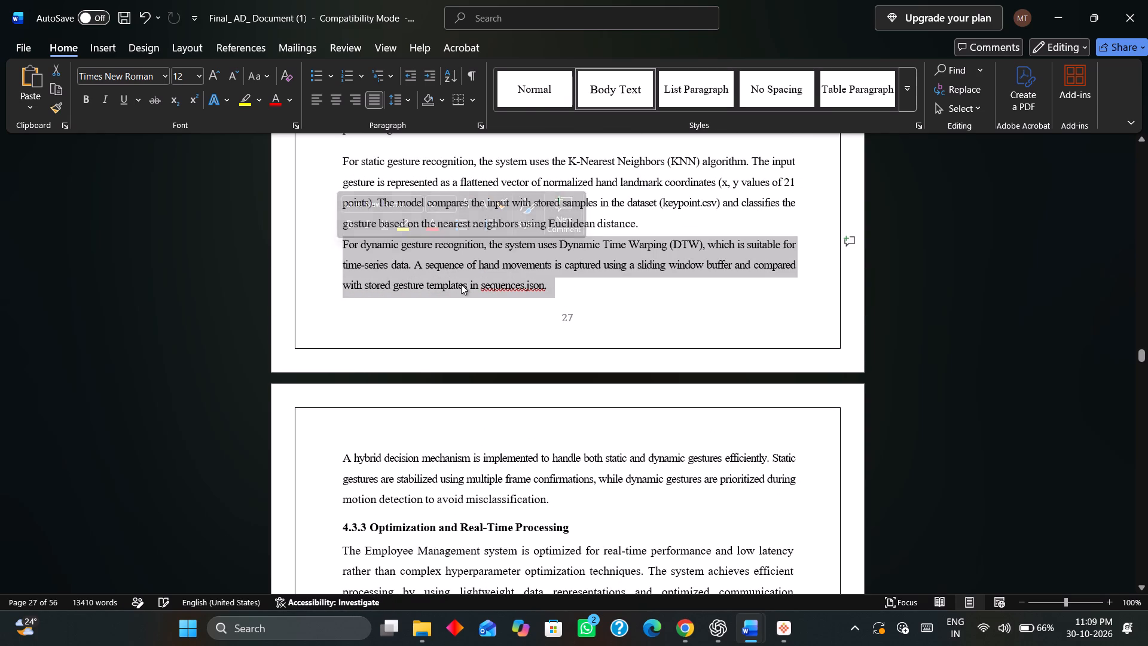
key(BackSpace)
In section 4.3.4, delete the paragraph beginning "The system is robust against background noise and lighting variations".
scroll(494, 298, up, 5)
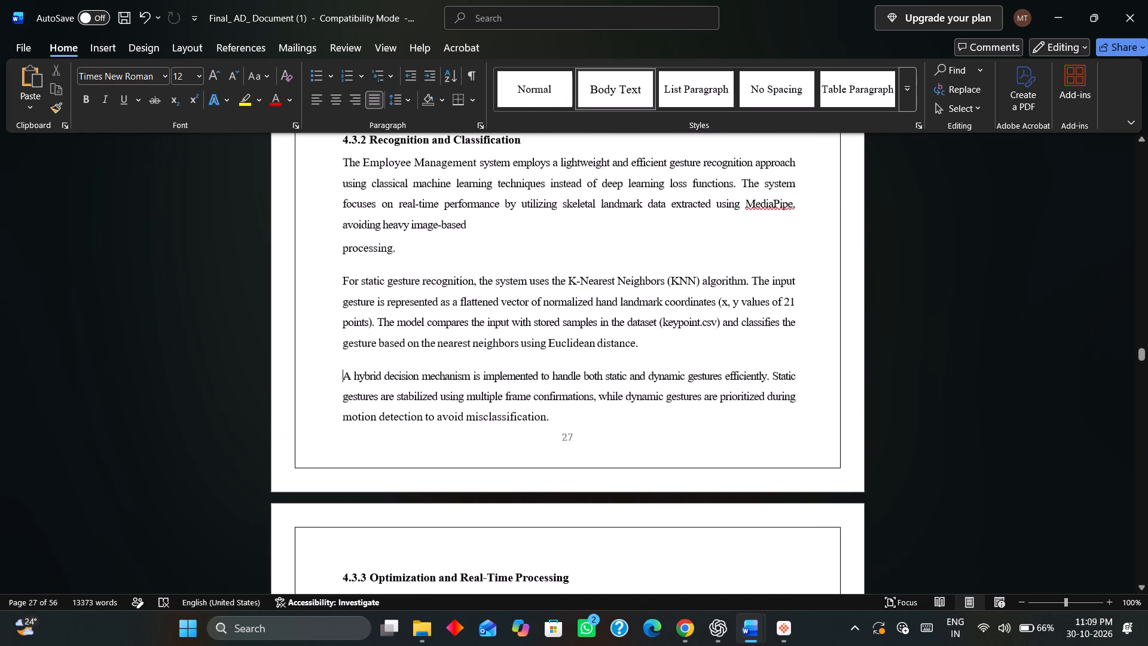
scroll(494, 298, down, 18)
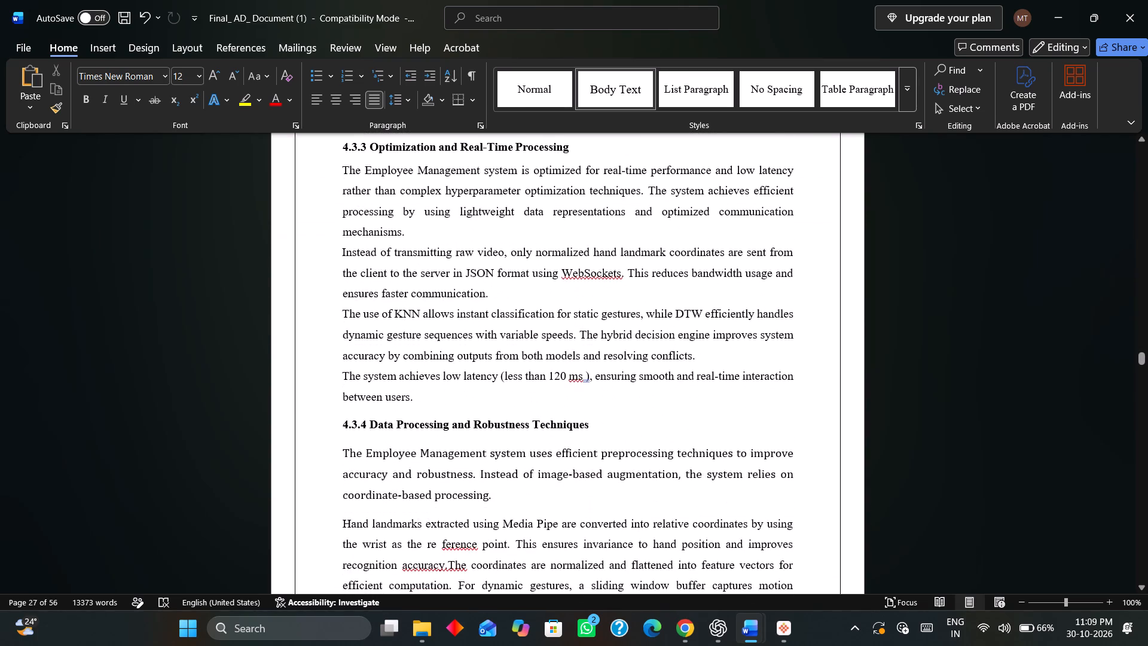
scroll(502, 297, down, 17)
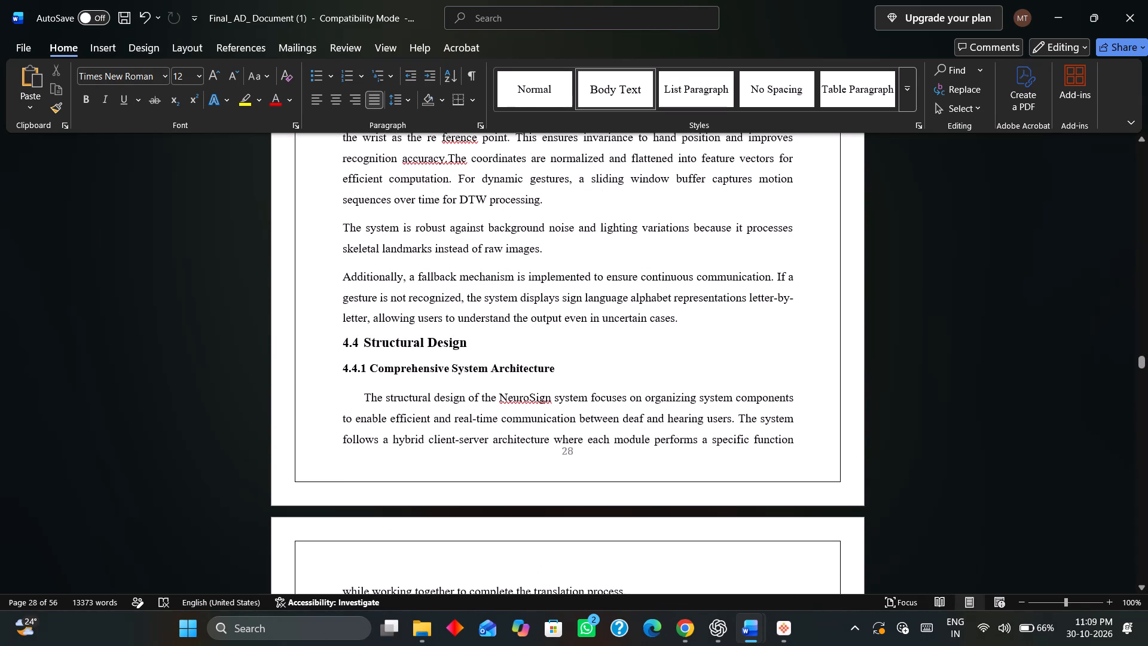
drag(706, 322, 679, 304)
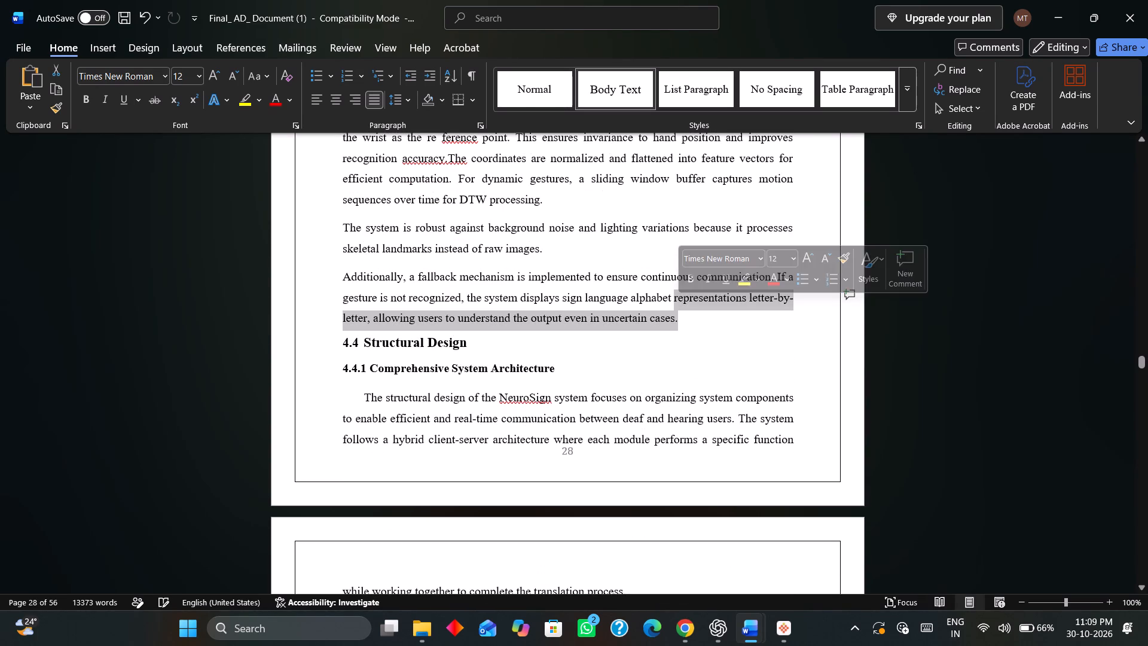
drag(568, 263, 555, 209)
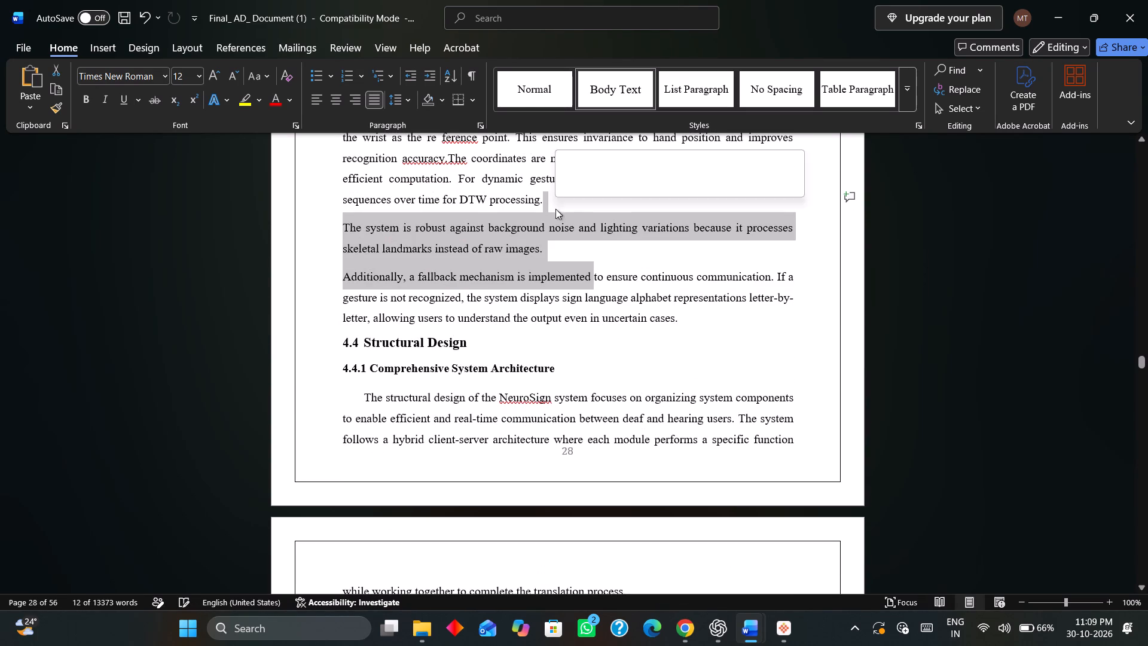
click(560, 258)
drag(552, 255, 558, 210)
key(BackSpace)
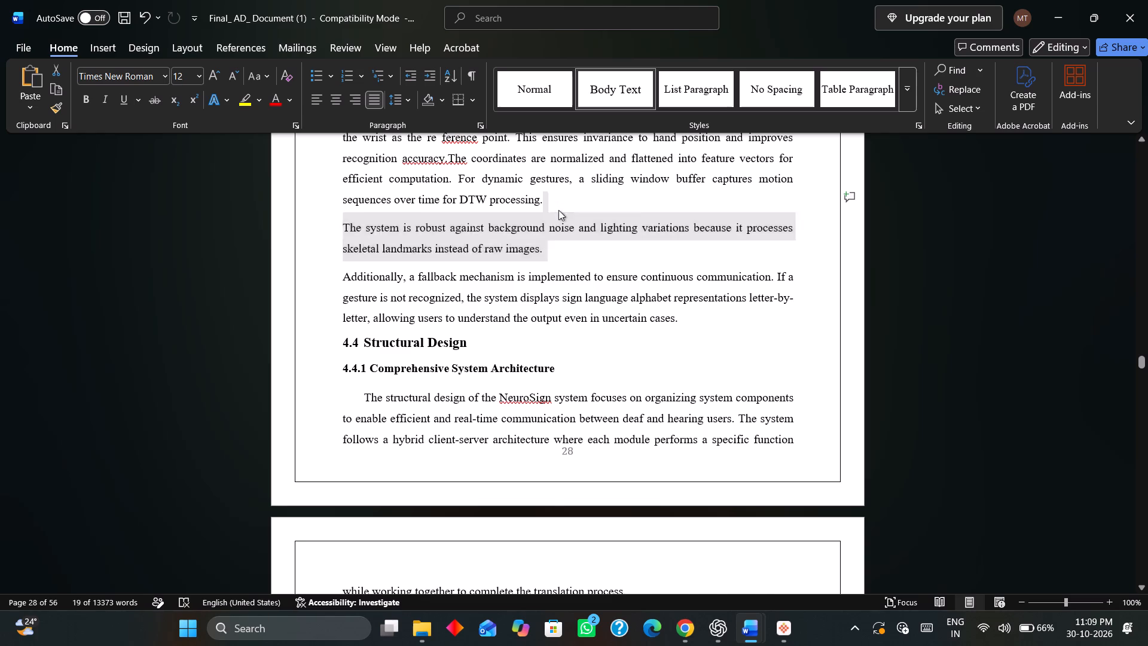
Review the report backwards from section 4.4.1 to the system architecture figure in section 4.2.
scroll(558, 210, down, 12)
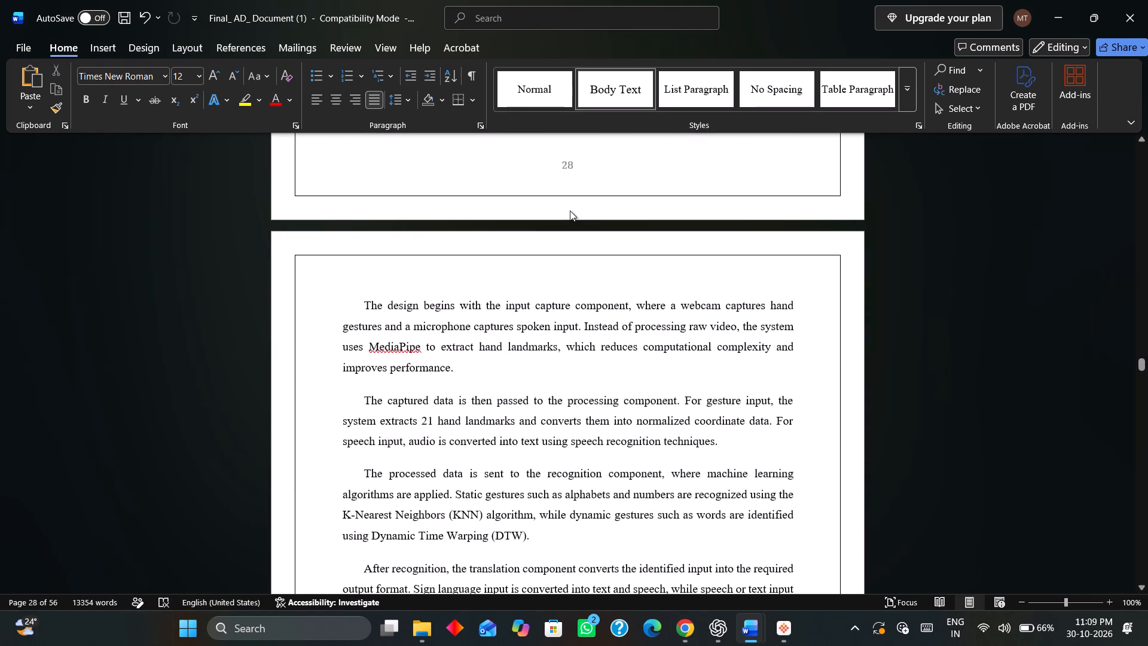
scroll(570, 211, down, 4)
scroll(570, 211, up, 18)
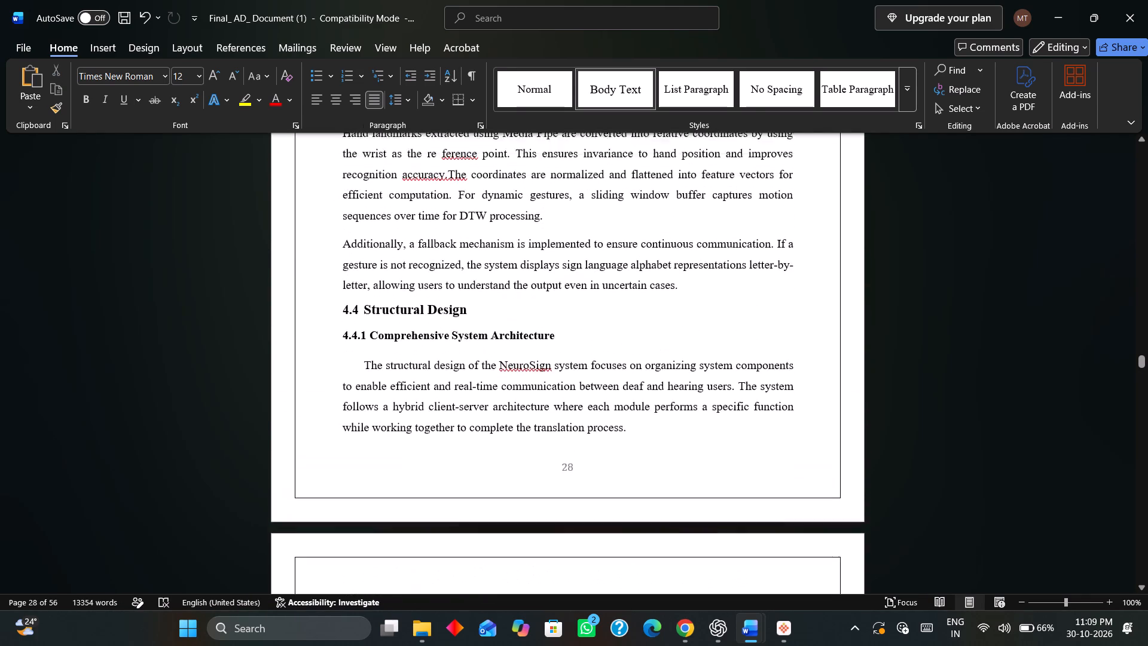
scroll(570, 211, up, 7)
scroll(487, 298, up, 10)
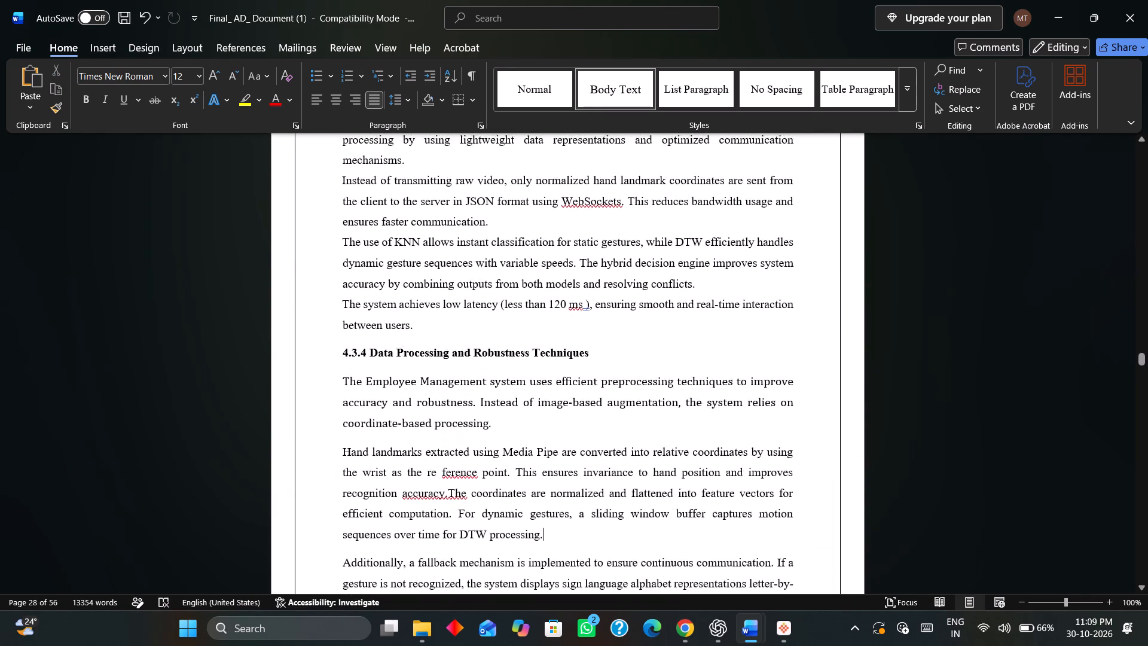
scroll(489, 290, up, 18)
scroll(490, 282, up, 6)
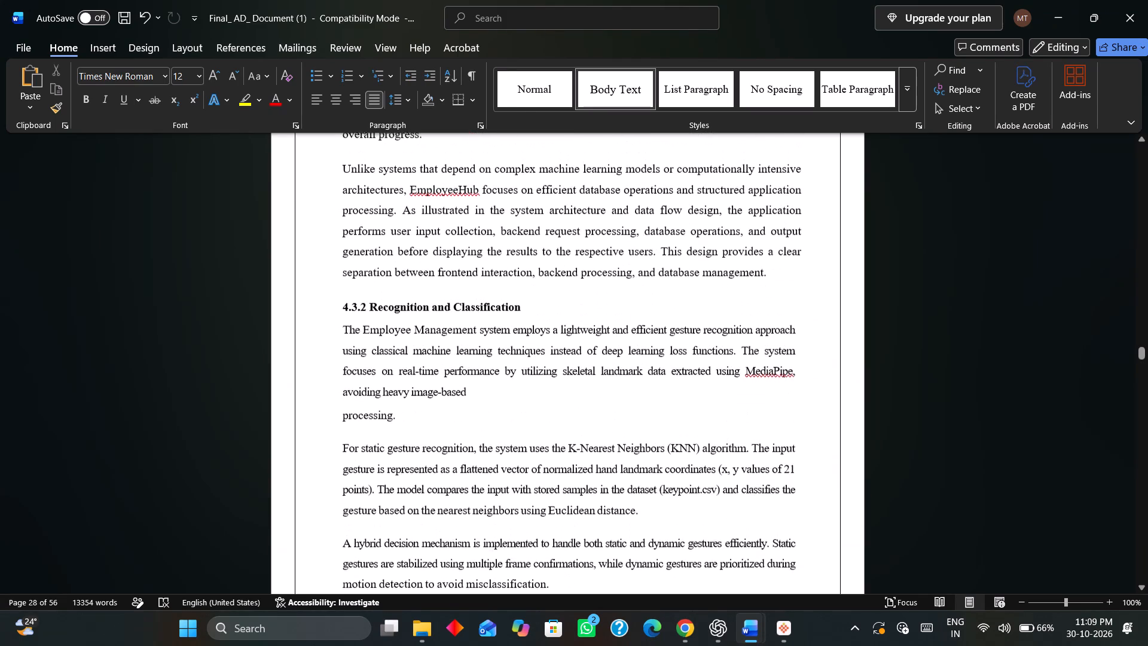
scroll(490, 282, up, 20)
scroll(490, 282, up, 11)
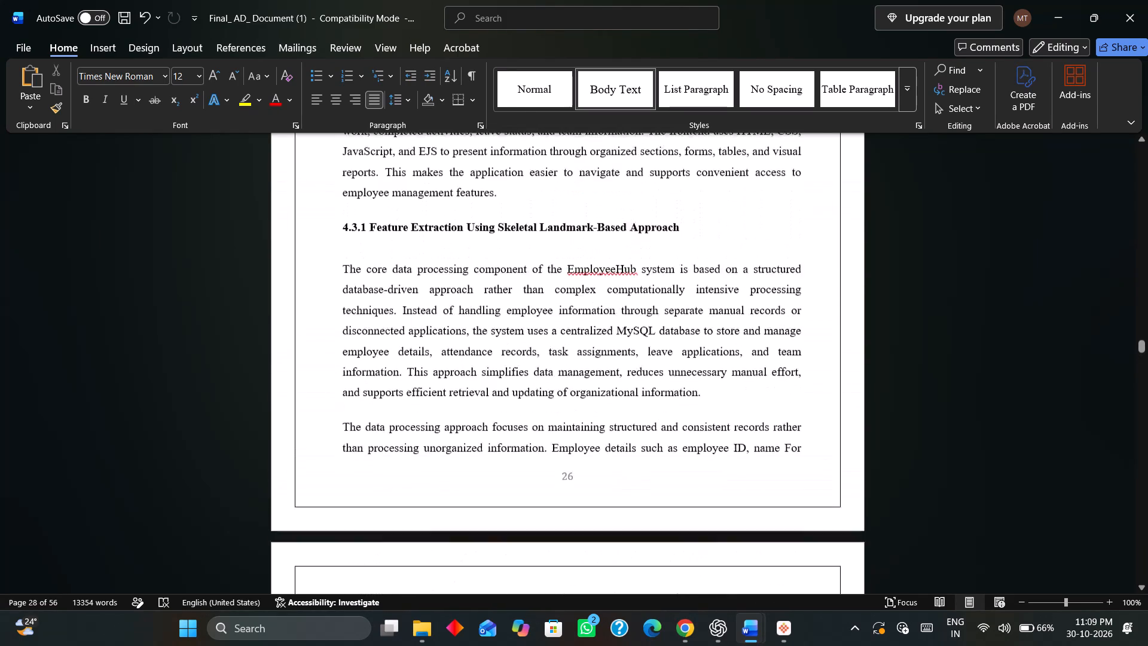
scroll(490, 282, up, 13)
scroll(490, 282, up, 10)
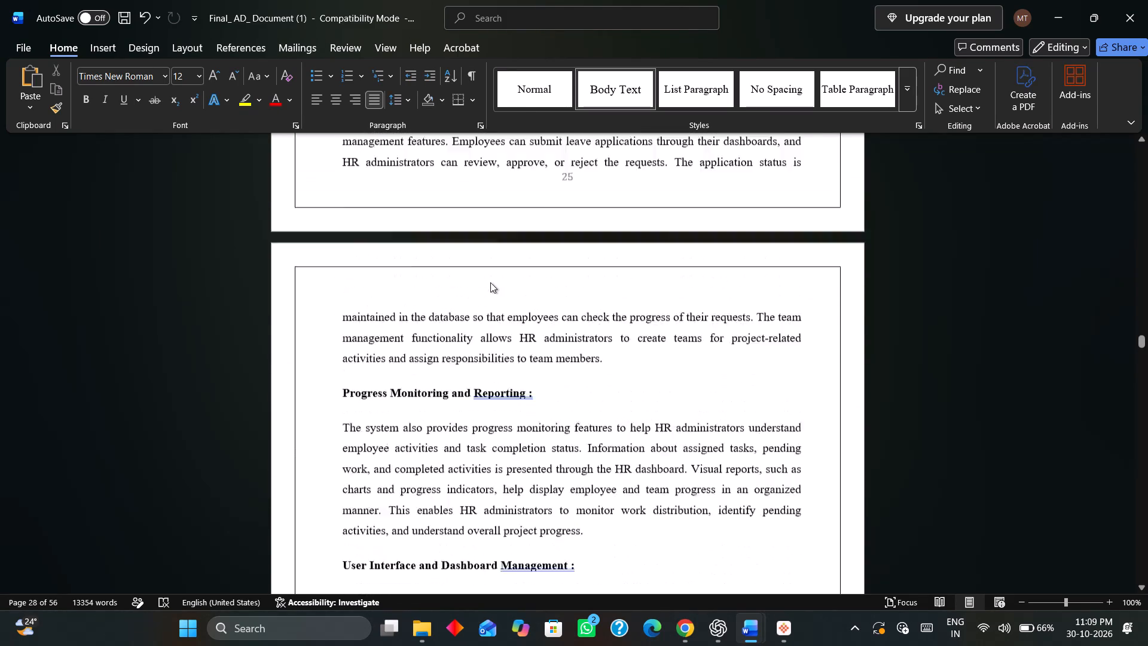
scroll(490, 282, up, 13)
scroll(493, 278, up, 14)
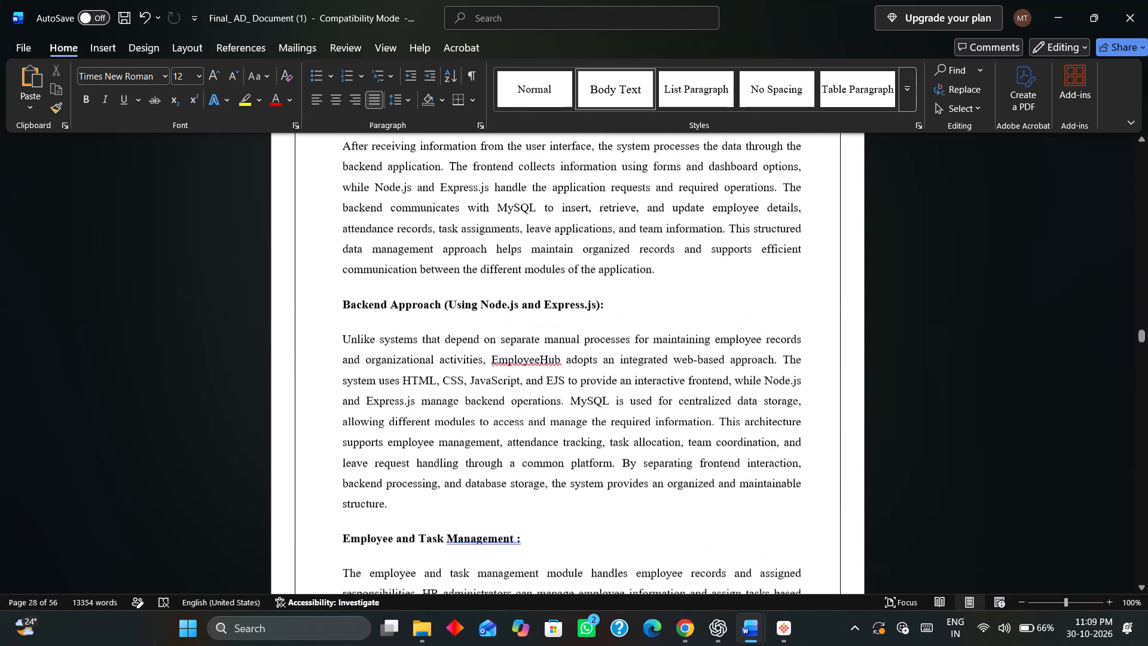
scroll(493, 278, up, 19)
scroll(493, 278, up, 4)
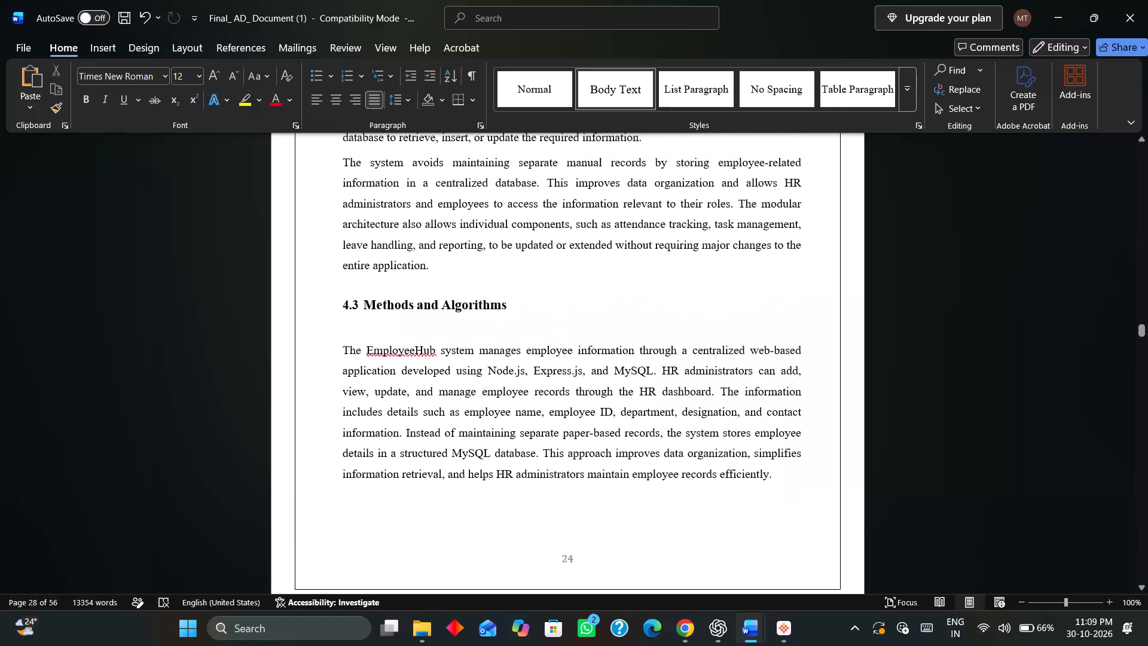
scroll(560, 297, down, 6)
click(777, 340)
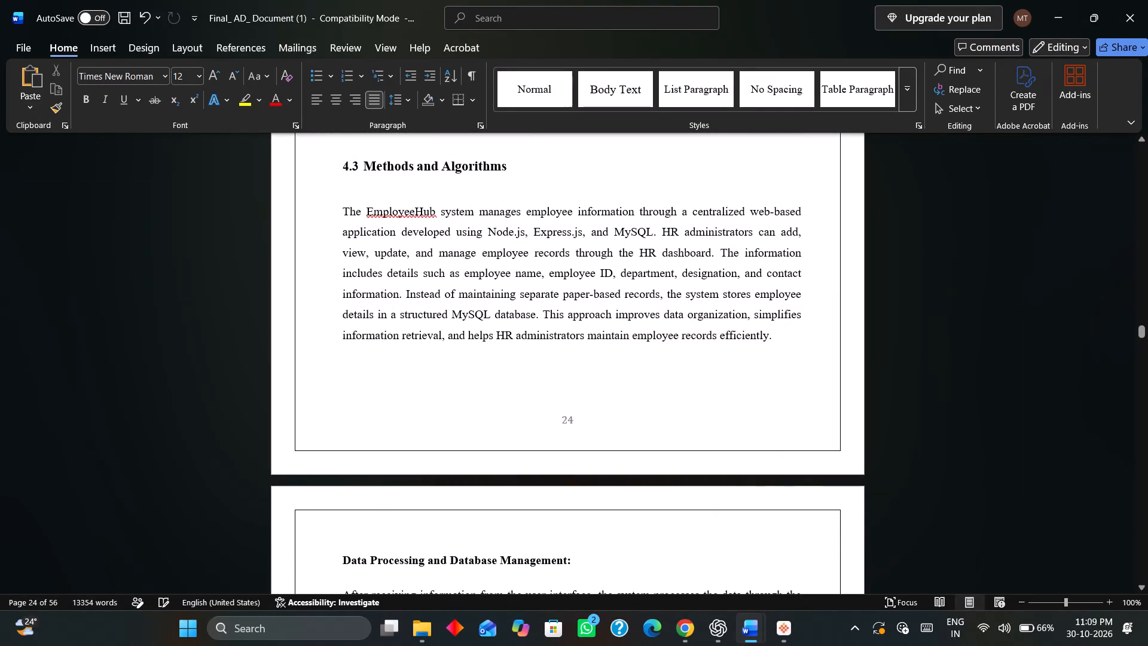
scroll(606, 342, up, 17)
scroll(604, 341, up, 5)
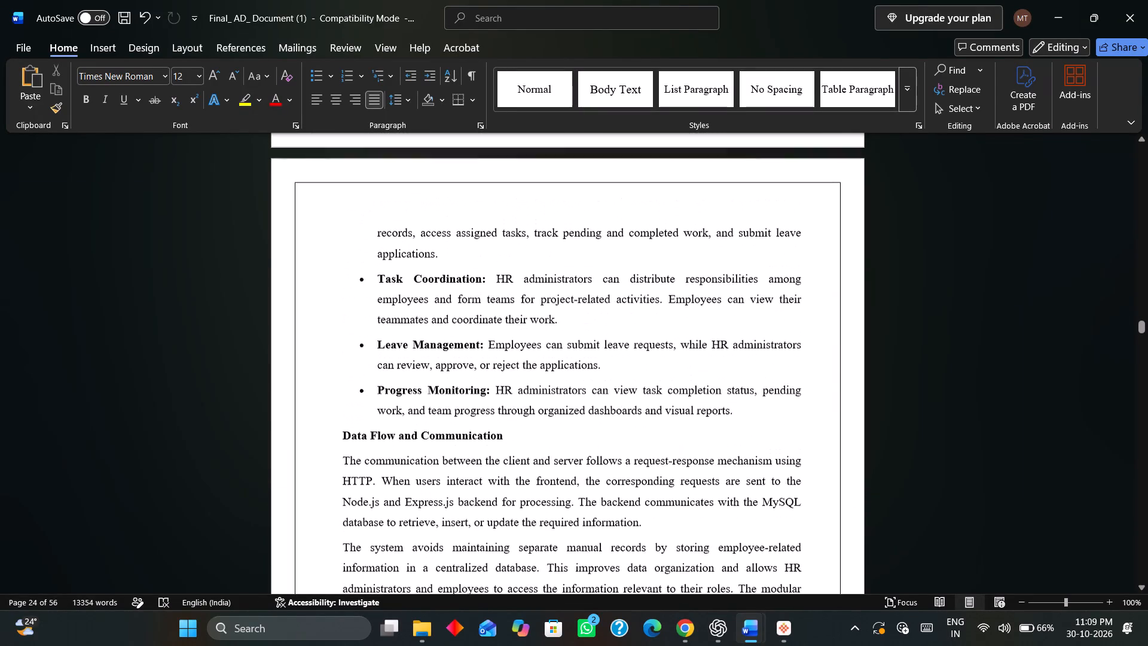
scroll(604, 341, up, 12)
scroll(604, 341, down, 2)
scroll(604, 330, up, 12)
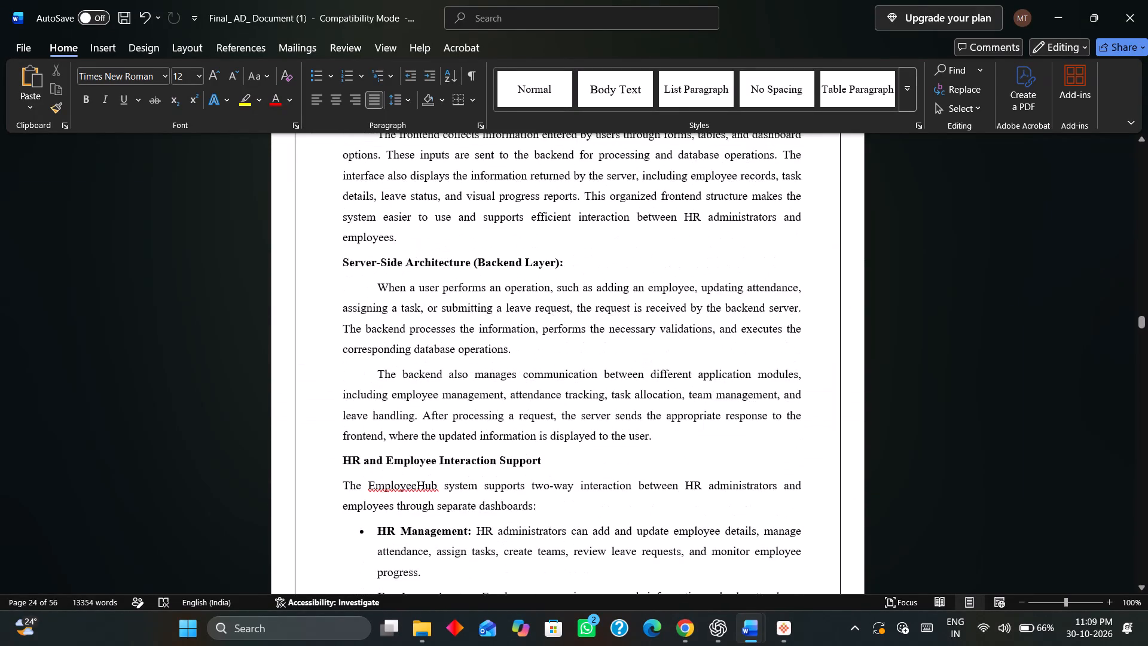
scroll(604, 330, up, 11)
scroll(604, 330, up, 18)
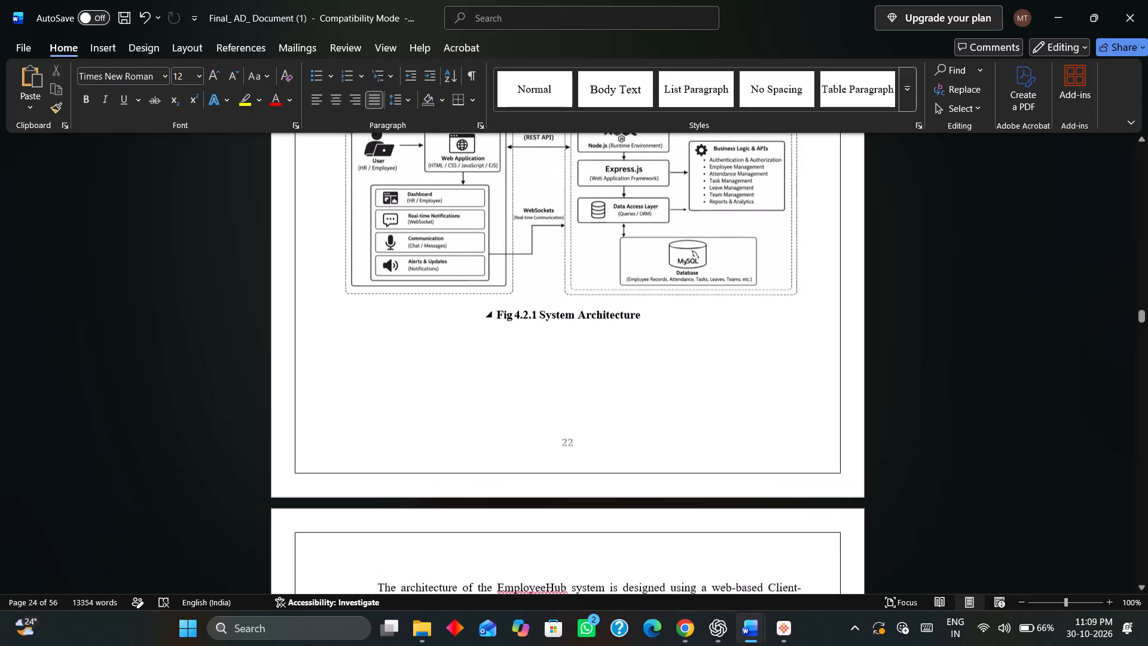
Check the content forwards from the section 4.2 architecture description to section 4.4.2 Modular Component Design.
scroll(604, 330, down, 7)
scroll(607, 318, down, 20)
scroll(607, 318, down, 8)
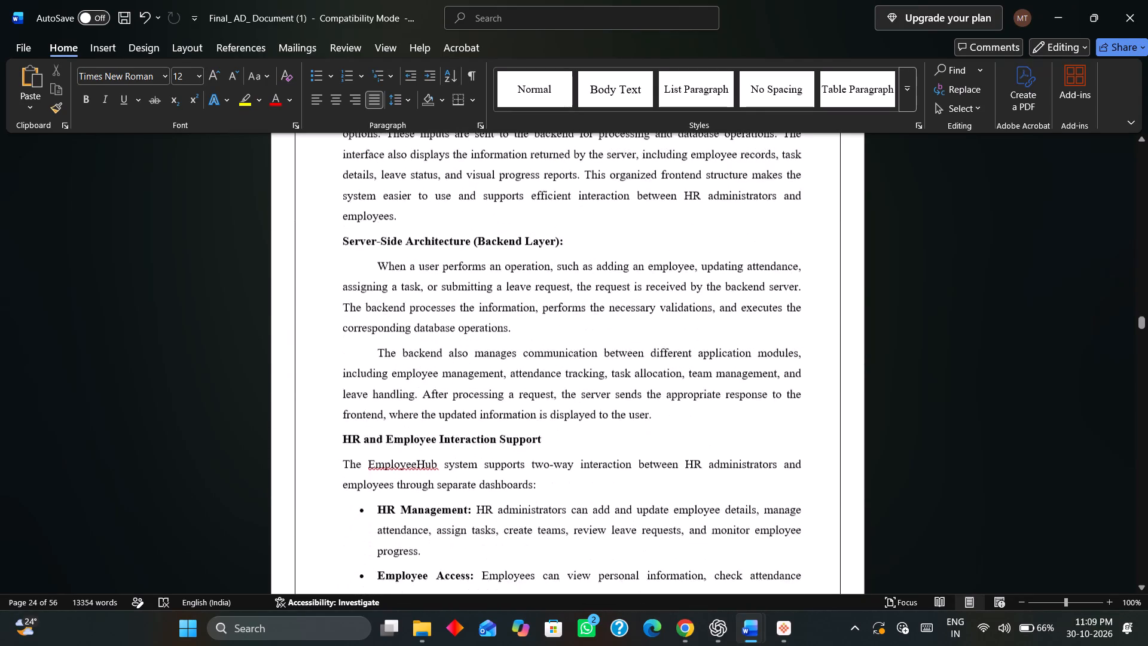
scroll(613, 319, down, 20)
scroll(613, 319, down, 20)
scroll(613, 319, down, 9)
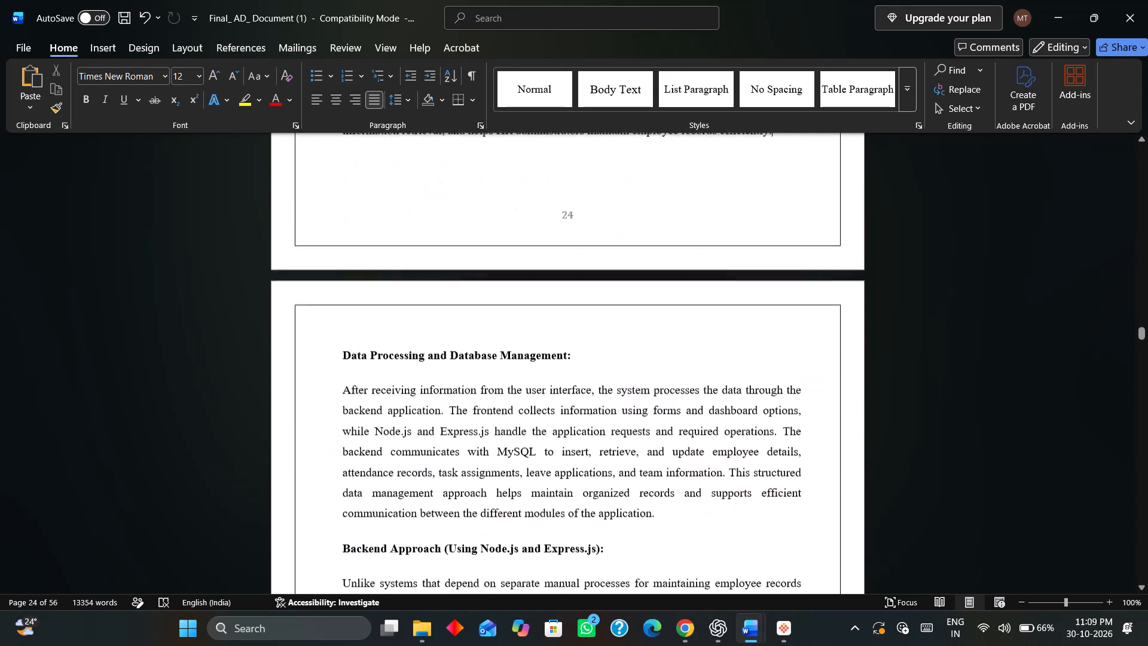
scroll(628, 324, down, 20)
scroll(628, 324, down, 20)
scroll(628, 324, down, 9)
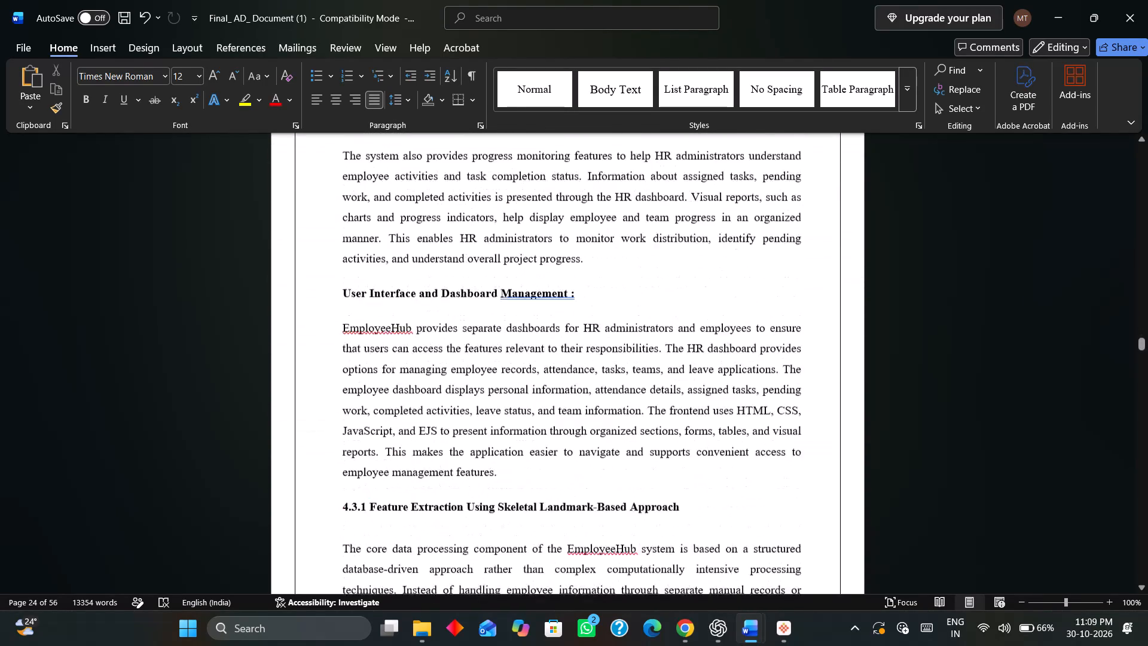
scroll(642, 324, down, 20)
scroll(642, 324, down, 20)
scroll(642, 324, down, 8)
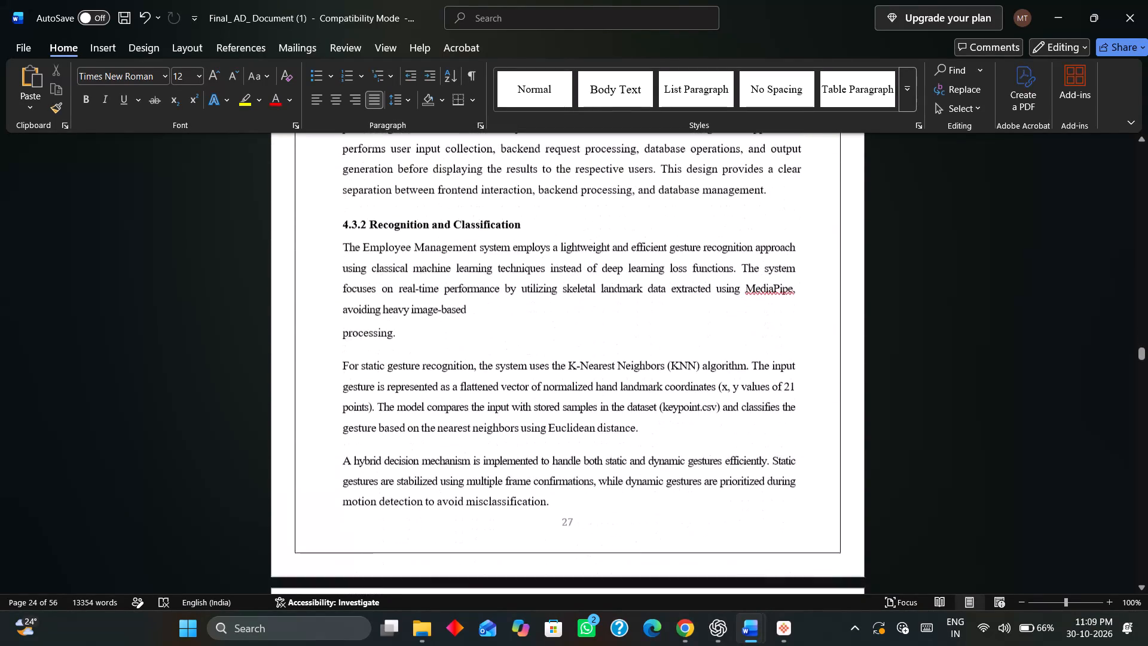
scroll(693, 318, down, 20)
scroll(693, 318, down, 20)
scroll(693, 318, down, 8)
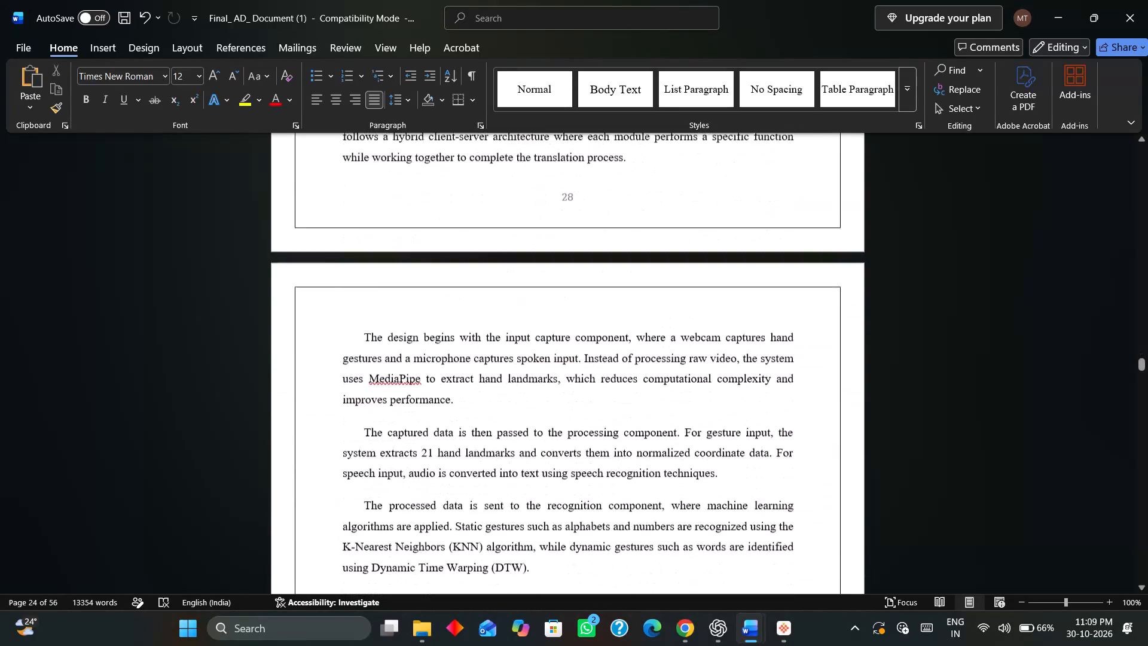
scroll(701, 322, down, 20)
scroll(701, 322, down, 13)
scroll(701, 322, up, 4)
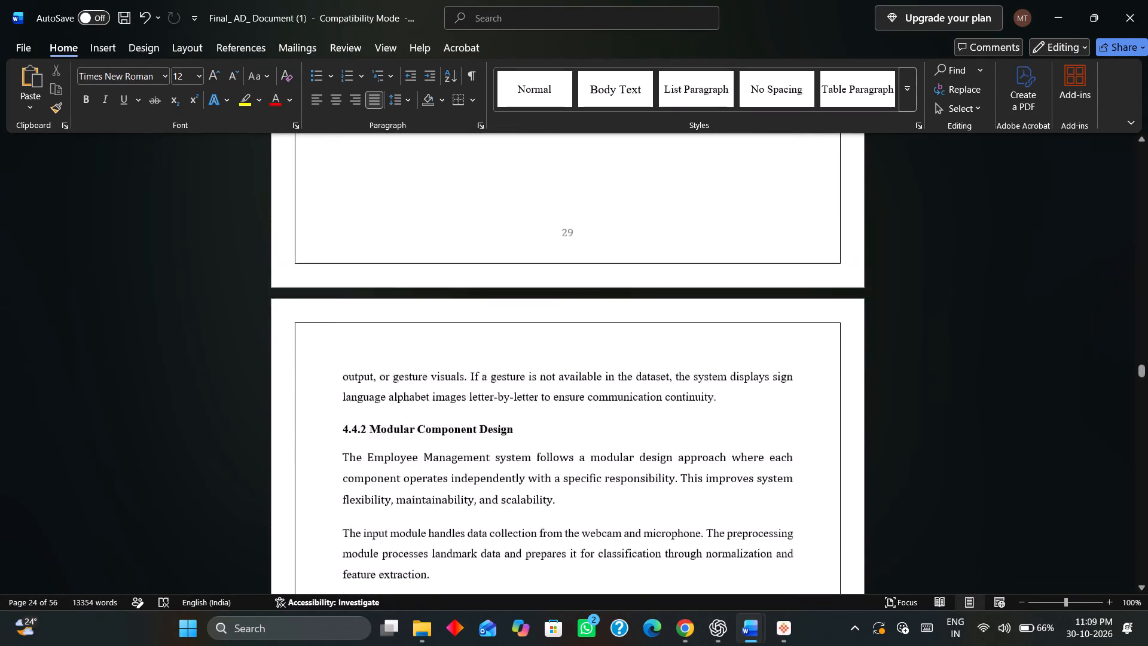
In section 4.4.1, remove the break after "text display, speech" so the sentence joins its continuation "output, or gesture visuals" from the following page.
scroll(701, 322, up, 19)
click(778, 329)
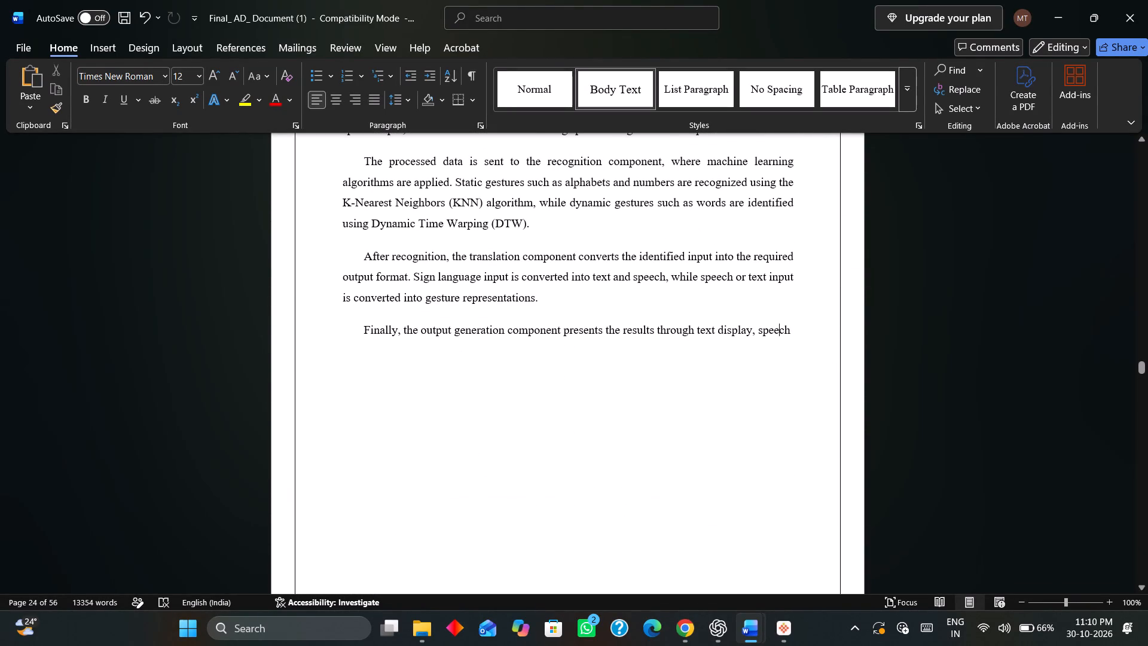
click(792, 330)
scroll(731, 338, up, 8)
scroll(734, 339, up, 15)
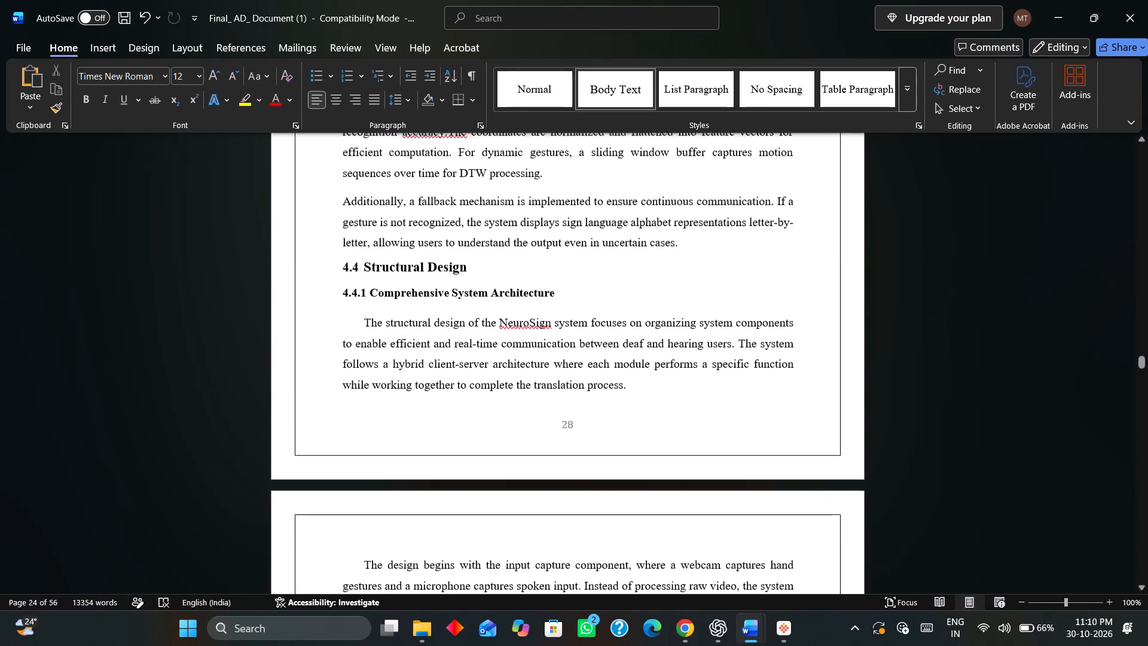
scroll(734, 339, up, 2)
key(Delete)
scroll(734, 339, down, 3)
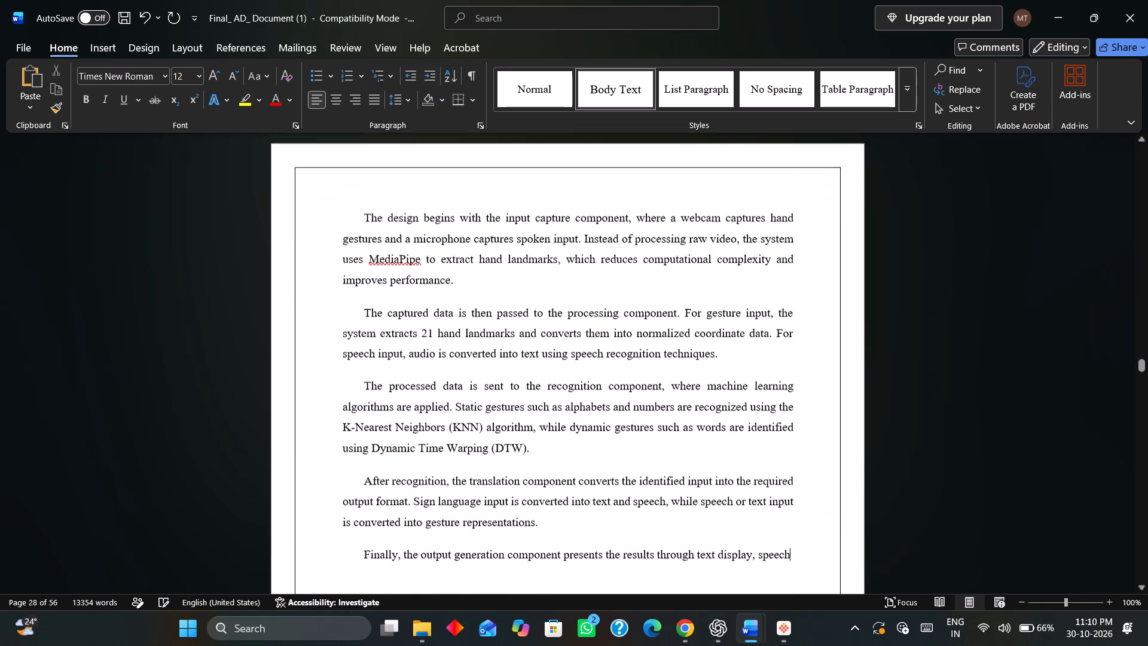
scroll(734, 339, down, 3)
scroll(734, 339, up, 5)
scroll(734, 339, down, 6)
key(Delete)
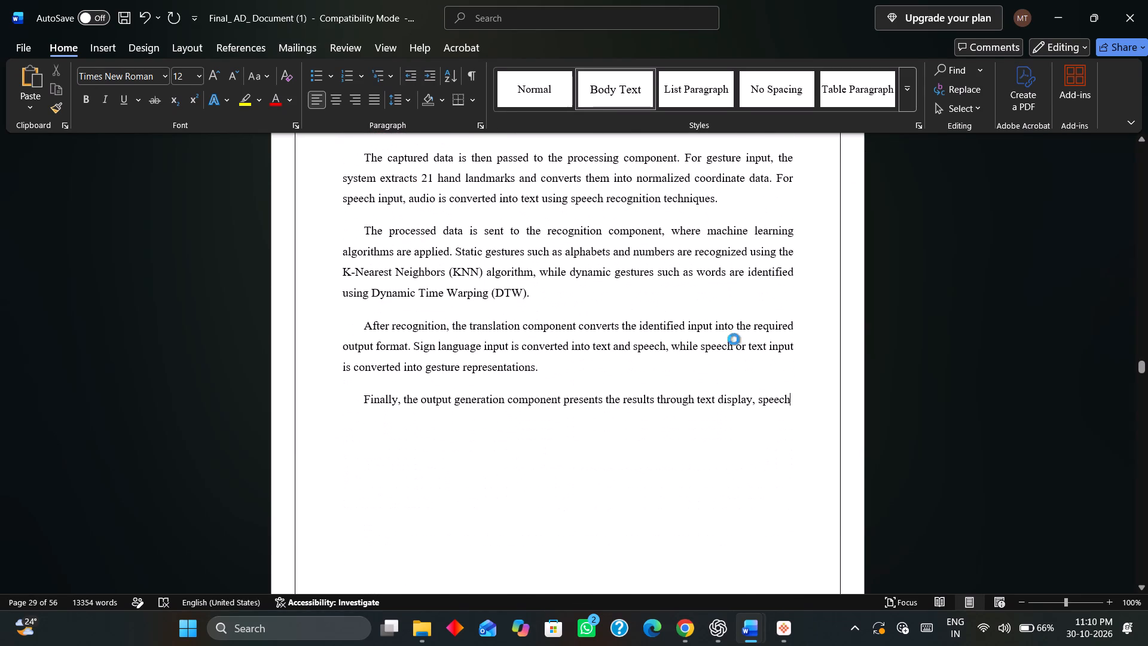
Justify the section 4.4.1 paragraphs from "The design begins with the input capture component" through the one beginning "Finally, the output generation component".
scroll(734, 339, up, 11)
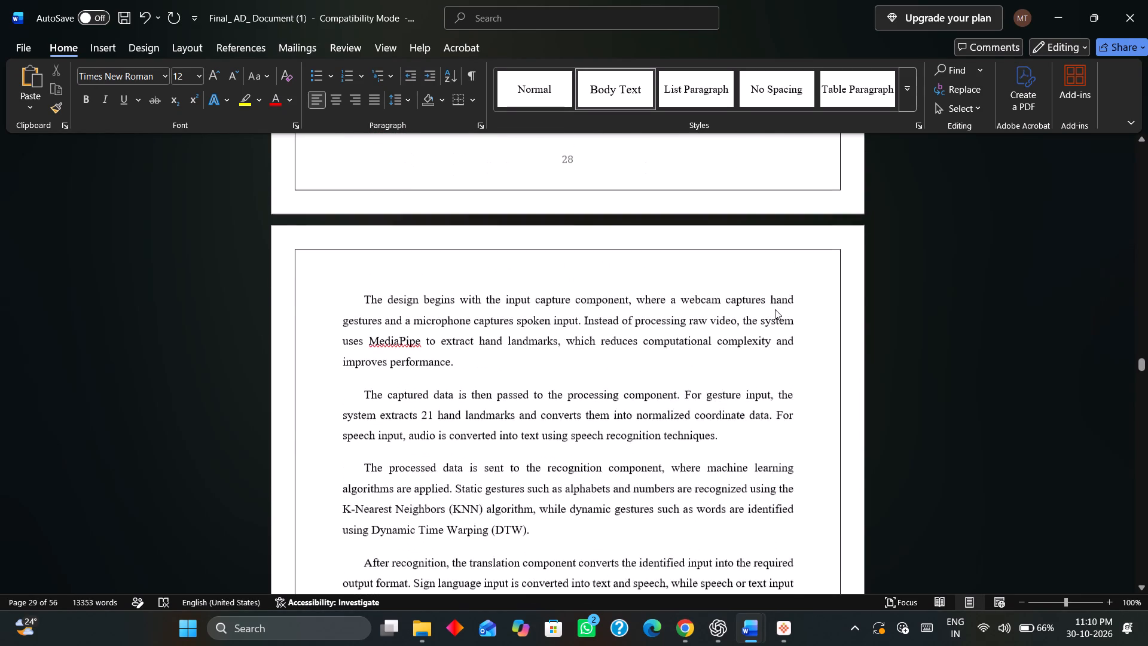
scroll(775, 309, up, 9)
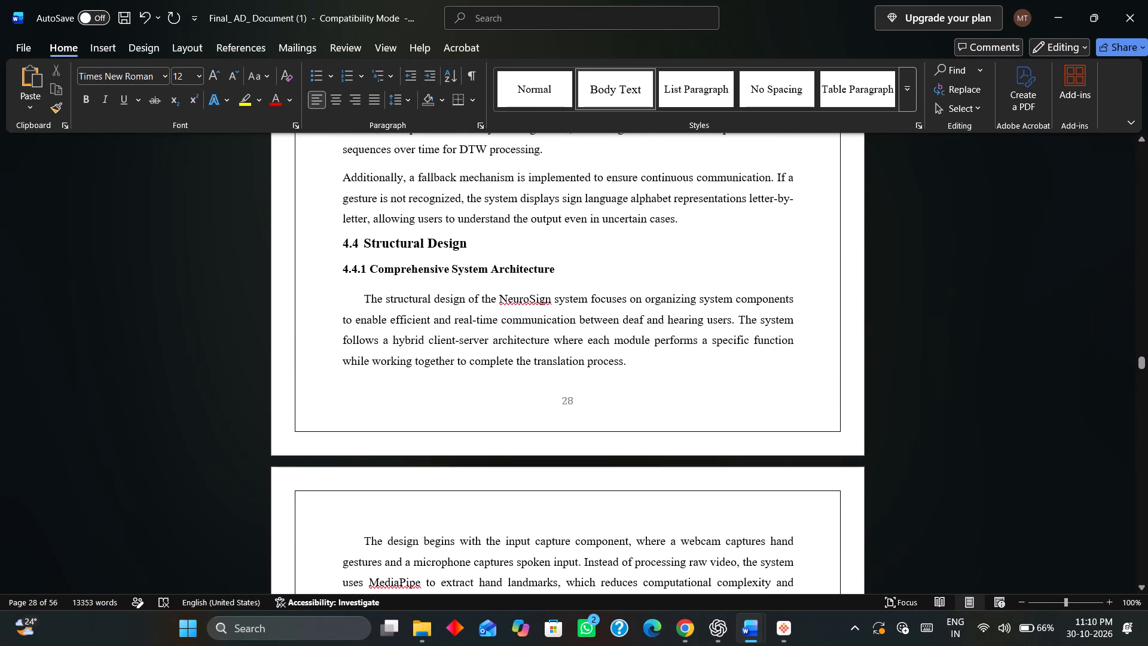
drag(358, 295, 618, 383)
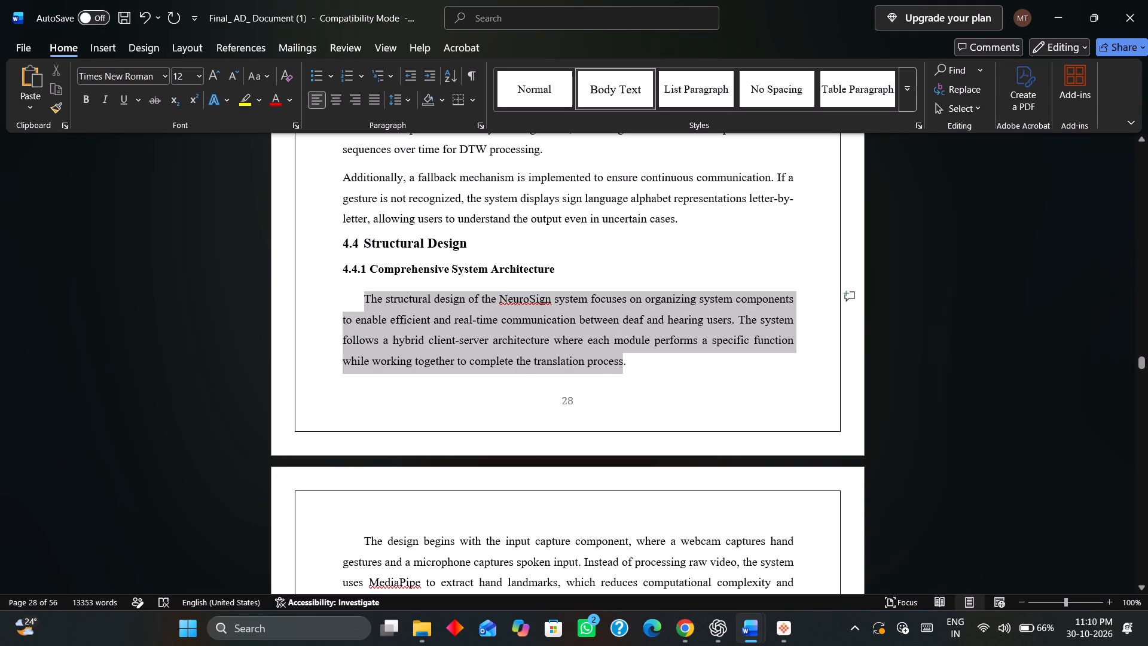
click(643, 367)
scroll(643, 367, down, 7)
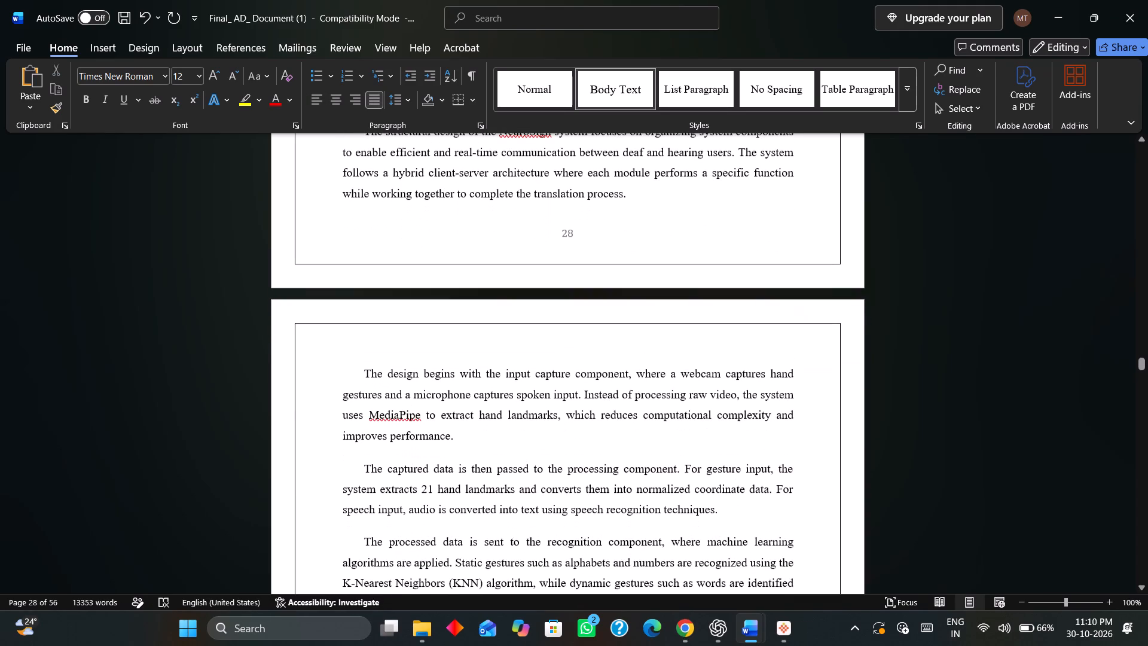
drag(339, 335, 564, 577)
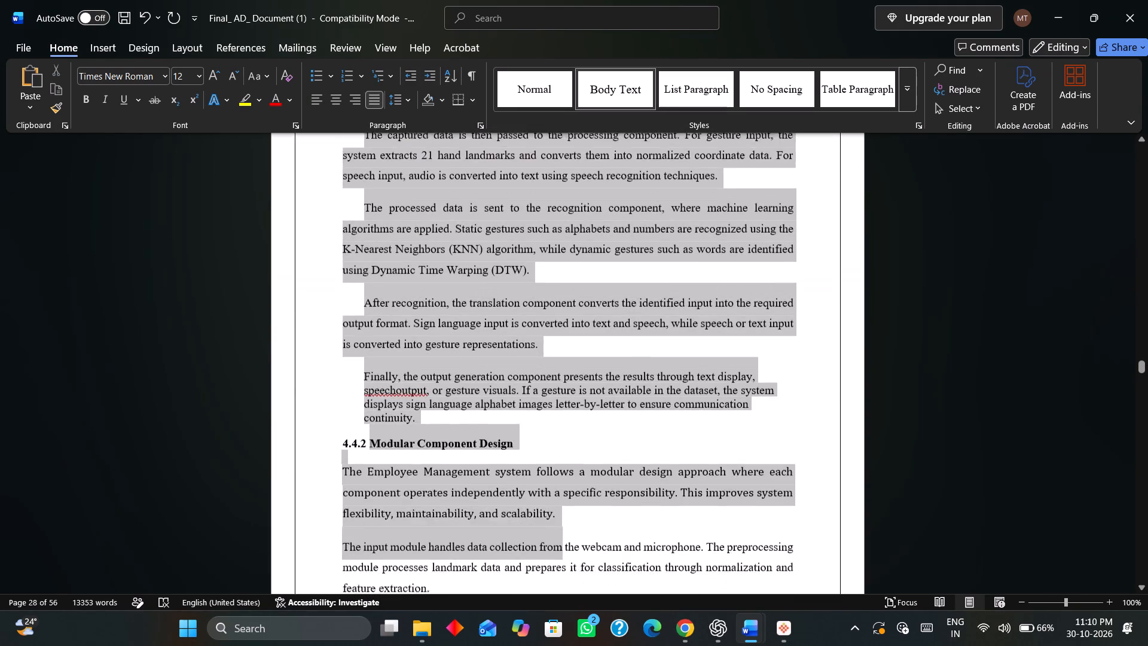
drag(564, 577, 713, 388)
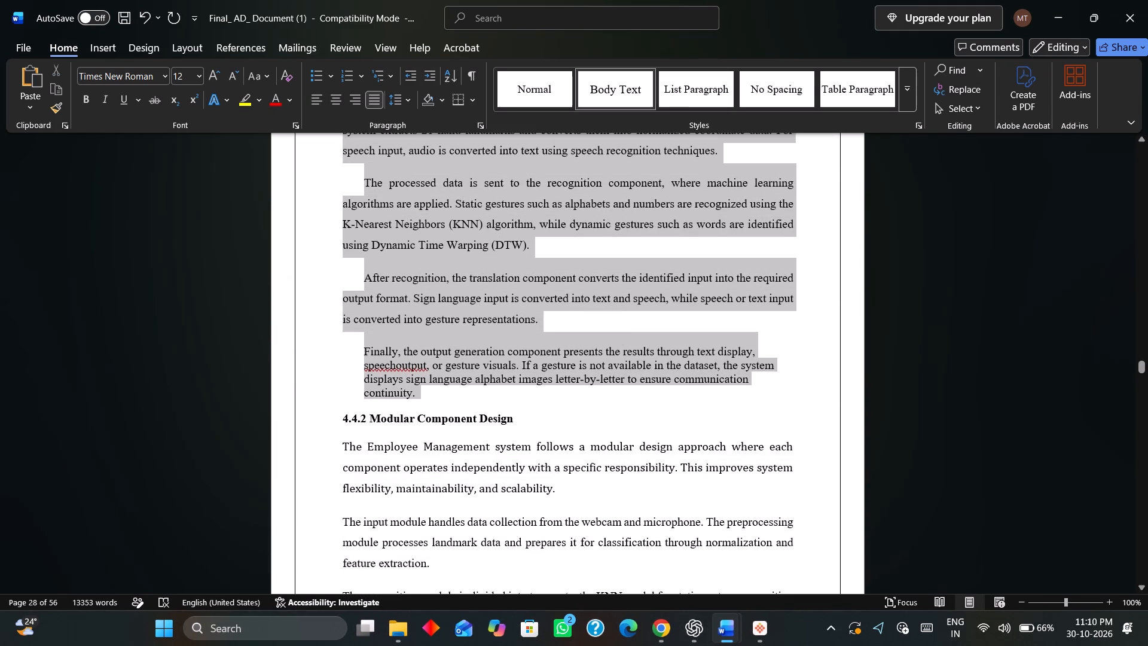
click(376, 95)
double_click(376, 95)
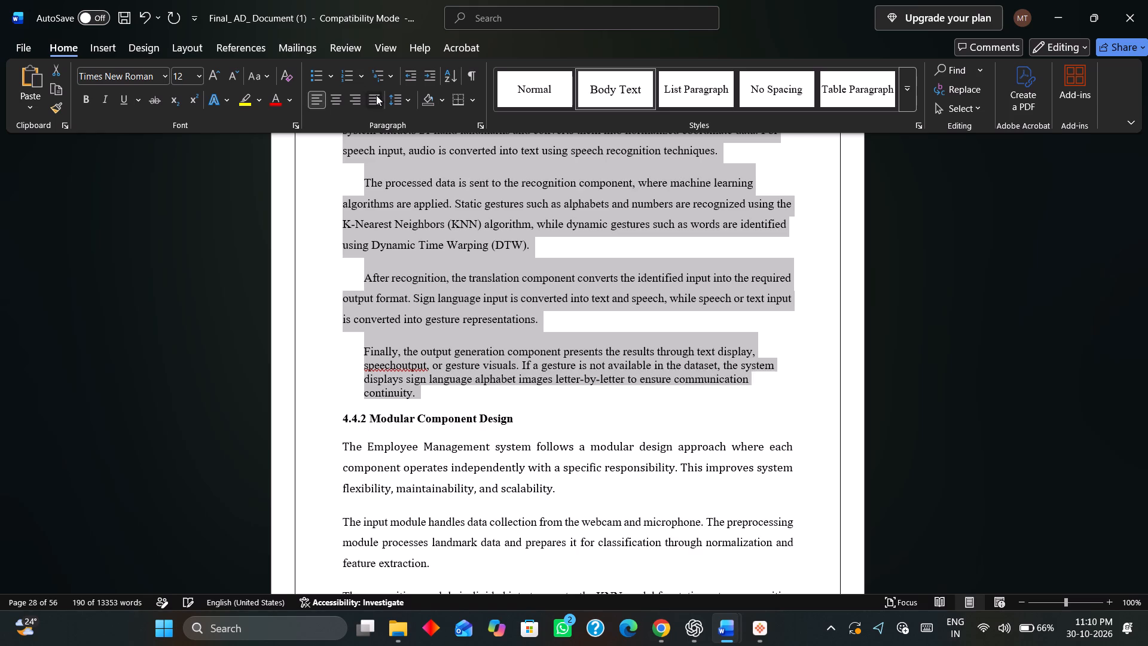
click(505, 377)
click(361, 352)
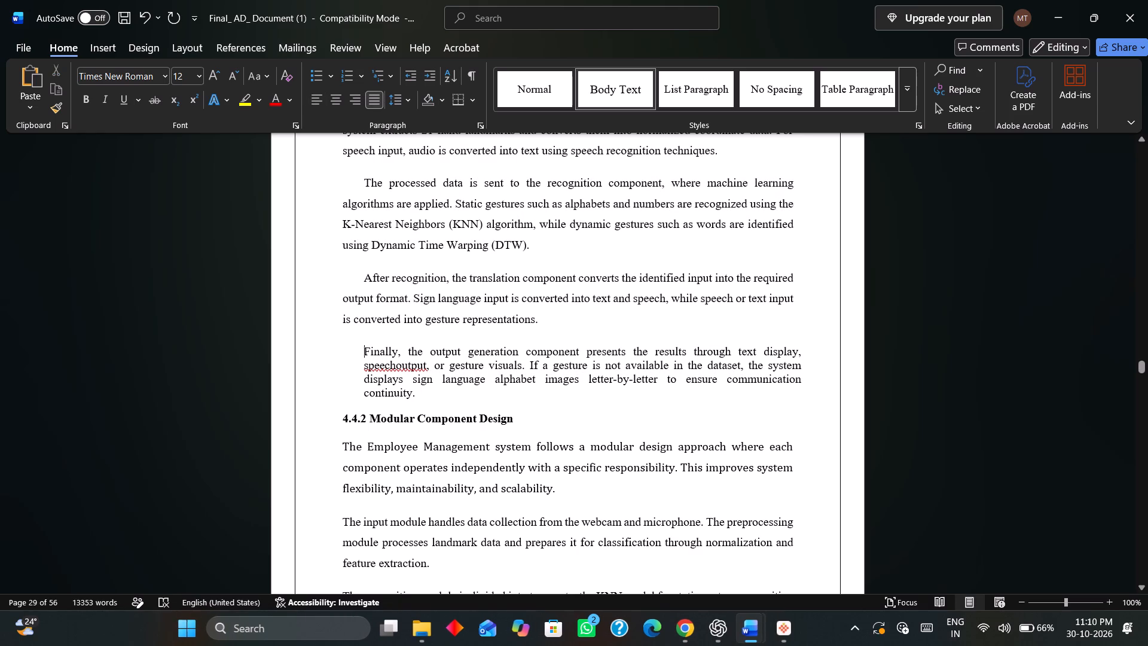
drag(361, 352, 426, 390)
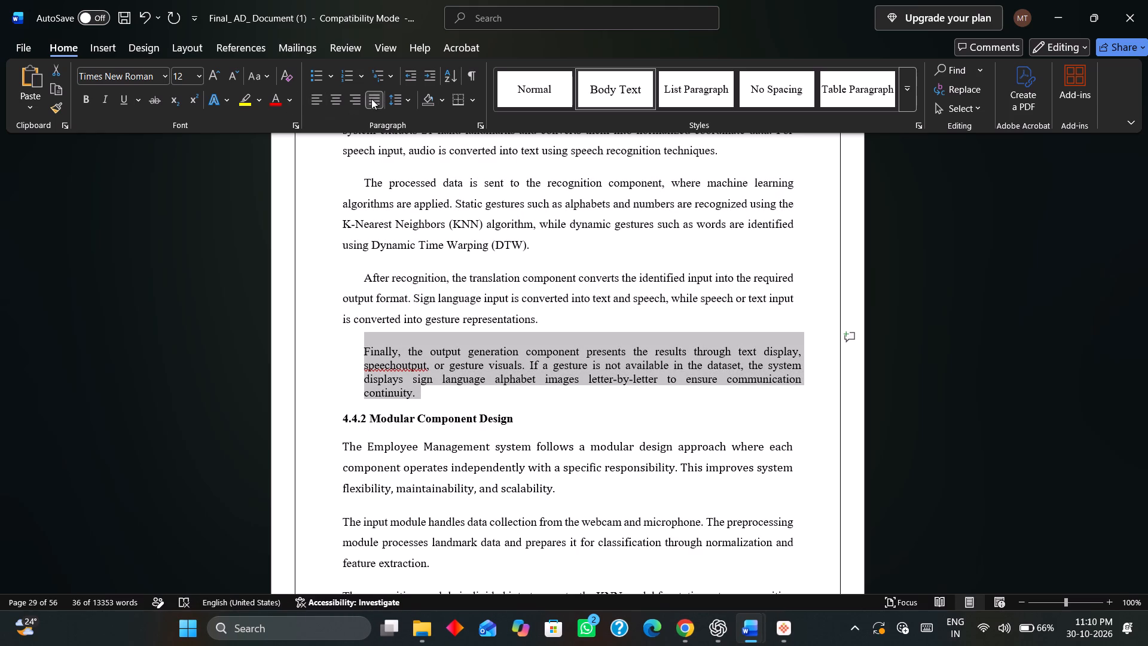
double_click(371, 99)
Examine the section 4.4.1 paragraphs describing the input capture and processing components.
scroll(441, 435, up, 17)
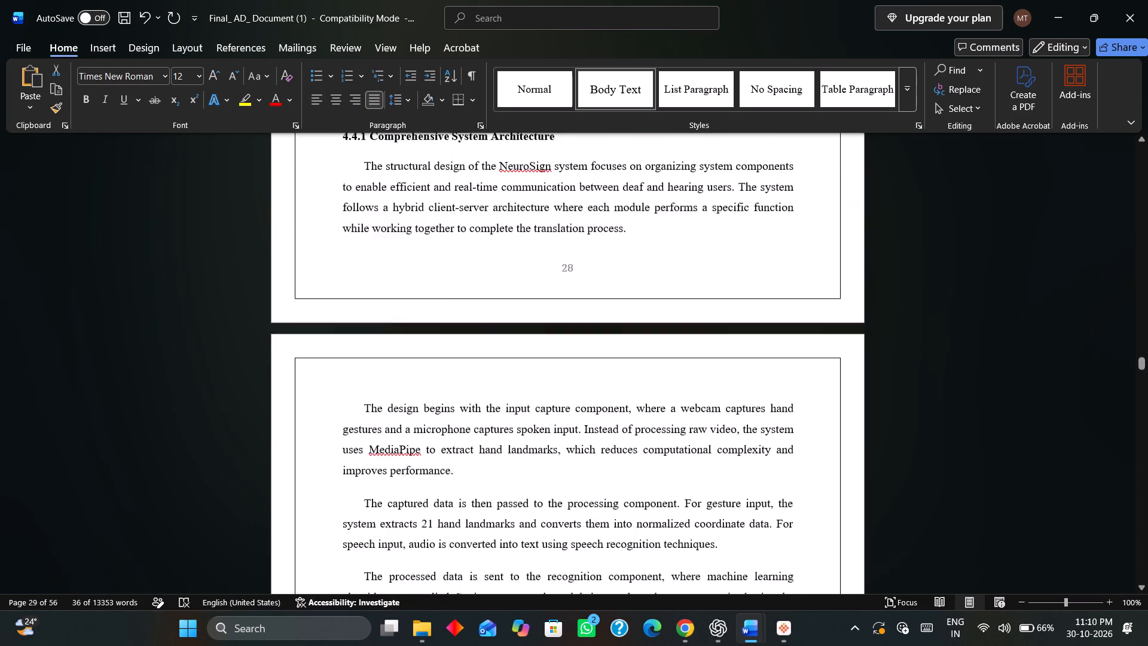
scroll(441, 435, up, 5)
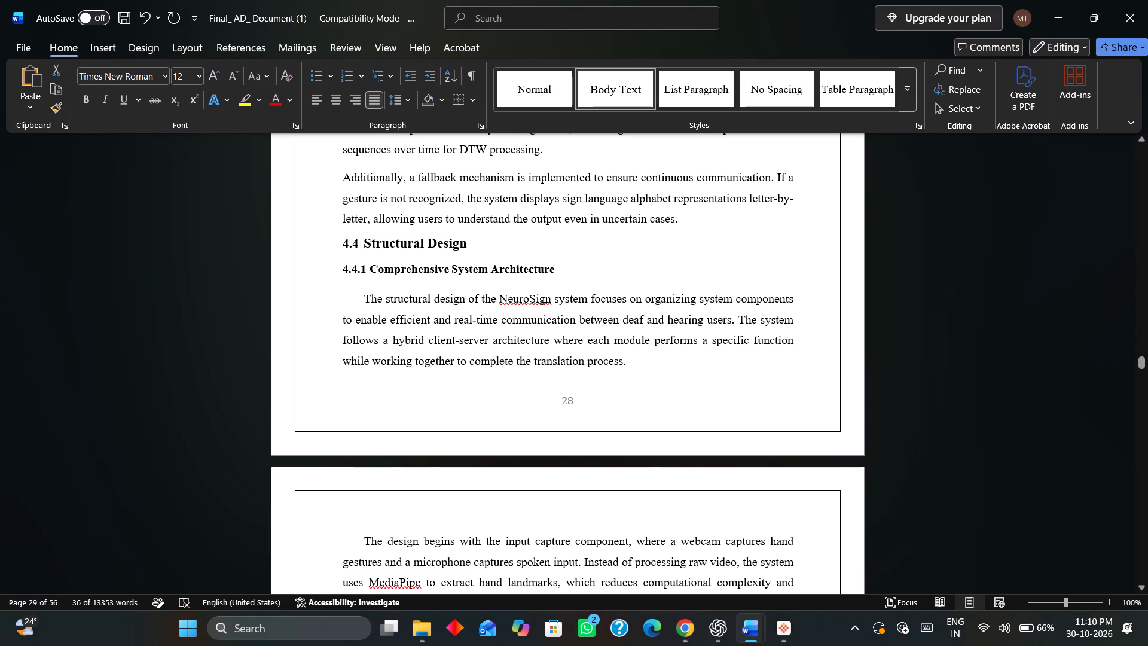
scroll(508, 440, down, 7)
click(484, 432)
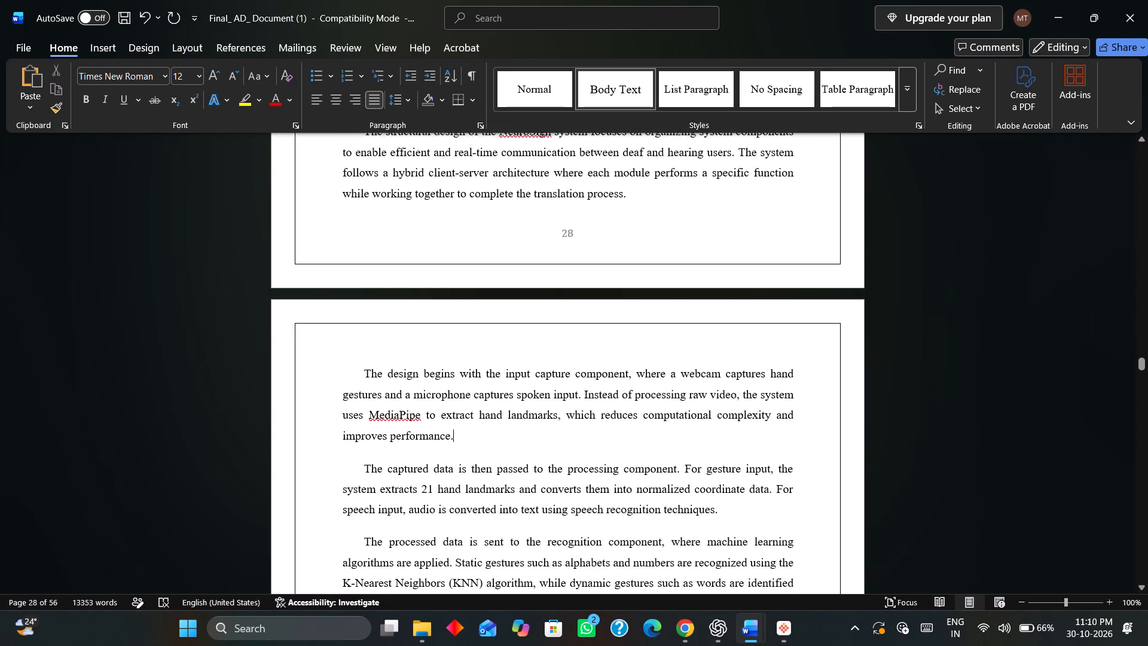
drag(356, 377, 457, 440)
click(457, 440)
drag(356, 470, 677, 511)
scroll(371, 426, down, 6)
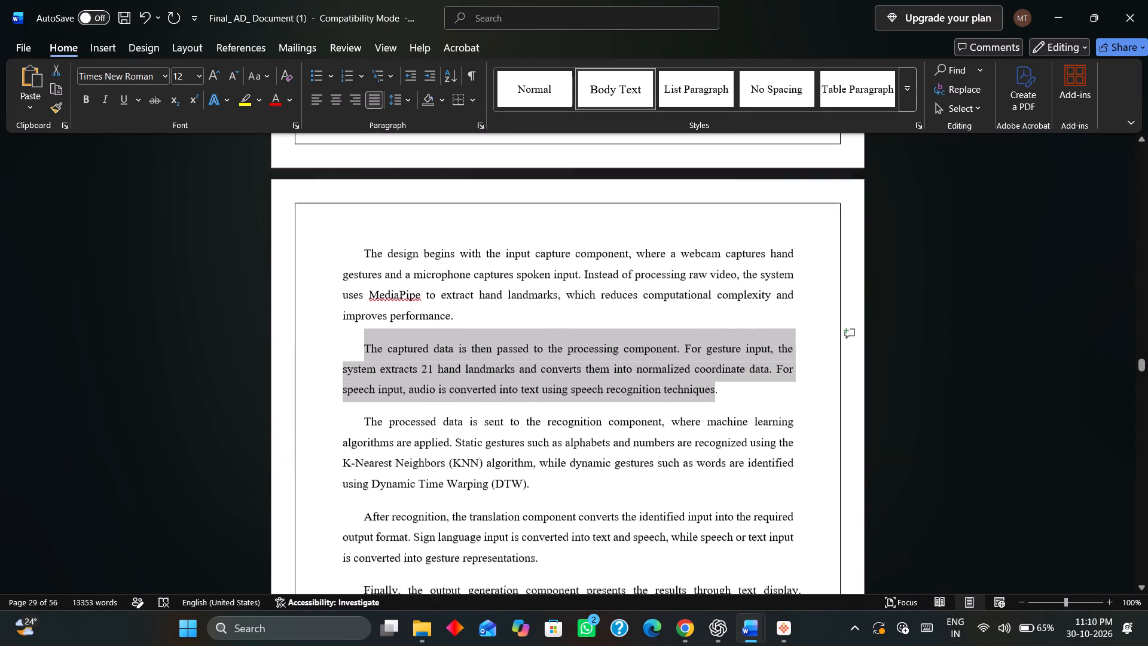
In section 4.4.1, remove the page break before "The design begins with the input capture component" so it starts directly beneath the introductory paragraph.
click(364, 400)
click(336, 422)
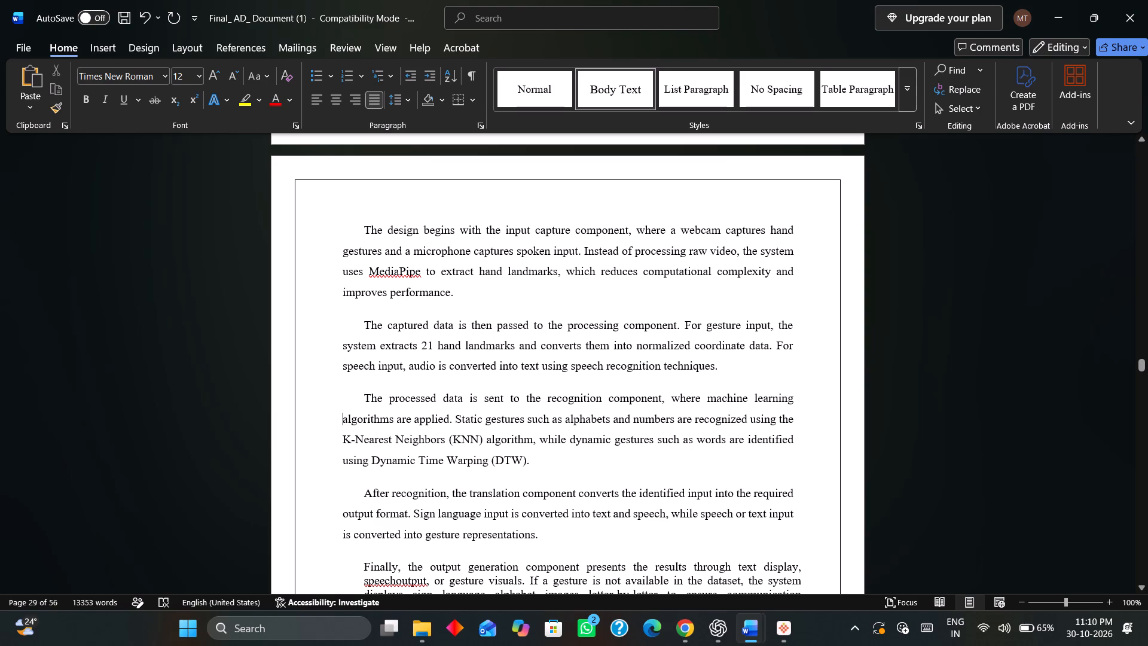
click(365, 237)
key(BackSpace)
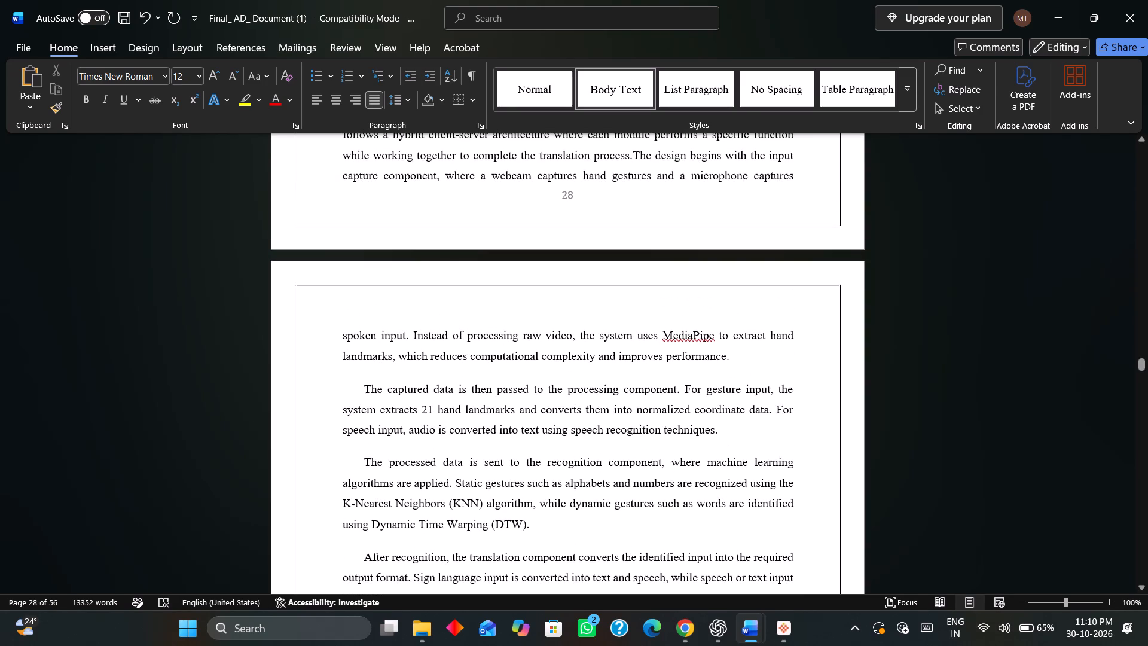
key(Return)
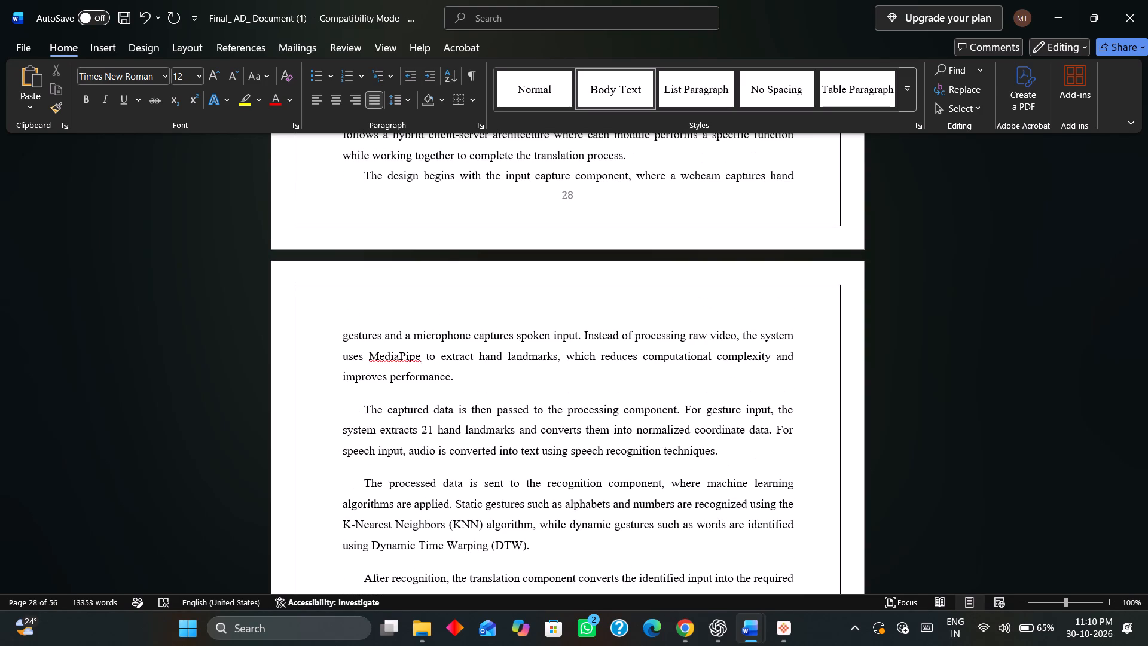
Delete the last two paragraphs of section 4.4.1, beginning "After recognition" and "Finally, the output generation component", along with the leftover empty line.
scroll(366, 237, down, 11)
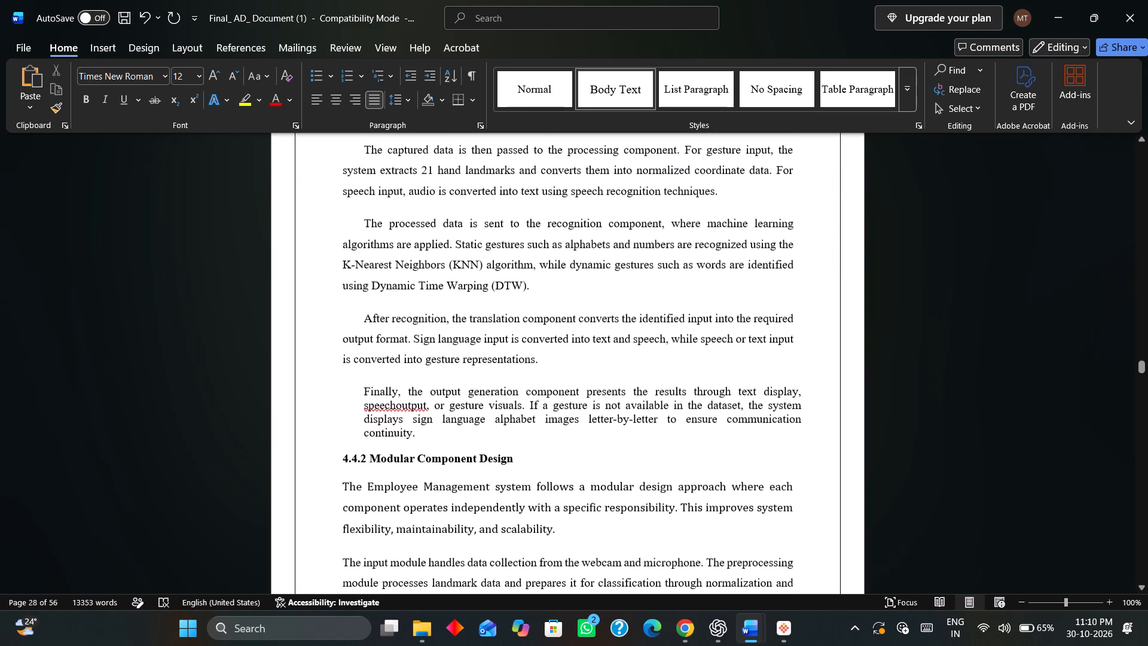
drag(414, 439, 356, 327)
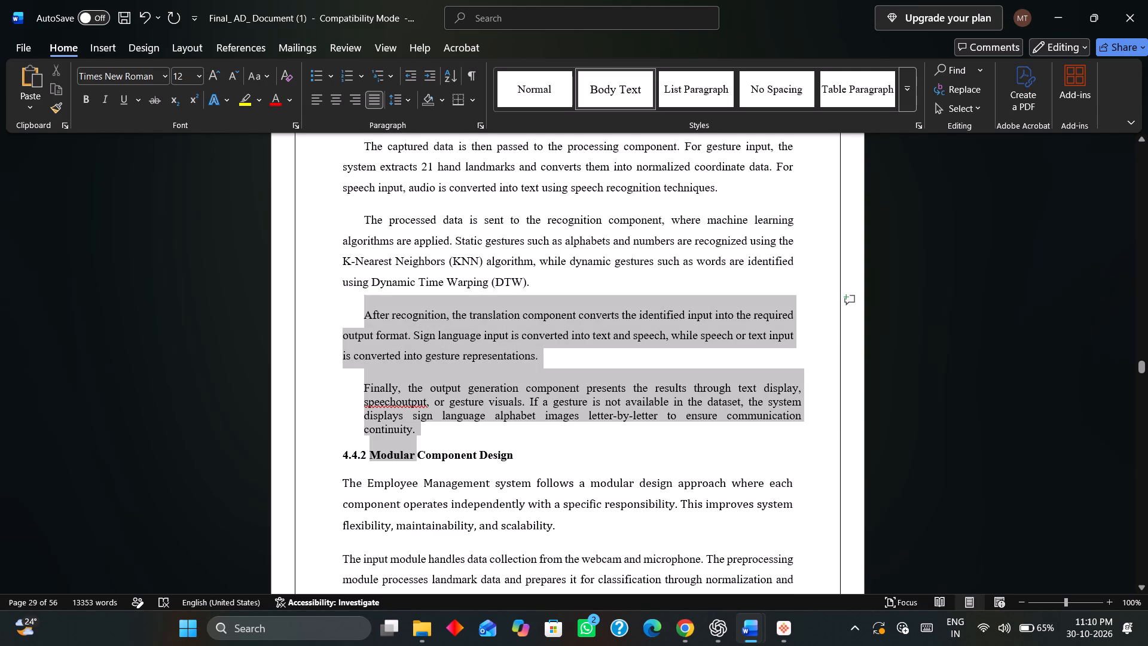
drag(356, 327, 357, 324)
click(362, 325)
drag(413, 428, 377, 377)
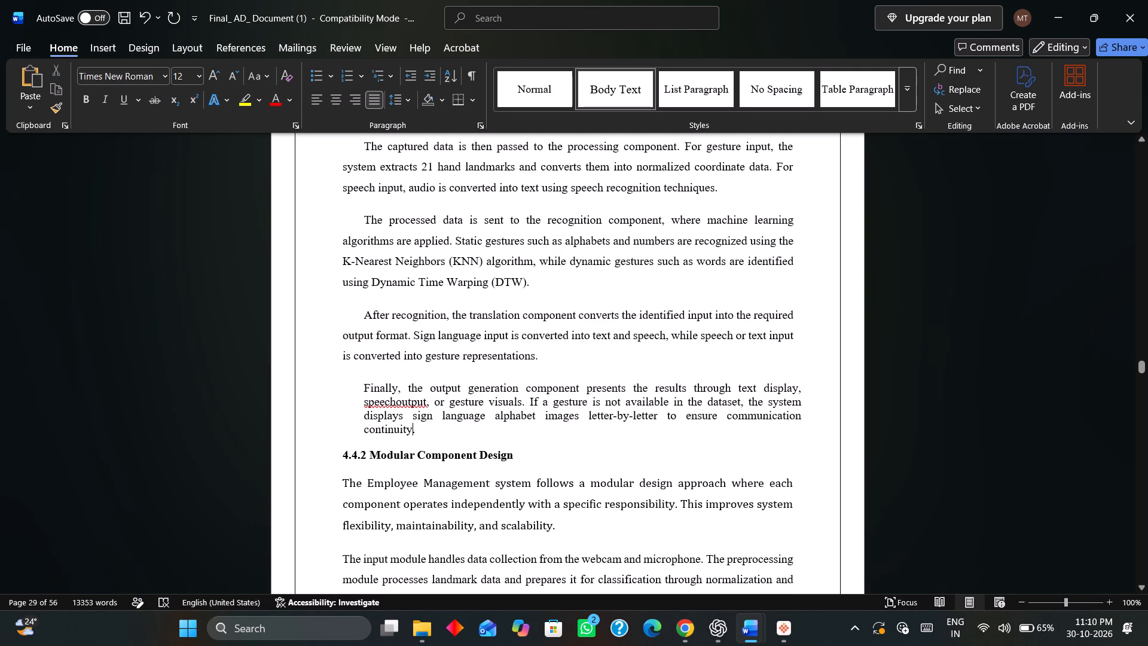
drag(377, 377, 367, 316)
key(BackSpace)
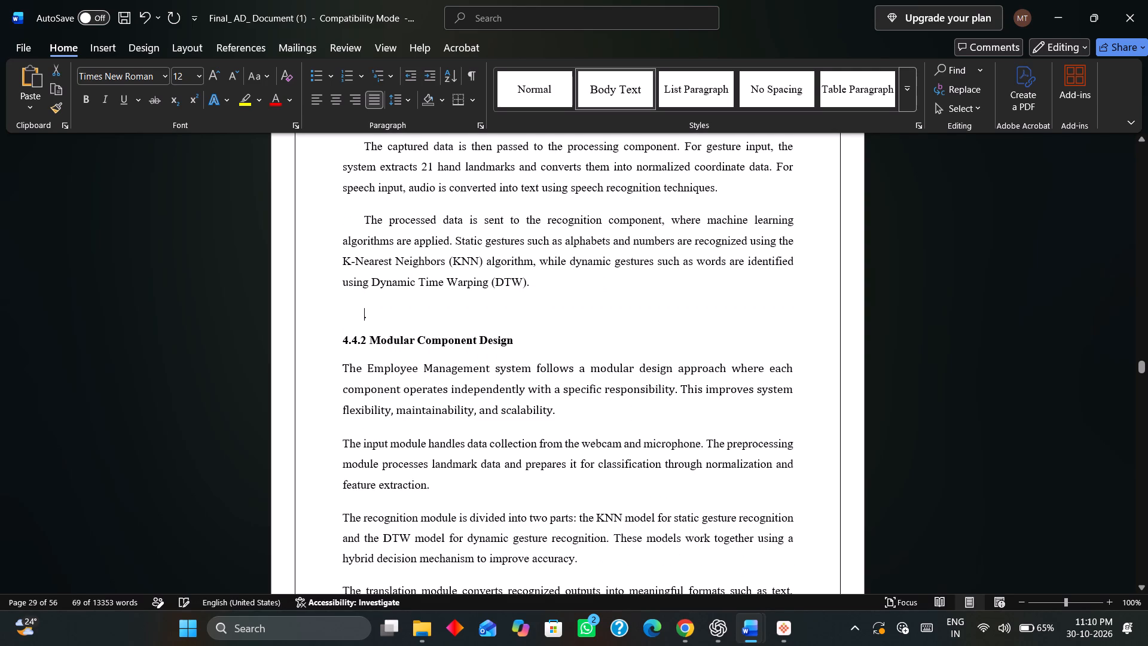
key(BackSpace)
key(Delete)
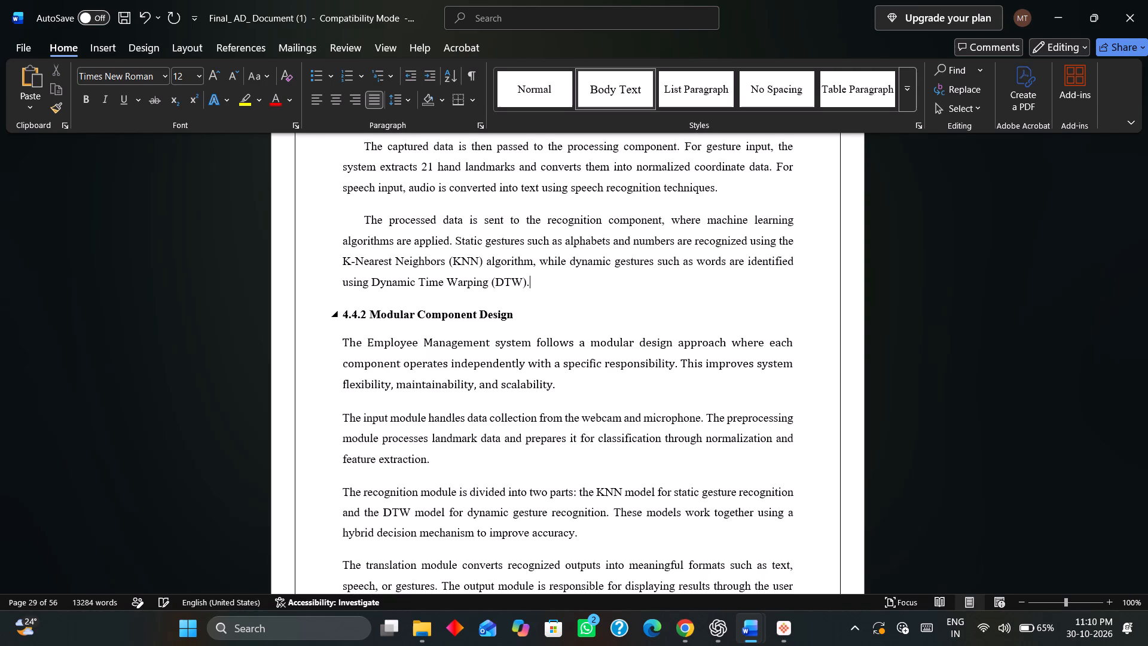
Check the text and page flow from section 4.4.1 through the start of section 4.4.3 Advanced Data Flow Architecture.
scroll(375, 314, up, 15)
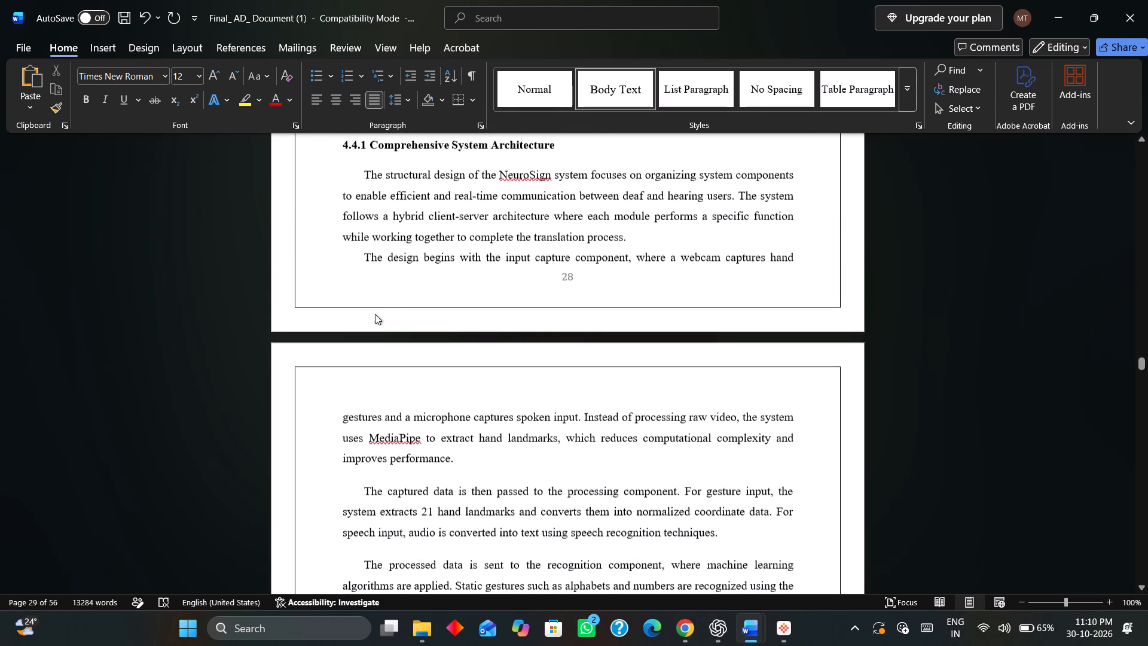
scroll(375, 314, up, 1)
scroll(375, 314, down, 17)
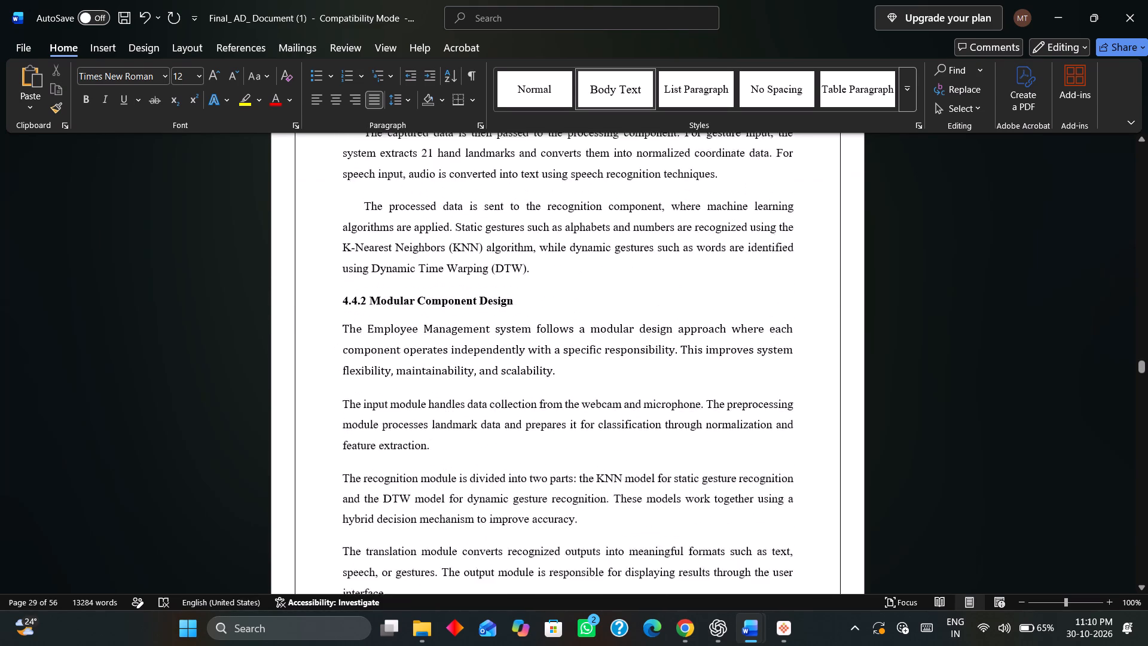
scroll(376, 314, down, 9)
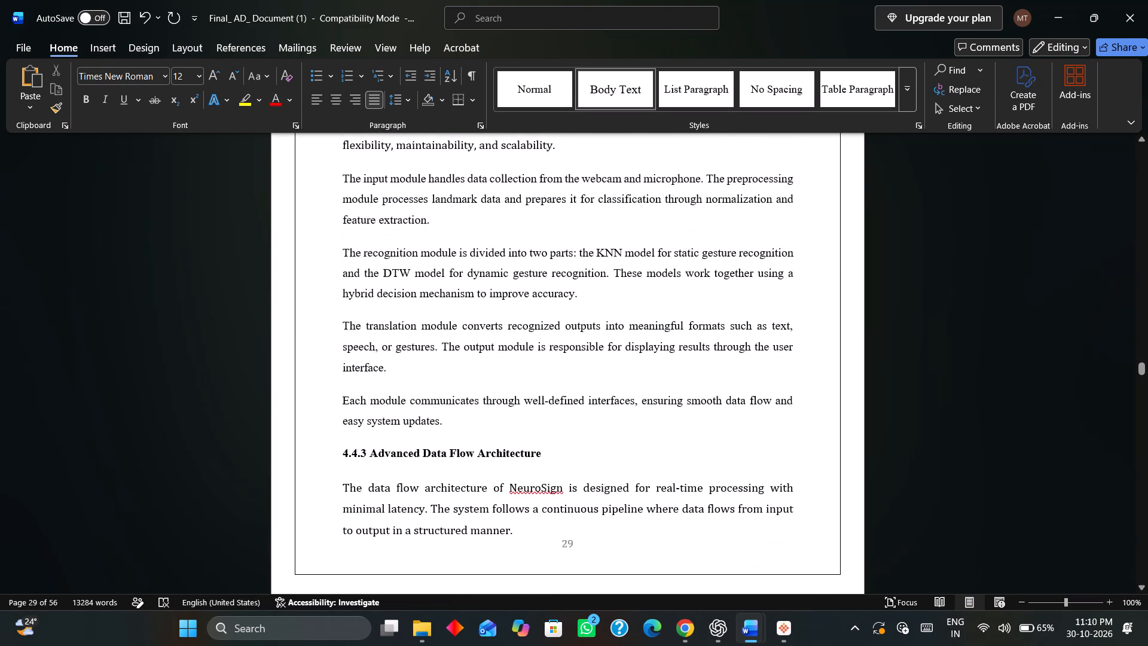
Indent the first lines of the first four section 4.4.2 paragraphs, from "The Employee Management system" through "The translation module".
scroll(376, 314, up, 8)
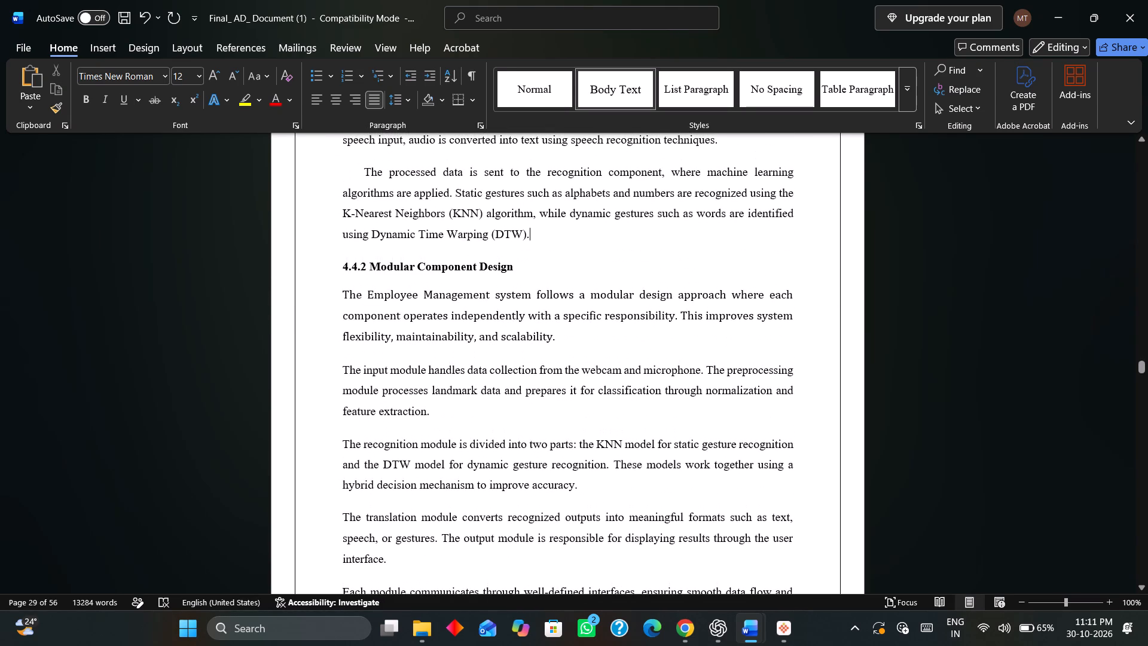
click(344, 297)
key(Tab)
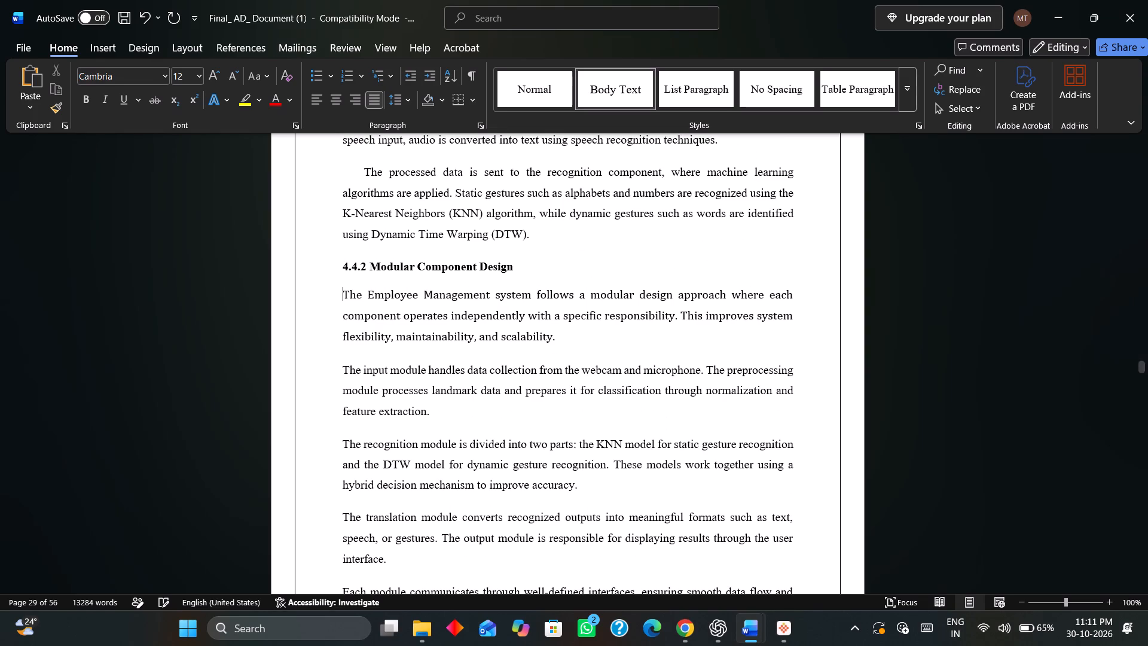
key(Tab)
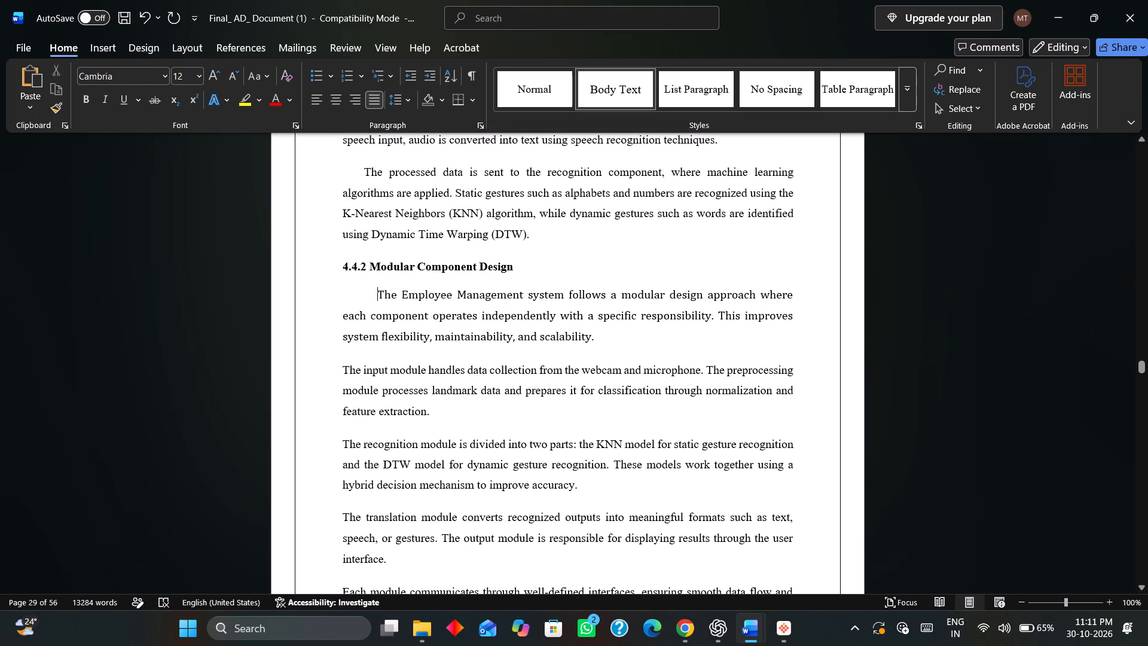
click(343, 377)
key(Tab)
key(Tab)
click(345, 450)
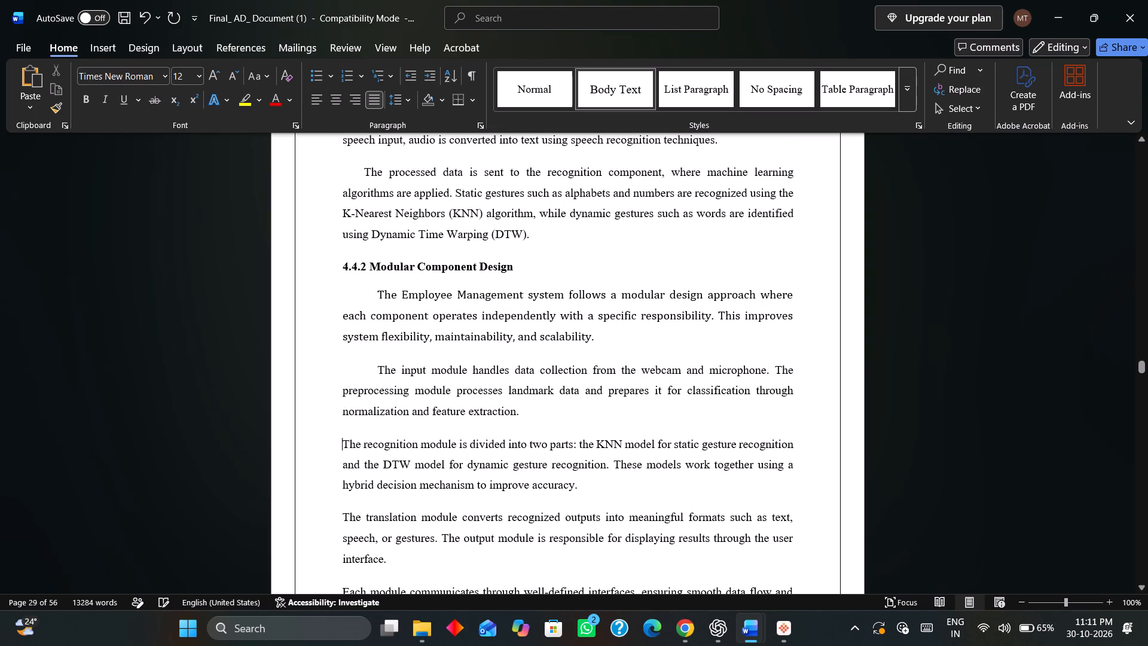
key(Tab)
key(Tab)
scroll(345, 450, down, 2)
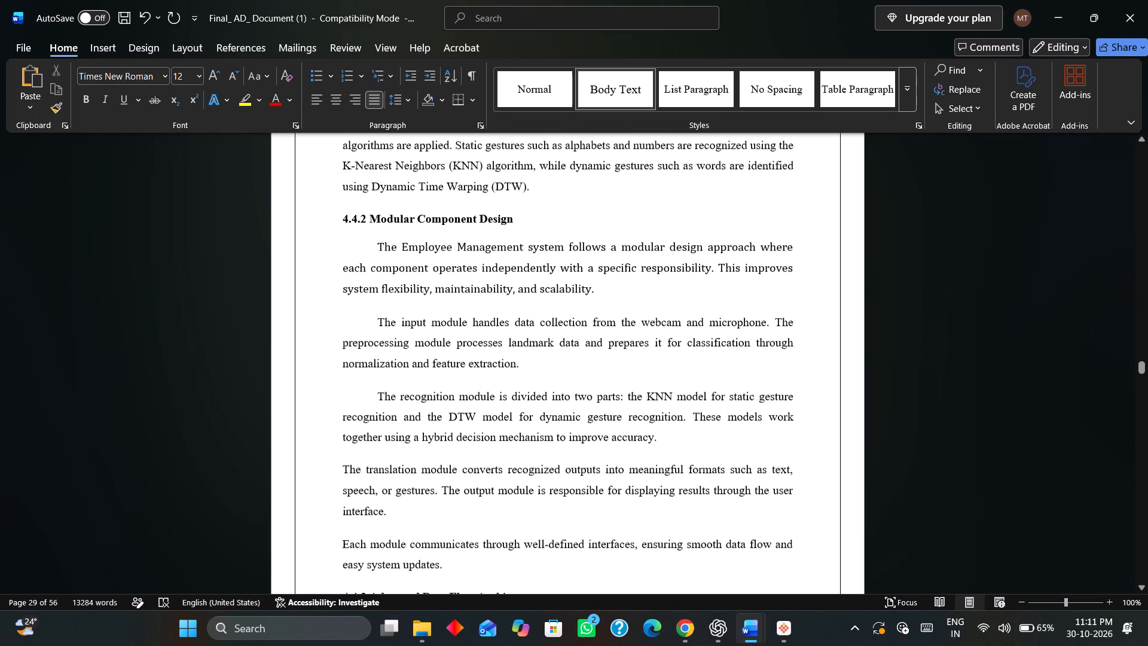
click(338, 468)
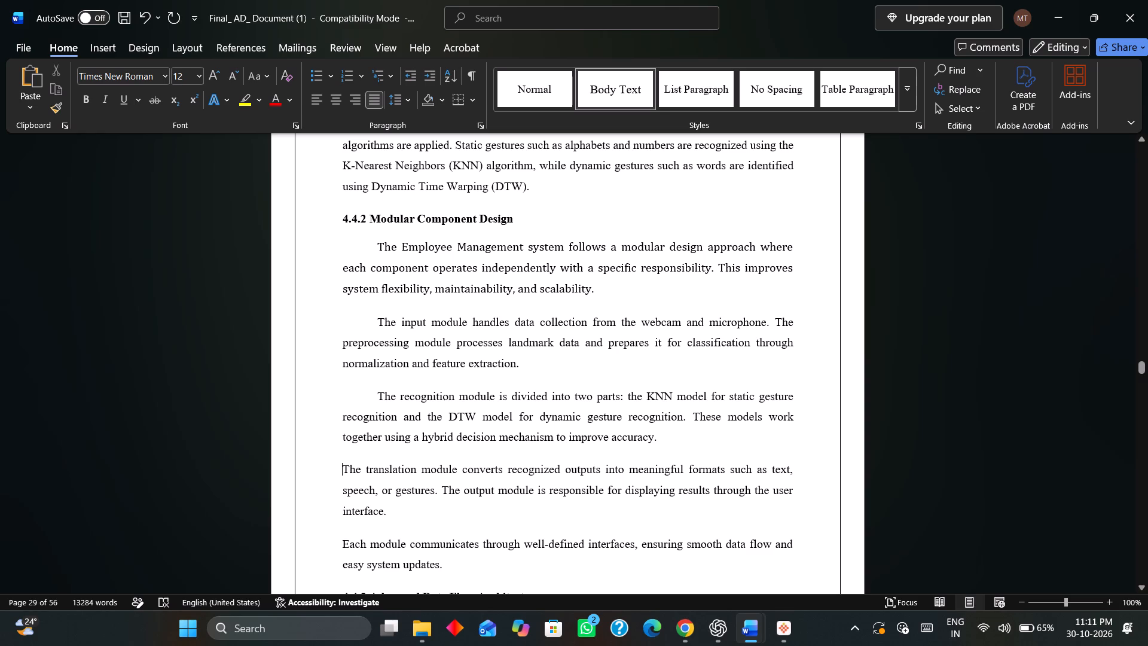
key(Tab)
key(Tab)
Delete the closing section 4.4.2 paragraph beginning "Each module communicates through well-defined interfaces".
scroll(368, 435, down, 5)
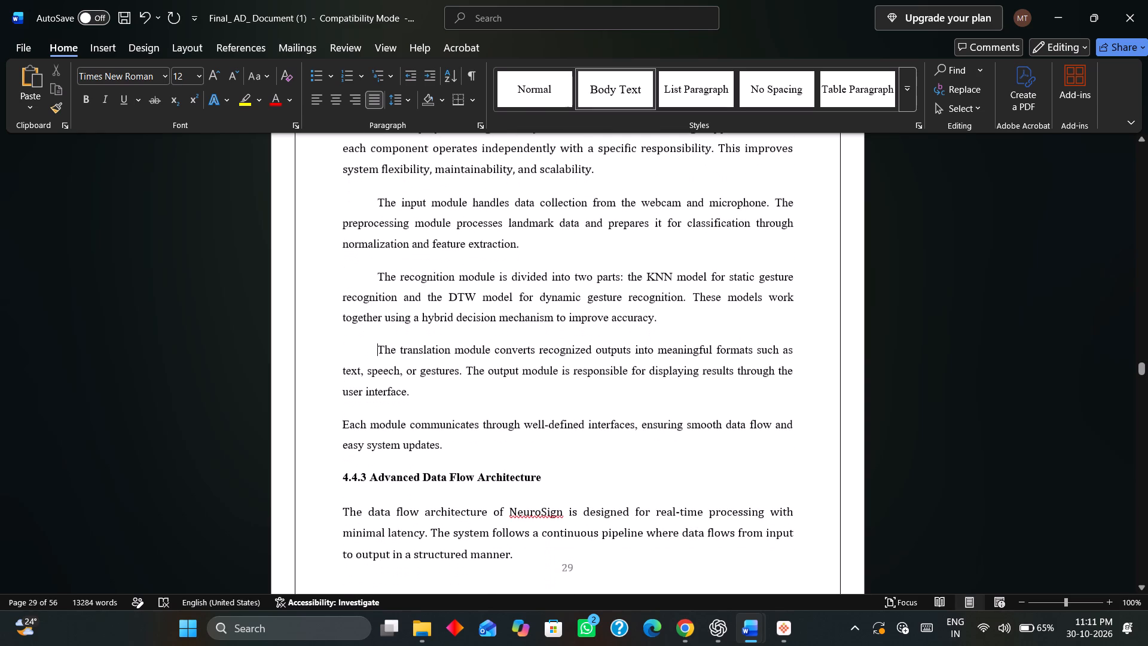
drag(340, 424, 435, 450)
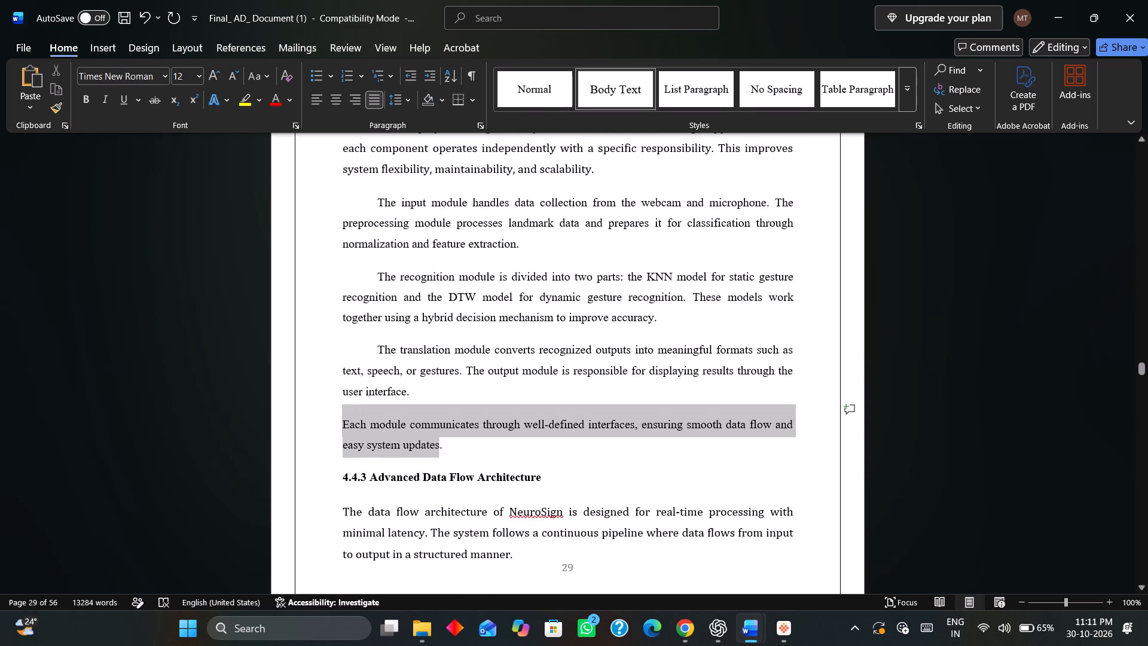
drag(435, 450, 465, 451)
key(BackSpace)
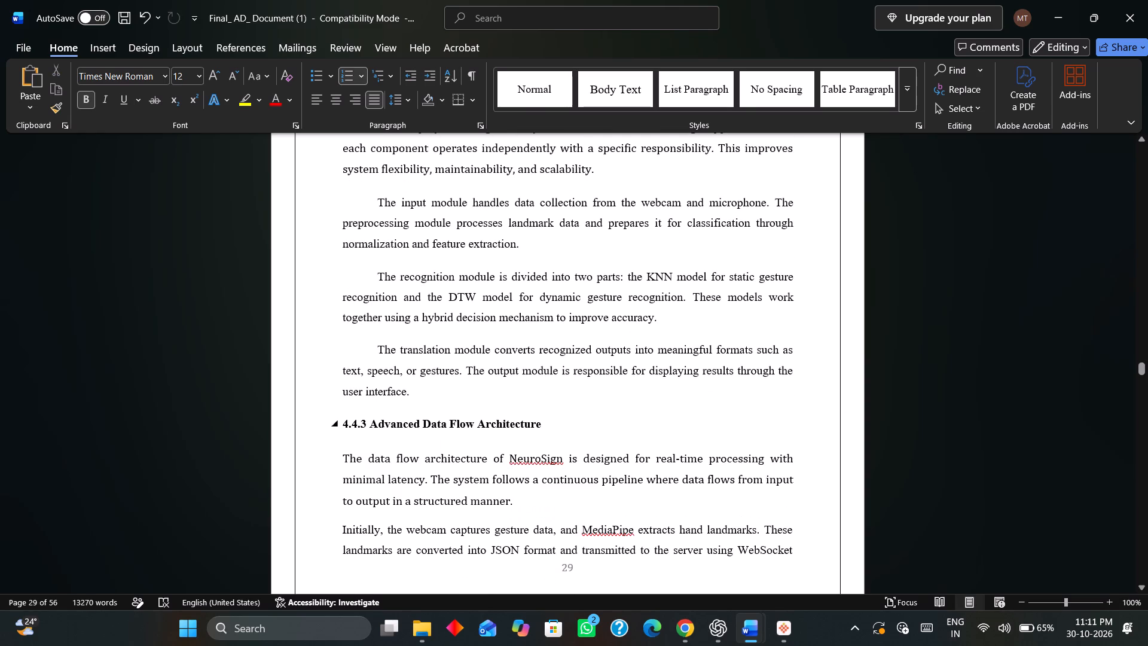
In section 4.4.3, remove the break after "selects the most" so its continuation "accurate output" moves up from the following page.
scroll(463, 413, down, 20)
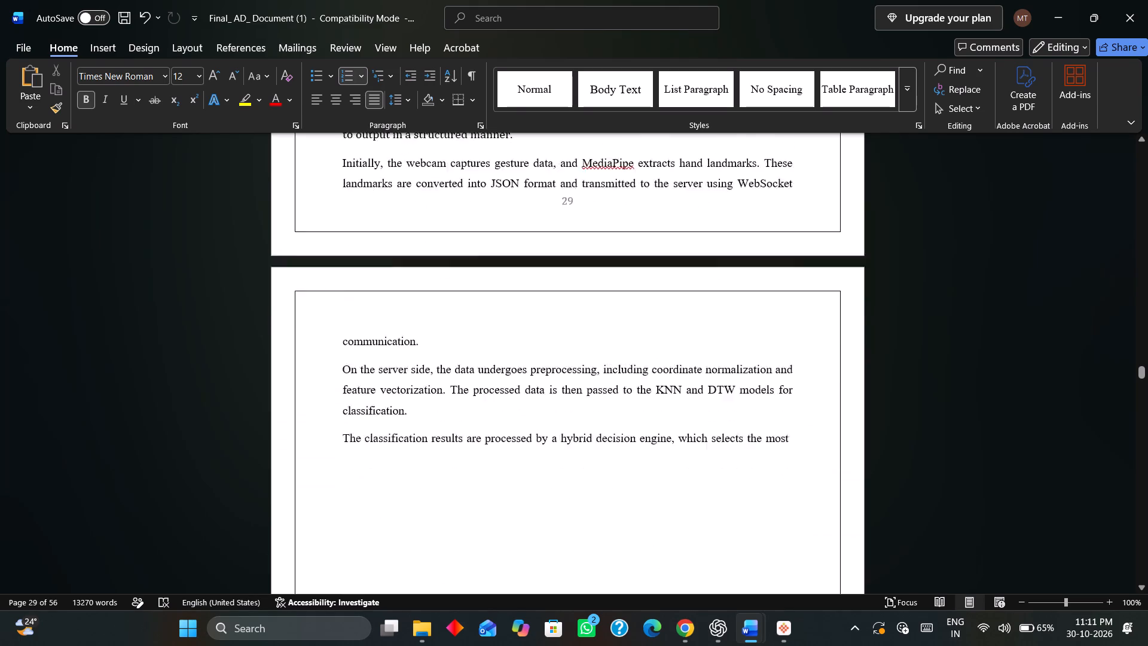
scroll(493, 431, down, 20)
scroll(493, 431, down, 7)
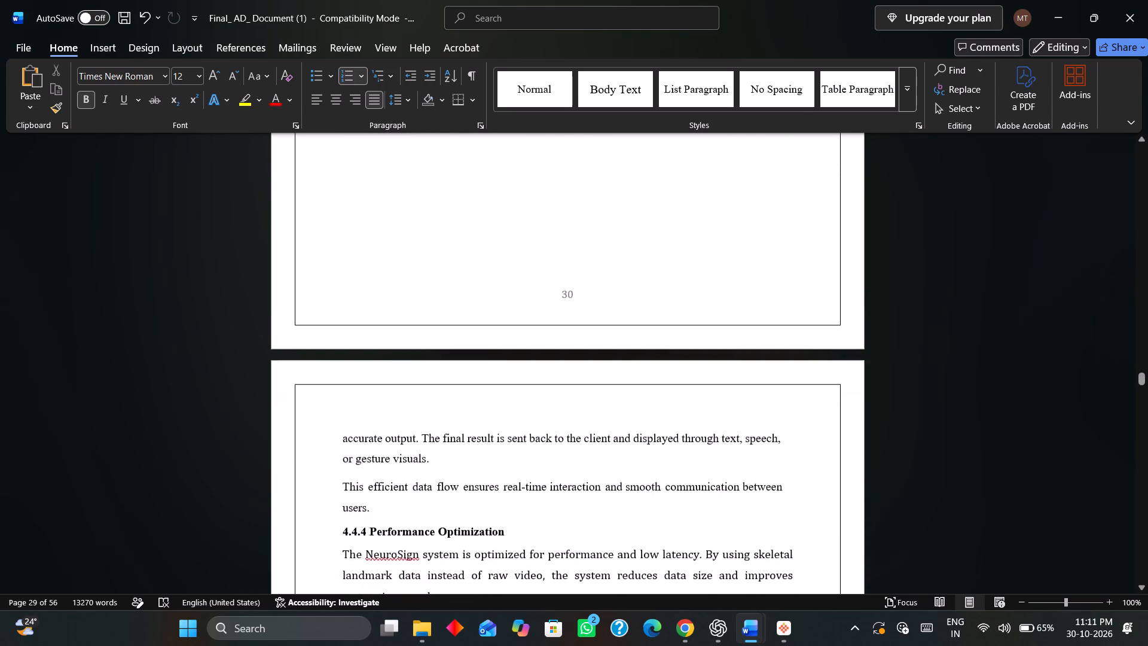
scroll(507, 426, down, 8)
scroll(507, 426, up, 20)
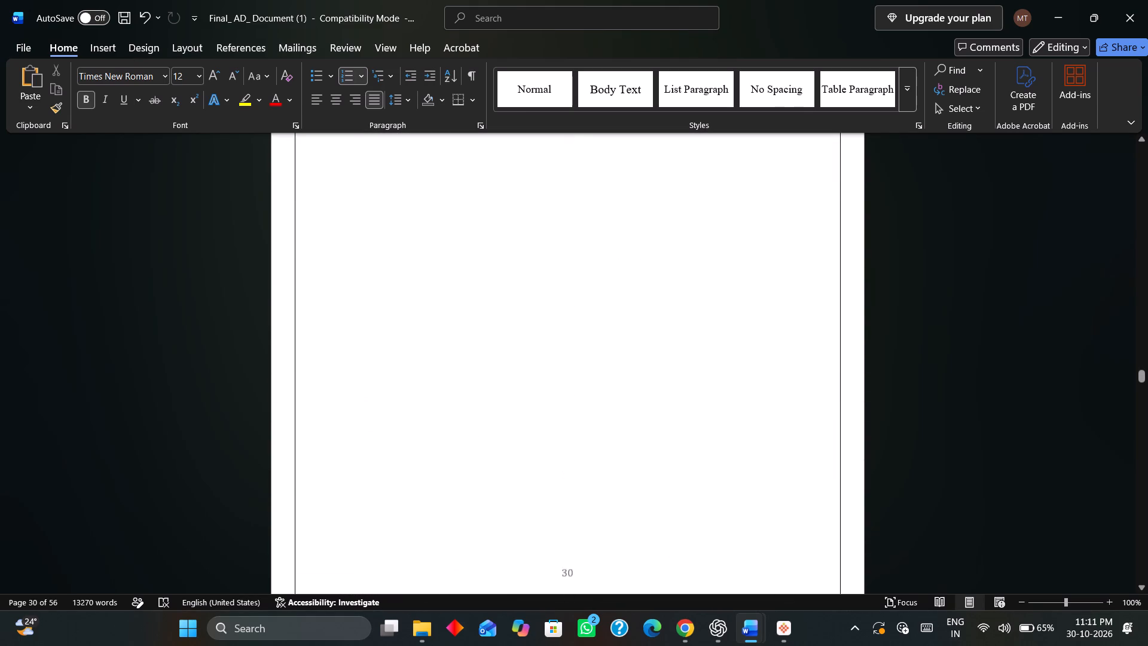
scroll(512, 417, up, 16)
drag(799, 345, 650, 349)
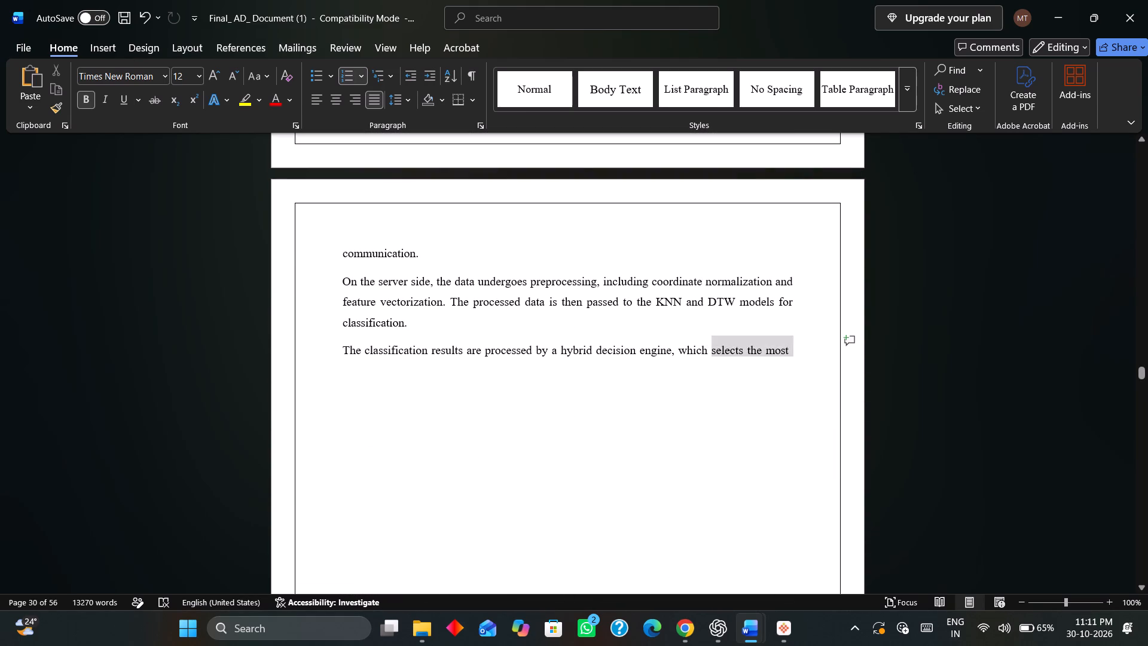
drag(650, 349, 865, 346)
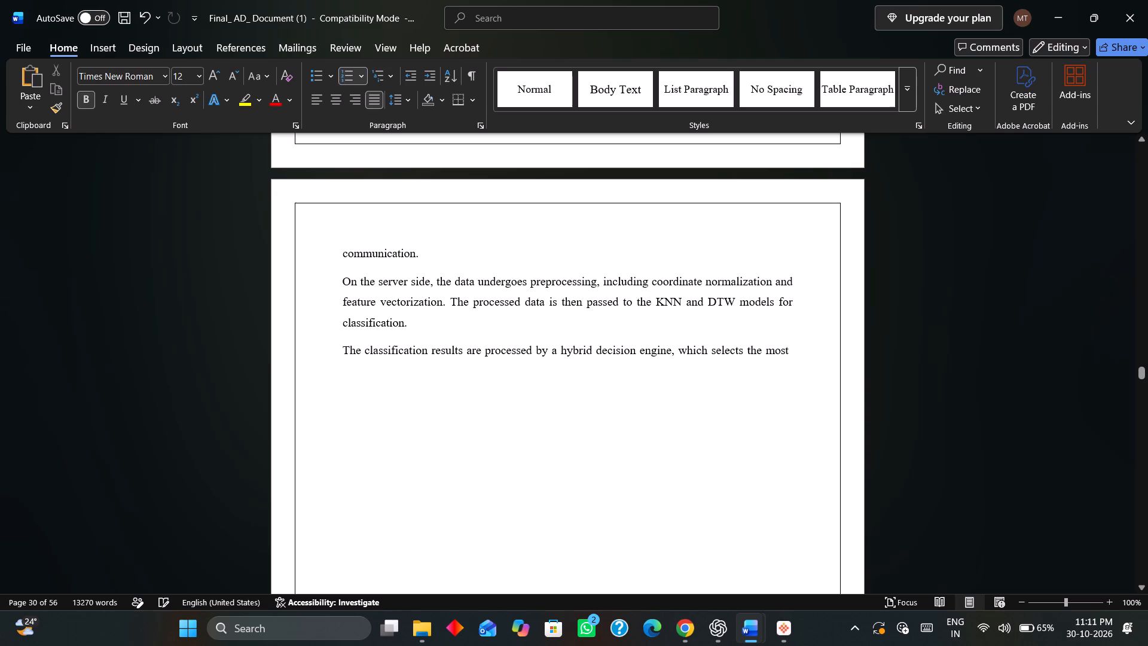
key(Delete)
Delete the section 4.4.3 paragraph beginning "This efficient data flow" and the empty line it leaves above heading 4.4.4.
scroll(592, 354, down, 2)
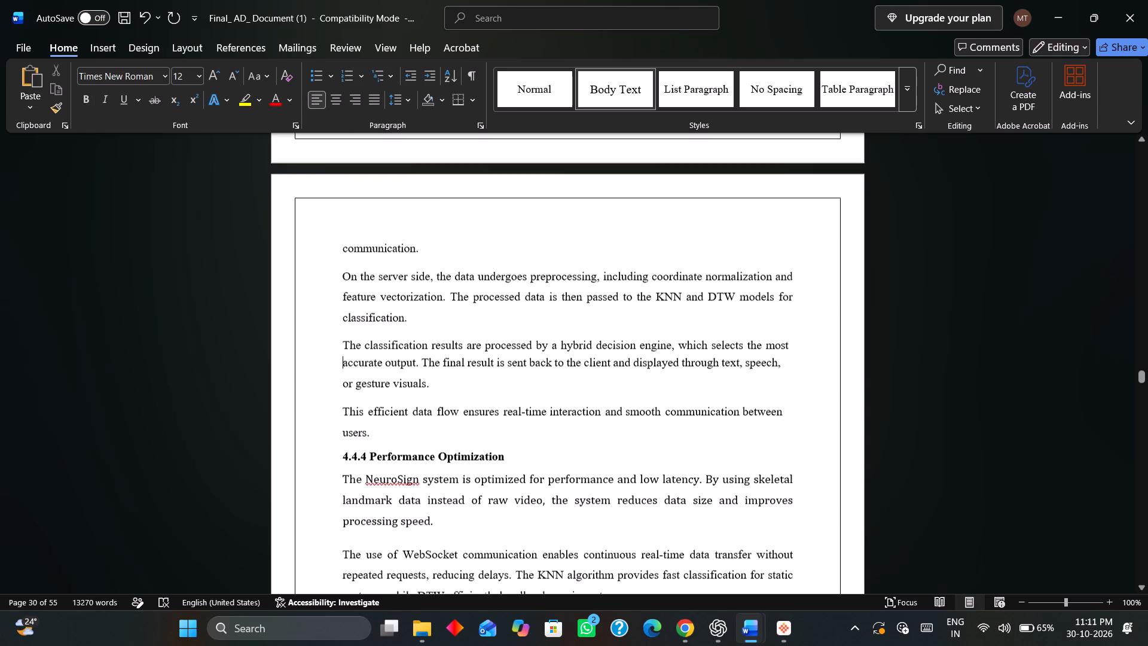
scroll(592, 354, down, 4)
drag(367, 288, 346, 273)
key(BackSpace)
key(Delete)
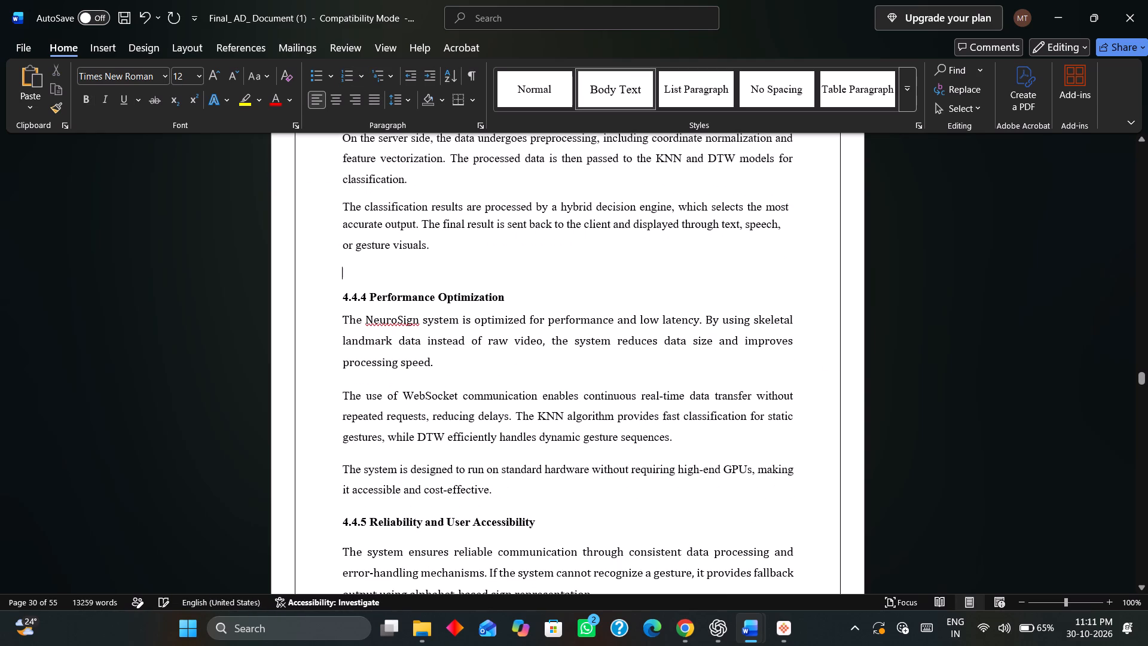
key(BackSpace)
Delete the closing section 4.4.5 paragraph beginning "The modular design allows easy updates".
scroll(414, 285, down, 18)
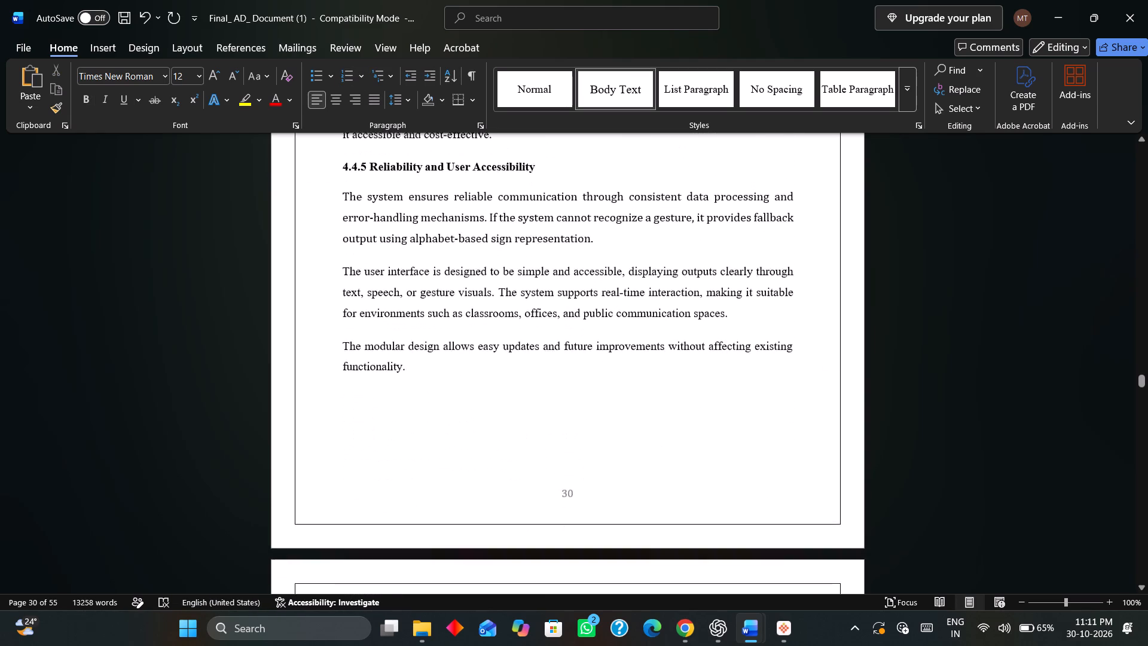
scroll(414, 285, down, 2)
drag(413, 224, 355, 190)
key(BackSpace)
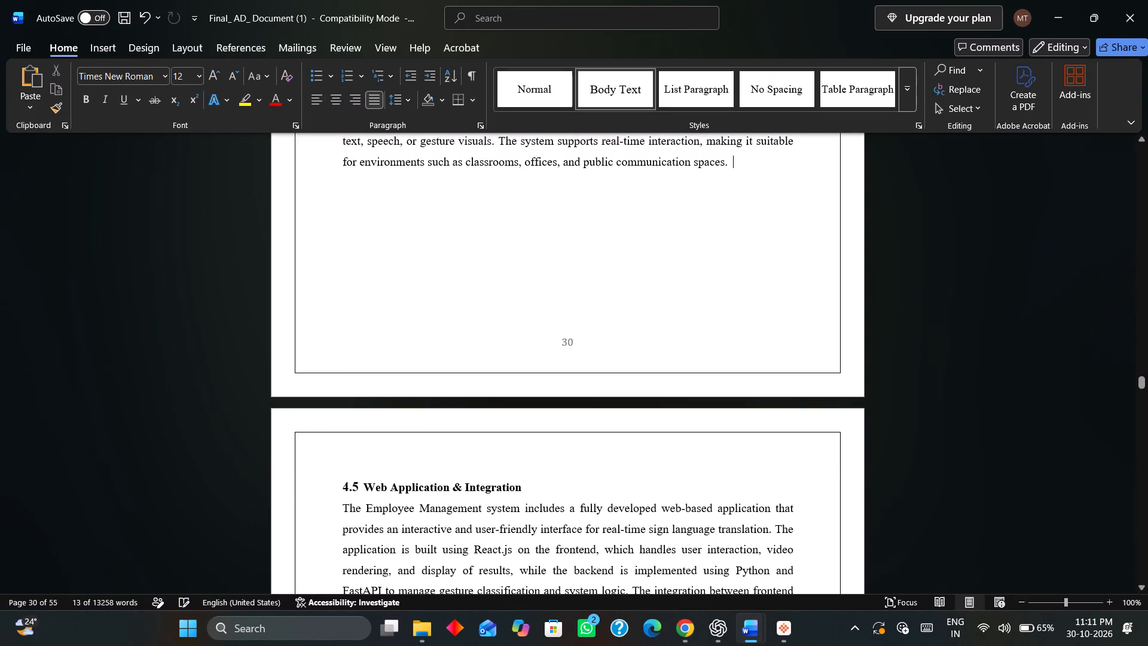
Remove the page break after section 4.4.5 so heading 4.5 Web Application & Integration follows on the same page.
scroll(384, 257, up, 9)
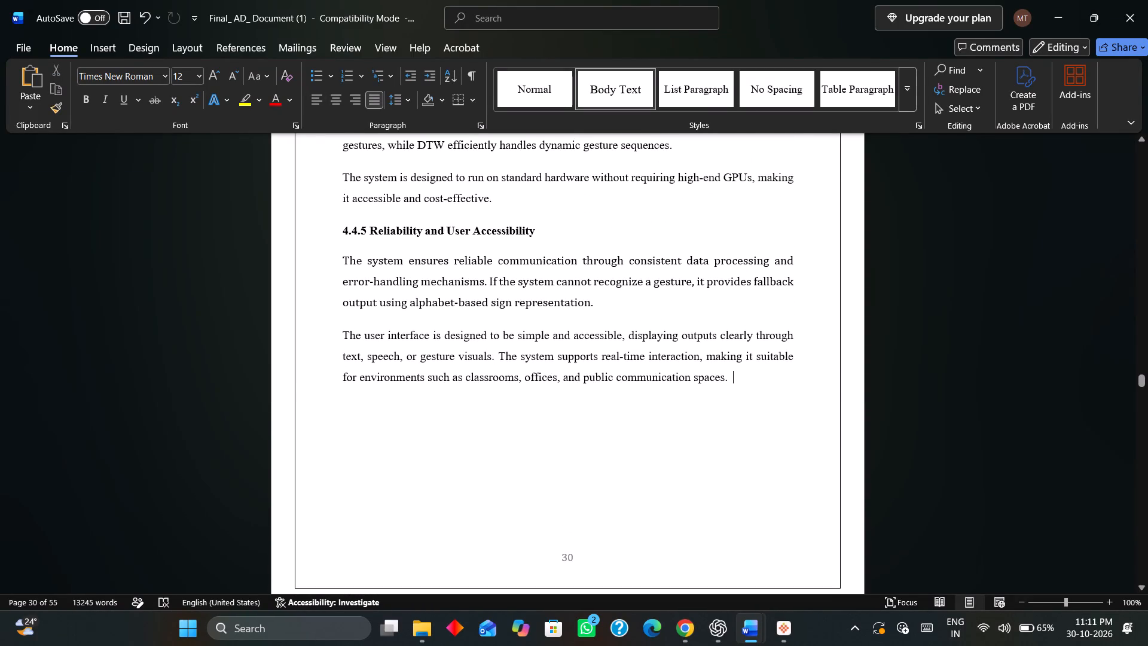
key(Delete)
Insert one blank line above and one below the 4.5 Web Application & Integration heading.
scroll(587, 342, down, 4)
click(746, 281)
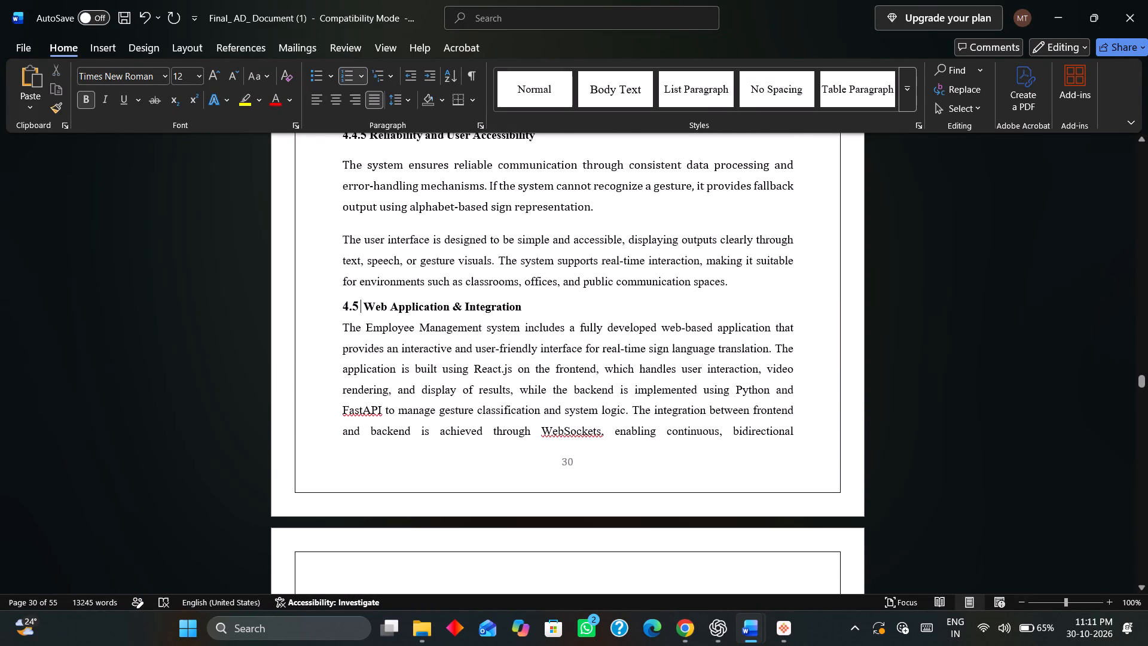
key(Return)
click(624, 345)
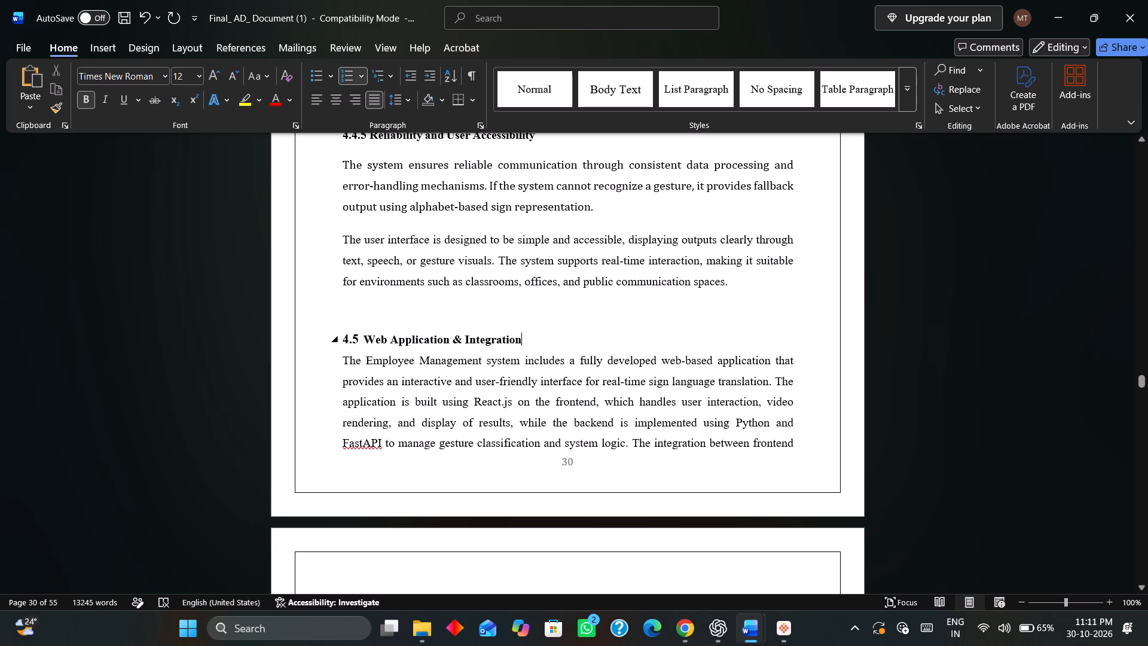
key(Return)
key(BackSpace)
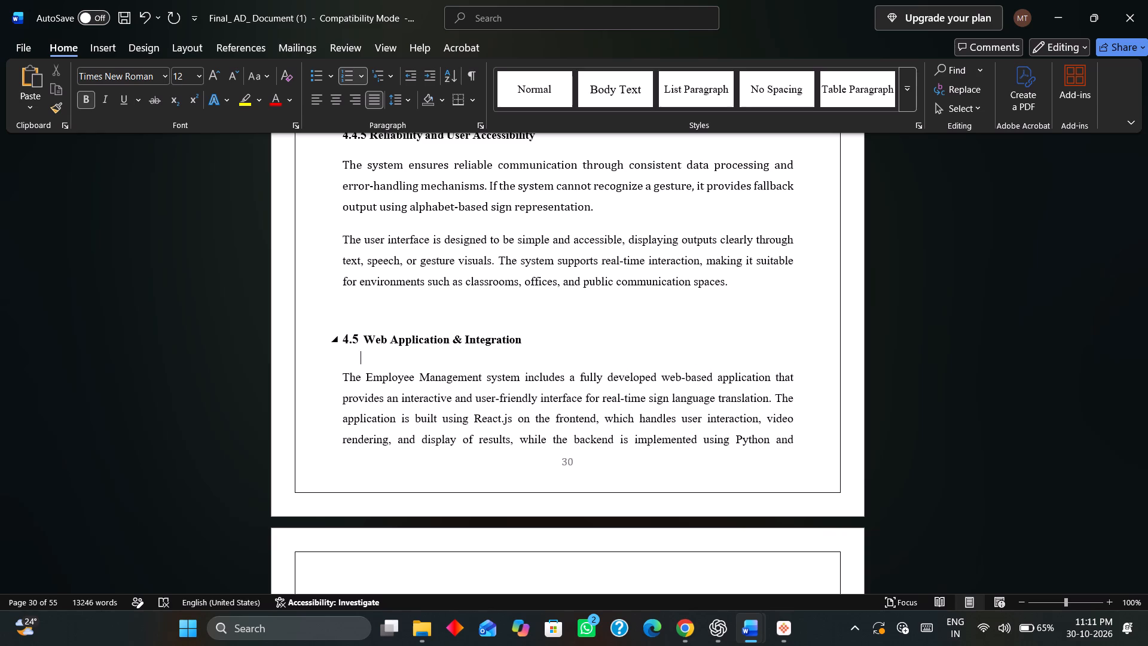
scroll(488, 384, down, 6)
scroll(488, 384, up, 6)
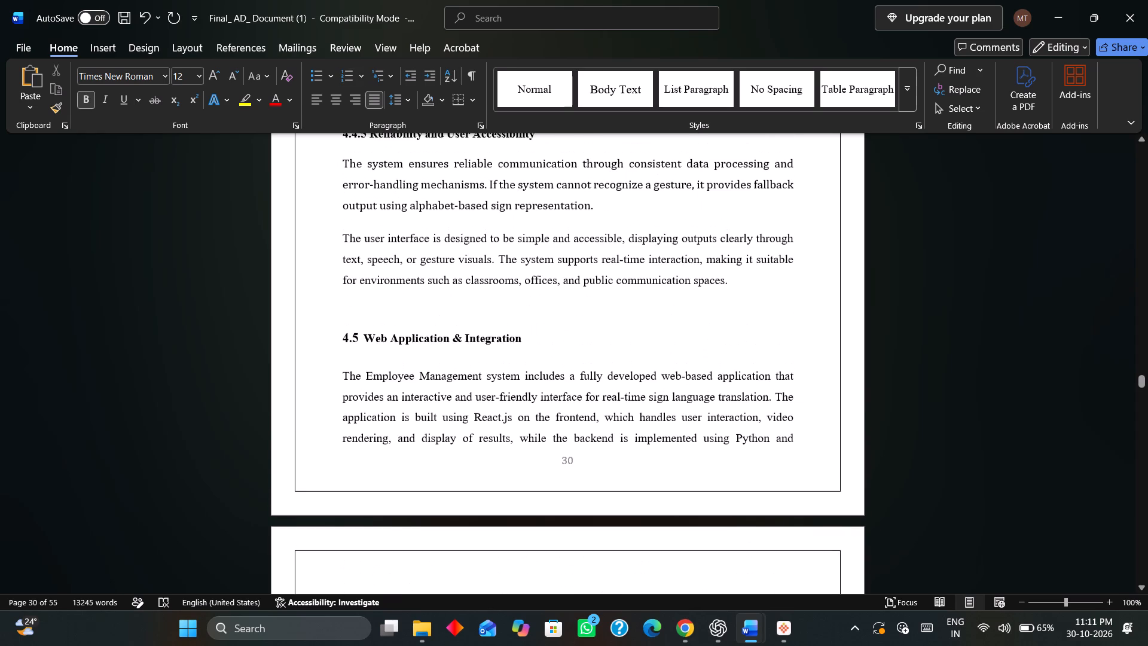
Review the page flow from section 4.4.4 through section 4.5 to the login page screenshot.
click(402, 316)
scroll(399, 315, up, 13)
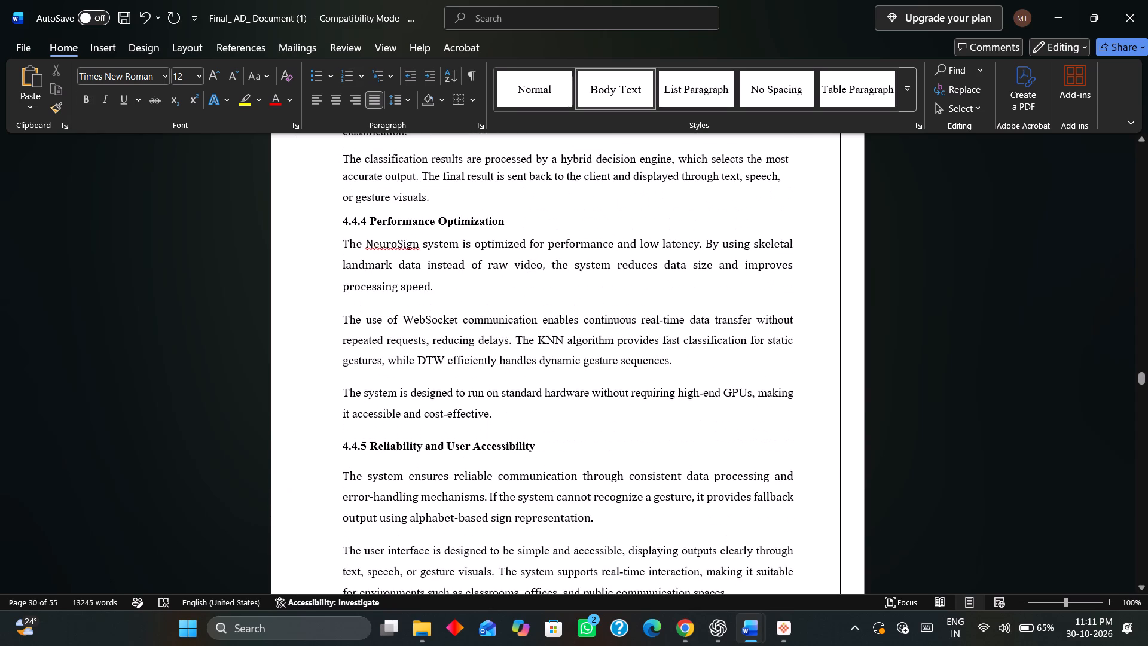
scroll(399, 315, down, 17)
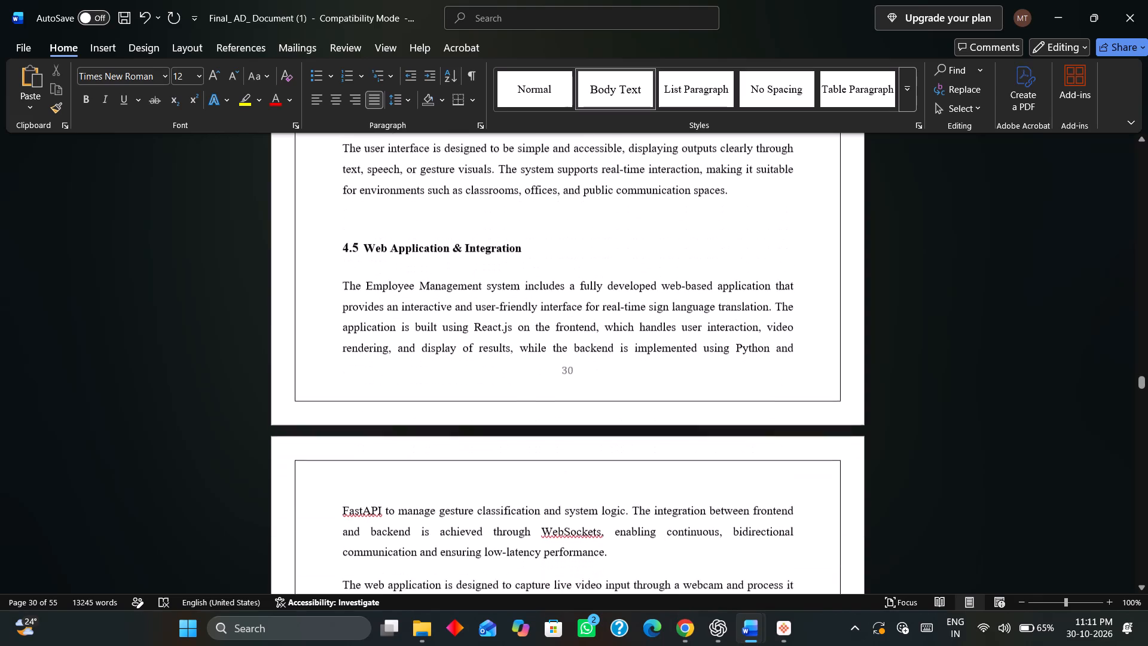
scroll(399, 315, down, 6)
scroll(399, 315, down, 18)
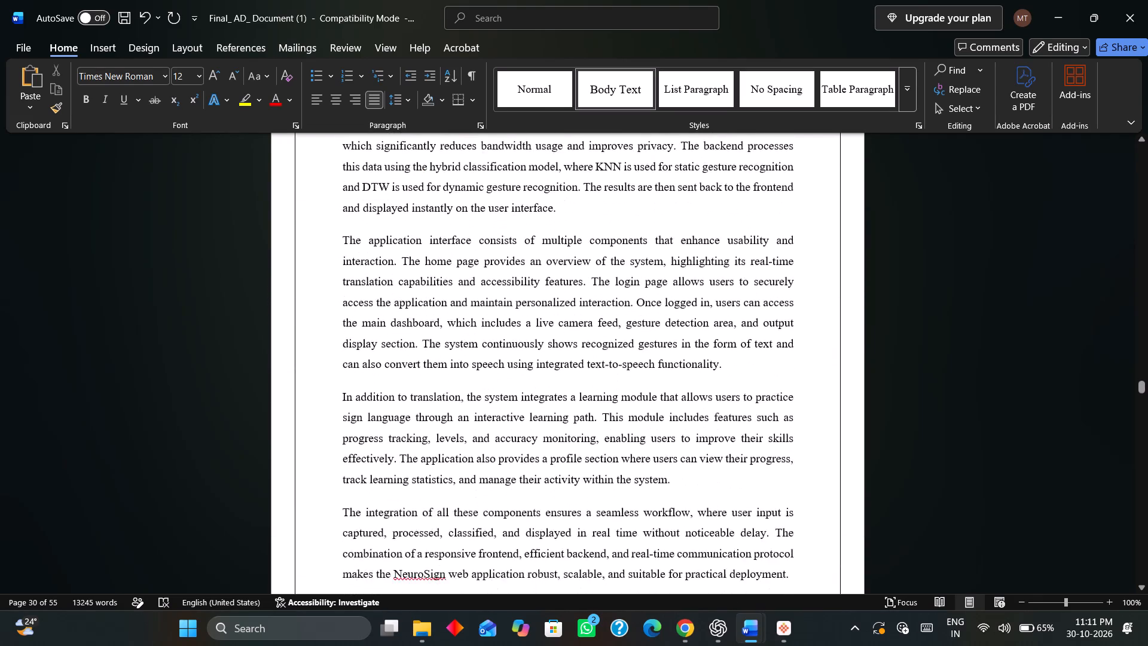
scroll(399, 315, down, 17)
scroll(399, 315, up, 5)
scroll(399, 315, down, 7)
scroll(399, 315, up, 3)
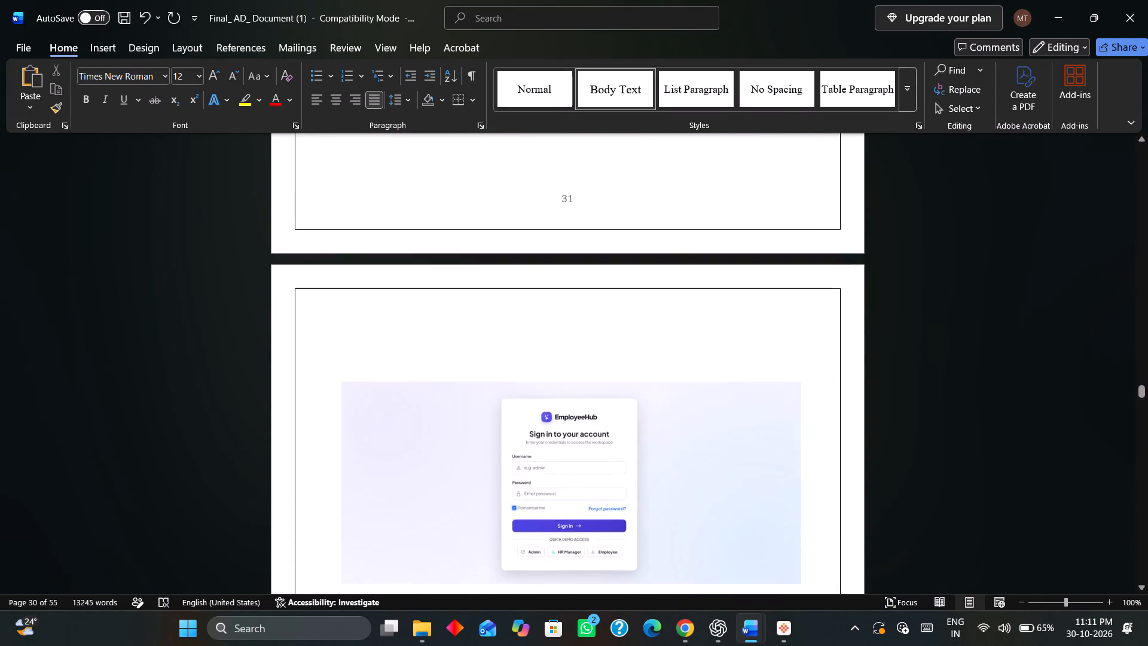
scroll(399, 315, up, 4)
scroll(399, 315, up, 20)
scroll(399, 315, up, 4)
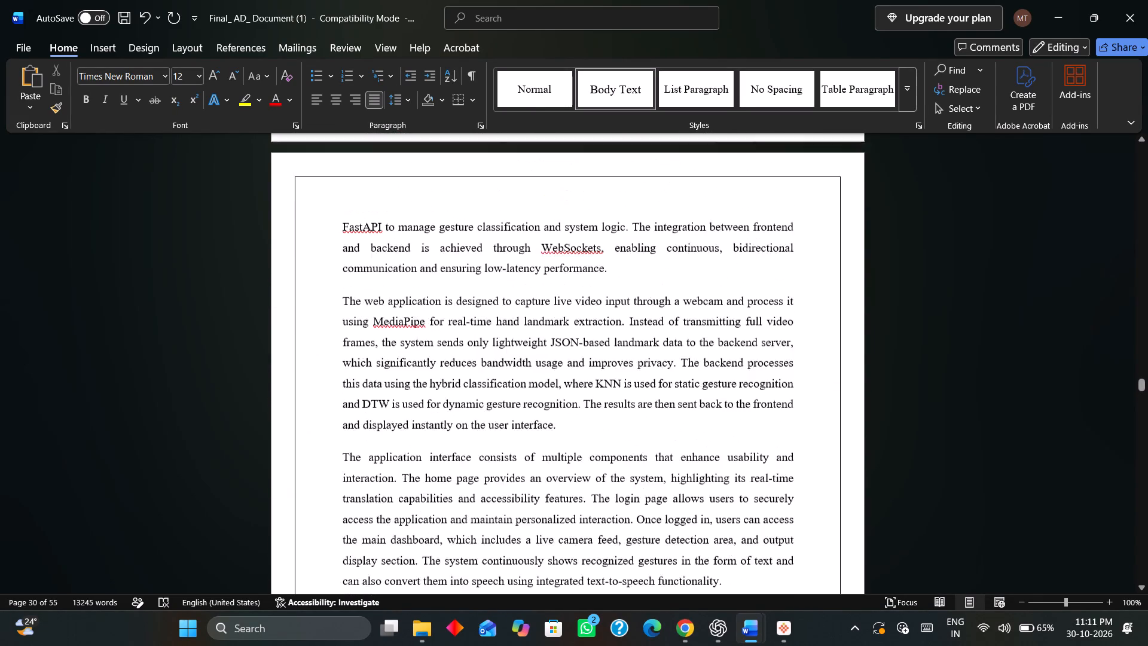
scroll(399, 315, up, 14)
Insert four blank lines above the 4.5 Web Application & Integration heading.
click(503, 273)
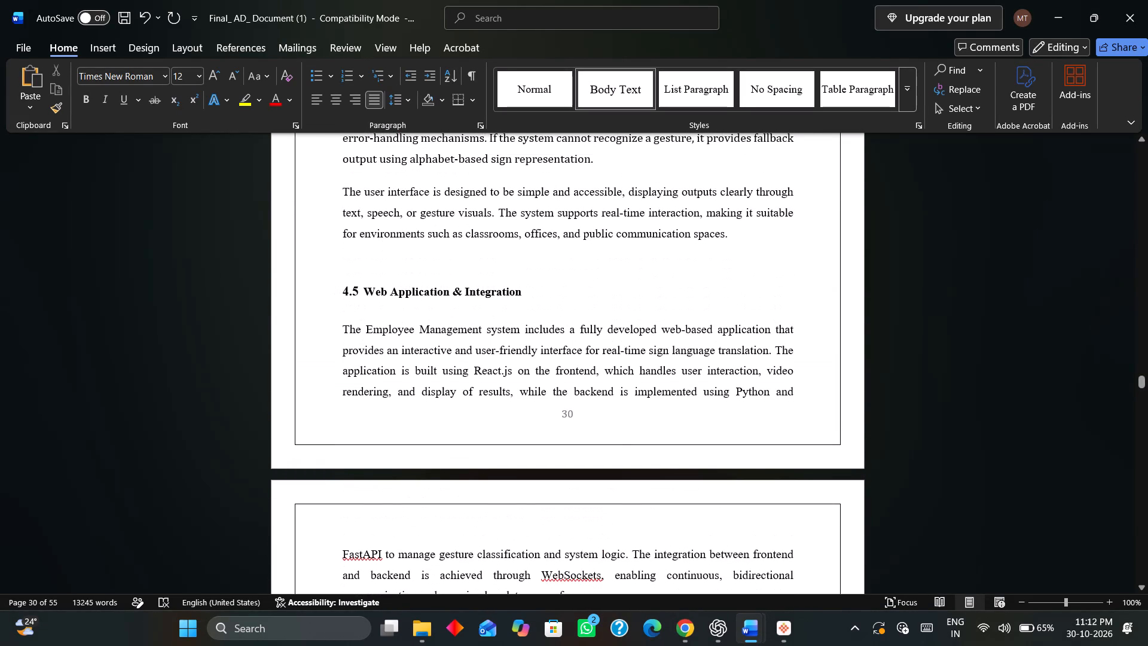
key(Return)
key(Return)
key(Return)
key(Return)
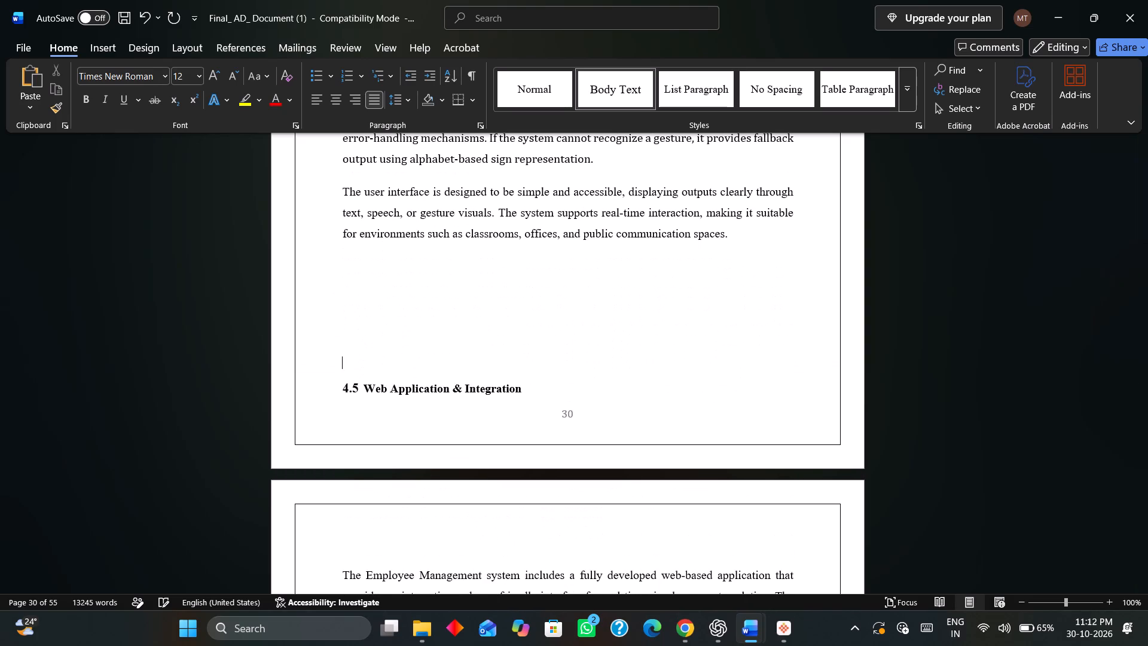
Check how section 4.5, the 4.5.1 Login Page figure and the start of Chapter 5 fall across the pages.
scroll(506, 295, down, 7)
scroll(573, 324, down, 6)
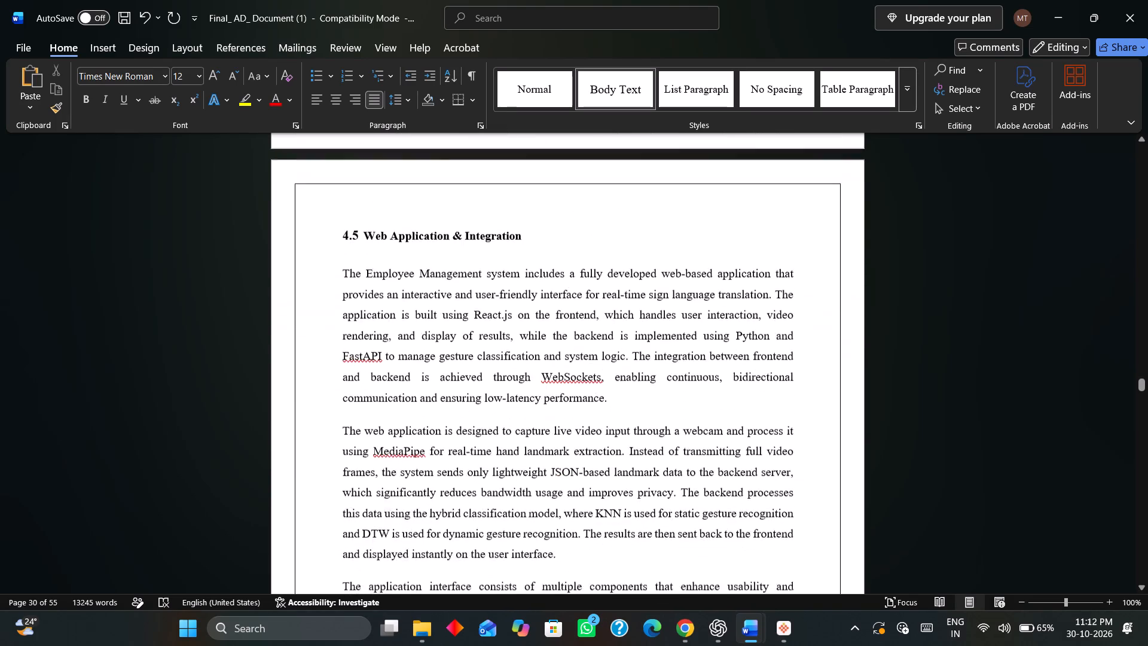
scroll(573, 324, down, 20)
scroll(573, 324, down, 15)
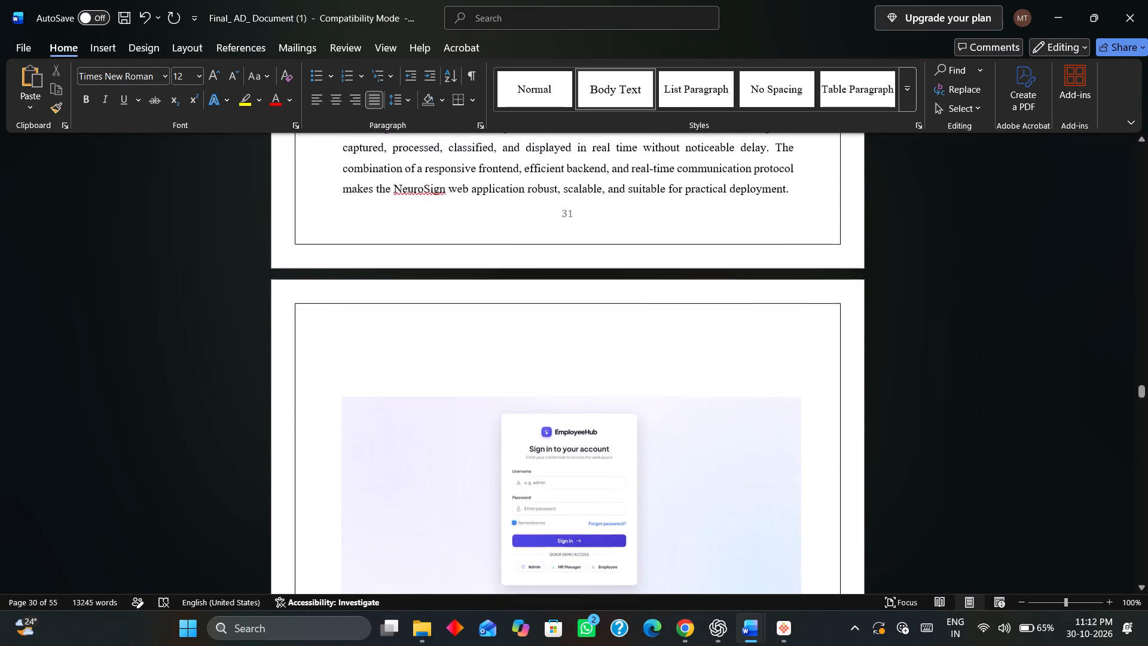
scroll(573, 324, down, 20)
scroll(573, 324, down, 10)
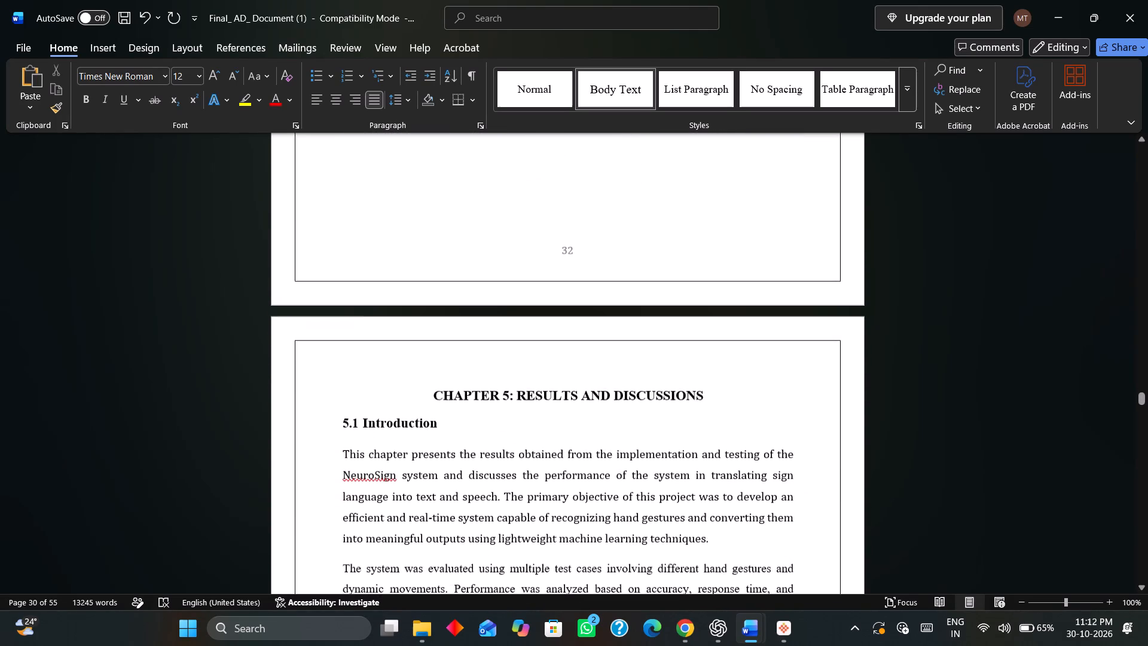
scroll(573, 324, down, 3)
scroll(573, 324, up, 6)
scroll(573, 324, up, 16)
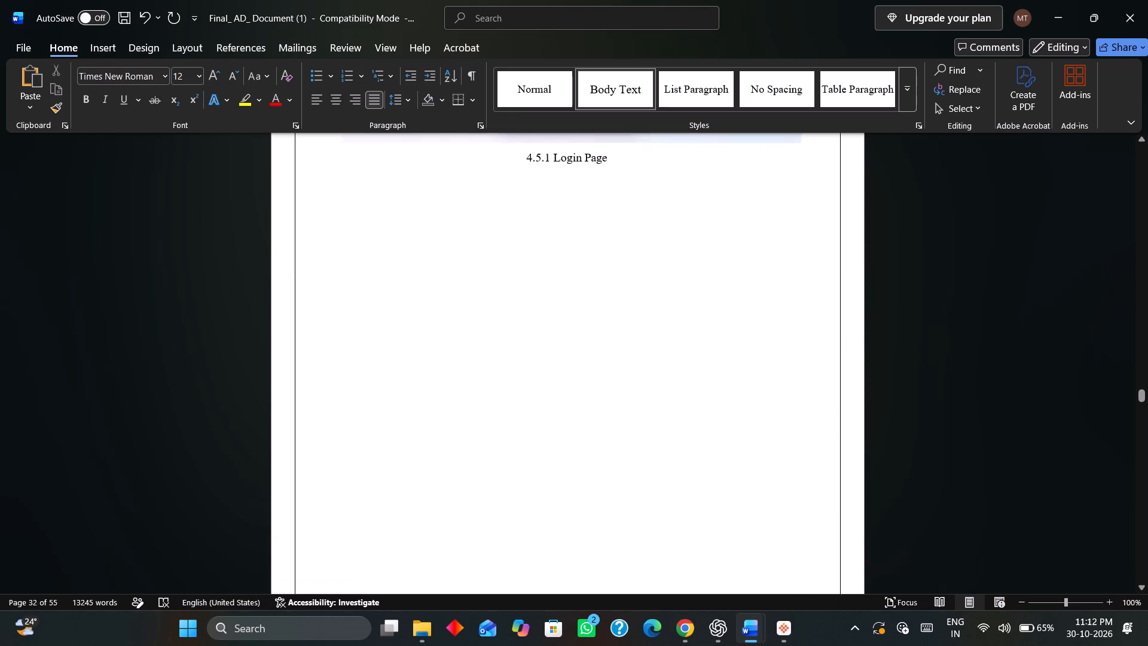
scroll(573, 324, up, 14)
scroll(573, 324, up, 8)
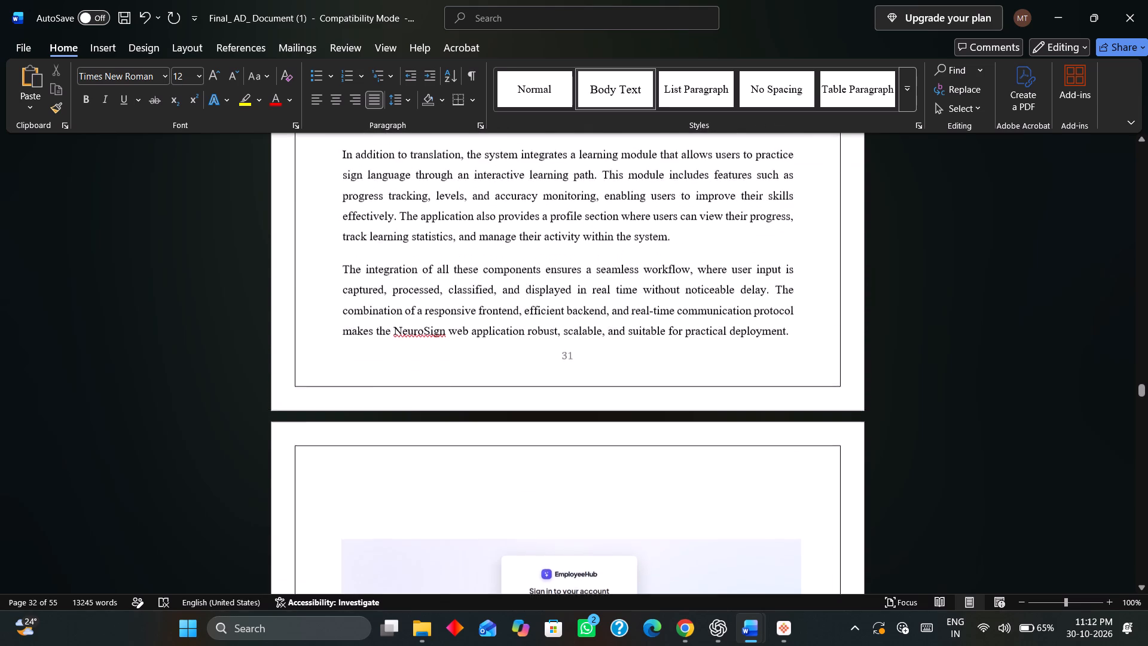
scroll(573, 324, up, 20)
scroll(573, 324, up, 15)
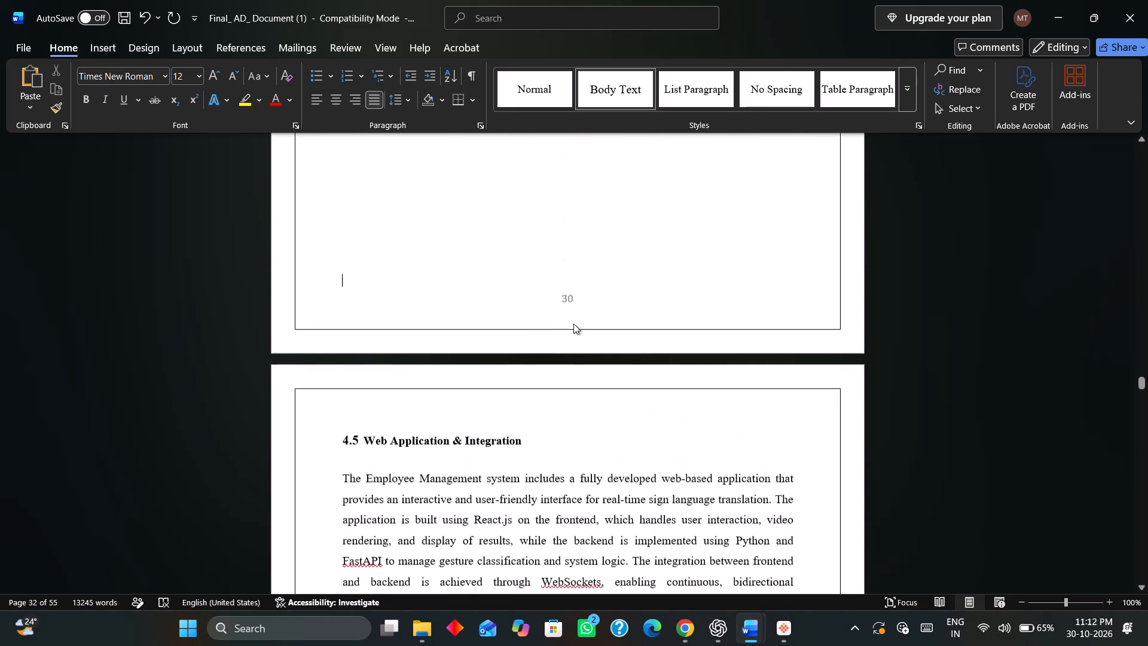
Delete the section 4.4.2 paragraph about the preprocessing module, along with its leftover empty line and extra indent.
scroll(573, 324, up, 20)
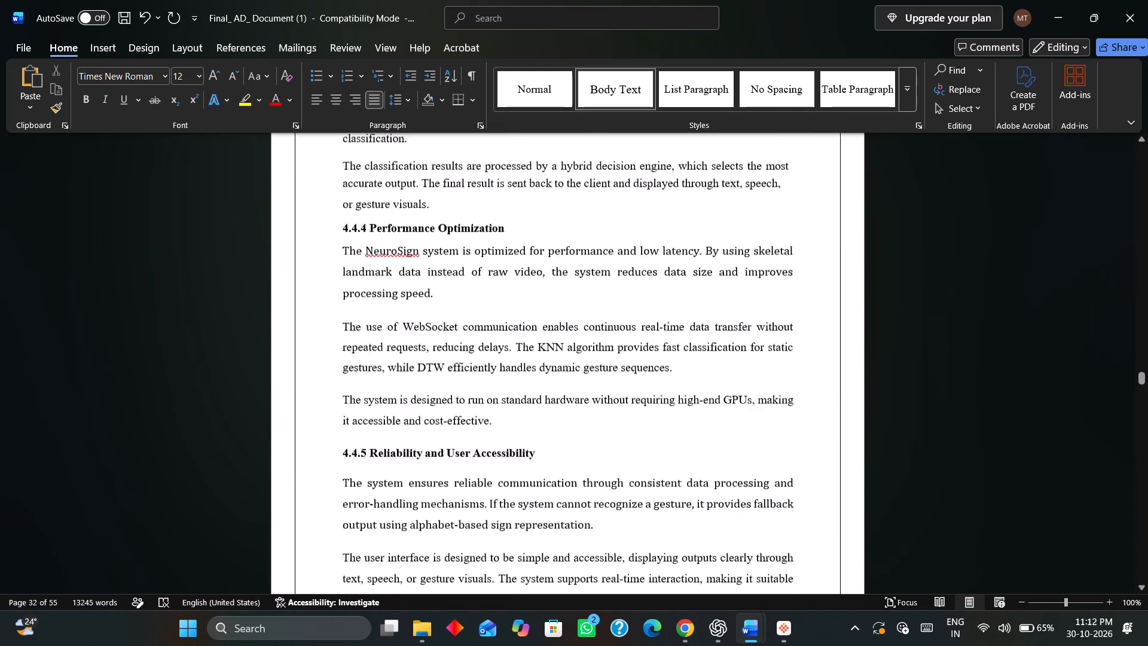
scroll(572, 359, up, 17)
scroll(560, 354, up, 6)
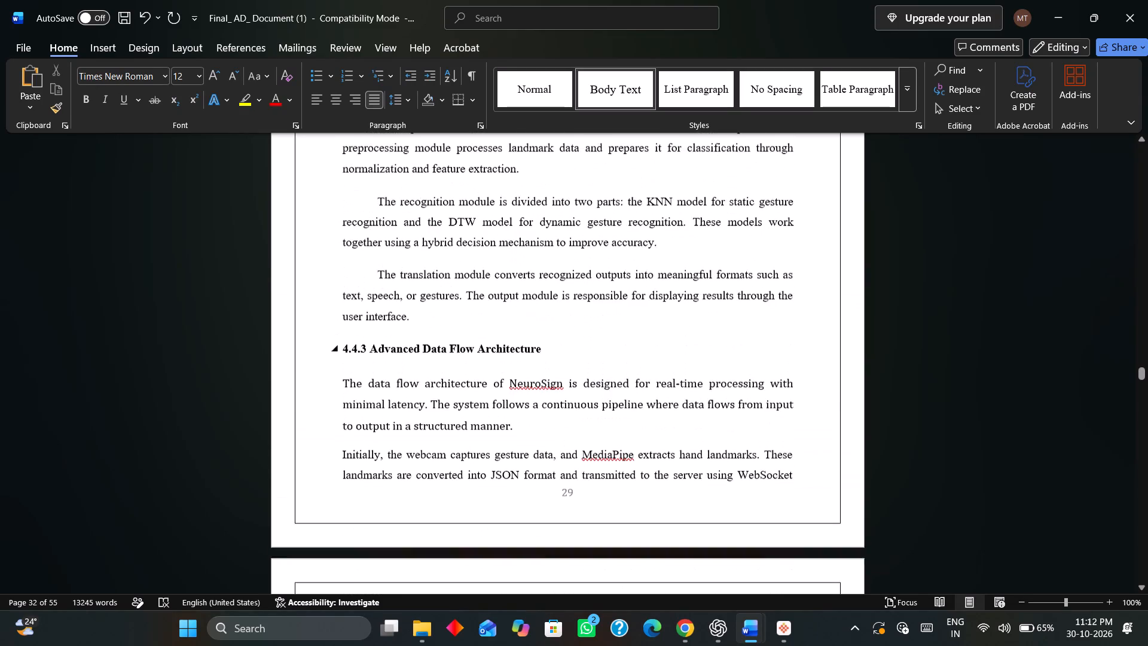
scroll(560, 354, up, 9)
drag(375, 399, 539, 444)
key(BackSpace)
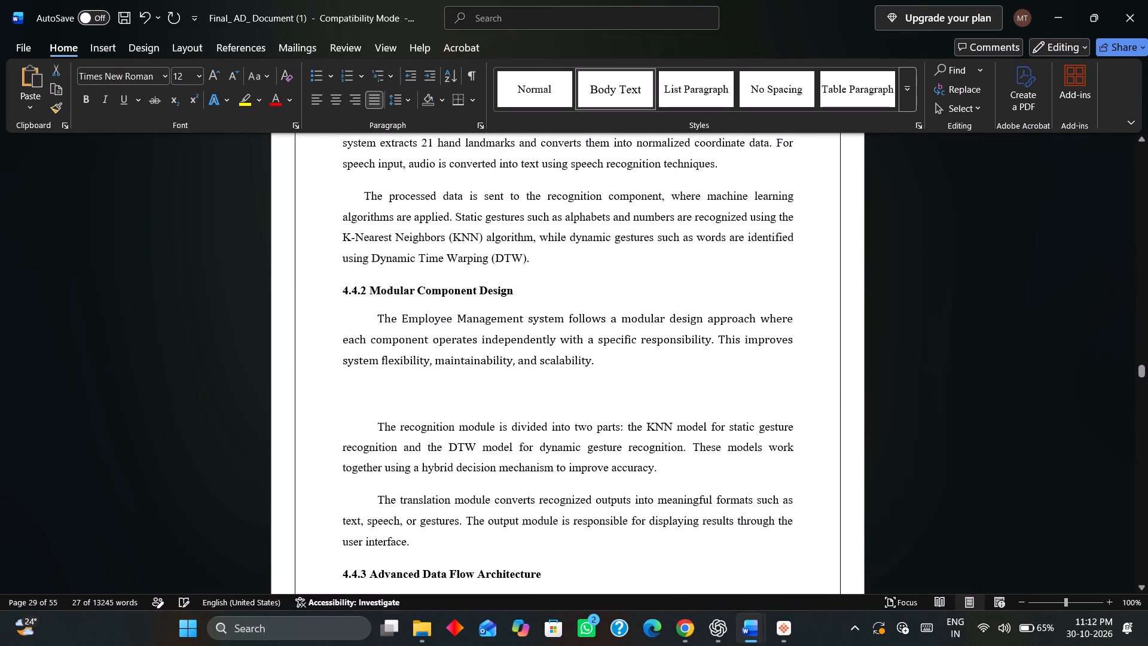
key(Delete)
key(Delete)
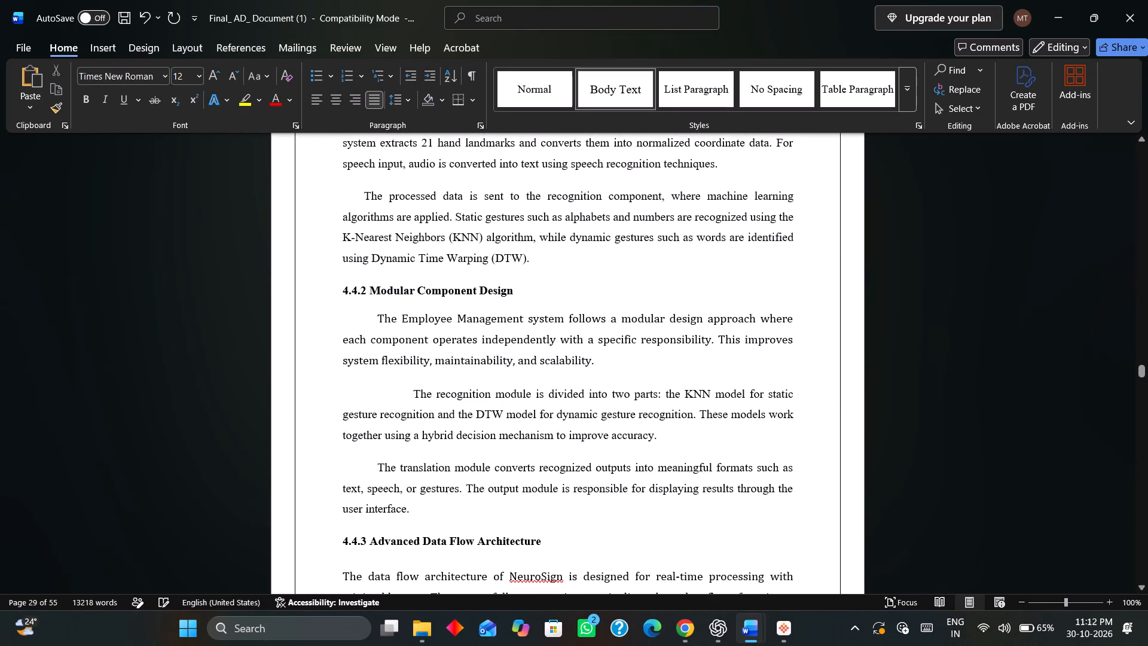
key(Delete)
Join the first section 4.4.2 paragraph with "The recognition module" paragraph and split them again to close the gap between them.
key(Up)
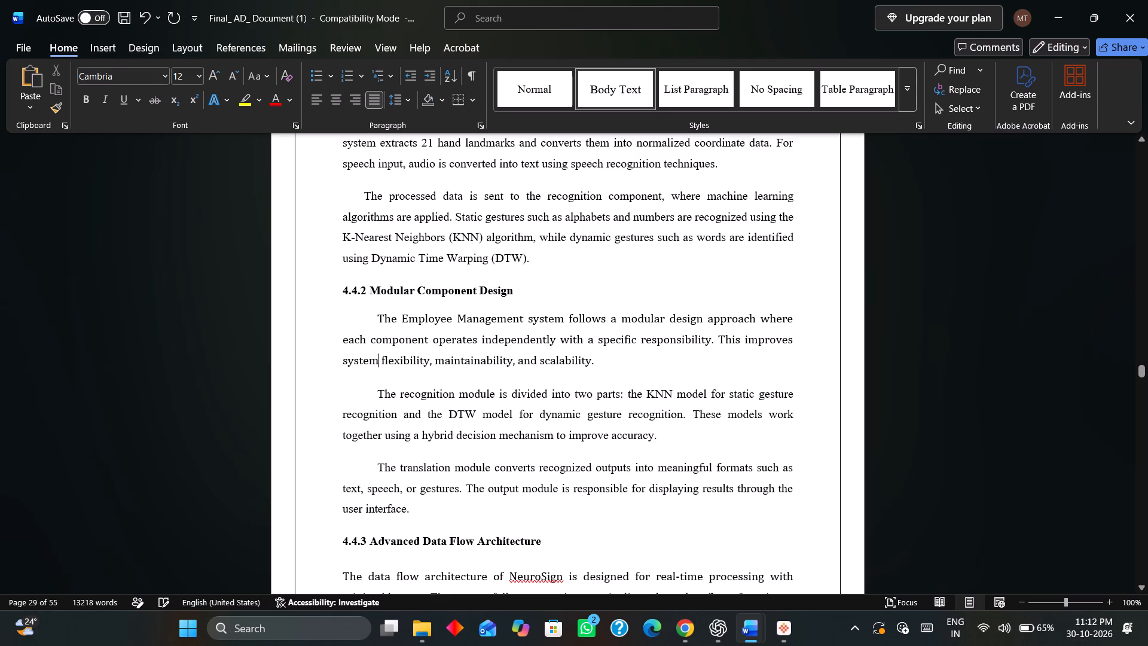
key(Right)
key(Right)
key(Right)
key(Right)
key(Right)
key(Right)
key(Right)
key(Right)
key(Right)
key(Right)
key(Right)
key(Right)
key(Right)
key(Right)
key(Right)
key(Right)
key(Right)
key(Right)
key(Right)
key(Right)
key(Right)
key(Right)
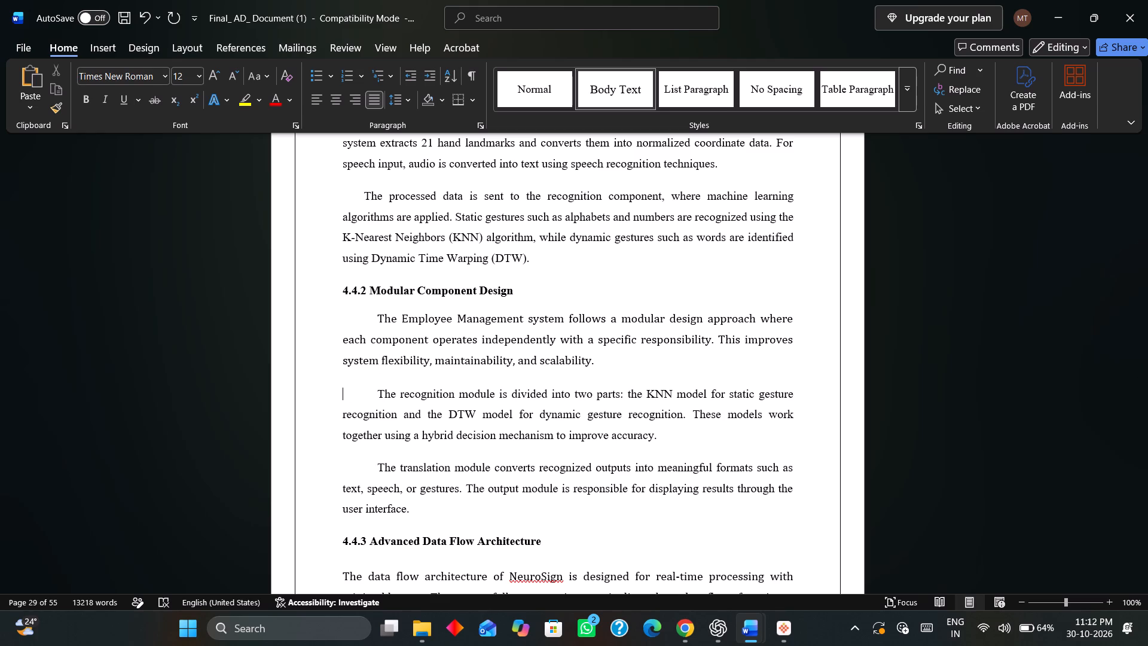
key(Left)
key(Left)
key(Delete)
key(Return)
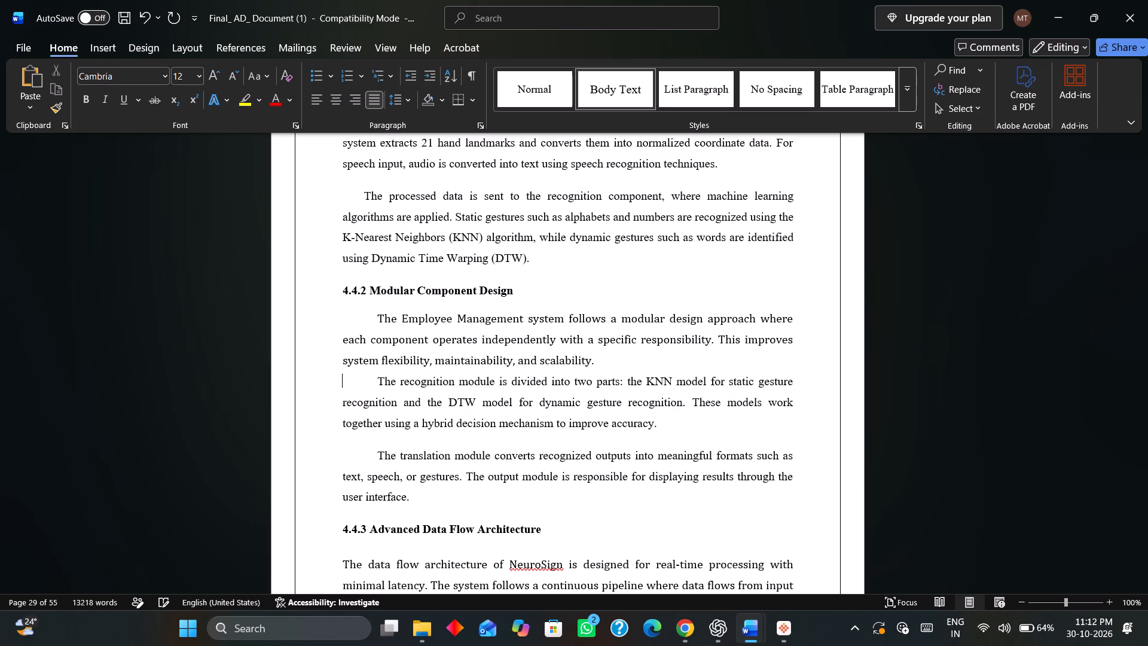
Delete all blank lines between the last section 4.4.5 paragraph and the 4.5 Web Application & Integration heading.
scroll(557, 400, down, 20)
scroll(557, 400, down, 20)
scroll(557, 400, down, 4)
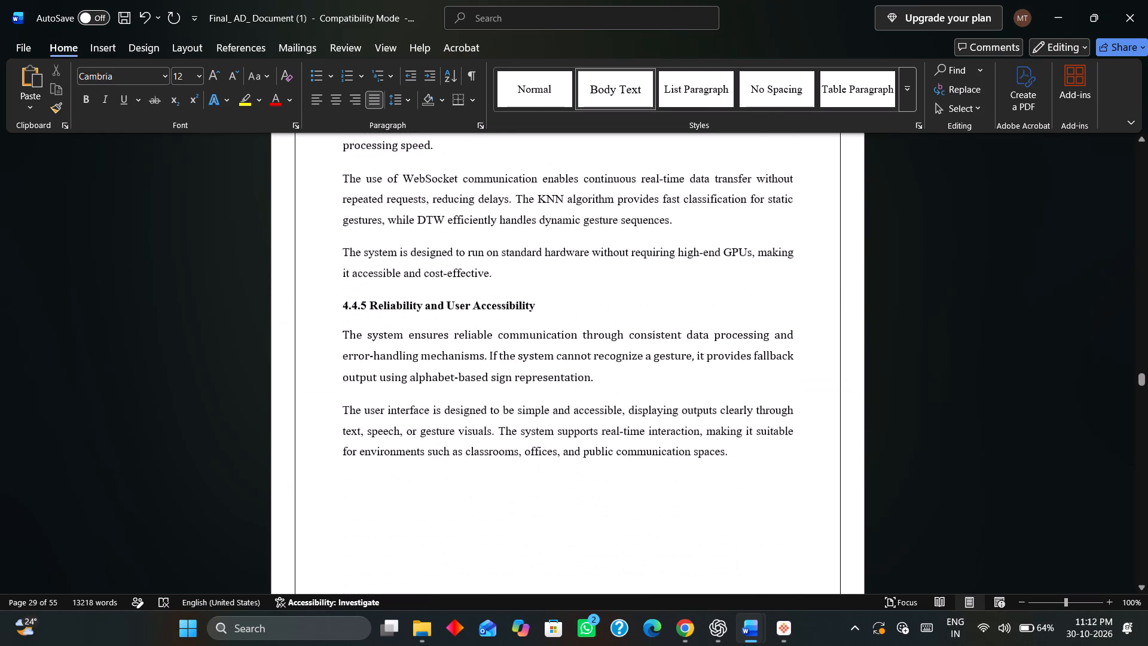
scroll(633, 456, down, 19)
scroll(633, 451, down, 7)
scroll(633, 451, up, 8)
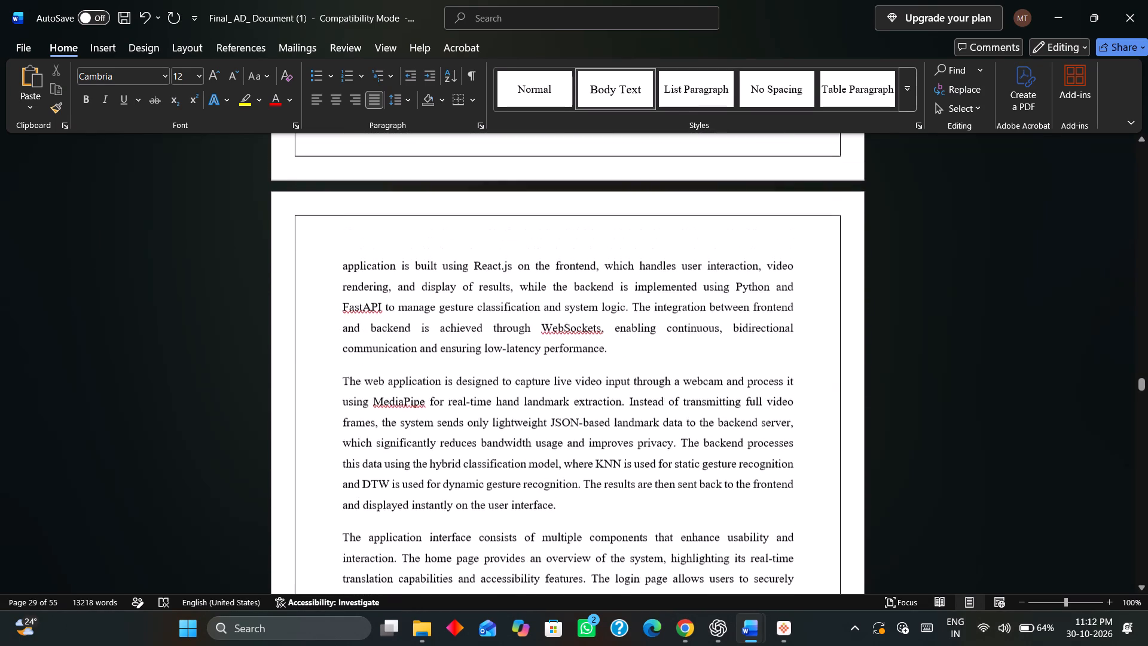
scroll(633, 451, up, 20)
click(741, 330)
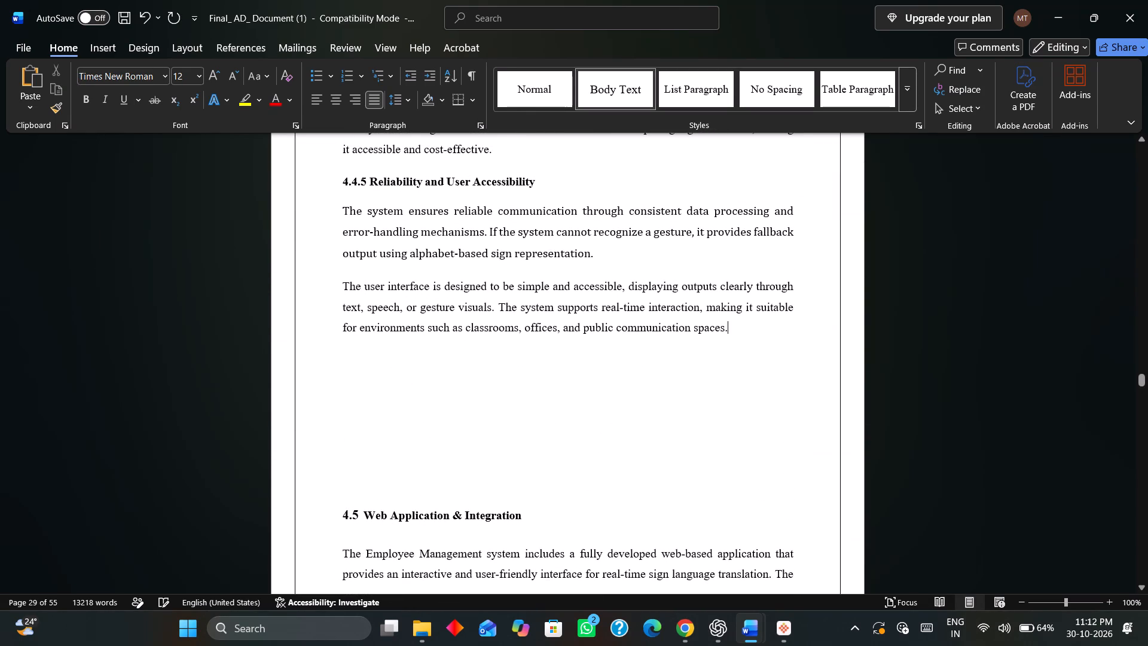
key(Delete)
key(Delete)
key(Delete)
key(Delete)
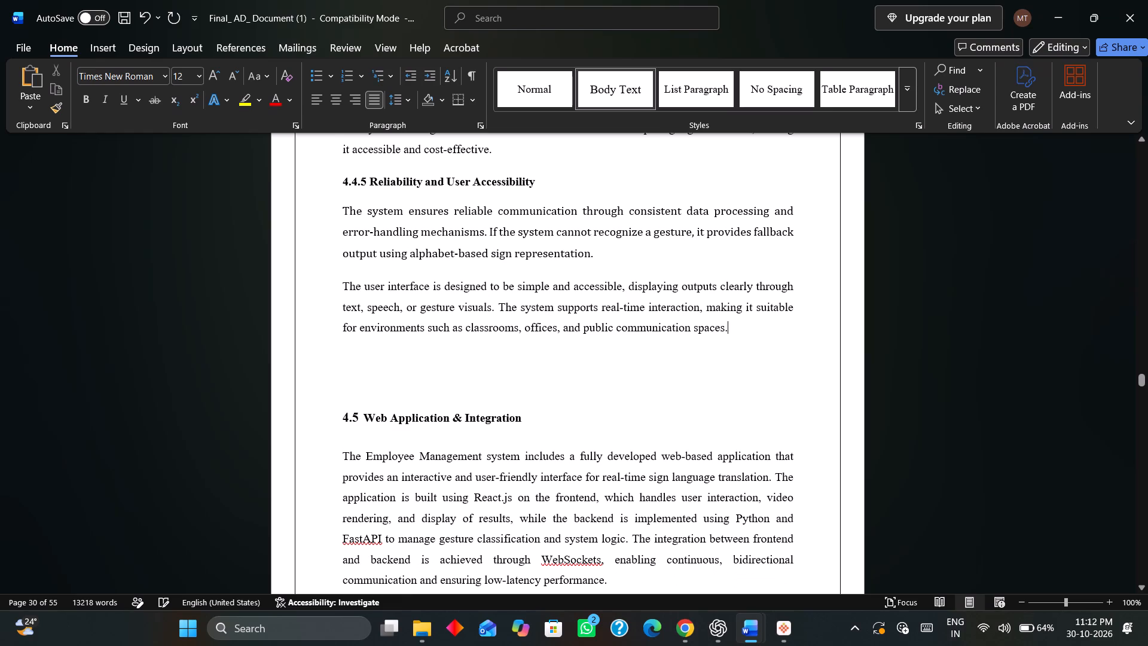
key(Delete)
Delete the break after the closing section 4.5 paragraph ending "suitable for practical deployment", before the login page screenshot.
scroll(733, 327, down, 6)
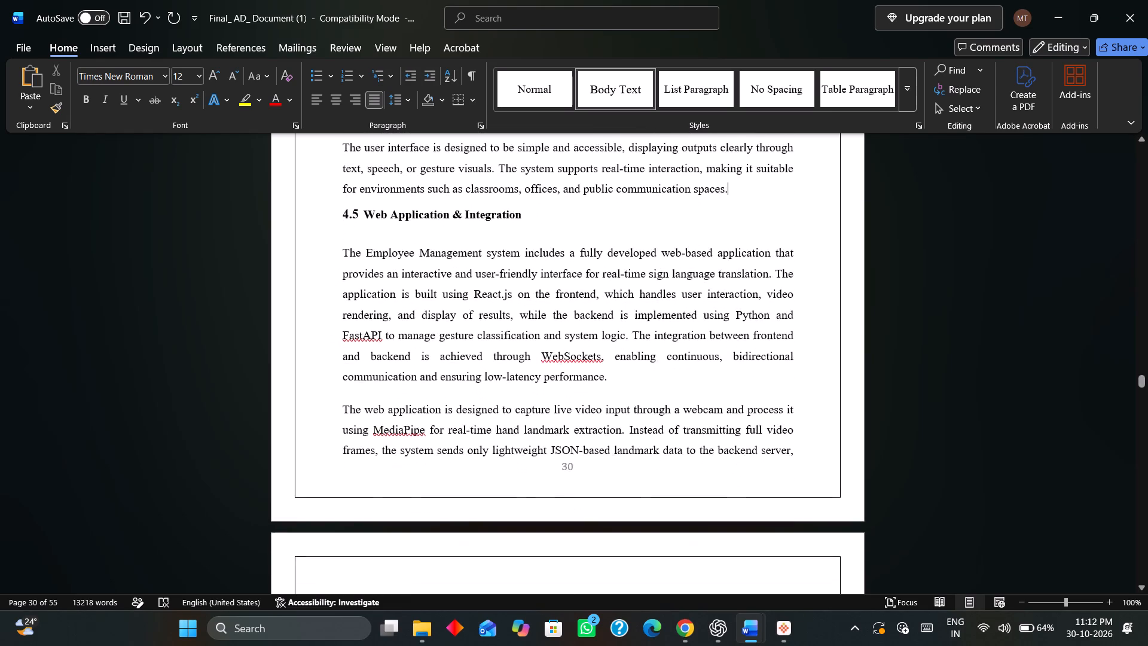
scroll(733, 327, up, 4)
scroll(733, 327, down, 12)
middle_click(880, 318)
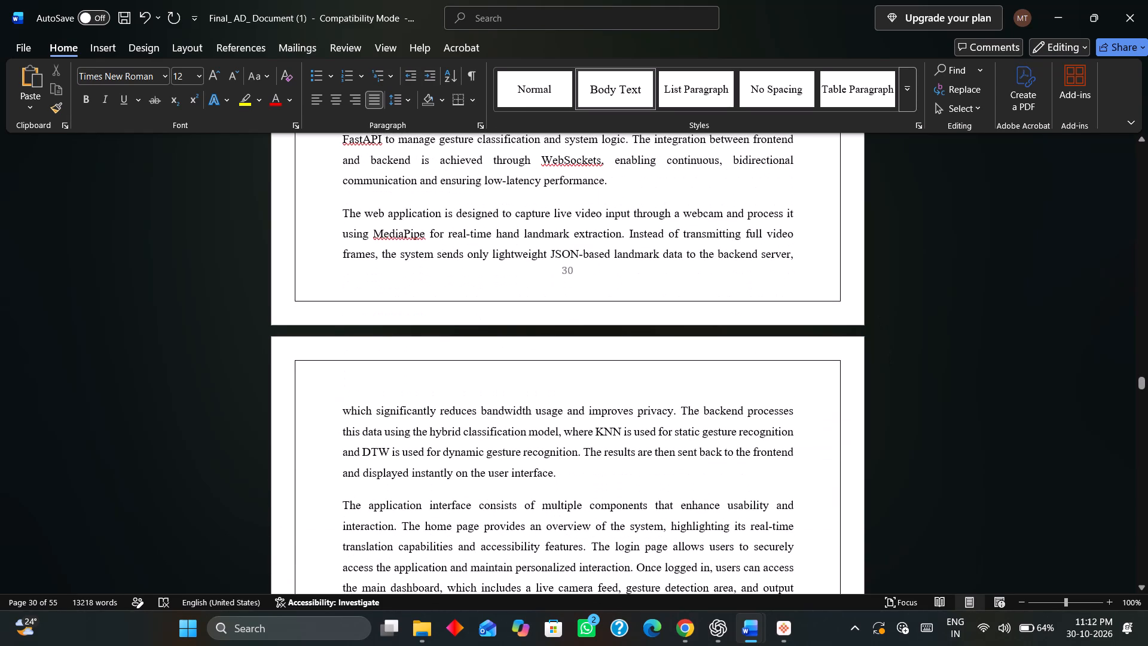
middle_click(893, 372)
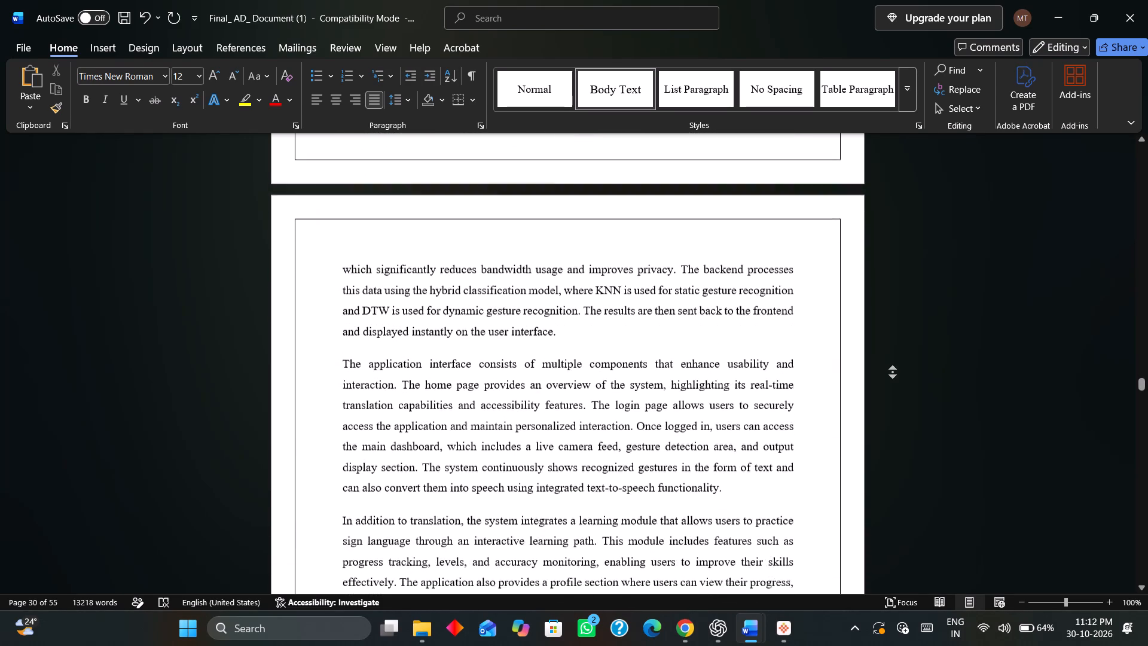
click(888, 461)
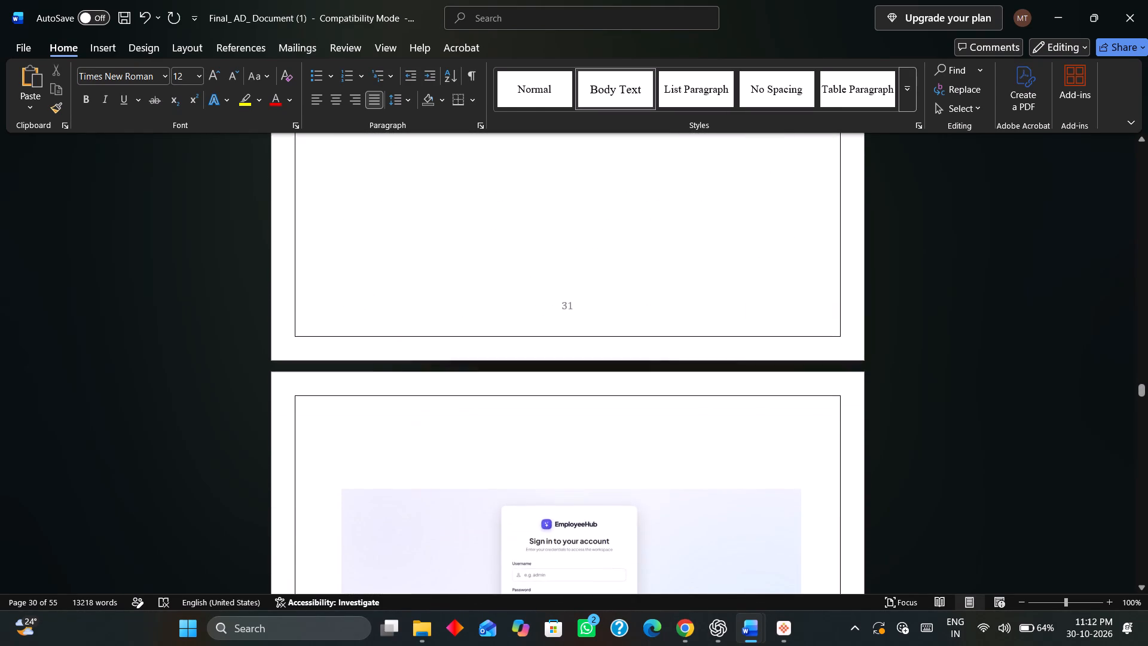
scroll(888, 461, down, 3)
scroll(888, 461, up, 11)
click(803, 221)
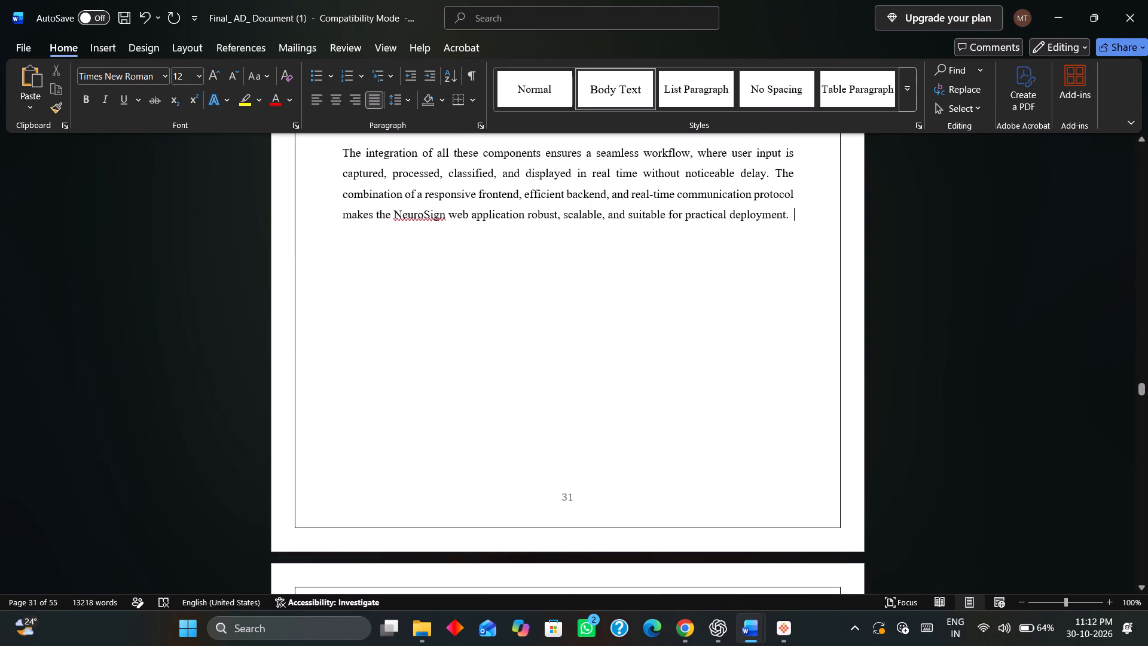
key(Delete)
Review the page flow from the 4.5.1 Login Page figure back up to section 4.4.2.
scroll(698, 382, down, 7)
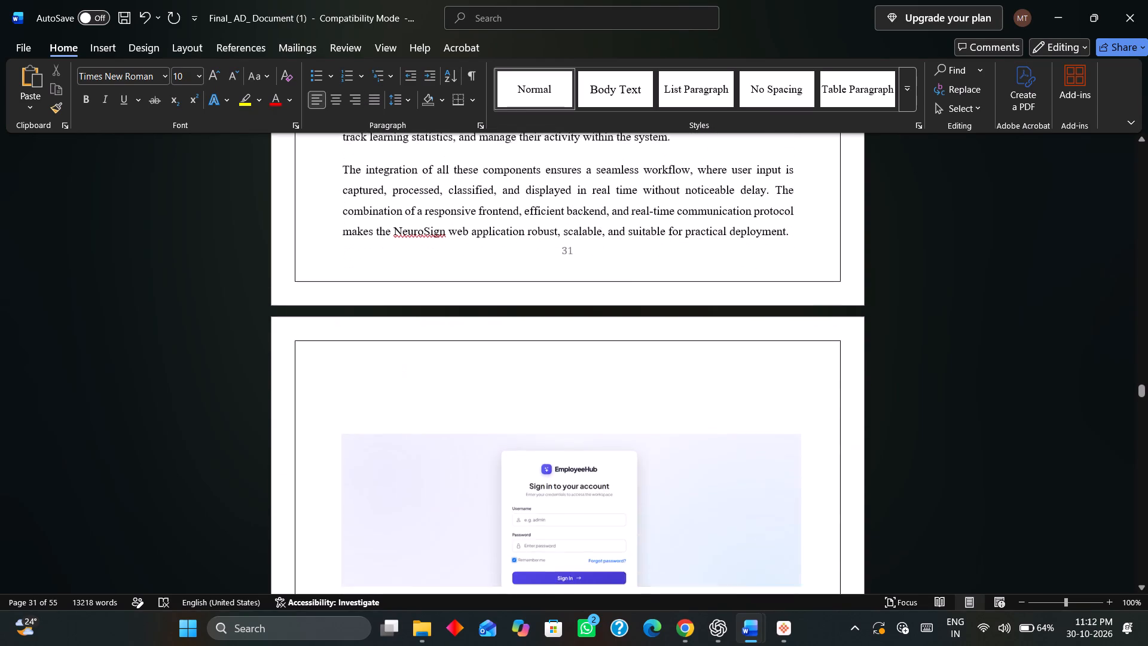
scroll(698, 383, down, 13)
scroll(699, 384, down, 20)
scroll(699, 384, up, 20)
scroll(699, 384, up, 5)
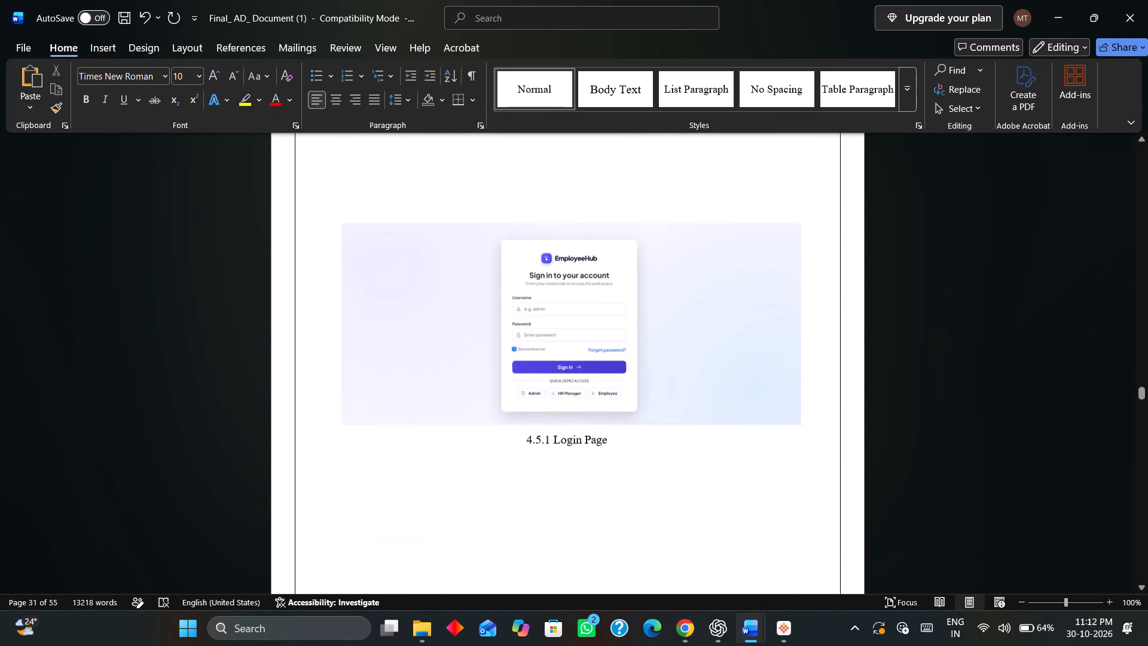
scroll(699, 384, up, 20)
scroll(699, 384, up, 12)
scroll(699, 384, down, 1)
scroll(699, 384, up, 3)
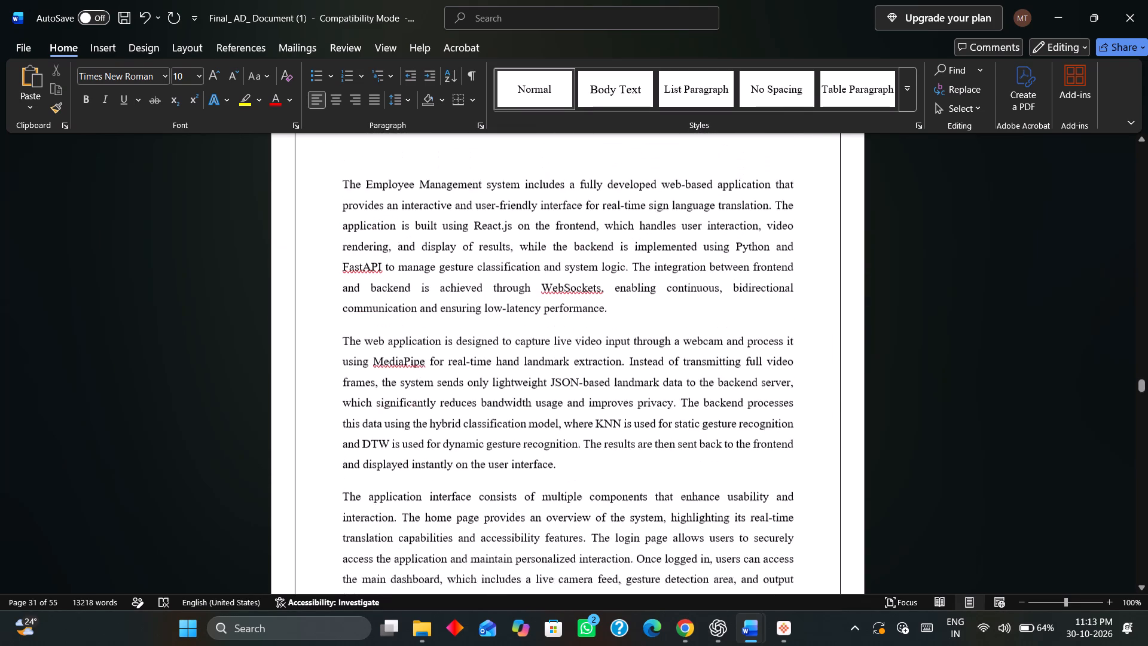
scroll(699, 384, up, 20)
scroll(699, 384, up, 1)
scroll(699, 384, down, 1)
scroll(699, 384, up, 12)
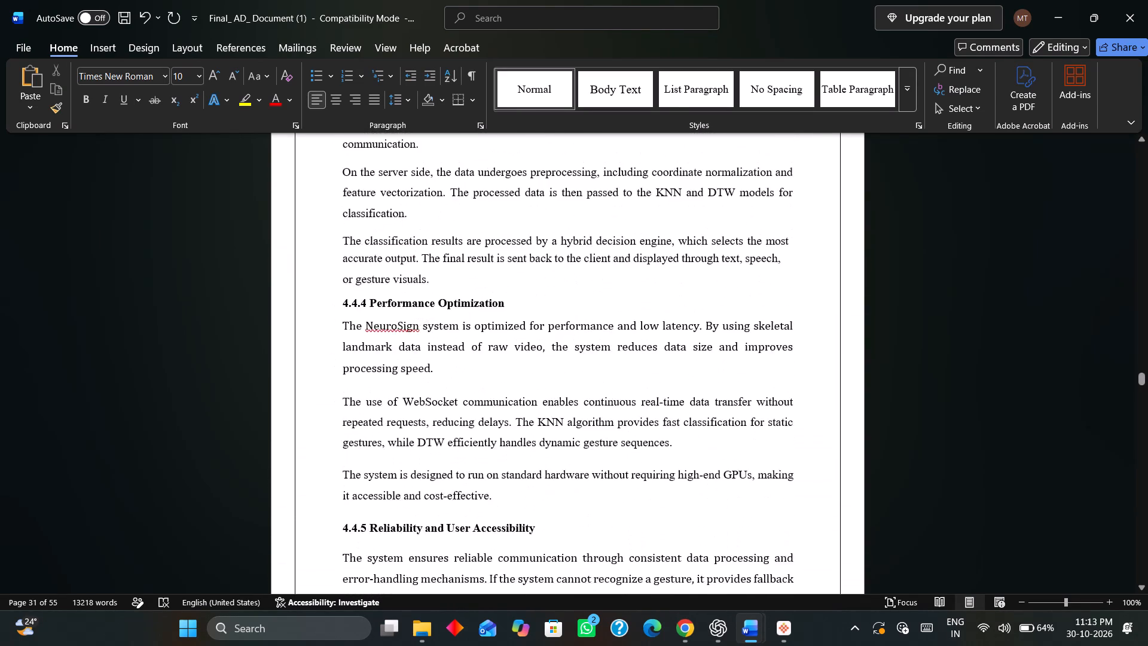
scroll(699, 384, up, 7)
scroll(699, 384, down, 1)
scroll(699, 384, up, 18)
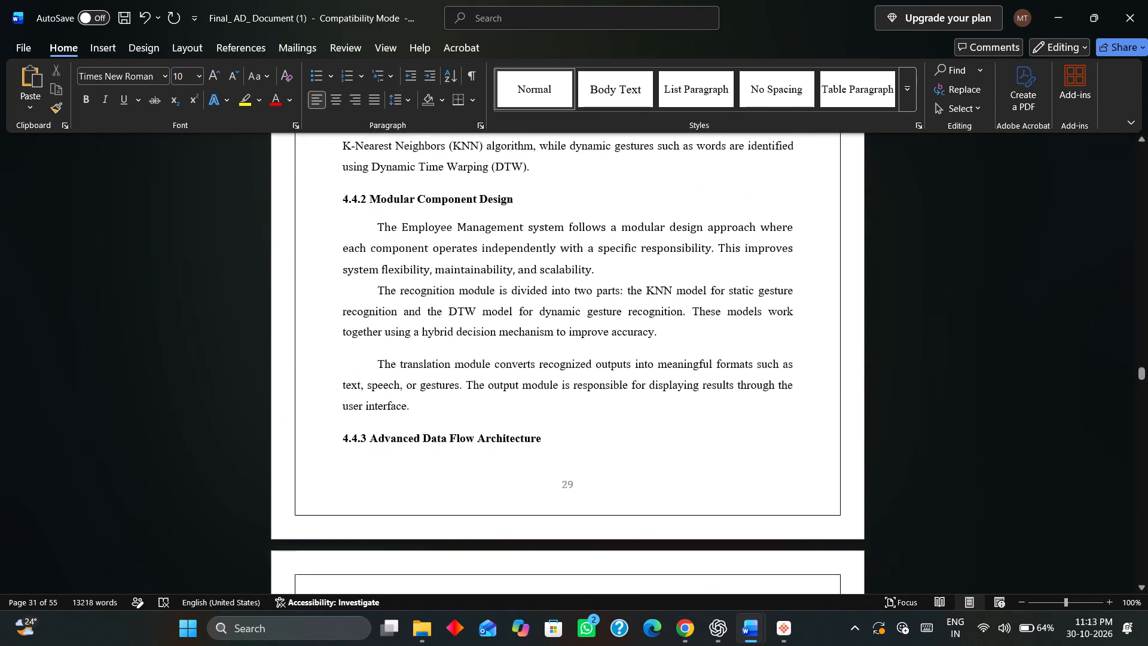
Delete the section 4.4.1 text from "while working together" through the end of the "The design begins" paragraph.
scroll(699, 384, up, 18)
scroll(699, 384, up, 4)
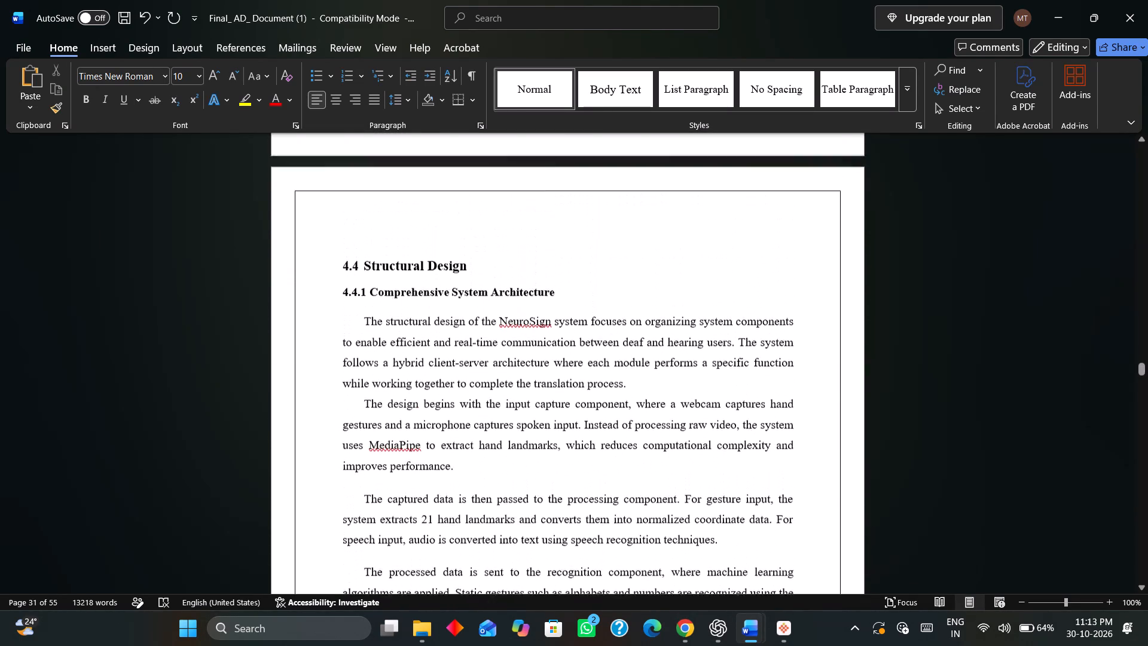
scroll(699, 384, up, 1)
scroll(539, 431, down, 11)
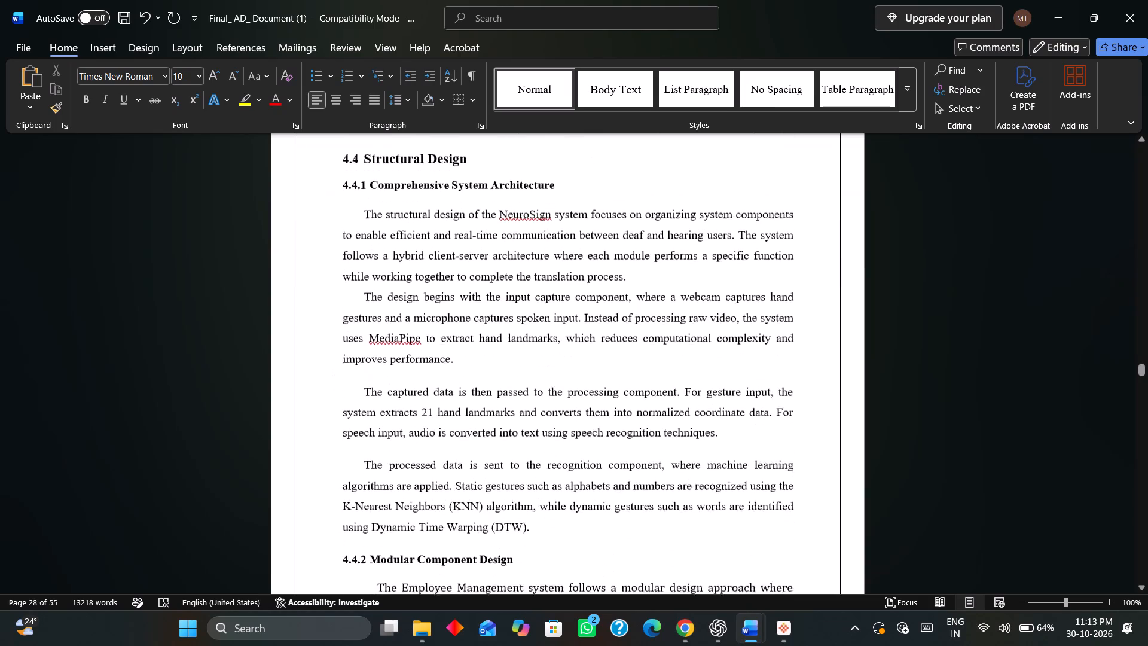
scroll(539, 431, down, 10)
scroll(539, 431, up, 15)
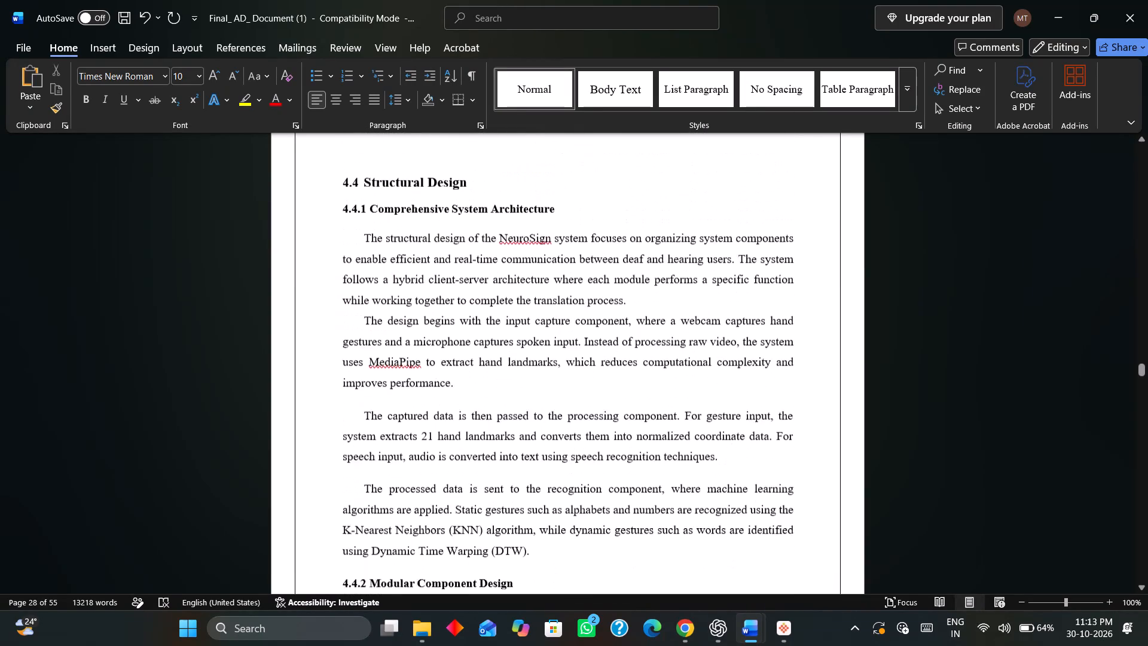
drag(362, 347, 609, 492)
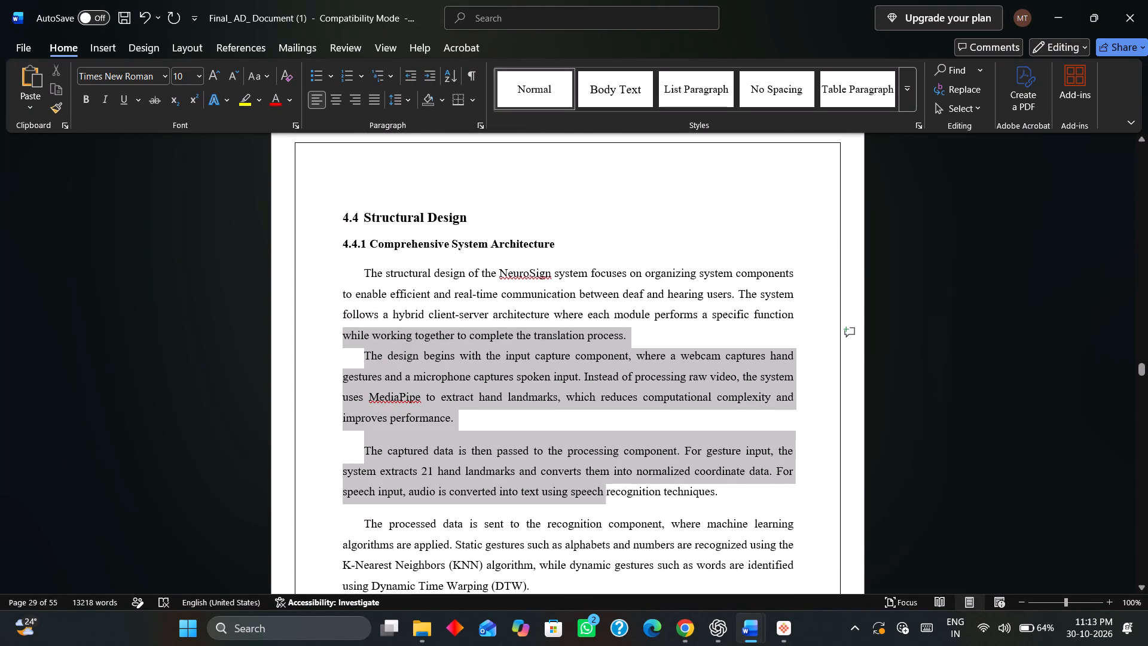
drag(609, 492, 473, 427)
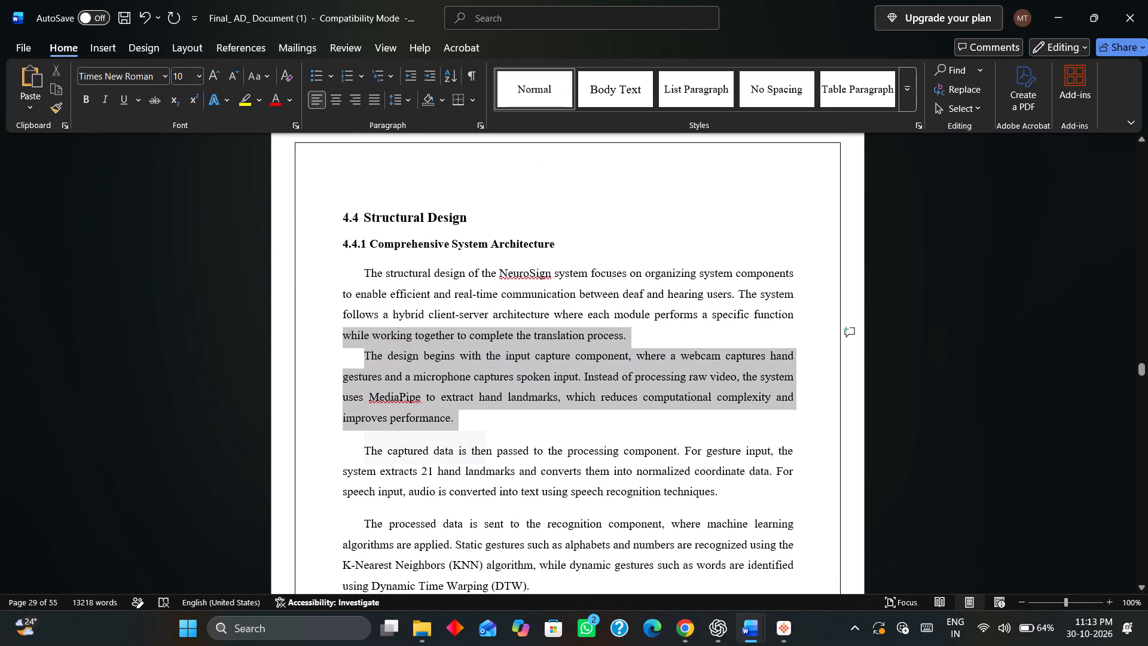
drag(473, 427, 472, 427)
key(BackSpace)
Delete the section 4.3.2 paragraph beginning "For static gesture recognition" that runs across the page break.
scroll(472, 427, down, 7)
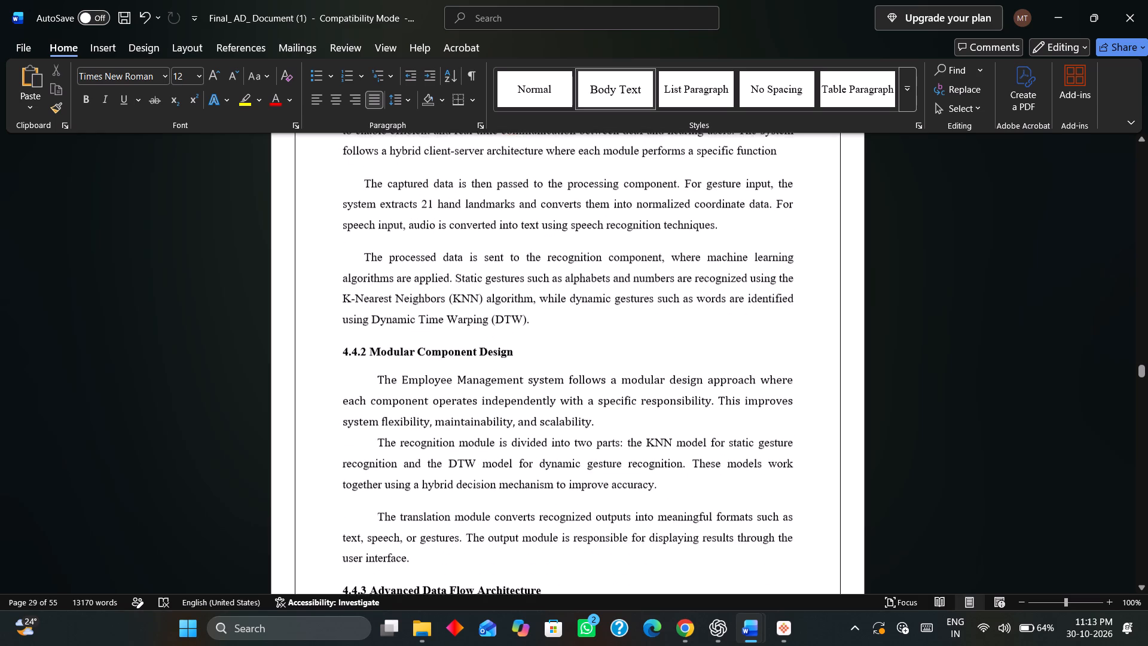
scroll(472, 427, up, 12)
scroll(474, 428, up, 17)
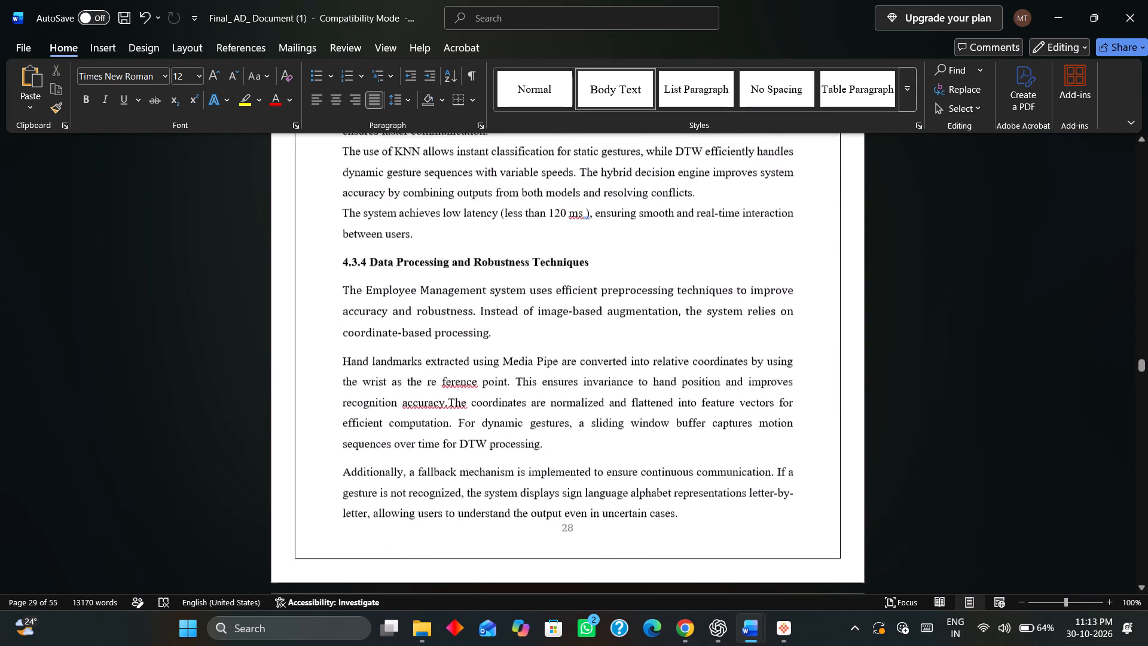
scroll(475, 428, up, 19)
scroll(475, 428, up, 6)
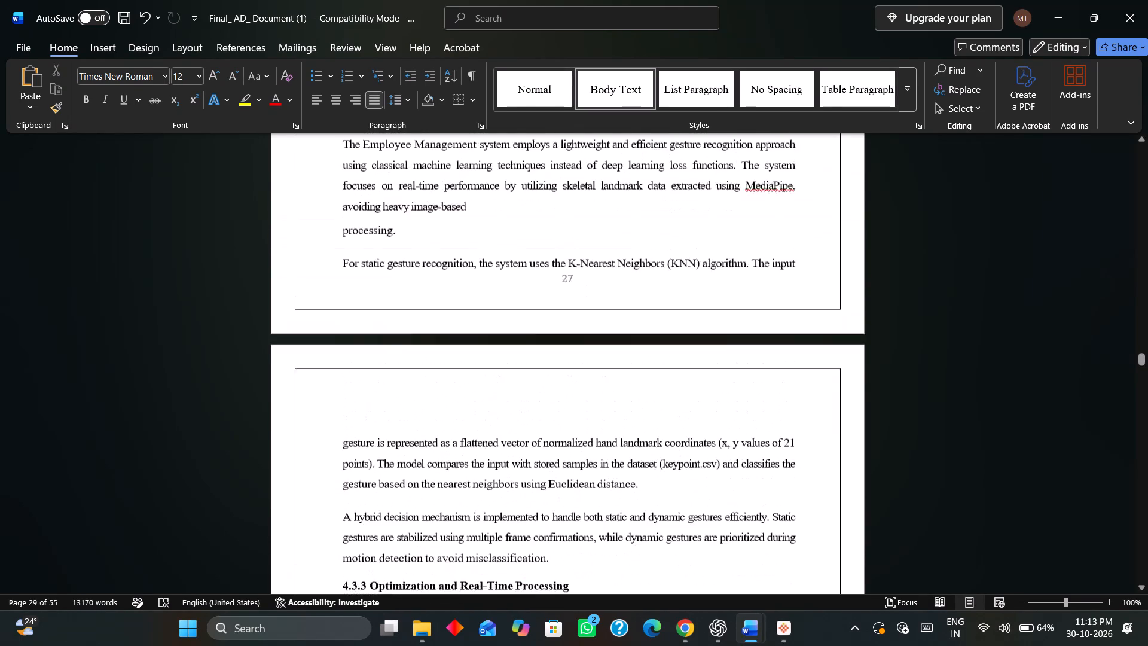
scroll(477, 429, down, 3)
drag(642, 462, 455, 345)
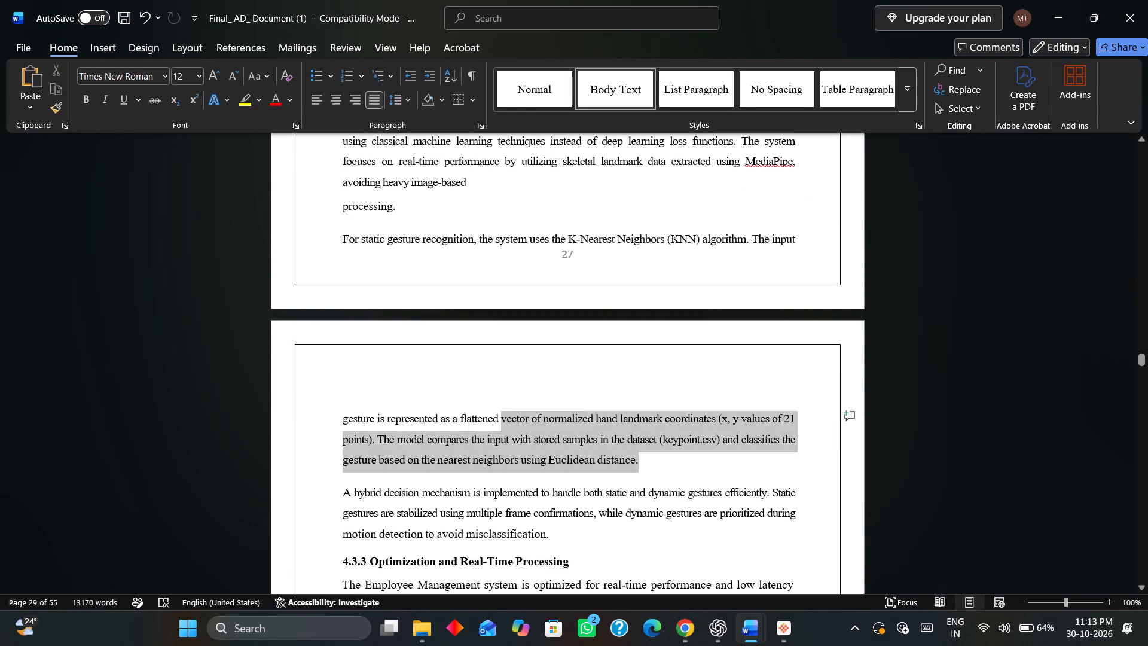
drag(455, 345, 350, 259)
key(BackSpace)
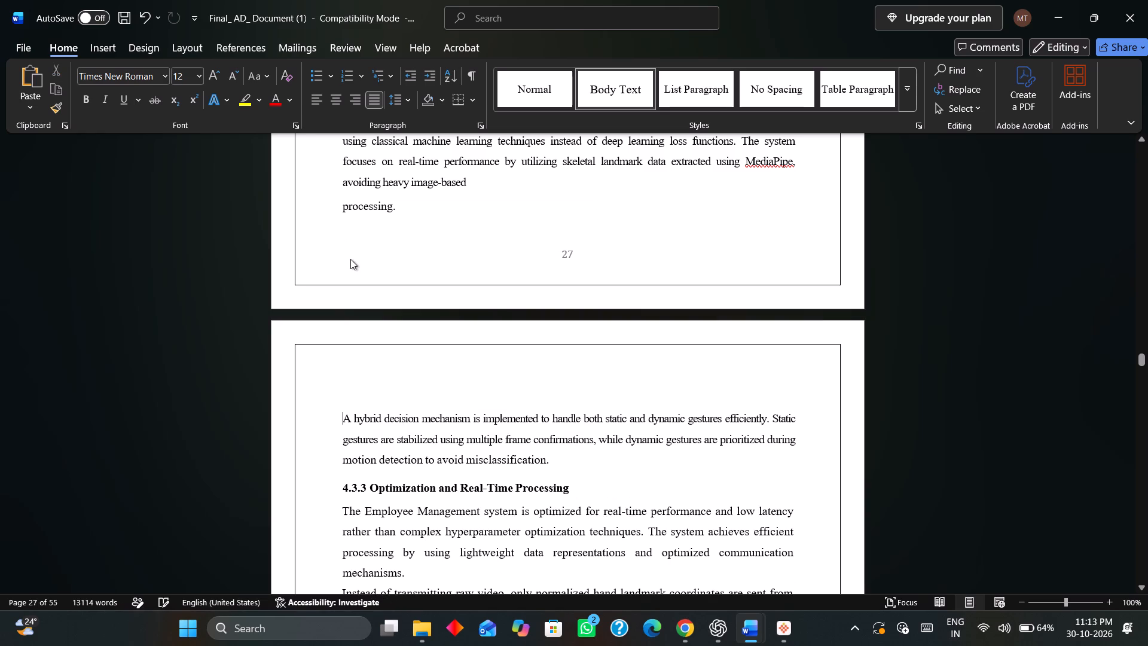
drag(357, 254, 362, 254)
Delete the "For task and team management" paragraph before the "Unlike systems that depend" paragraph above section 4.3.2.
scroll(423, 274, down, 5)
scroll(423, 274, up, 5)
scroll(423, 274, down, 7)
scroll(423, 274, up, 12)
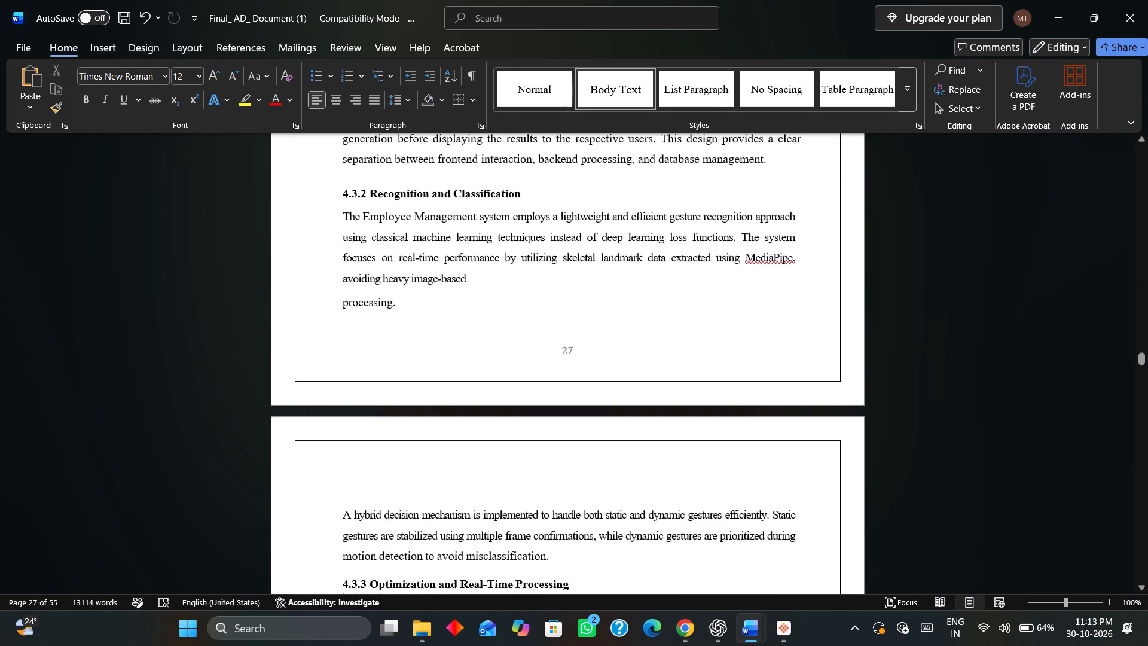
scroll(423, 274, up, 11)
drag(440, 309, 368, 194)
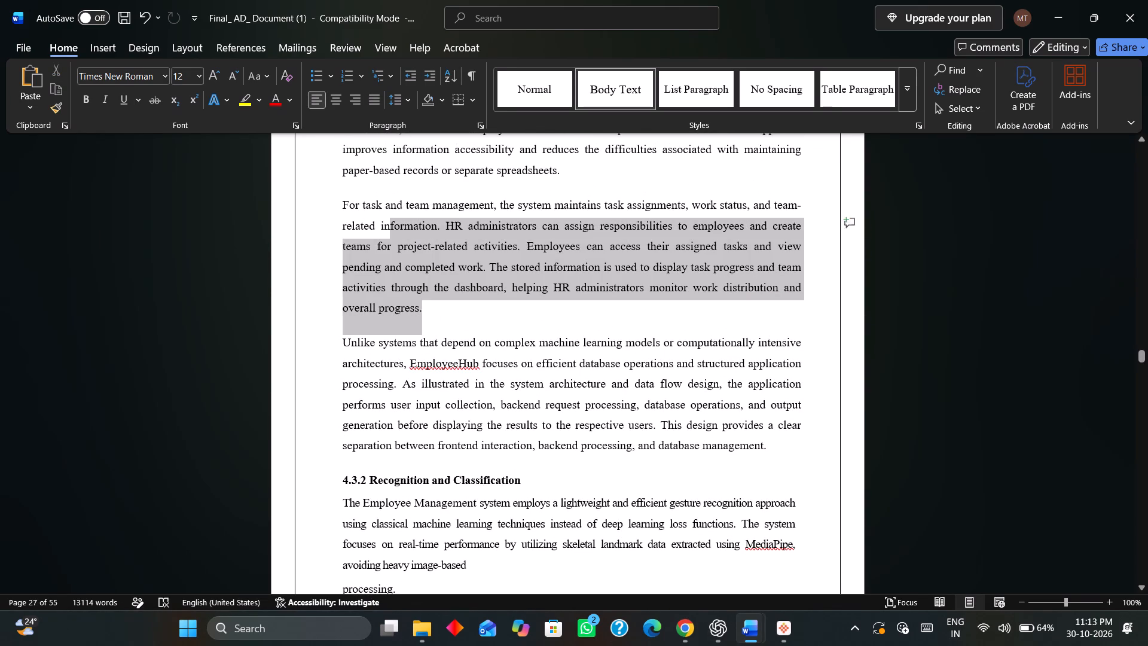
drag(368, 194, 341, 199)
scroll(351, 228, up, 18)
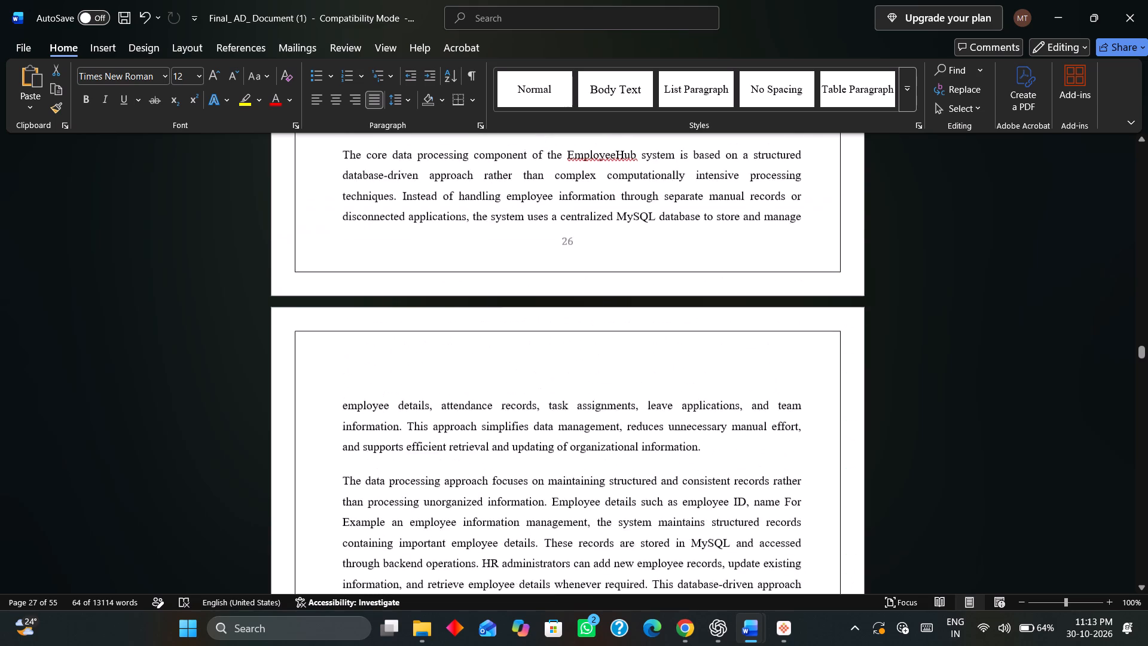
scroll(351, 228, up, 8)
scroll(351, 228, down, 14)
key(BackSpace)
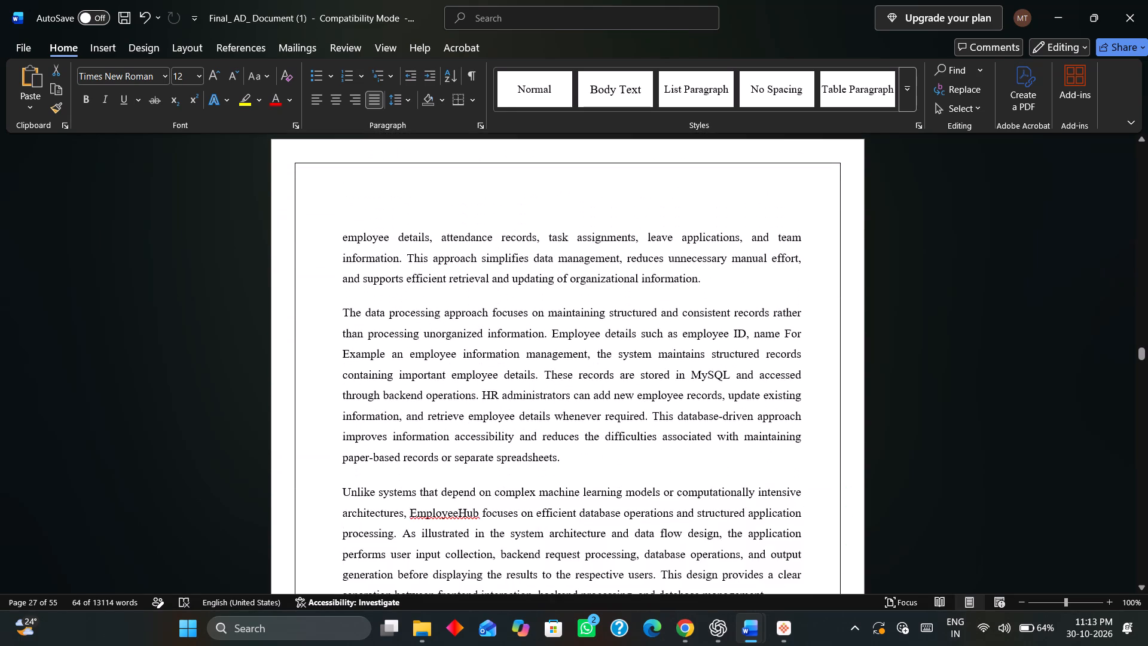
Review the page flow from section 4.3.2 through section 4.4.3 for gaps and awkward page breaks.
scroll(351, 228, down, 20)
scroll(351, 228, up, 6)
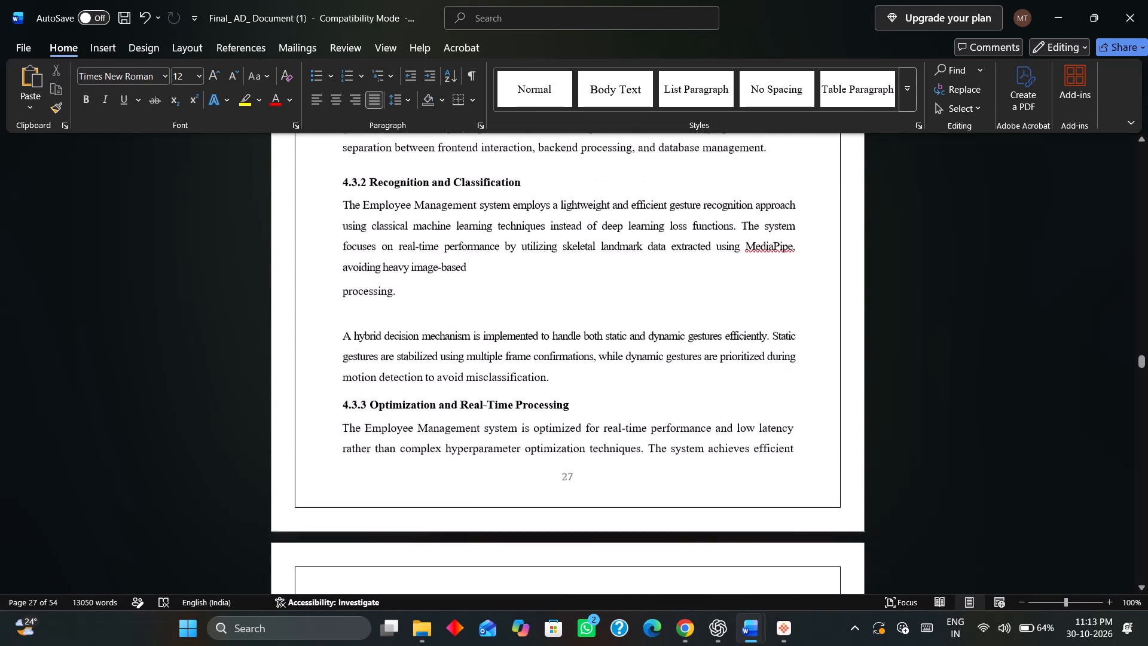
scroll(353, 229, up, 5)
scroll(356, 230, down, 7)
scroll(356, 230, down, 17)
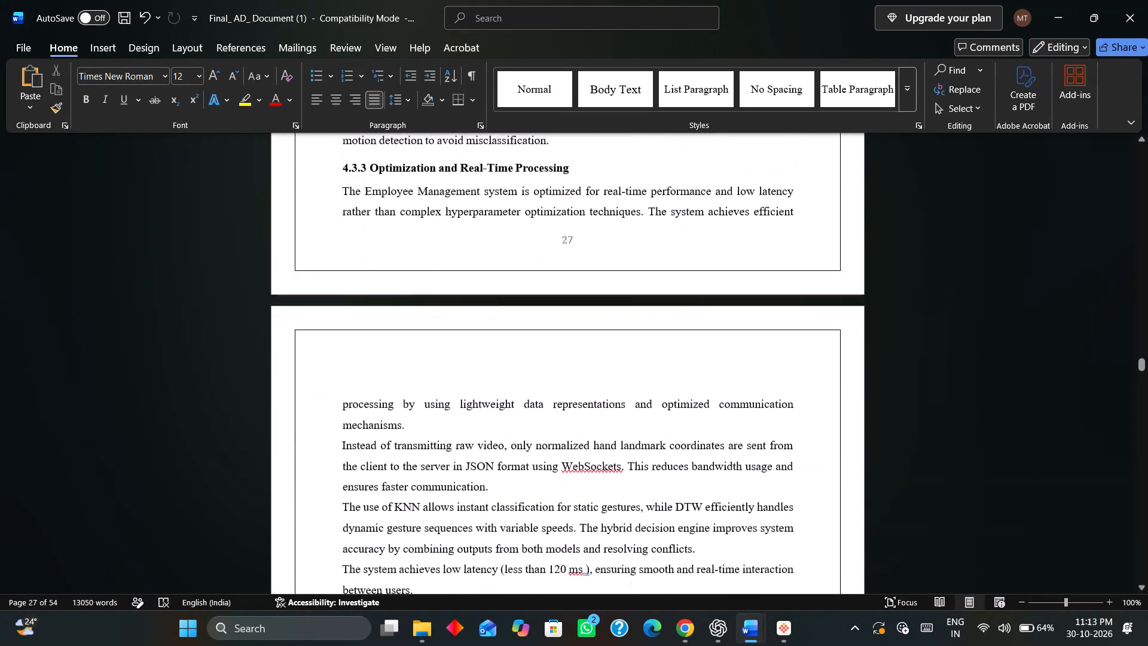
scroll(356, 230, down, 7)
scroll(356, 230, up, 14)
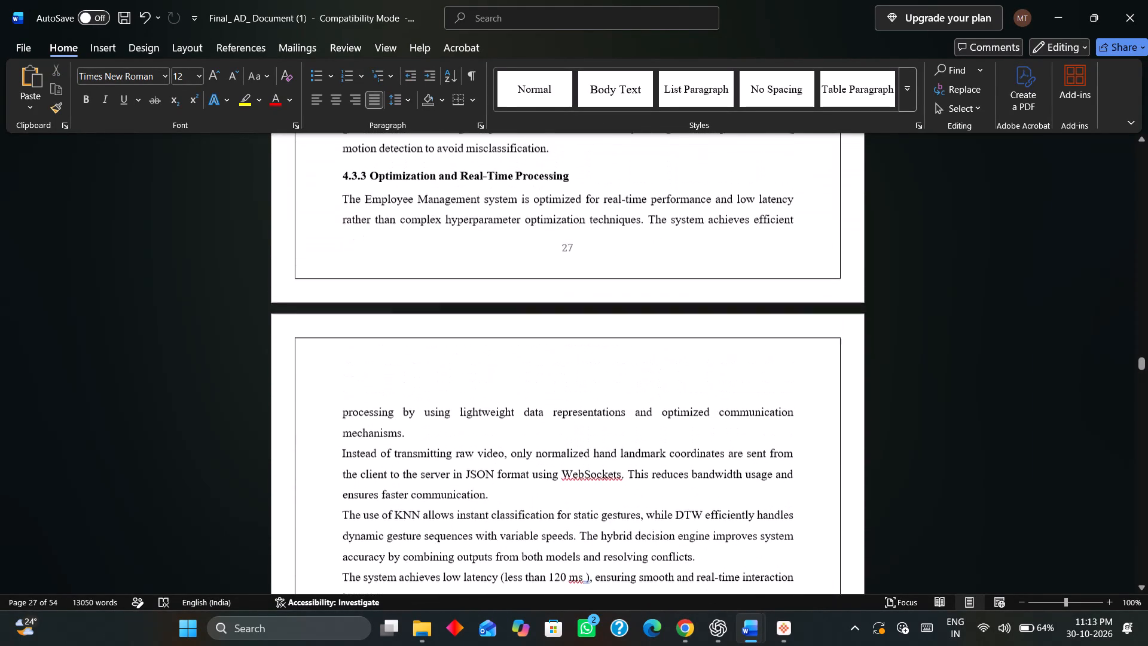
scroll(395, 374, down, 13)
scroll(397, 375, down, 8)
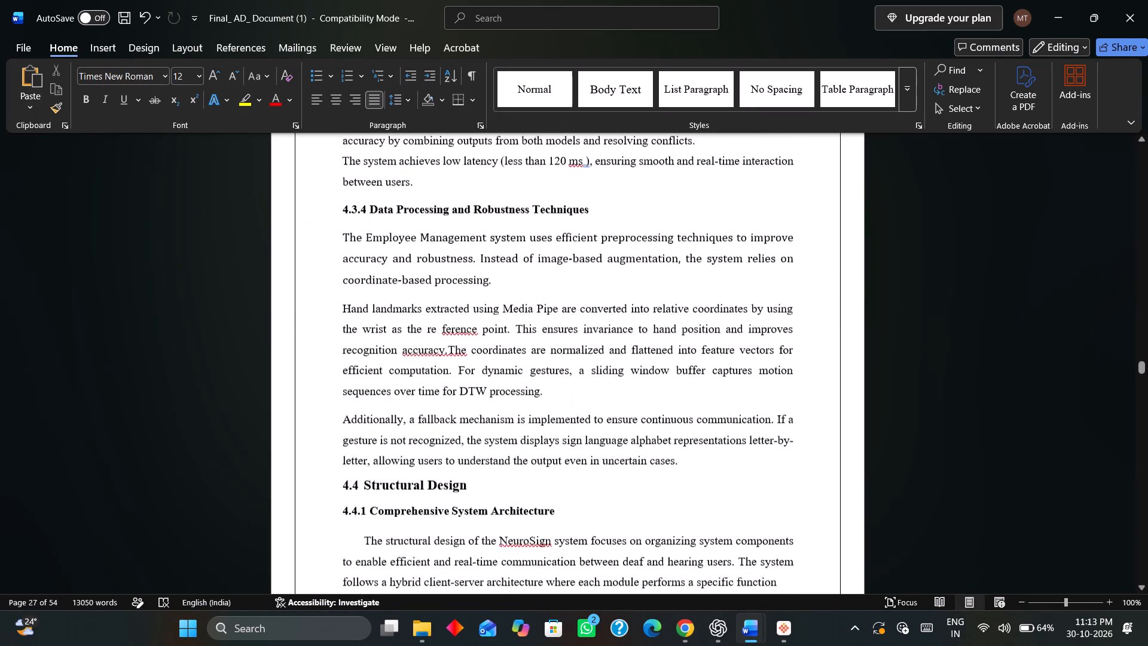
scroll(397, 375, down, 18)
scroll(397, 375, down, 7)
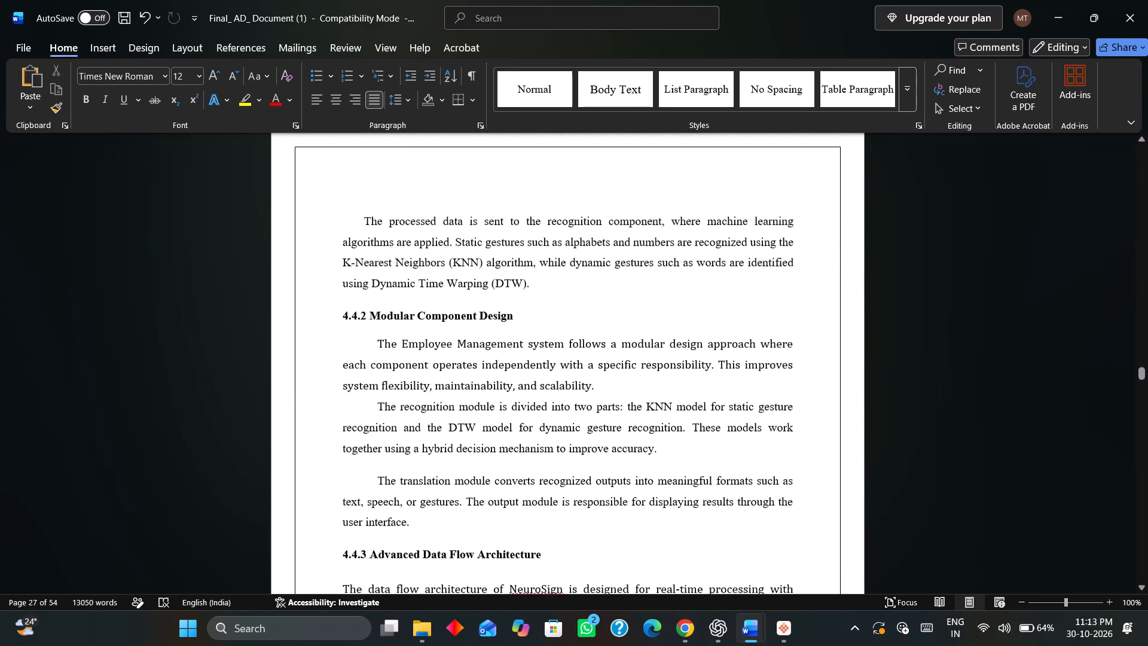
scroll(397, 375, down, 5)
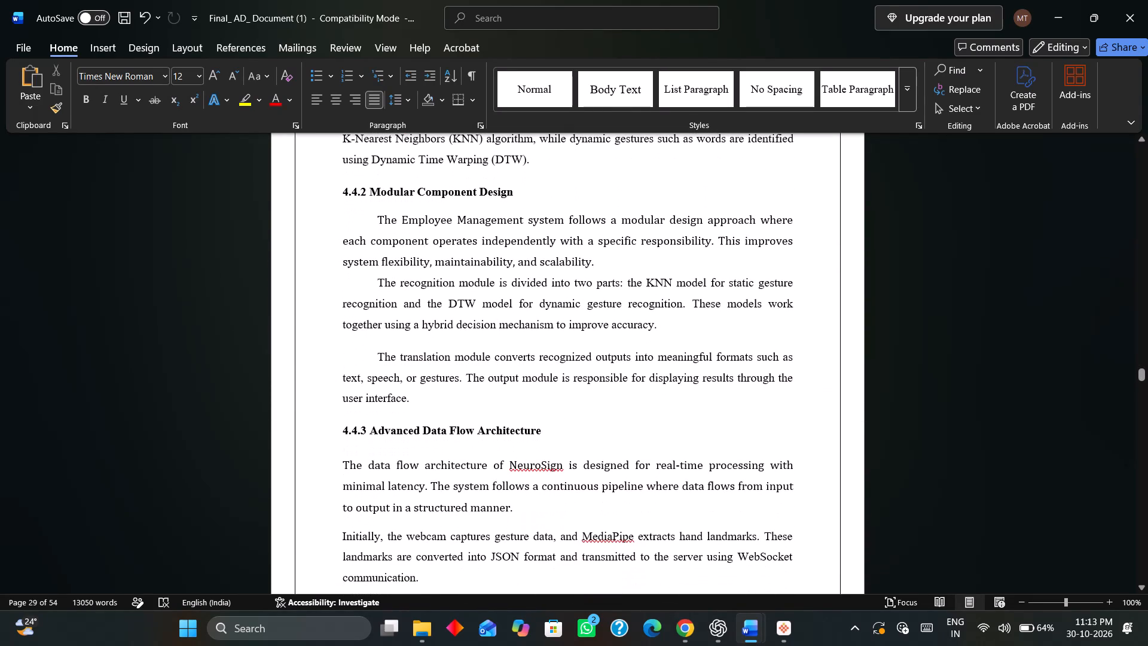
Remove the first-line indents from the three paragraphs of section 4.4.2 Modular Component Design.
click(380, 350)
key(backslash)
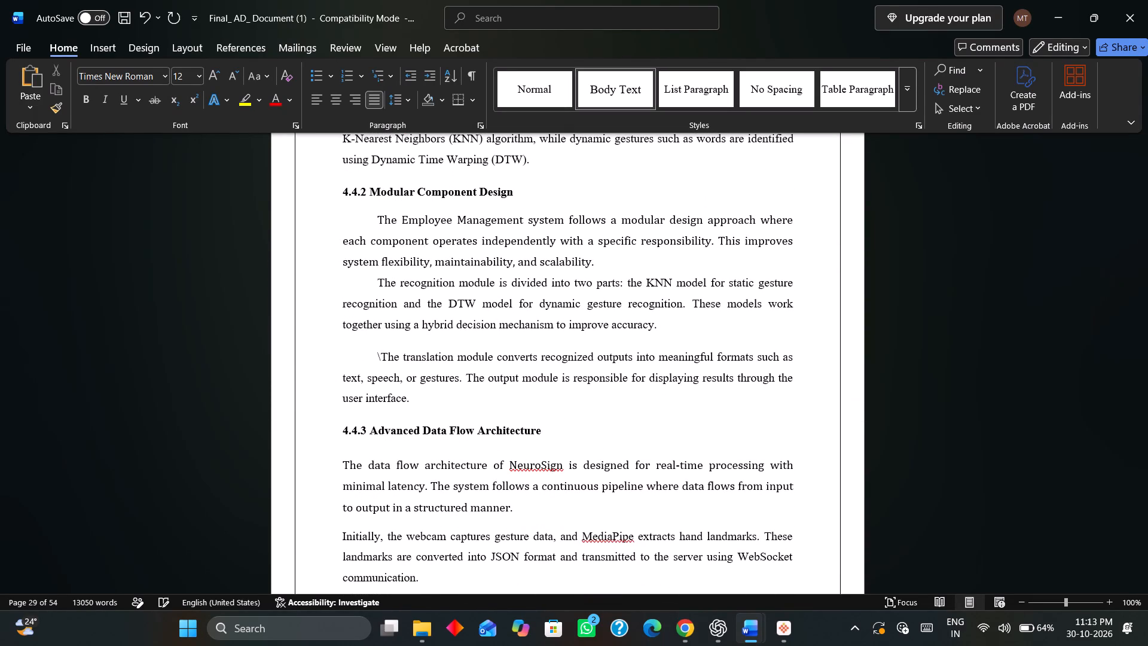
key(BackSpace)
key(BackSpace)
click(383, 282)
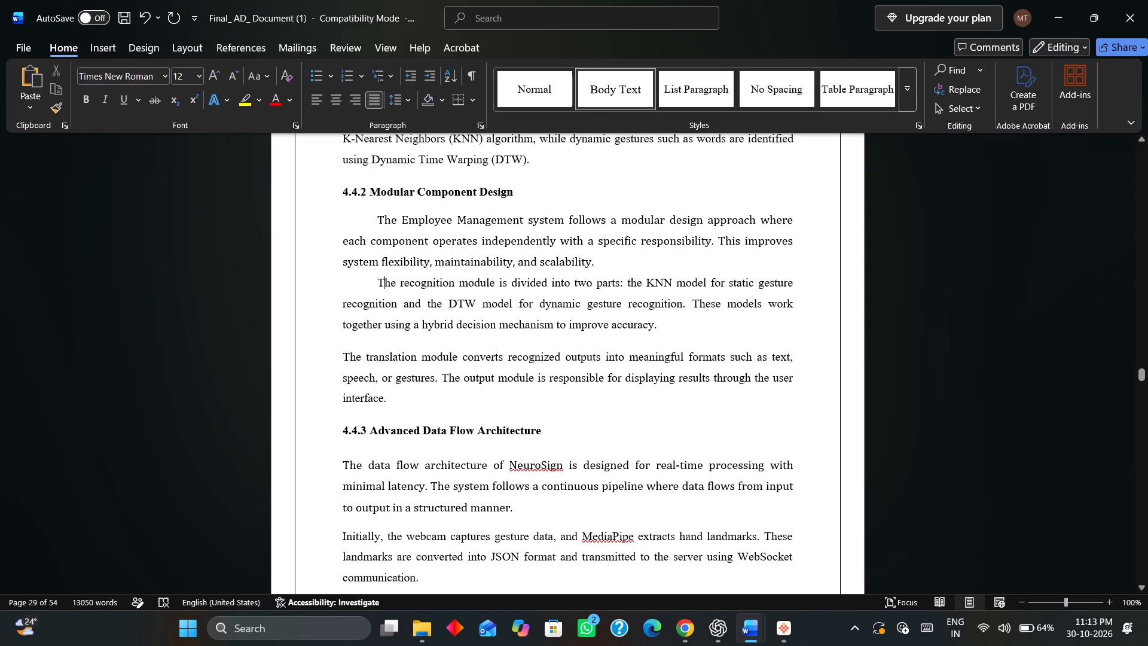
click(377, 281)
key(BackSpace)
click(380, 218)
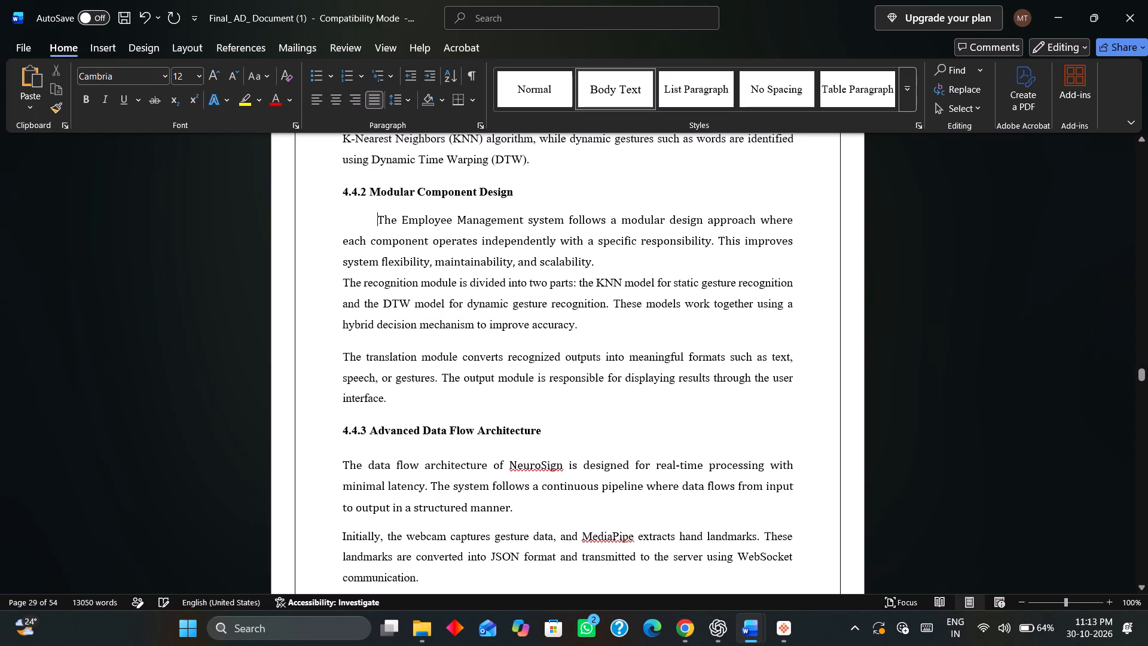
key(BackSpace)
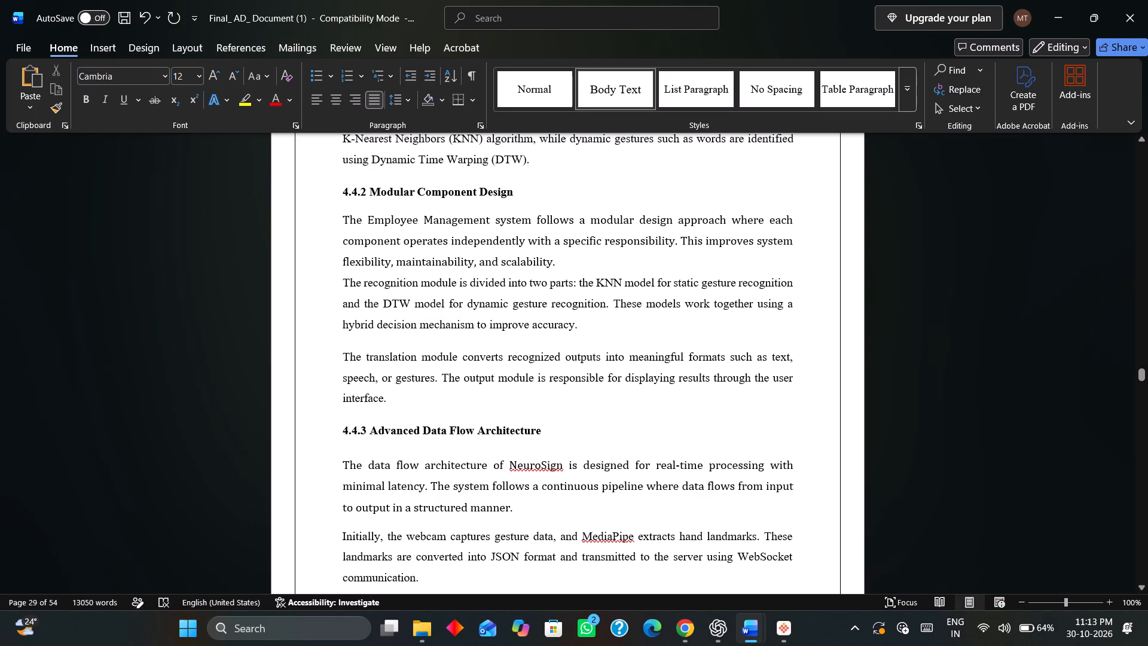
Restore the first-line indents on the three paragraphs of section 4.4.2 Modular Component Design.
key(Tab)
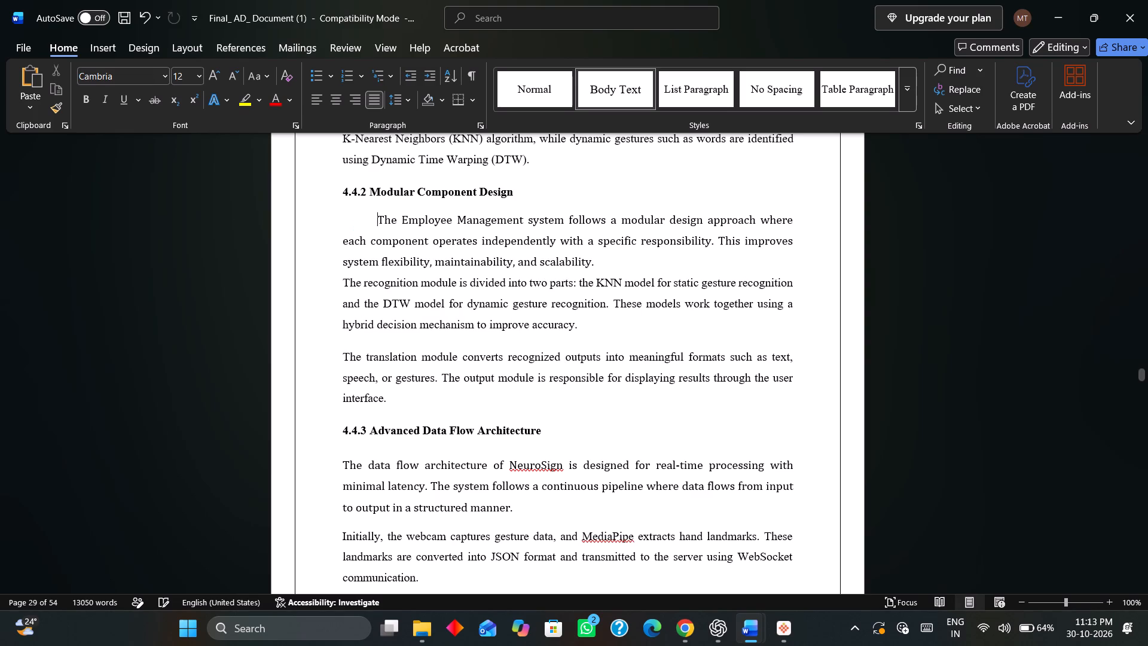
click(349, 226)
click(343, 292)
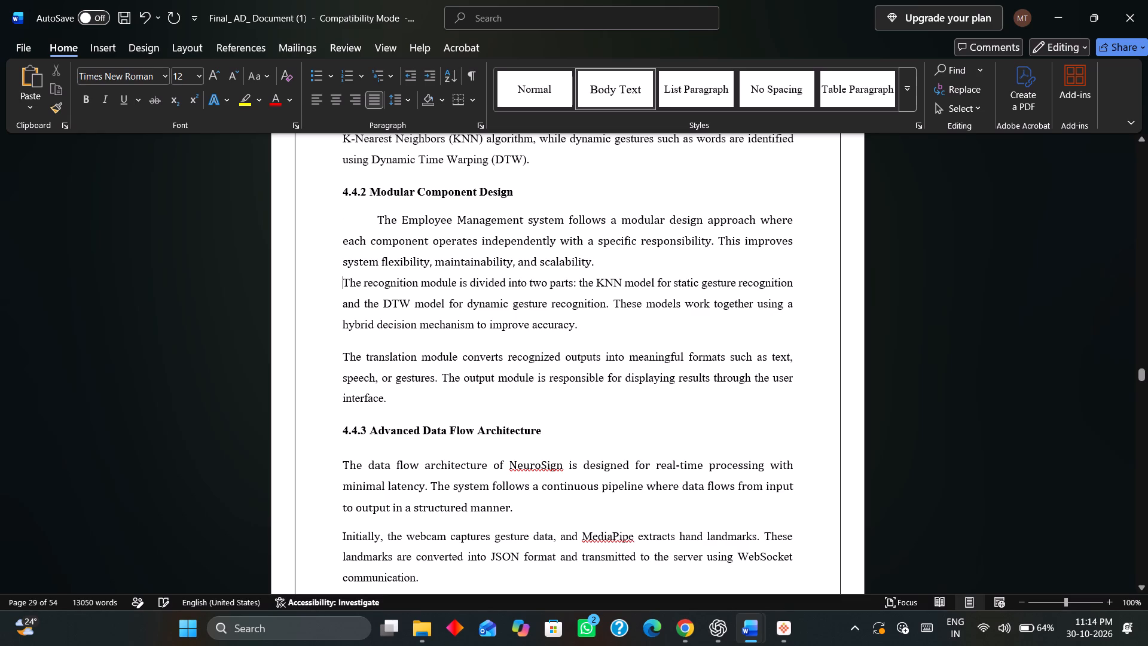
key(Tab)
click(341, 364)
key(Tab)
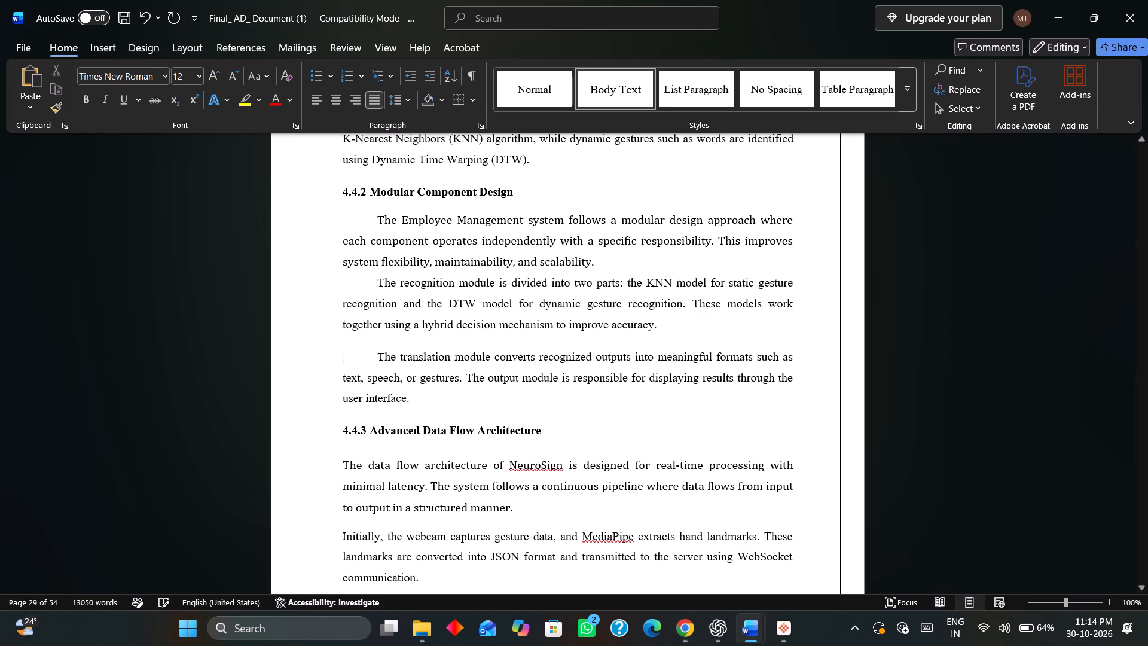
Indent the first lines of the section 4.4.3 paragraphs beginning "The data flow architecture", "Initially" and "On the server side".
scroll(347, 362, up, 18)
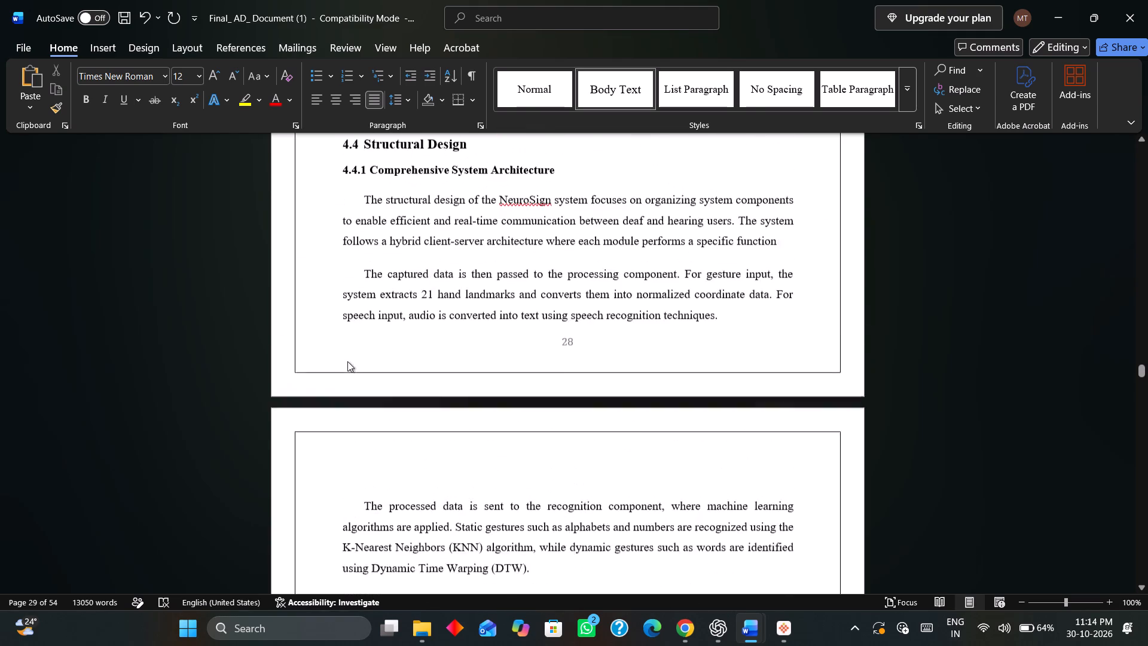
scroll(346, 361, up, 3)
scroll(346, 361, down, 17)
scroll(346, 361, down, 5)
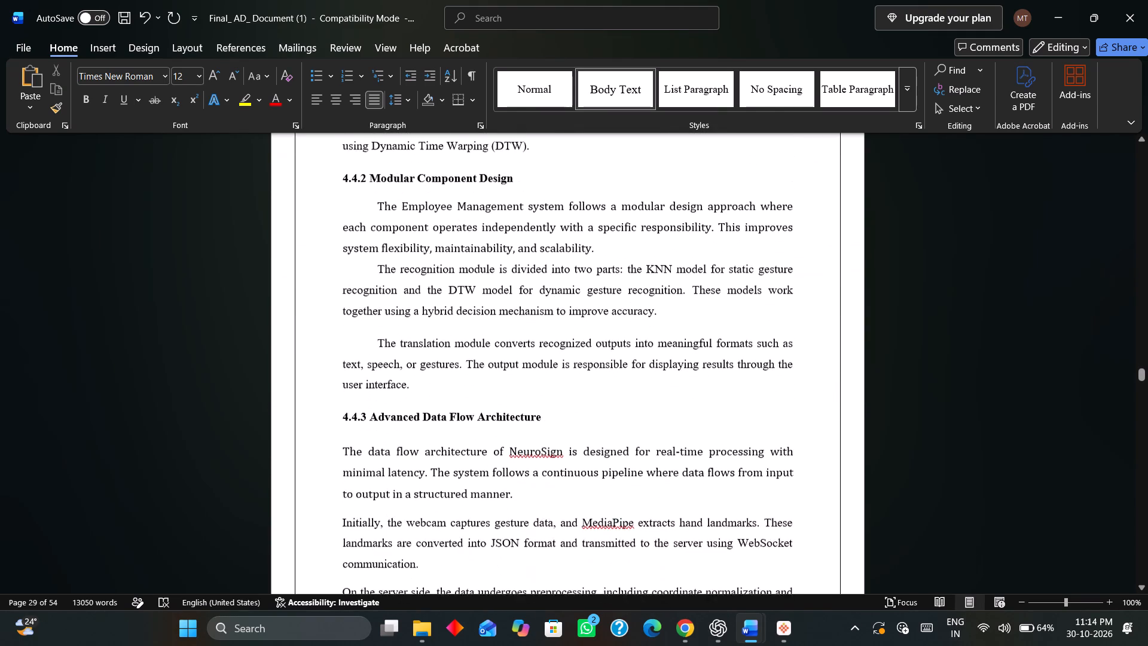
scroll(346, 361, down, 5)
click(345, 316)
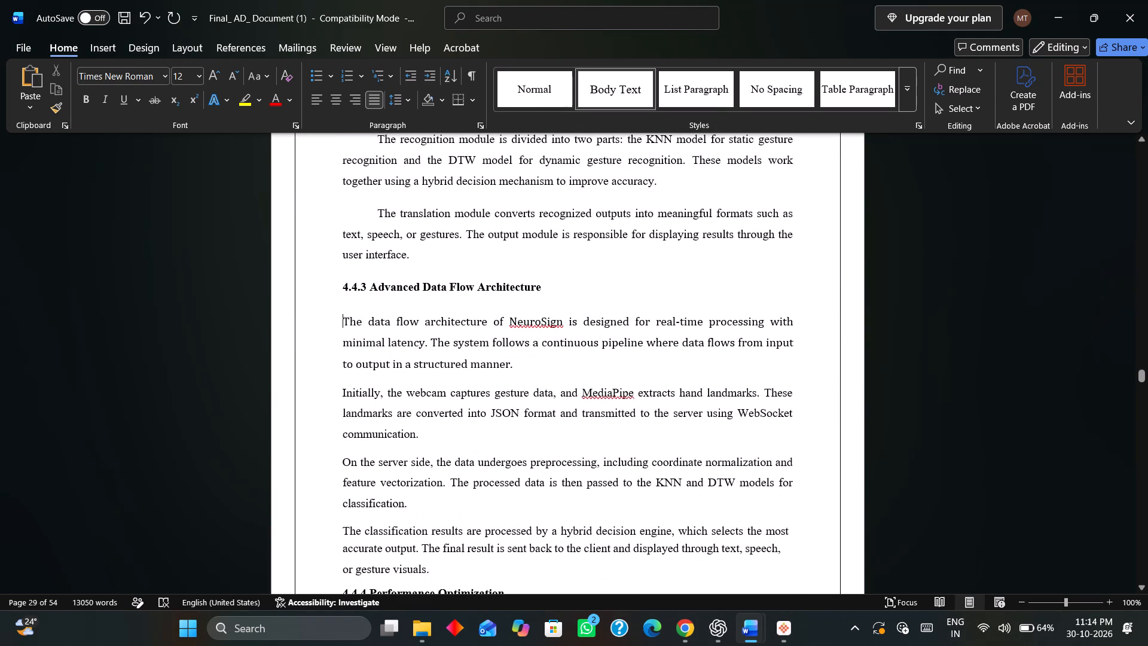
key(Tab)
click(340, 395)
key(Tab)
click(343, 459)
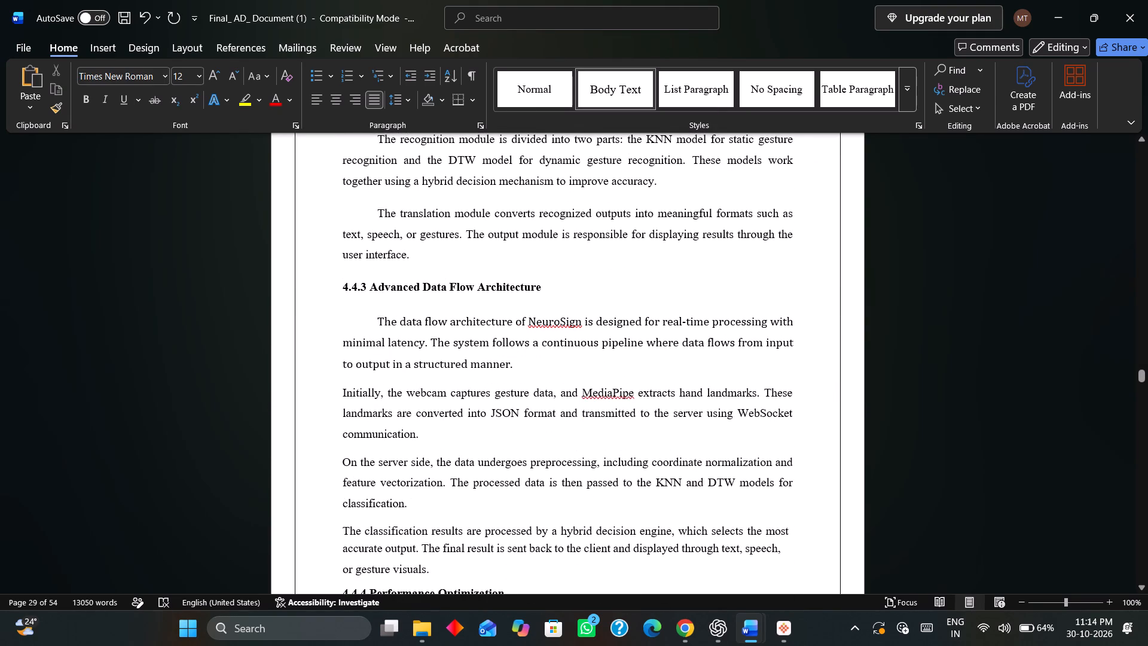
key(Tab)
key(Tab)
click(345, 395)
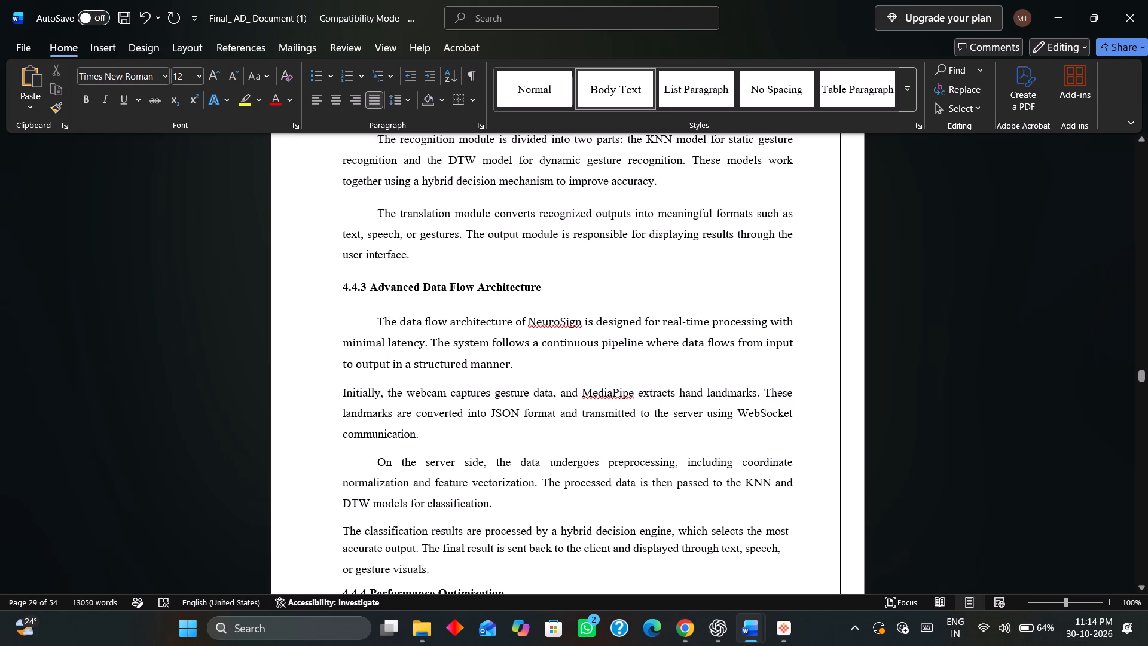
click(343, 394)
key(Tab)
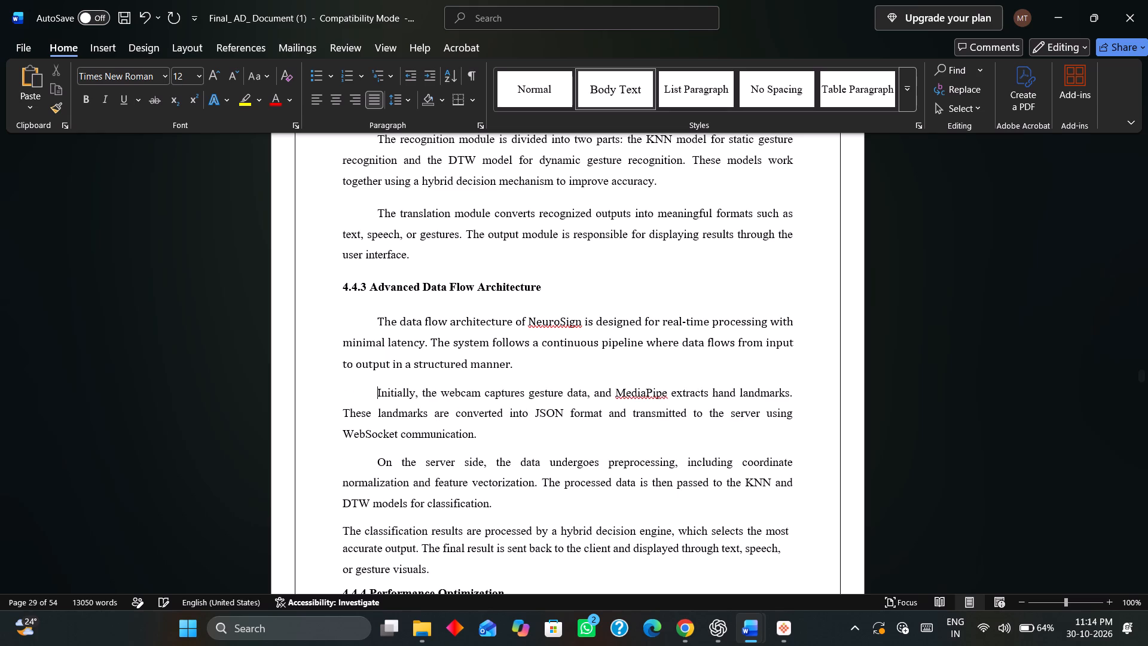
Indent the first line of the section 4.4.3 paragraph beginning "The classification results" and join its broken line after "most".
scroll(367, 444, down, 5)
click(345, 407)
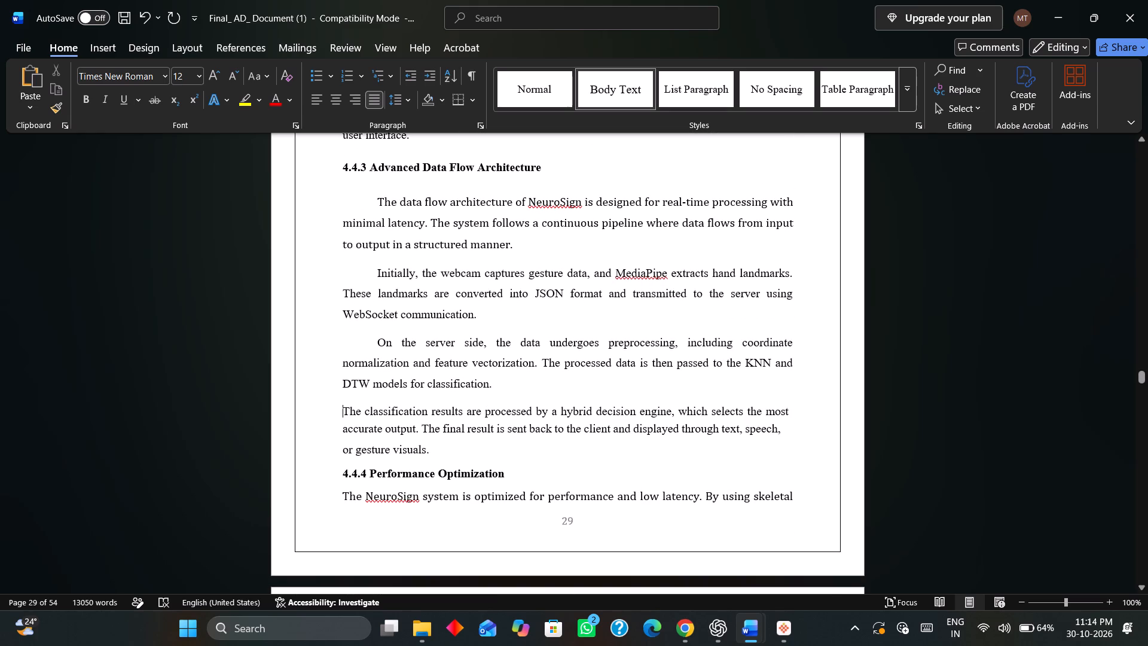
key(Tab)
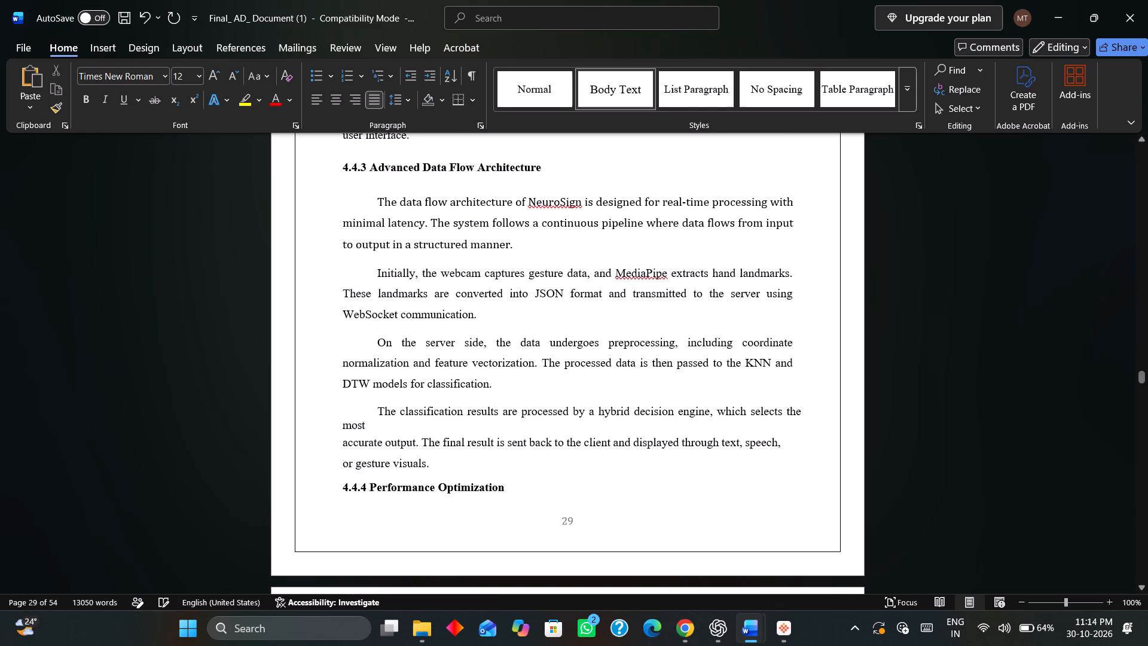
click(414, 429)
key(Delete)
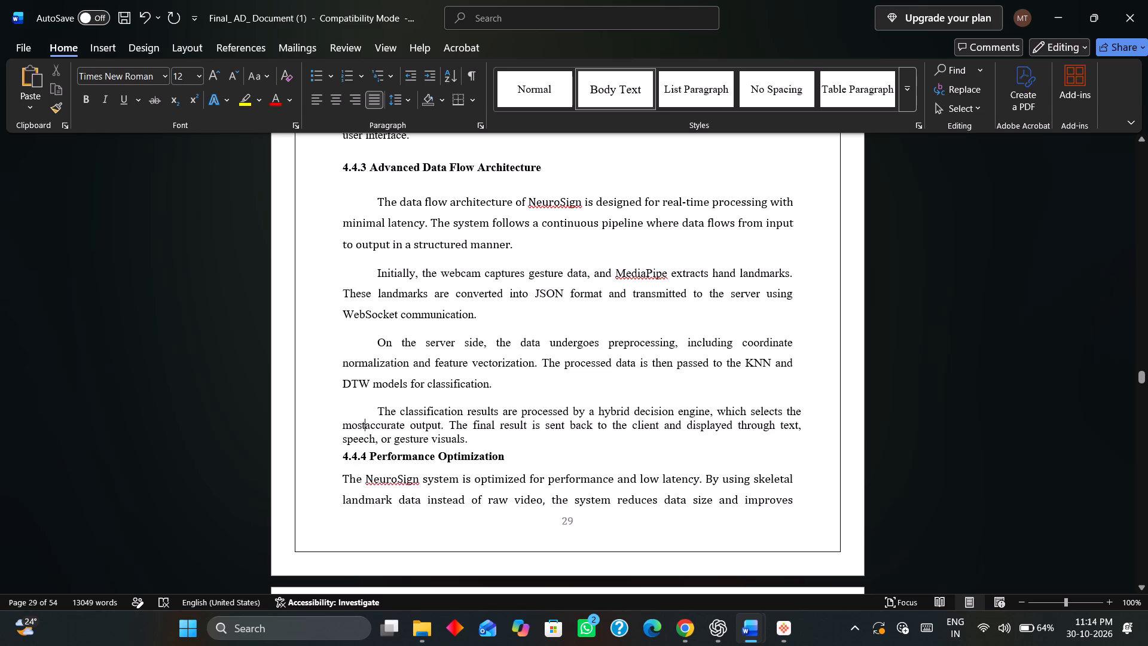
Delete the last paragraph of section 4.4.3, beginning "The classification results", along with its empty line before heading 4.4.4.
click(509, 450)
drag(491, 442, 369, 412)
key(BackSpace)
key(BackSpace)
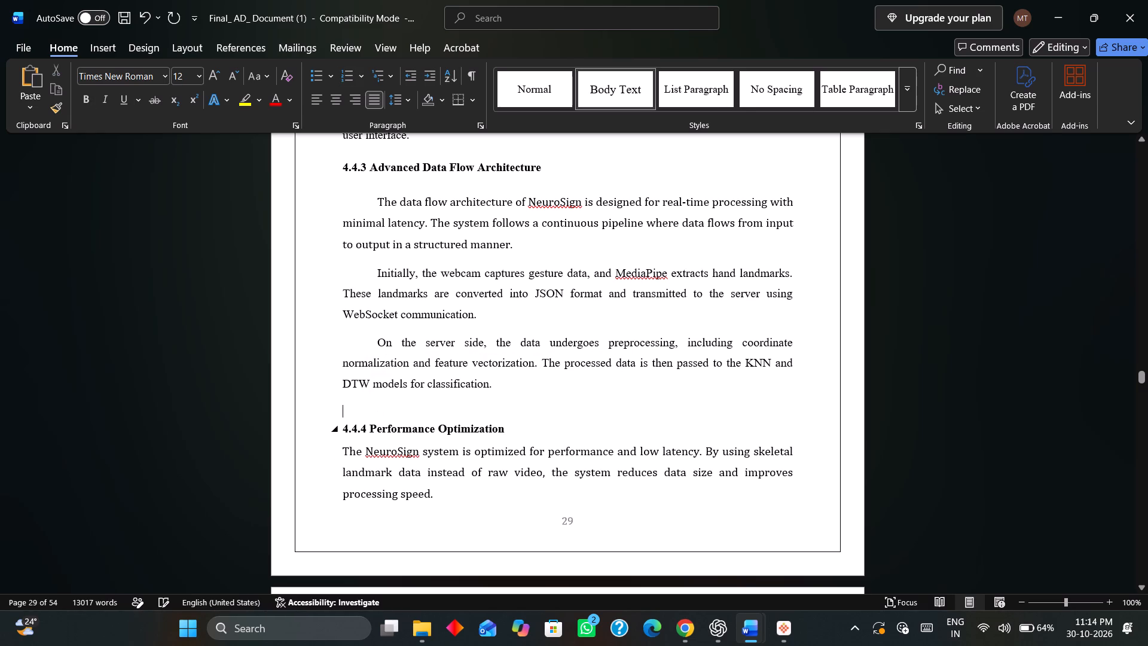
key(BackSpace)
Review the page flow from section 4.4.4 through section 4.5 and its Login Page figure up to the Chapter 5 heading.
scroll(457, 417, down, 7)
scroll(461, 420, down, 19)
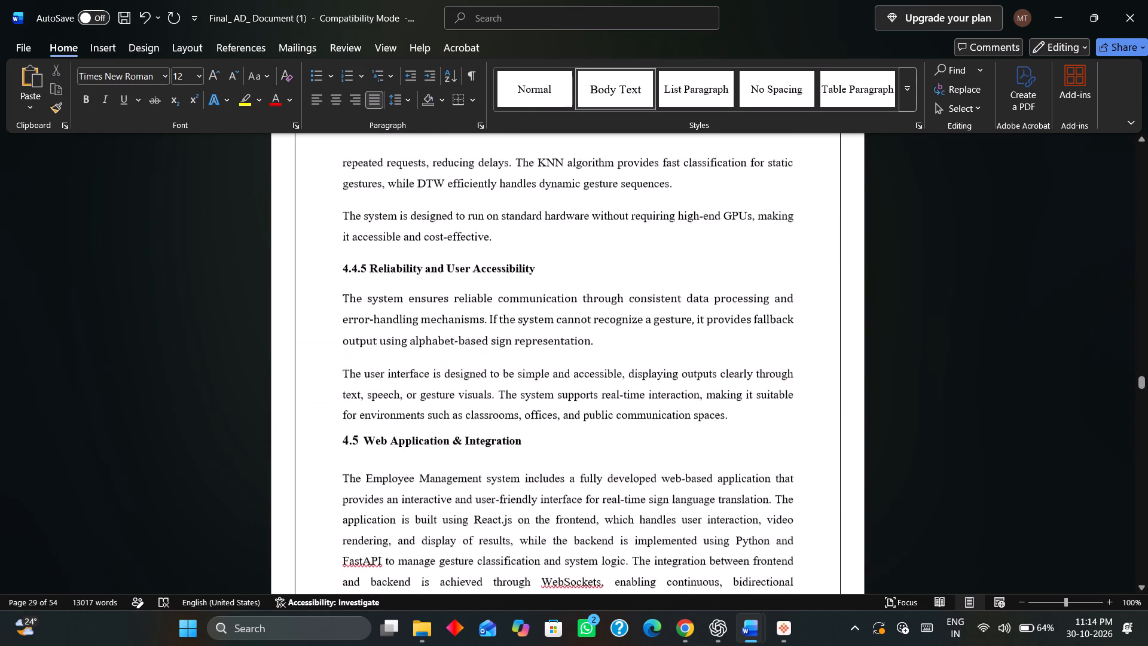
scroll(465, 420, down, 20)
scroll(465, 420, down, 20)
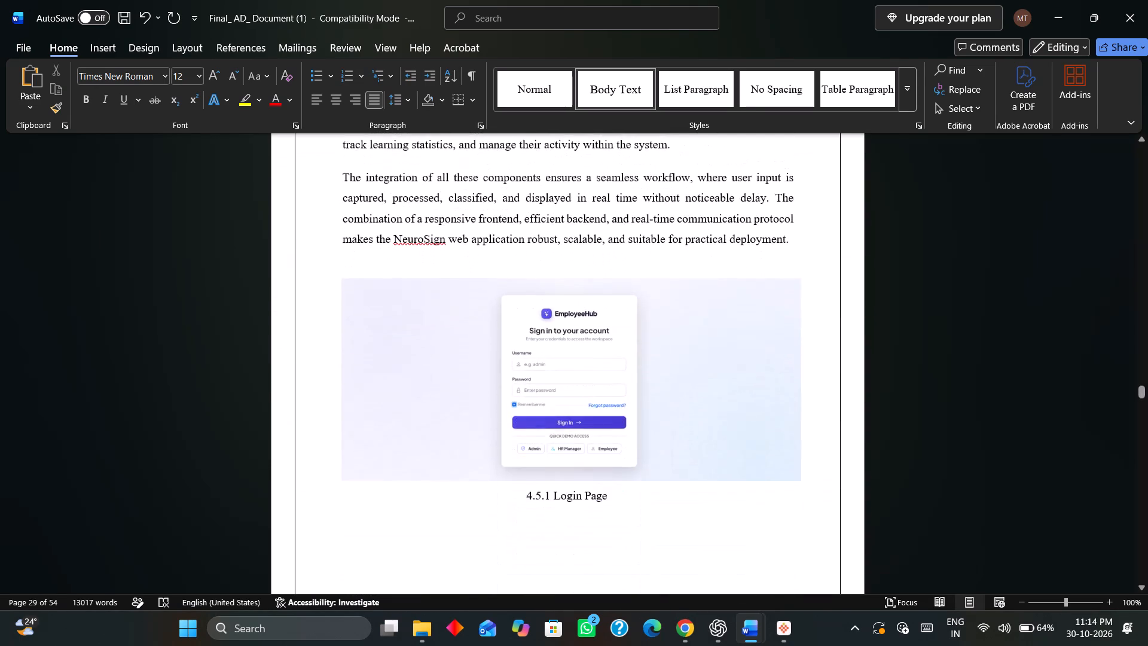
scroll(474, 423, down, 13)
scroll(474, 423, up, 13)
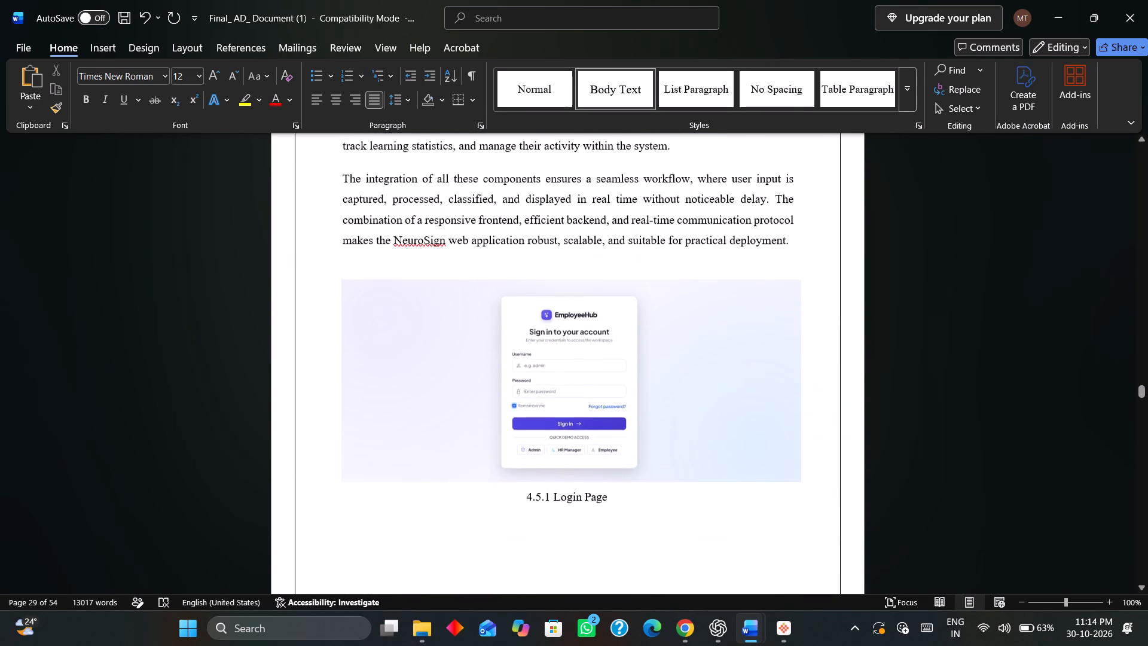
scroll(484, 426, up, 20)
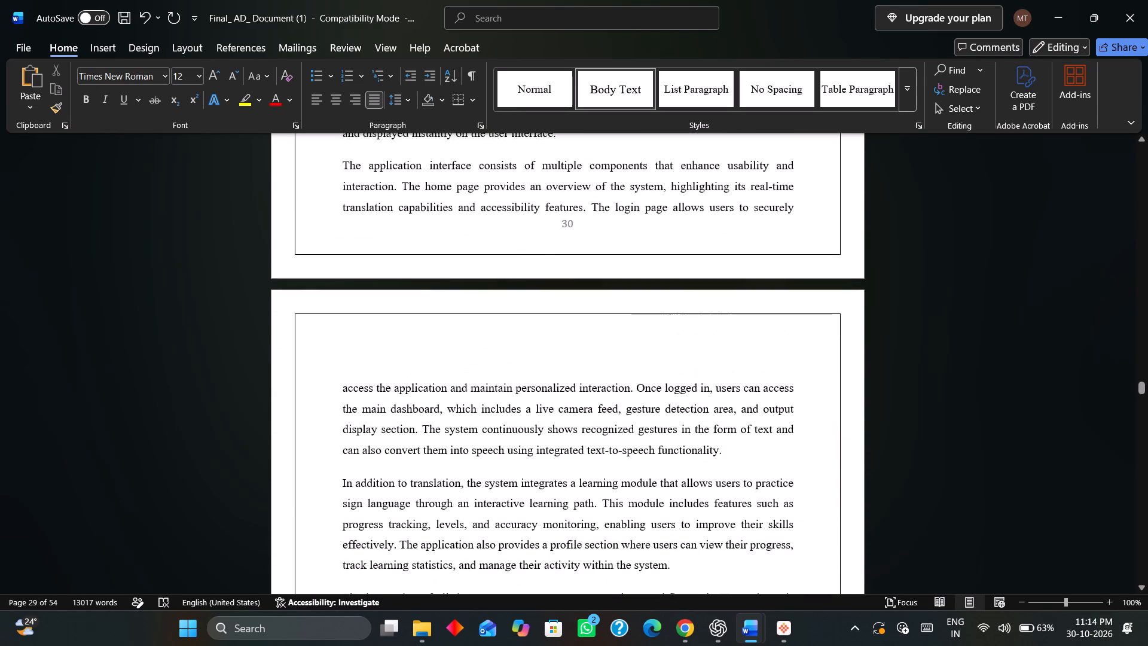
scroll(477, 435, up, 10)
scroll(477, 435, down, 7)
scroll(477, 435, up, 11)
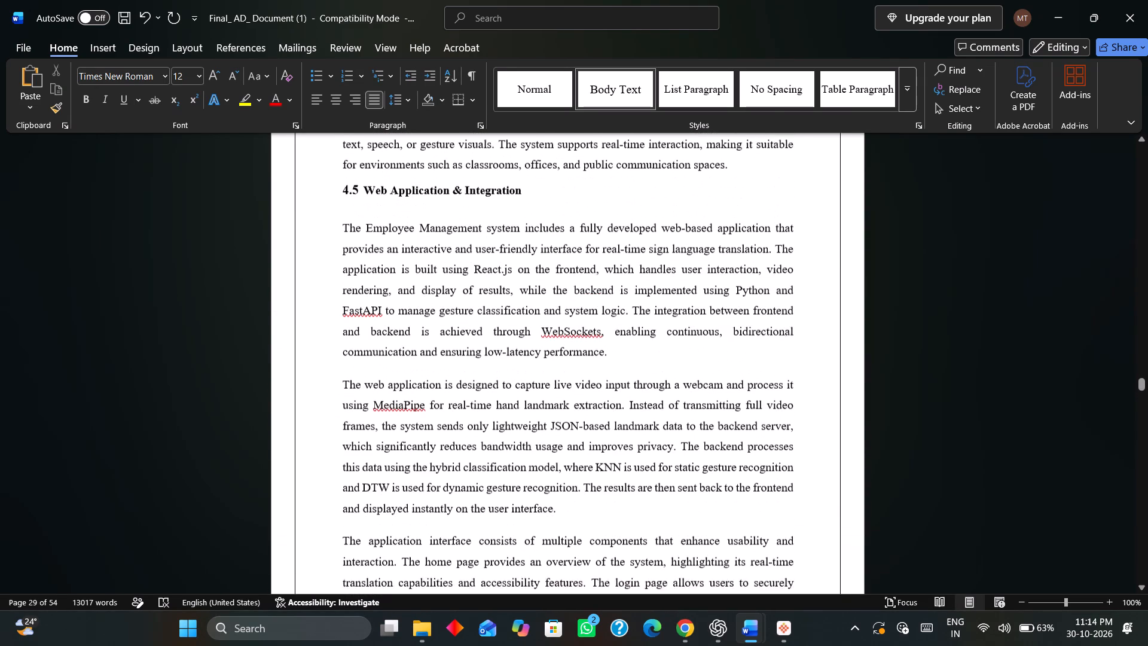
scroll(553, 501, down, 15)
scroll(566, 492, down, 7)
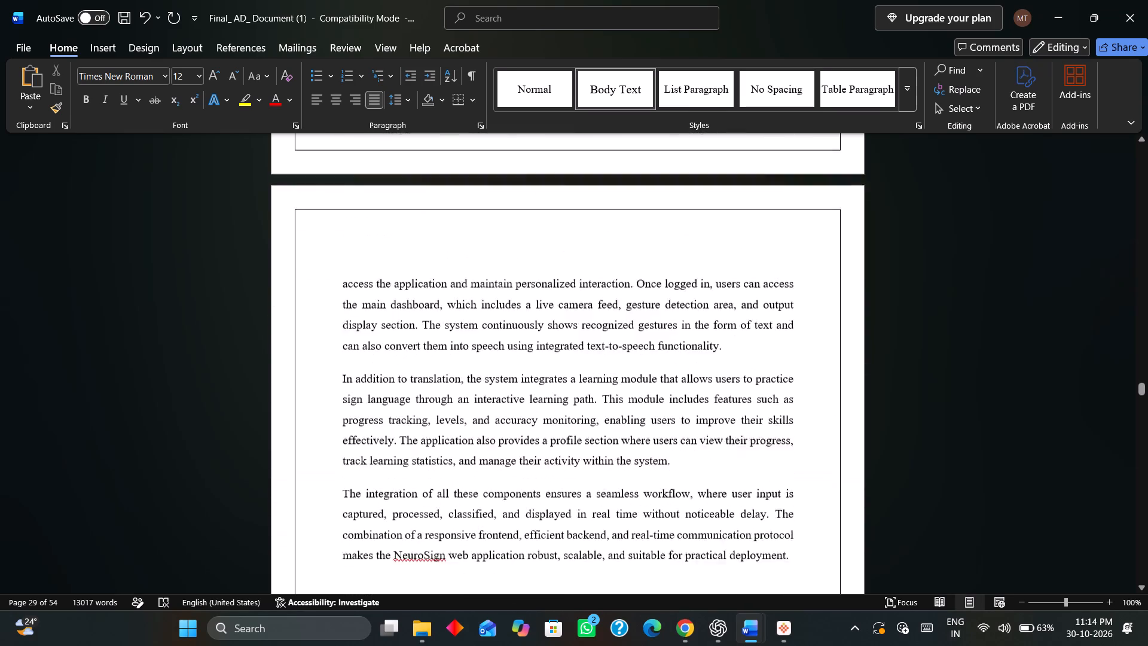
scroll(568, 486, down, 7)
scroll(618, 316, up, 2)
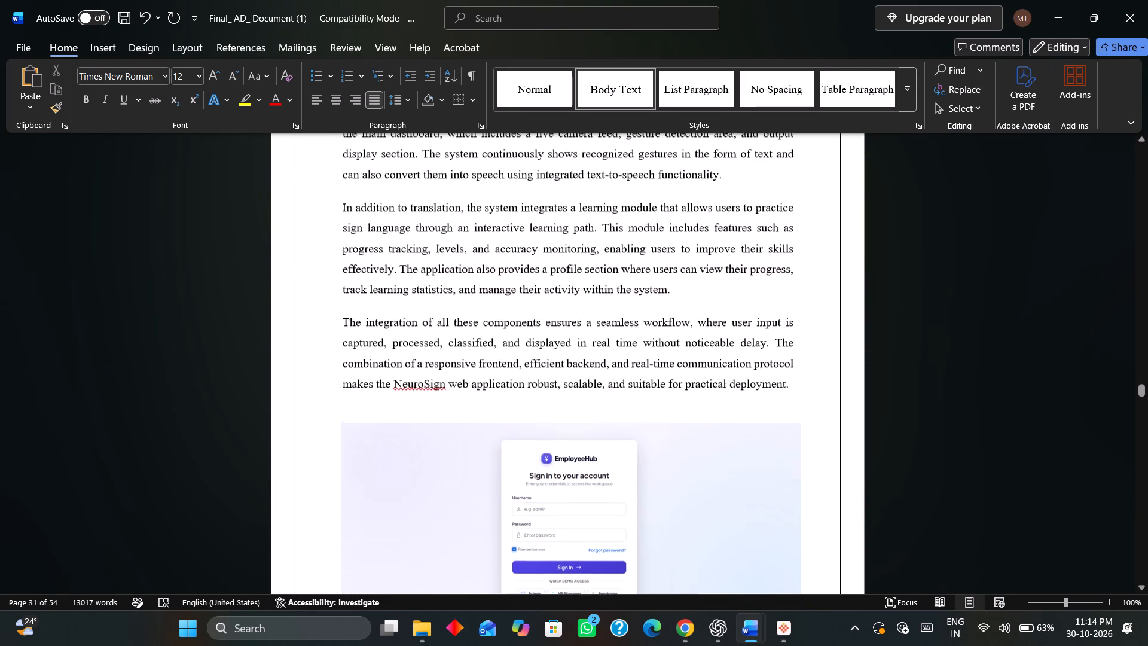
scroll(618, 316, up, 14)
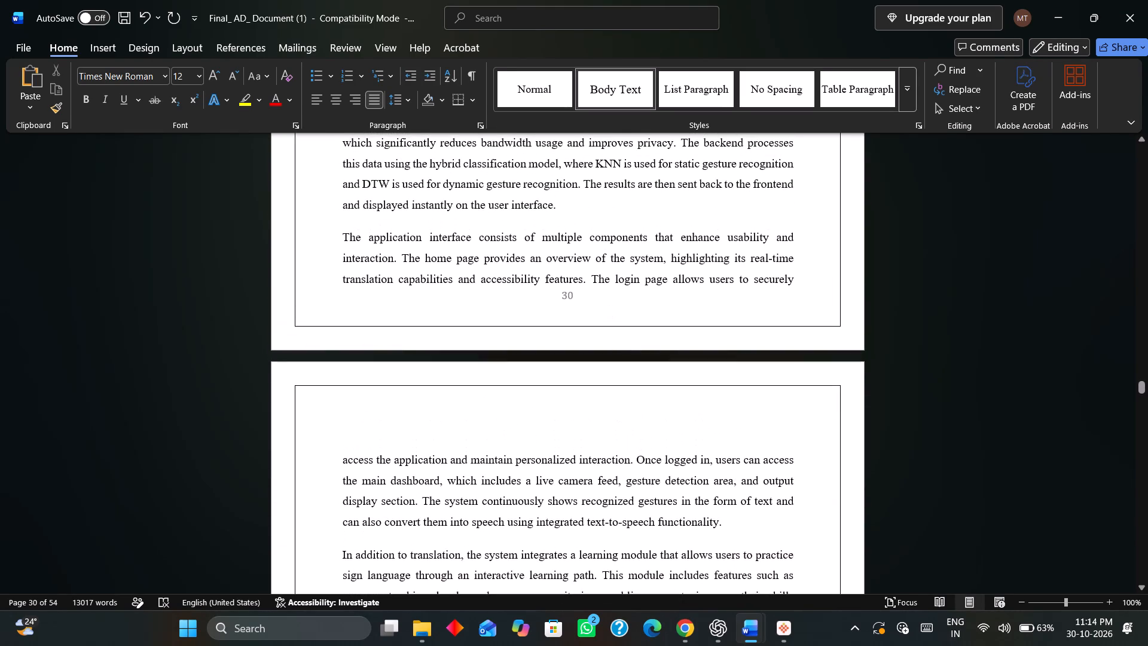
drag(334, 242, 727, 262)
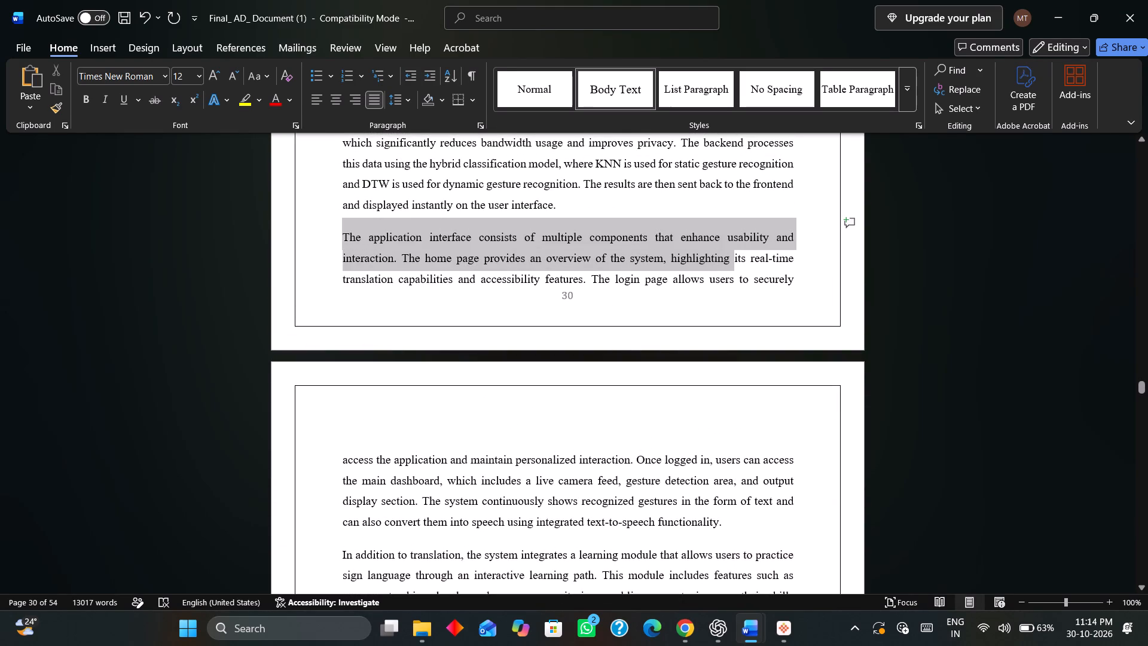
drag(727, 262, 597, 284)
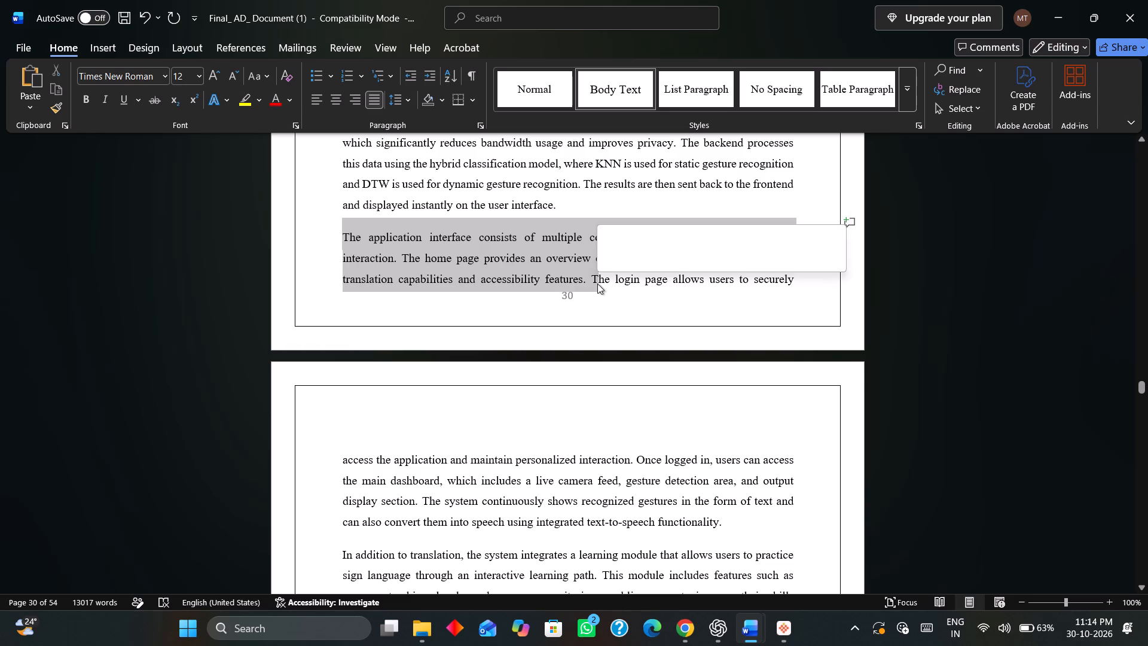
click(602, 314)
scroll(602, 314, up, 1)
scroll(605, 314, down, 7)
scroll(605, 315, down, 20)
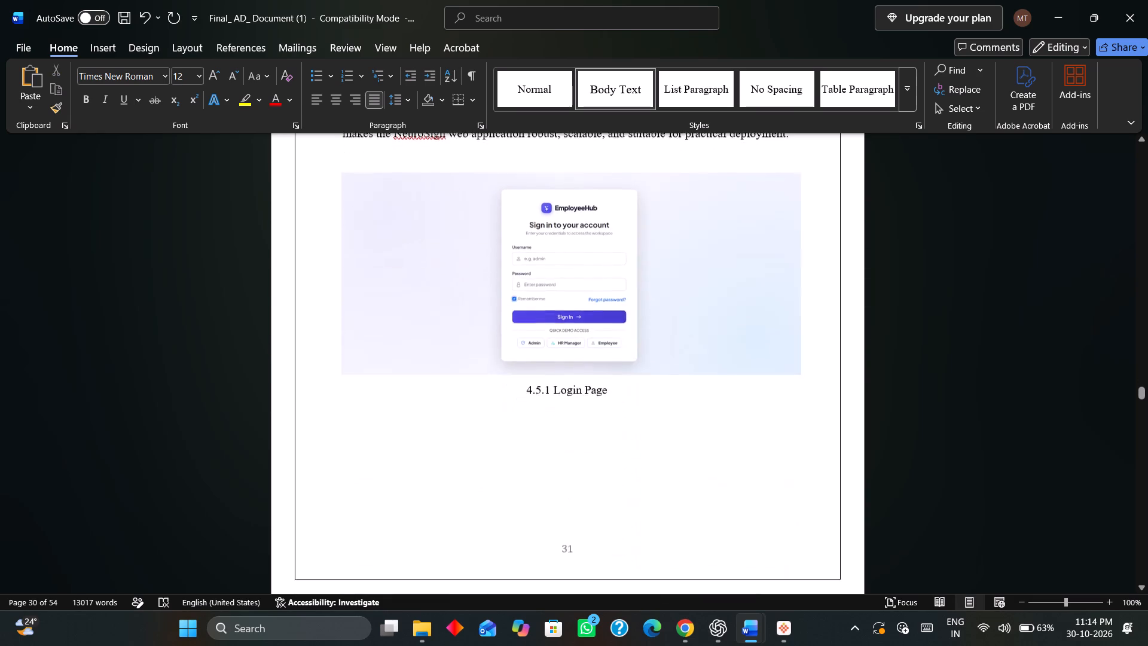
scroll(605, 315, down, 13)
scroll(606, 315, up, 6)
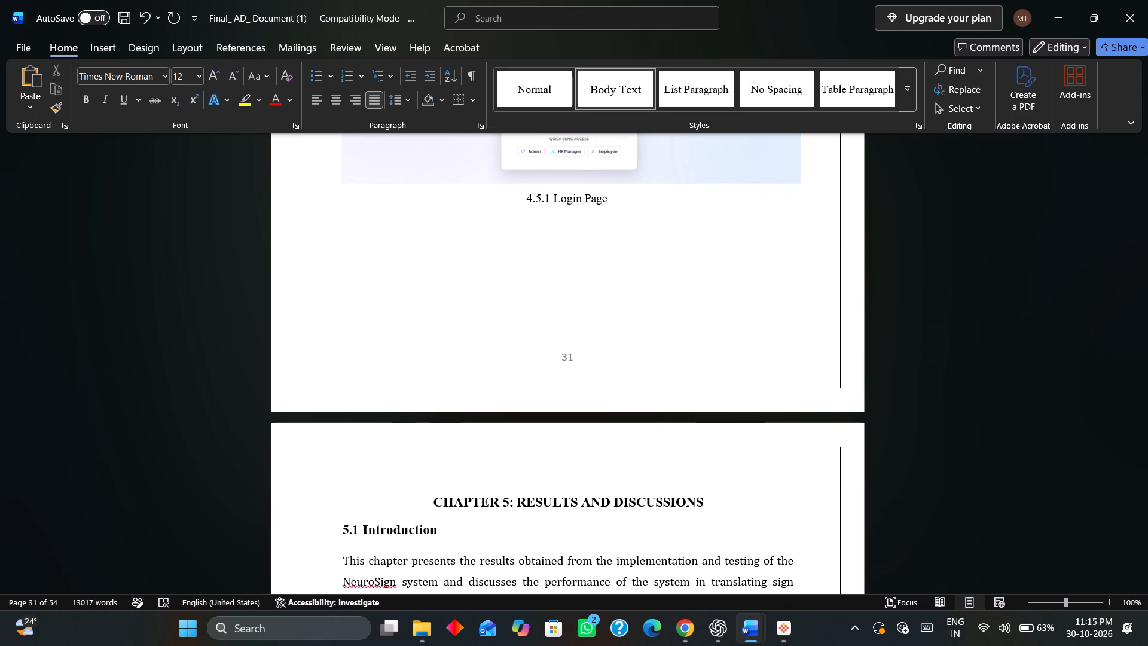
click(606, 315)
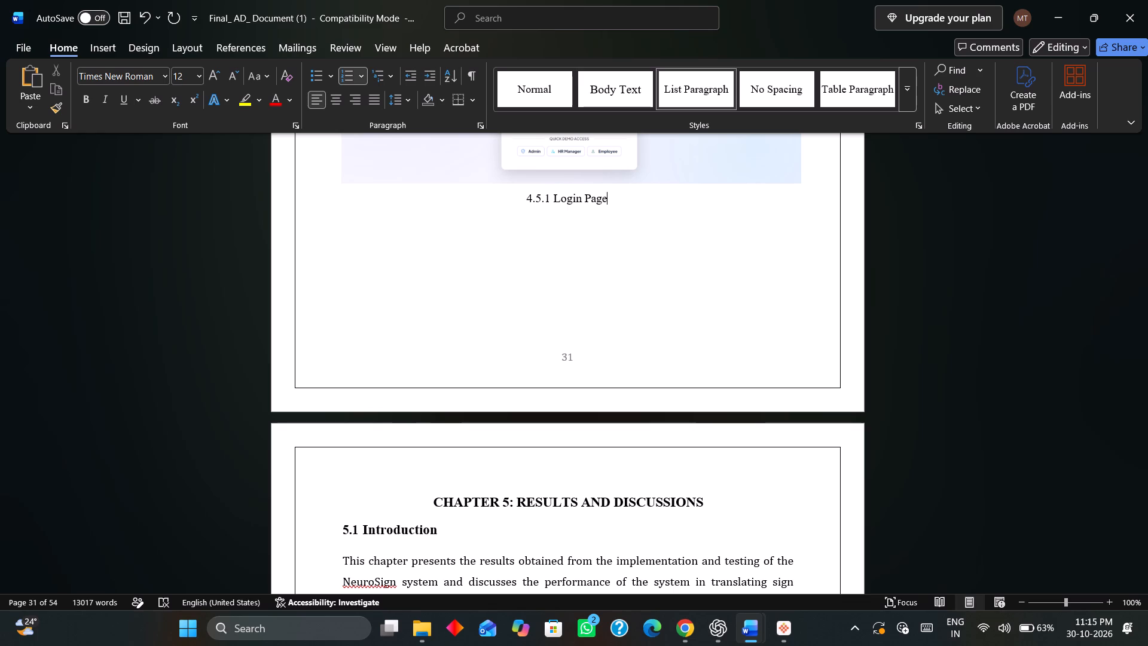
Review the Chapter 5 Results and Discussions text for redundant paragraphs, gaps and lines split across pages.
scroll(628, 324, down, 6)
scroll(801, 370, down, 7)
scroll(739, 379, down, 6)
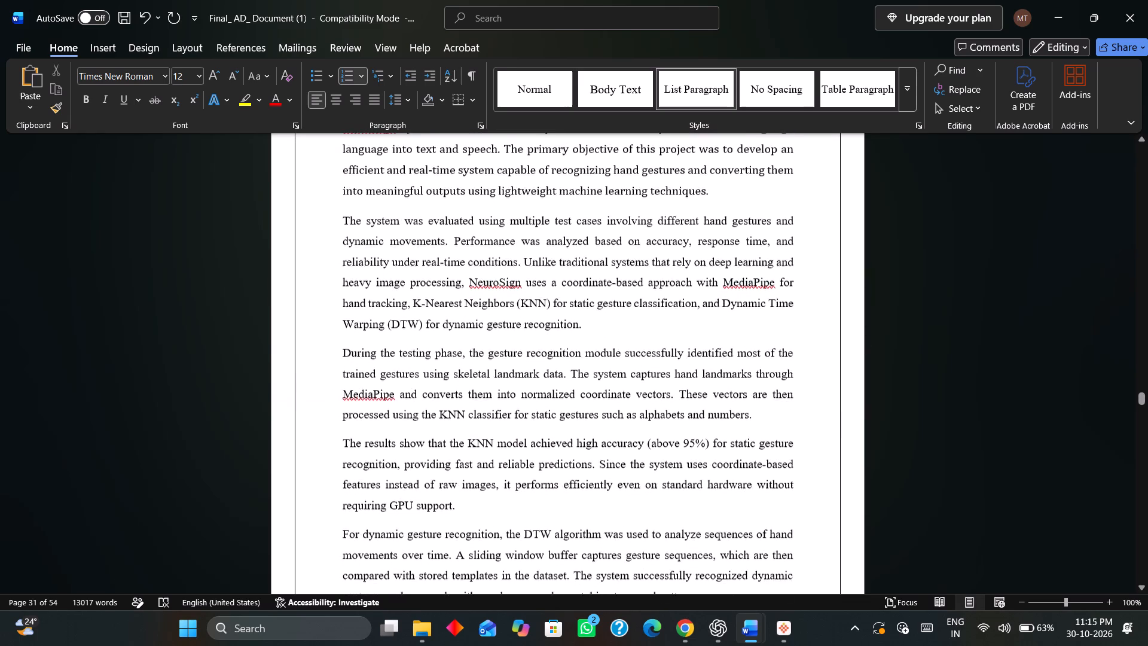
scroll(693, 394, down, 6)
scroll(475, 351, down, 18)
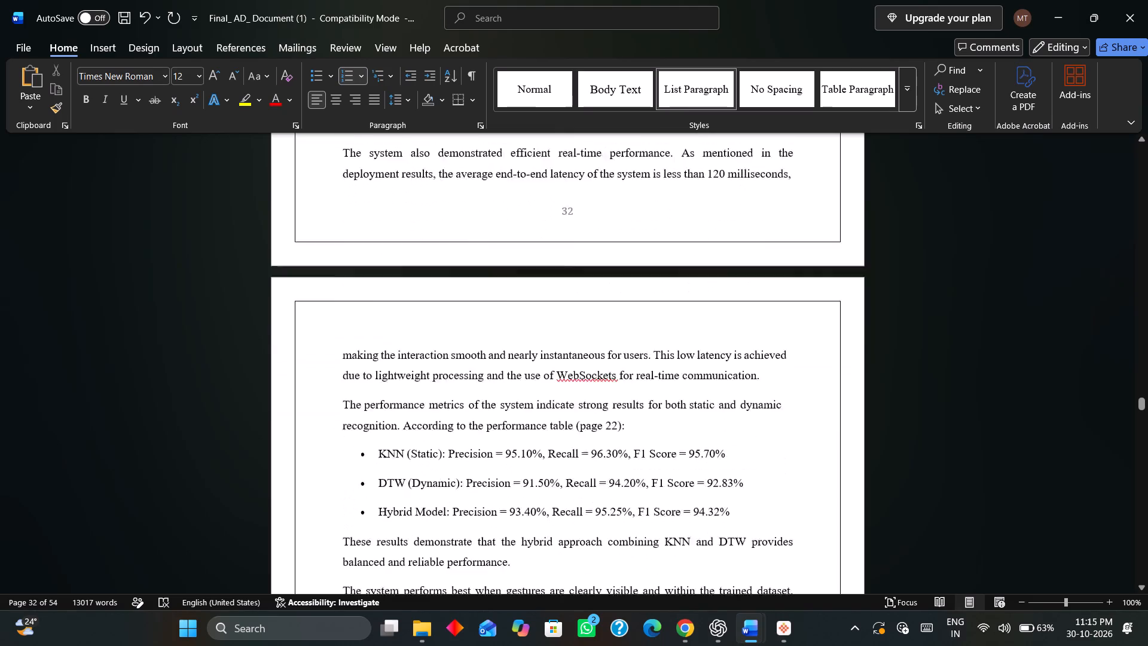
scroll(474, 355, down, 14)
scroll(474, 355, down, 7)
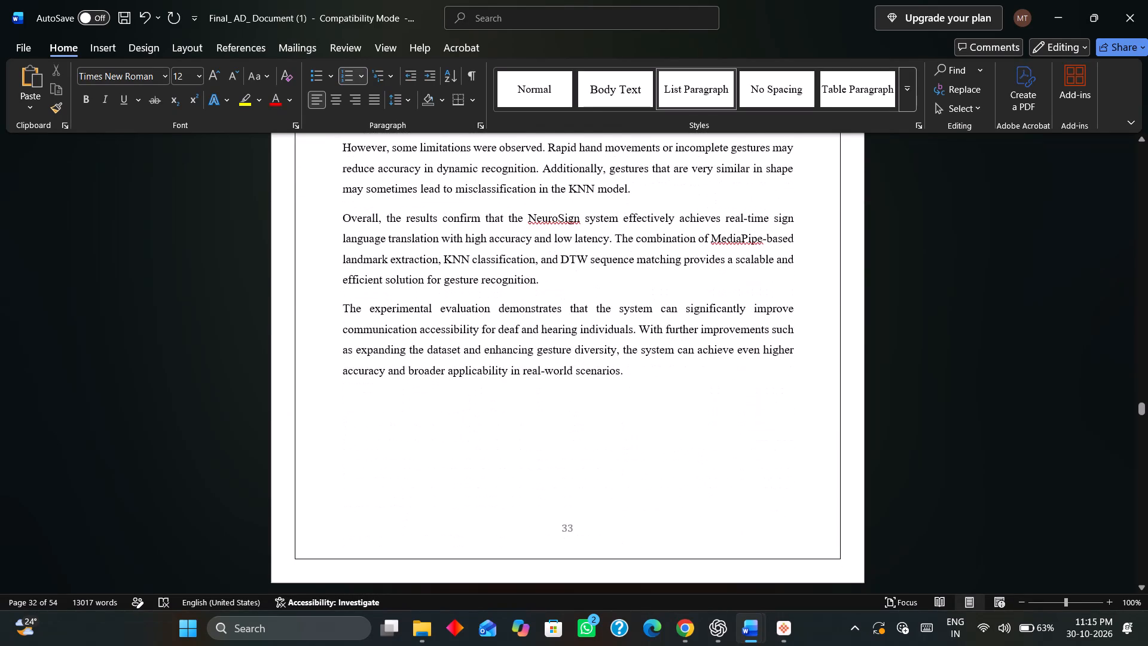
scroll(474, 355, down, 13)
scroll(474, 355, up, 18)
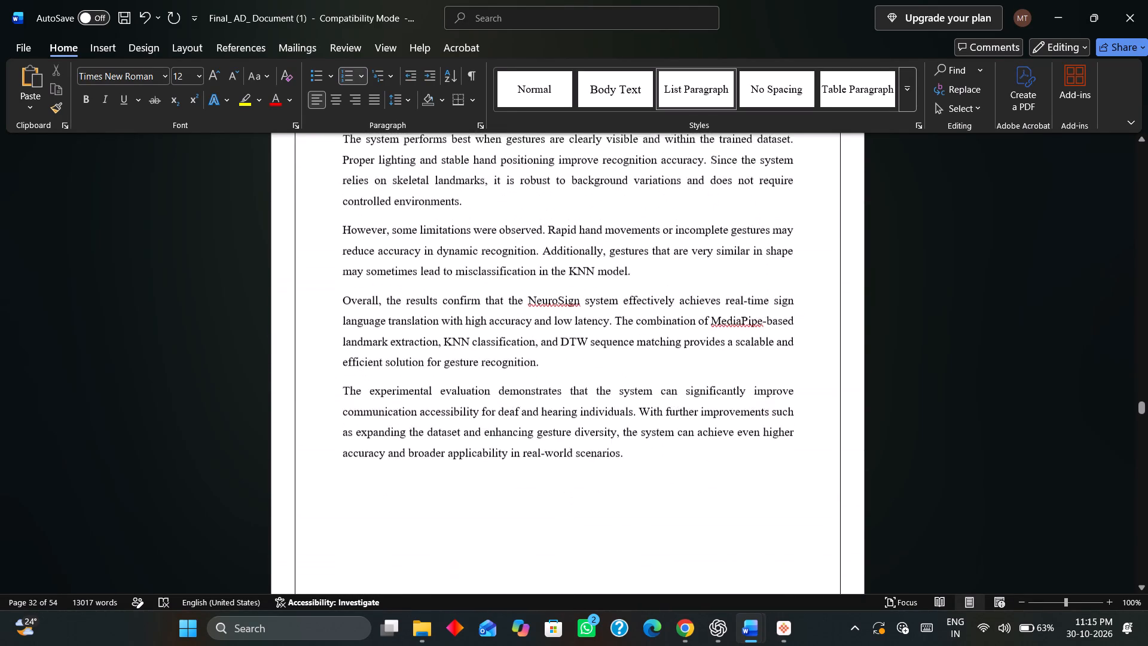
scroll(474, 355, up, 20)
scroll(474, 355, up, 13)
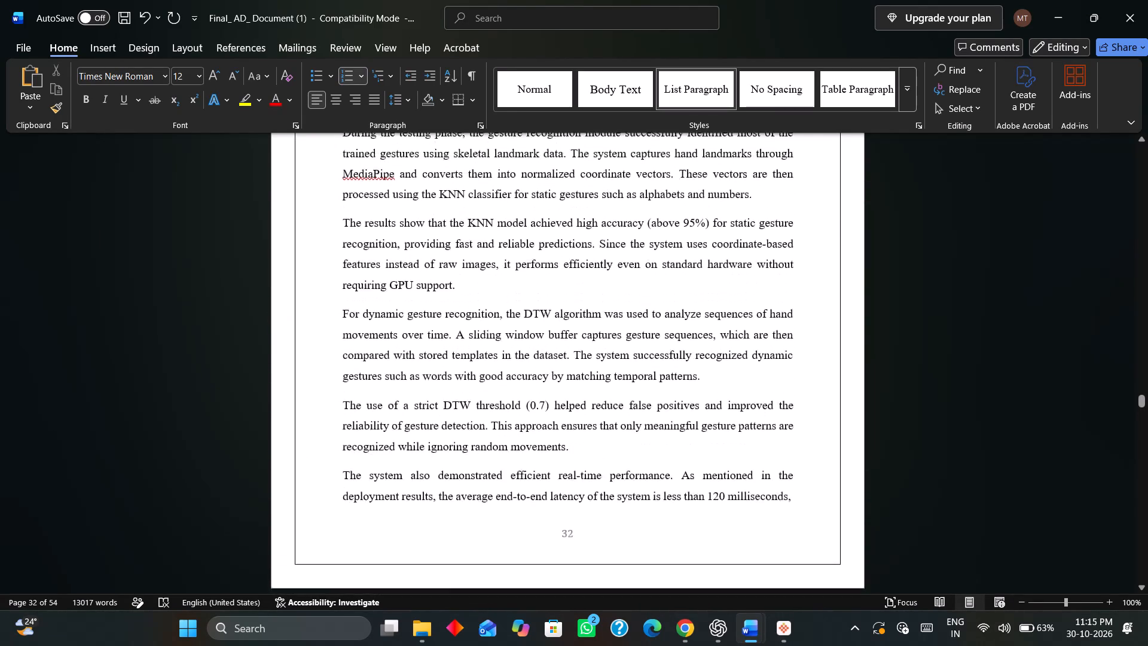
scroll(474, 355, up, 2)
scroll(474, 355, down, 1)
scroll(474, 355, up, 14)
scroll(474, 355, down, 7)
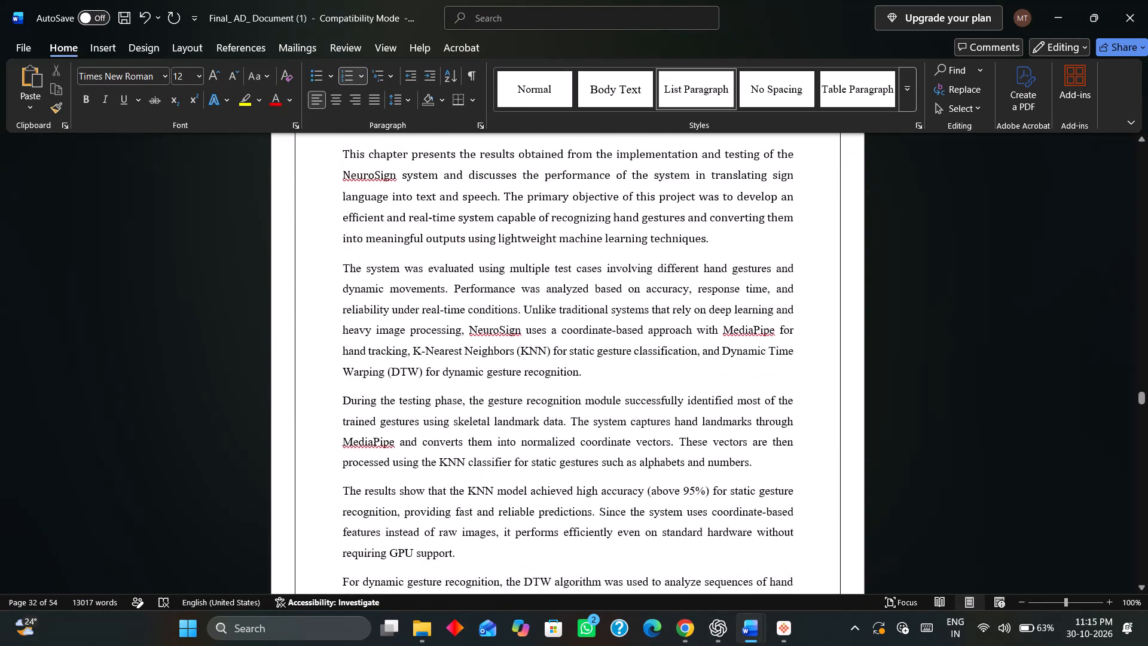
In section 5.1, delete from "During the testing phase" through "For dynamic gesture recognition," and start the remaining paragraph with "The DTW algorithm".
scroll(474, 355, down, 4)
drag(486, 450, 363, 278)
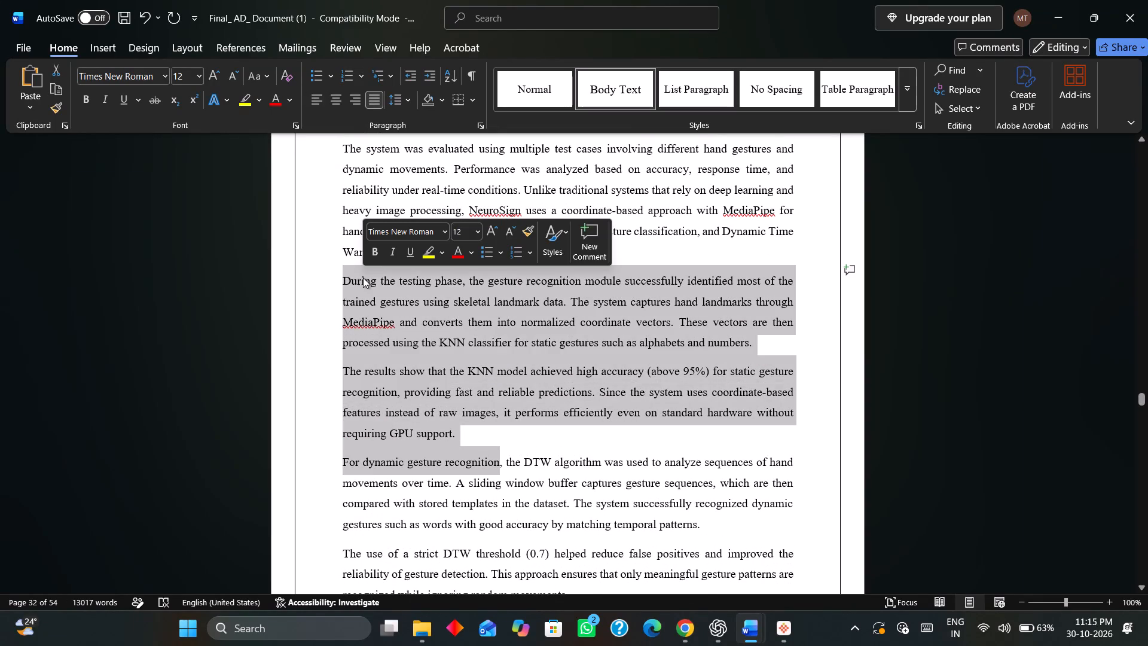
key(BackSpace)
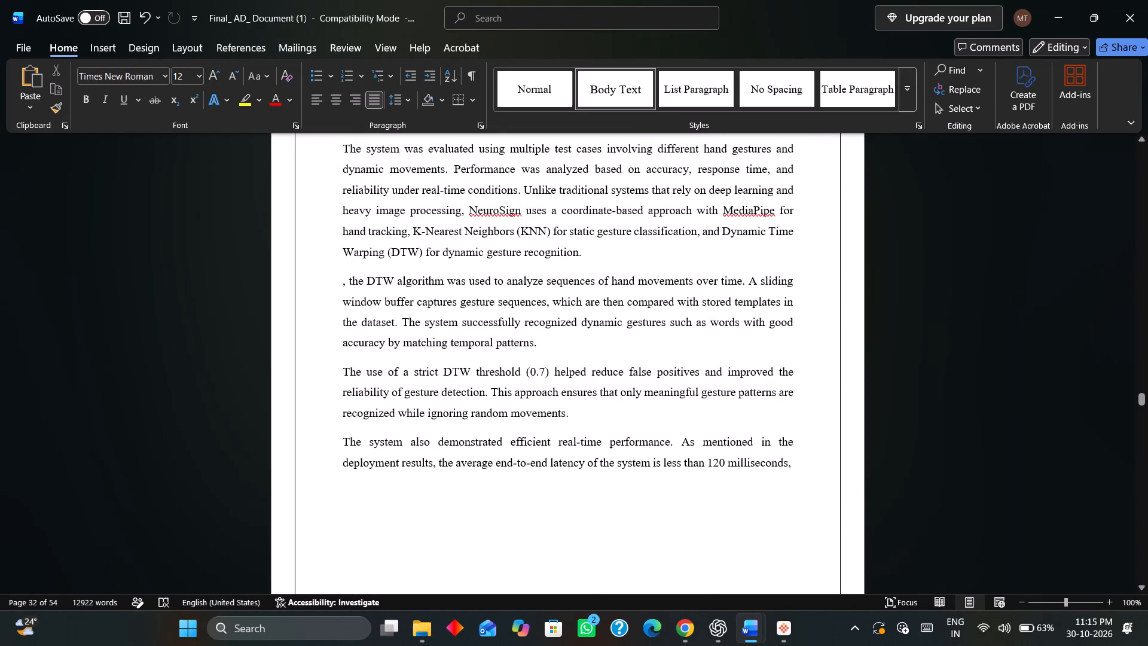
key(Delete)
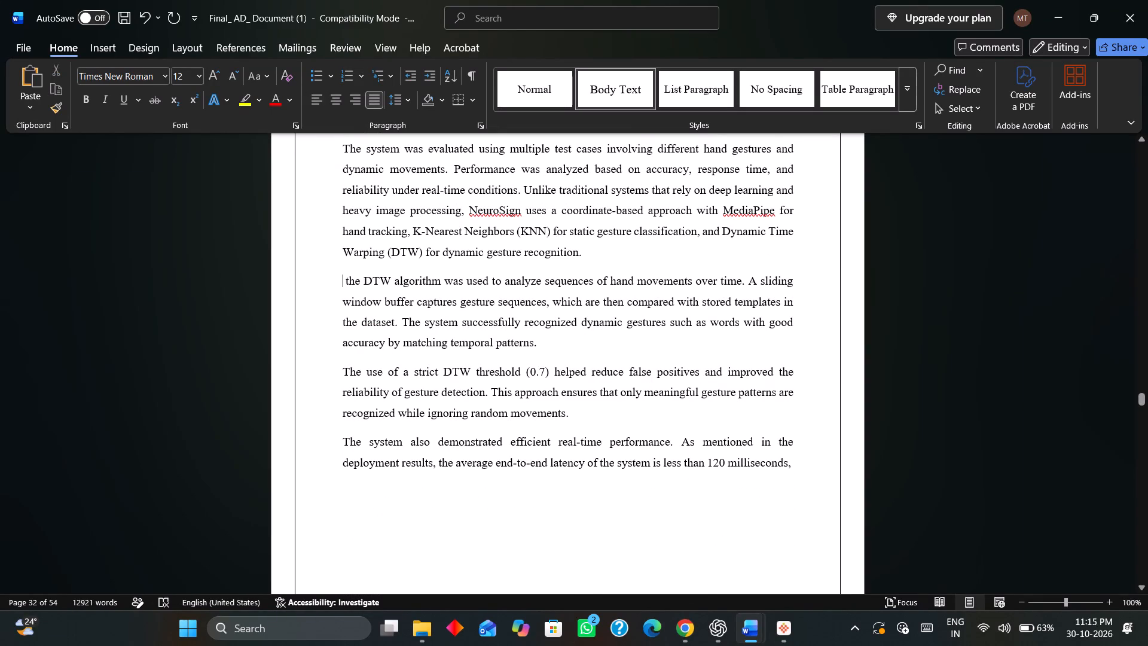
key(Delete)
key(Delete)
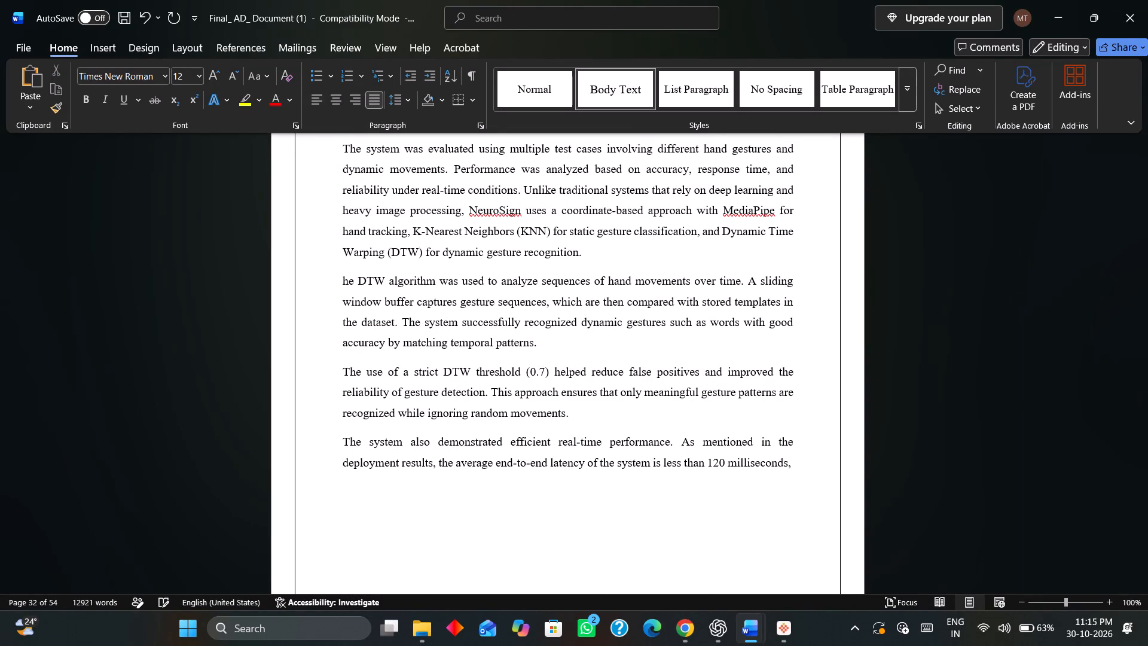
key(shift+t)
Join the split section 5.1 paragraph so "120 milliseconds," runs straight into "making the interaction smooth", separated by a single space.
scroll(500, 362, down, 6)
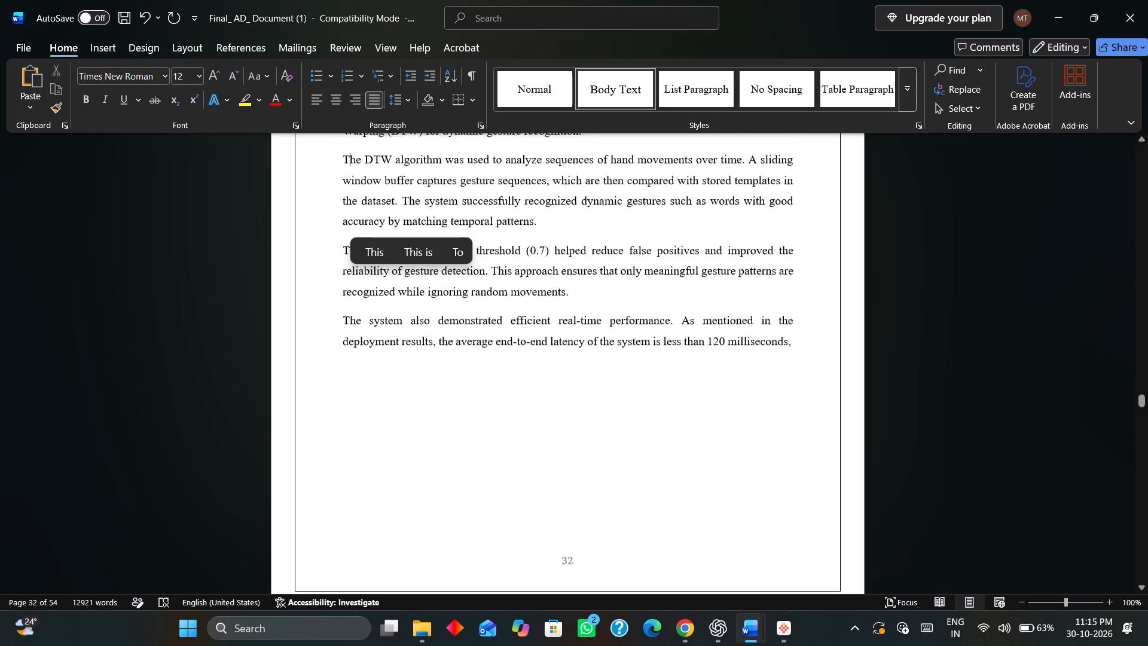
scroll(609, 419, down, 1)
click(744, 322)
click(821, 301)
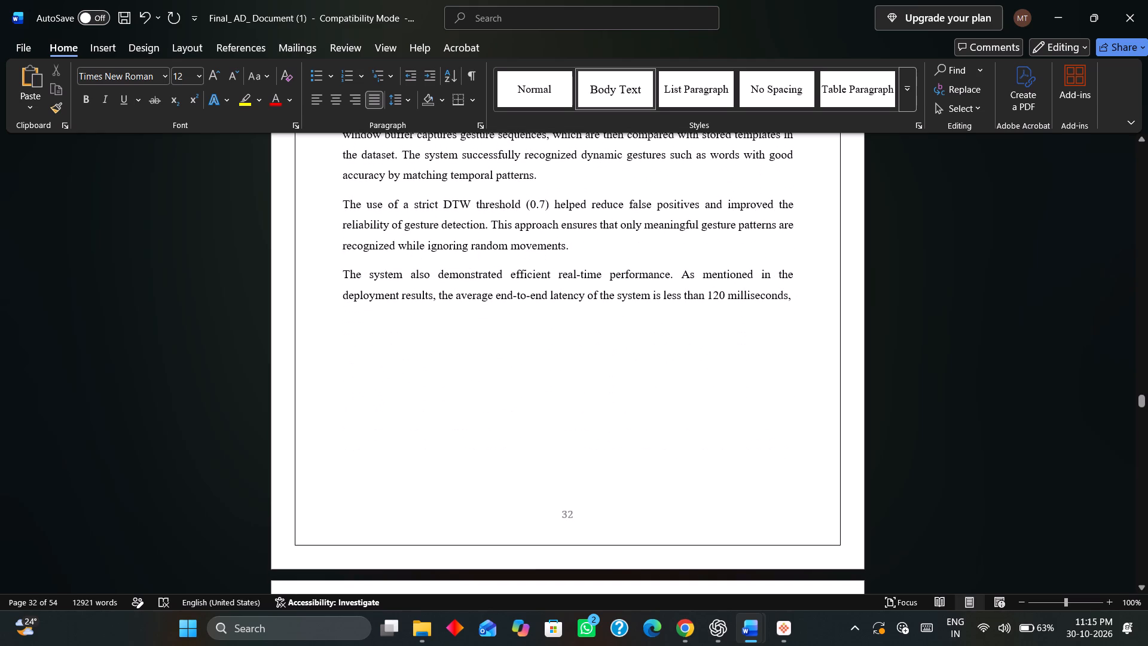
key(Delete)
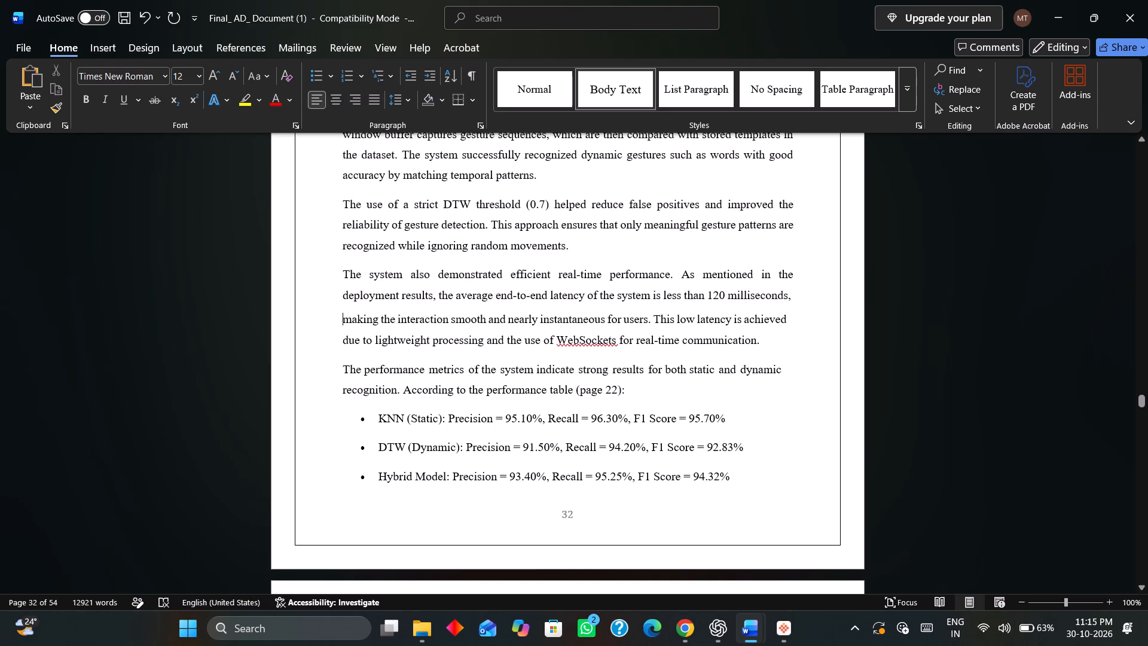
key(BackSpace)
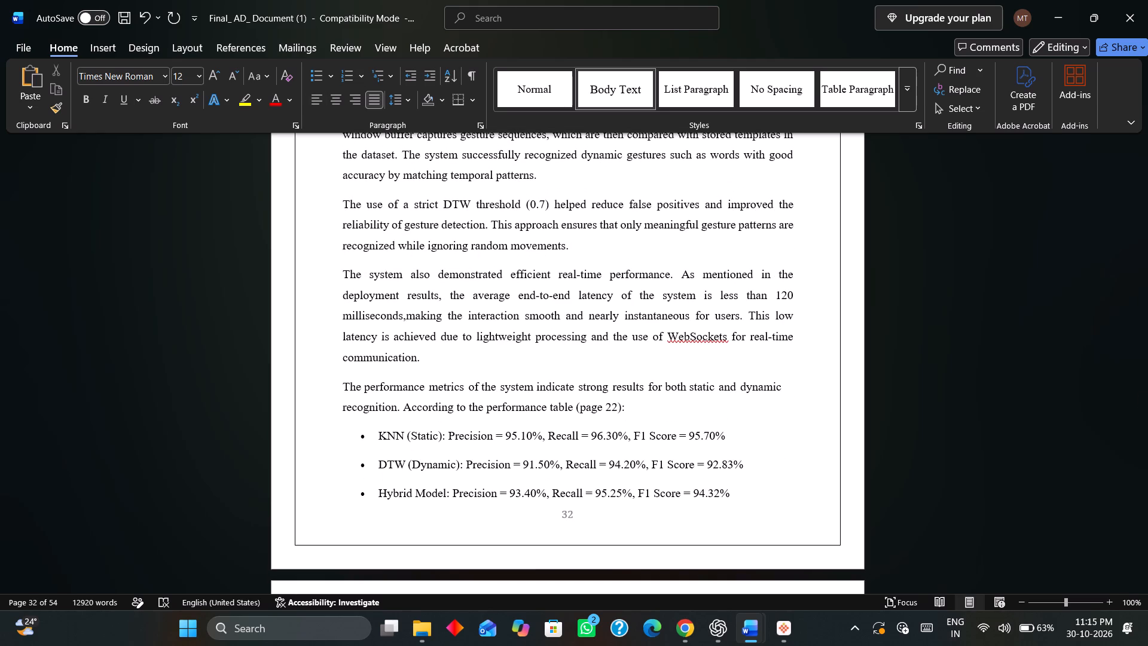
key(space)
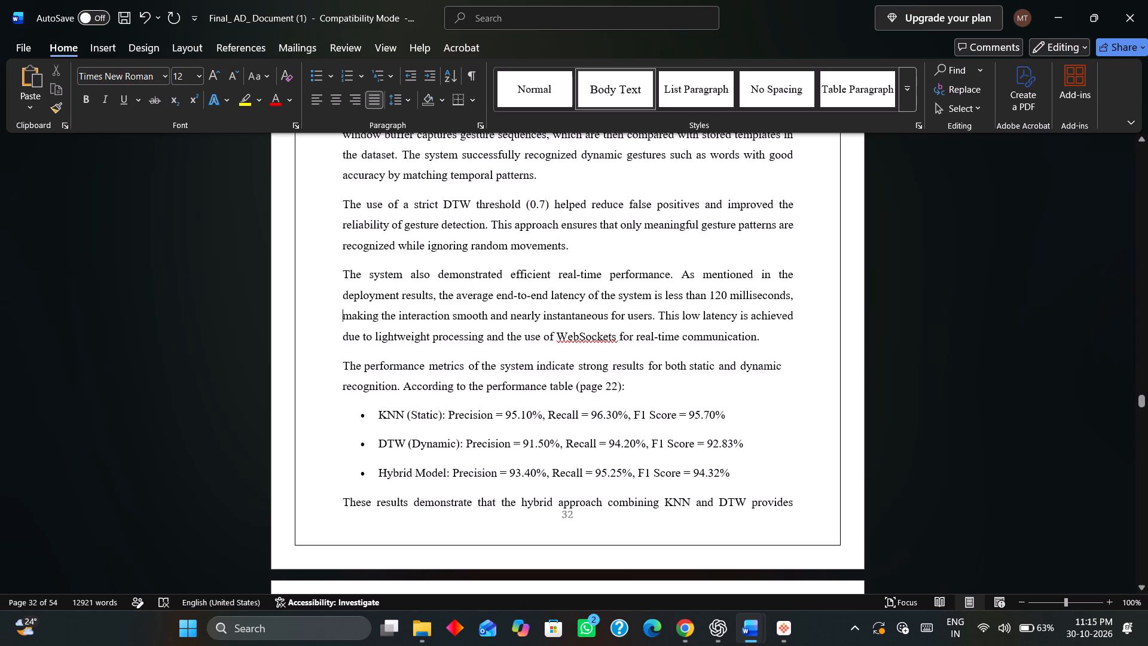
Delete the section 5.1 paragraph beginning "Overall, the results confirm that the NeuroSign system".
scroll(819, 305, down, 6)
scroll(808, 304, up, 6)
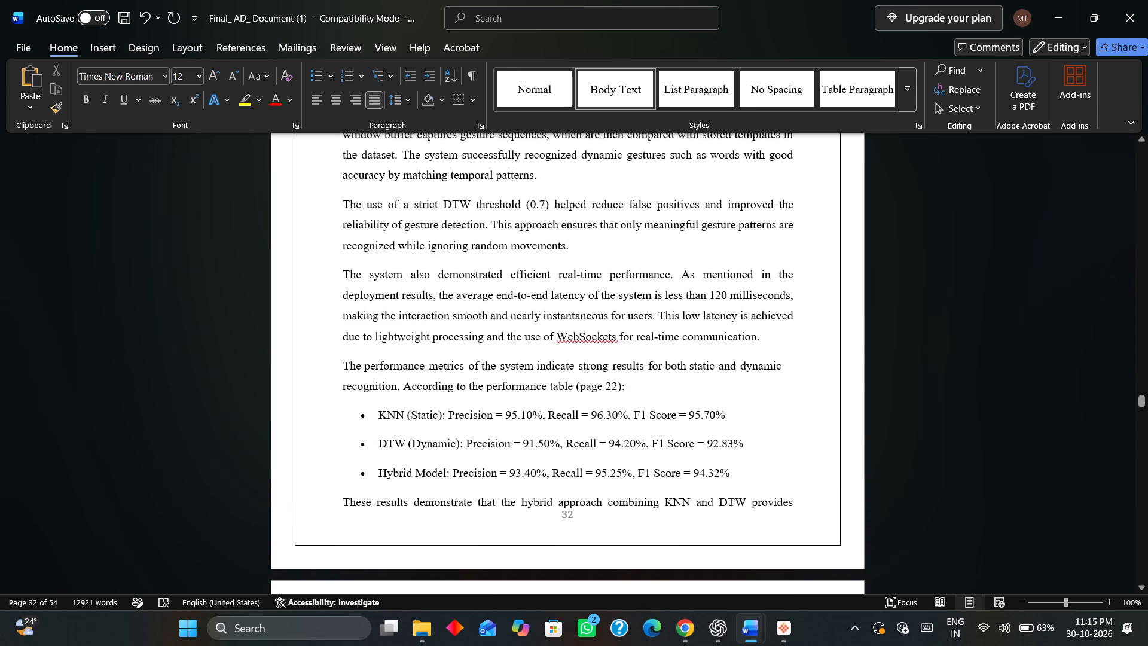
click(756, 338)
click(773, 344)
scroll(771, 367, down, 9)
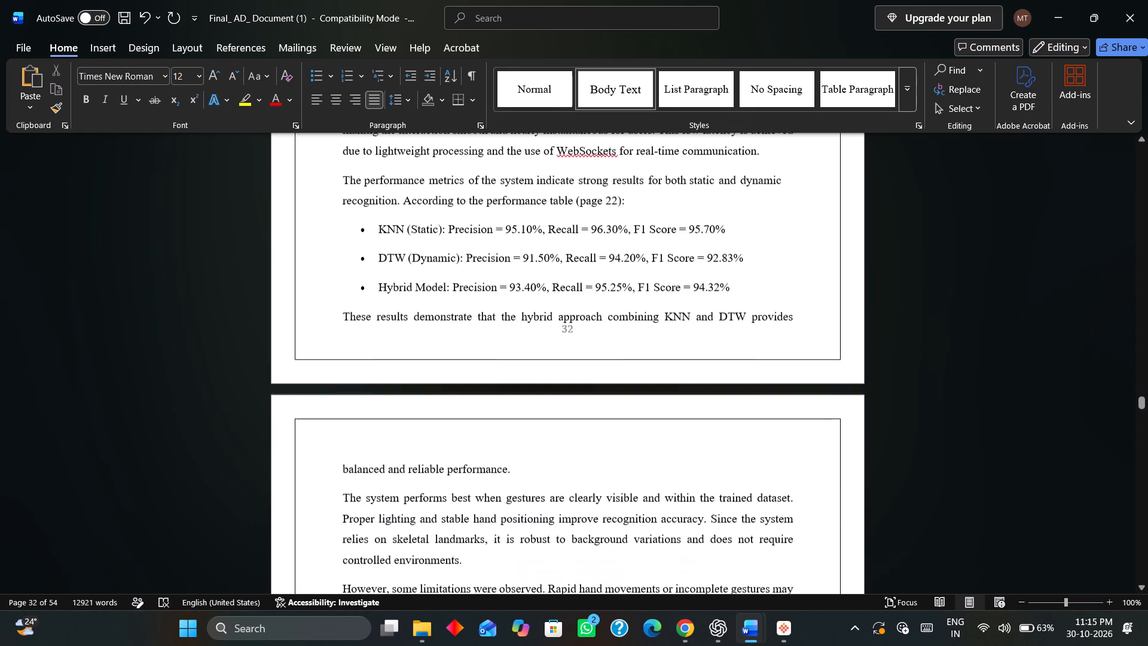
scroll(758, 408, down, 14)
scroll(758, 408, down, 20)
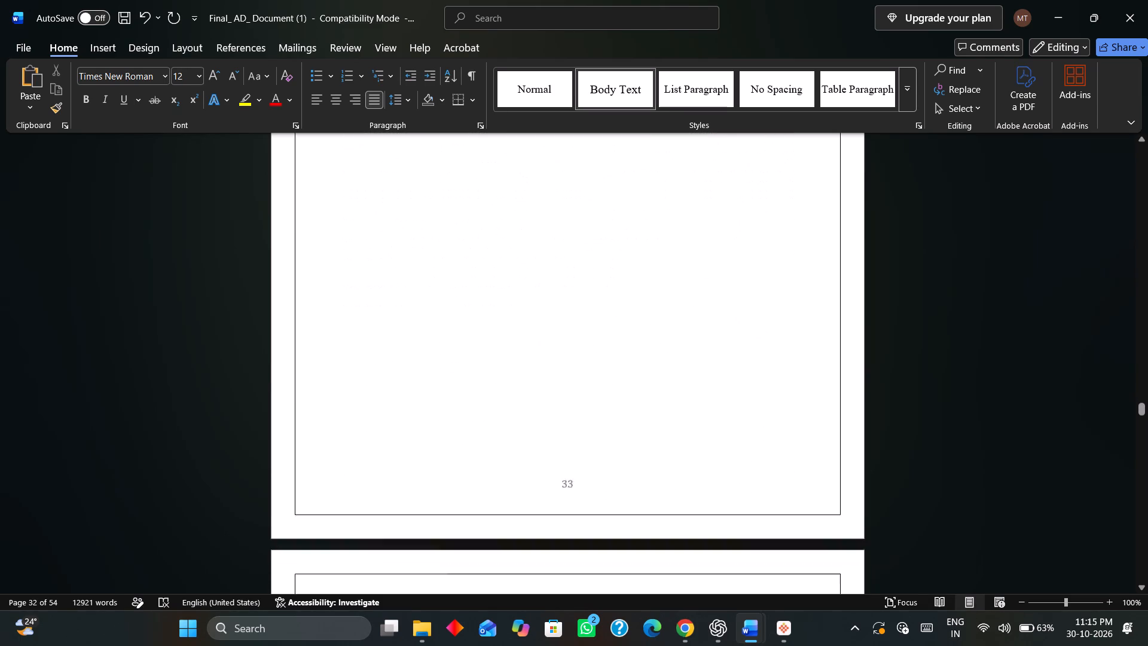
scroll(758, 408, down, 7)
scroll(758, 408, up, 20)
scroll(758, 408, up, 6)
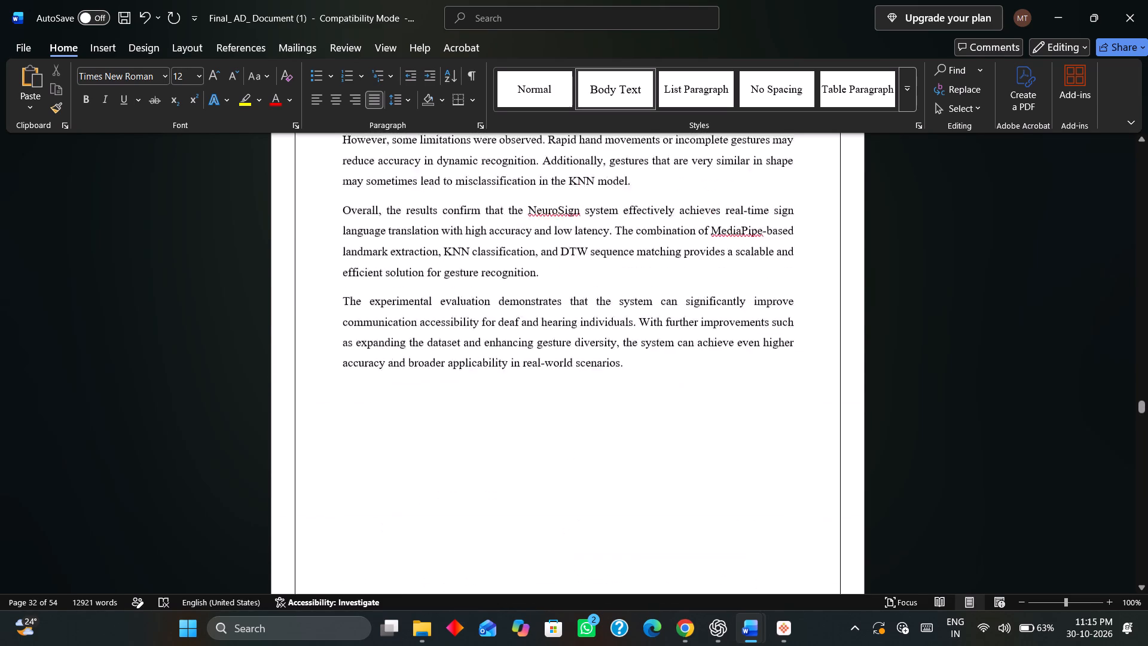
click(578, 324)
drag(561, 335, 389, 272)
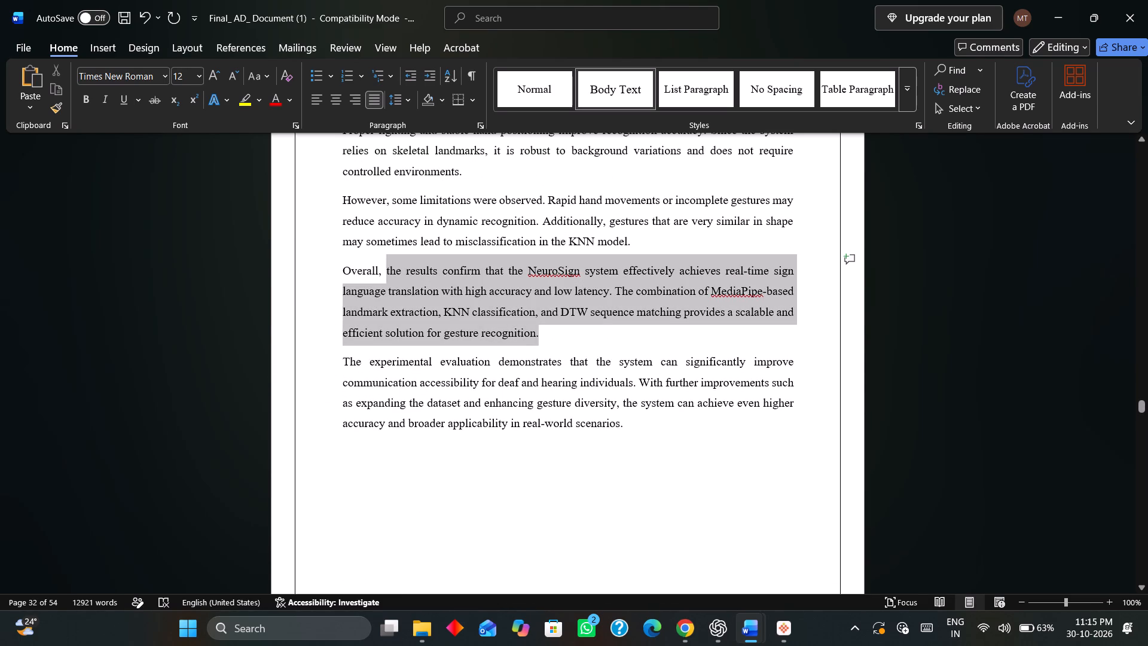
drag(389, 272, 325, 260)
key(BackSpace)
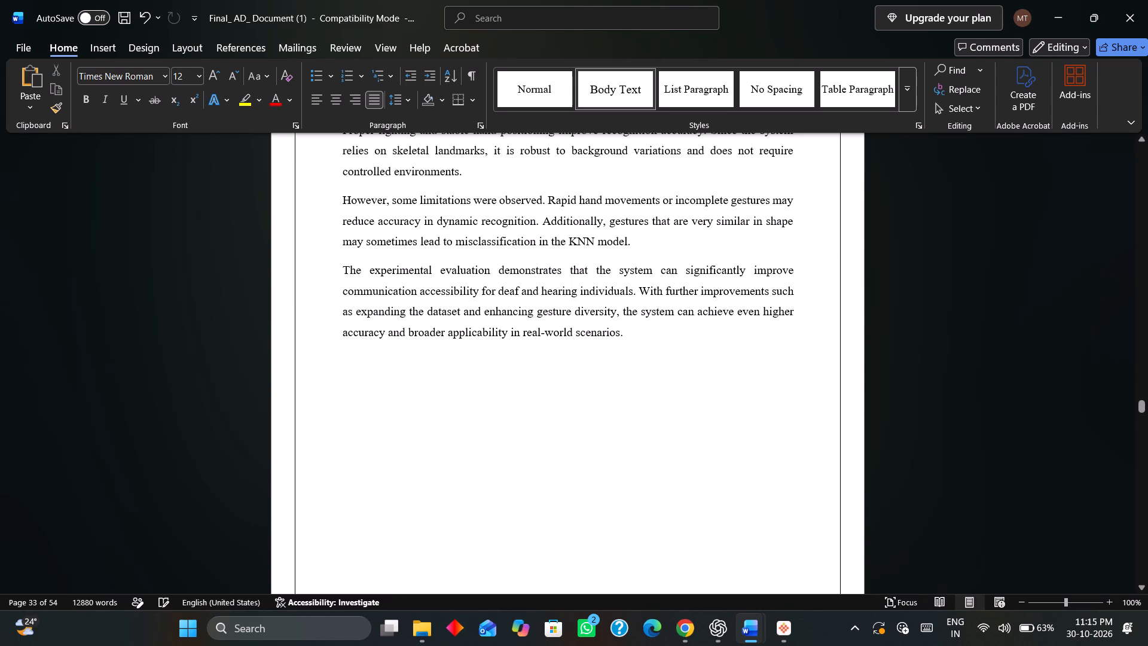
Remove the break after "real-world scenarios." so the 5.2 Pseudocode heading follows directly on the same page.
scroll(322, 260, up, 2)
drag(587, 411, 609, 402)
click(655, 389)
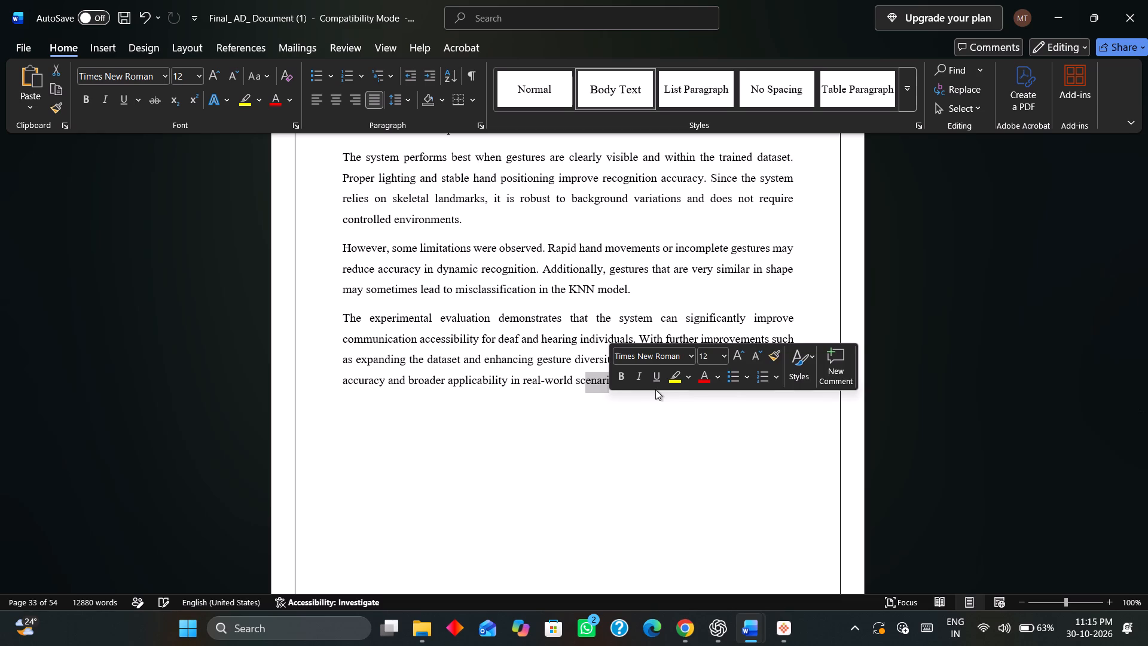
click(652, 390)
click(641, 417)
click(649, 389)
key(Delete)
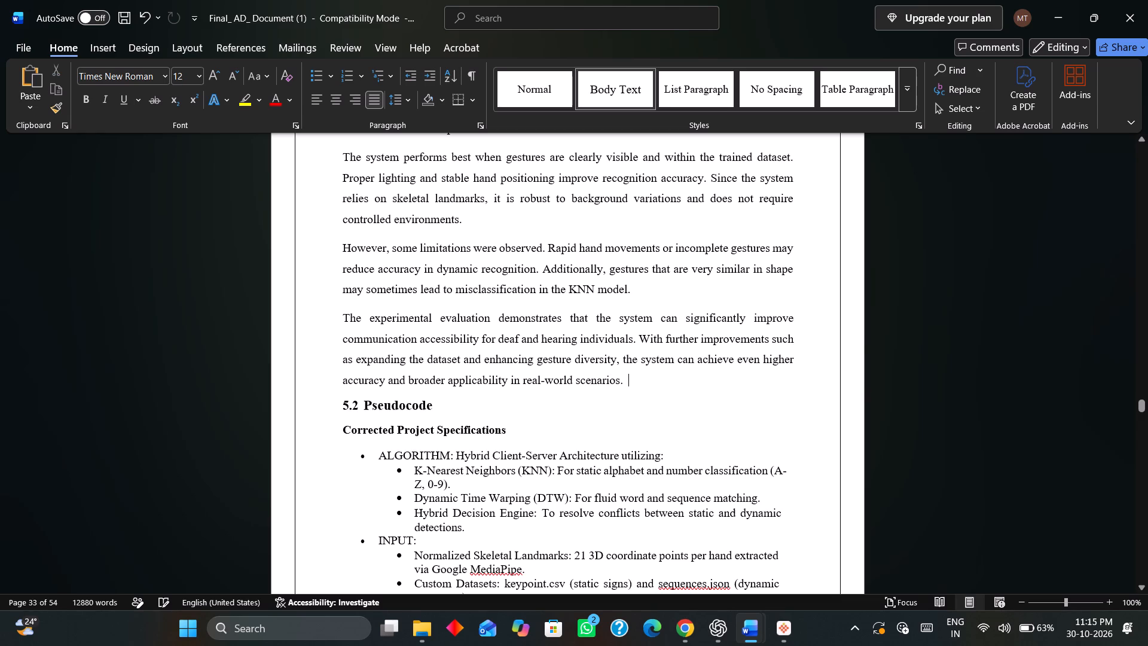
Review the page flow of section 5.2 from its heading through the data flow figure and pseudocode to the COMPONENTS list.
scroll(649, 389, down, 19)
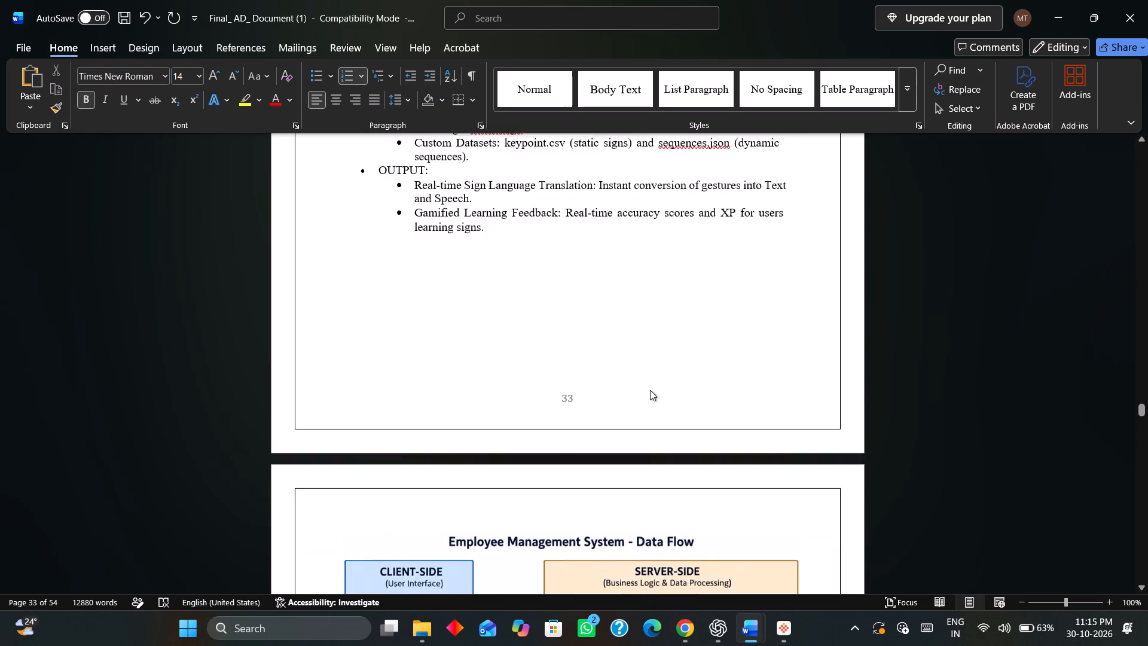
scroll(650, 390, down, 5)
scroll(650, 390, down, 20)
scroll(650, 390, down, 3)
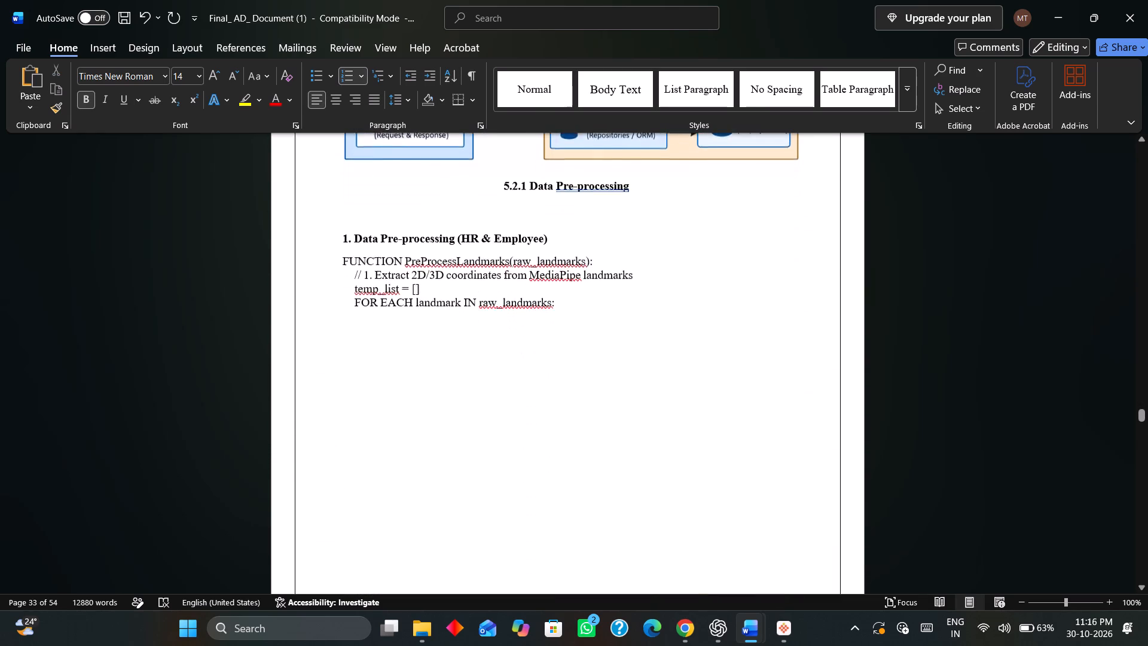
scroll(650, 390, down, 3)
scroll(650, 390, down, 20)
scroll(650, 390, down, 8)
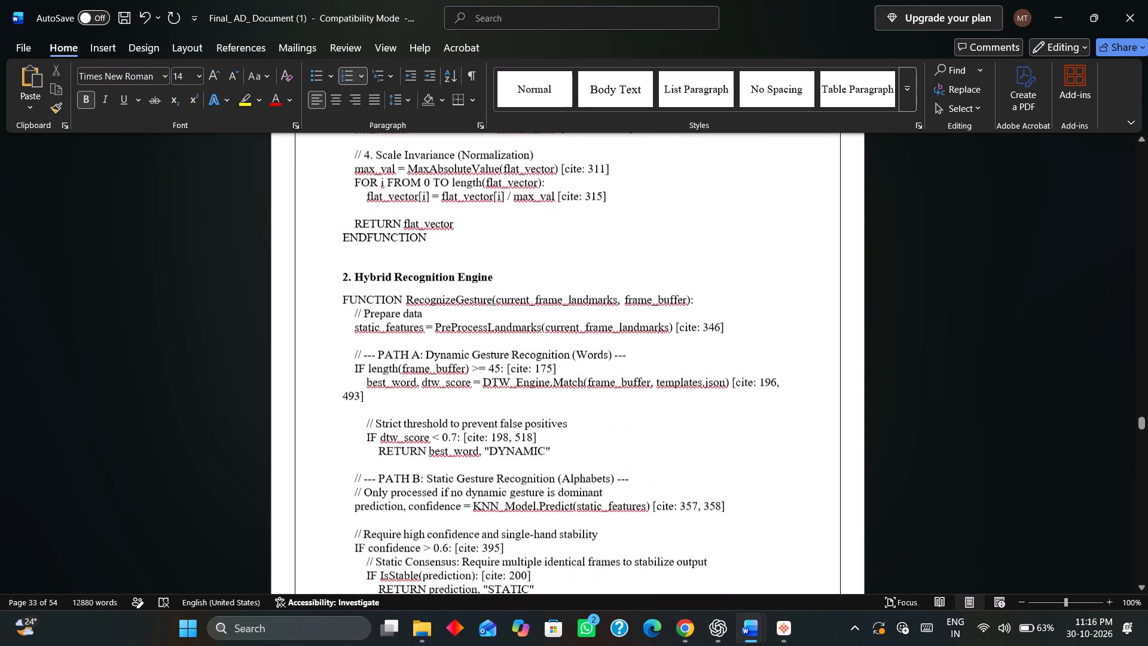
scroll(650, 390, down, 20)
scroll(650, 390, down, 14)
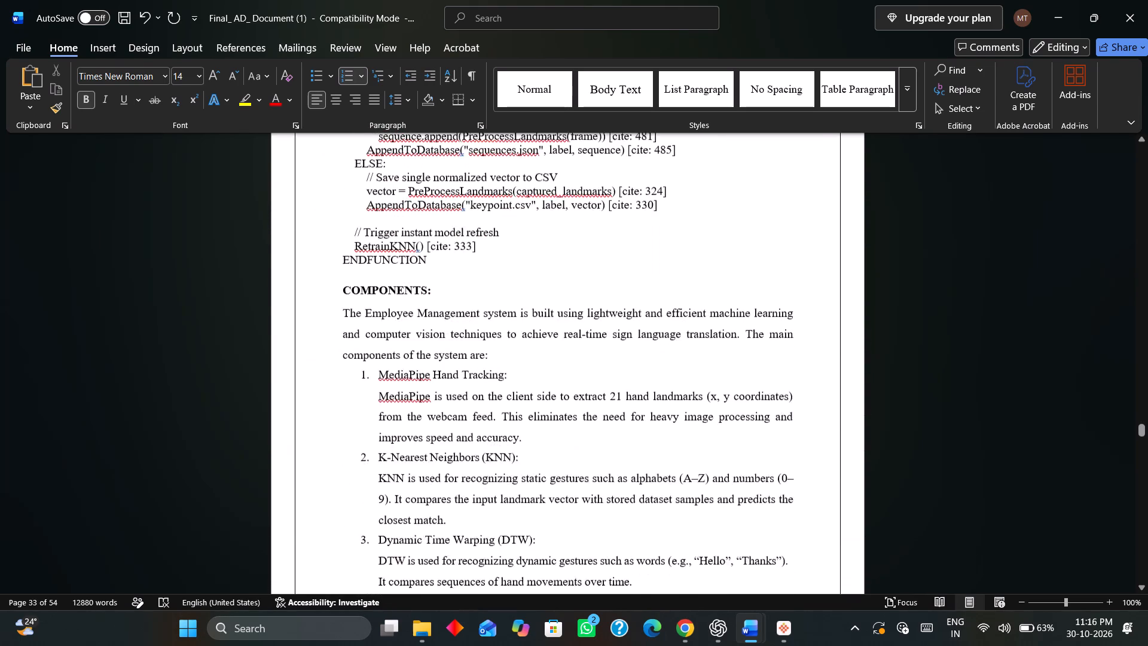
scroll(650, 390, down, 4)
scroll(650, 390, up, 20)
scroll(650, 390, up, 5)
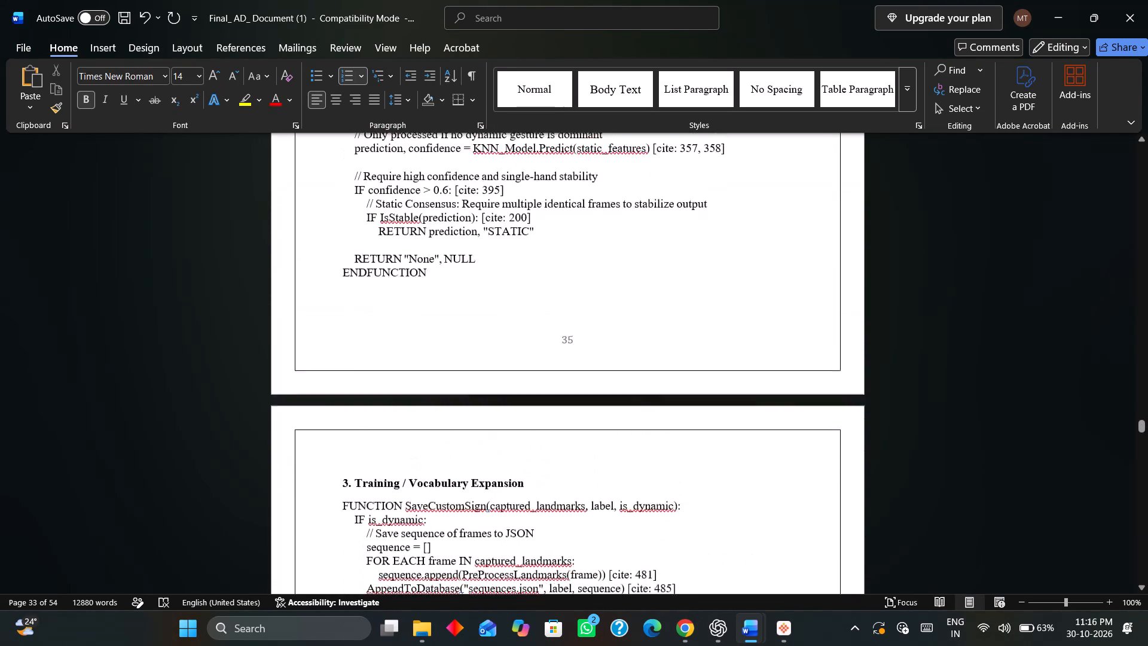
scroll(650, 390, up, 20)
scroll(650, 390, up, 12)
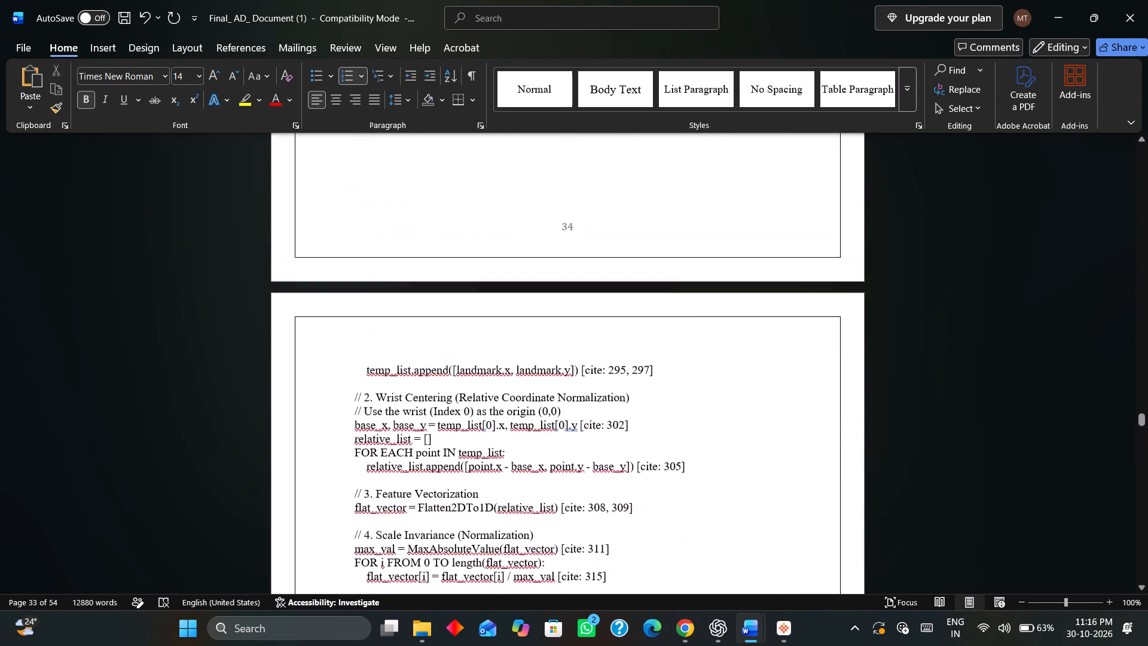
scroll(650, 390, up, 7)
scroll(650, 390, up, 15)
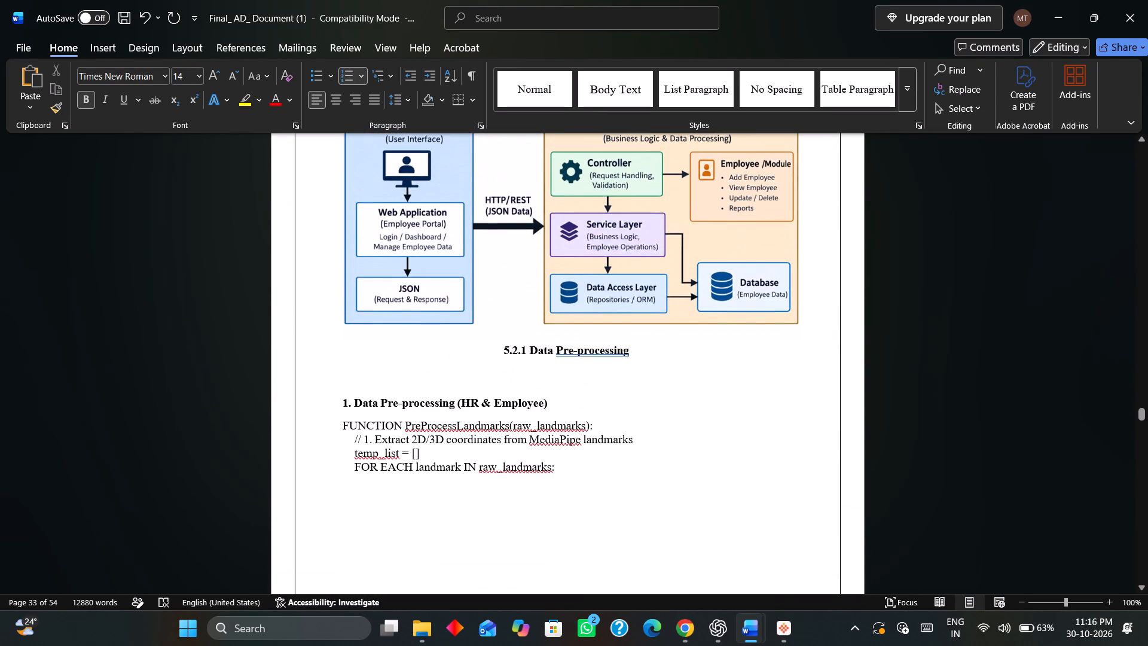
scroll(650, 390, up, 16)
scroll(650, 390, up, 15)
Remove the break after "FOR EACH landmark IN raw_landmarks:" so the temp_list.append line follows directly in the pre-processing pseudocode.
scroll(524, 380, down, 2)
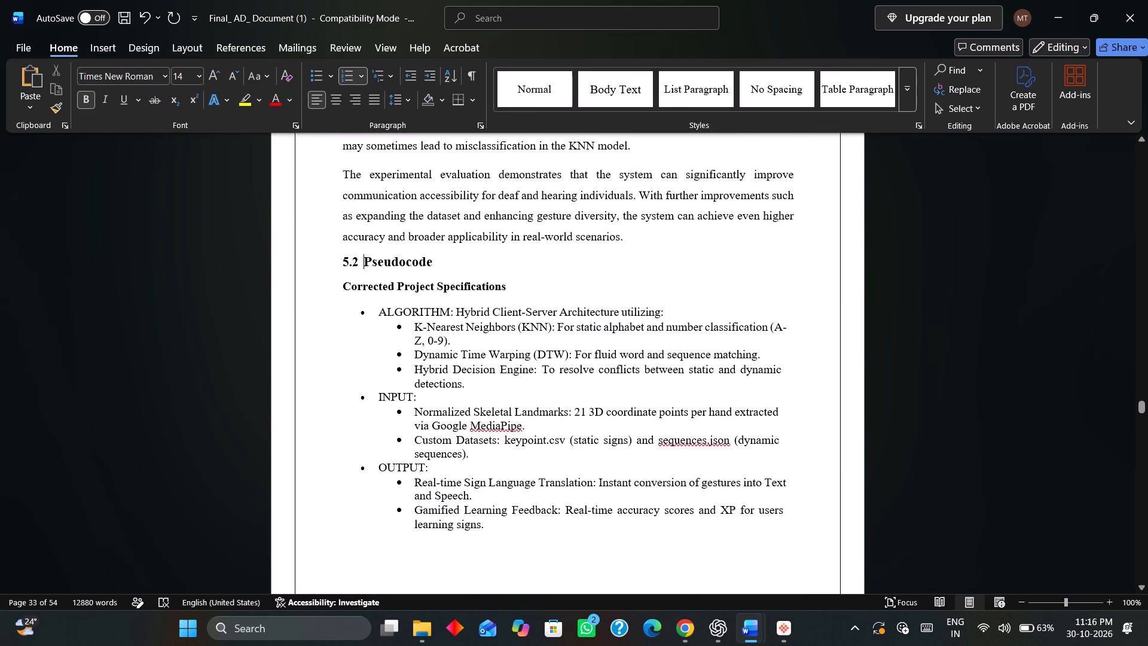
scroll(524, 380, down, 3)
scroll(541, 414, up, 5)
scroll(541, 414, down, 6)
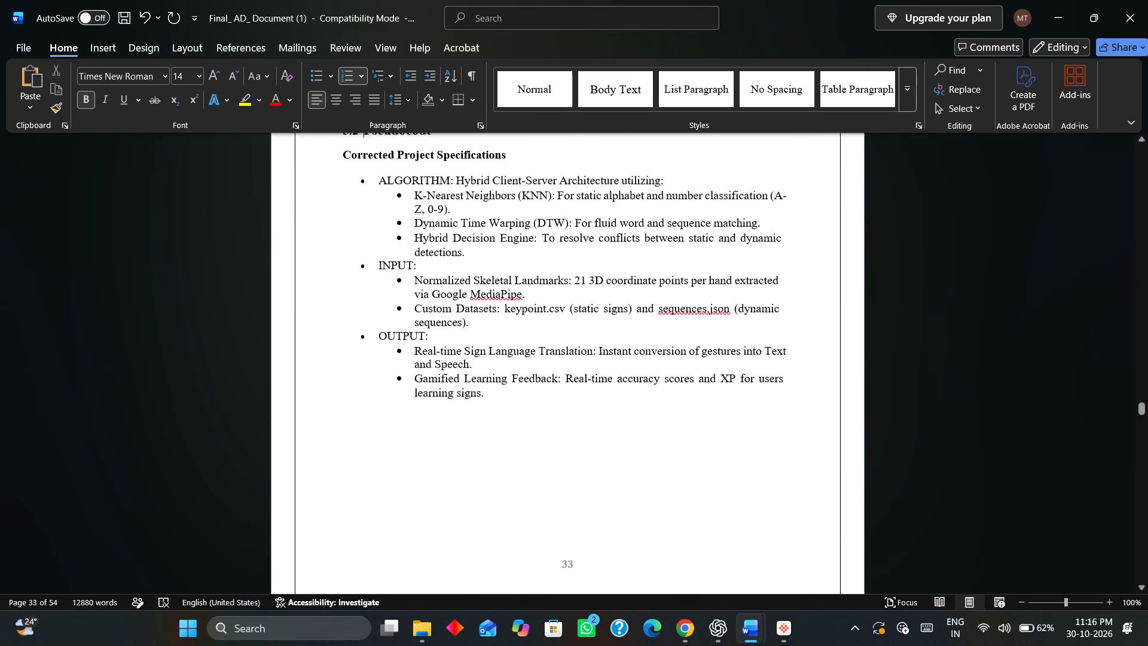
scroll(541, 414, down, 19)
scroll(541, 414, up, 2)
scroll(541, 414, down, 5)
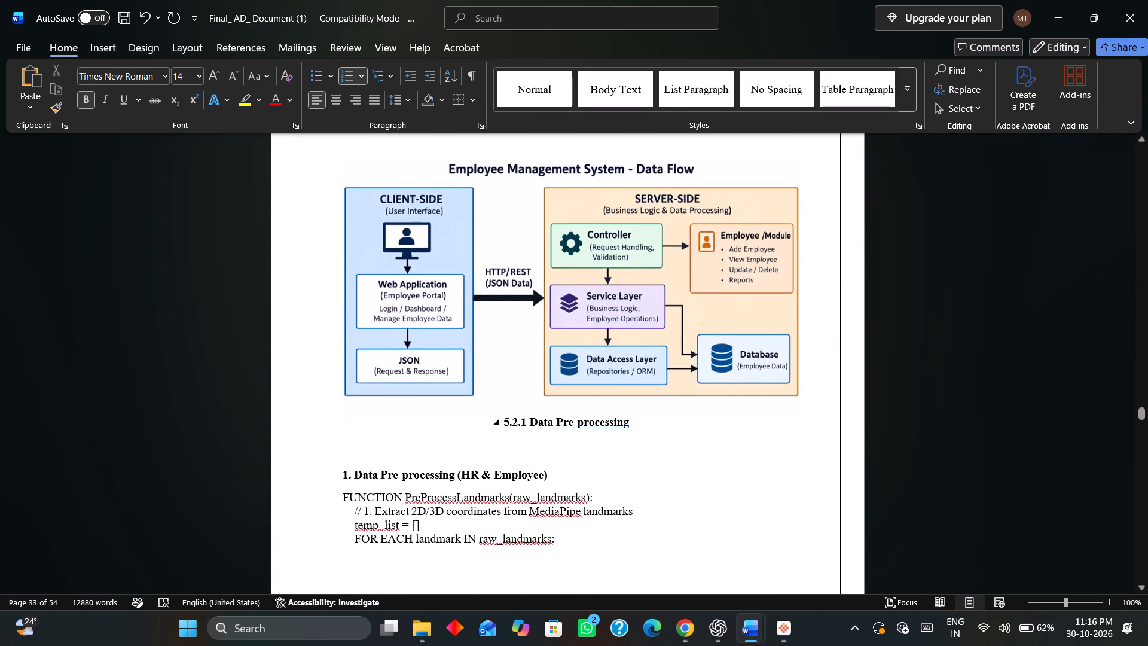
scroll(541, 414, down, 10)
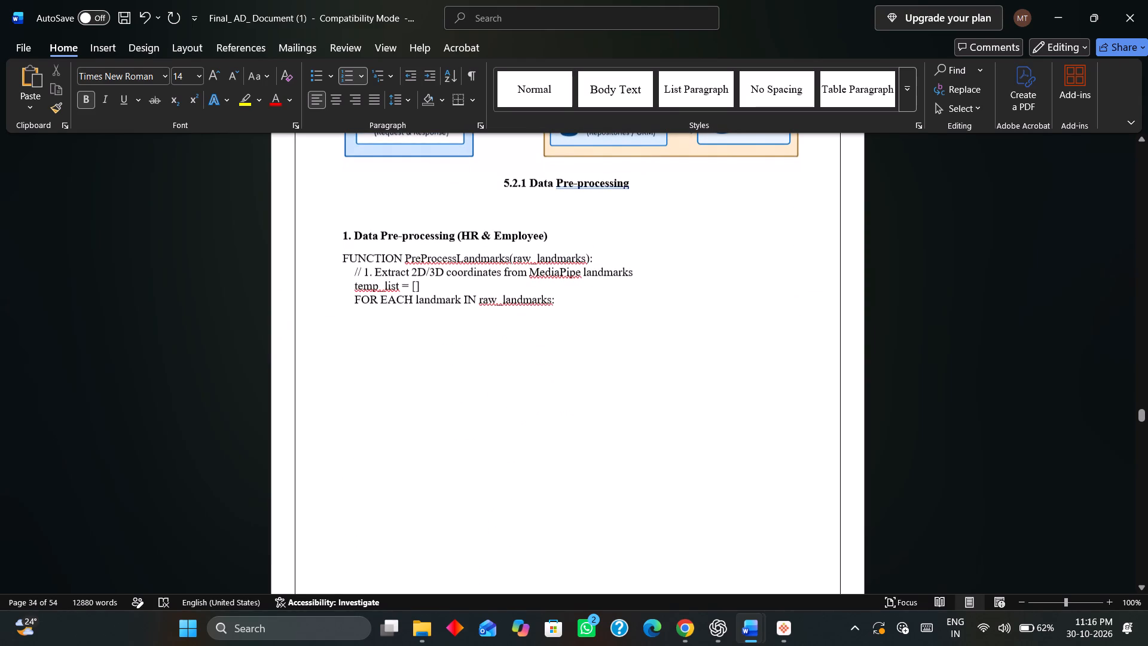
click(588, 300)
key(Delete)
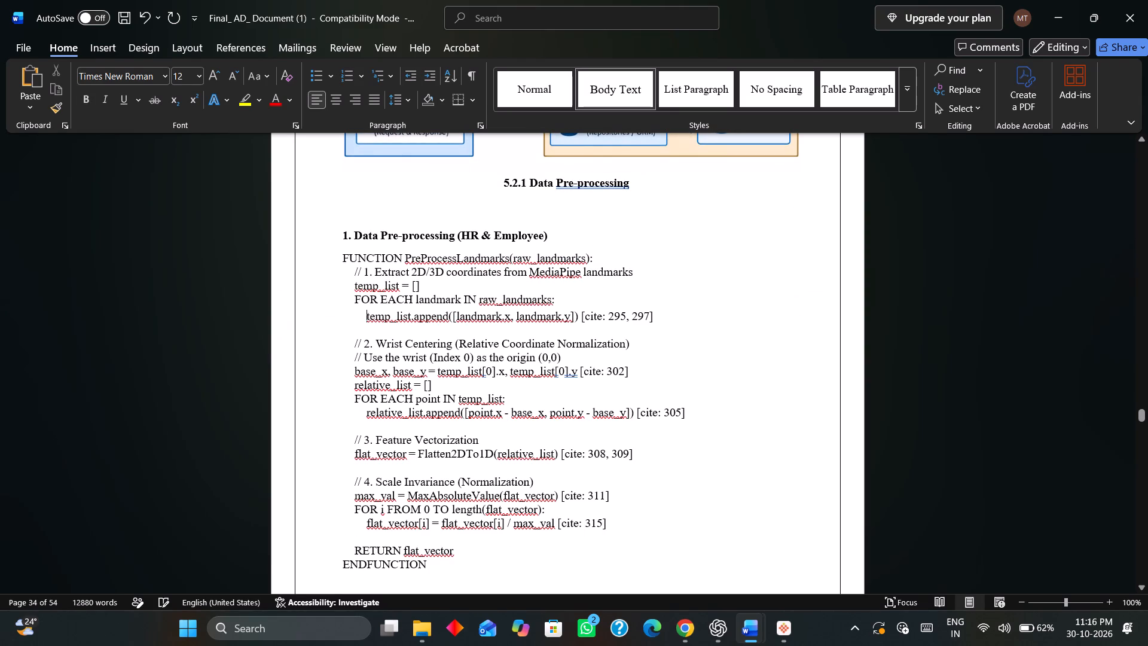
Remove the break after the Hybrid Recognition Engine's ENDFUNCTION so "3. Training / Vocabulary Expansion" follows on the same page.
scroll(583, 300, down, 19)
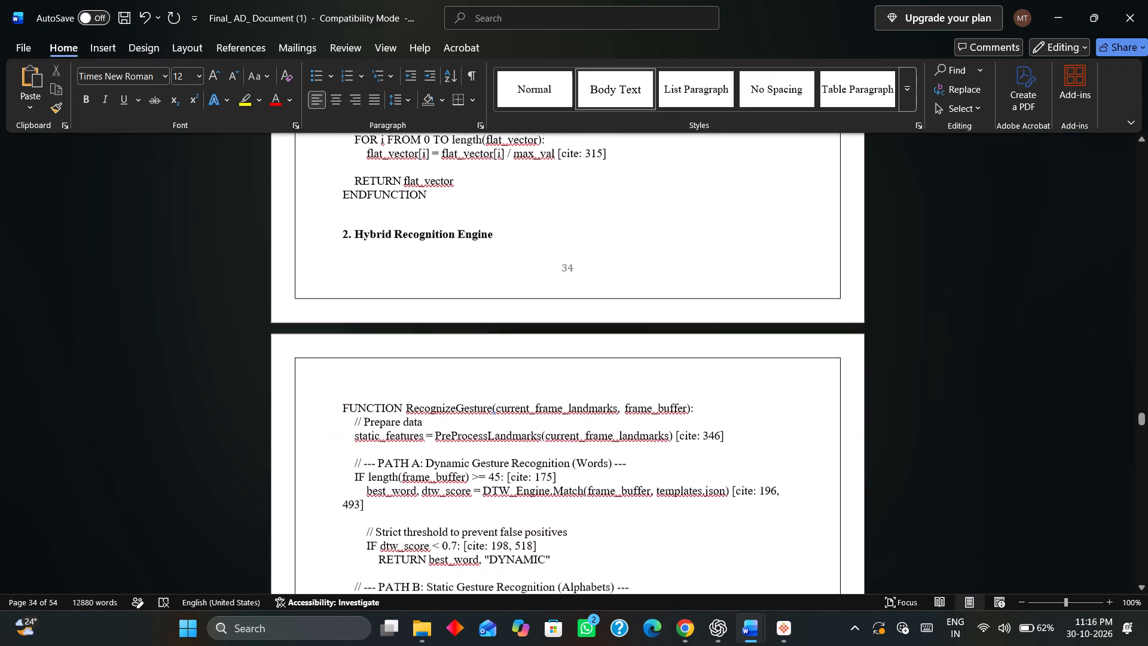
scroll(583, 300, down, 20)
click(453, 179)
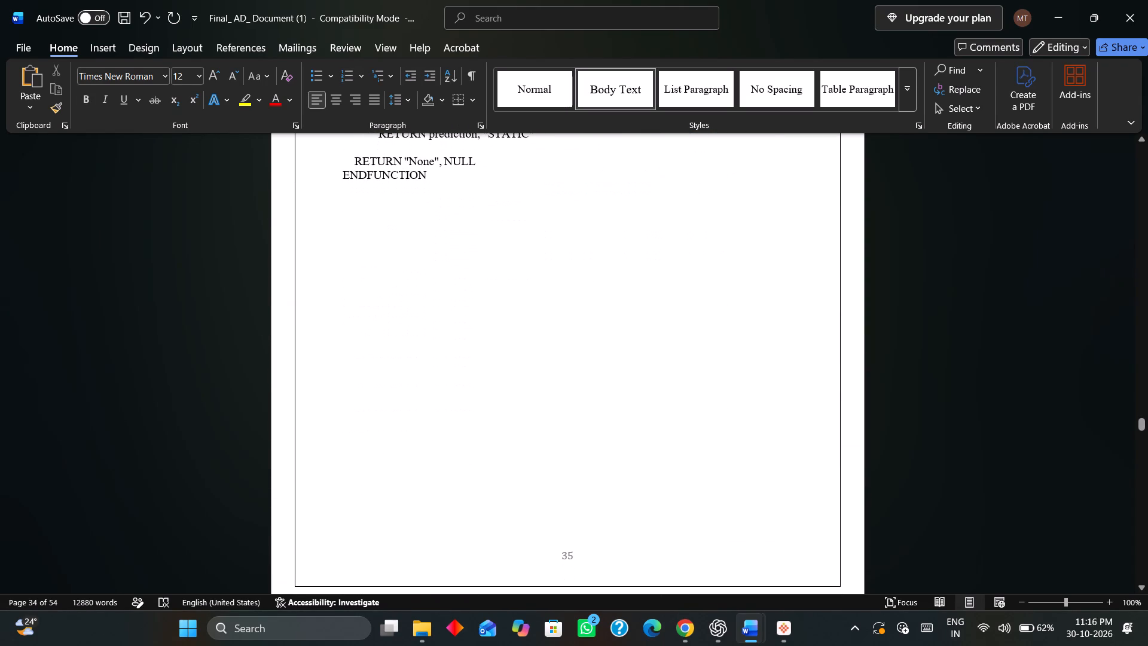
scroll(497, 232, down, 16)
scroll(521, 249, up, 16)
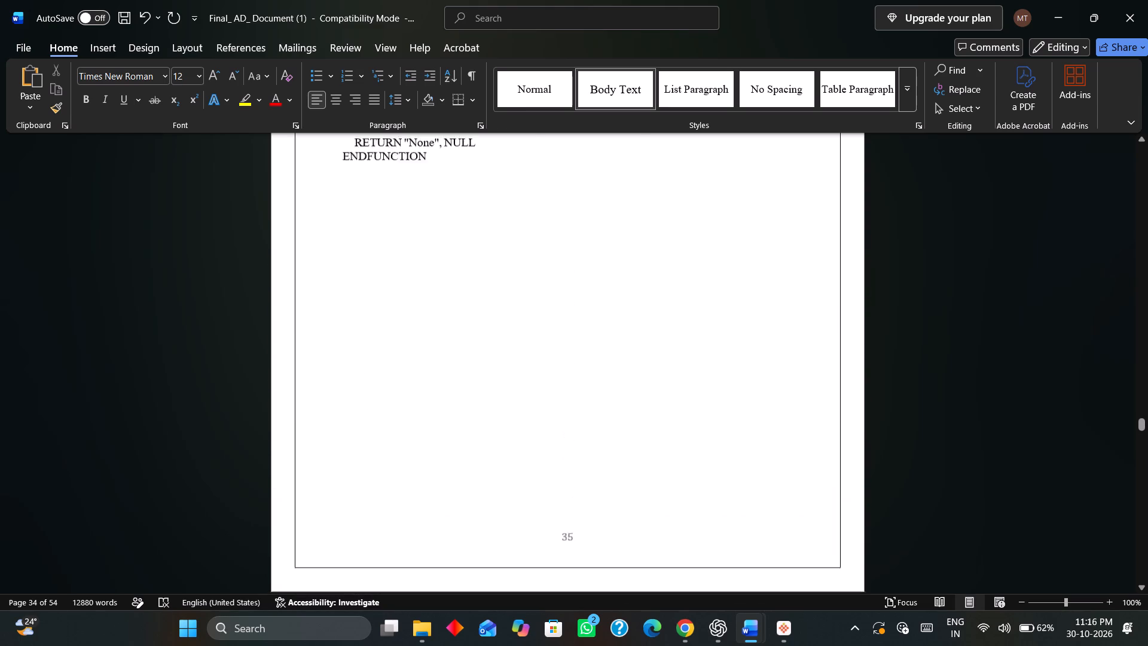
scroll(521, 249, up, 6)
key(Delete)
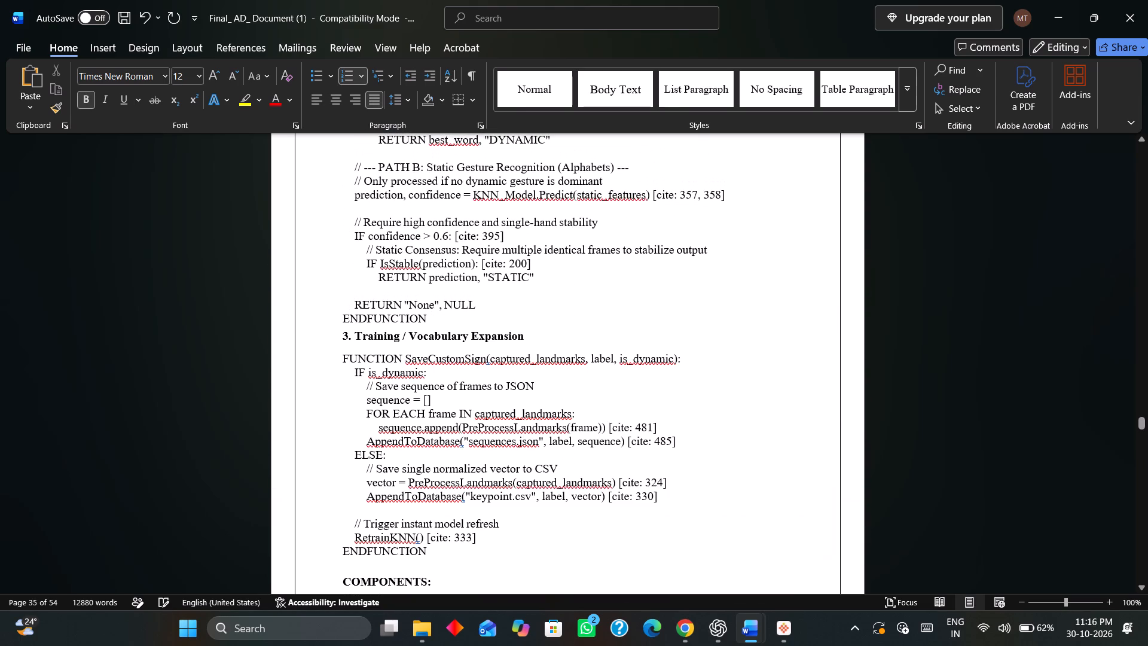
Remove the break after the WebSocket Communication item so the "Hyperparameters and System Configuration" heading follows directly.
scroll(521, 249, down, 18)
scroll(519, 249, down, 7)
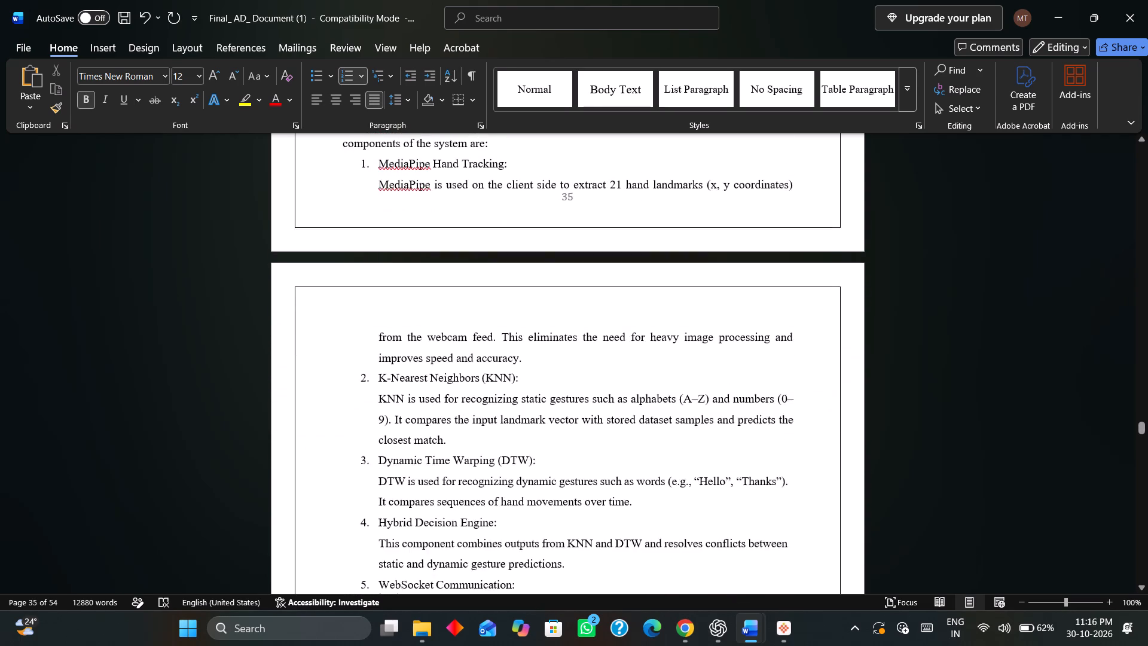
scroll(519, 249, down, 13)
click(519, 249)
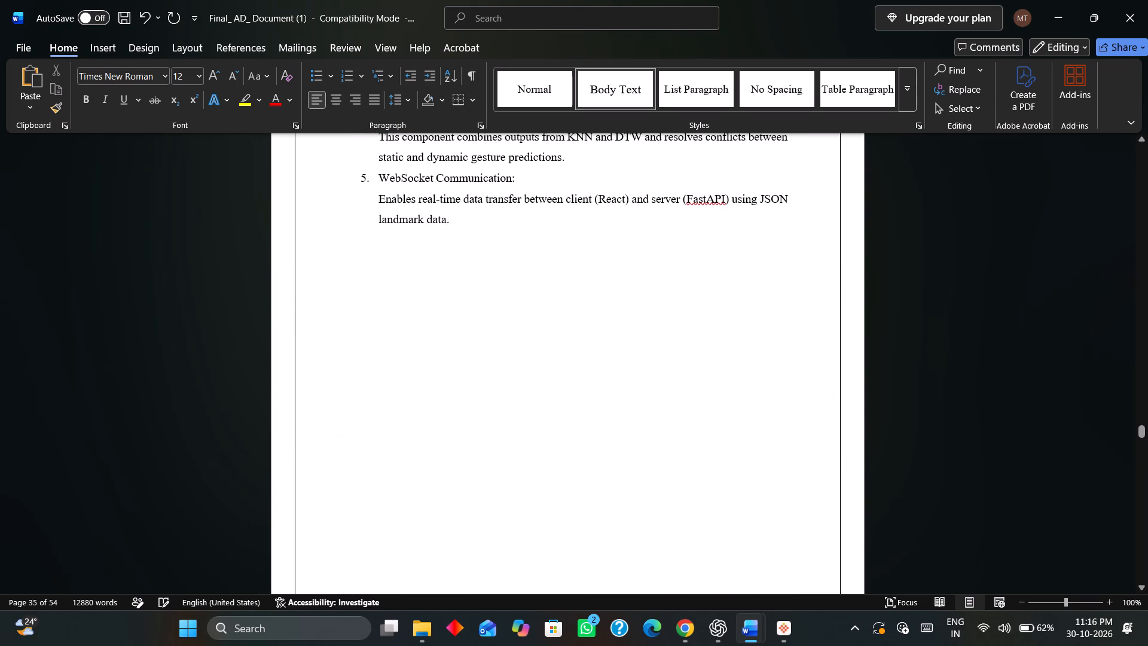
key(Delete)
Delete the first paragraph under "Hyperparameters and System Configuration", beginning "The Employee Management system is carefully configured".
scroll(518, 249, down, 16)
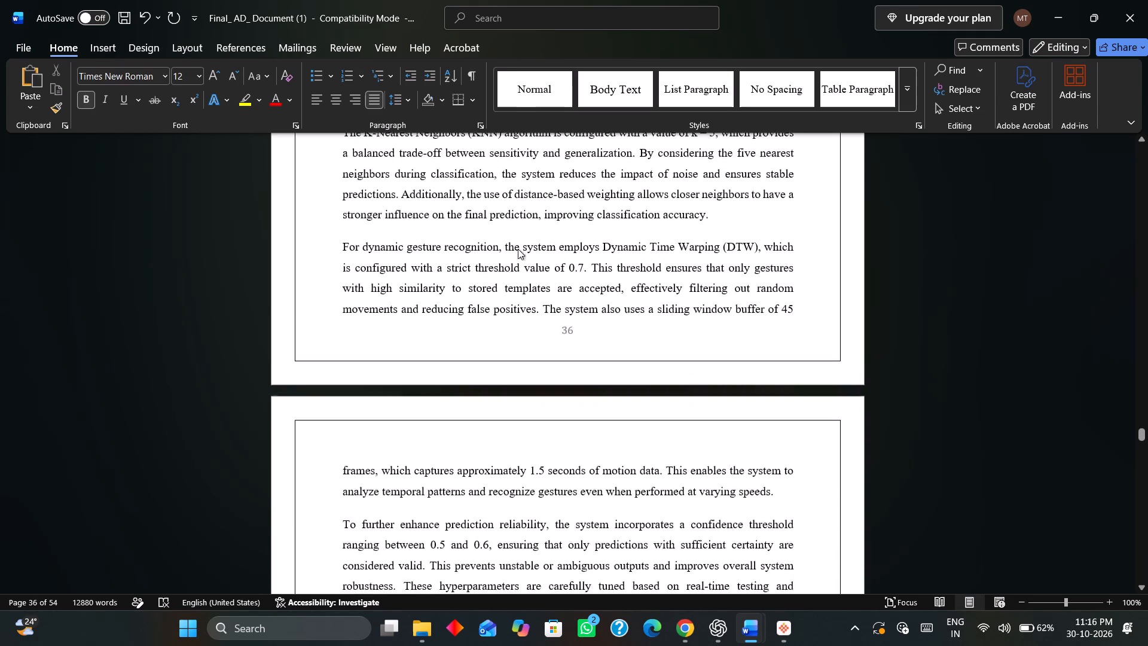
scroll(518, 249, down, 2)
scroll(518, 249, up, 17)
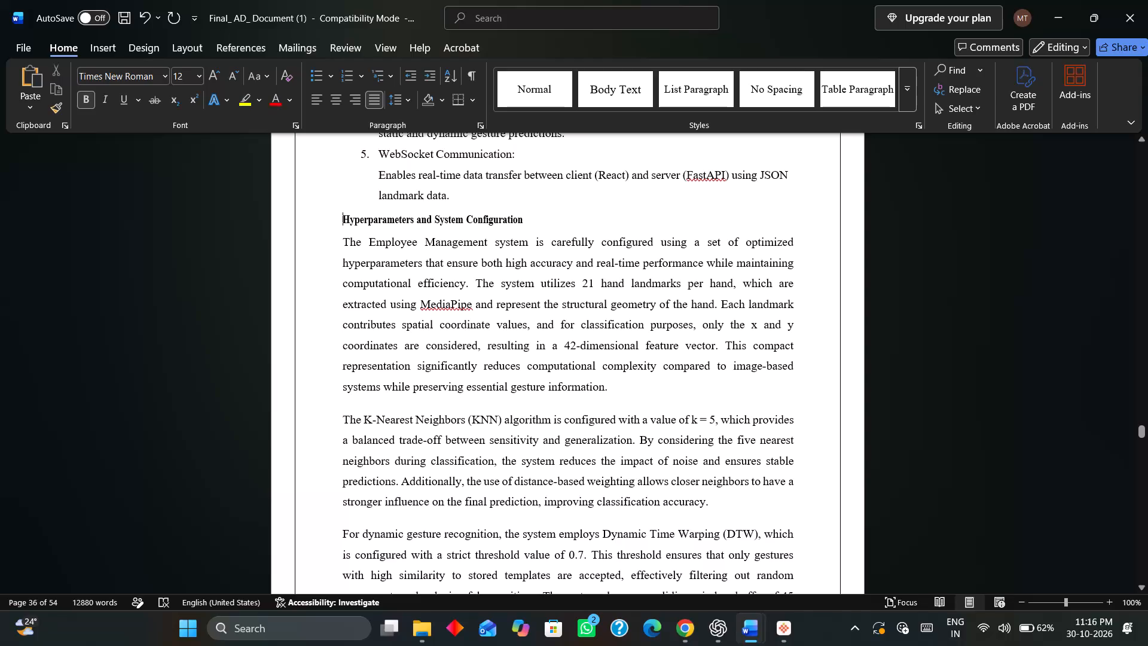
drag(639, 388, 327, 236)
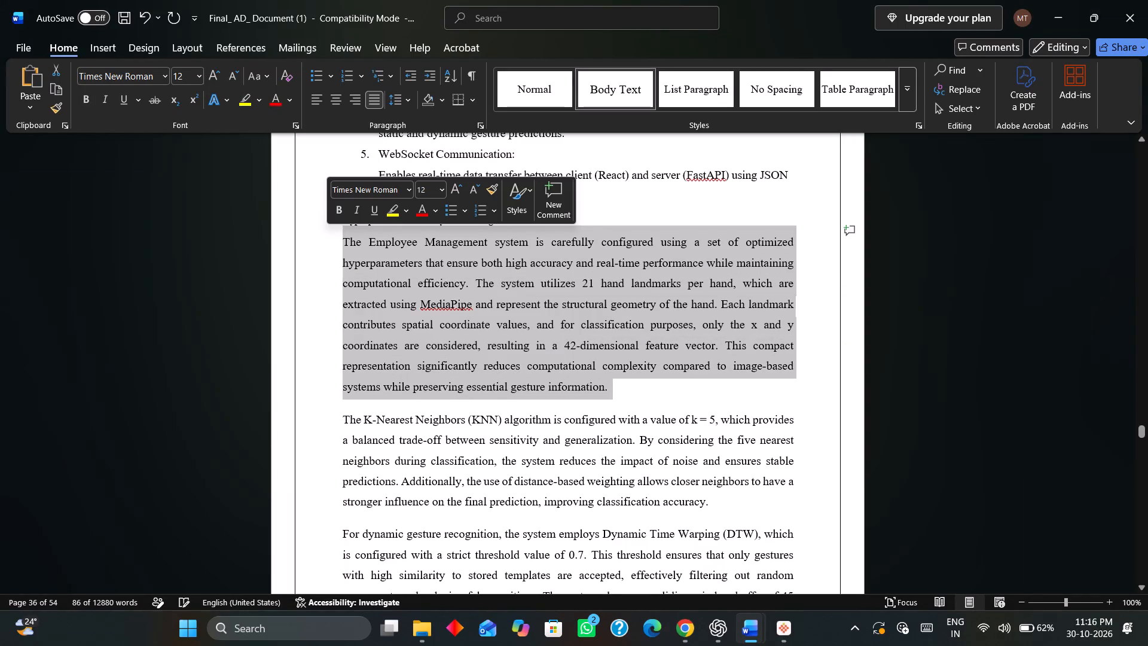
key(Delete)
Append a space and a colon to the "Hyperparameters and System Configuration" heading.
drag(549, 223, 316, 212)
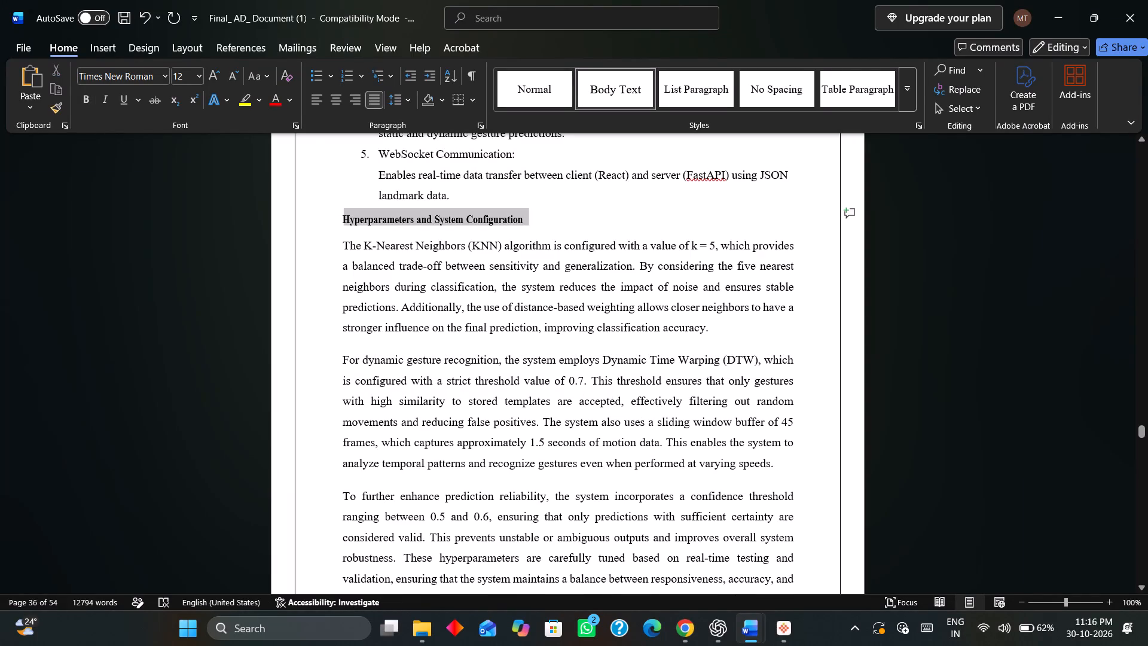
drag(316, 212, 295, 215)
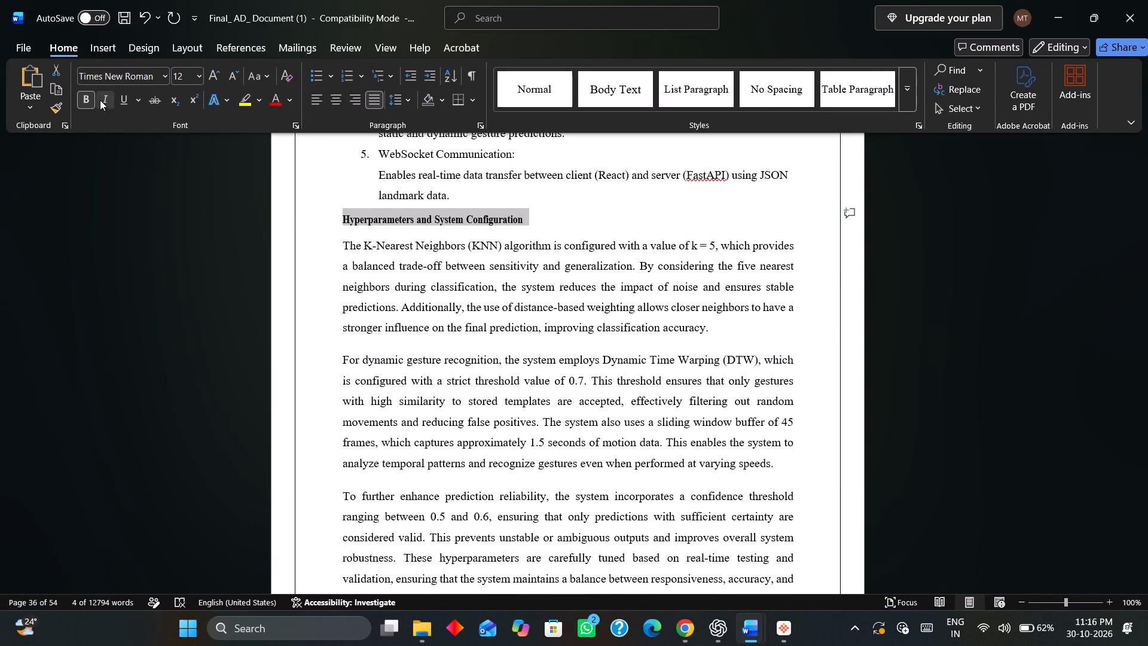
click(550, 223)
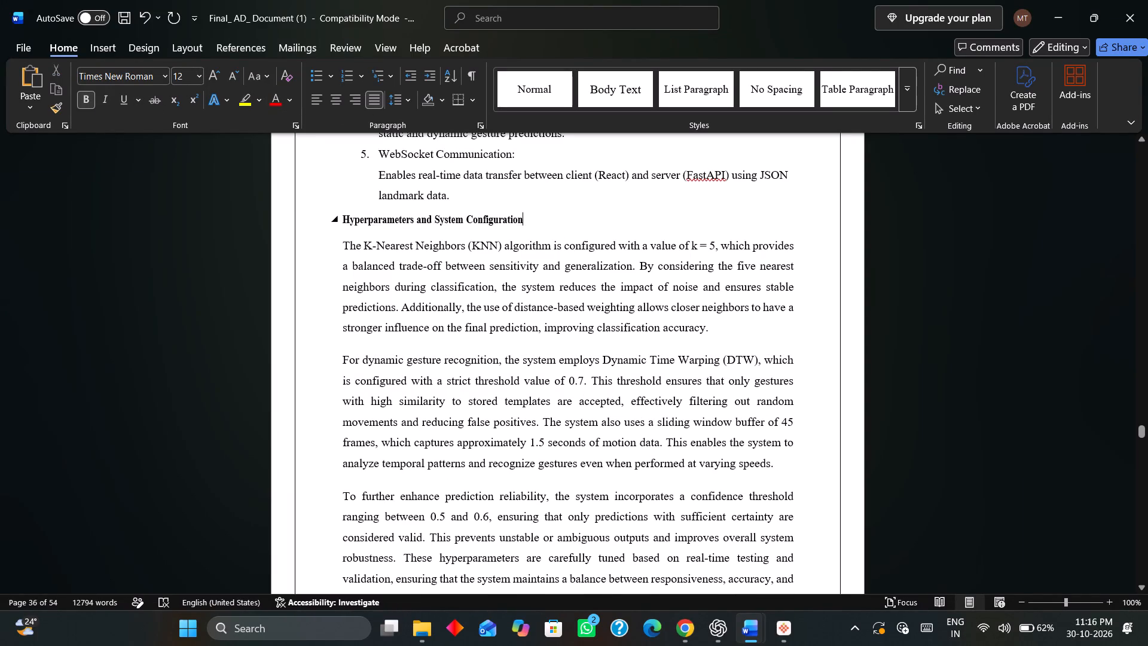
key(space)
text(:)
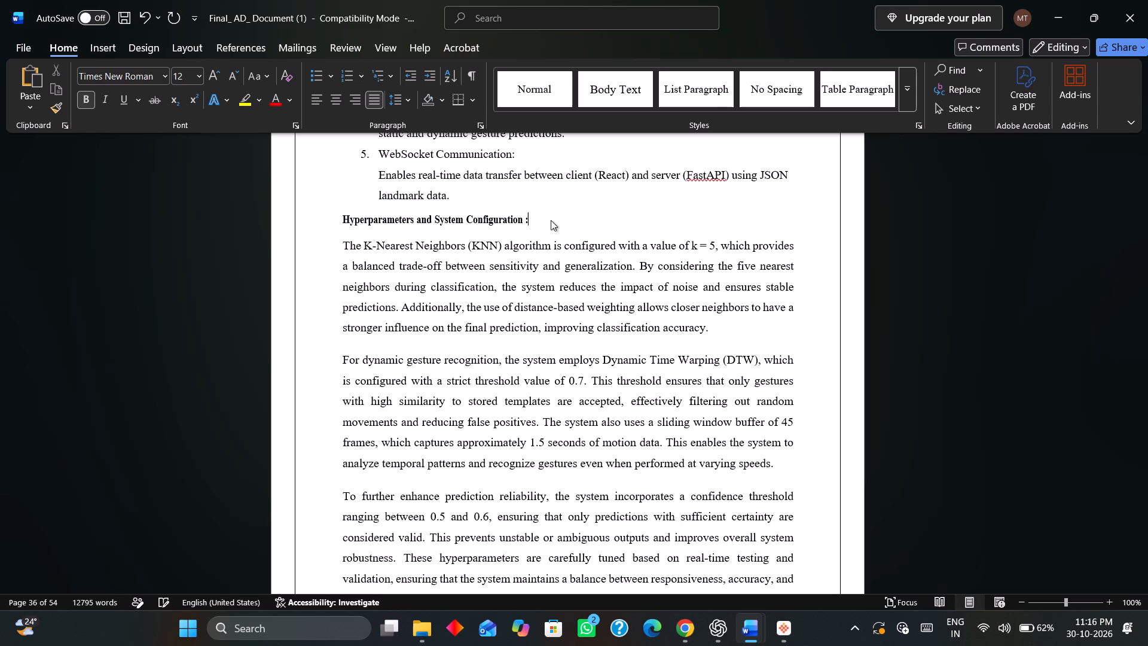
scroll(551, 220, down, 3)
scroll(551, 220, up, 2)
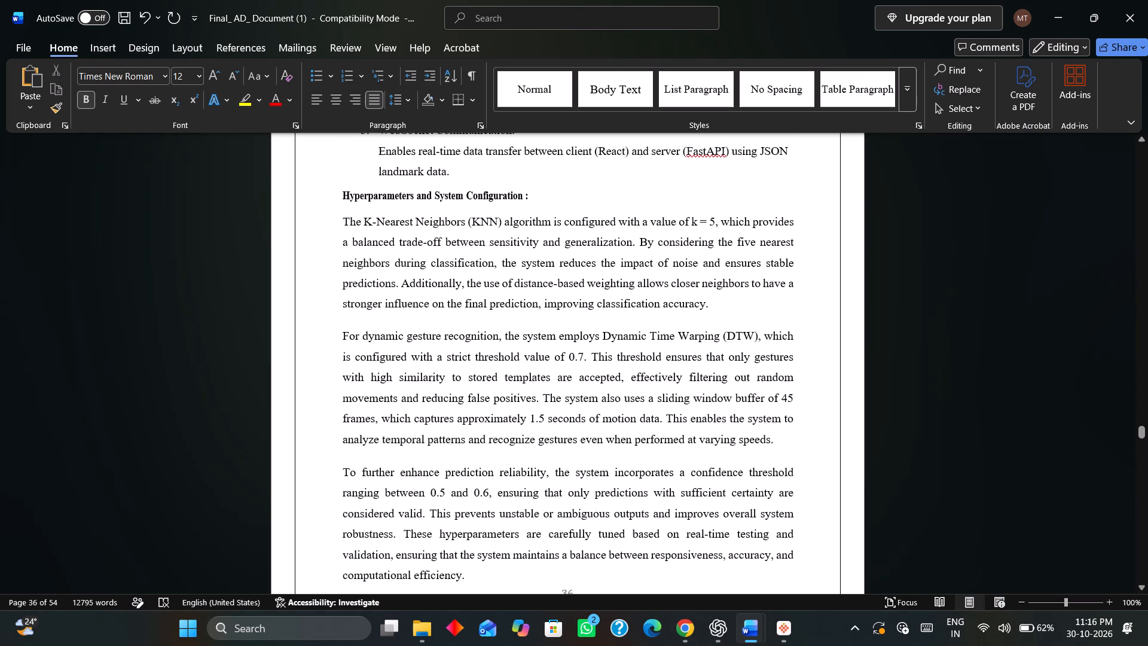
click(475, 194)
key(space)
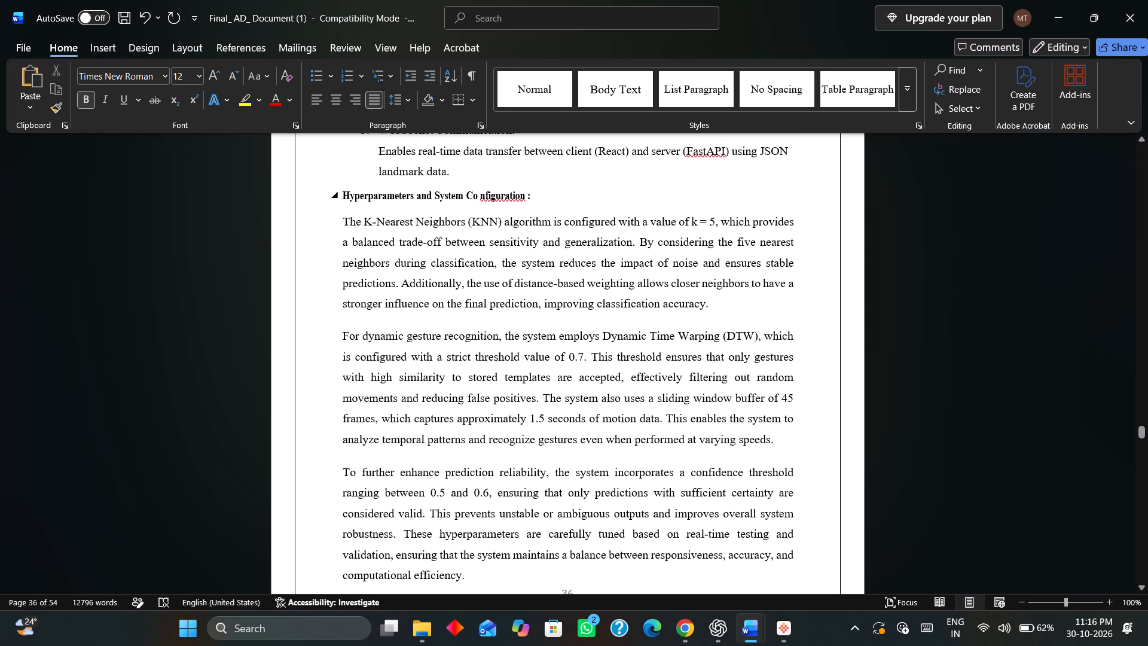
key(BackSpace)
Remove the break after "through the use of" under PERFORMANCE METRICS so "normalized landmark-based features" continues on the same page.
scroll(517, 191, down, 15)
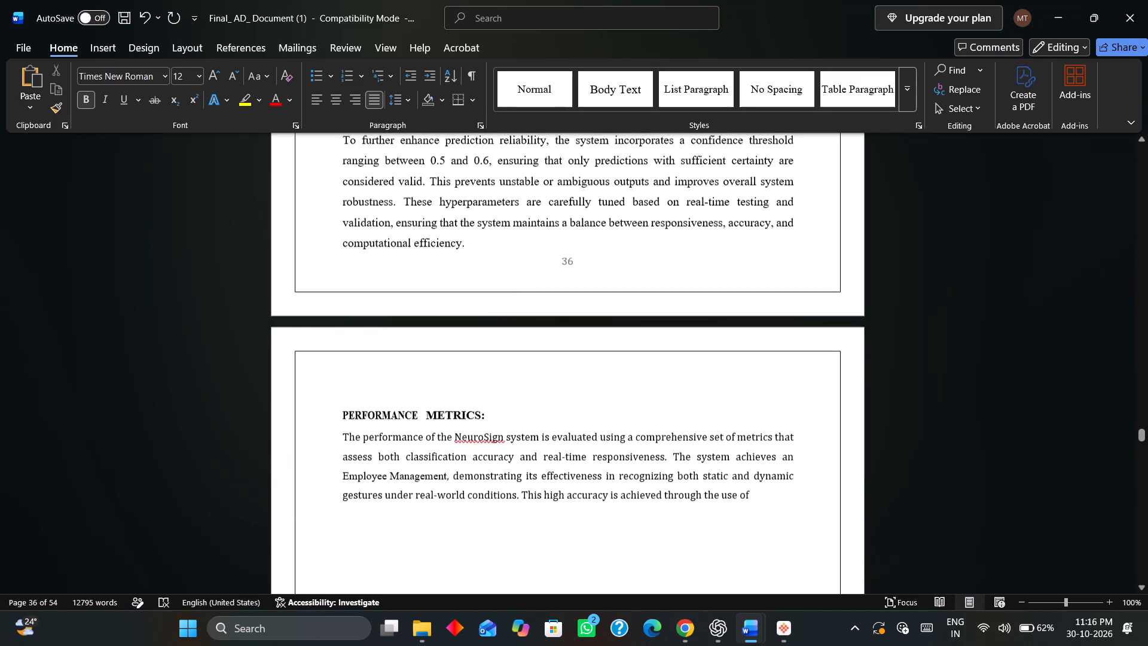
scroll(521, 190, down, 13)
click(789, 171)
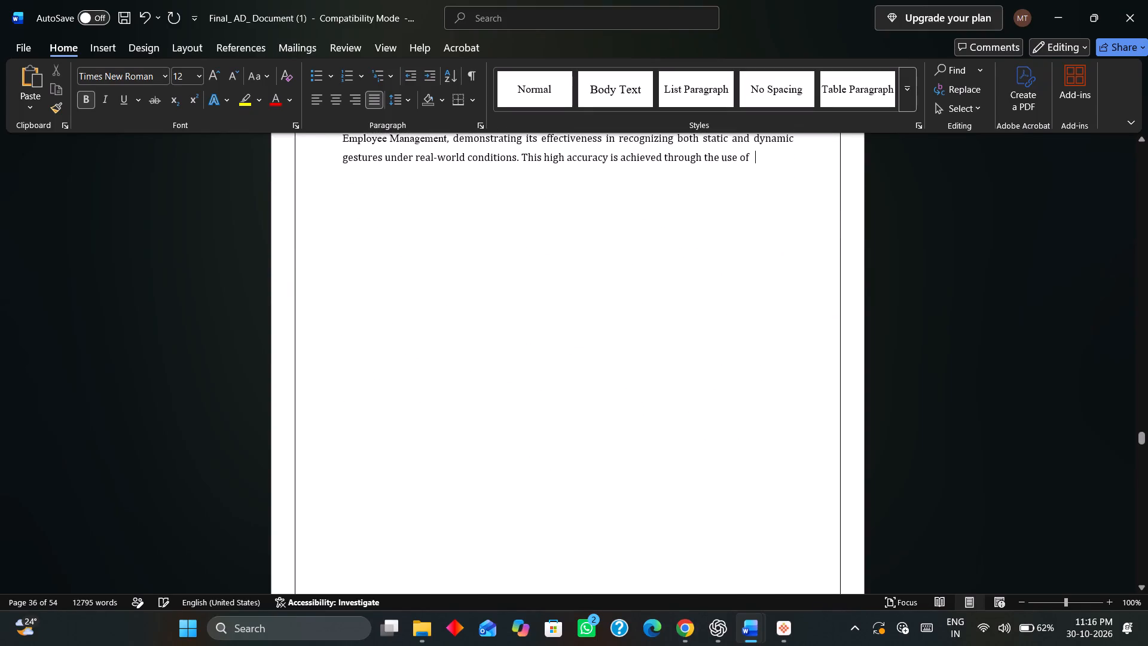
key(Delete)
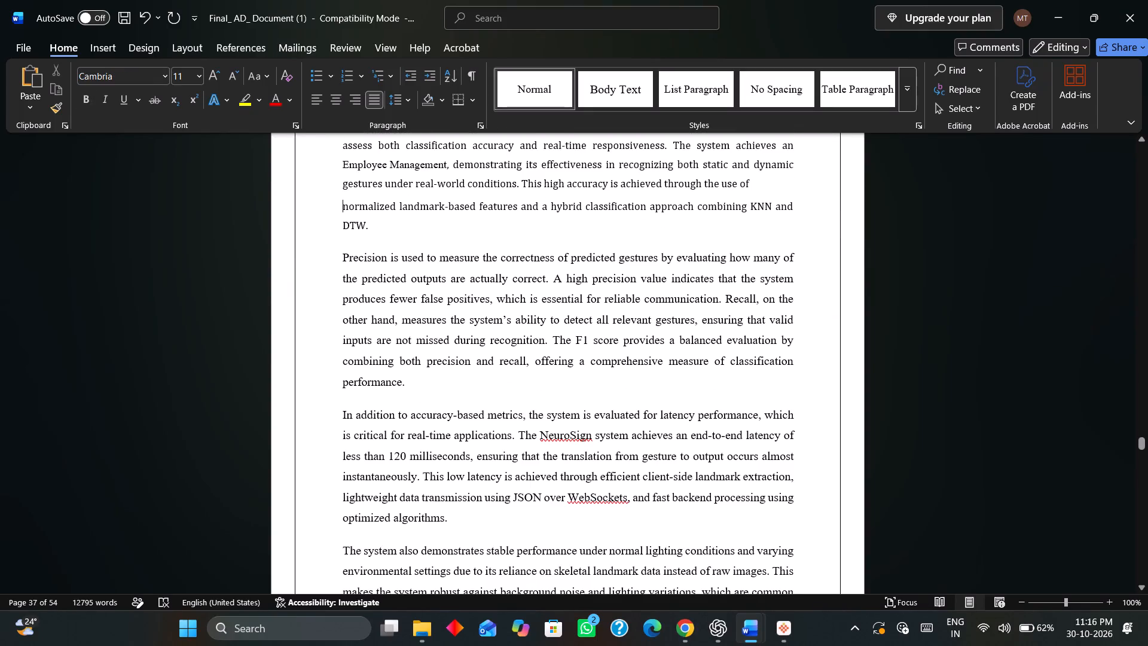
Review the layout from the performance metrics through the section 5.3 dashboard figures, and back up to the start of the results chapter.
scroll(752, 316, down, 19)
scroll(758, 319, down, 6)
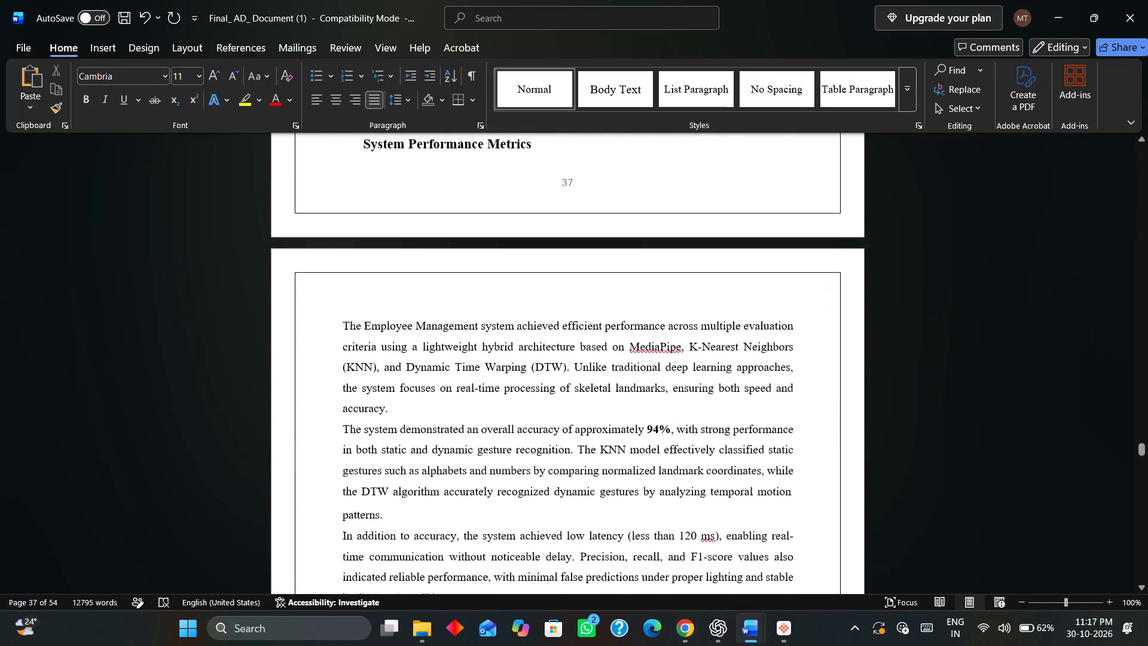
scroll(758, 319, down, 20)
scroll(758, 319, down, 12)
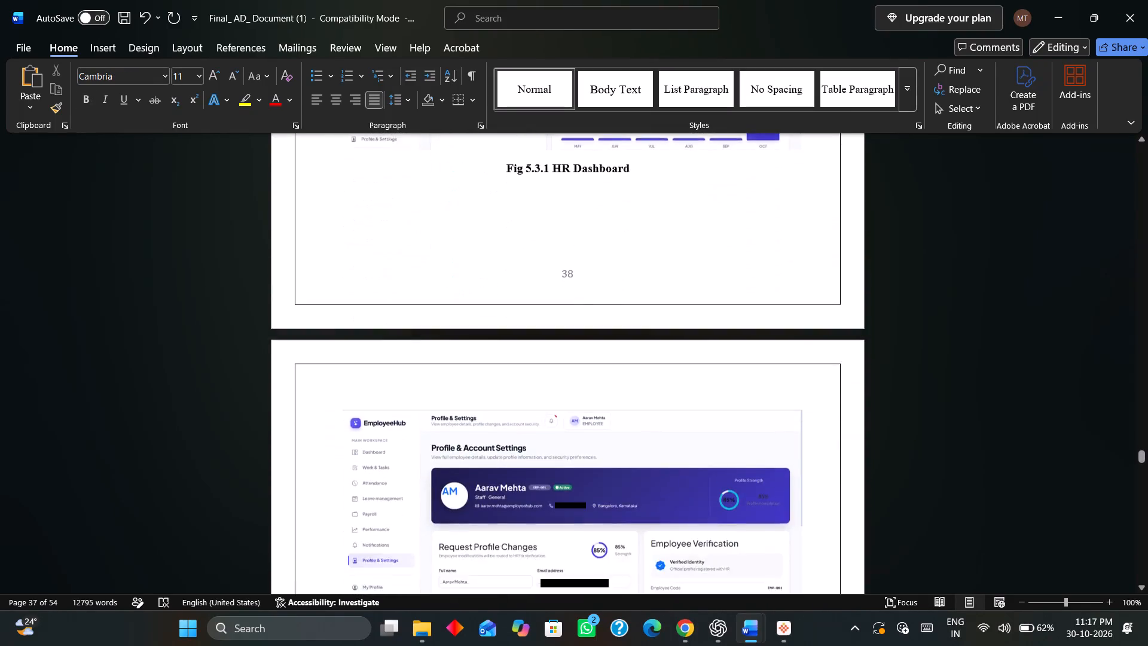
scroll(758, 319, down, 20)
scroll(758, 319, down, 8)
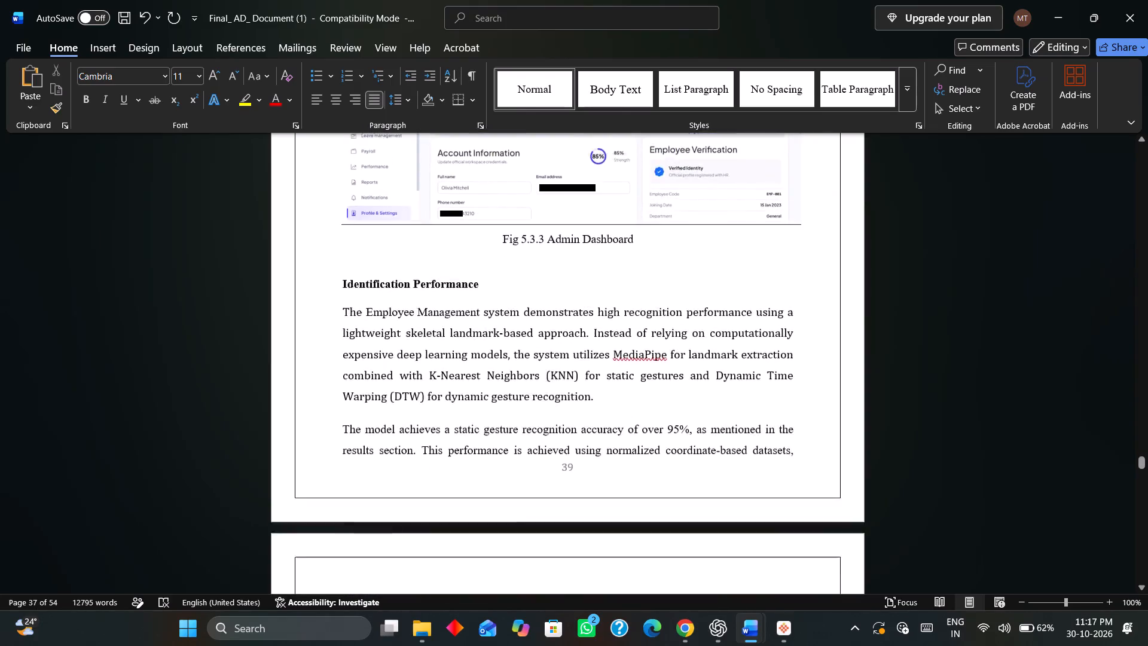
scroll(758, 319, up, 20)
scroll(758, 319, up, 14)
scroll(758, 319, down, 1)
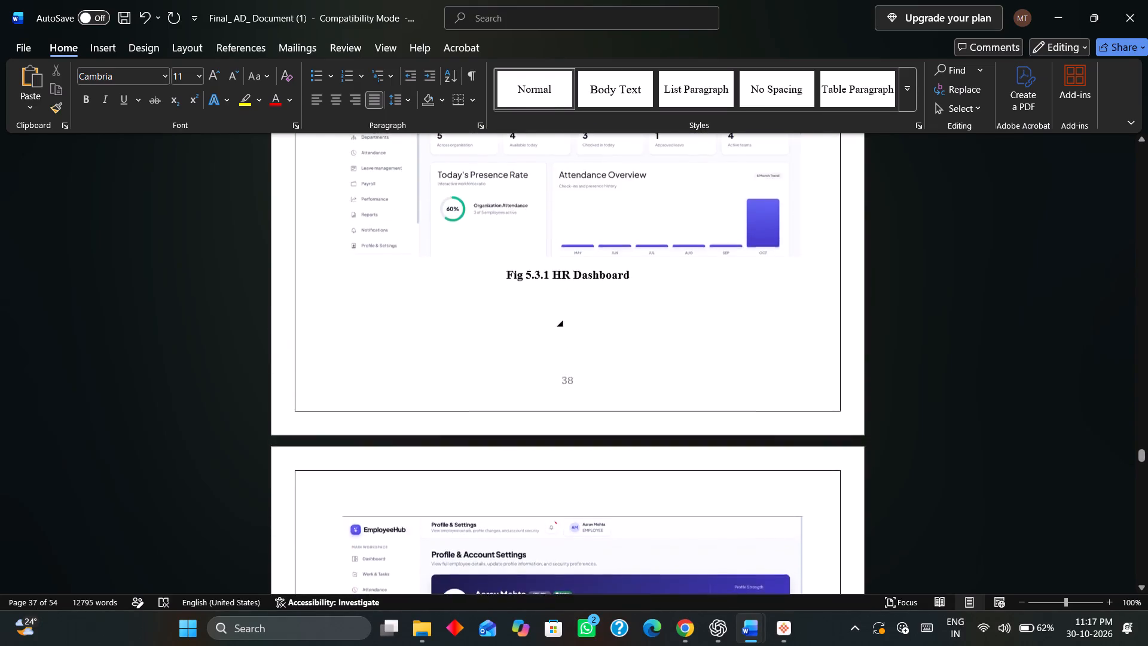
scroll(758, 319, up, 20)
scroll(758, 319, up, 11)
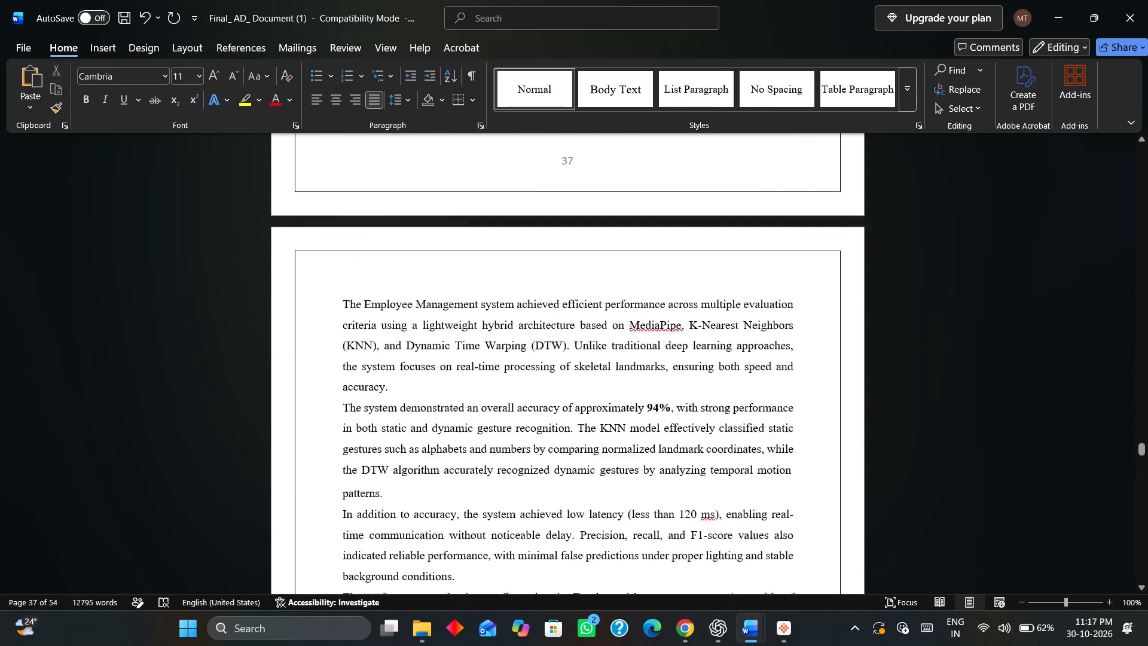
scroll(758, 319, up, 16)
scroll(758, 319, up, 6)
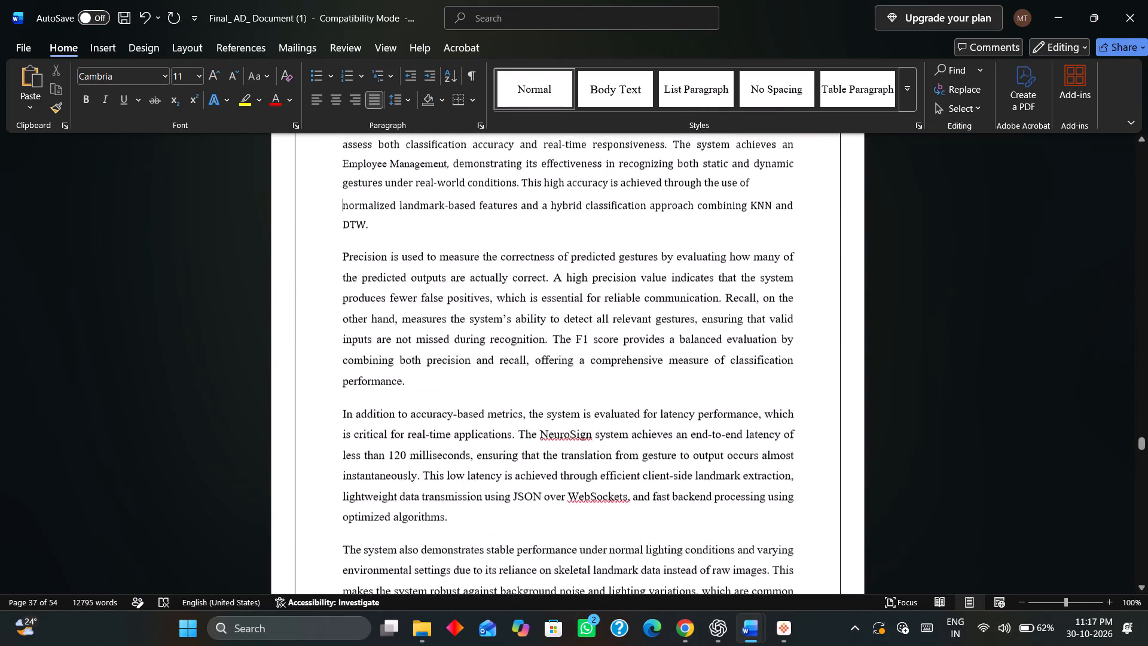
scroll(758, 319, up, 20)
scroll(758, 319, up, 12)
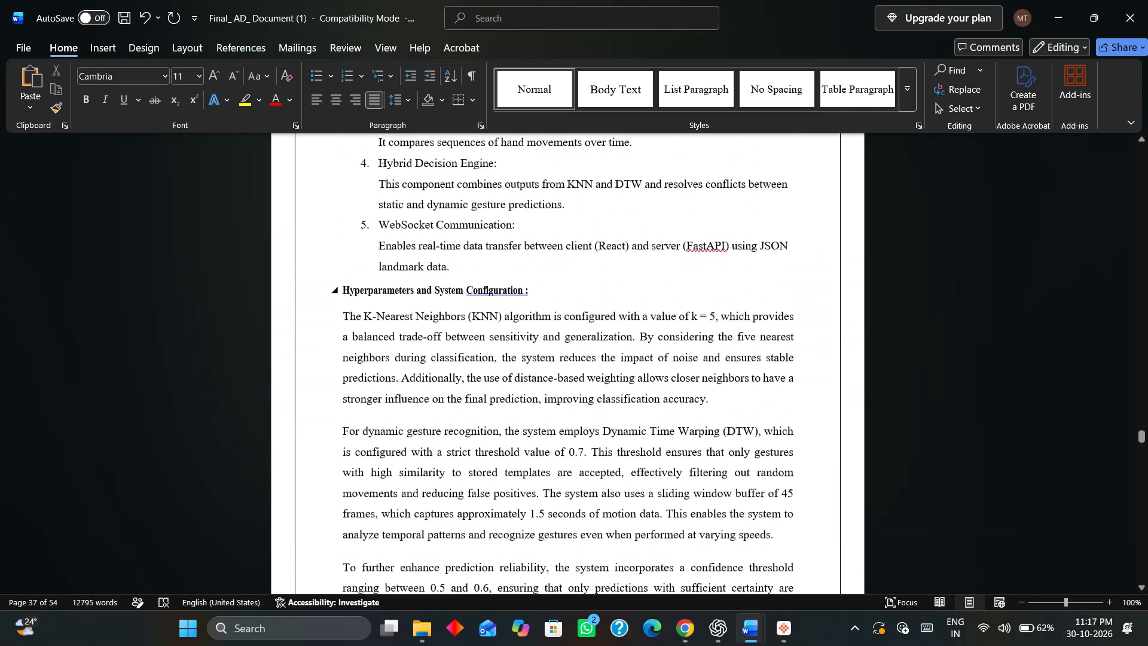
scroll(758, 319, up, 20)
scroll(758, 319, up, 12)
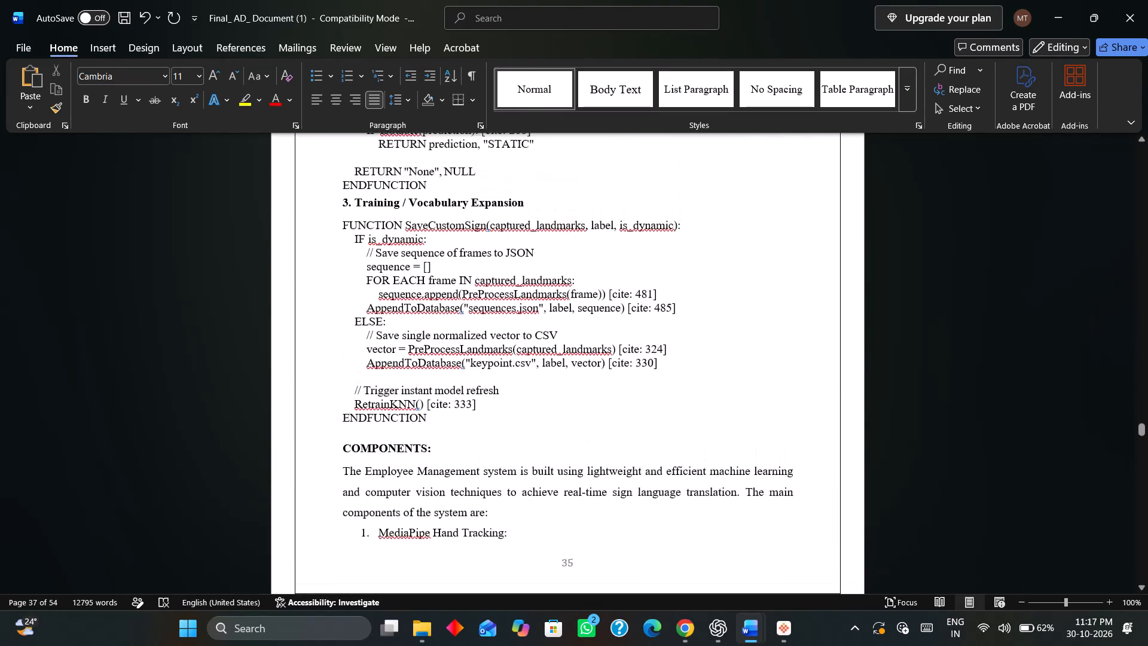
scroll(758, 319, up, 20)
scroll(758, 319, up, 9)
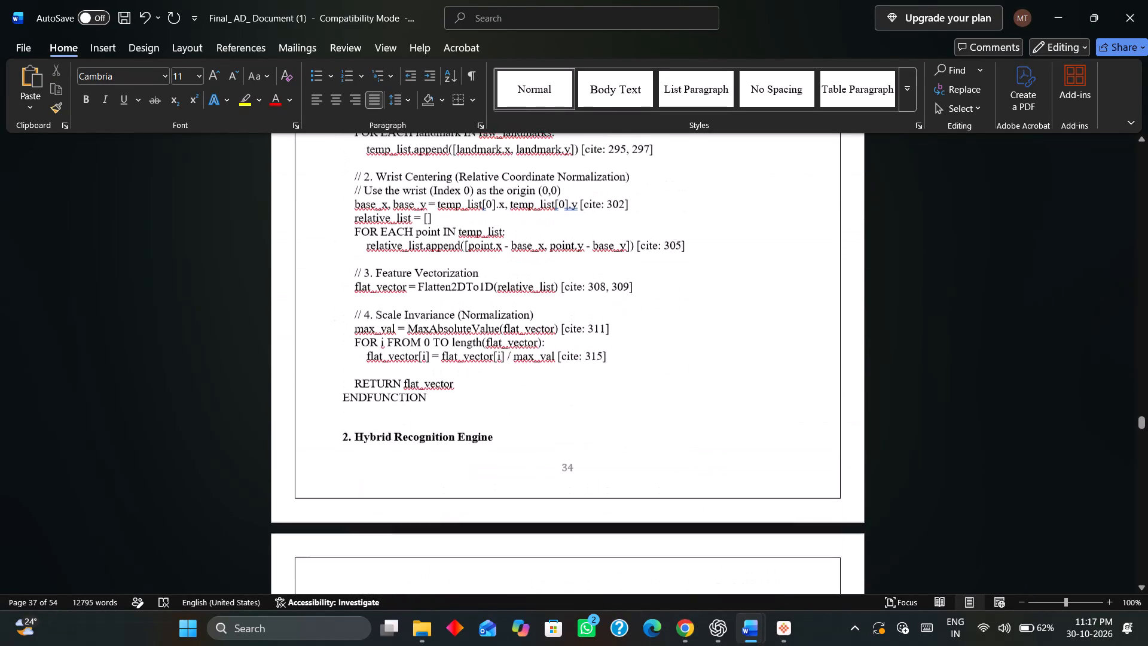
scroll(758, 319, up, 20)
scroll(758, 319, up, 14)
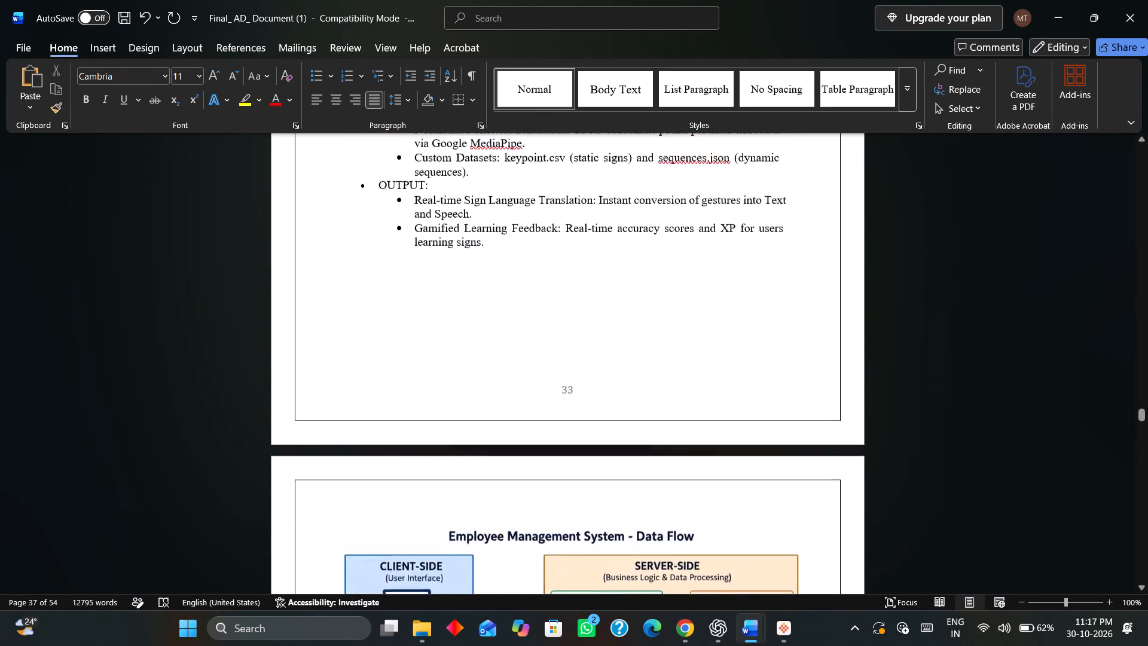
scroll(758, 319, up, 16)
scroll(758, 319, up, 6)
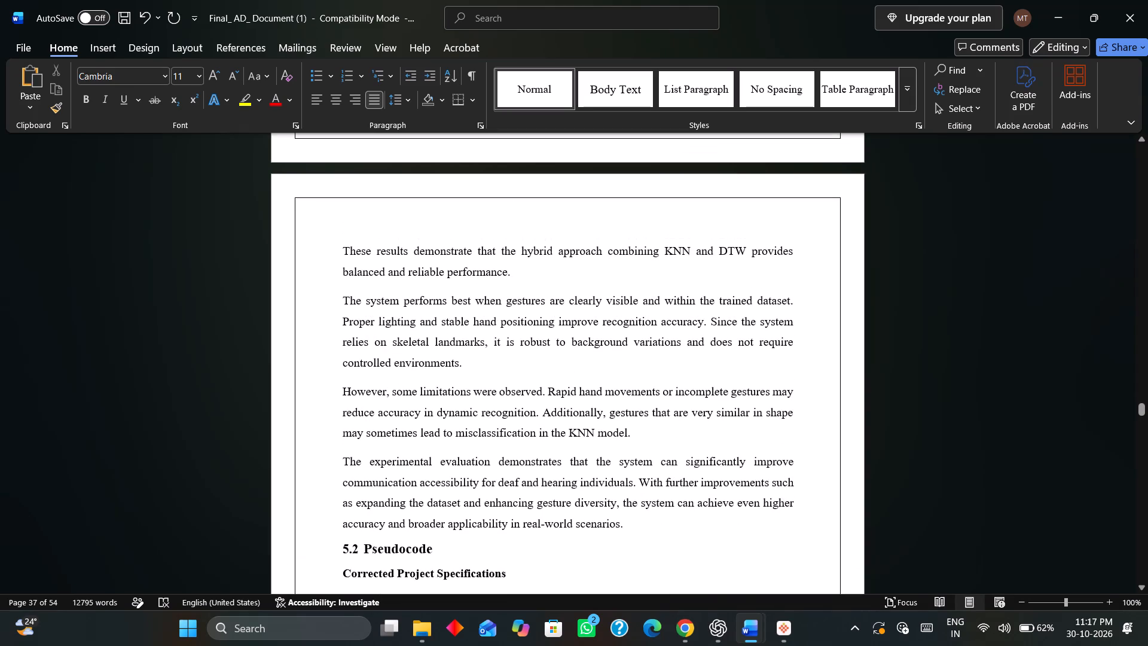
scroll(758, 319, up, 19)
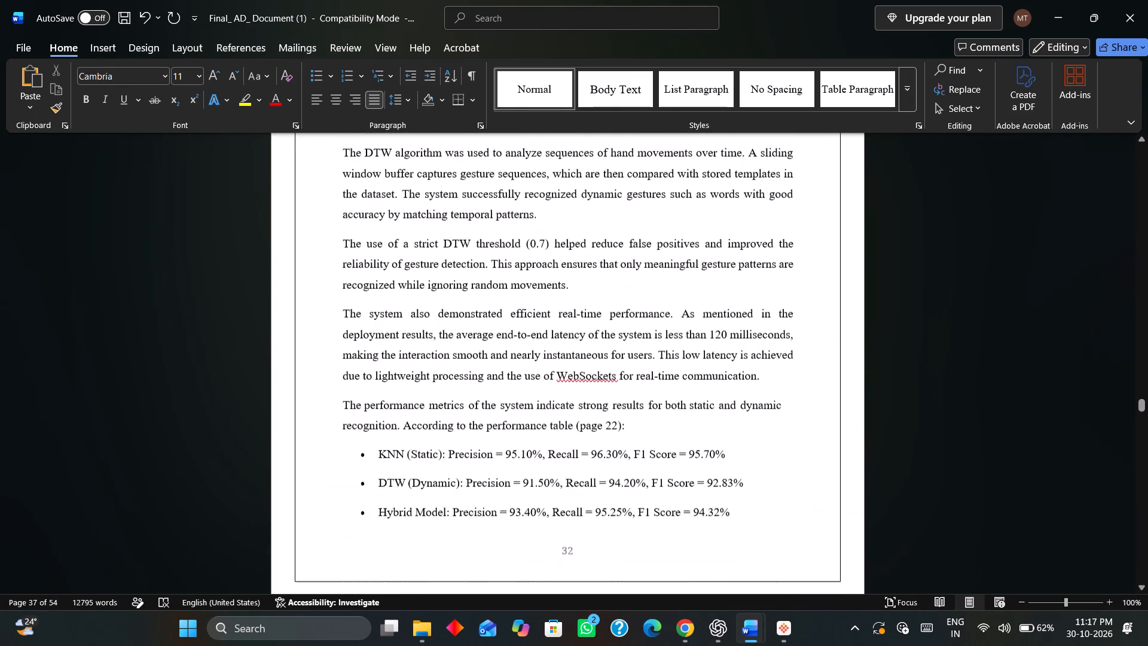
scroll(758, 319, up, 16)
Delete the paragraph beginning "The performance metrics of the system indicate strong results" above the KNN, DTW and Hybrid Model bullets.
scroll(758, 319, down, 8)
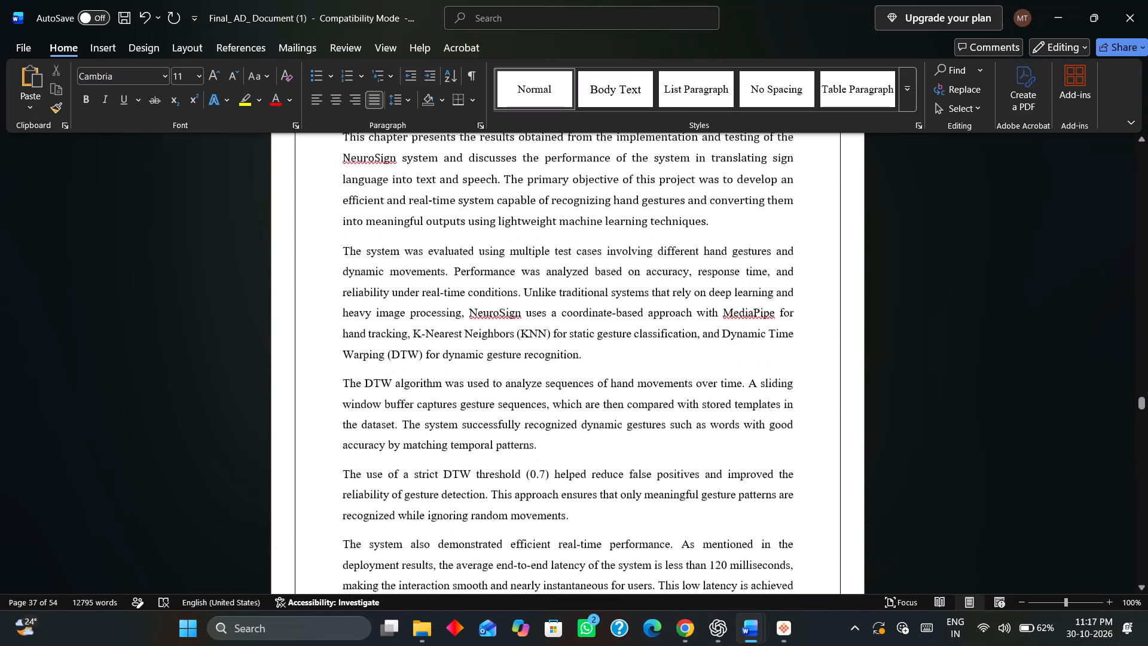
scroll(758, 319, down, 11)
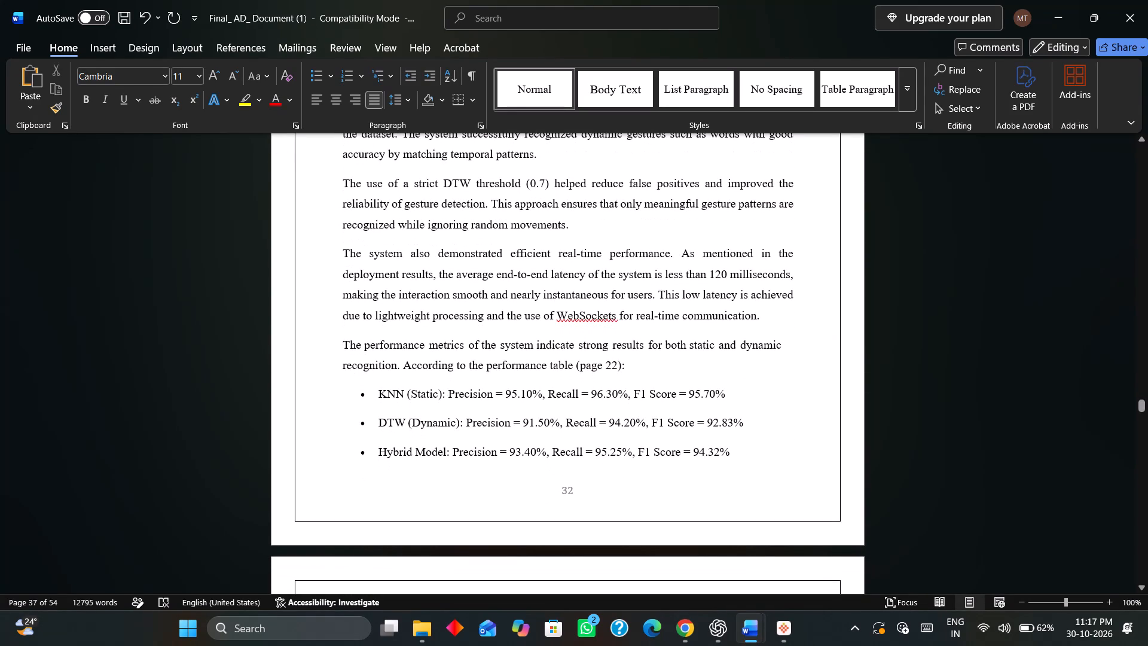
drag(649, 376, 324, 348)
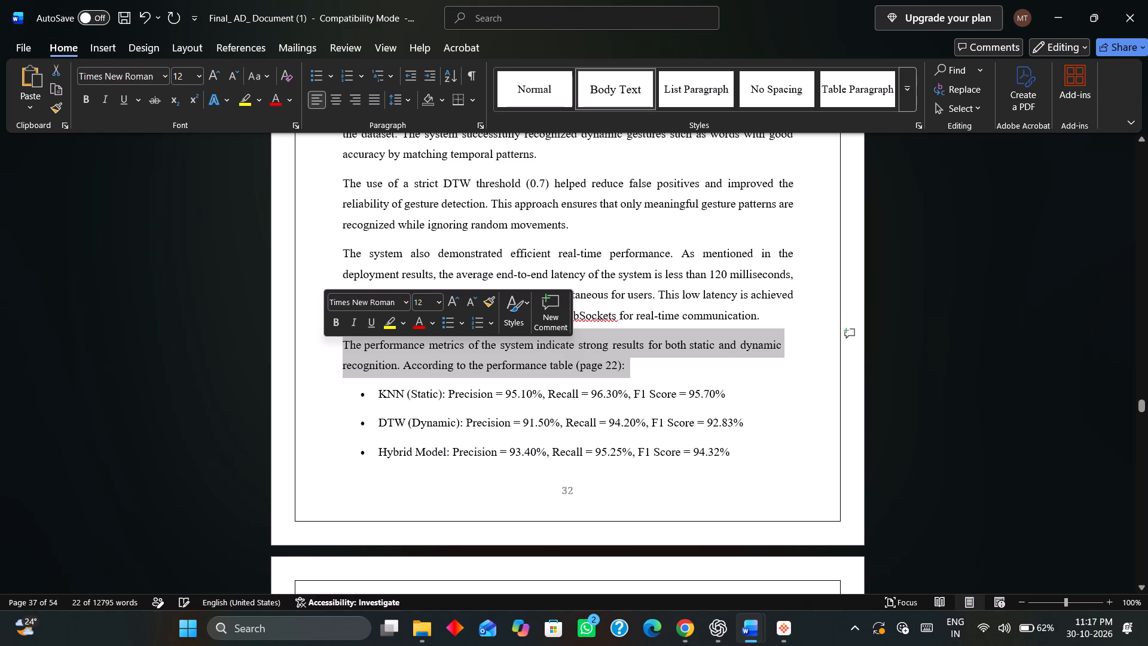
key(BackSpace)
Delete the empty line between the Gamified Learning Feedback item and the Employee Management System data flow diagram.
scroll(325, 349, down, 7)
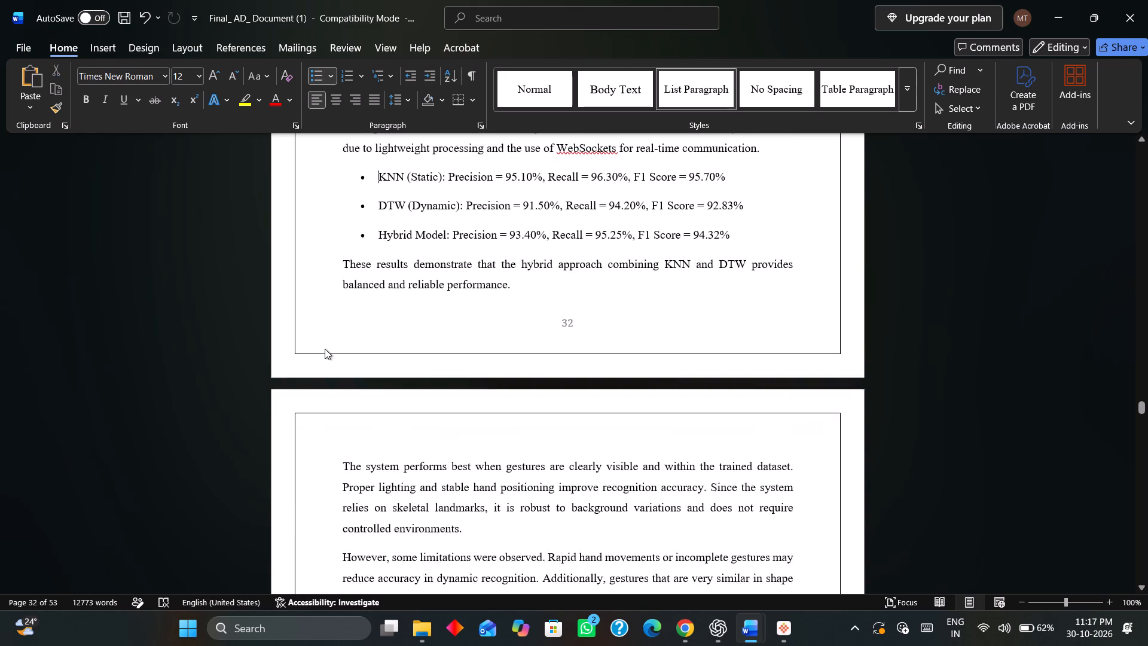
scroll(325, 349, down, 19)
scroll(325, 349, down, 7)
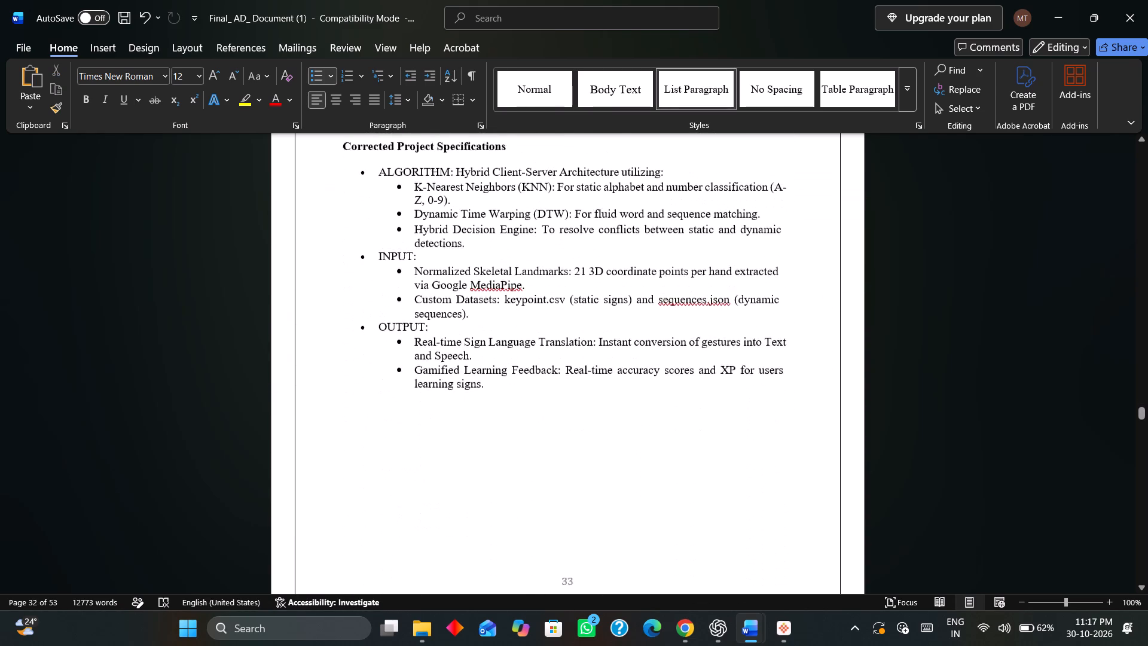
scroll(325, 349, down, 5)
click(563, 251)
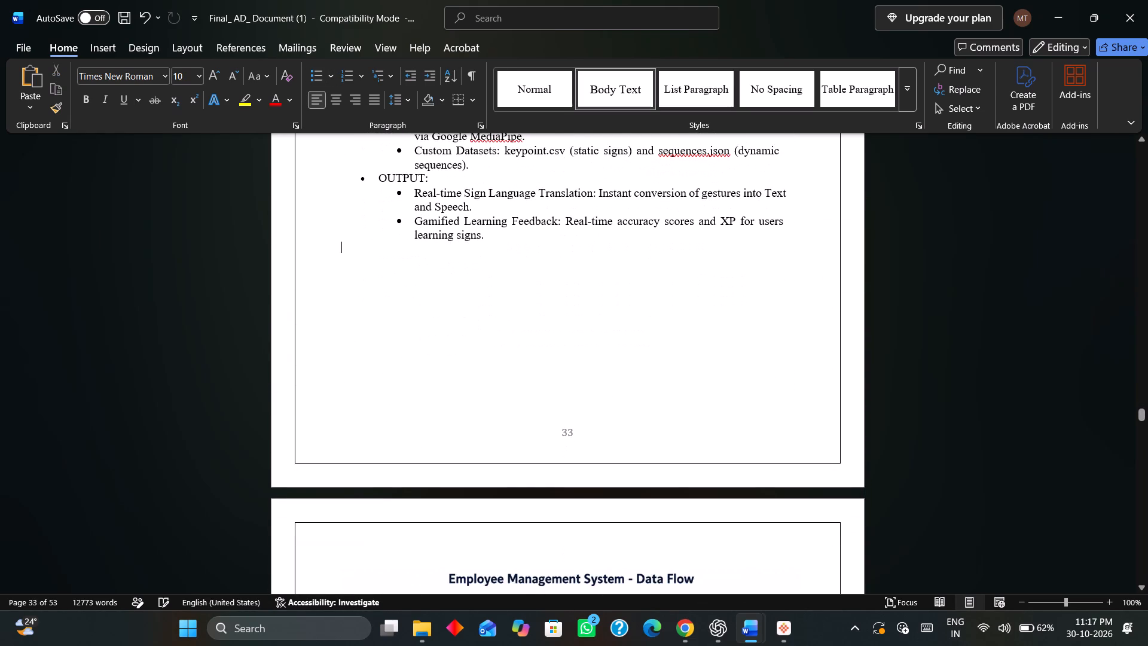
click(563, 251)
scroll(563, 251, down, 16)
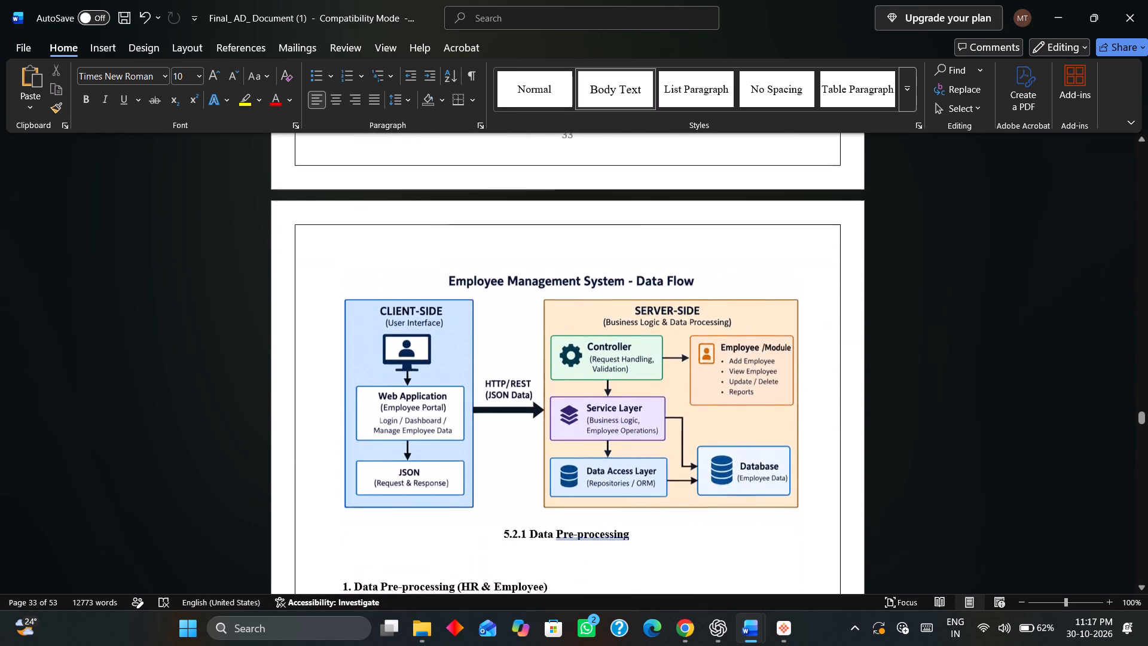
scroll(563, 251, down, 6)
scroll(563, 251, up, 18)
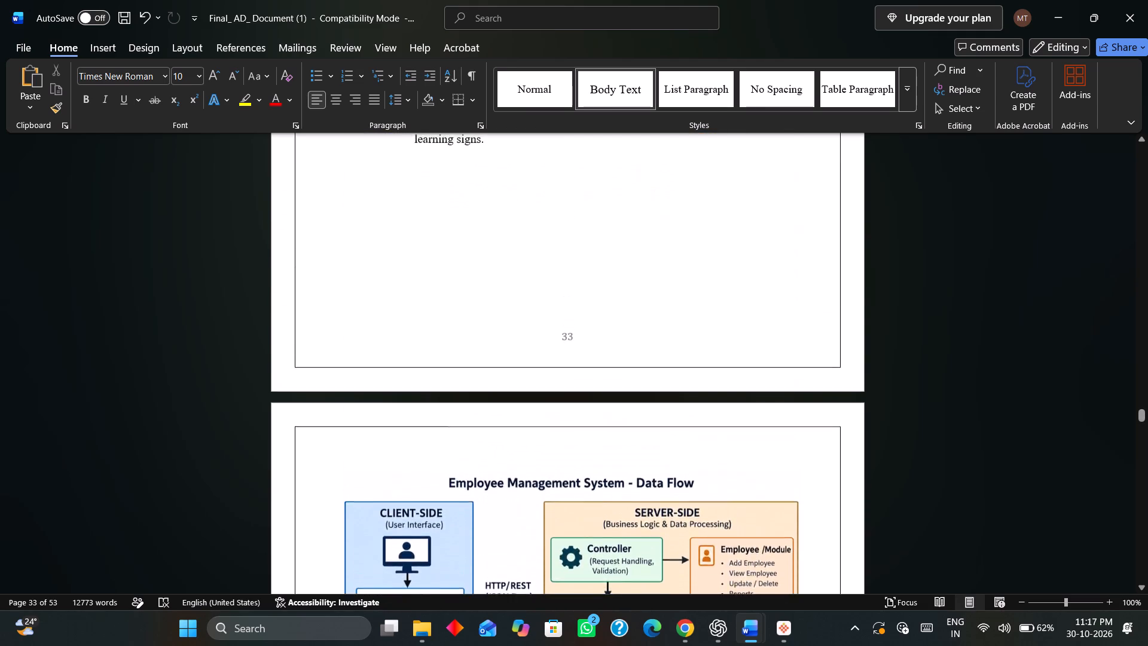
scroll(563, 251, up, 4)
click(563, 251)
key(Delete)
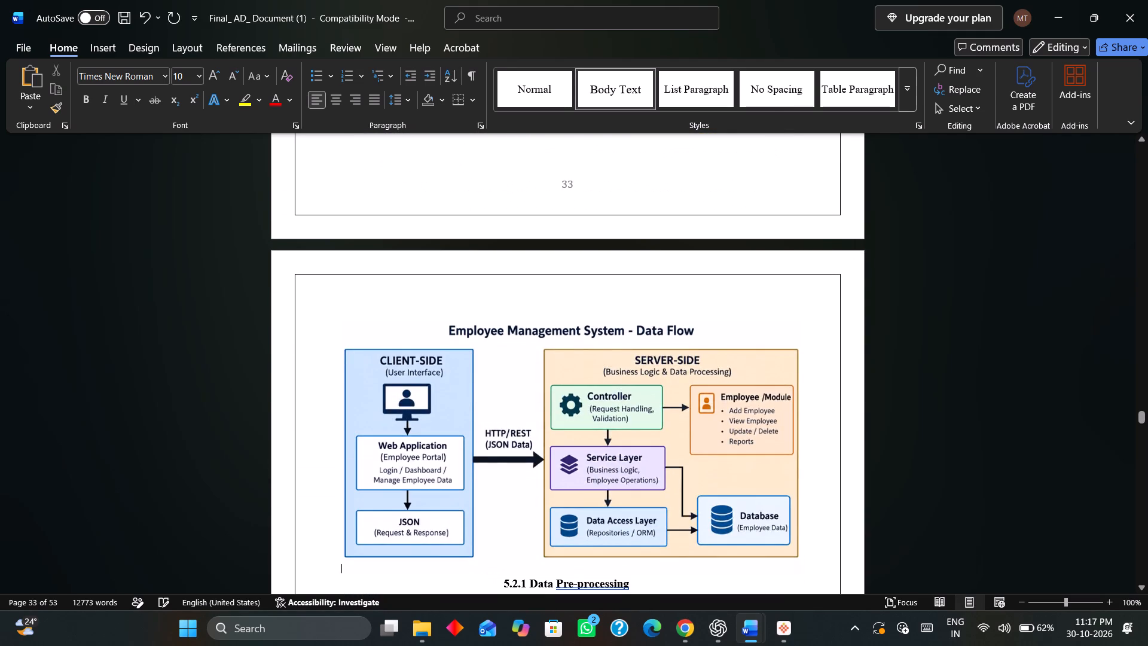
Delete the "// 4. Scale Invariance (Normalization)" block from the pre-processing pseudocode, leaving one blank line before "RETURN flat_vector".
scroll(564, 253, down, 20)
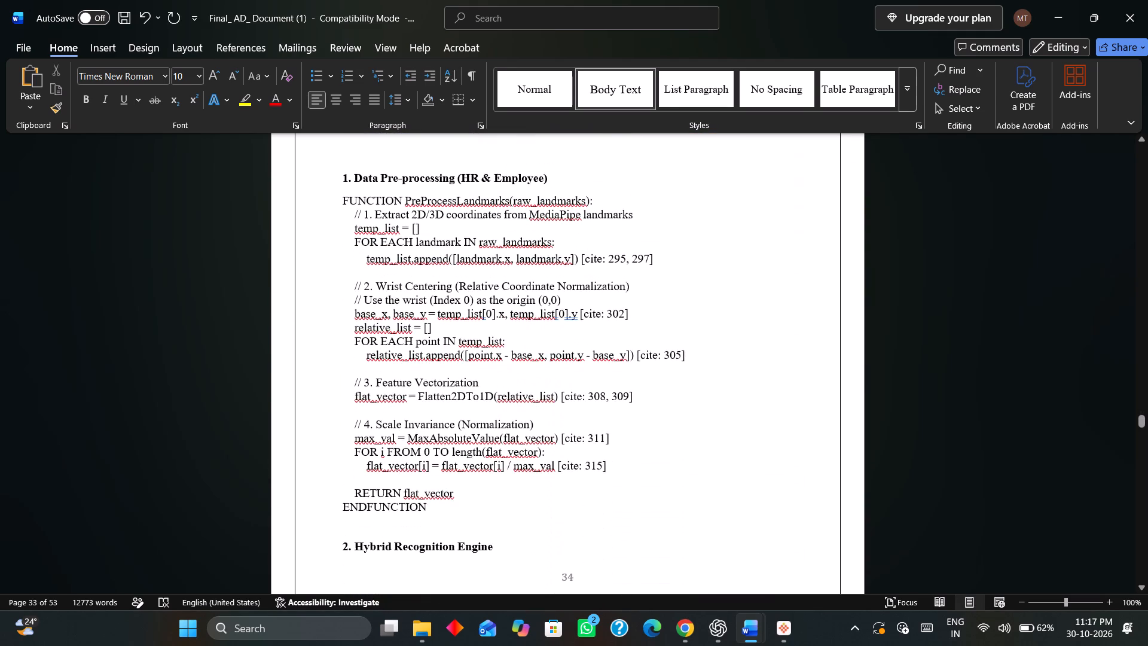
scroll(481, 495, down, 6)
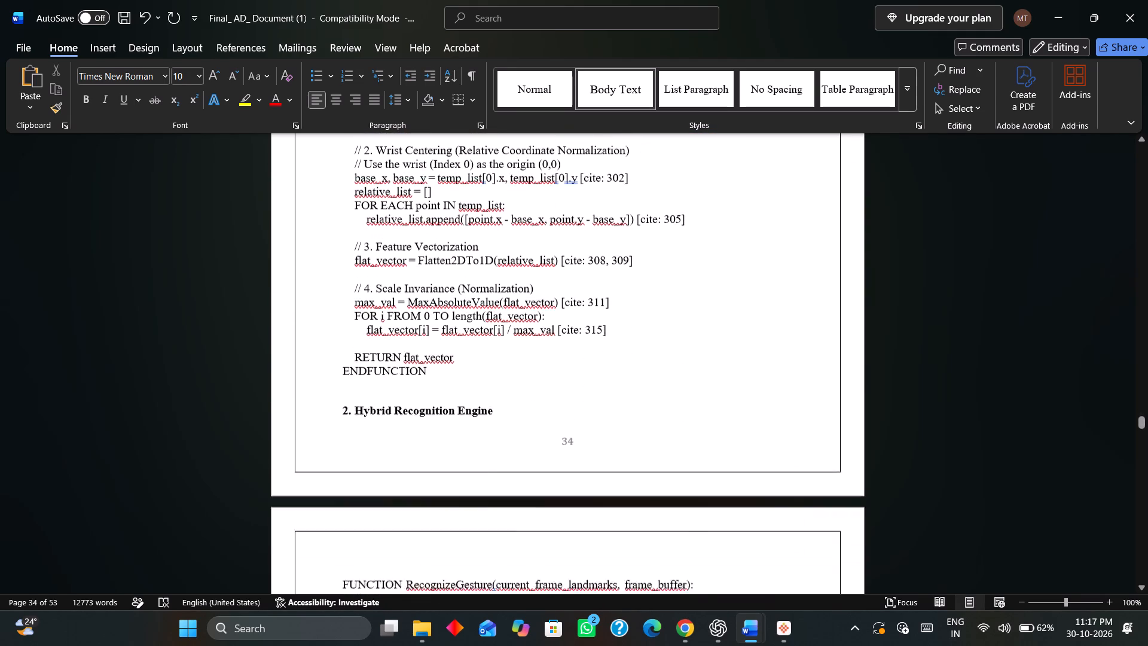
scroll(513, 420, down, 6)
scroll(502, 397, up, 7)
drag(483, 383, 390, 331)
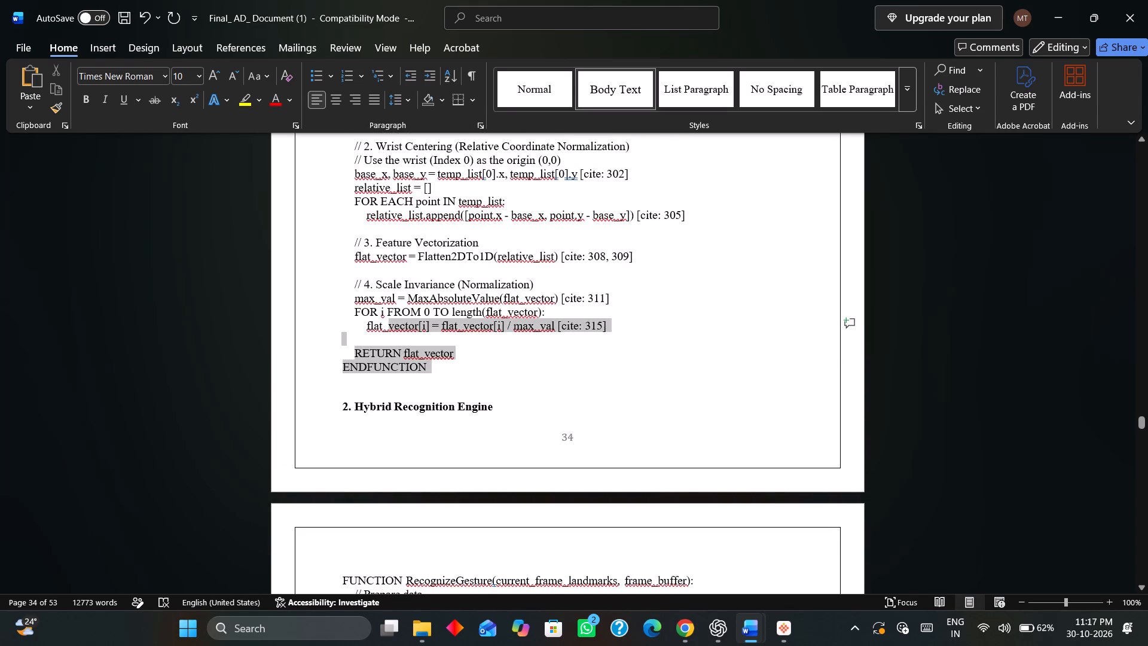
drag(390, 331, 389, 331)
click(481, 380)
drag(616, 327, 361, 263)
key(BackSpace)
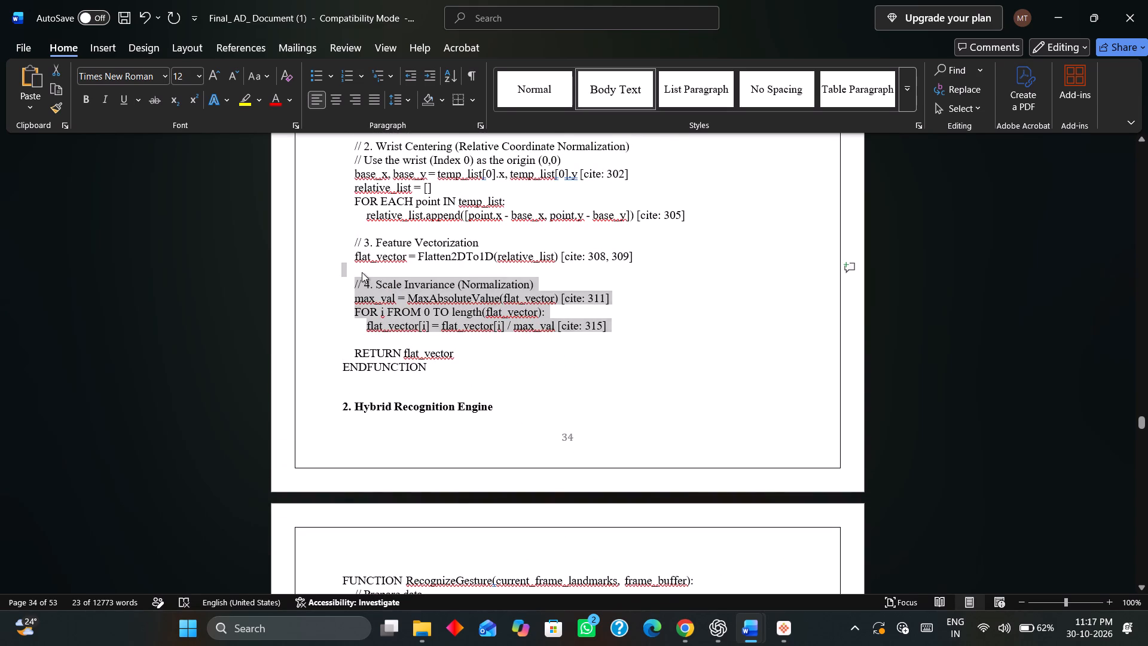
key(BackSpace)
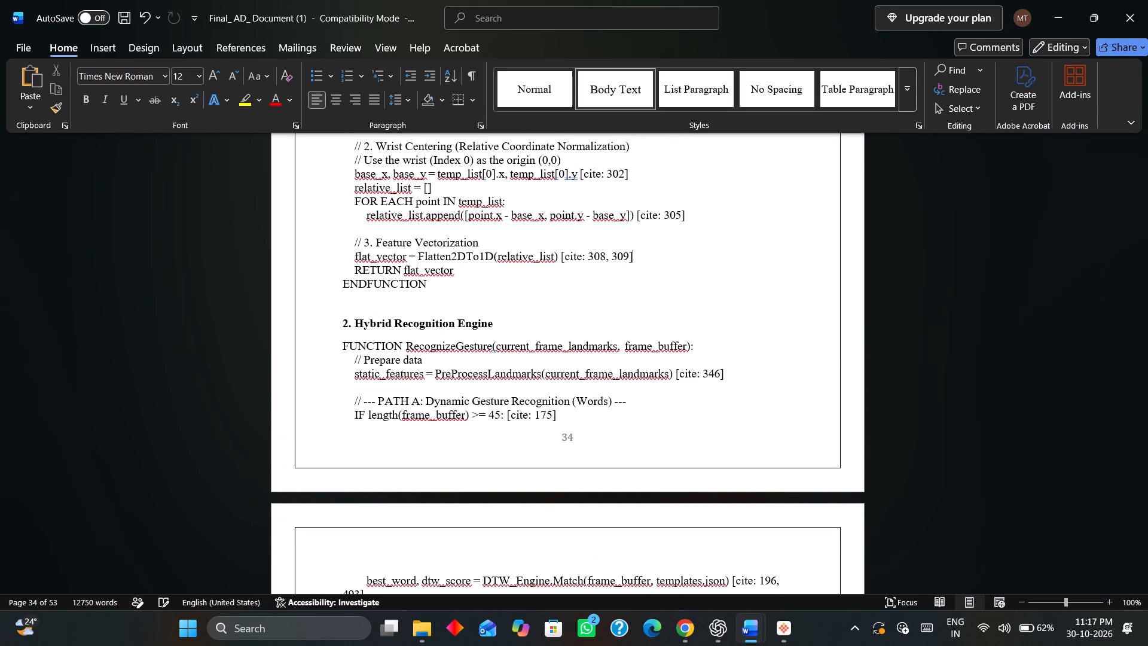
key(Return)
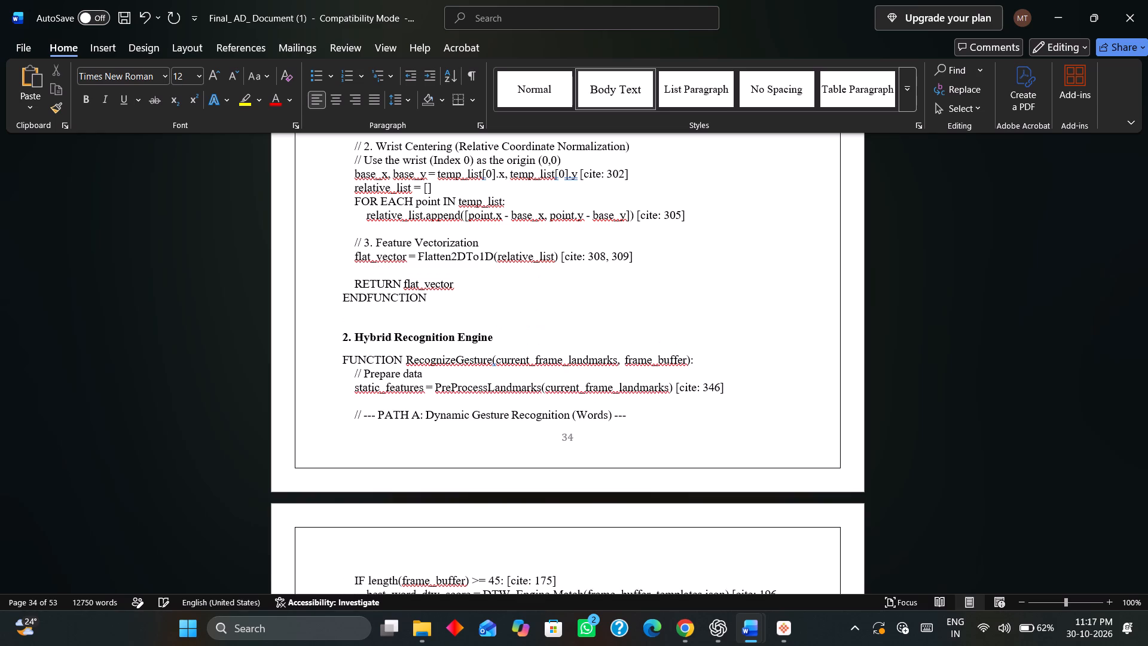
Delete the "IF dtw_score < 0.7" and "RETURN best_word, "DYNAMIC"" lines from the Hybrid Recognition Engine pseudocode.
scroll(356, 272, down, 14)
drag(357, 308, 387, 319)
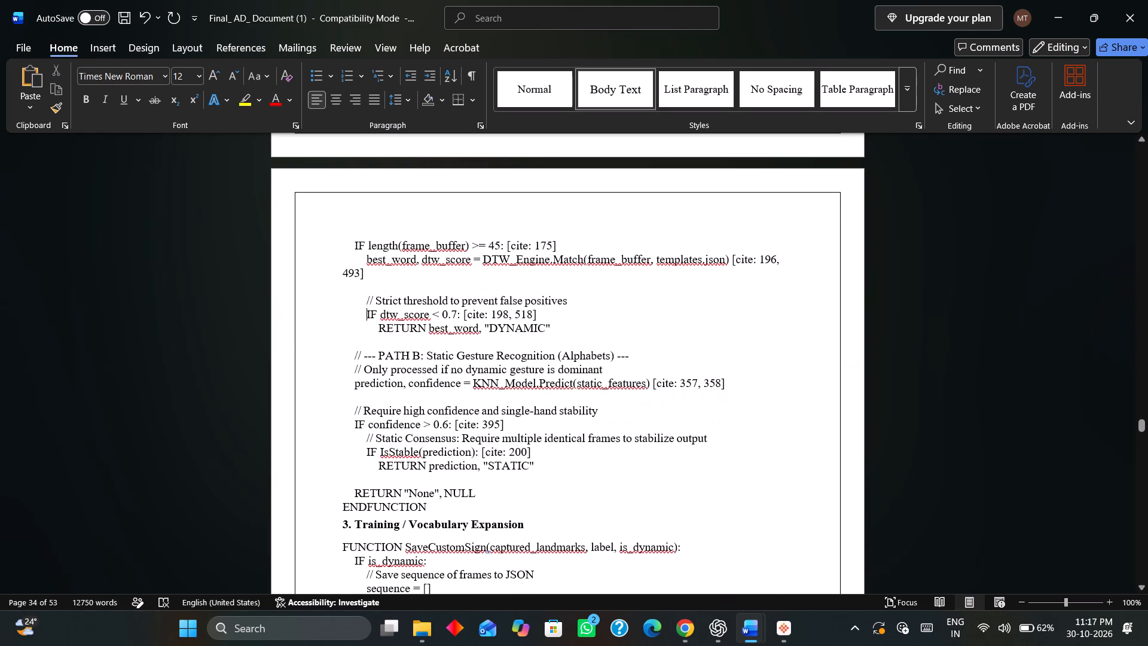
drag(387, 319, 559, 327)
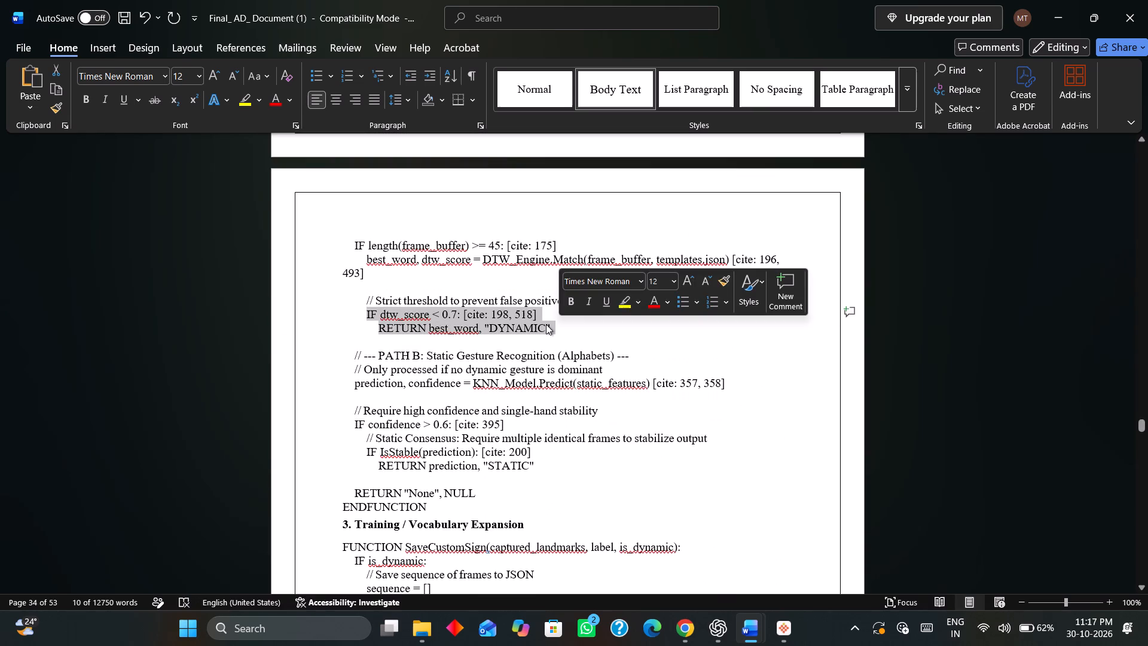
key(BackSpace)
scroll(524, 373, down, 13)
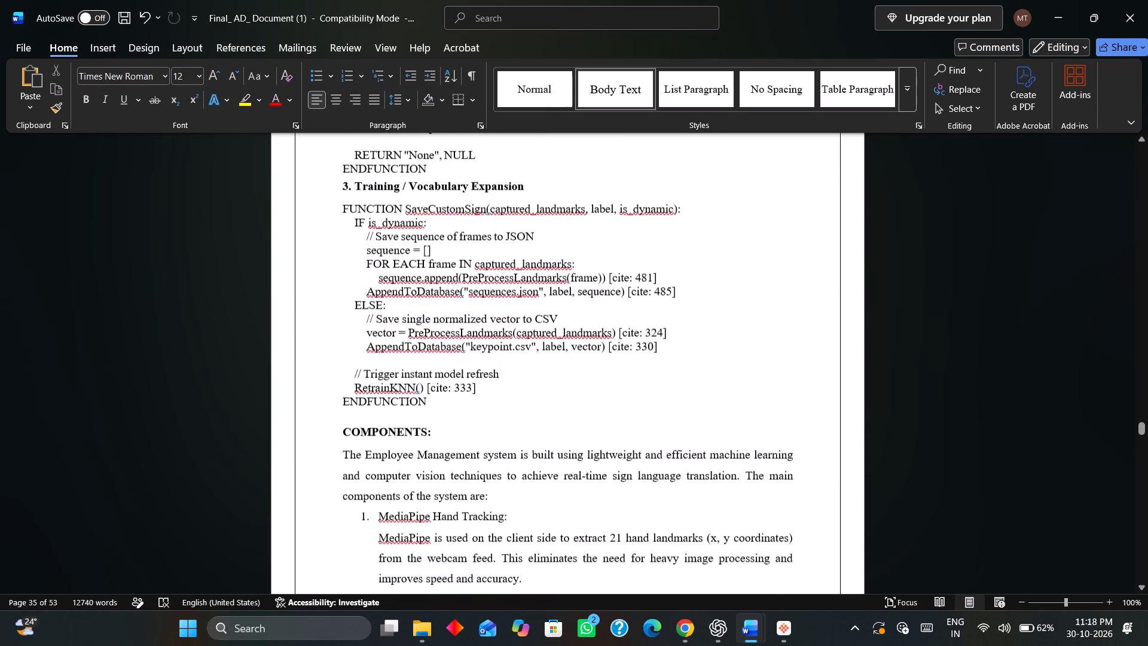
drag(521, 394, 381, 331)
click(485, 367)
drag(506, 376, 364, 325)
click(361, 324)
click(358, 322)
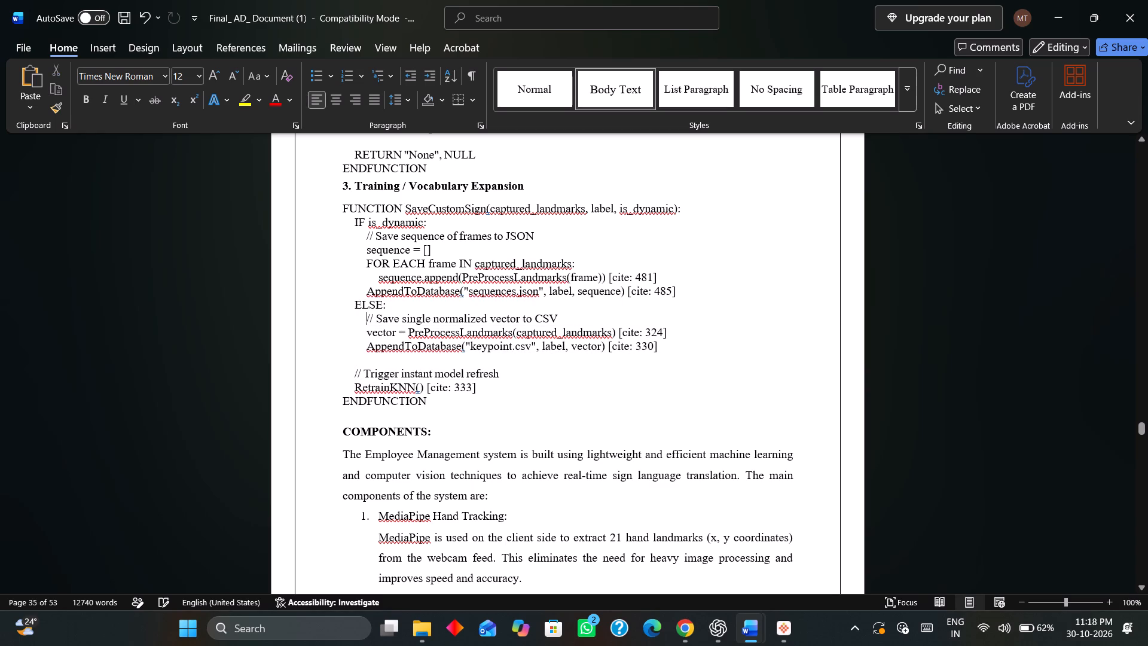
Delete item 5, "WebSocket Communication", together with its description from the numbered components list.
scroll(431, 325, down, 8)
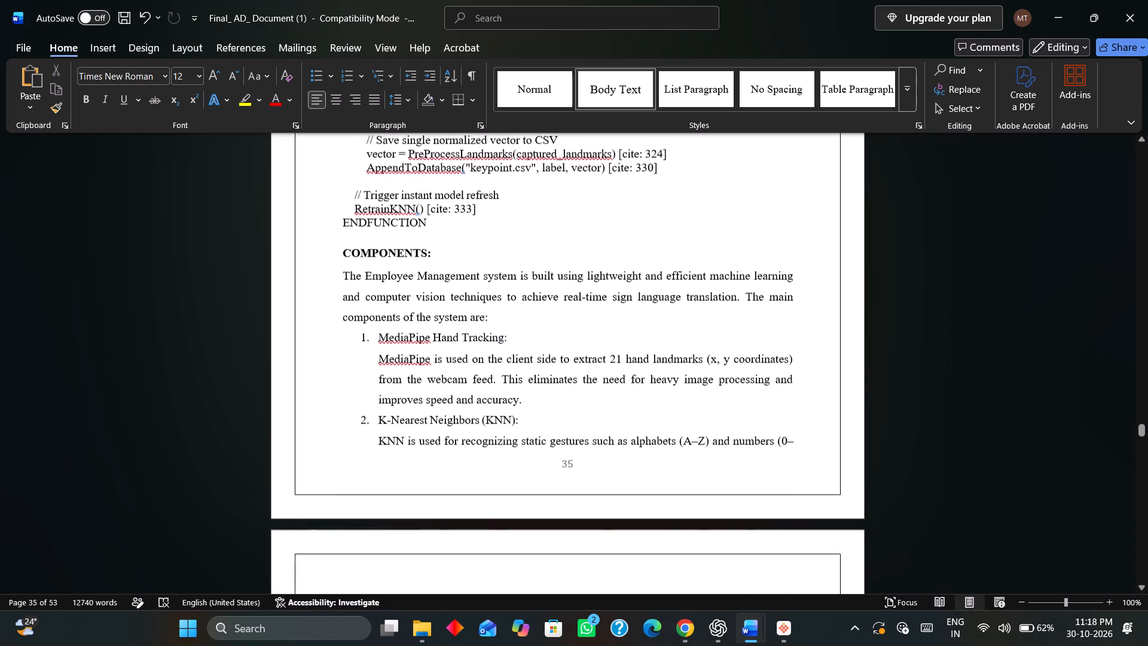
scroll(435, 328, down, 15)
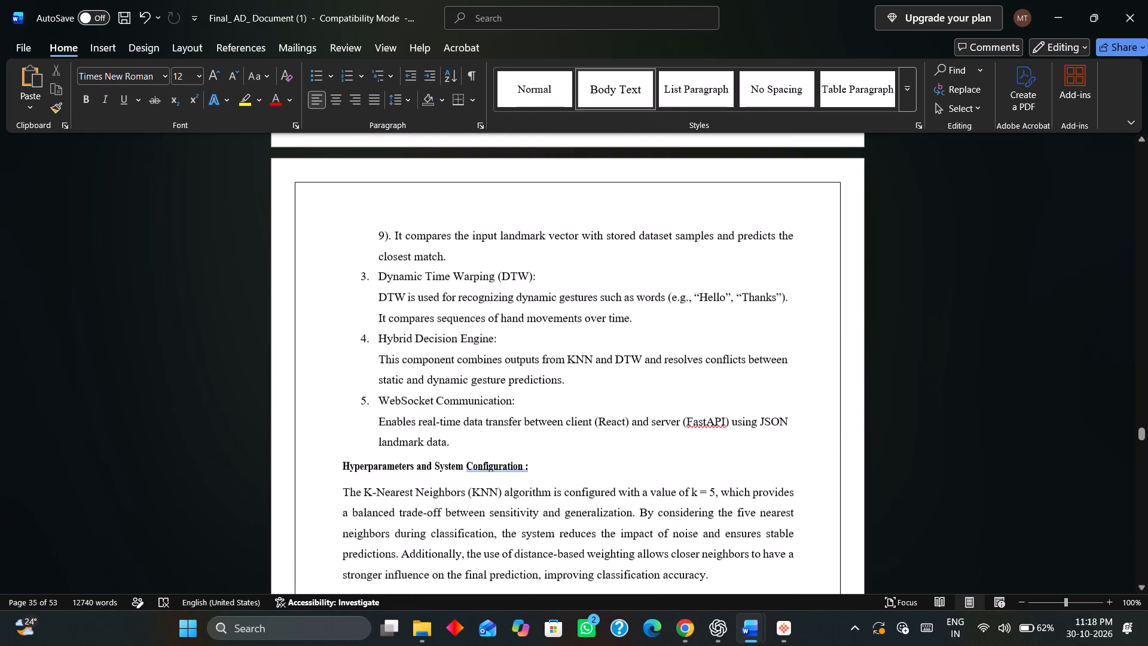
drag(342, 328, 558, 388)
click(558, 388)
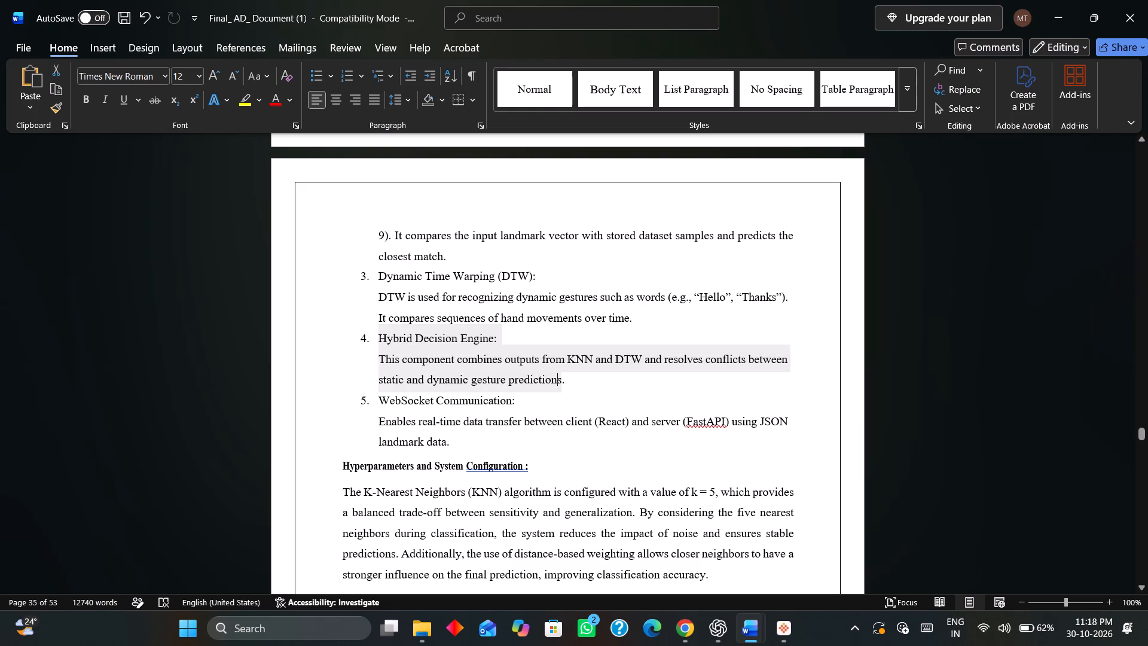
drag(509, 444, 368, 398)
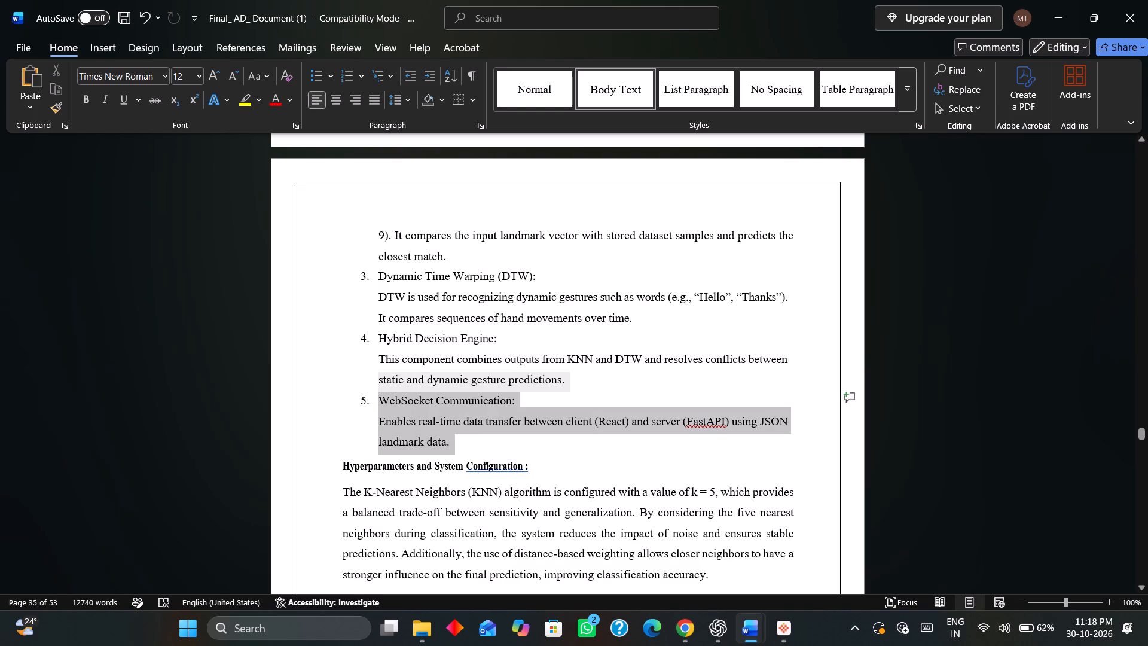
drag(368, 398, 354, 398)
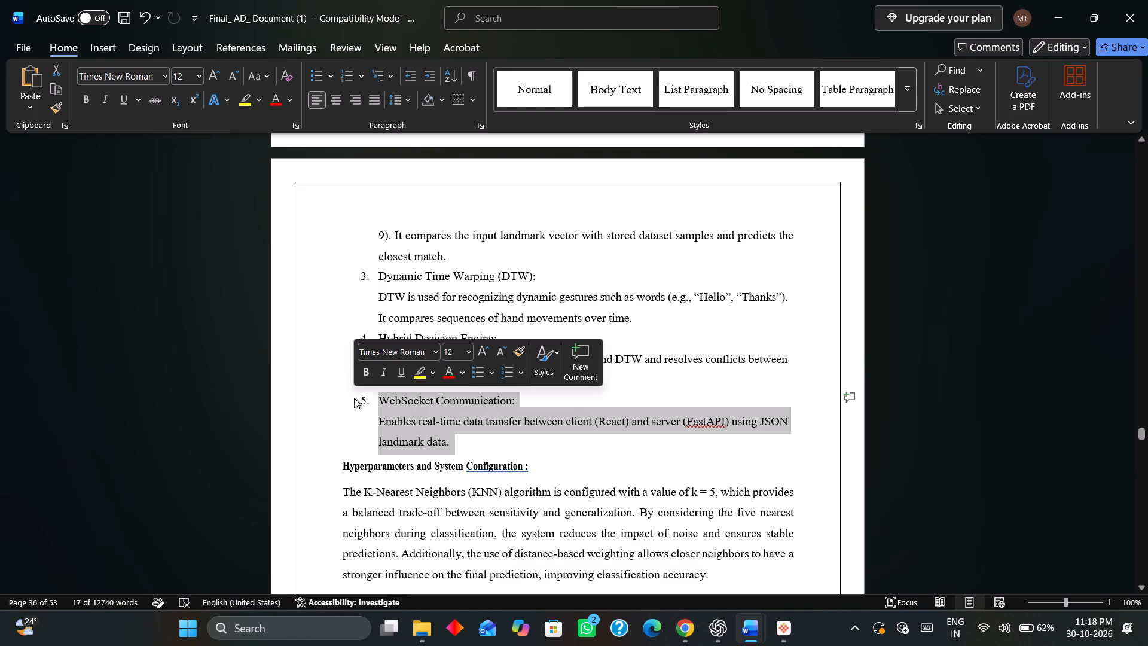
key(BackSpace)
Delete the paragraph beginning "To further enhance prediction reliability" above the PERFORMANCE METRICS heading.
scroll(336, 438, down, 7)
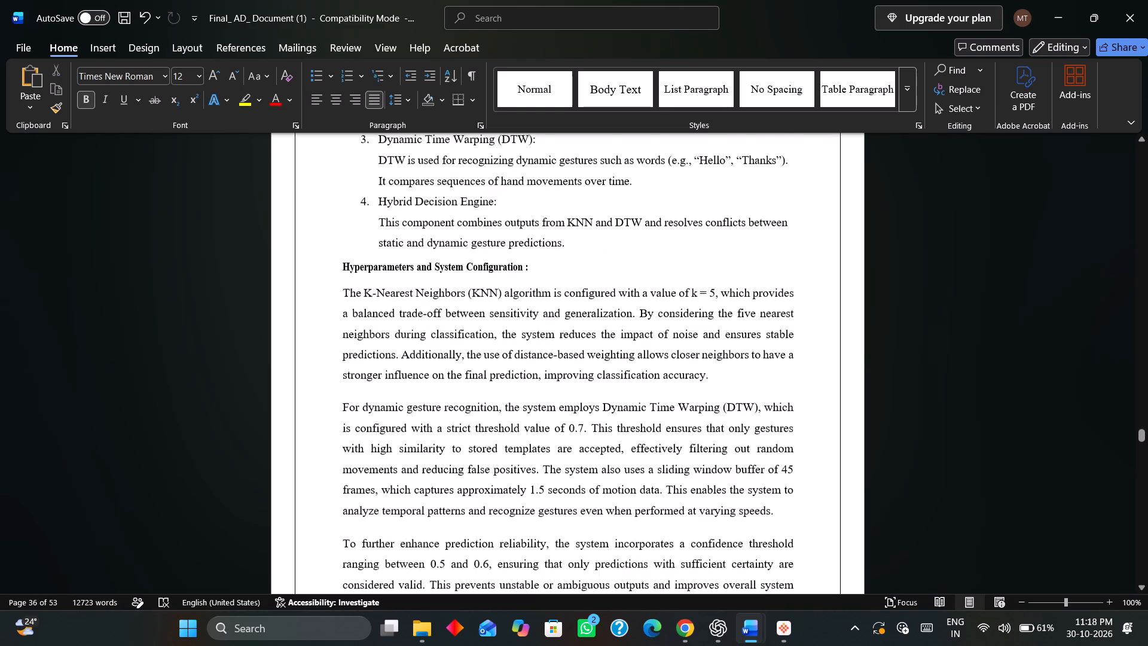
scroll(335, 441, down, 8)
scroll(402, 429, up, 5)
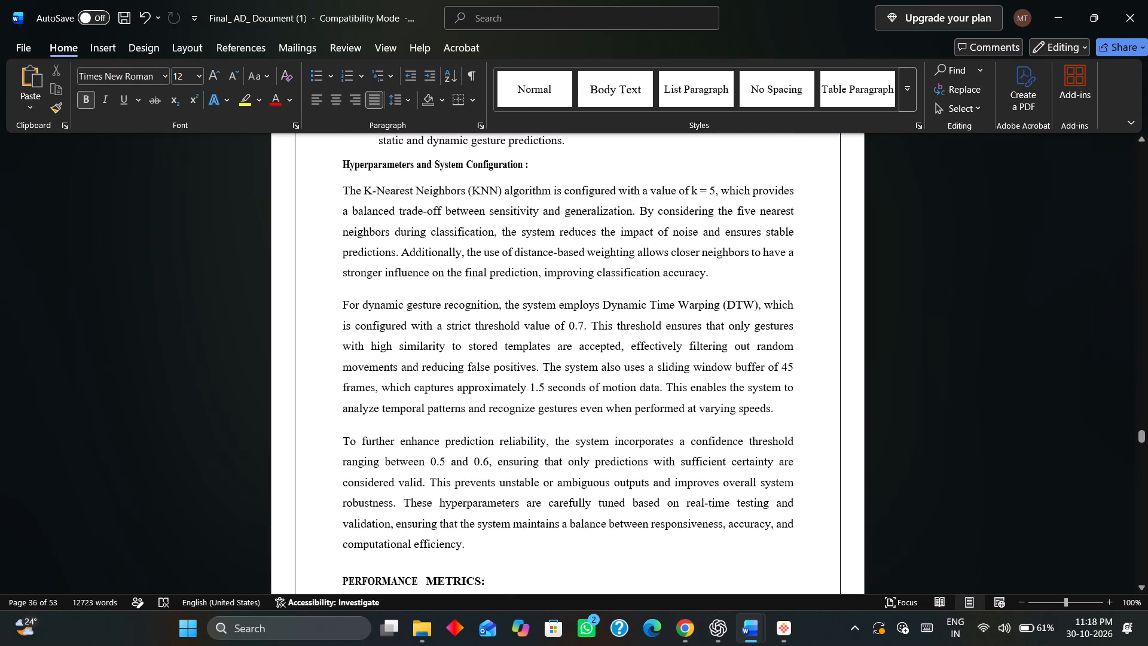
drag(484, 553, 320, 440)
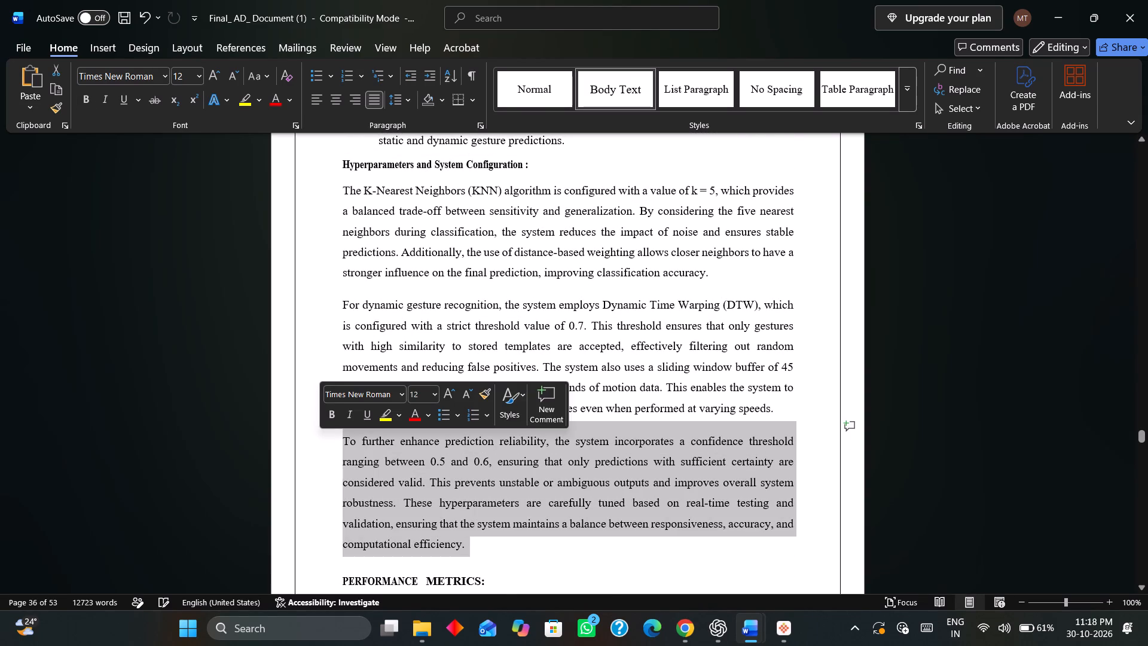
key(BackSpace)
Delete the paragraph beginning "Precision is used to measure the correctness of predicted gestures" under PERFORMANCE METRICS.
scroll(320, 440, down, 3)
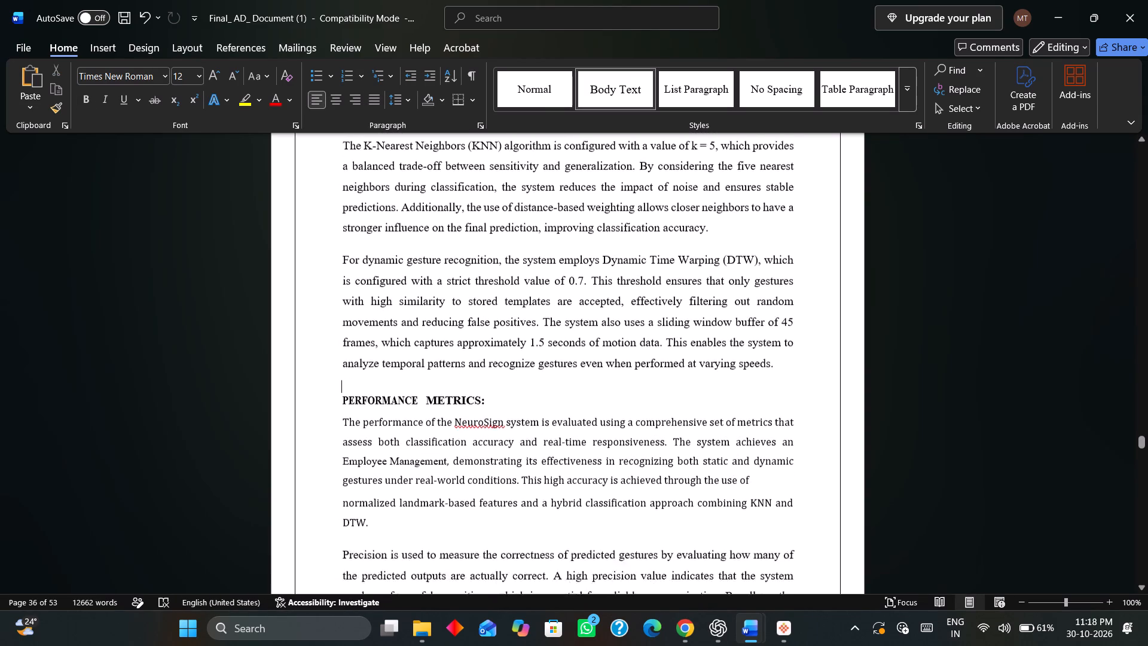
scroll(330, 445, down, 14)
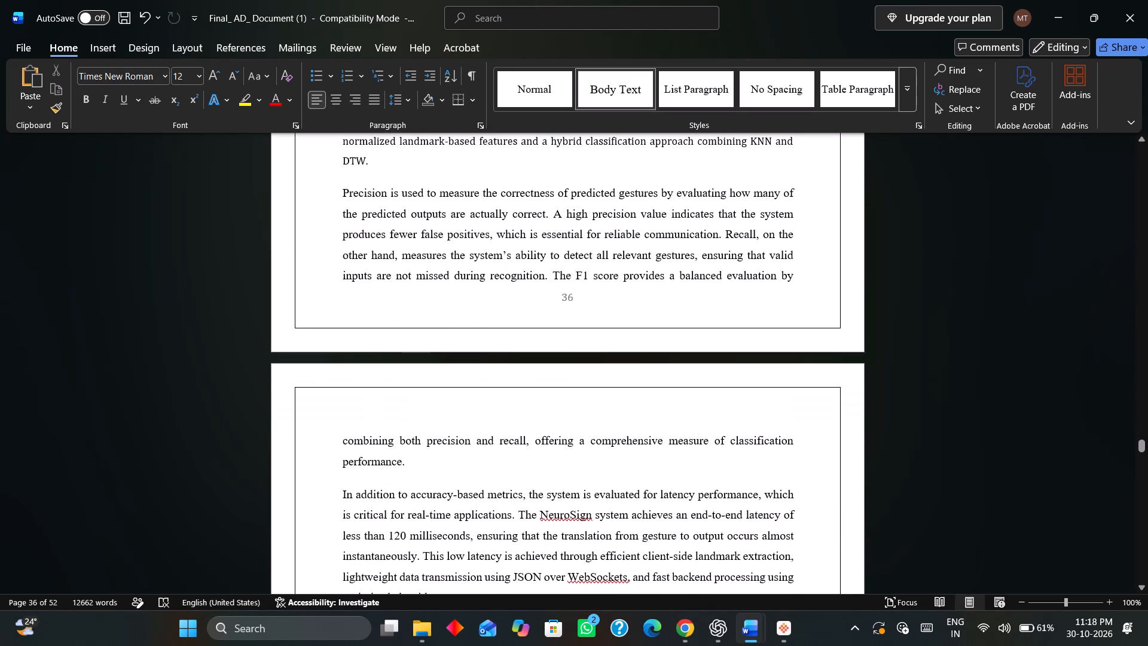
drag(407, 465, 326, 194)
key(BackSpace)
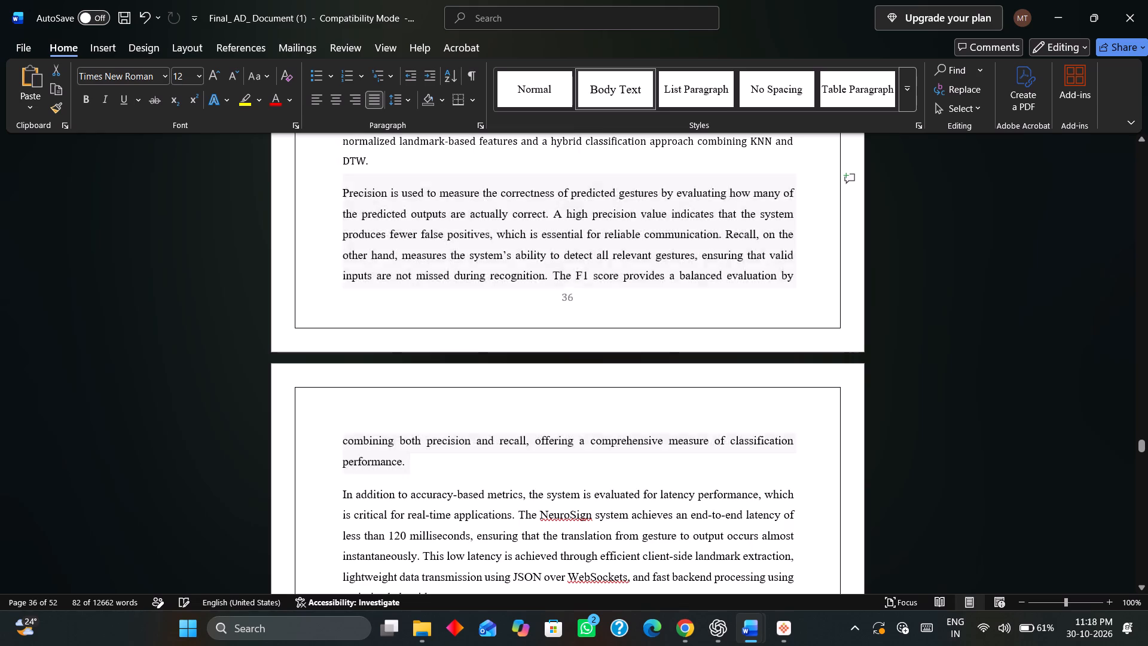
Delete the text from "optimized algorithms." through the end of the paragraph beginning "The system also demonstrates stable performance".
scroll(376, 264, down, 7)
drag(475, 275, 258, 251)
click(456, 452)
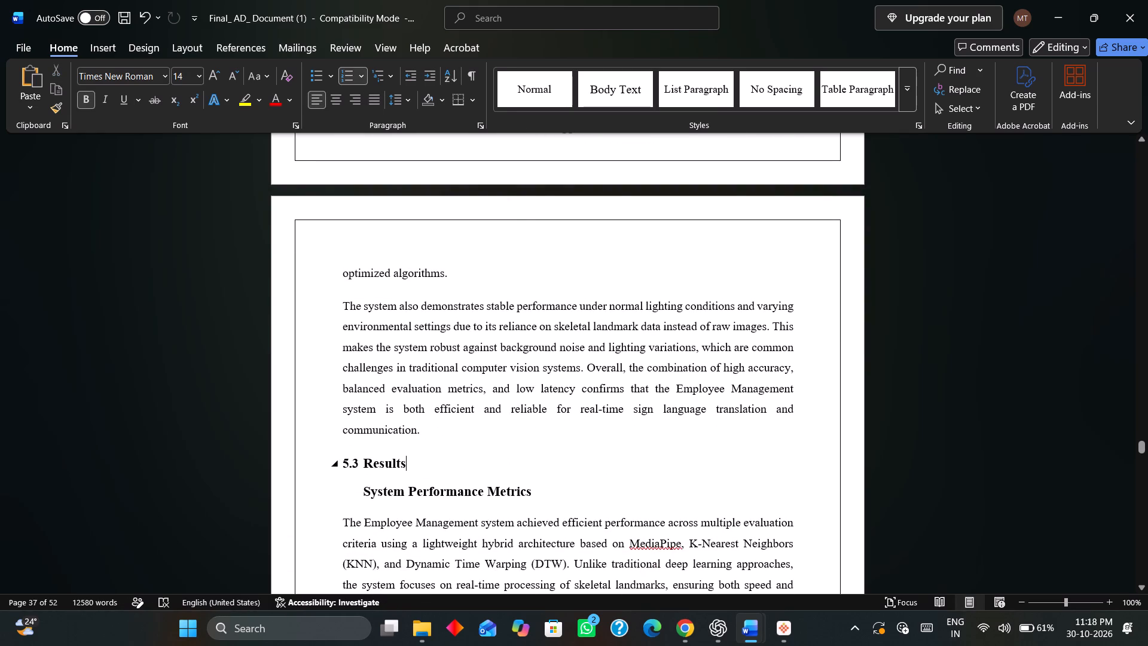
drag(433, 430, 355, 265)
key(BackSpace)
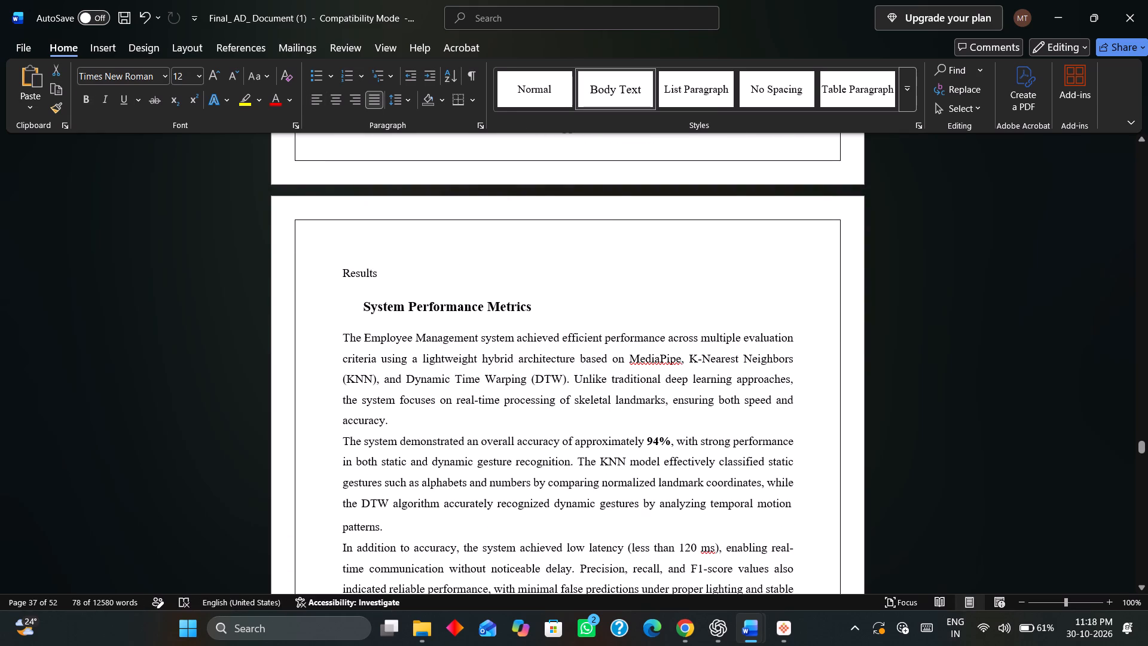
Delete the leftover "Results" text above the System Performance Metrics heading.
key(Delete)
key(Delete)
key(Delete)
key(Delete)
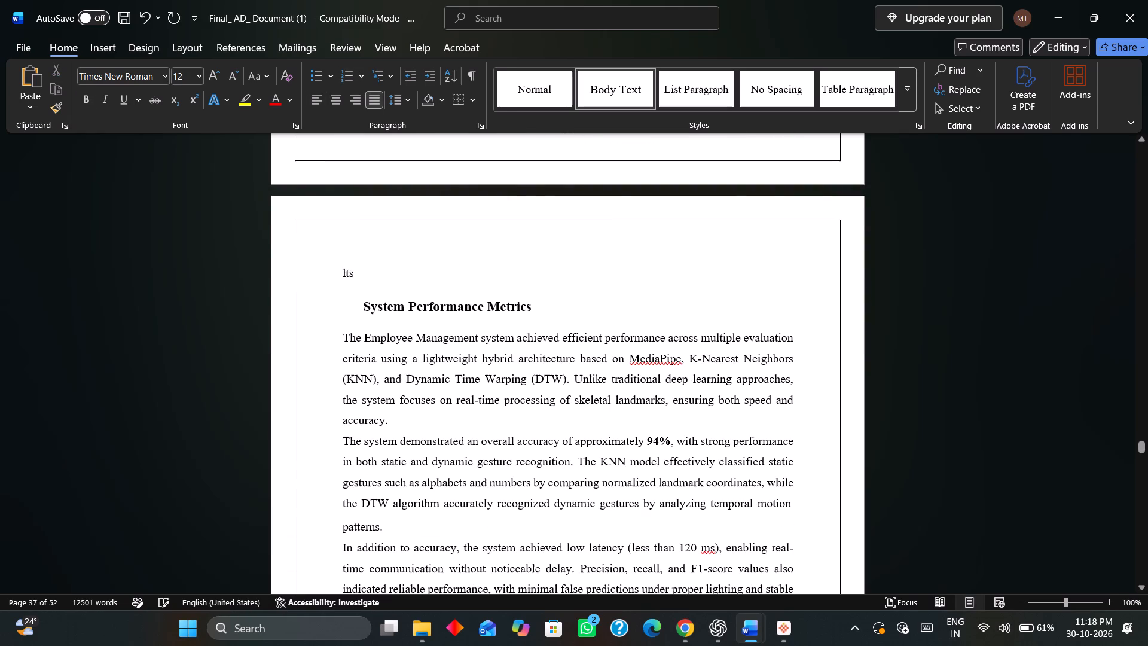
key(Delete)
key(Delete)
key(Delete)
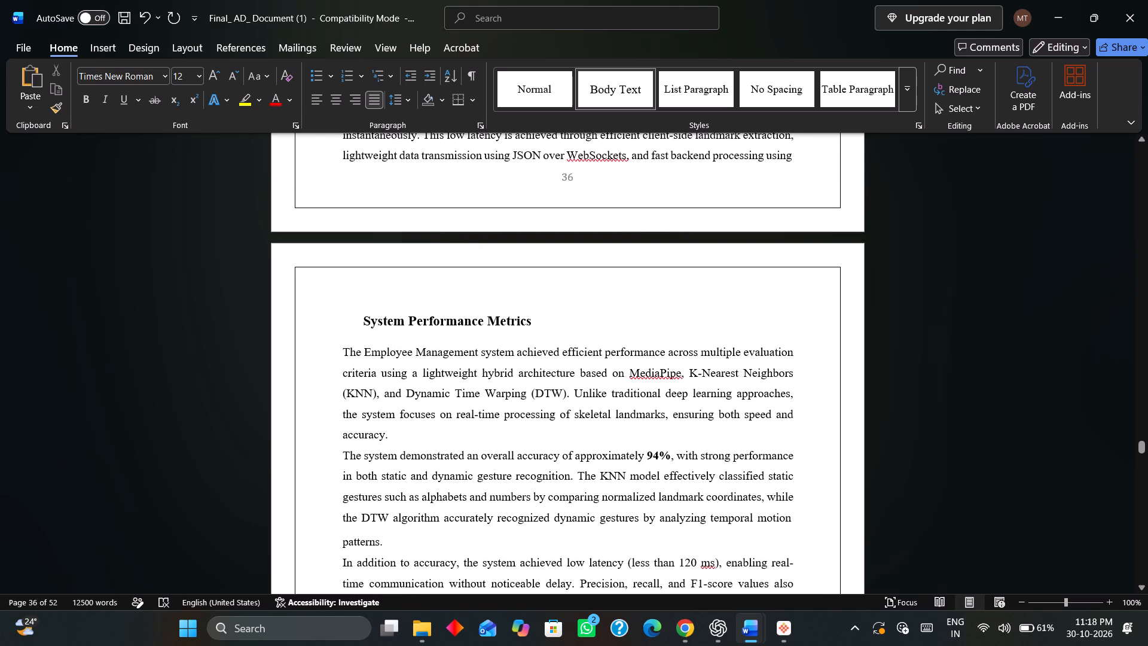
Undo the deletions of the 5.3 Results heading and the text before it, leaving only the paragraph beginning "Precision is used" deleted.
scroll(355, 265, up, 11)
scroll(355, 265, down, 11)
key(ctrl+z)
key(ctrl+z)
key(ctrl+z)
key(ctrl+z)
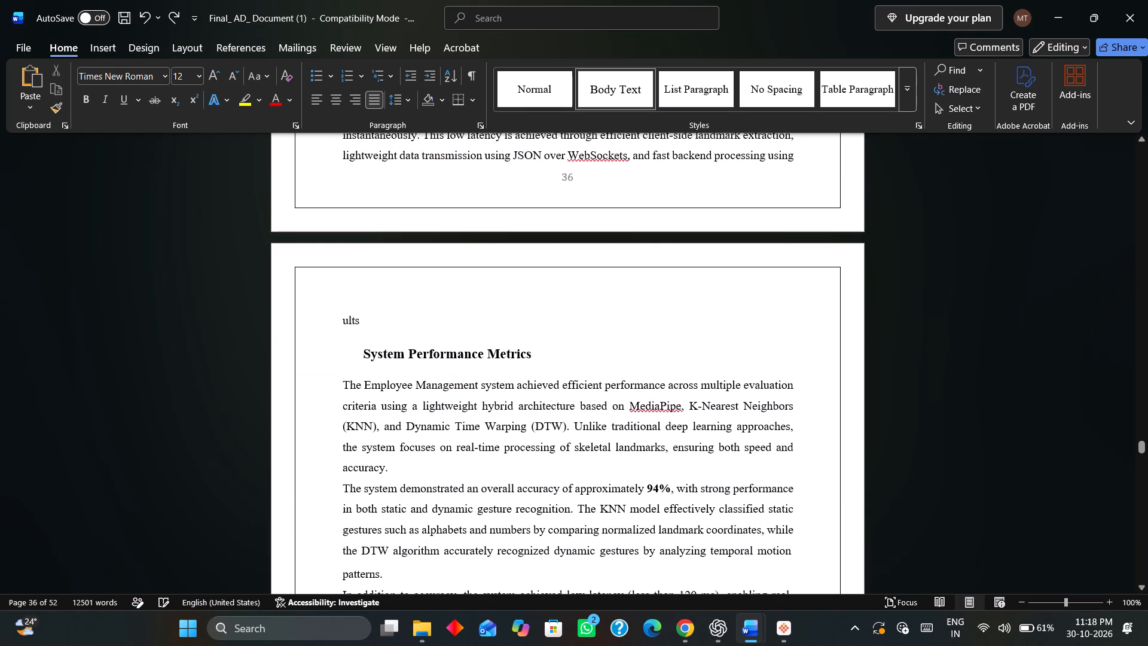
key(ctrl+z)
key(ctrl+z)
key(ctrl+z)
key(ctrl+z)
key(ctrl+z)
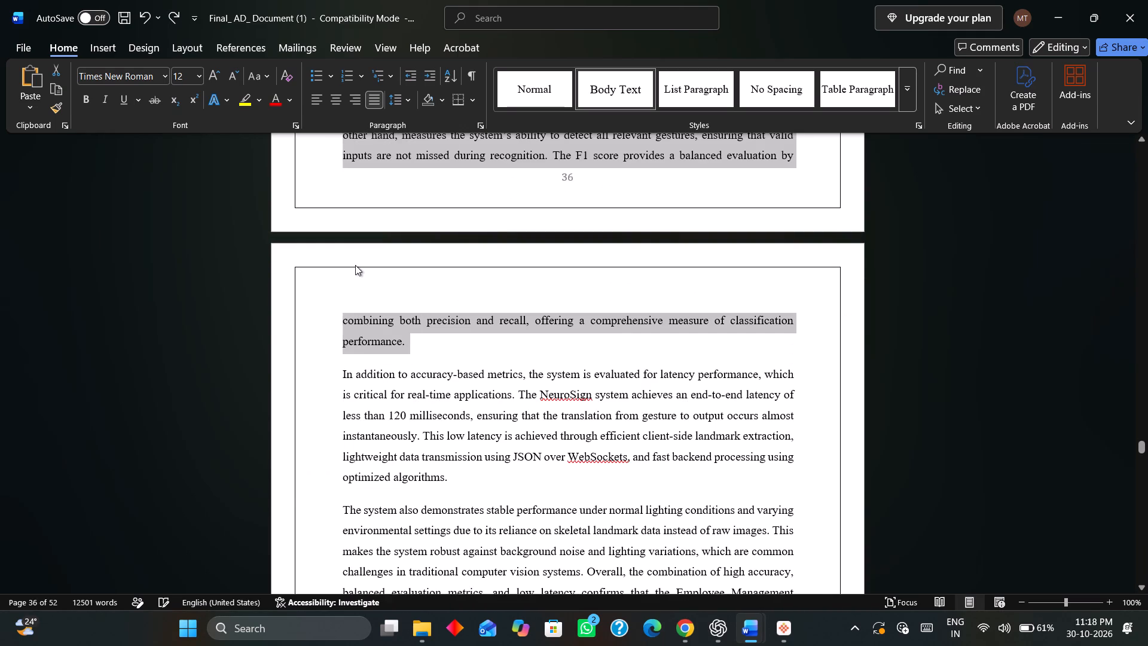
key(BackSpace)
Delete the text from "optimized algorithms." through "system is both efficient" above the 5.3 Results heading.
scroll(353, 276, down, 1)
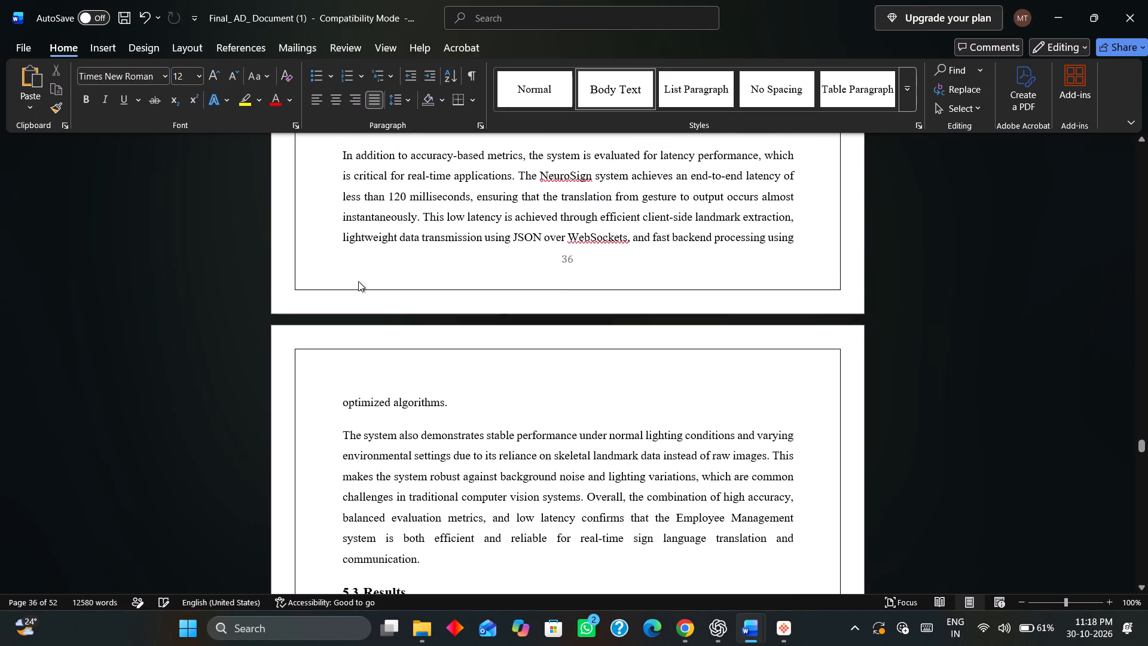
scroll(358, 281, down, 2)
click(426, 486)
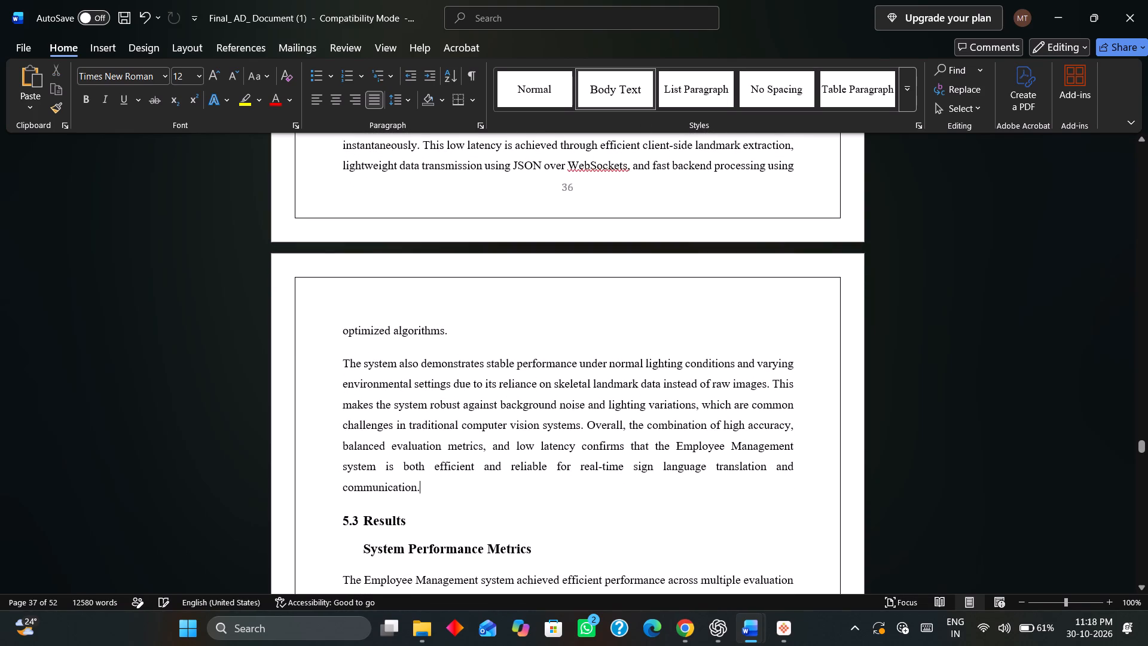
drag(468, 465, 329, 313)
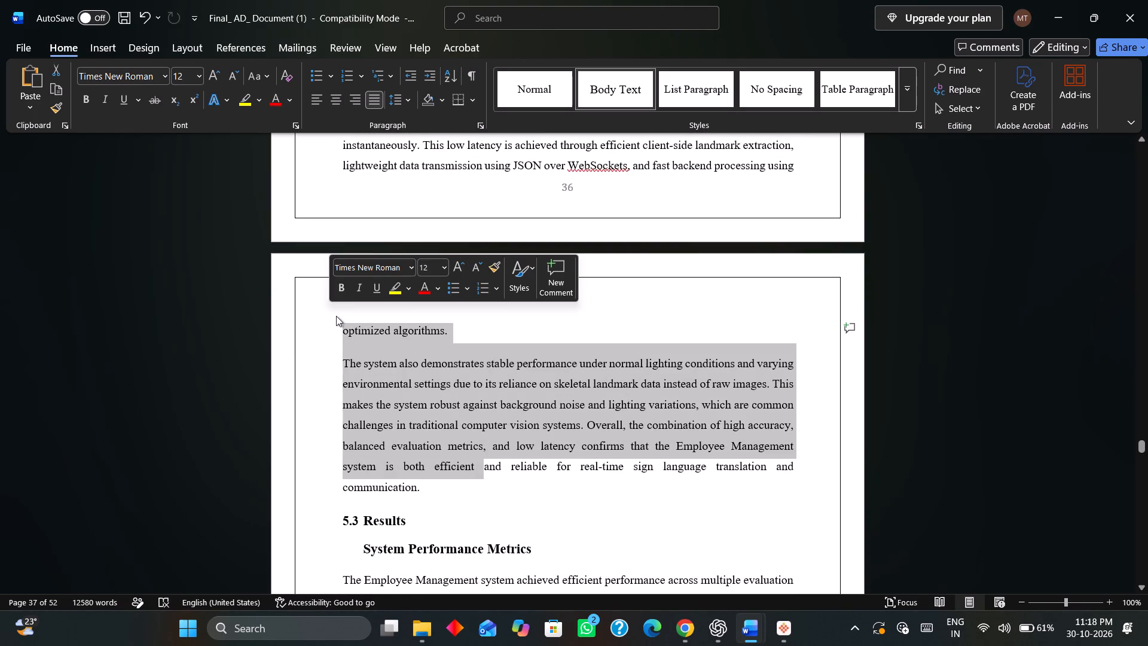
key(BackSpace)
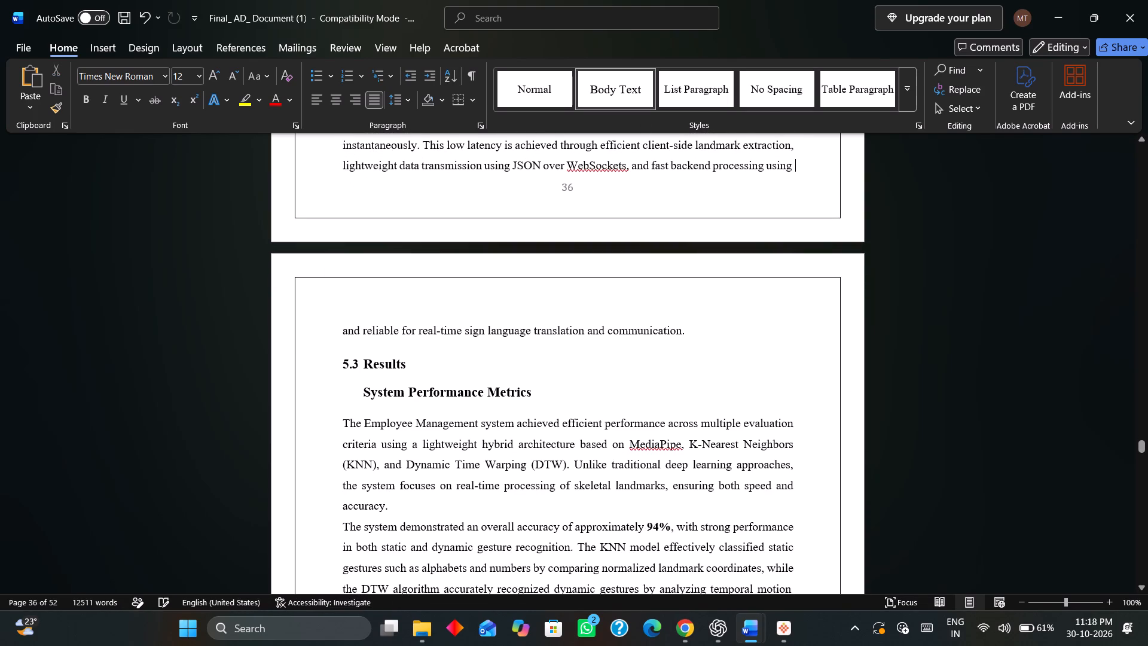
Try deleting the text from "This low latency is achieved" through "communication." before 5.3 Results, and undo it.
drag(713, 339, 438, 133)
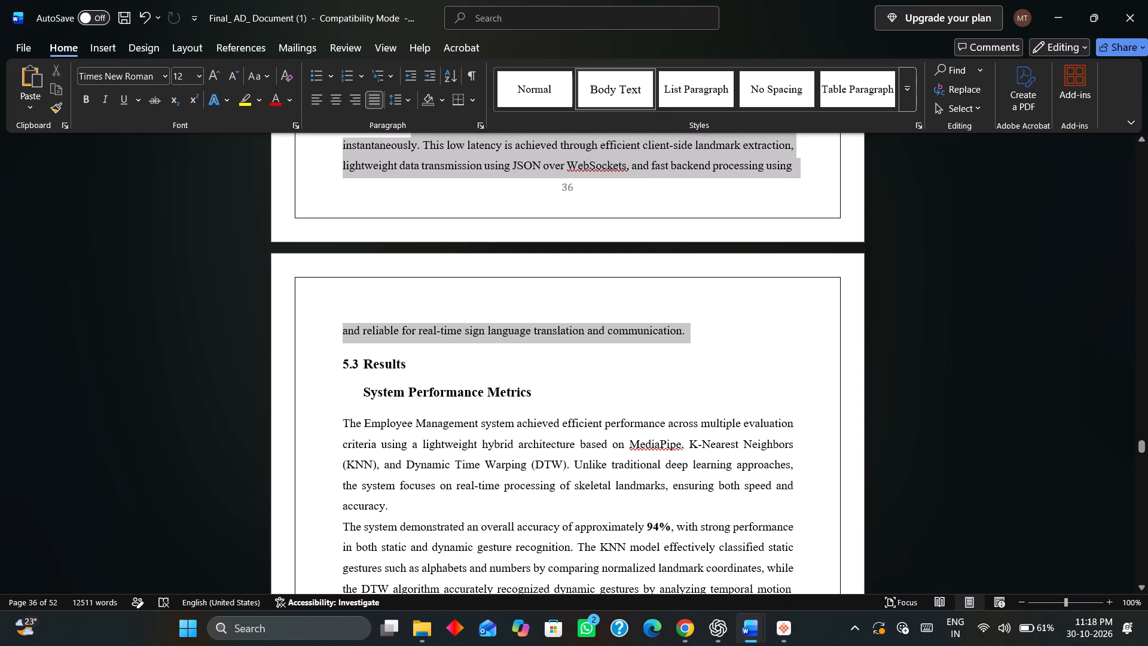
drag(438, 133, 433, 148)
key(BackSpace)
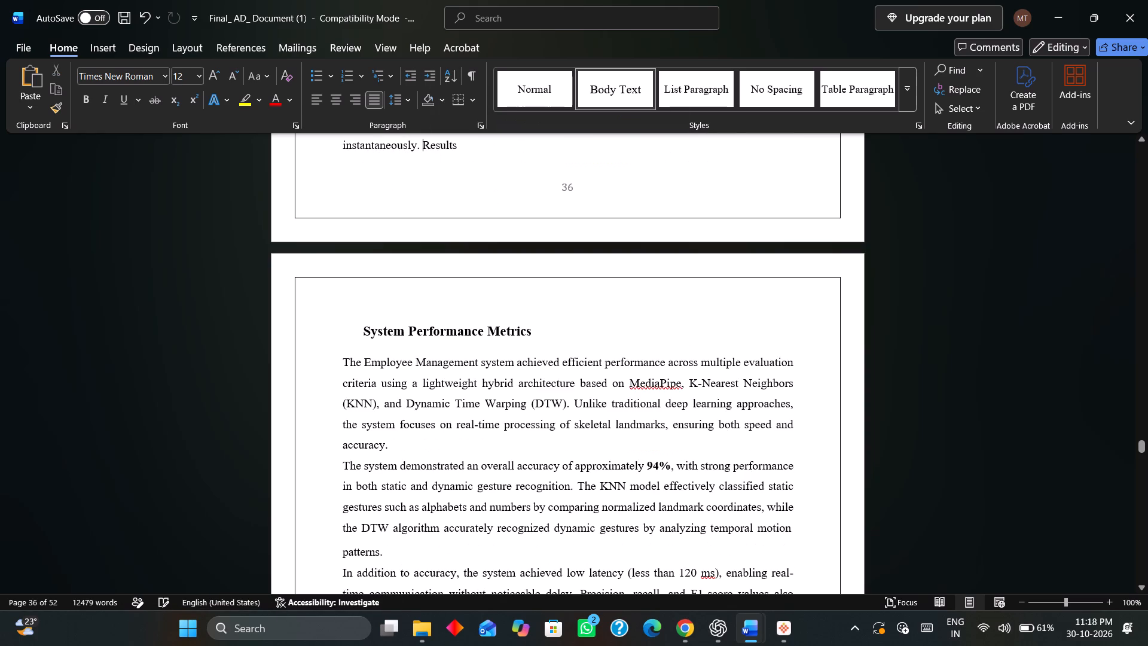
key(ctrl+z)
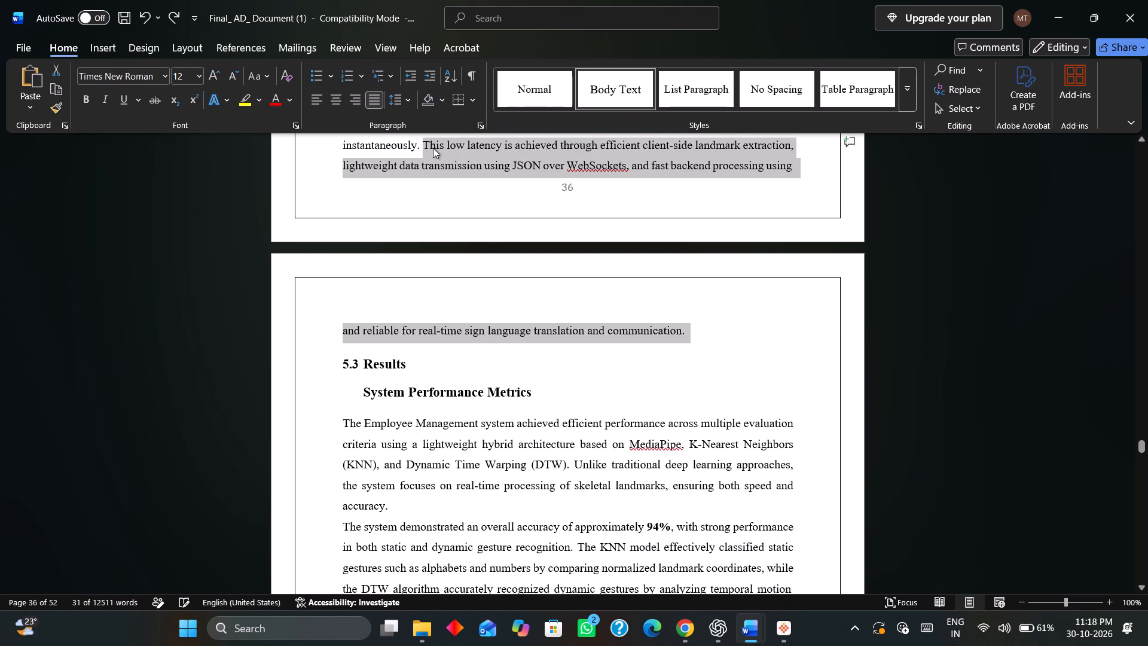
Add two empty lines above the 5.3 Results heading and delete the text from "This low latency is achieved" through "communication".
click(726, 307)
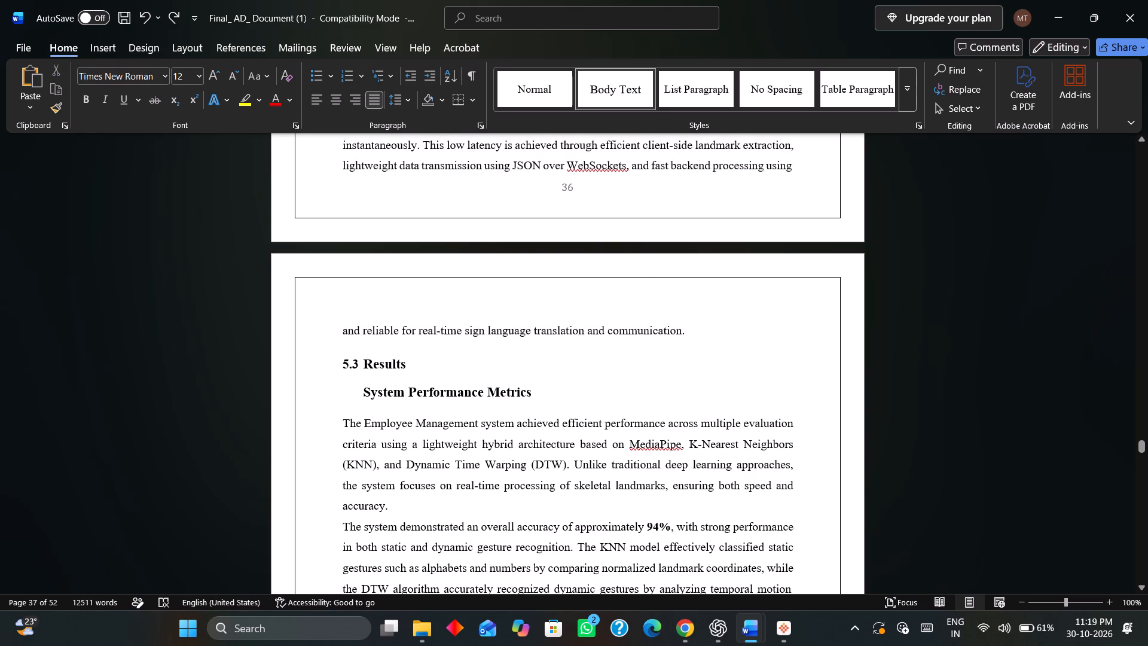
key(Return)
key(Return)
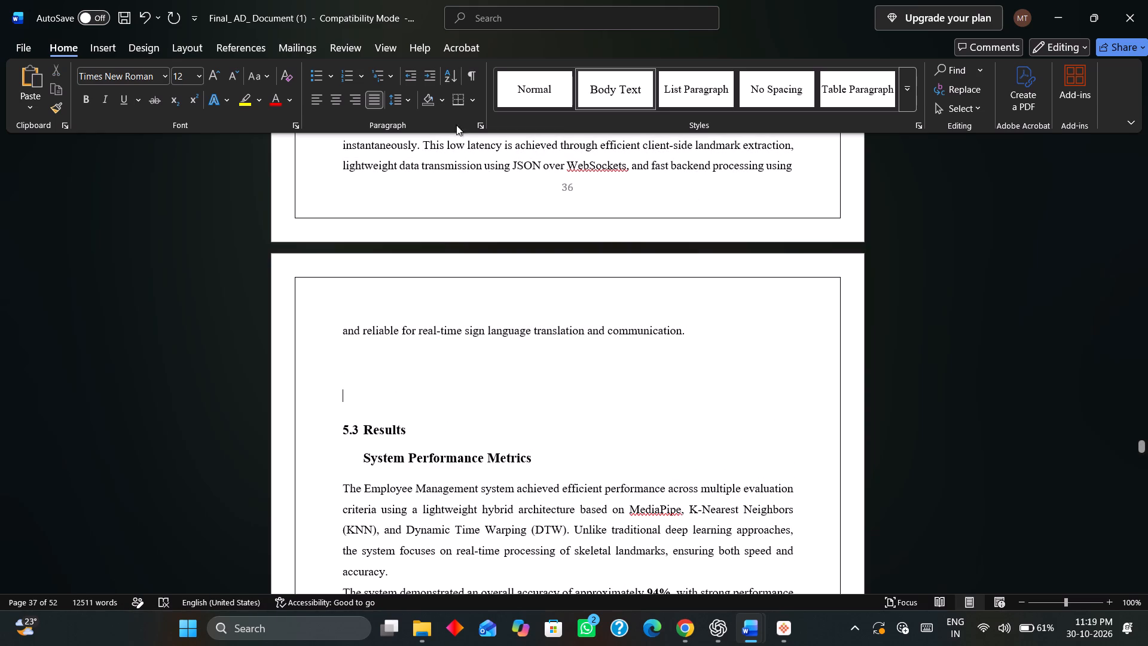
drag(425, 146, 679, 304)
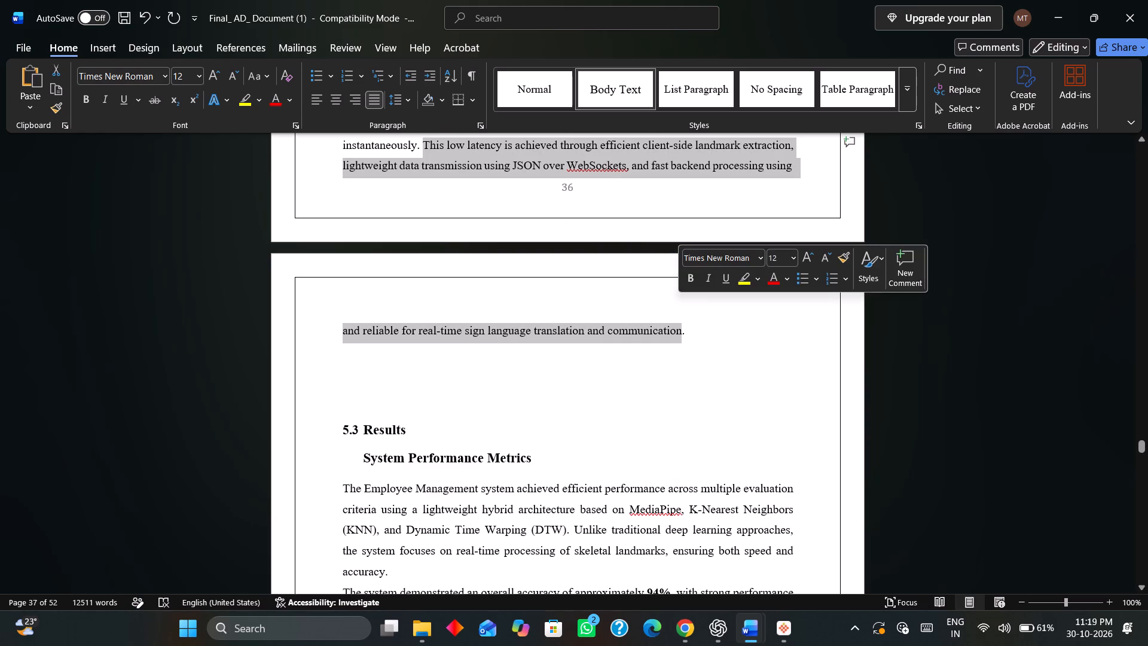
key(BackSpace)
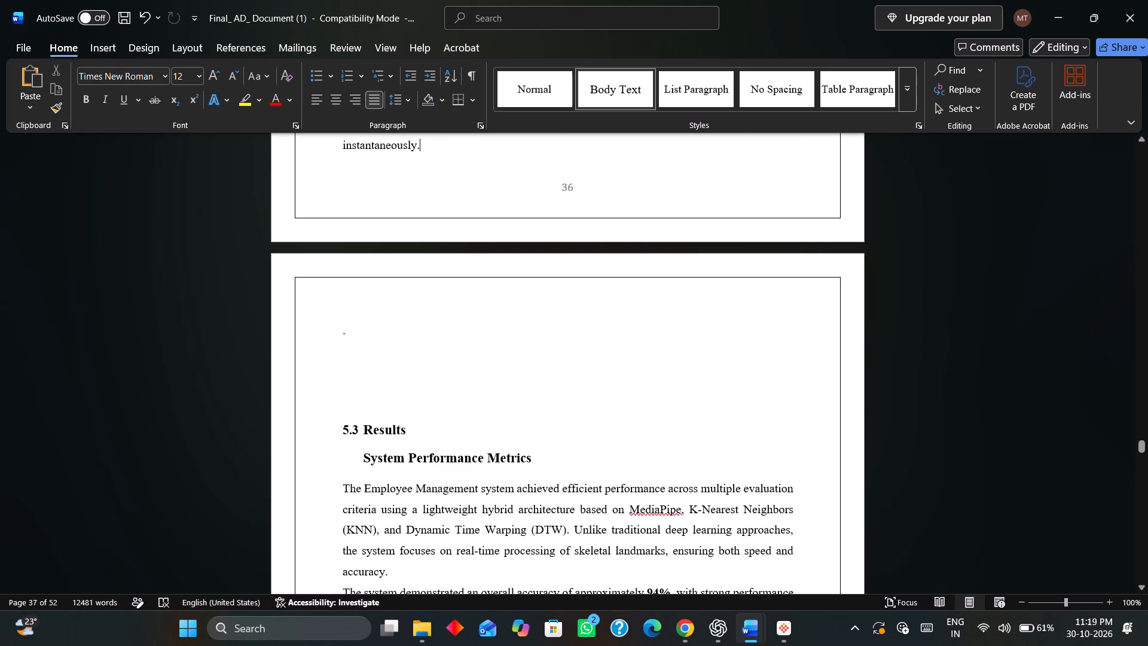
Remove the stray period and the empty lines above the 5.3 Results heading, keeping the heading on its own line.
click(677, 301)
key(BackSpace)
key(BackSpace)
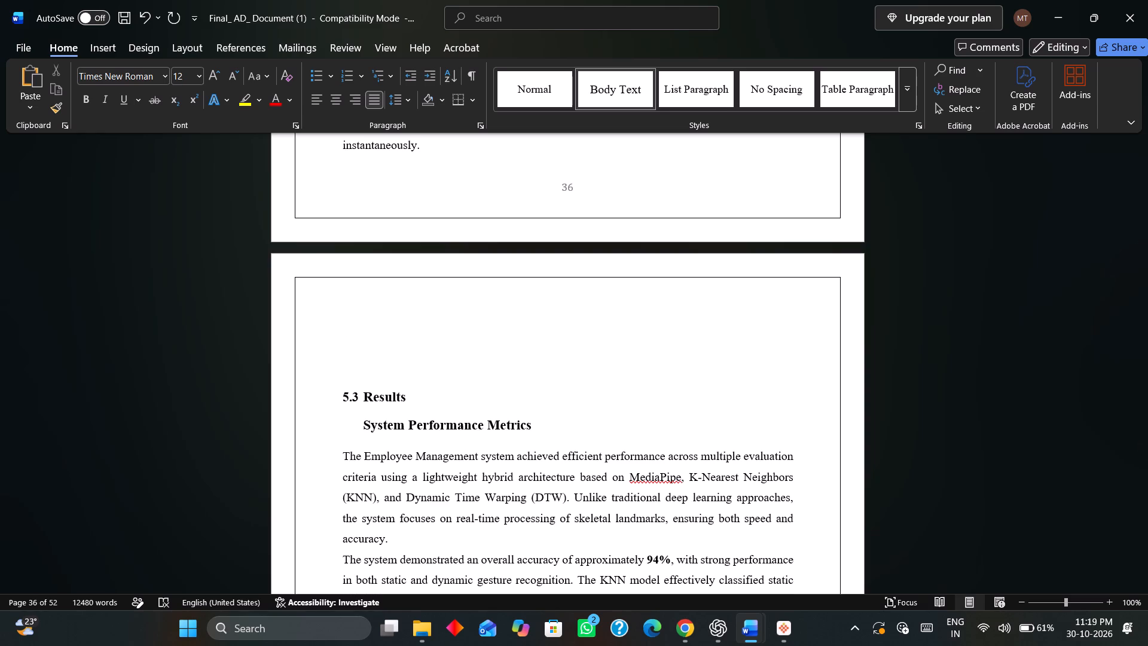
key(Delete)
key(Delete)
key(Delete)
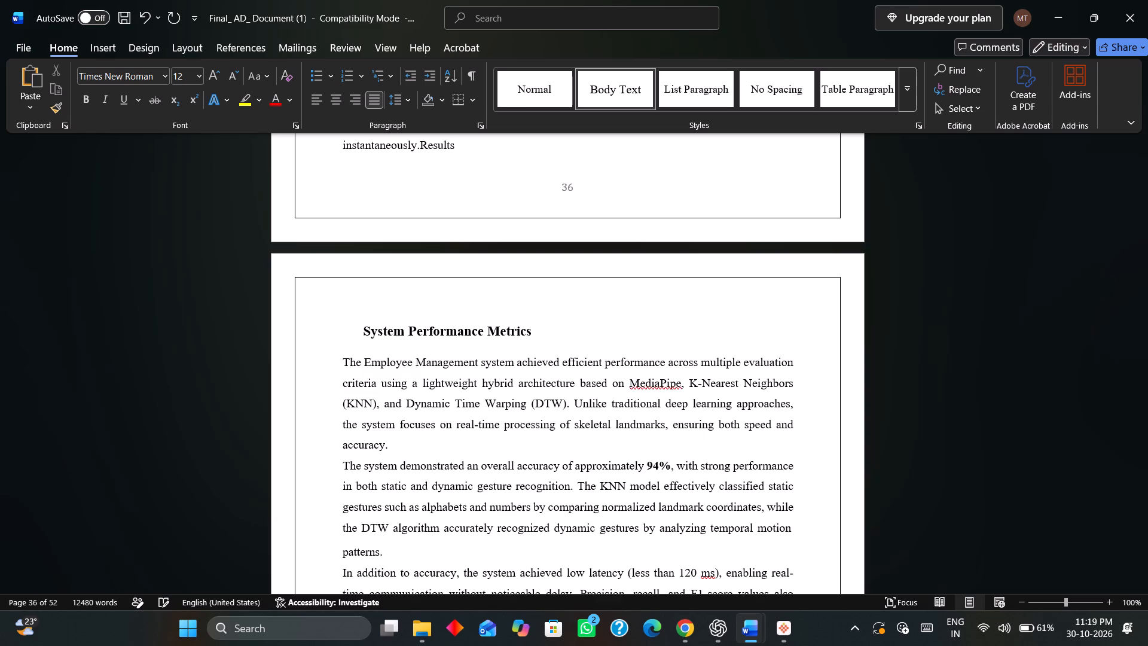
key(ctrl+z)
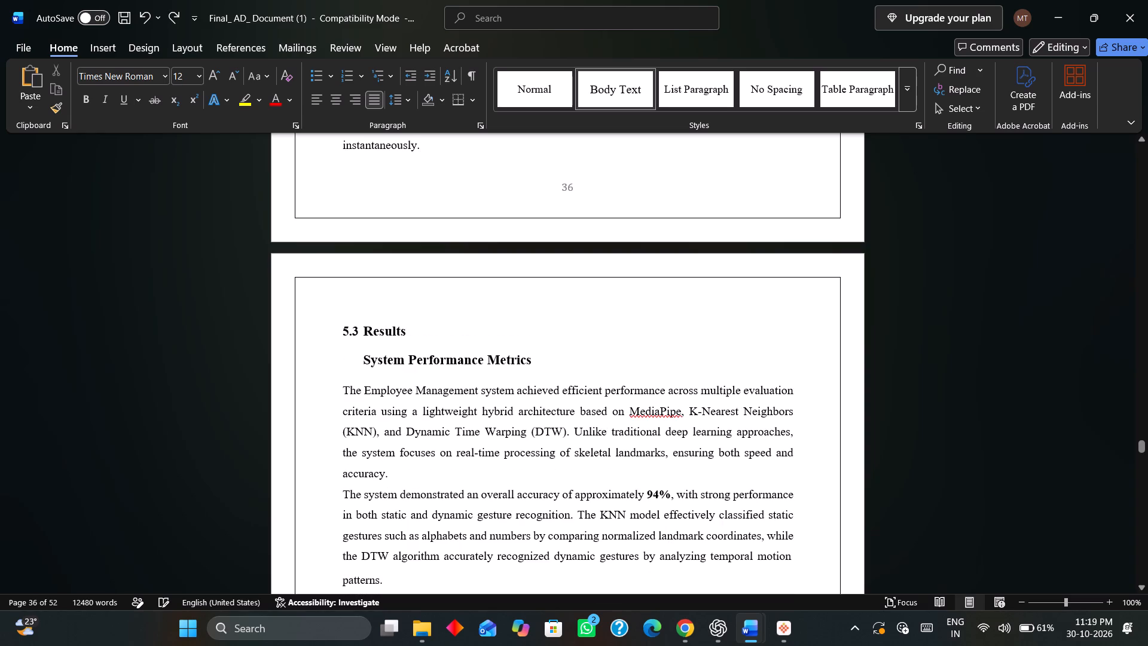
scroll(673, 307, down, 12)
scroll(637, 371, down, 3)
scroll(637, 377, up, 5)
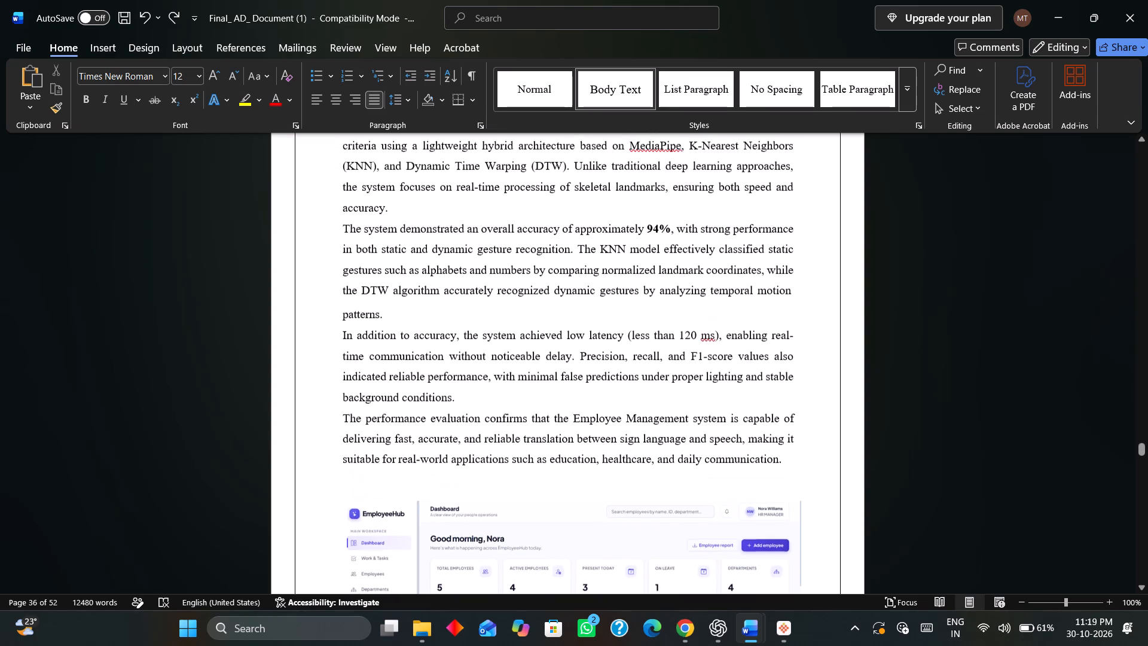
Delete the paragraph from "The system demonstrated an overall accuracy" through "patterns." under System Performance Metrics.
scroll(645, 356, up, 3)
click(347, 317)
drag(328, 322, 334, 323)
click(343, 326)
drag(348, 328, 394, 399)
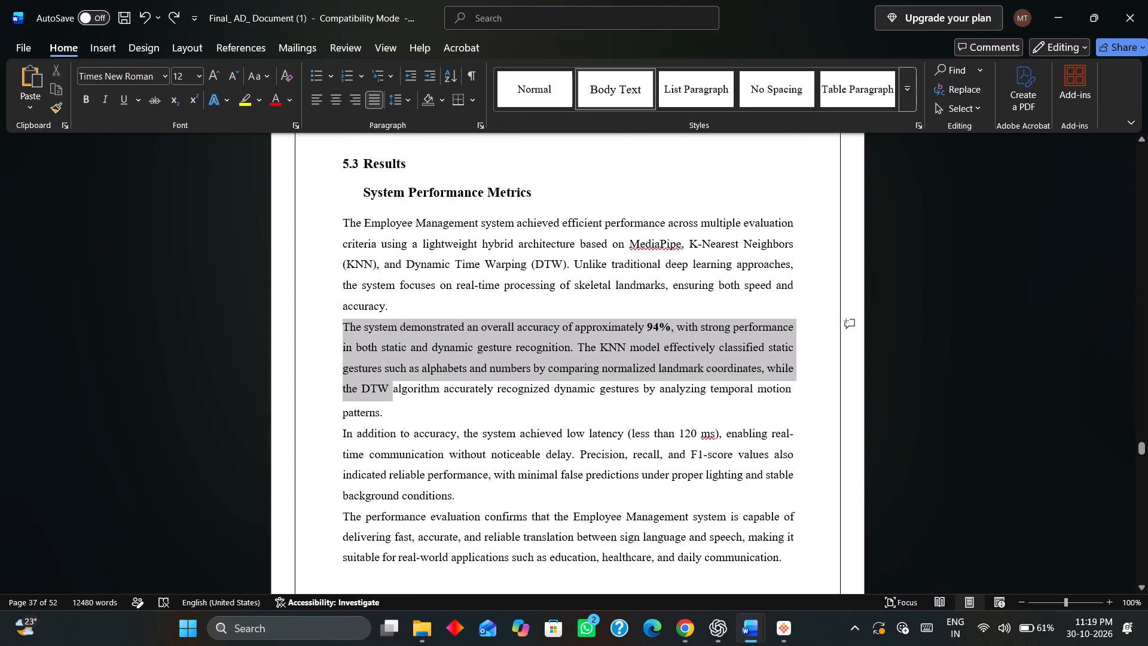
drag(394, 399, 395, 412)
key(BackSpace)
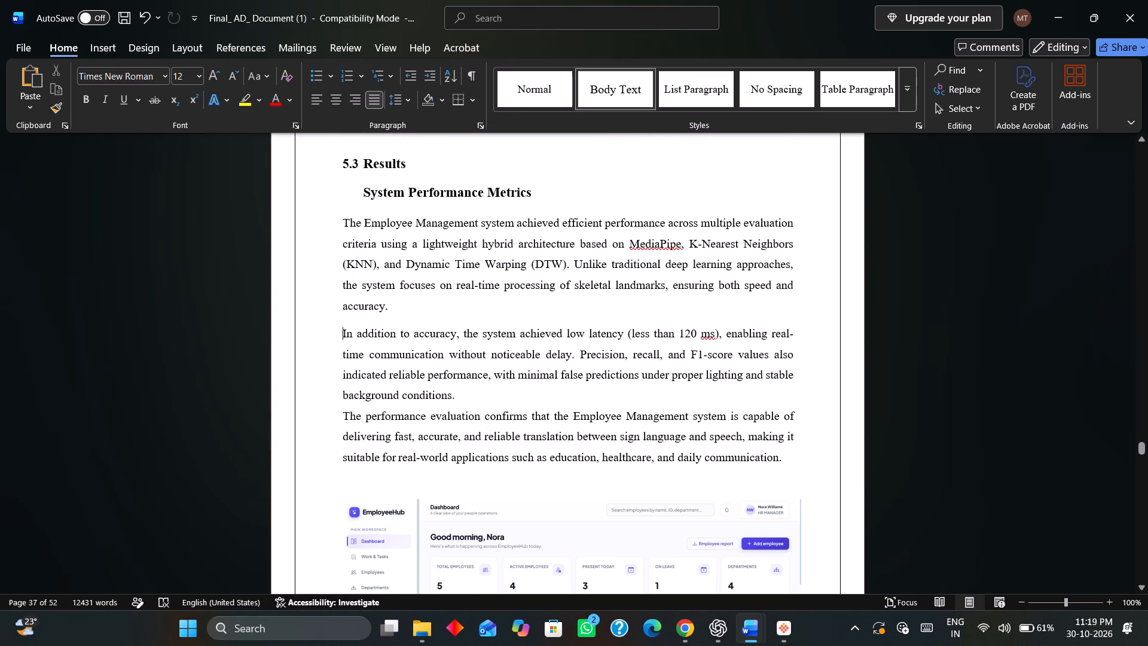
Indent the first line of the three paragraphs under System Performance Metrics, starting "In addition to accuracy", "The Employee Management system" and "The performance evaluation".
key(Tab)
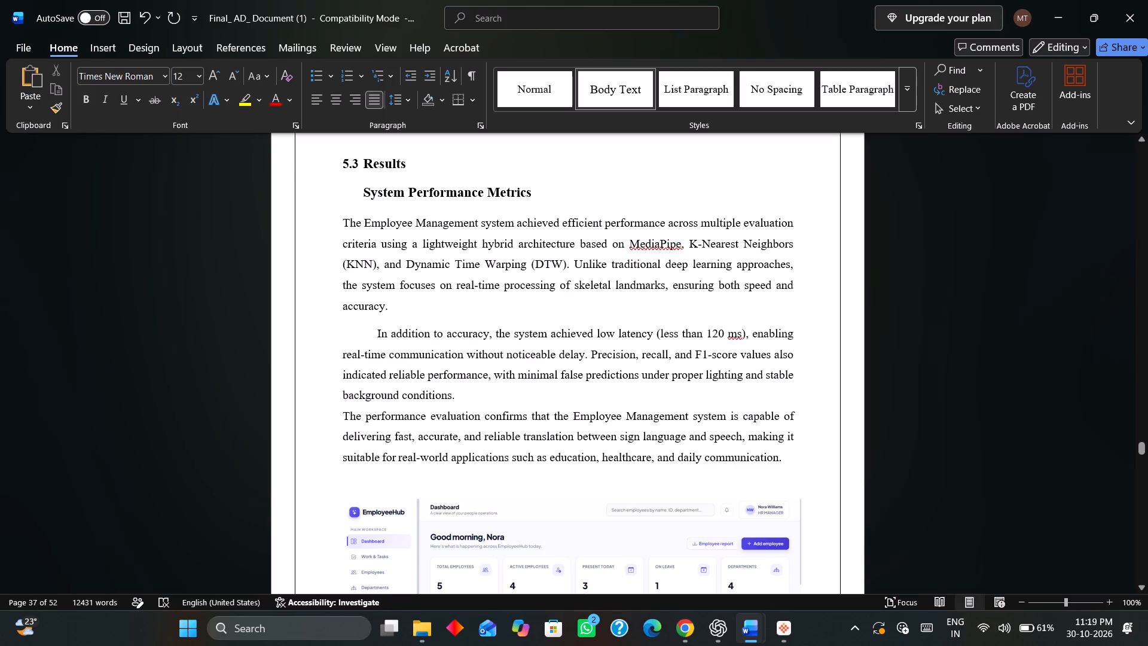
click(346, 223)
key(Tab)
scroll(444, 253, down, 6)
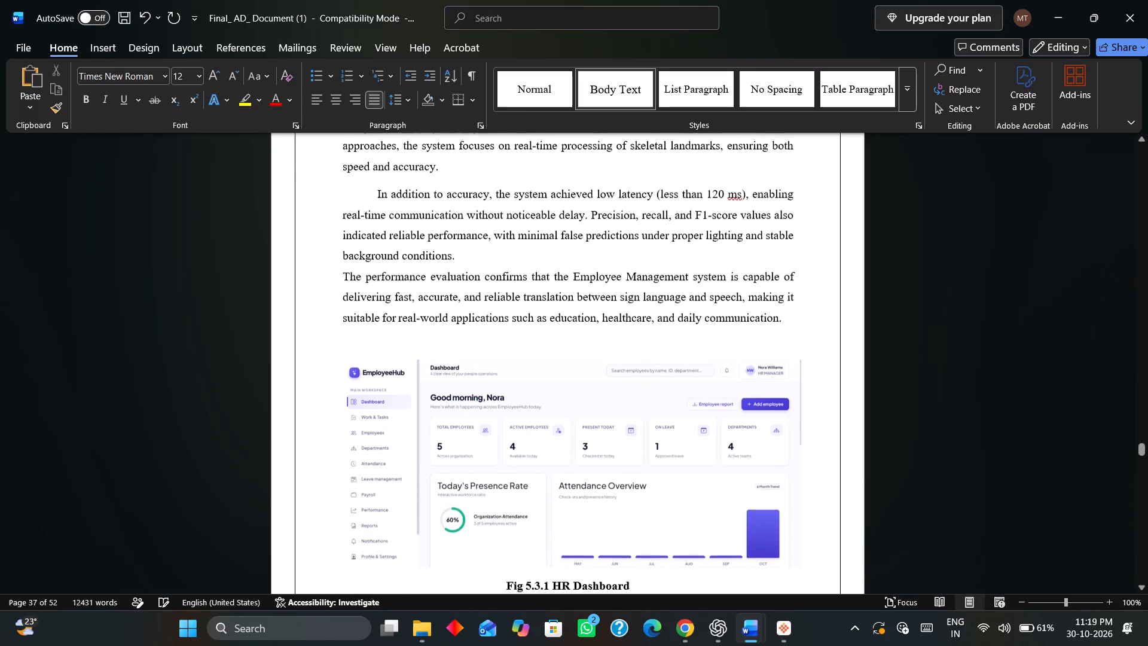
click(347, 275)
click(341, 272)
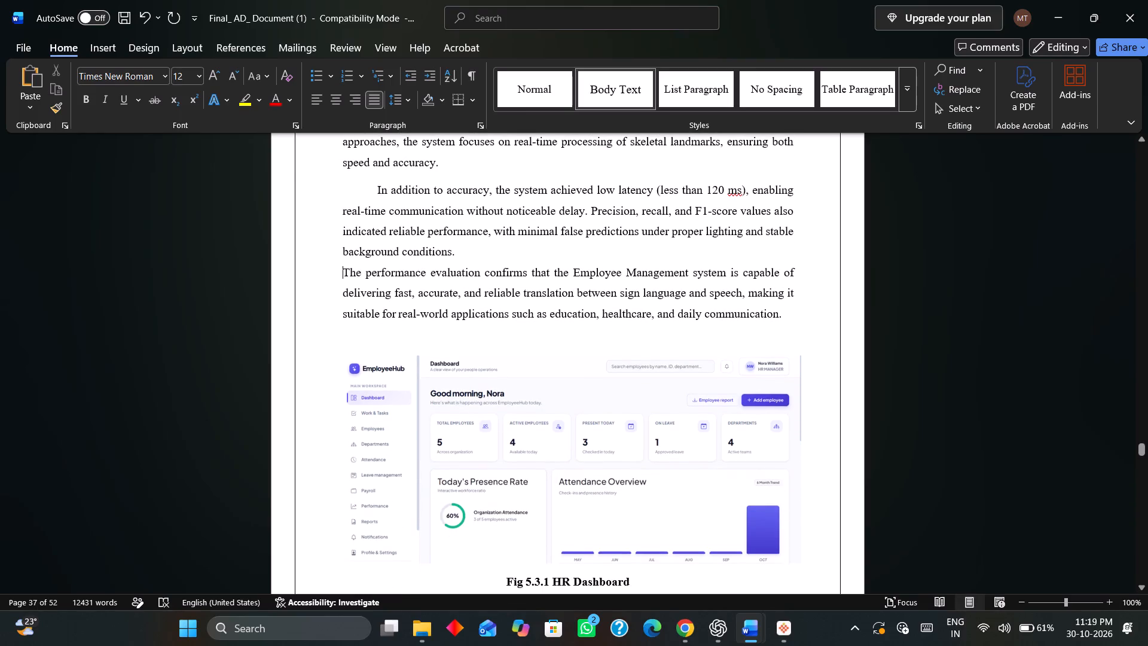
key(Tab)
Review the page layout from the 5.2.1 Data Pre-processing pseudocode through the 5.3 dashboard figures and the Identification Performance section.
scroll(560, 312, down, 18)
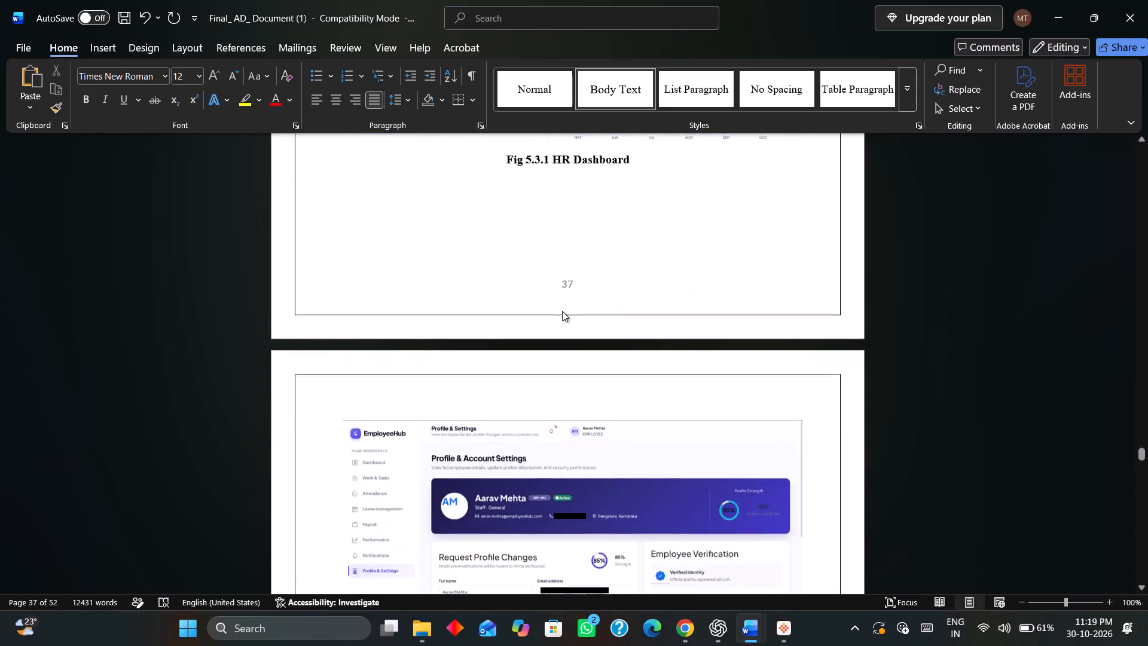
scroll(562, 311, down, 20)
scroll(562, 311, down, 11)
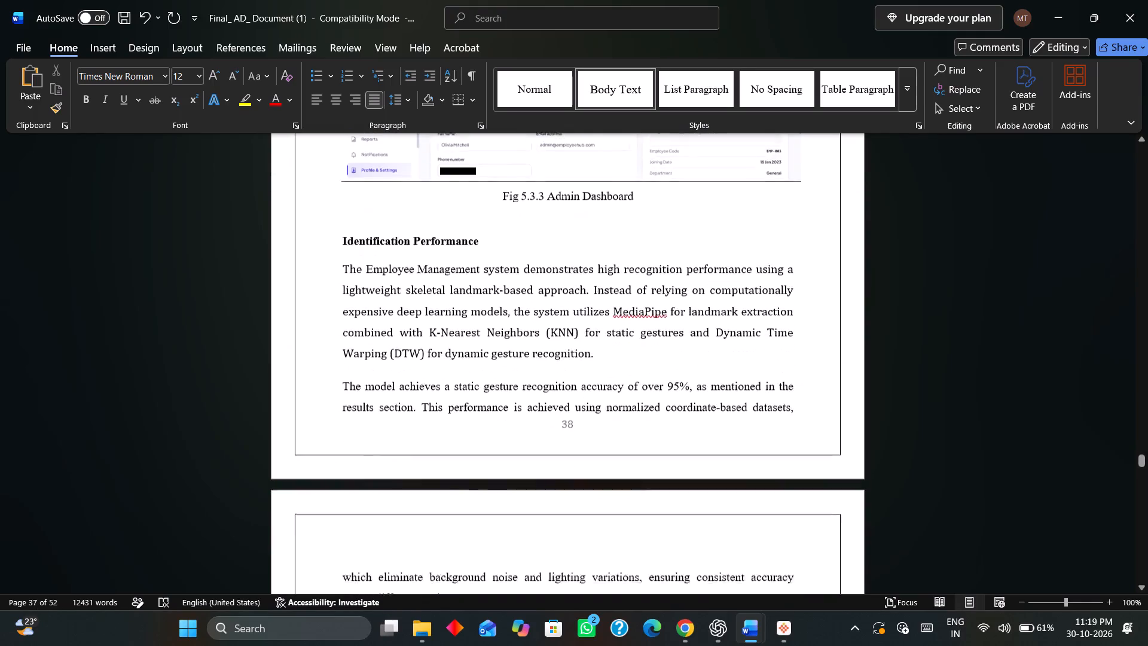
scroll(562, 312, down, 3)
scroll(562, 312, up, 5)
scroll(562, 312, up, 20)
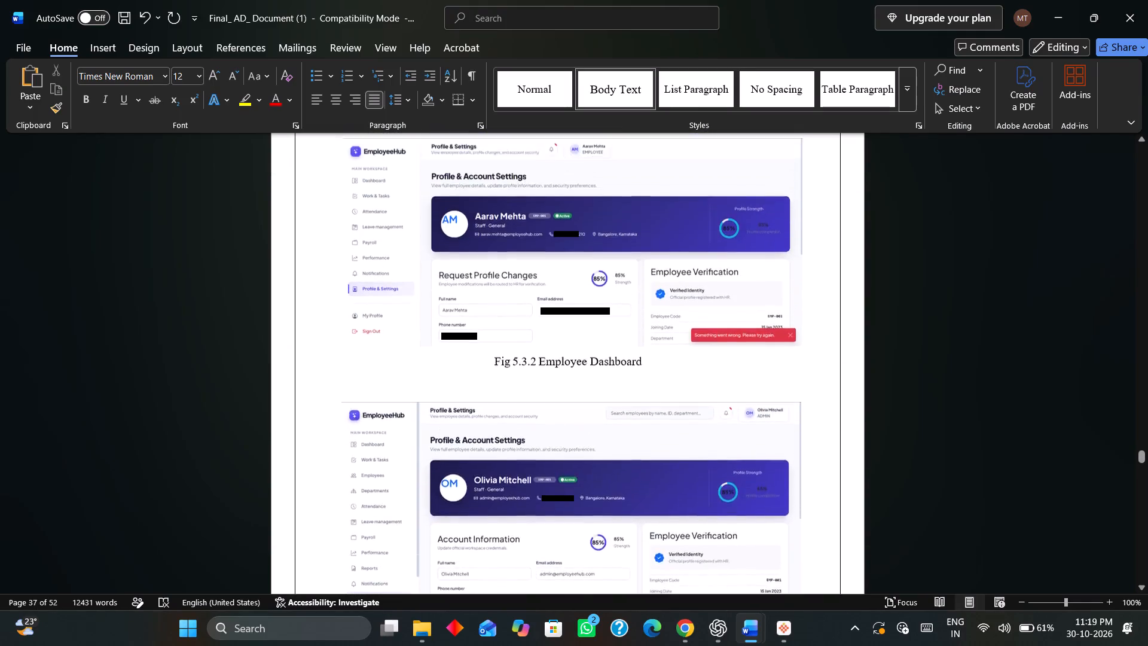
scroll(562, 312, up, 17)
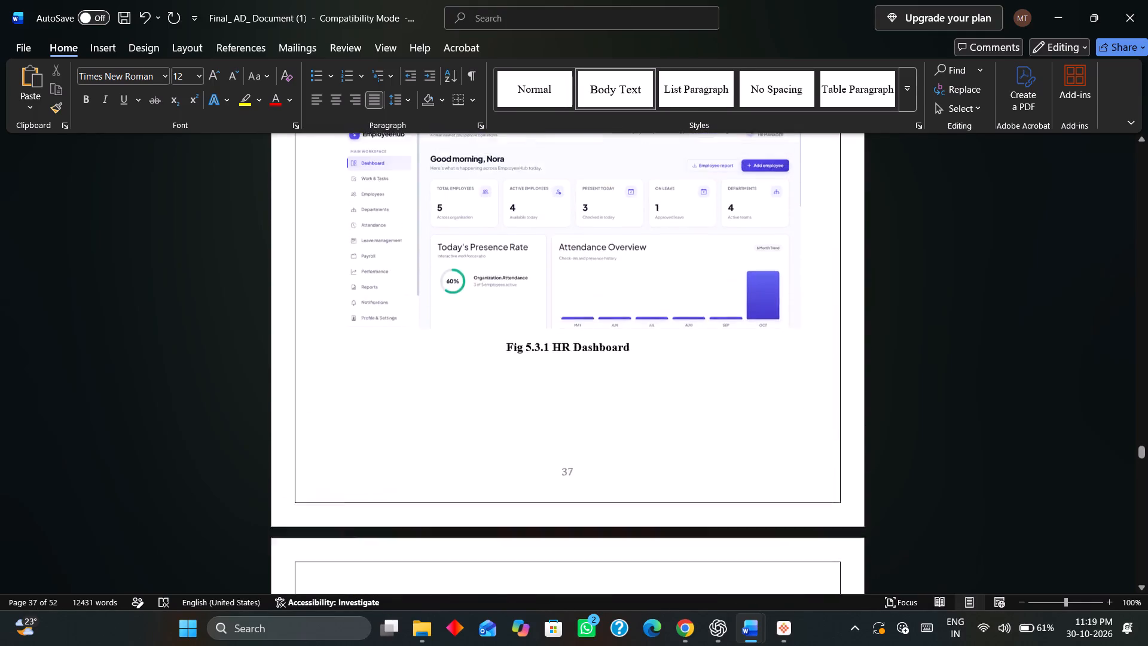
scroll(562, 312, up, 2)
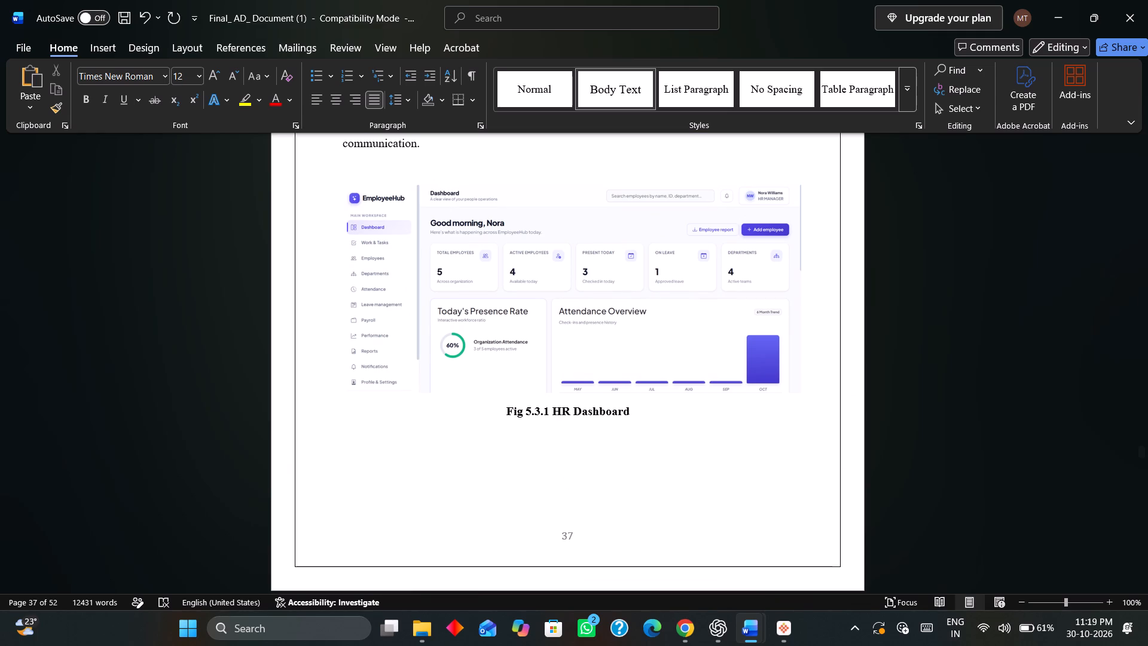
scroll(562, 312, up, 2)
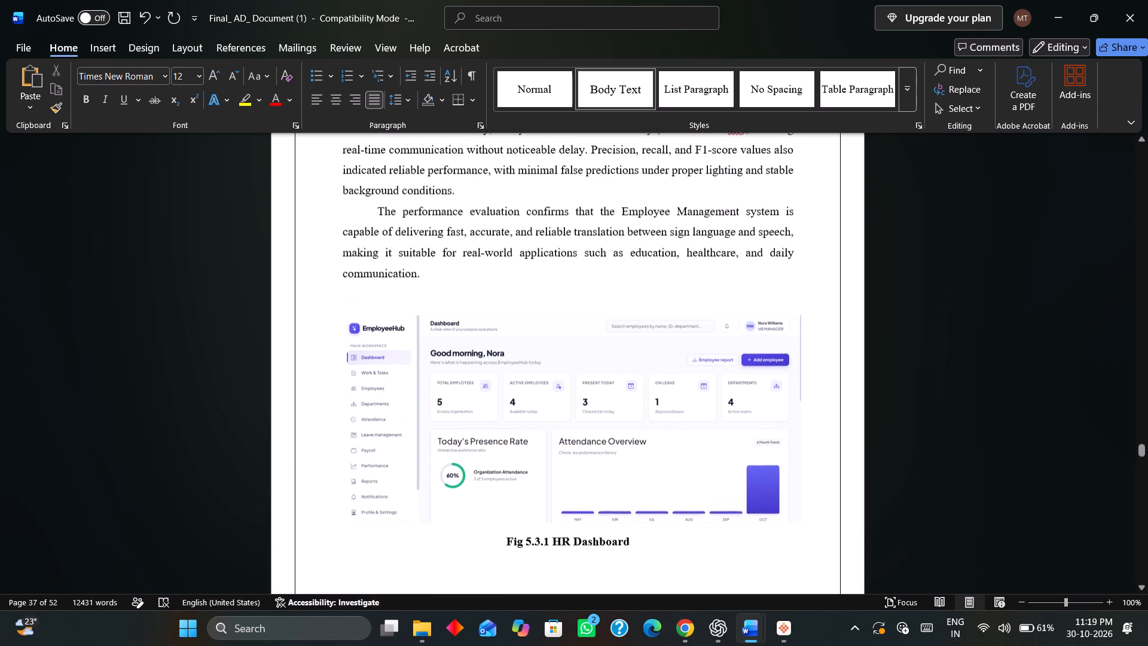
scroll(562, 312, up, 16)
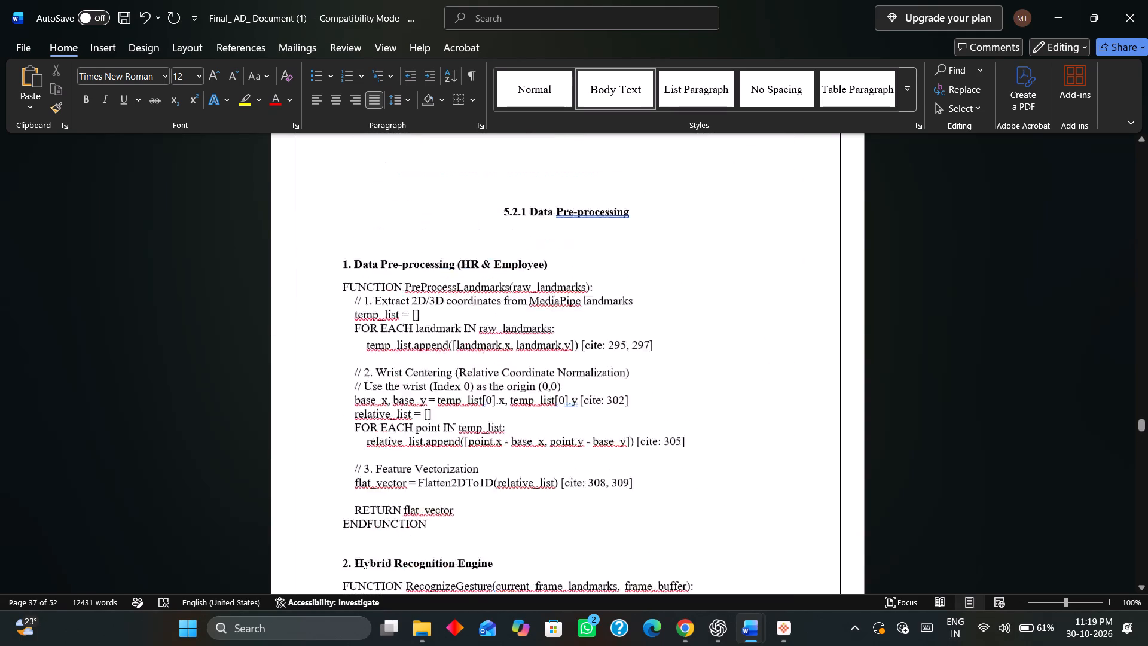
scroll(562, 312, down, 3)
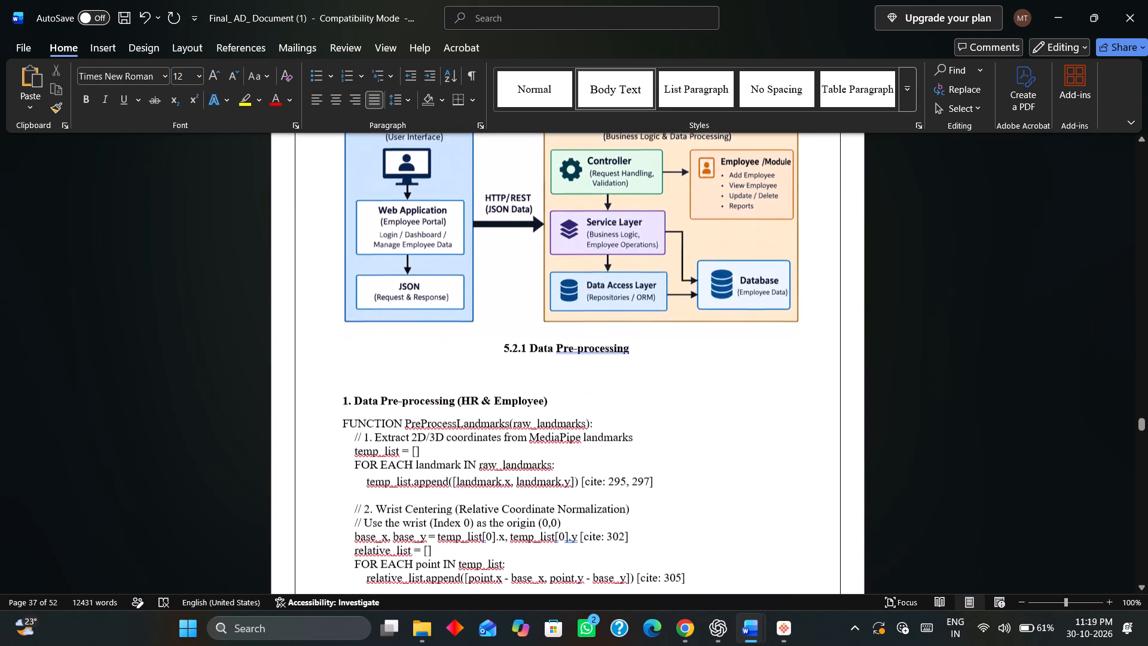
scroll(562, 312, down, 2)
scroll(562, 312, up, 6)
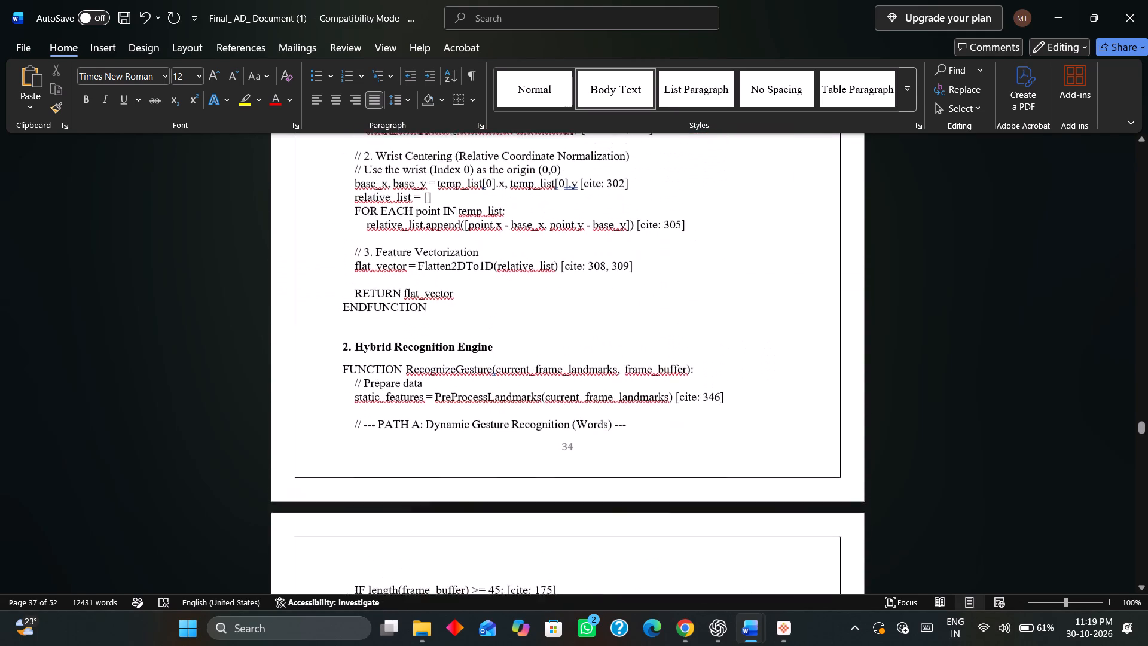
scroll(562, 312, up, 1)
scroll(562, 312, down, 1)
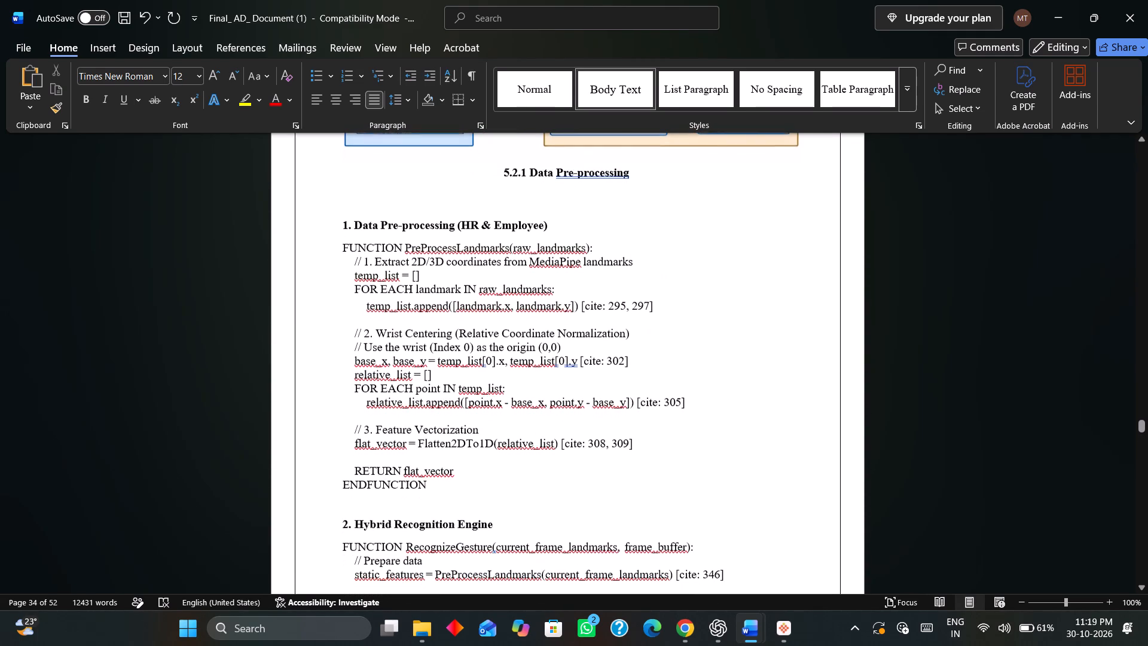
scroll(562, 312, down, 2)
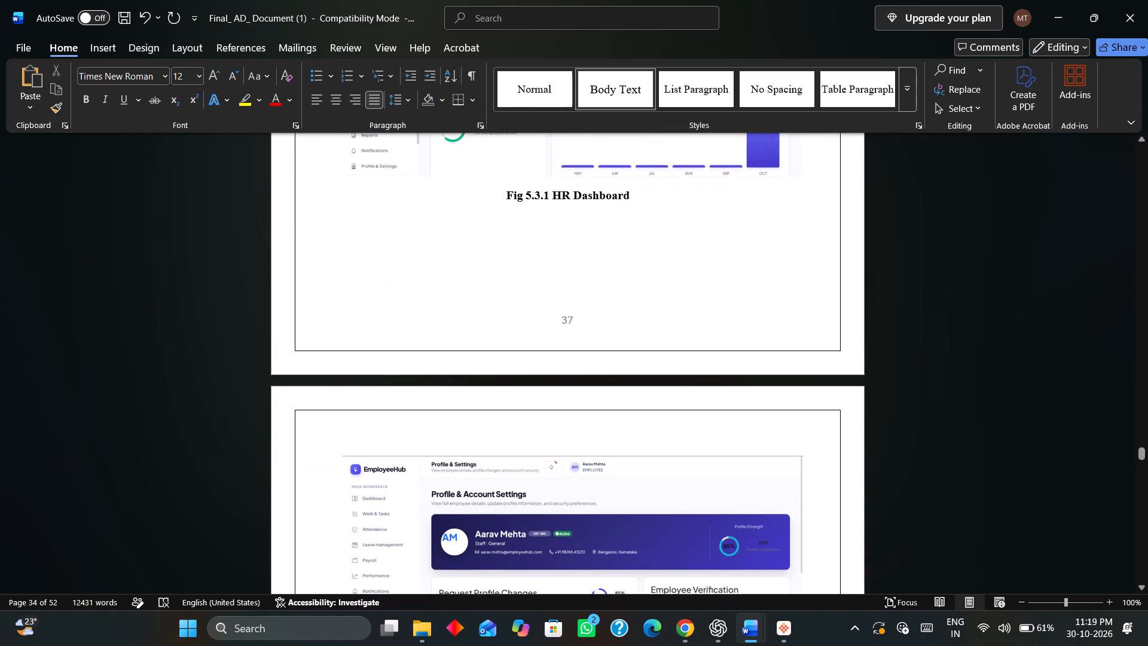
scroll(562, 312, up, 10)
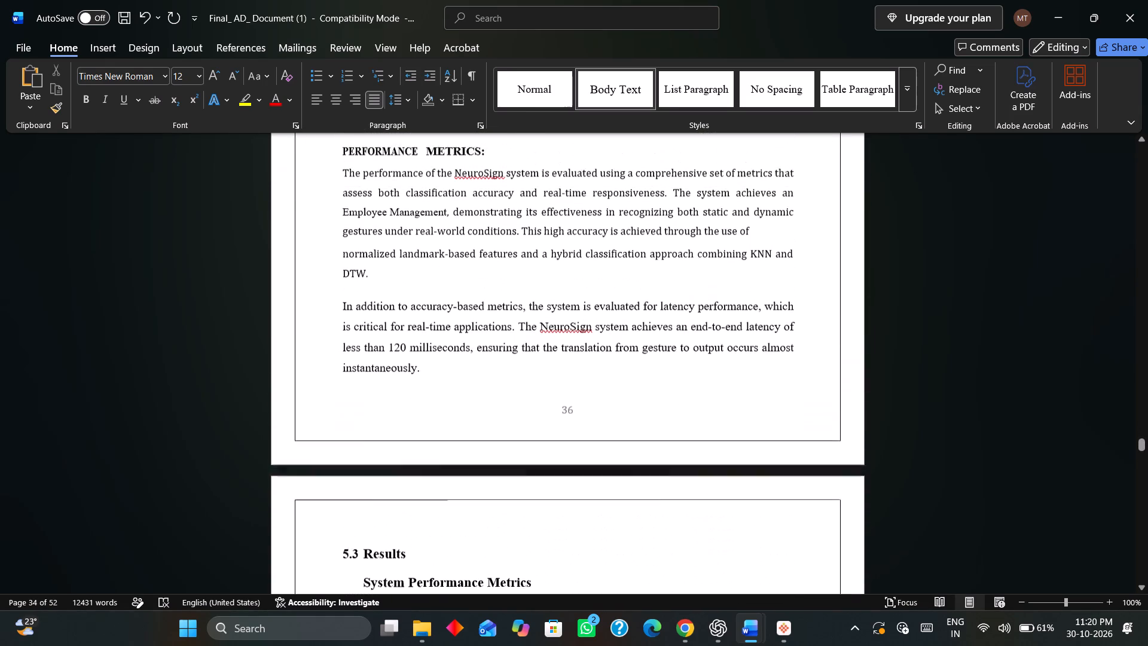
scroll(562, 312, up, 10)
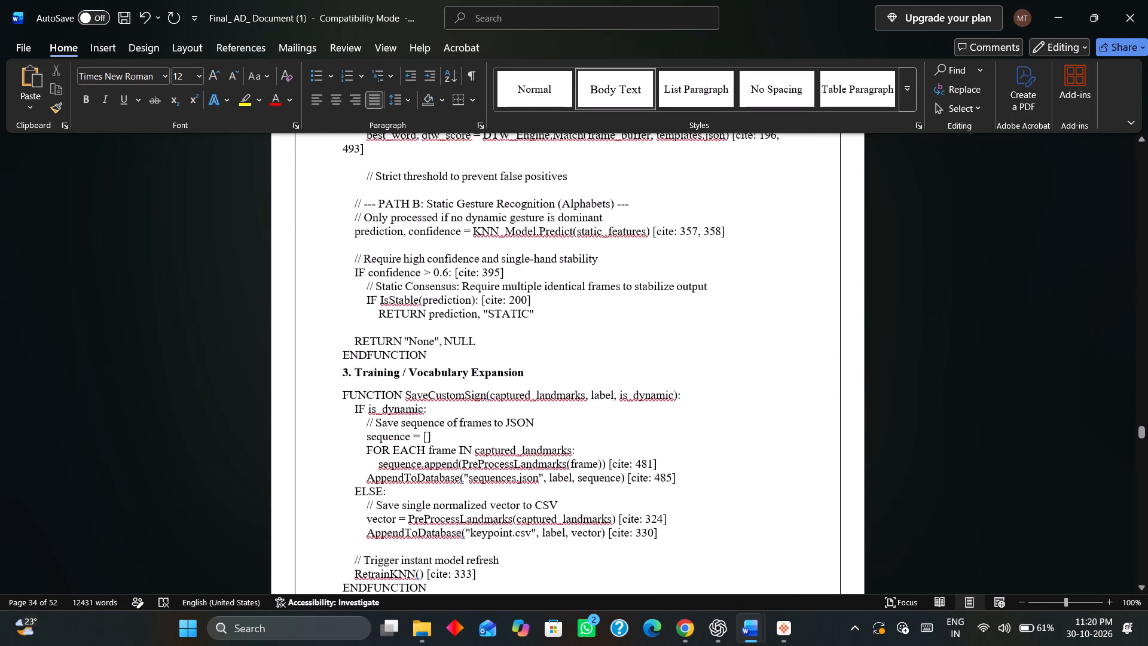
scroll(562, 312, up, 5)
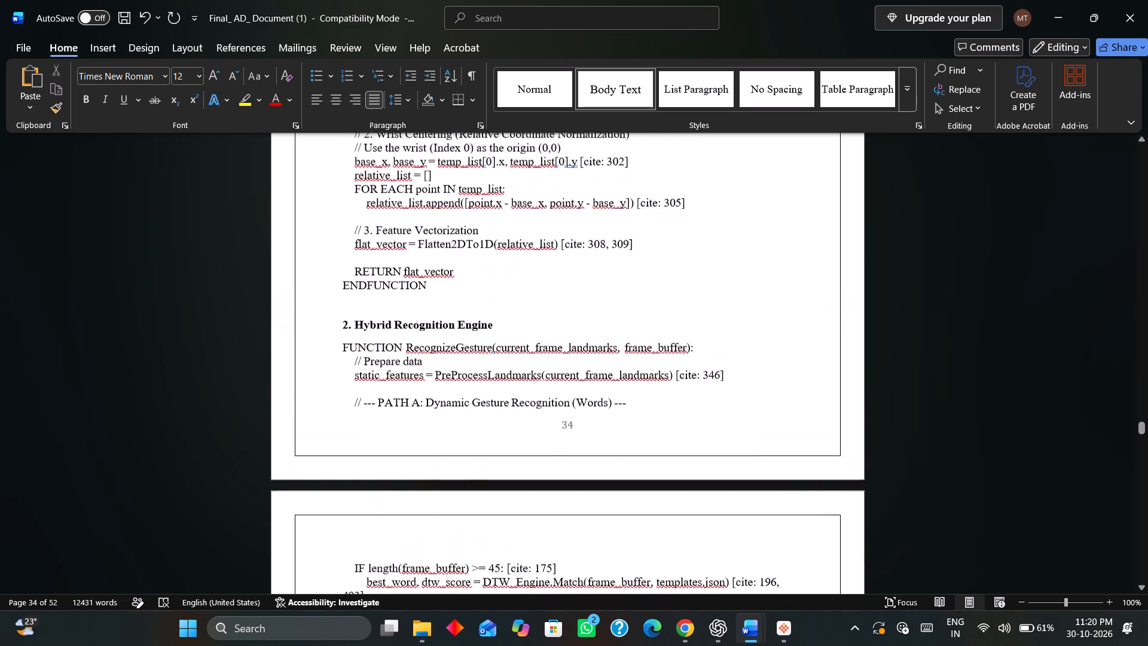
scroll(562, 312, up, 3)
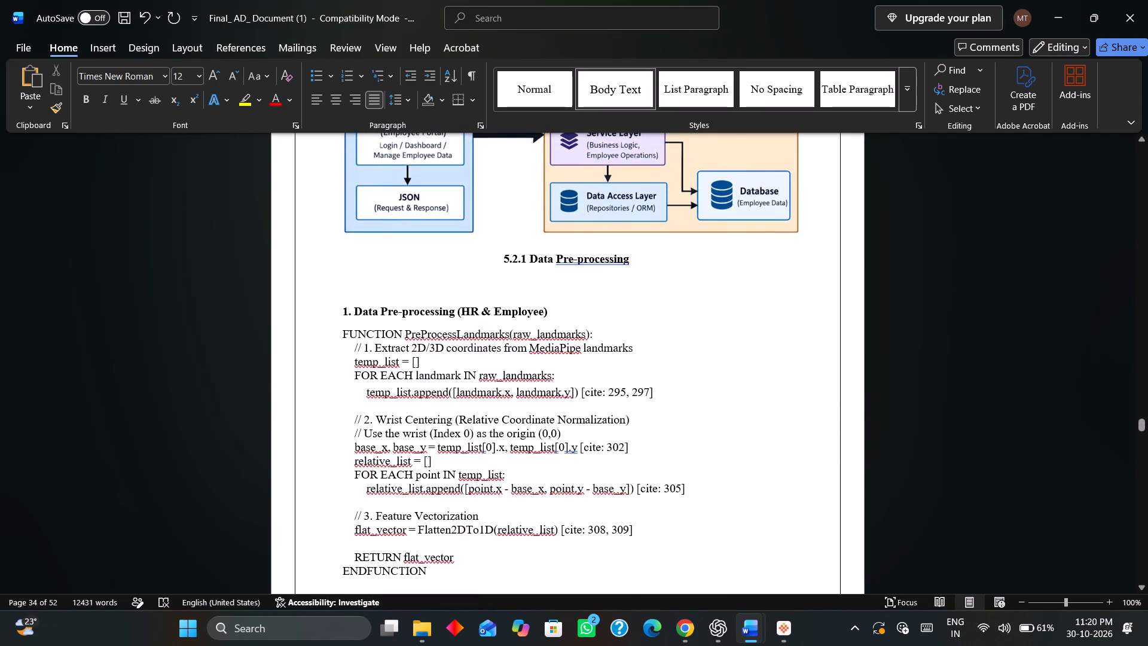
scroll(562, 312, down, 5)
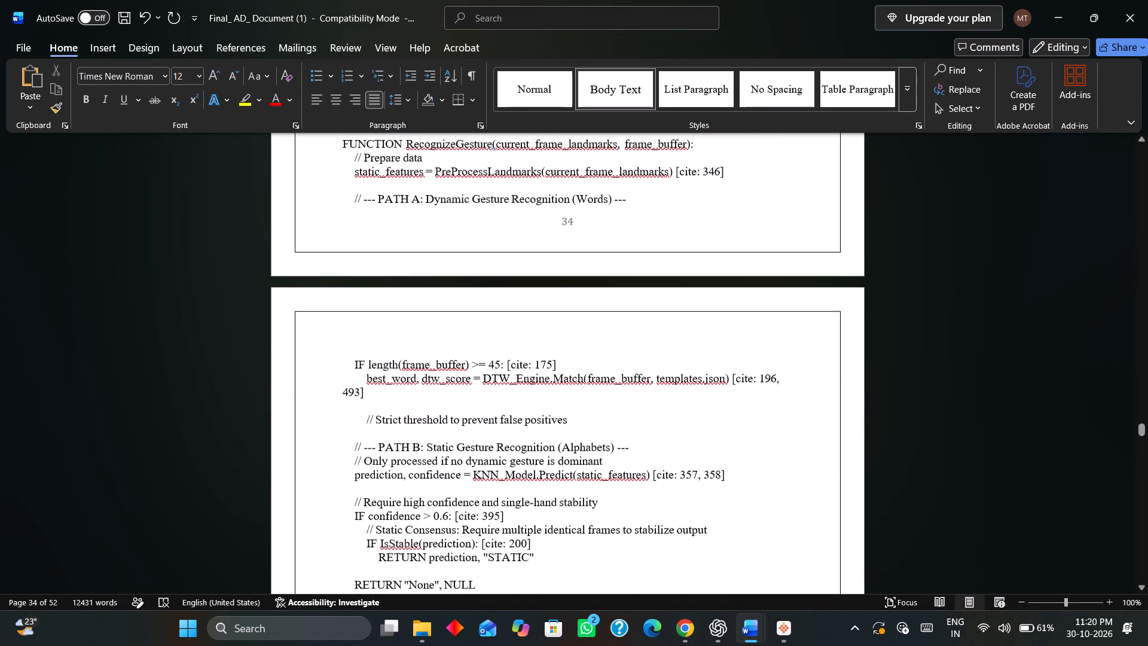
scroll(562, 312, down, 7)
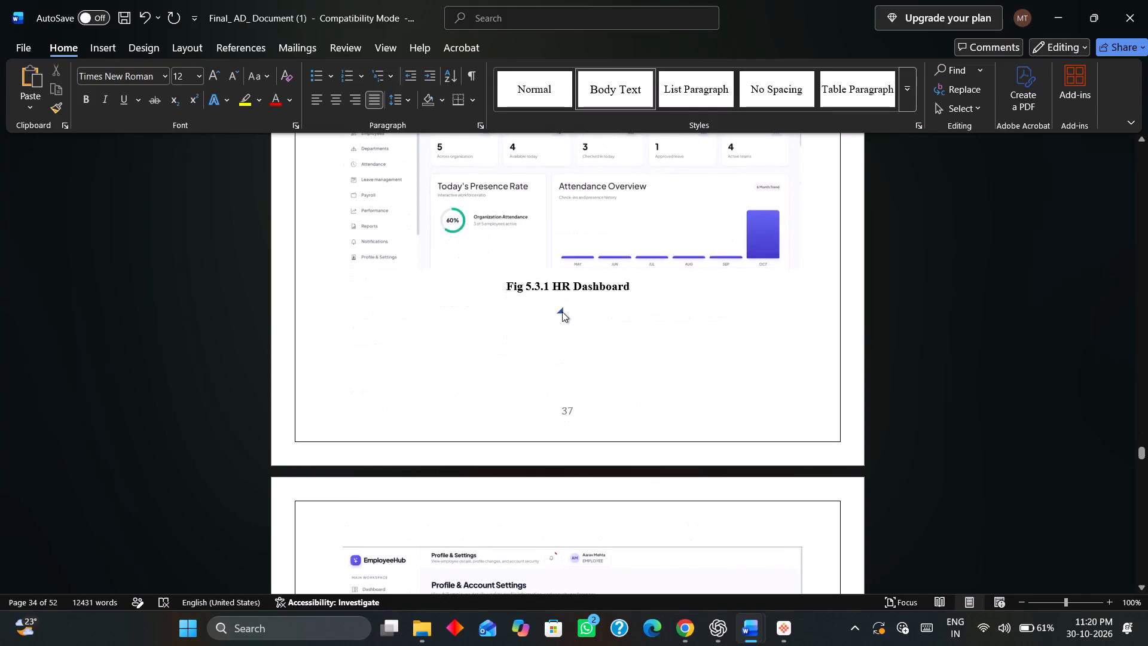
scroll(562, 312, down, 5)
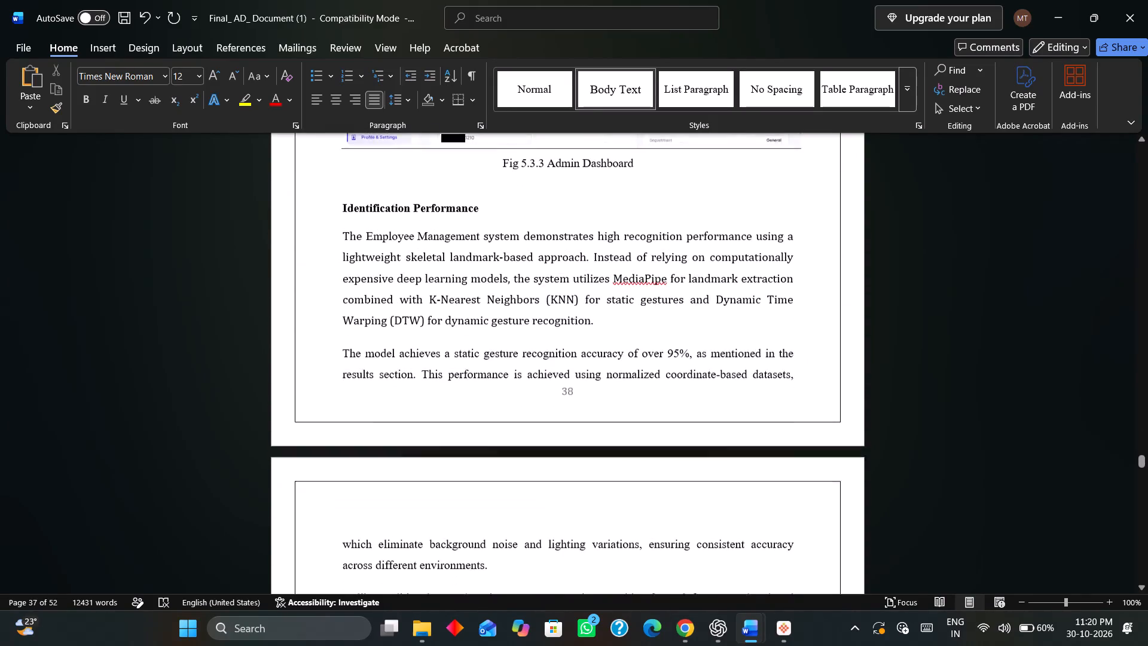
scroll(562, 312, up, 1)
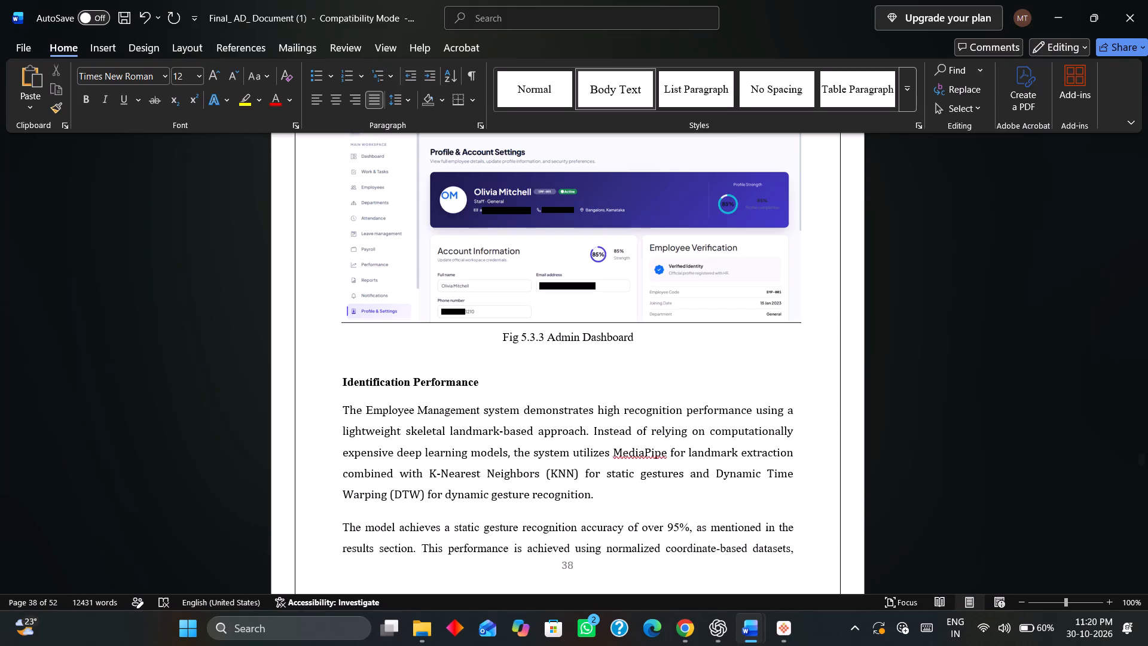
Close the page gap after "via WebSockets" so that Real-Time Latency Testing follows directly below it.
scroll(562, 312, down, 8)
scroll(571, 315, down, 20)
scroll(571, 315, down, 3)
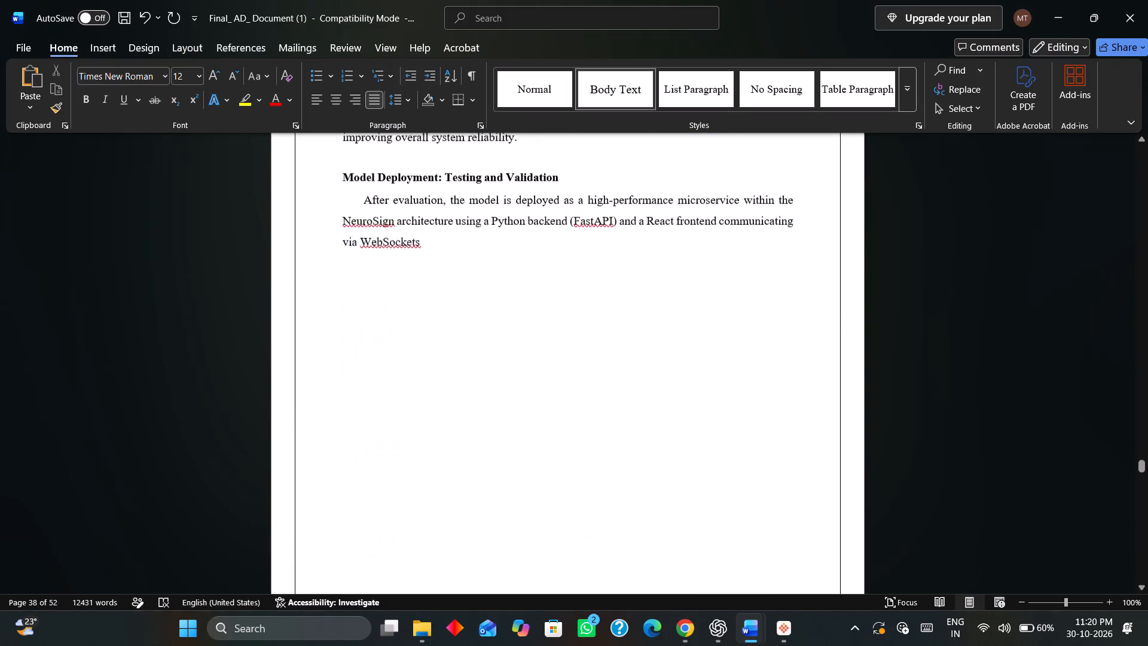
scroll(573, 317, down, 20)
scroll(576, 318, up, 12)
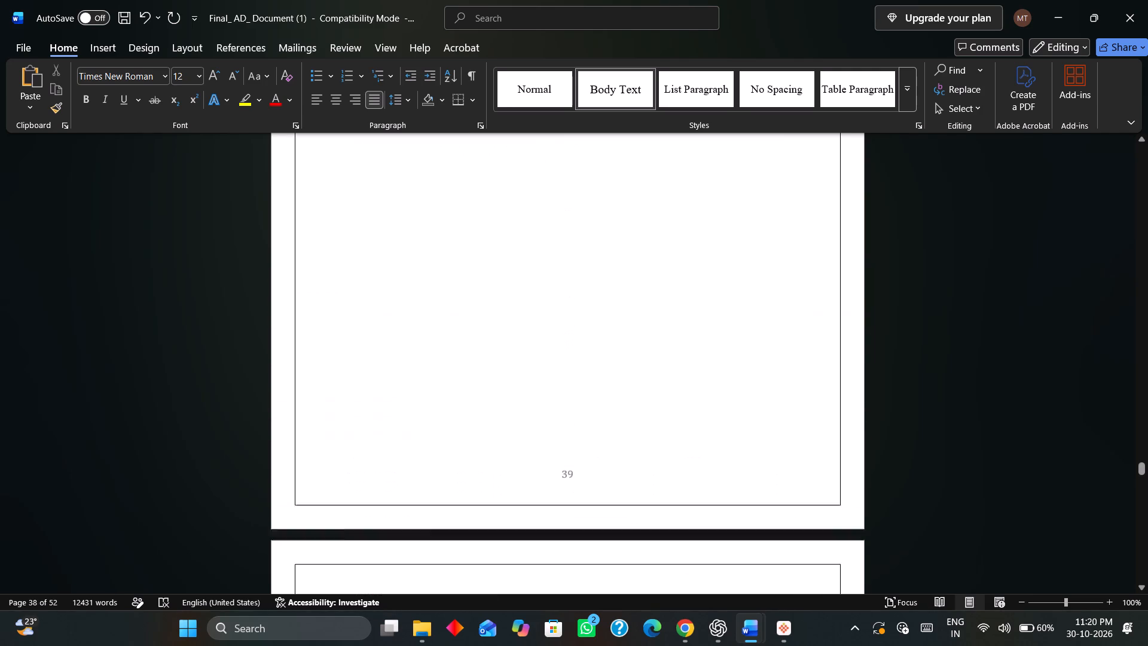
scroll(576, 318, up, 12)
click(538, 298)
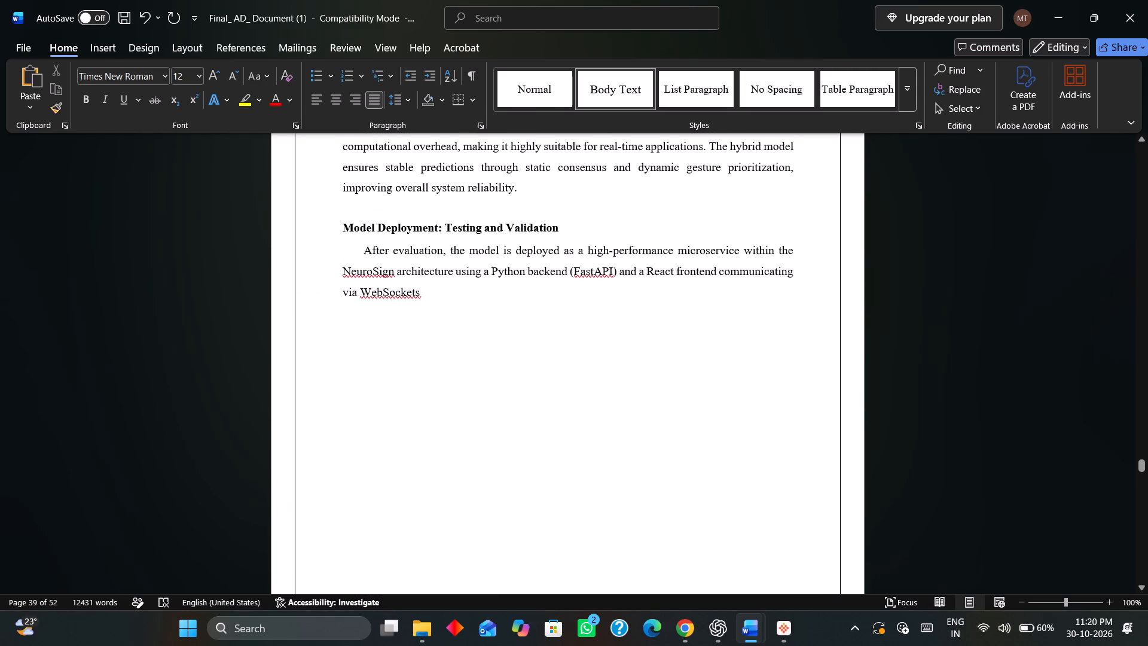
key(Delete)
Delete the paragraph from "After evaluation, the model is deployed" through "via WebSockets" under Model Deployment: Testing and Validation.
scroll(454, 441, up, 1)
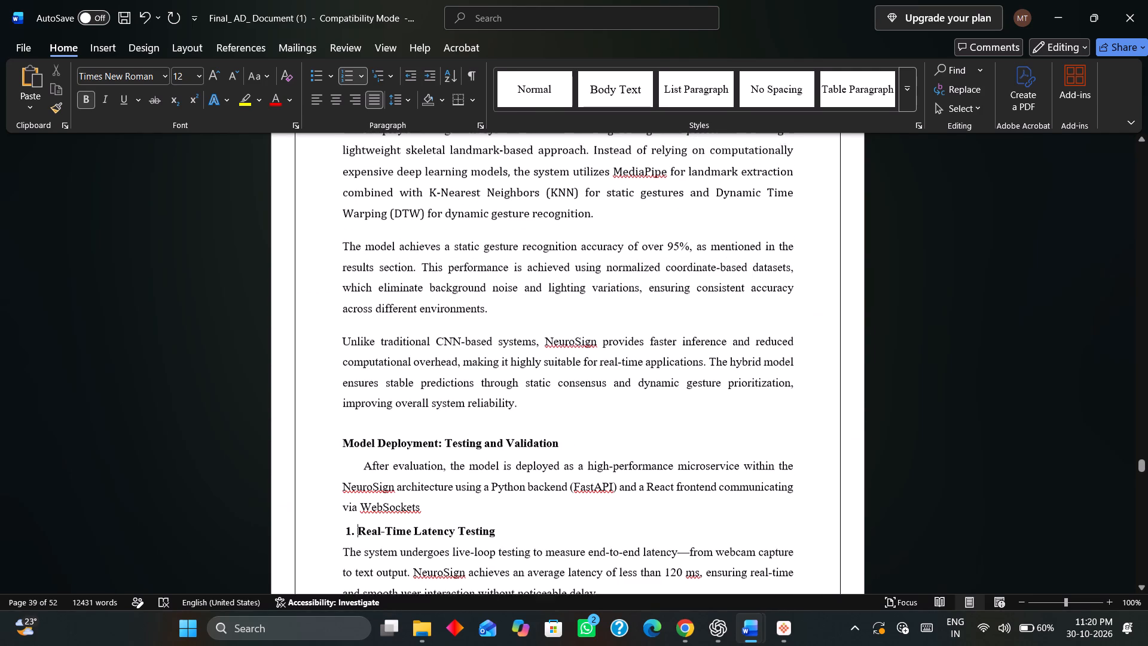
scroll(454, 441, up, 3)
scroll(456, 441, down, 5)
drag(438, 468, 358, 431)
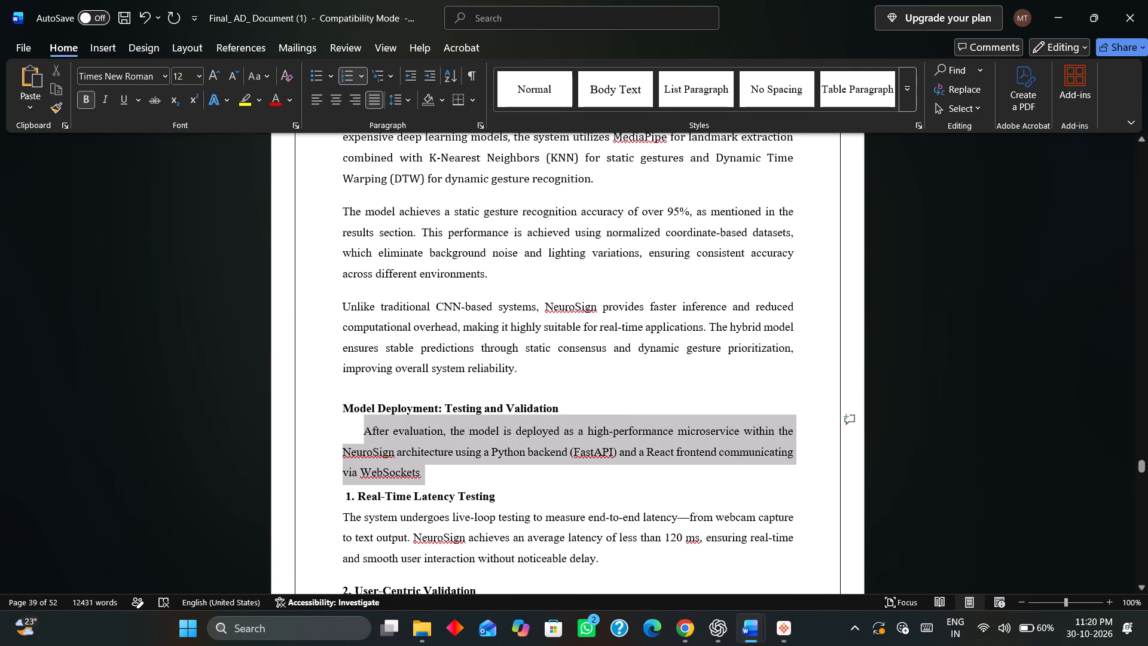
key(BackSpace)
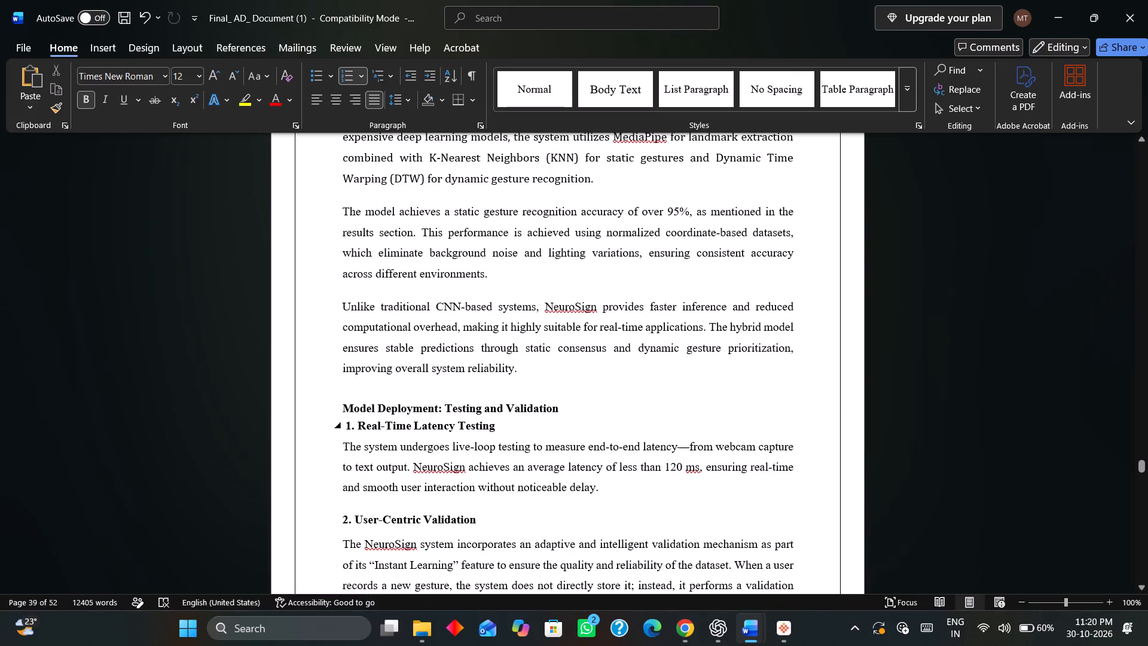
Delete the paragraph from "The model achieves a static gesture recognition accuracy" through "across different environments." under Identification Performance.
scroll(358, 431, up, 7)
drag(487, 442, 465, 429)
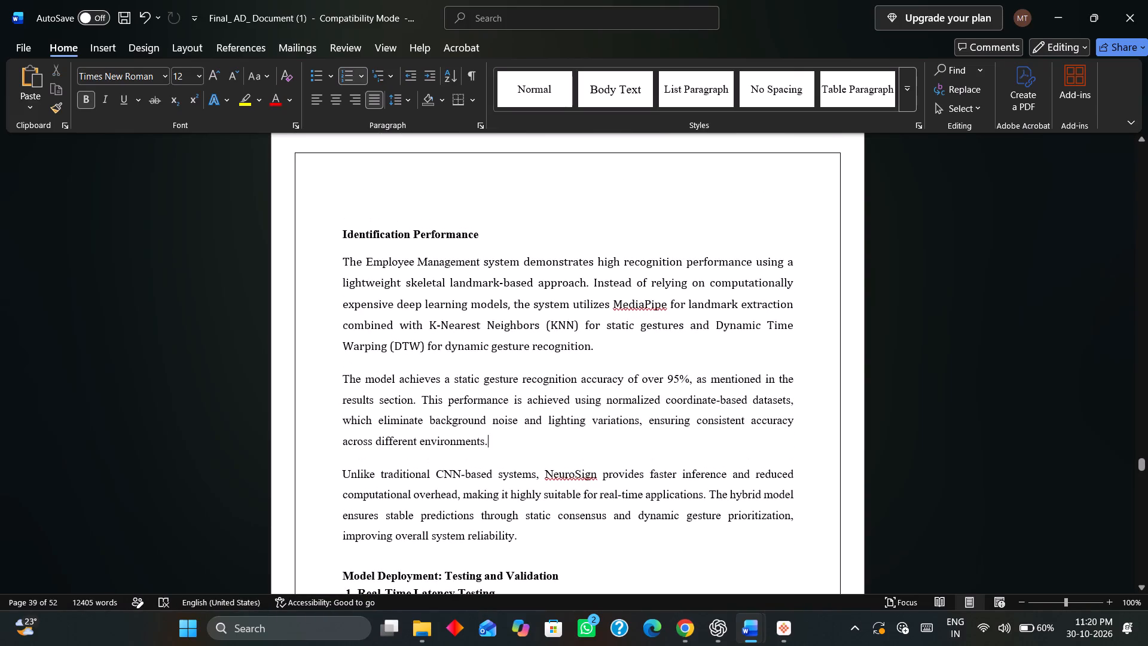
drag(465, 429, 341, 379)
key(BackSpace)
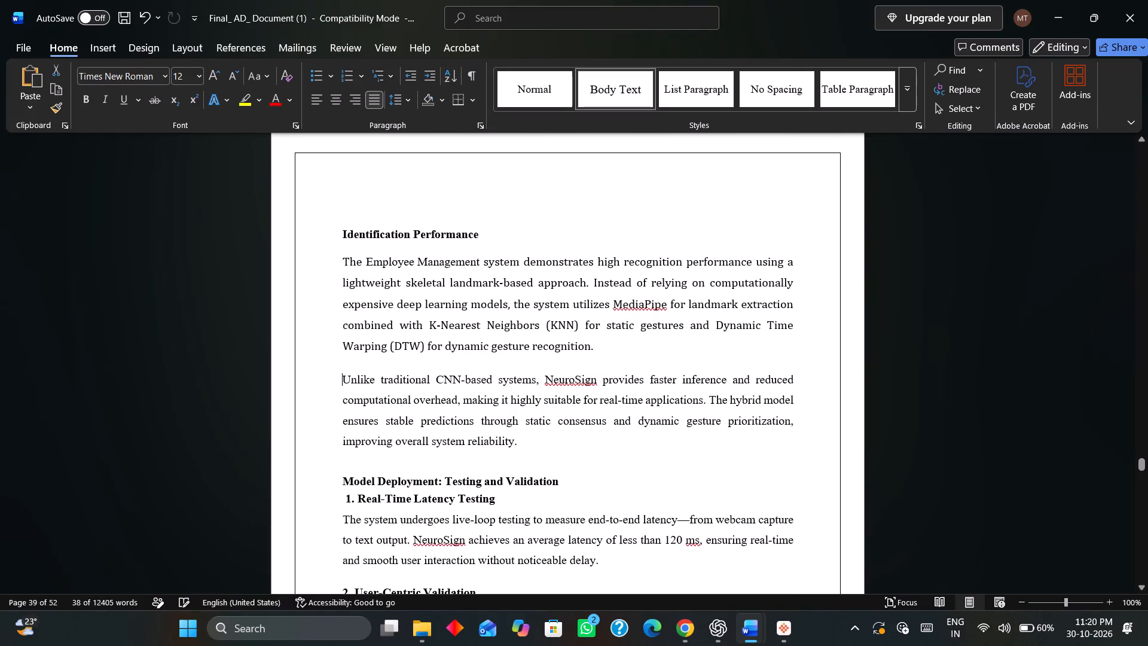
Add an empty line between the Model Deployment: Testing and Validation heading and the Real-Time Latency Testing subheading.
scroll(380, 395, up, 20)
scroll(380, 395, up, 2)
scroll(403, 382, down, 4)
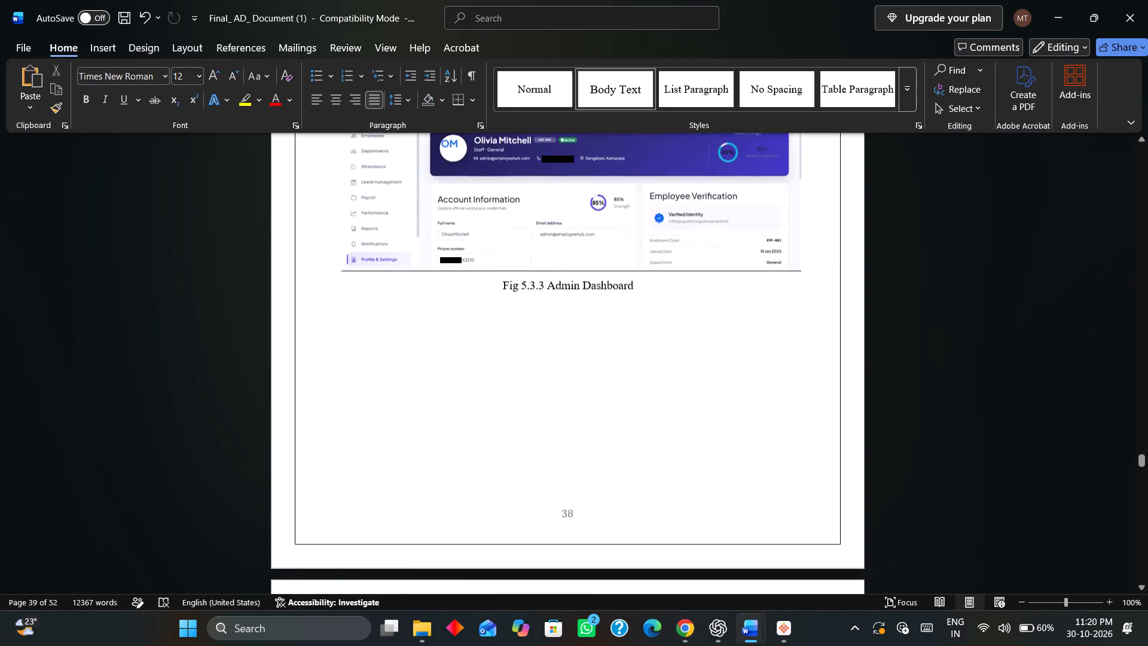
scroll(403, 382, down, 20)
scroll(403, 382, down, 7)
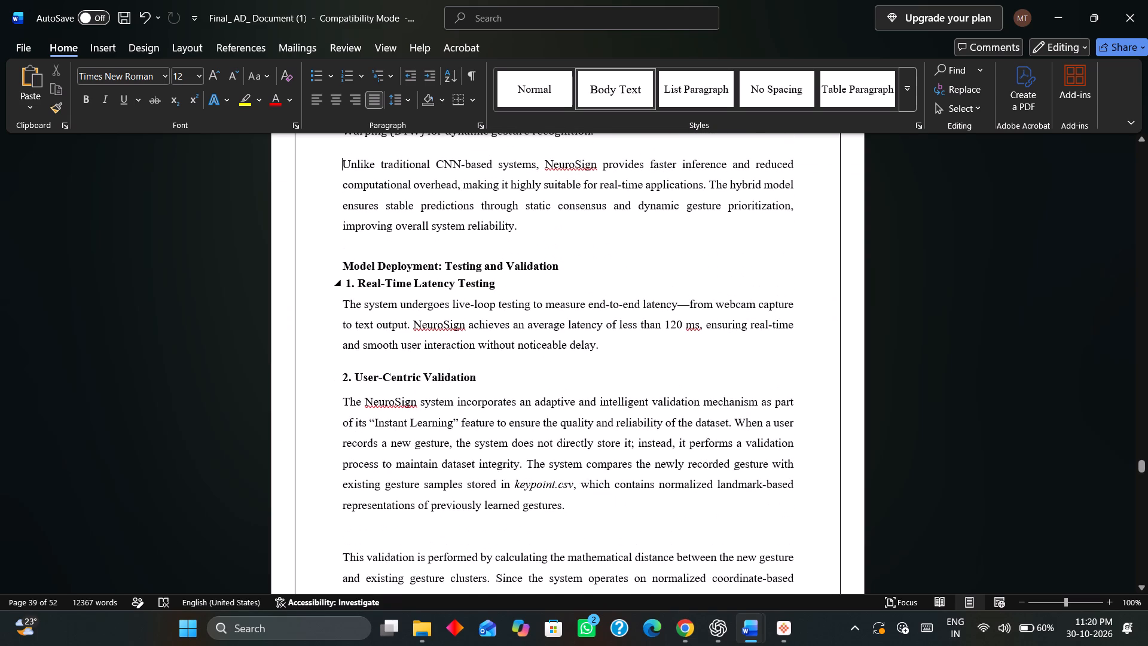
click(563, 264)
key(Return)
scroll(563, 264, down, 6)
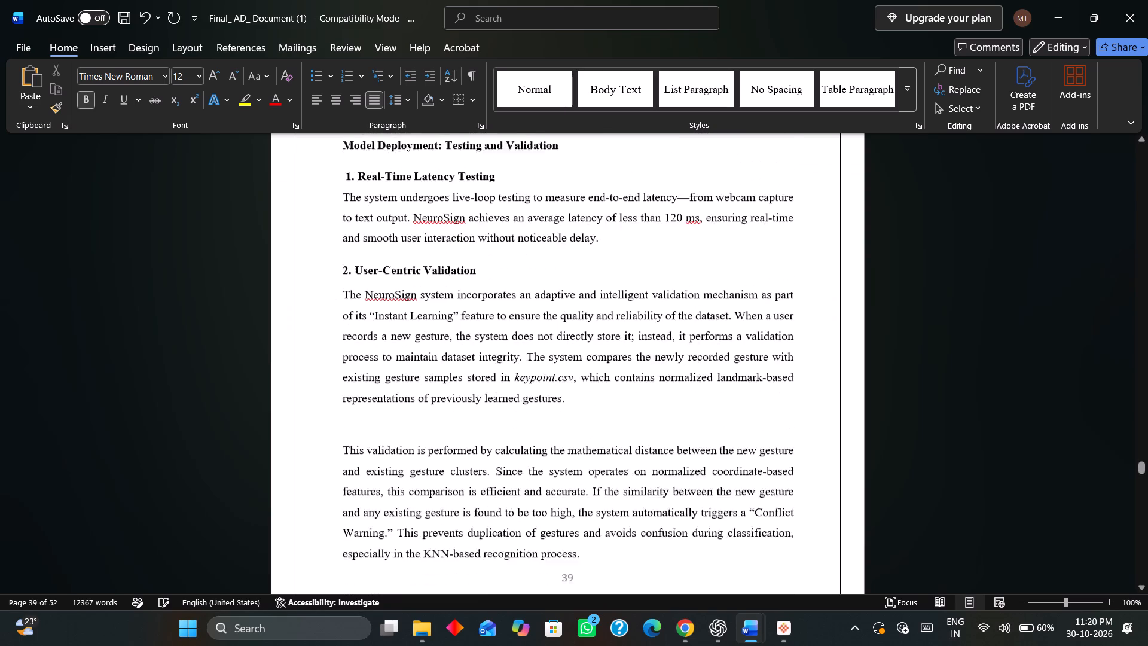
Remove the blank gap and the paragraph from "This validation is performed" through "KNN-based recognition process." under User-Centric Validation.
scroll(566, 292, down, 11)
scroll(566, 295, up, 2)
click(580, 171)
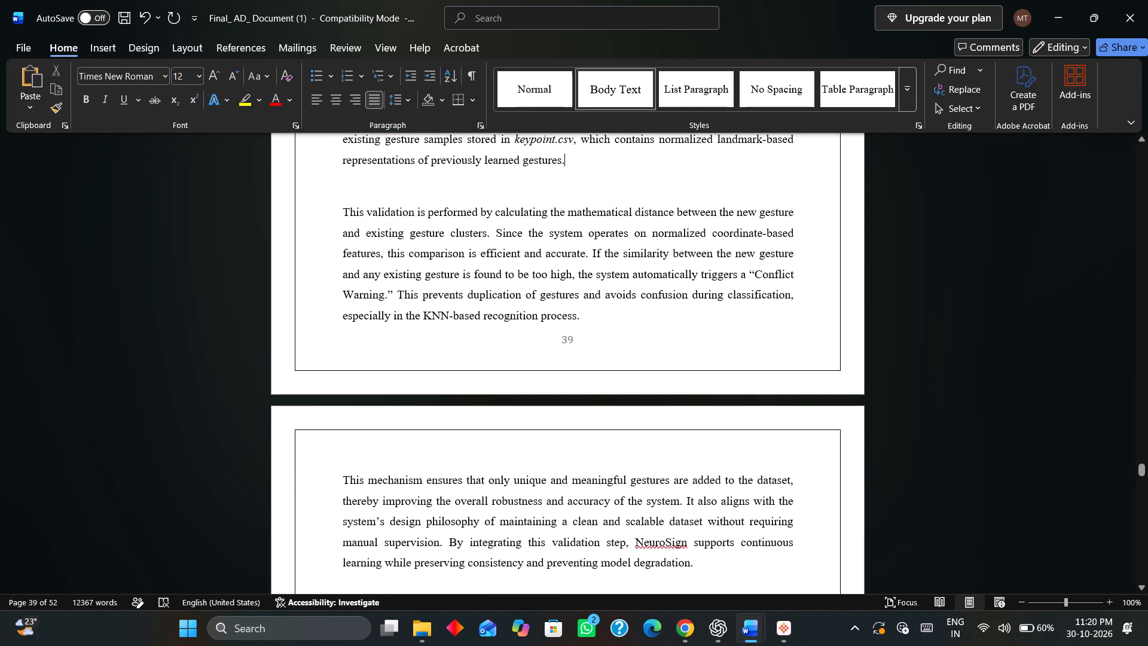
click(574, 188)
key(Delete)
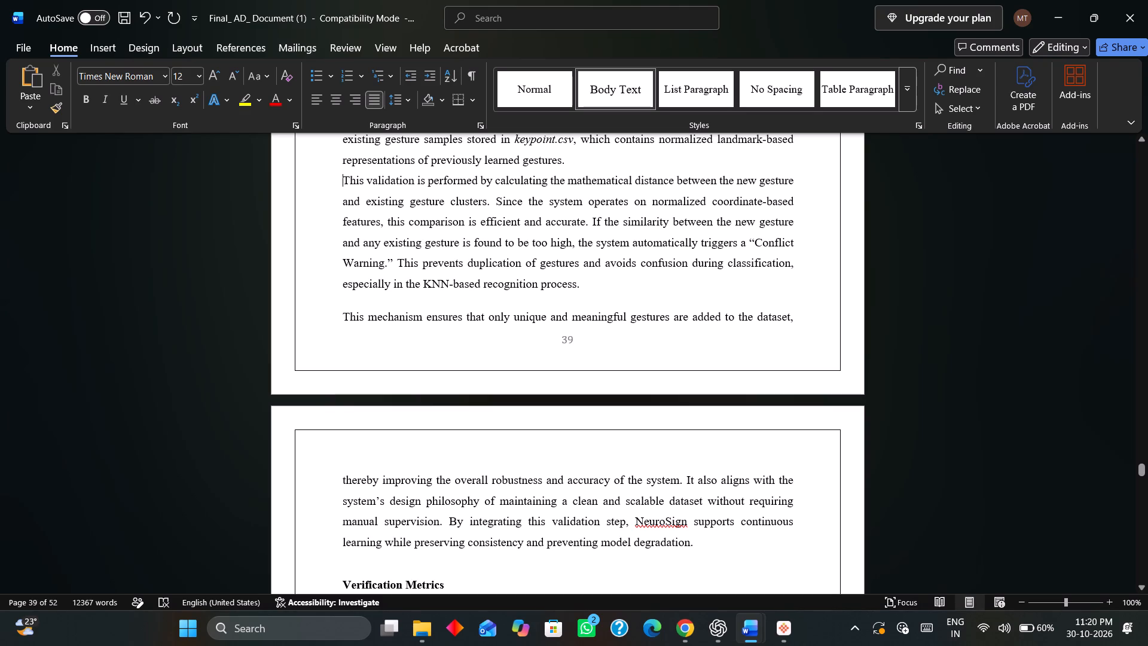
drag(345, 182, 591, 288)
key(BackSpace)
key(BackSpace)
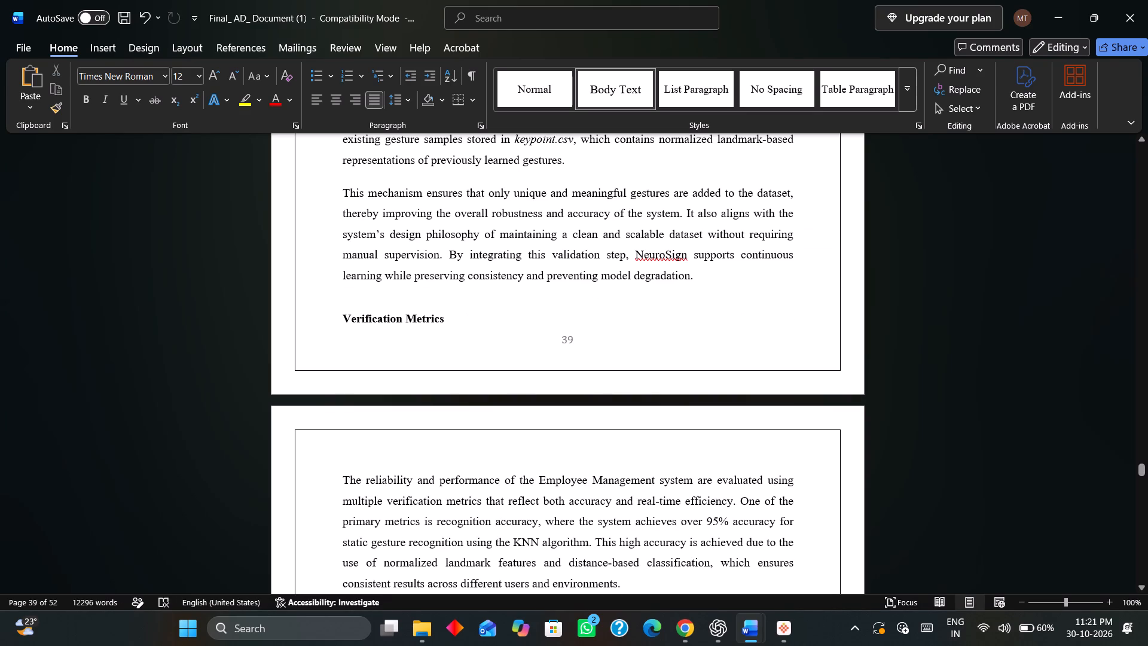
Add one empty line after "preventing model degradation." so the Verification Metrics heading starts on the next page.
click(704, 282)
key(Return)
key(Return)
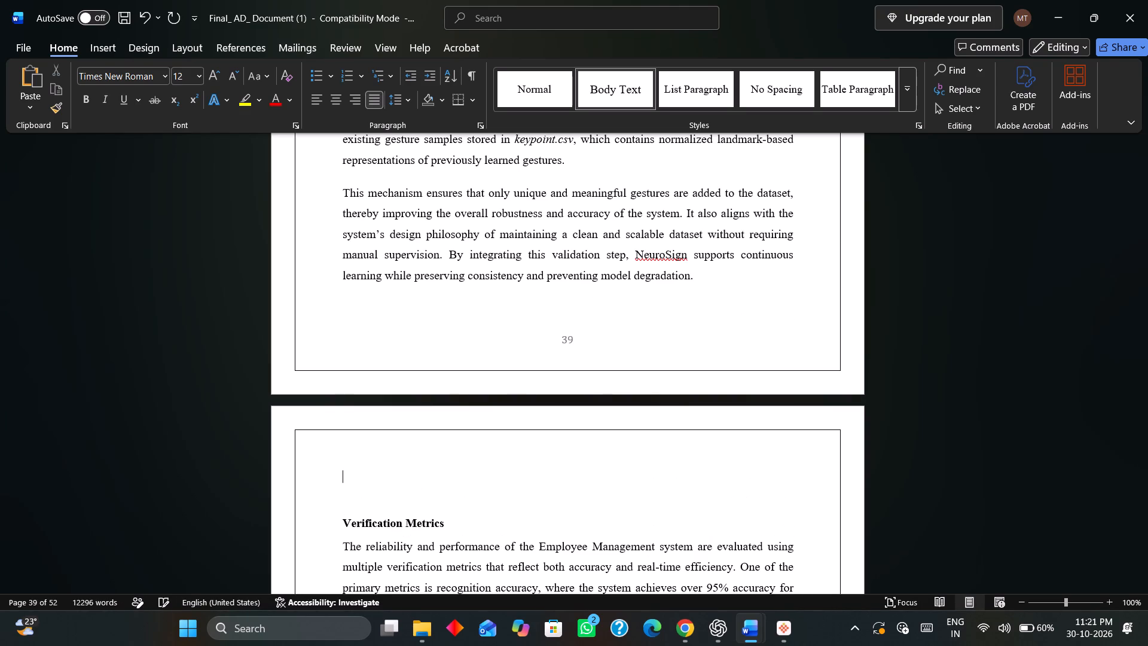
key(BackSpace)
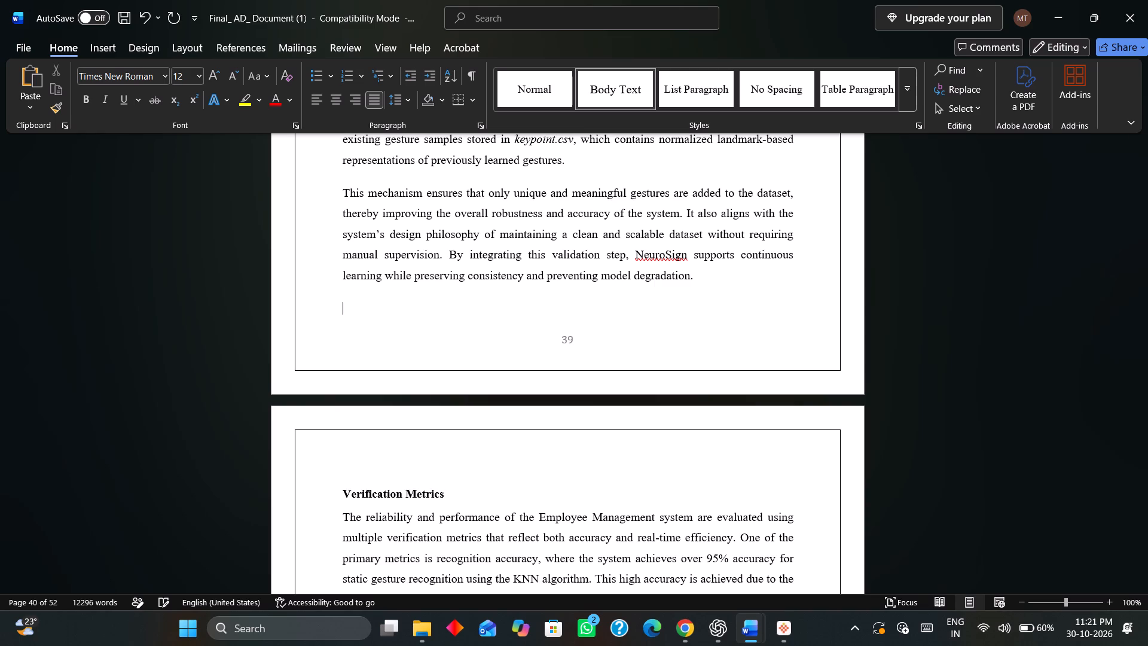
Close the page gap after "across different users and environments." so that "Another critical metric" follows directly below it.
scroll(665, 299, down, 4)
scroll(615, 323, down, 10)
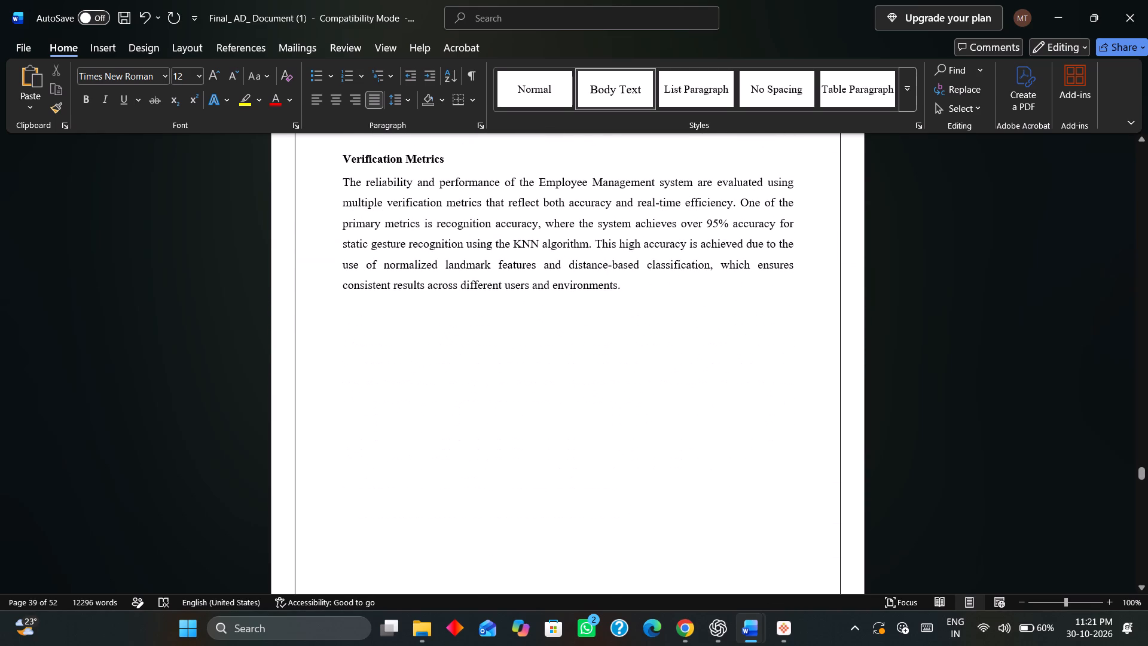
click(662, 312)
key(Delete)
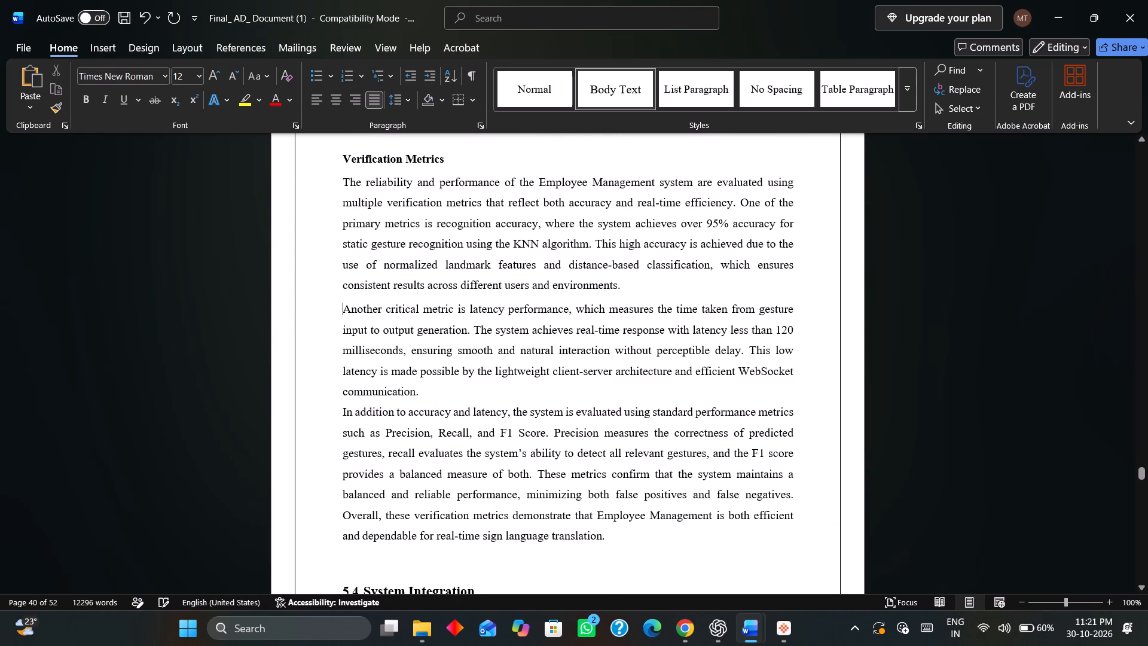
Review the page layout and paragraphs from section 5.4 System Integration back to section 5.3 Results.
scroll(663, 310, up, 2)
scroll(663, 310, down, 12)
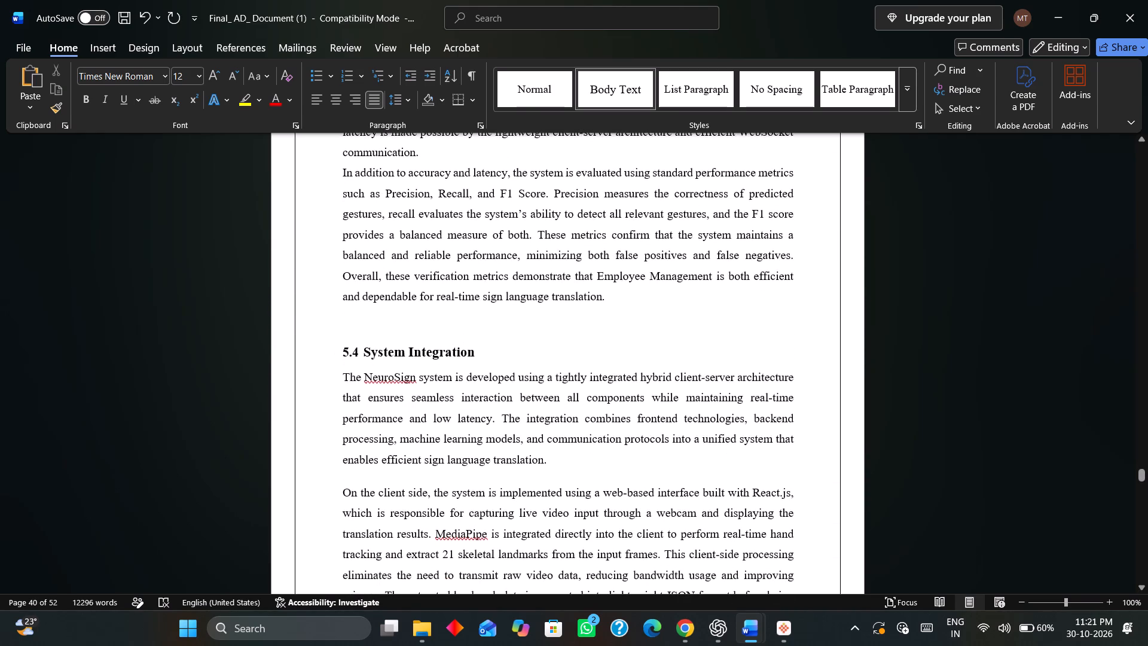
scroll(614, 368, up, 20)
scroll(614, 368, up, 15)
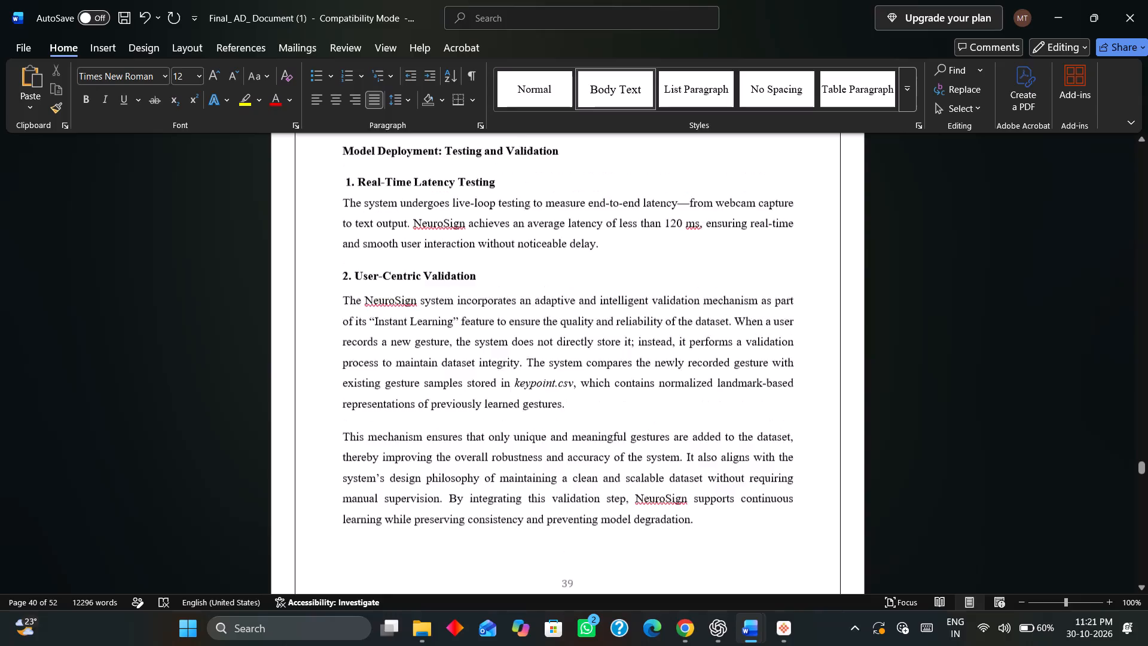
scroll(614, 368, up, 7)
scroll(614, 368, up, 20)
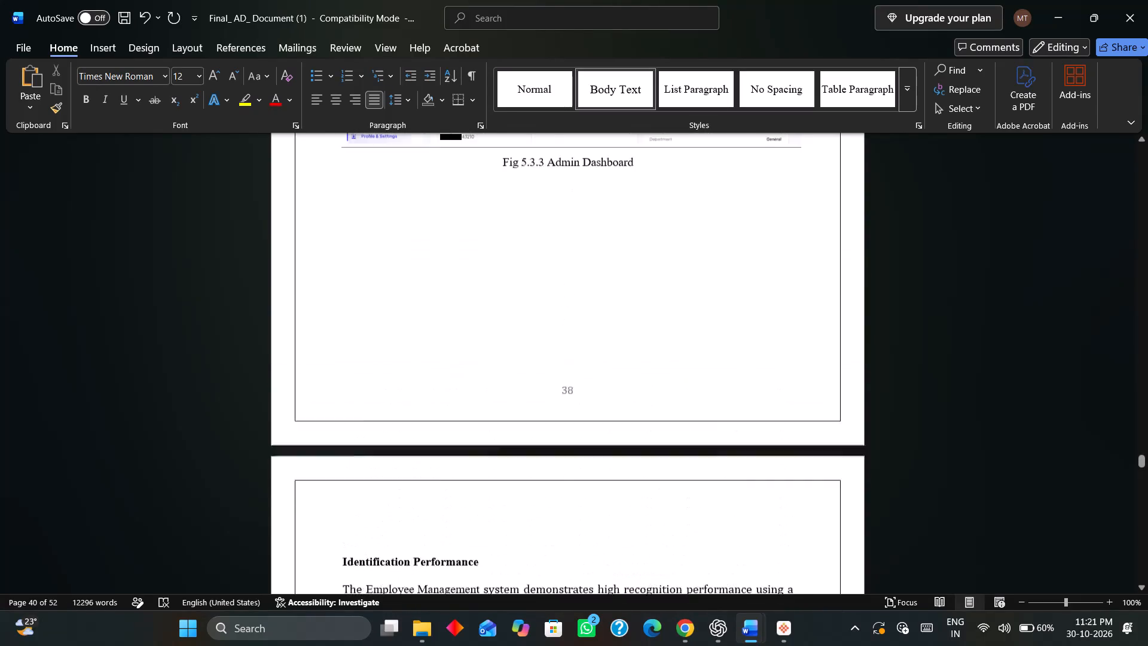
scroll(614, 368, up, 20)
scroll(614, 368, up, 10)
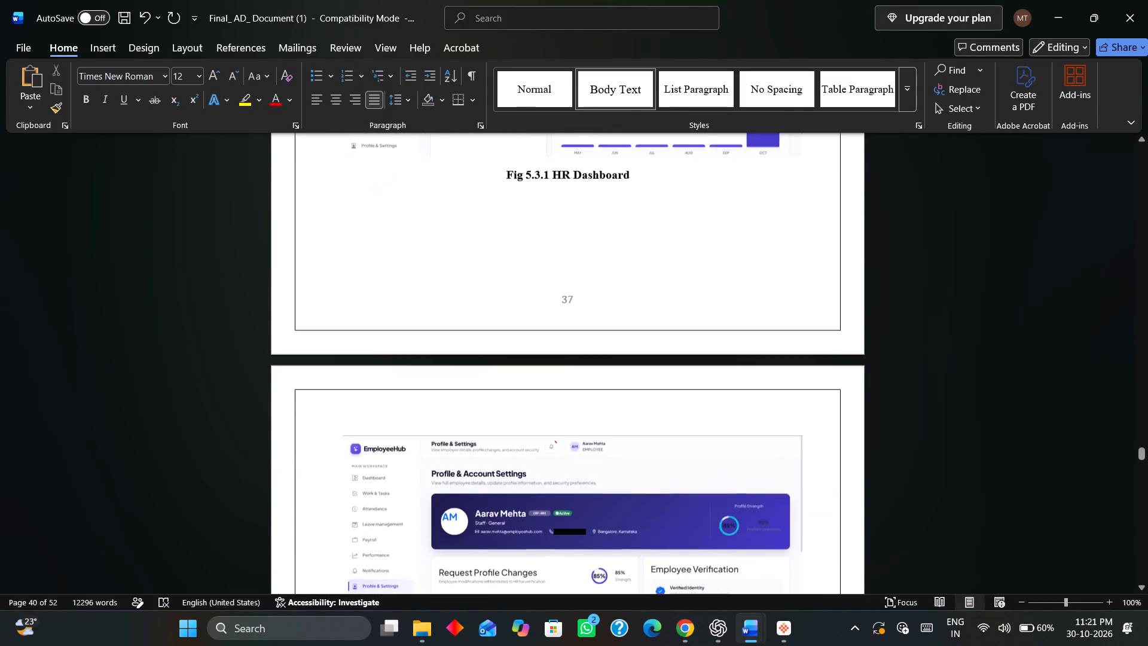
scroll(614, 368, up, 20)
scroll(614, 368, up, 9)
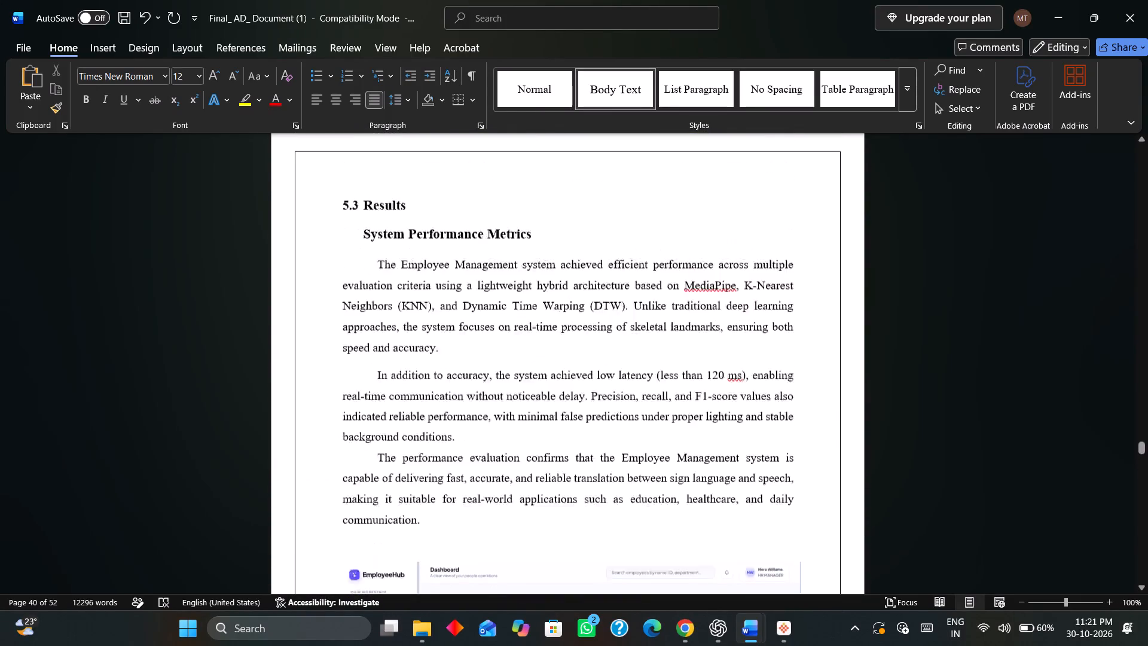
scroll(614, 368, up, 5)
scroll(614, 368, down, 9)
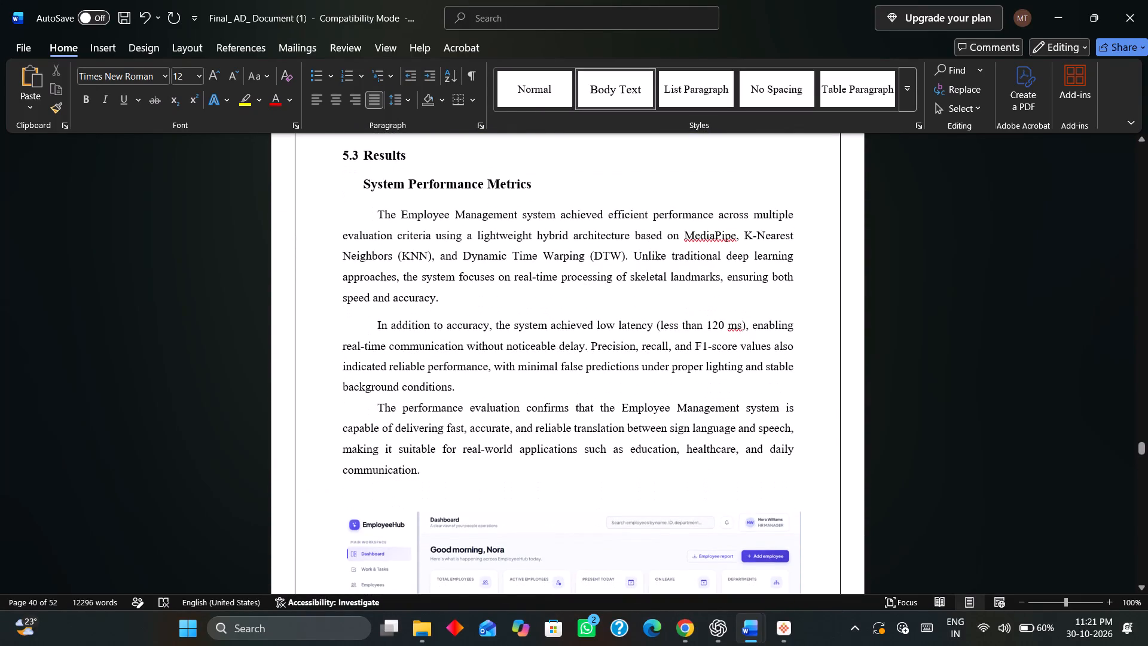
drag(466, 387, 386, 343)
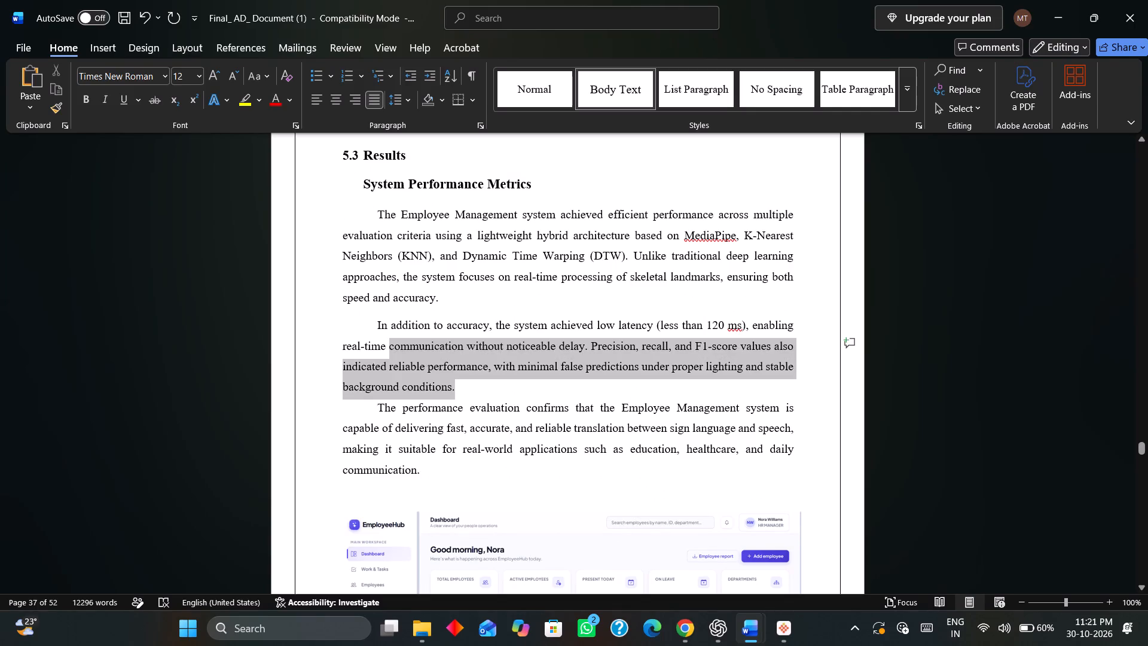
drag(386, 343, 379, 336)
click(379, 336)
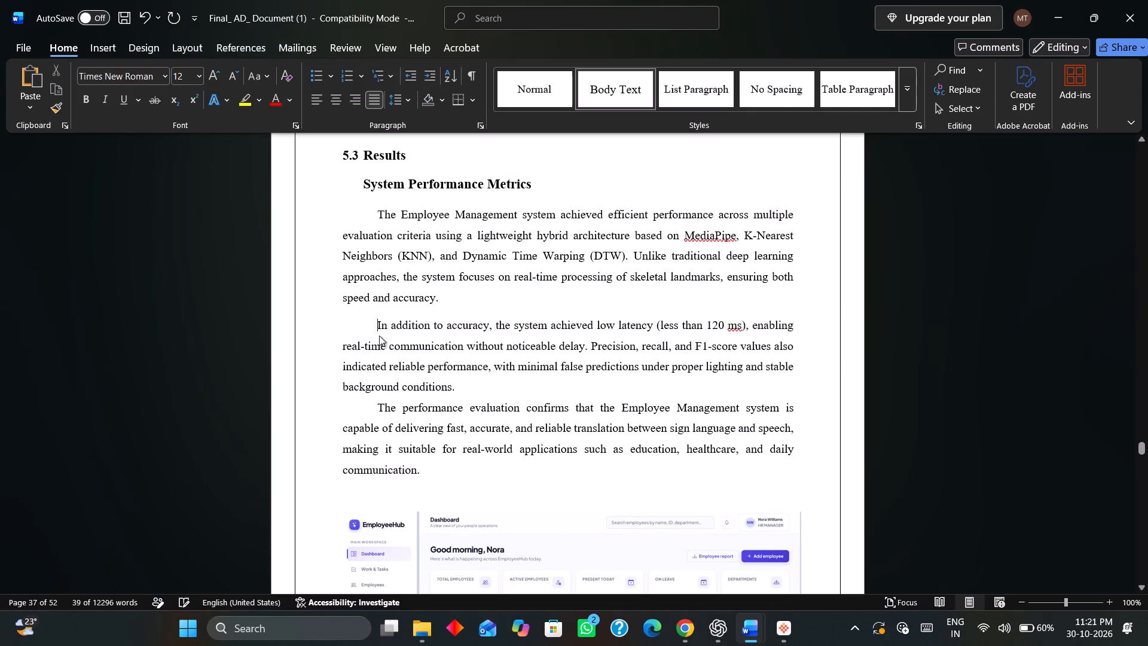
Close the page gap after the Fig 5.3.3 Admin Dashboard caption so that Identification Performance follows on the same page.
scroll(416, 354, down, 7)
scroll(416, 354, down, 17)
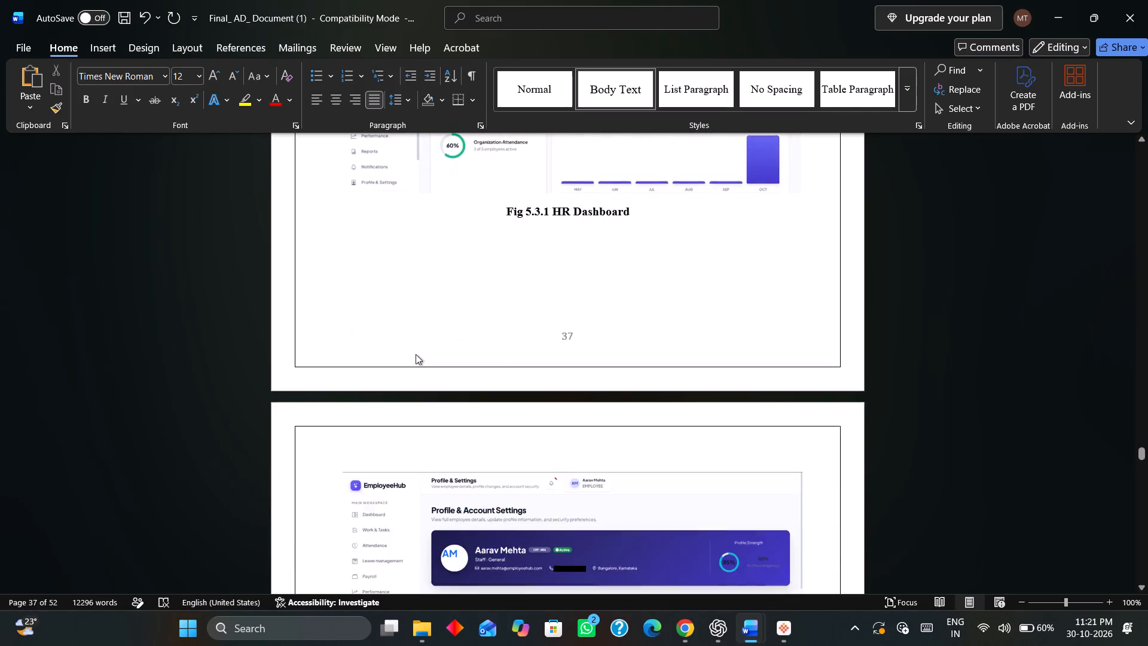
scroll(416, 354, down, 20)
scroll(416, 354, down, 9)
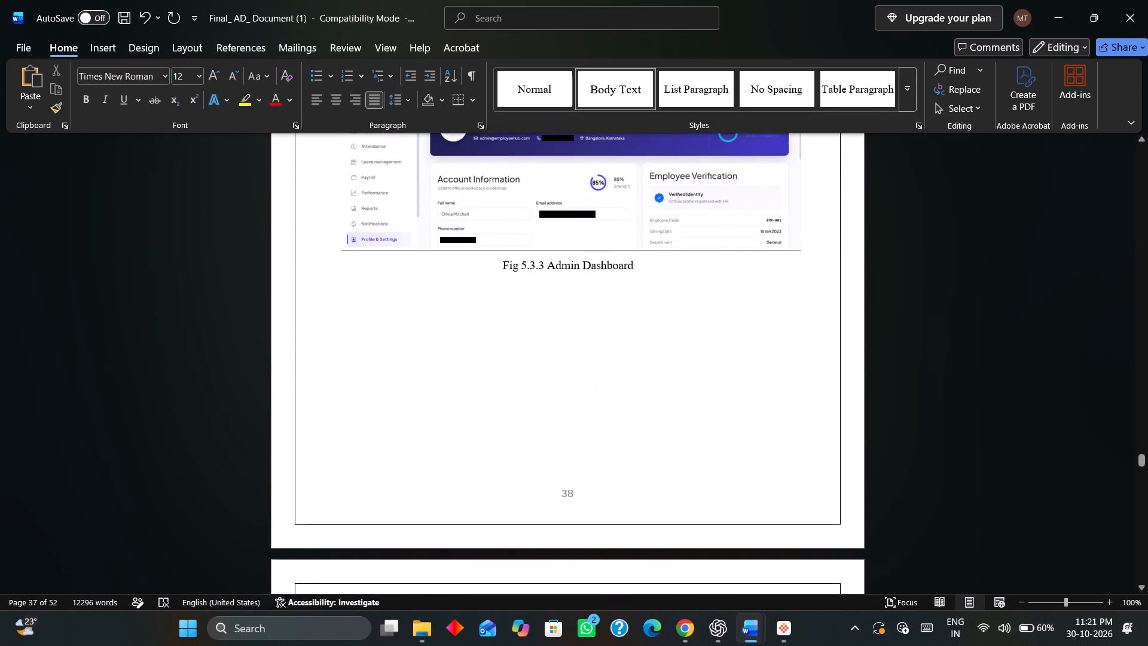
scroll(416, 354, down, 6)
click(499, 218)
scroll(488, 244, up, 5)
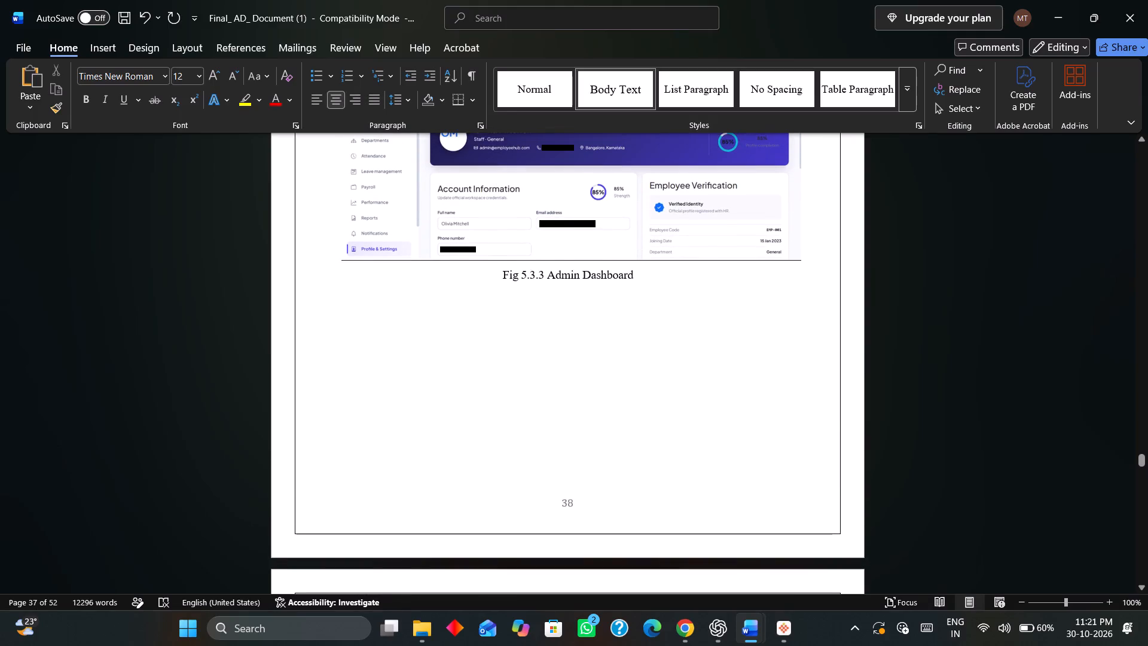
click(659, 315)
key(Delete)
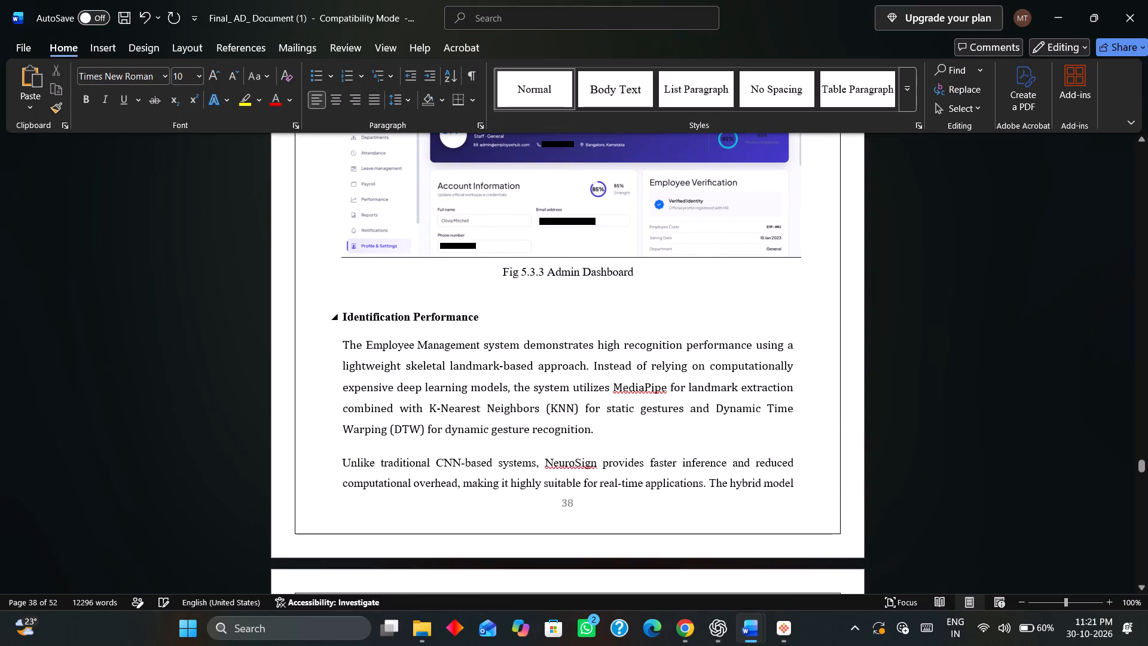
Delete the paragraph from "In addition to accuracy" through "background conditions." under System Performance Metrics, including the empty line it leaves.
scroll(549, 420, up, 17)
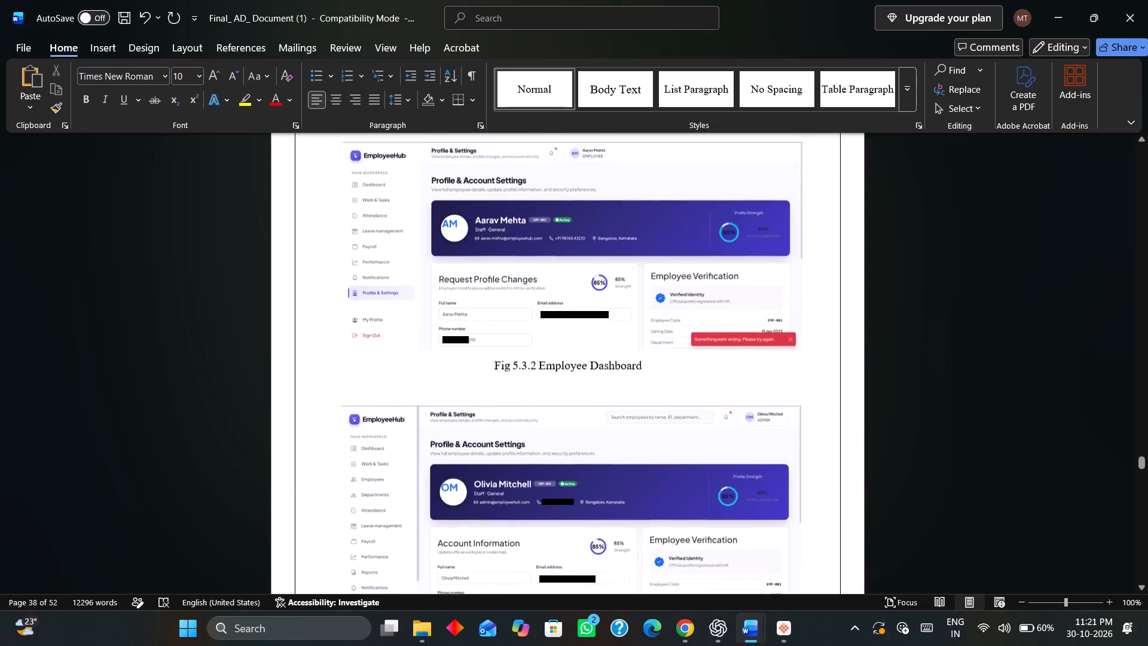
scroll(544, 420, up, 20)
scroll(544, 420, up, 13)
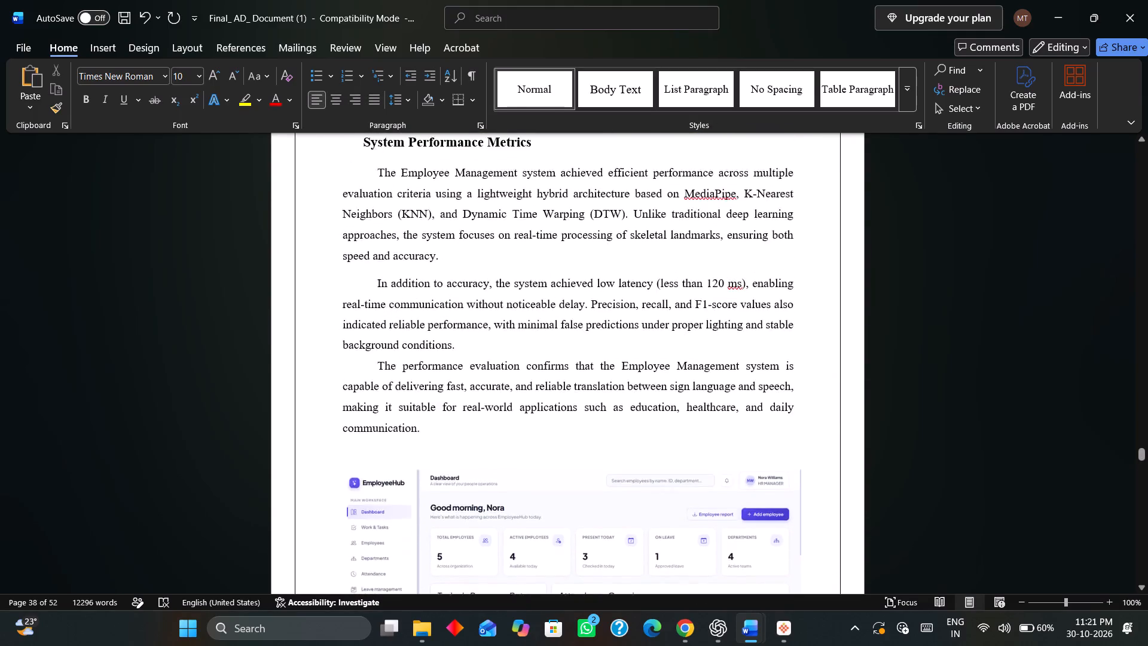
scroll(544, 420, up, 5)
drag(372, 428, 467, 502)
click(454, 489)
drag(465, 495, 388, 420)
key(BackSpace)
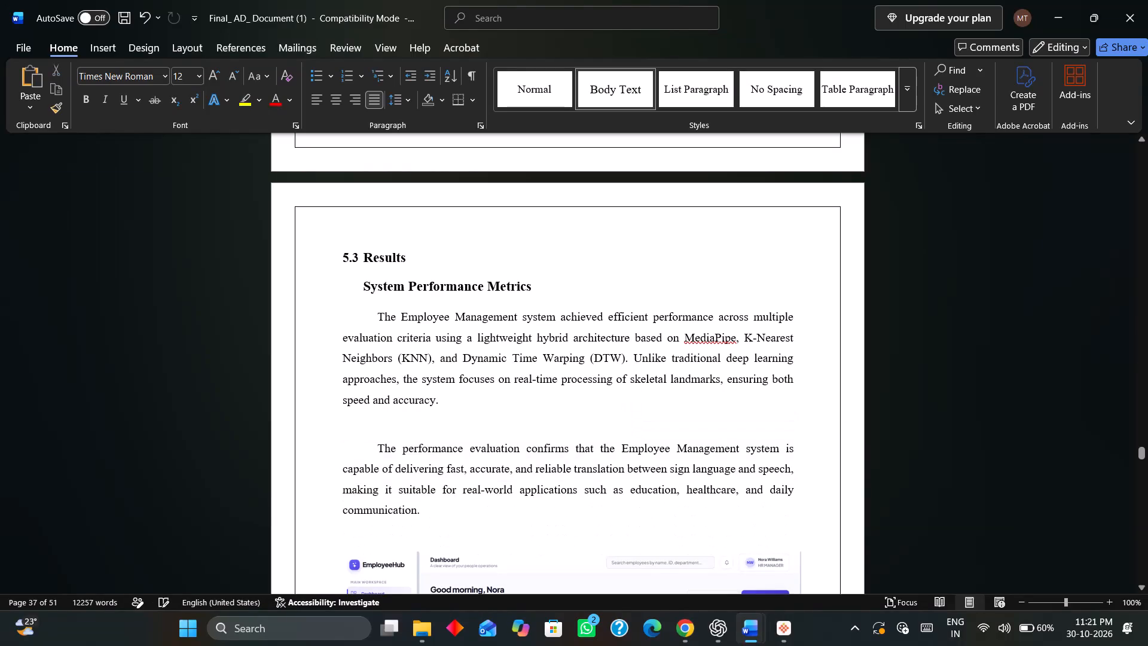
key(Delete)
key(Delete)
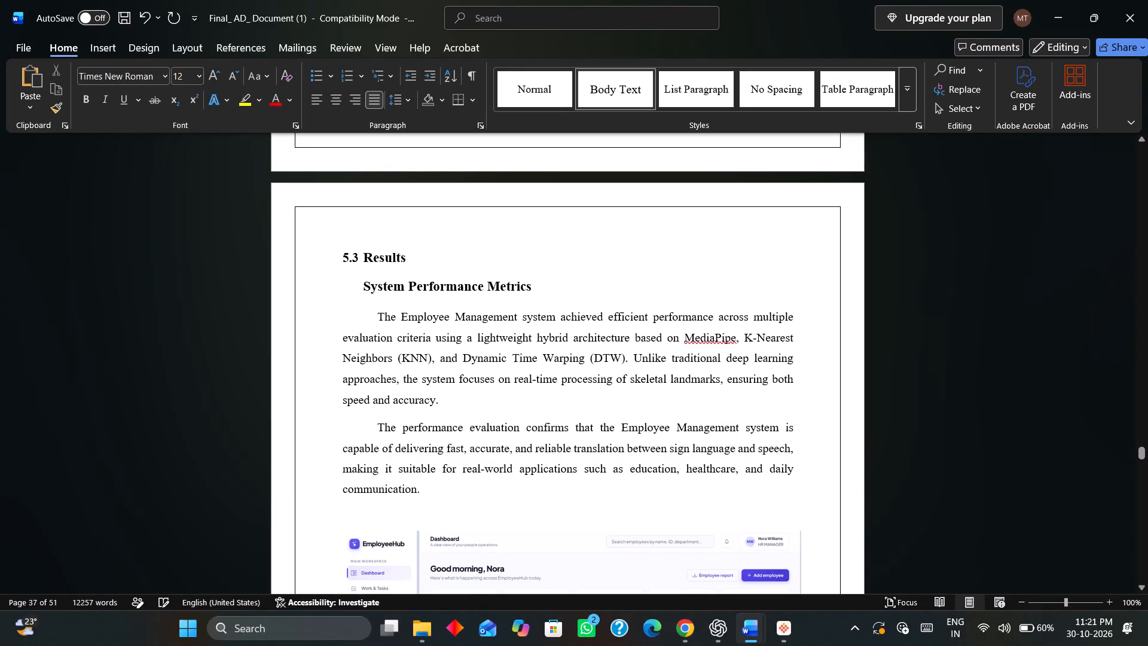
Add two empty lines between the Fig 5.3.3 Admin Dashboard caption and the Identification Performance heading.
scroll(394, 420, down, 15)
scroll(395, 438, down, 19)
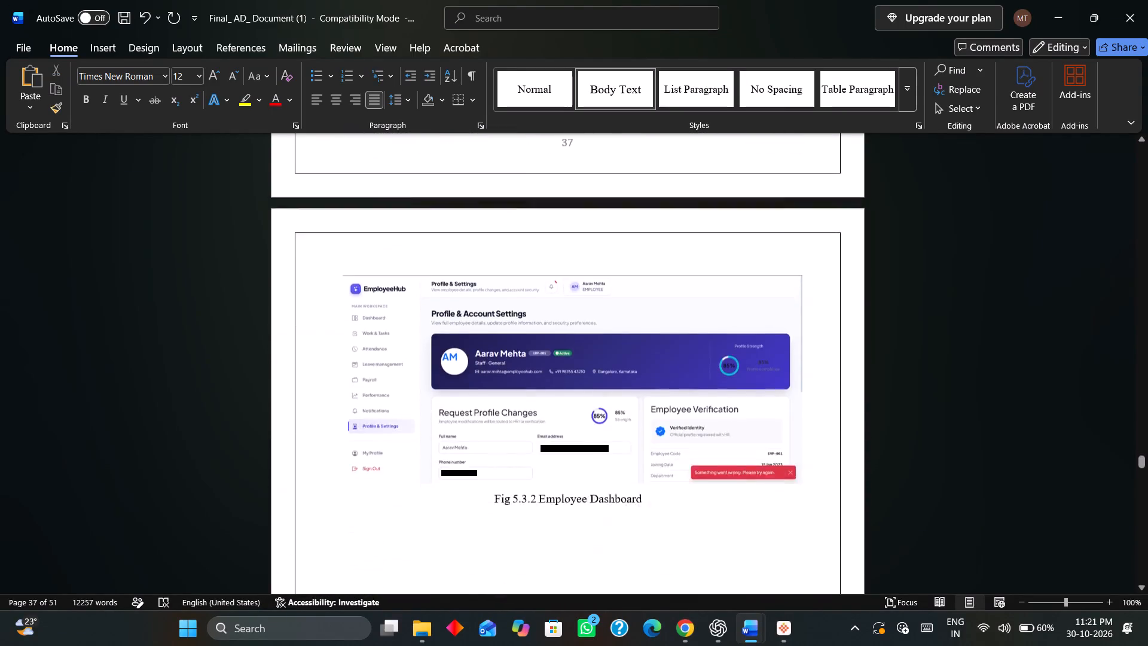
scroll(396, 440, down, 14)
click(515, 468)
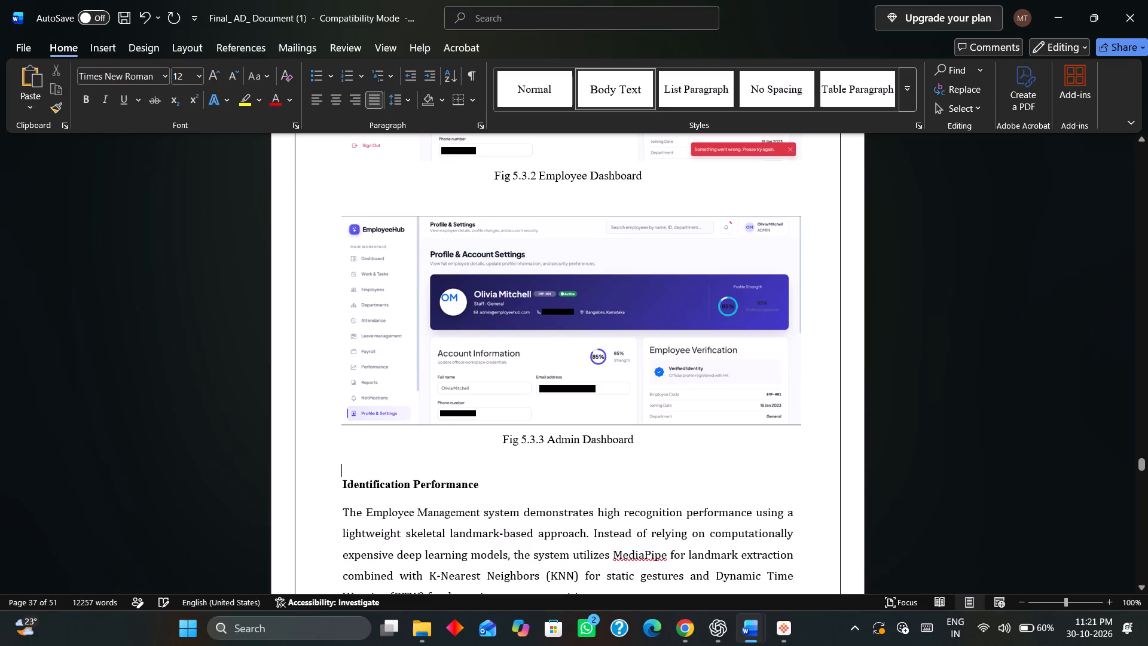
key(Return)
key(Return)
Stretch the Fig 5.3.3 Admin Dashboard picture slightly taller, keeping its width.
drag(505, 389, 532, 425)
scroll(522, 480, up, 4)
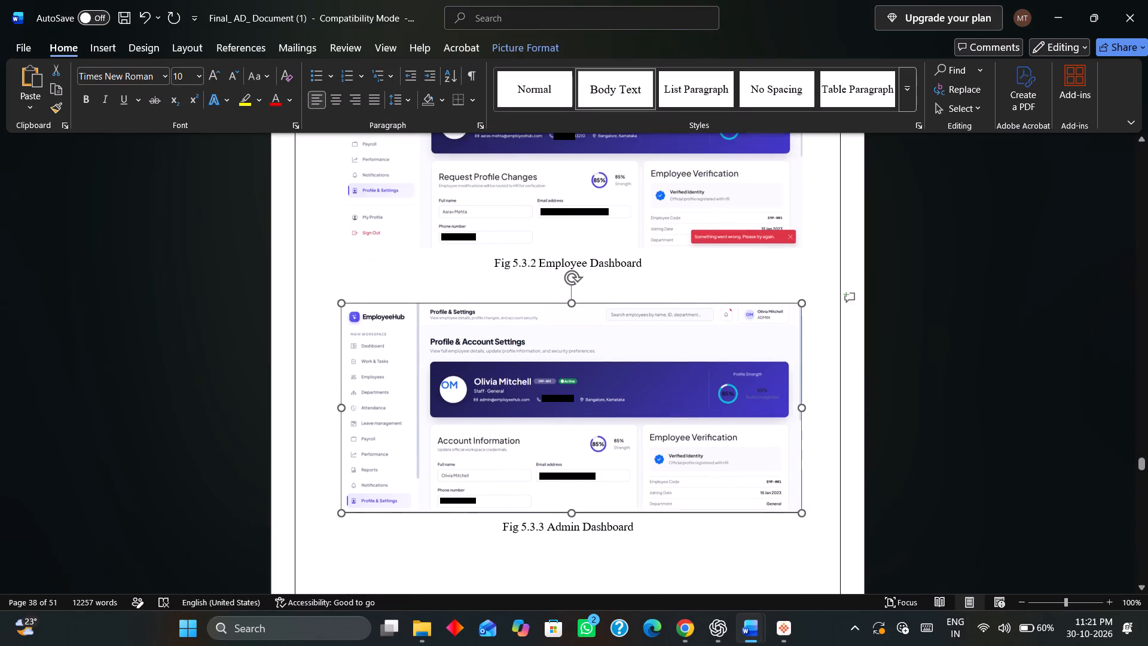
drag(571, 310, 580, 316)
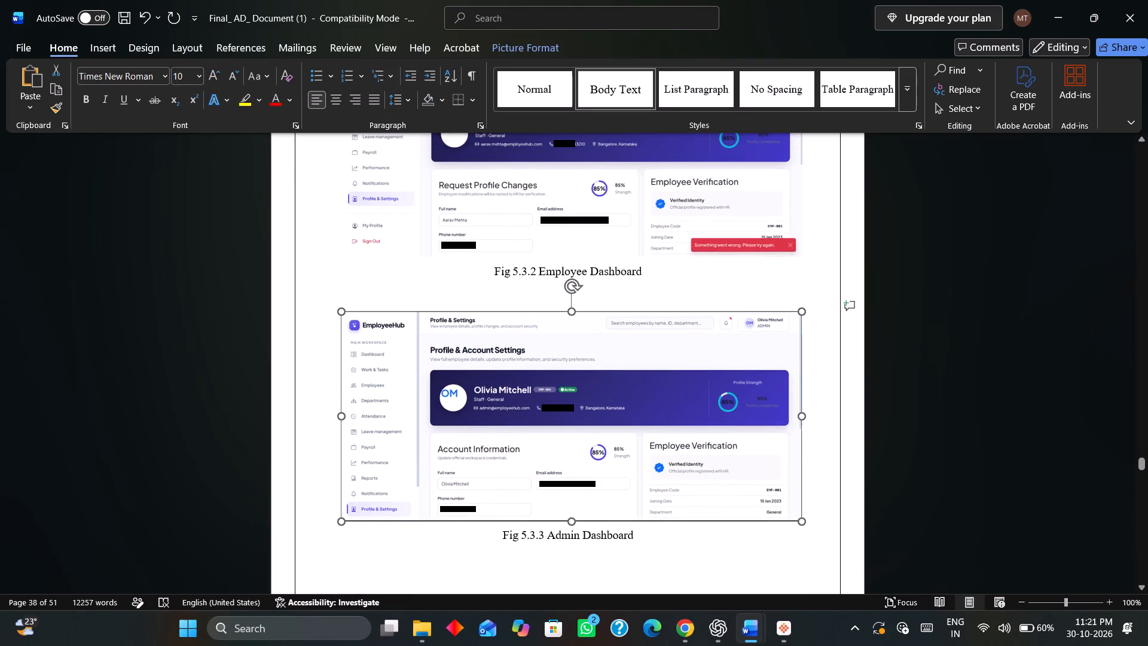
drag(580, 316, 572, 306)
drag(572, 306, 573, 291)
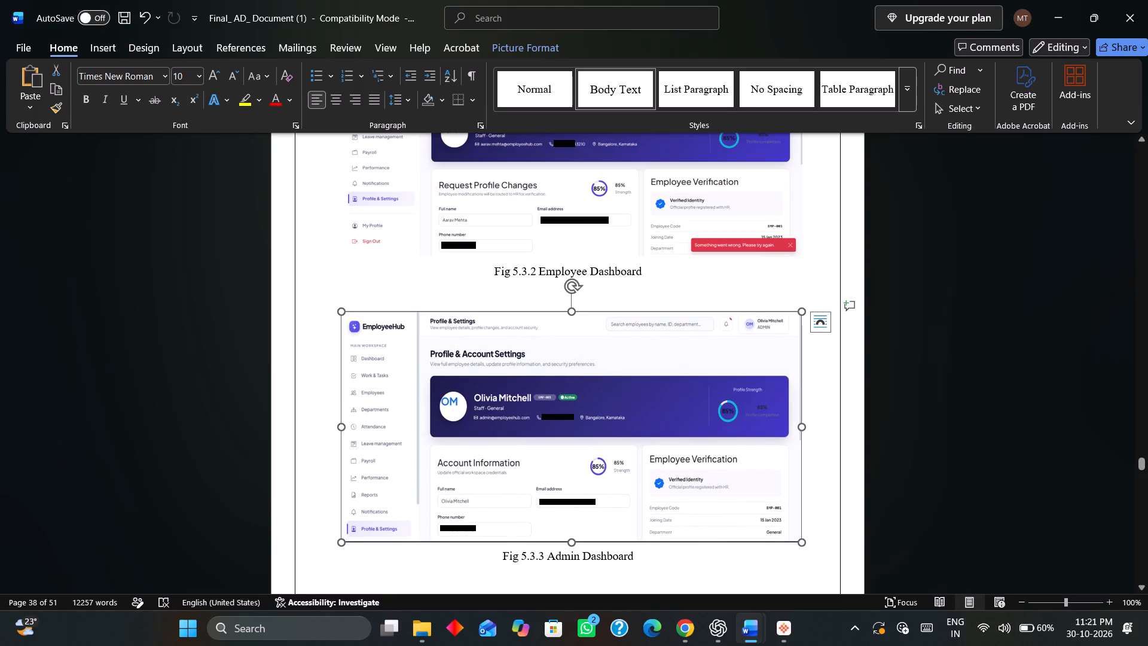
Stretch the Fig 5.3.2 Employee Dashboard picture slightly taller to match the Admin Dashboard picture.
click(590, 383)
scroll(588, 374, up, 5)
click(569, 334)
drag(572, 377, 578, 404)
Insert five more empty lines above the Identification Performance heading to push it onto the next page.
scroll(579, 446, down, 7)
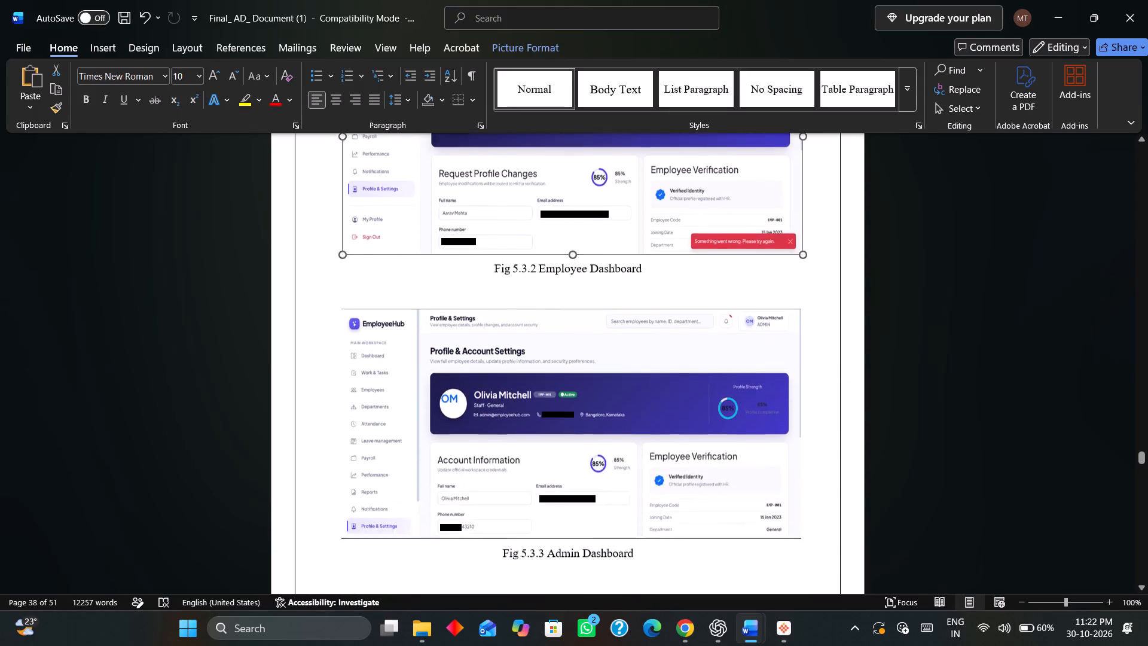
scroll(578, 455, down, 19)
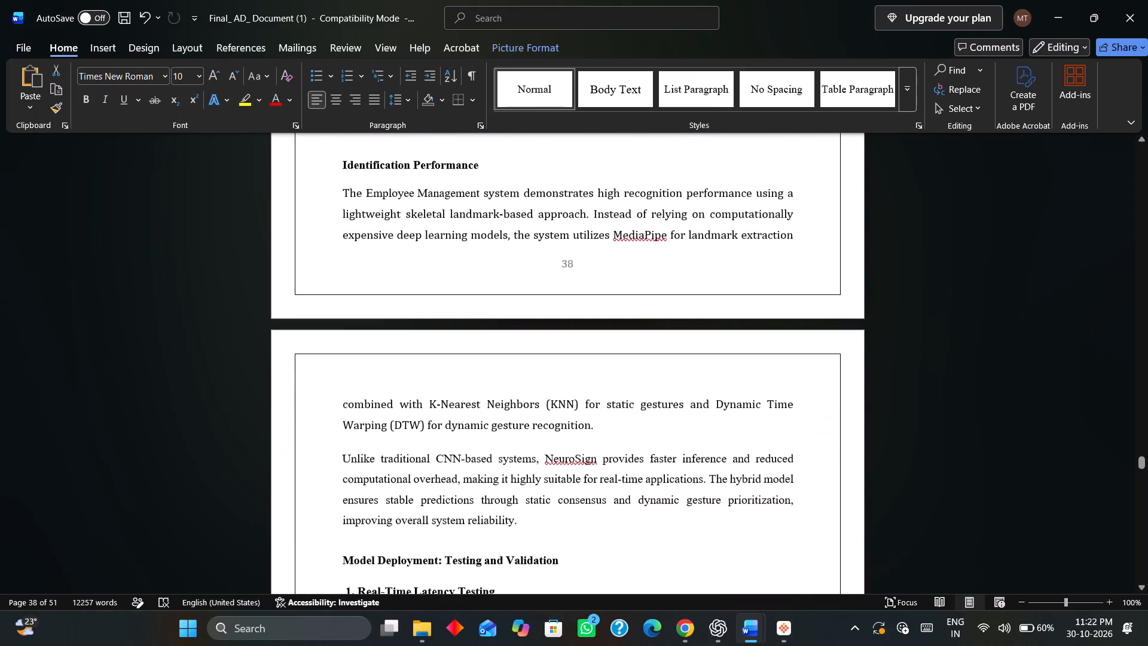
scroll(578, 455, up, 8)
click(501, 340)
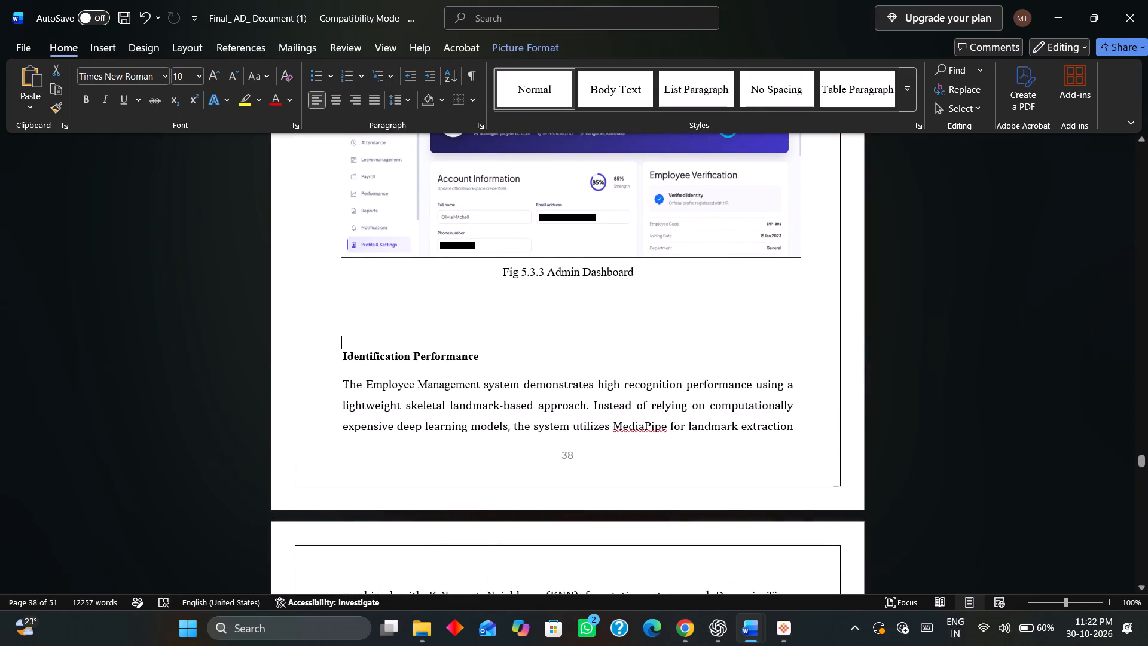
key(Return)
key(Return)
key(Return)
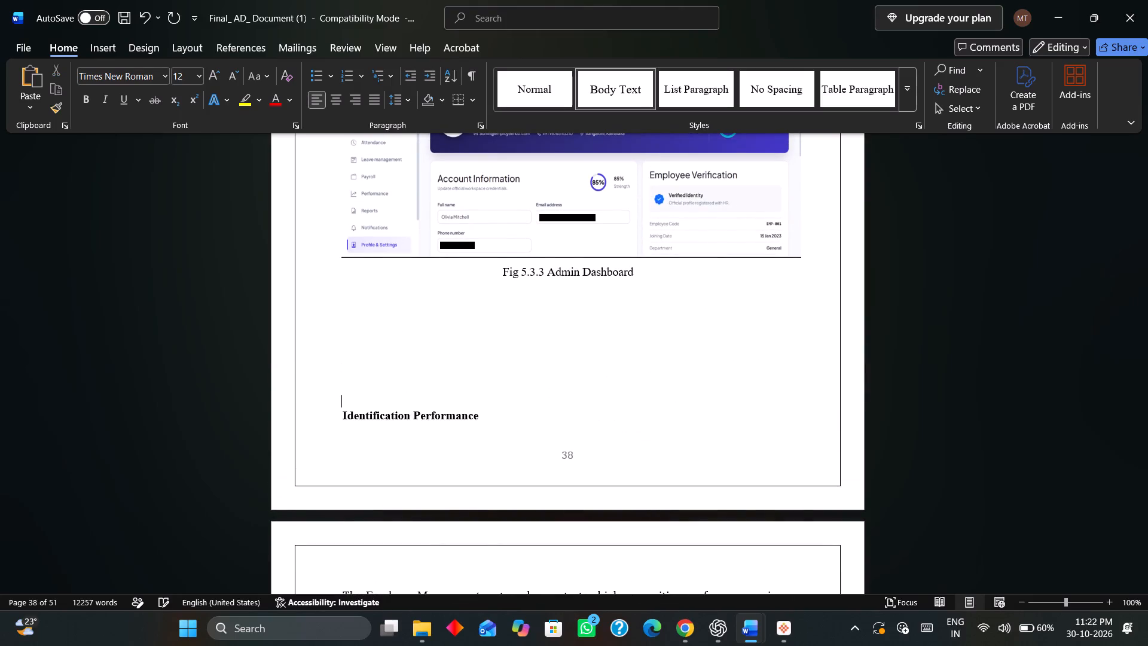
key(Return)
key(Return)
Move the Admin Dashboard picture below its Fig 5.3.3 caption.
scroll(504, 354, up, 8)
drag(590, 351, 597, 499)
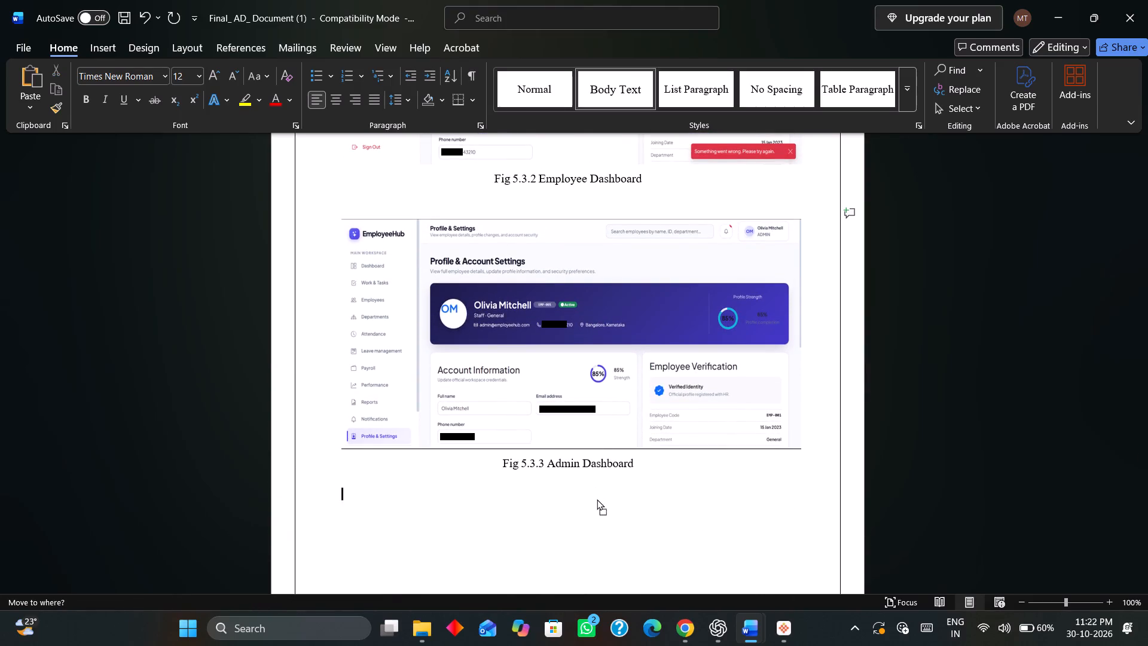
drag(597, 499, 597, 510)
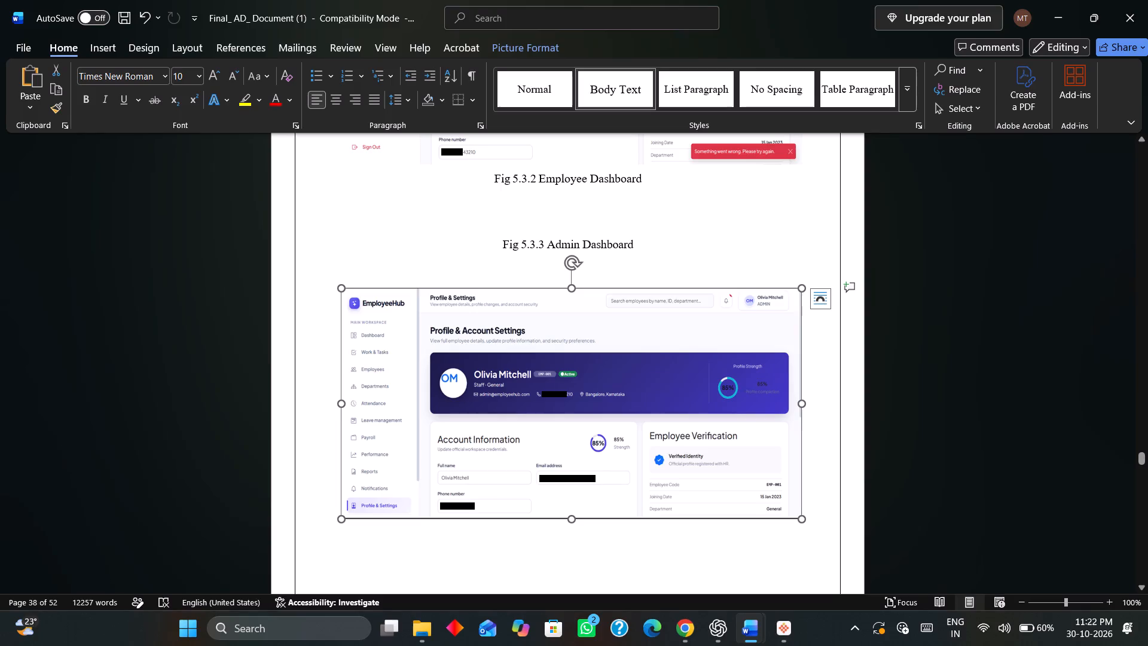
Move the Fig 5.3.3 Admin Dashboard caption from above the picture to the empty line directly below it.
drag(652, 246, 515, 240)
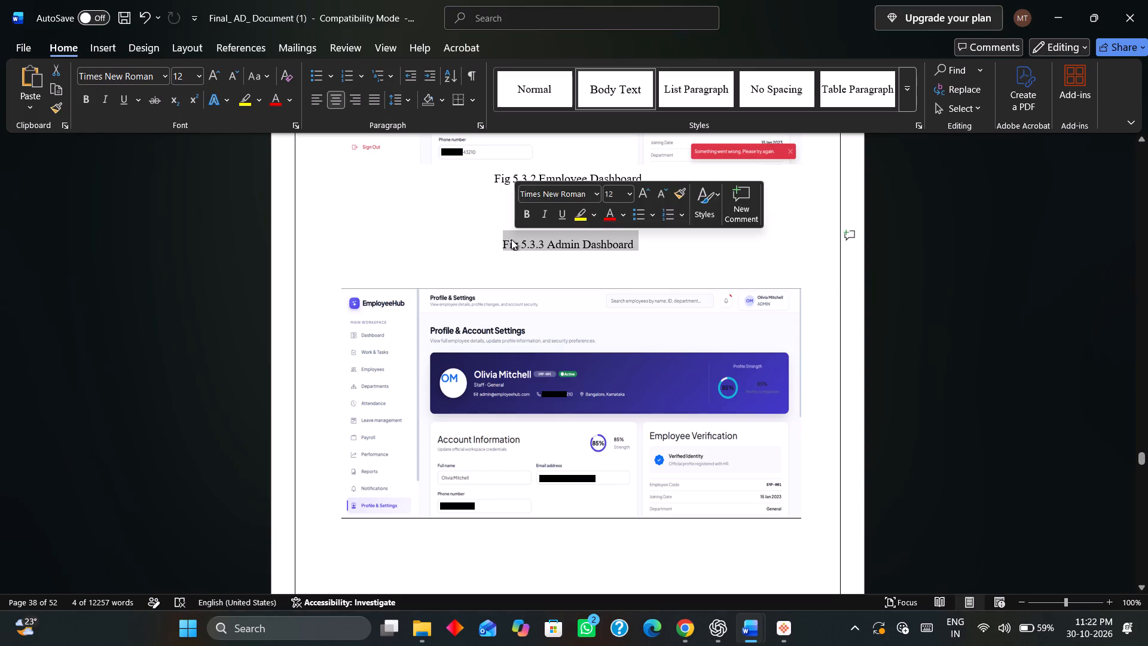
key(ctrl+c)
key(ctrl+x)
scroll(555, 344, down, 3)
click(548, 450)
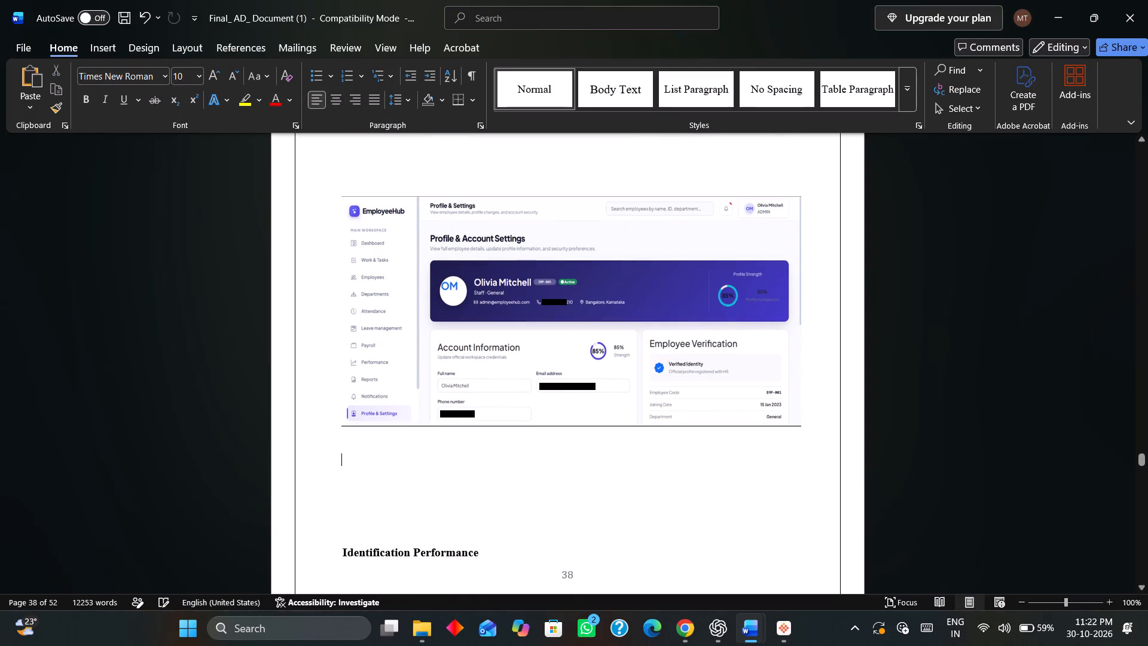
key(ctrl+v)
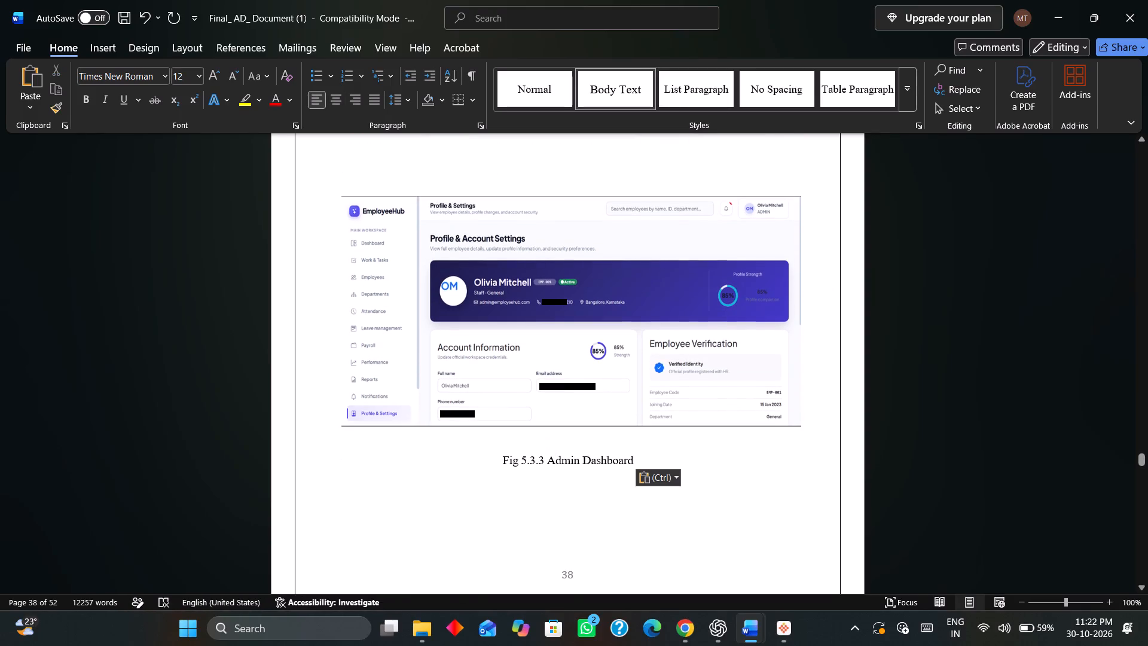
Delete the second User-Centric Validation paragraph, beginning "This mechanism ensures", and trim the gap while keeping one empty line above Verification Metrics.
scroll(543, 451, down, 4)
scroll(543, 451, up, 14)
scroll(543, 451, down, 6)
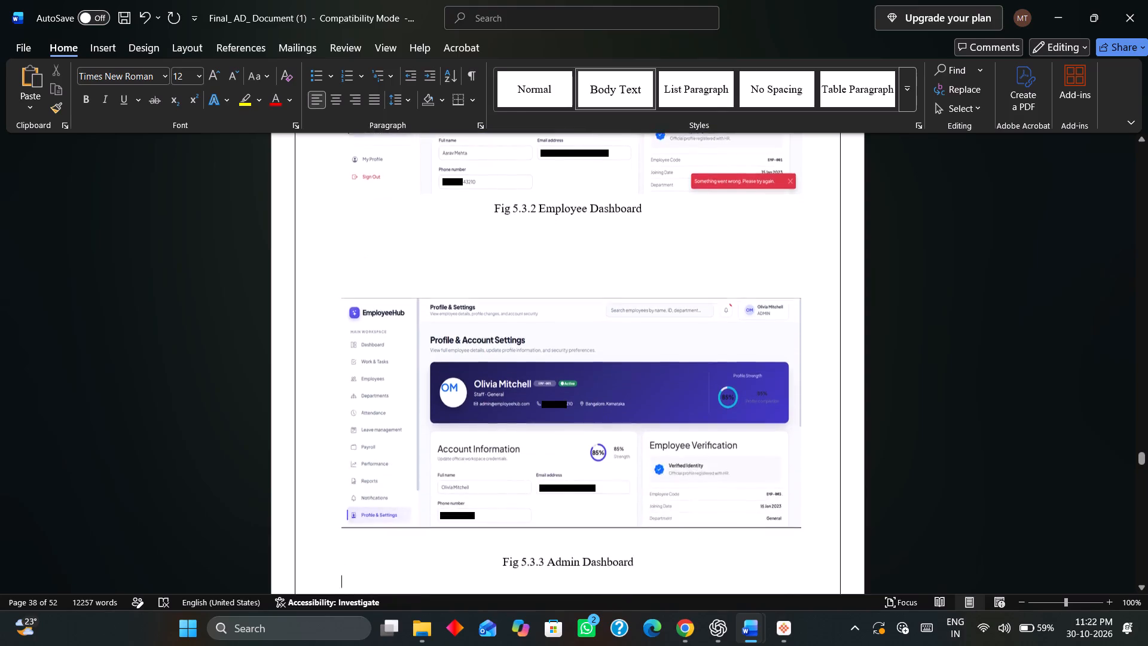
scroll(543, 451, down, 10)
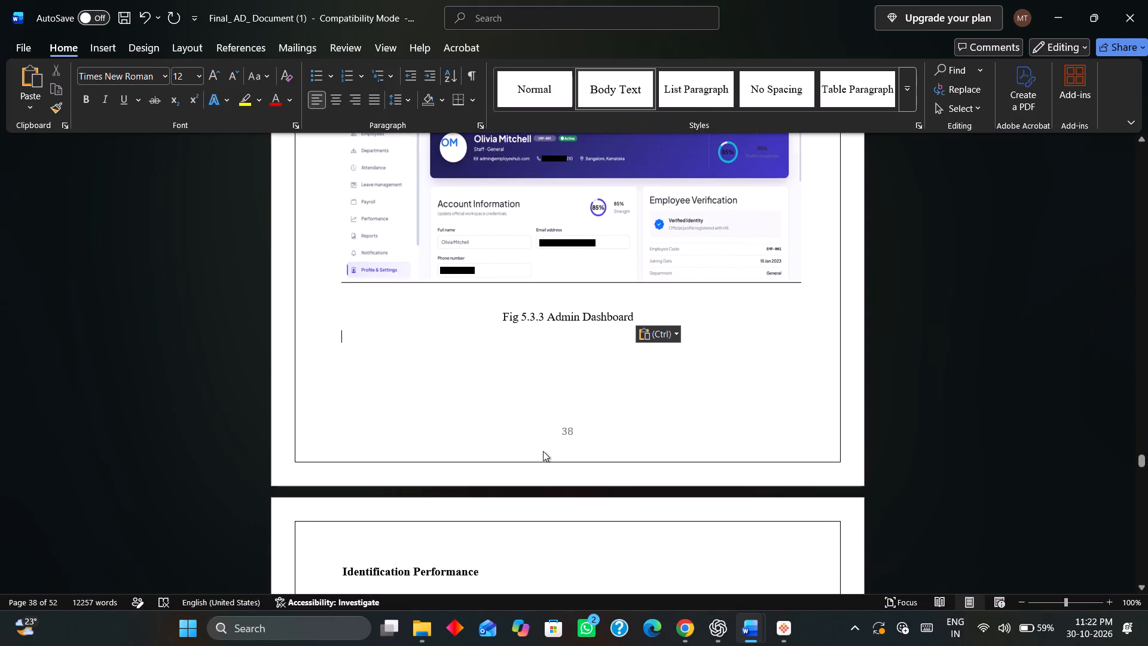
scroll(543, 451, down, 12)
scroll(557, 456, down, 11)
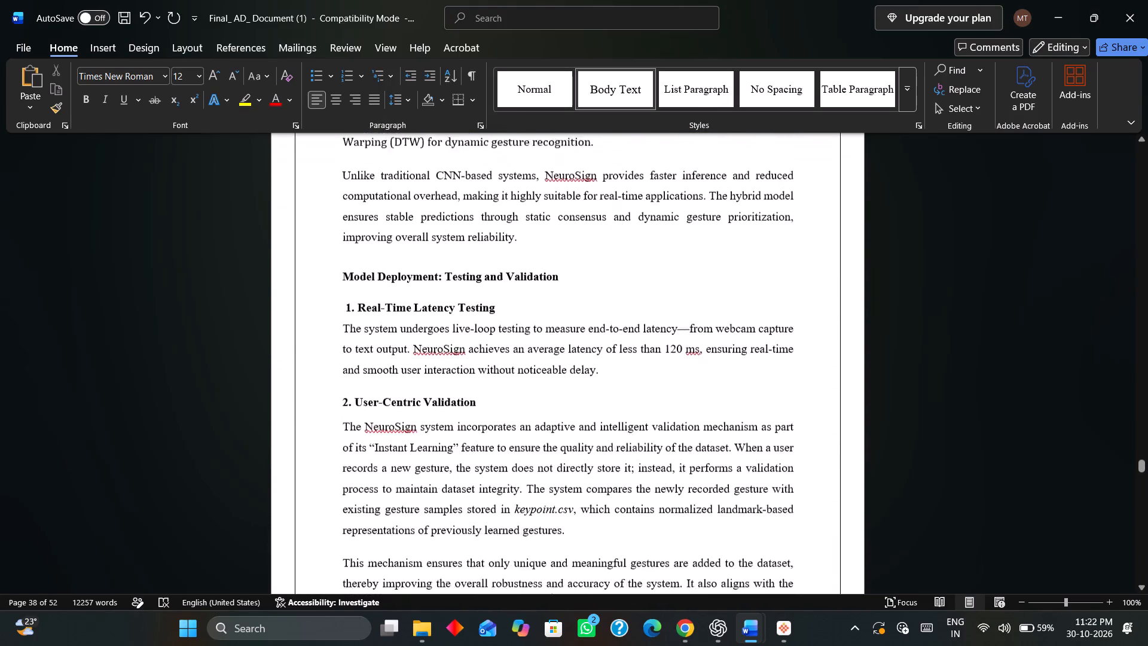
scroll(557, 456, down, 11)
scroll(557, 456, up, 5)
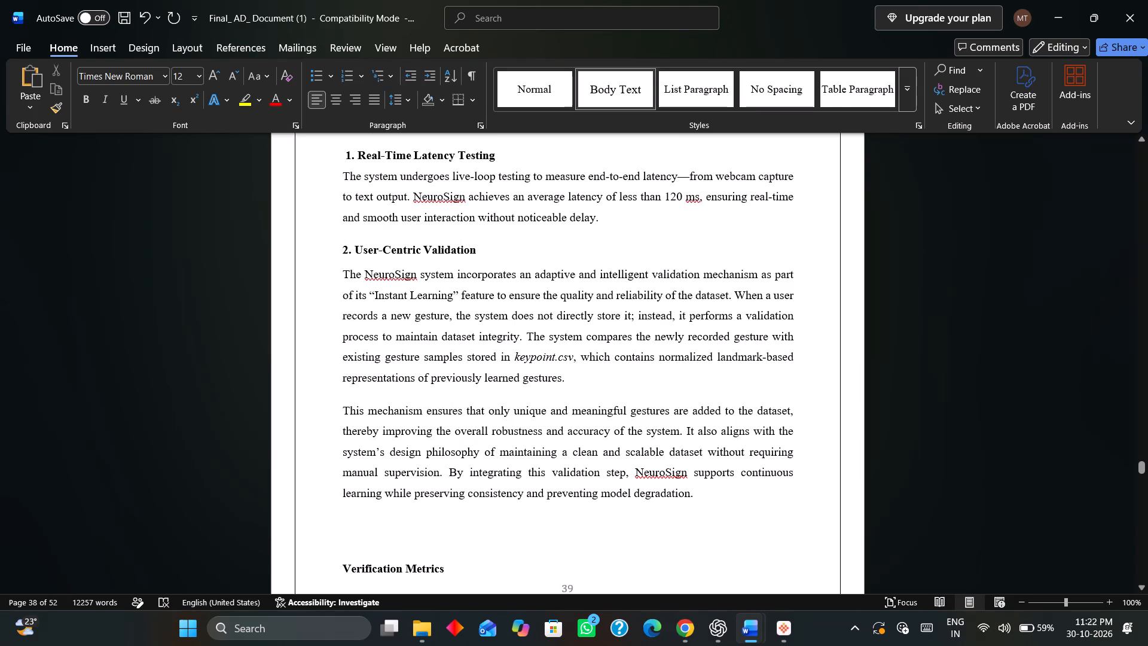
drag(700, 487, 337, 403)
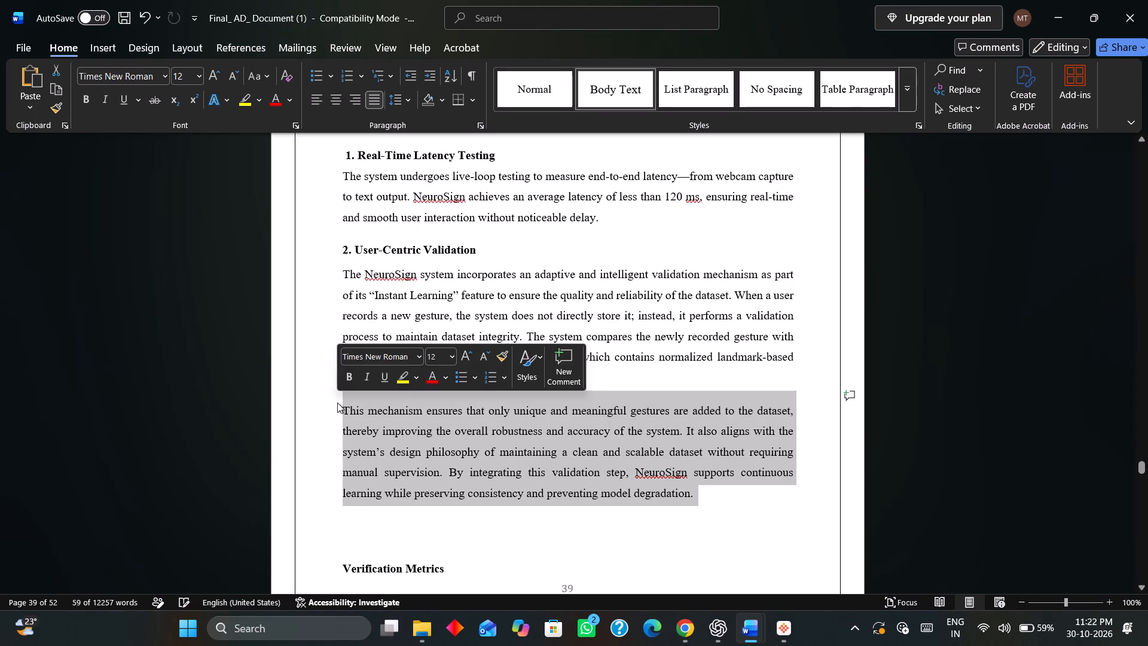
key(BackSpace)
key(BackSpace)
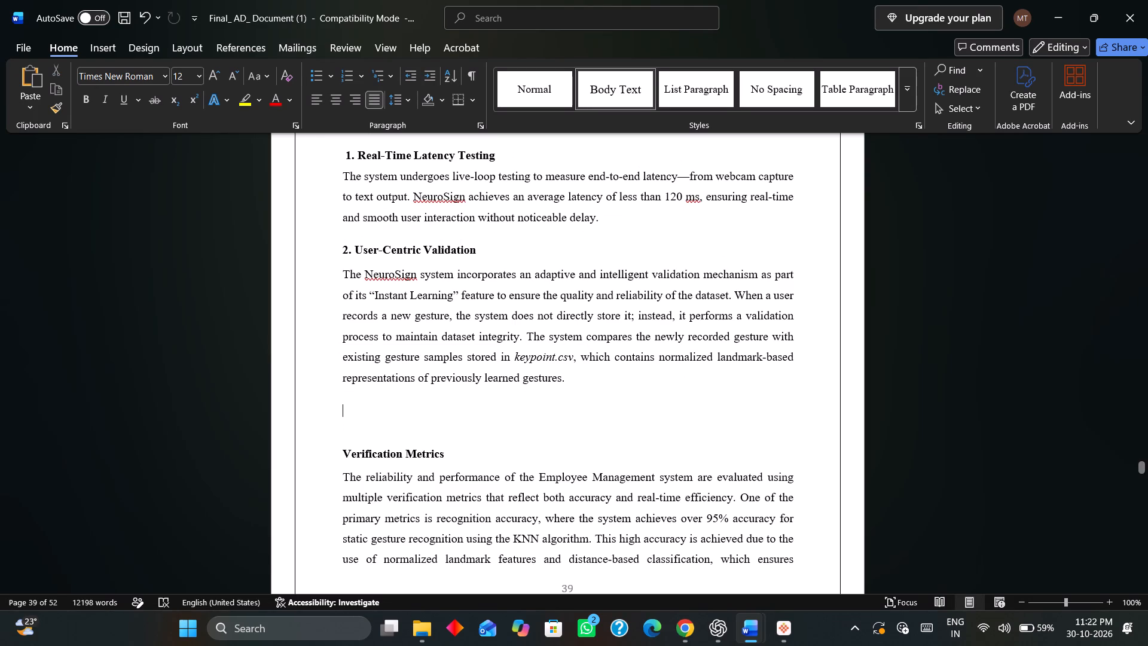
key(BackSpace)
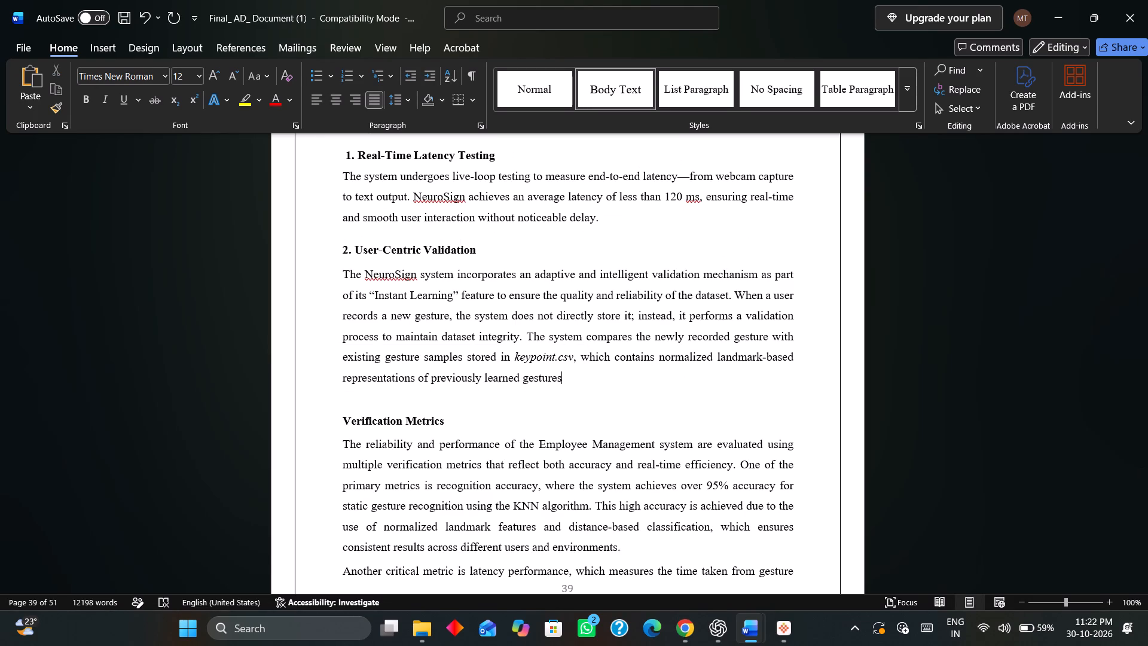
key(ctrl+z)
key(Delete)
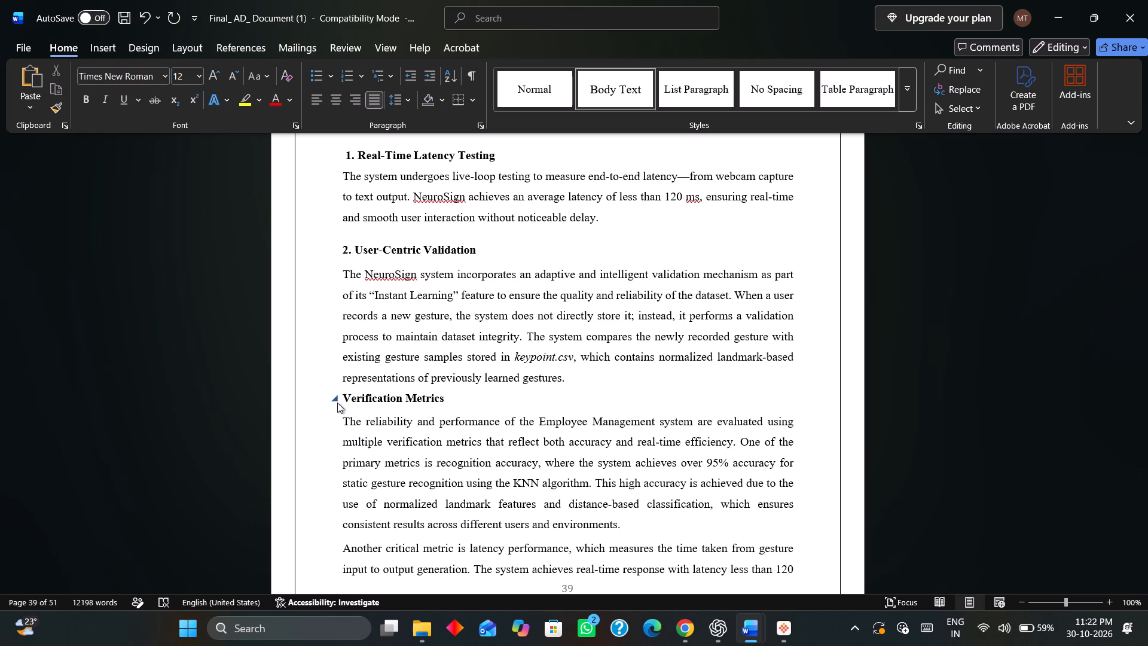
key(ctrl+z)
Delete the section 5.4 System Integration paragraph about client-server communication using WebSockets.
scroll(352, 409, down, 6)
scroll(425, 408, down, 5)
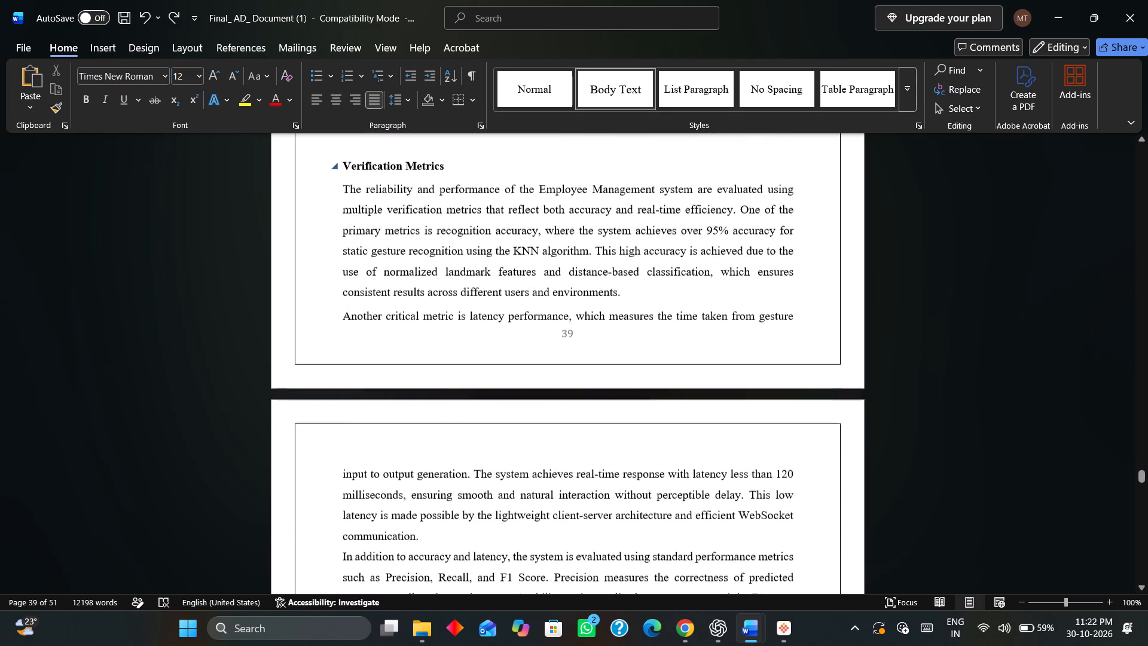
scroll(614, 437, down, 19)
scroll(599, 444, down, 6)
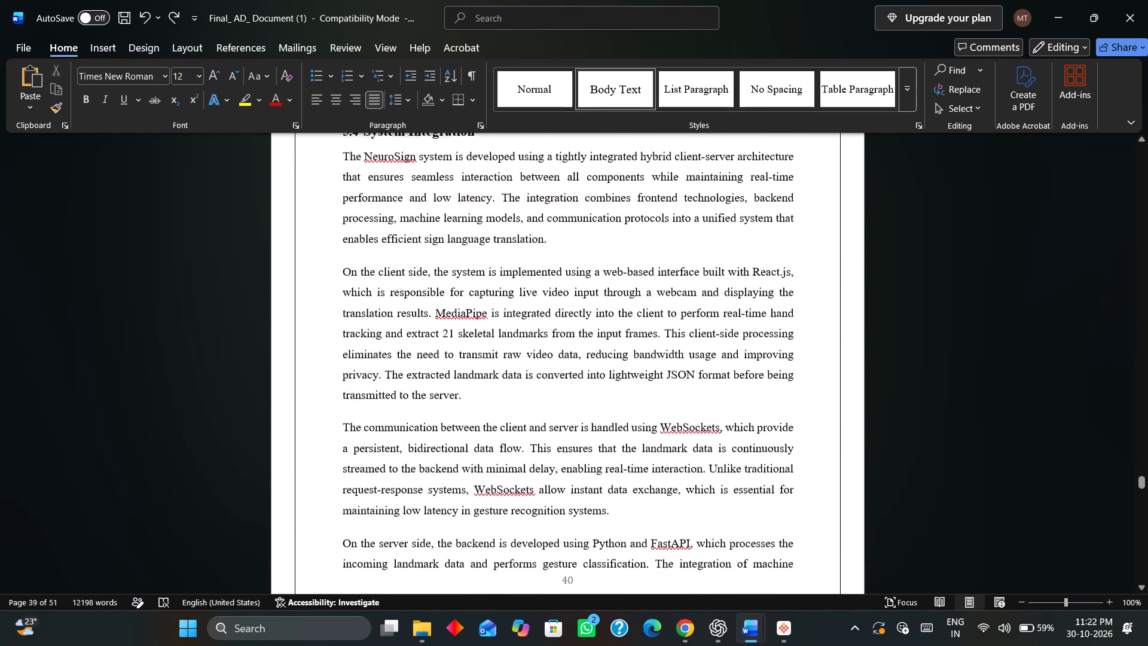
scroll(599, 443, down, 7)
drag(612, 348, 344, 267)
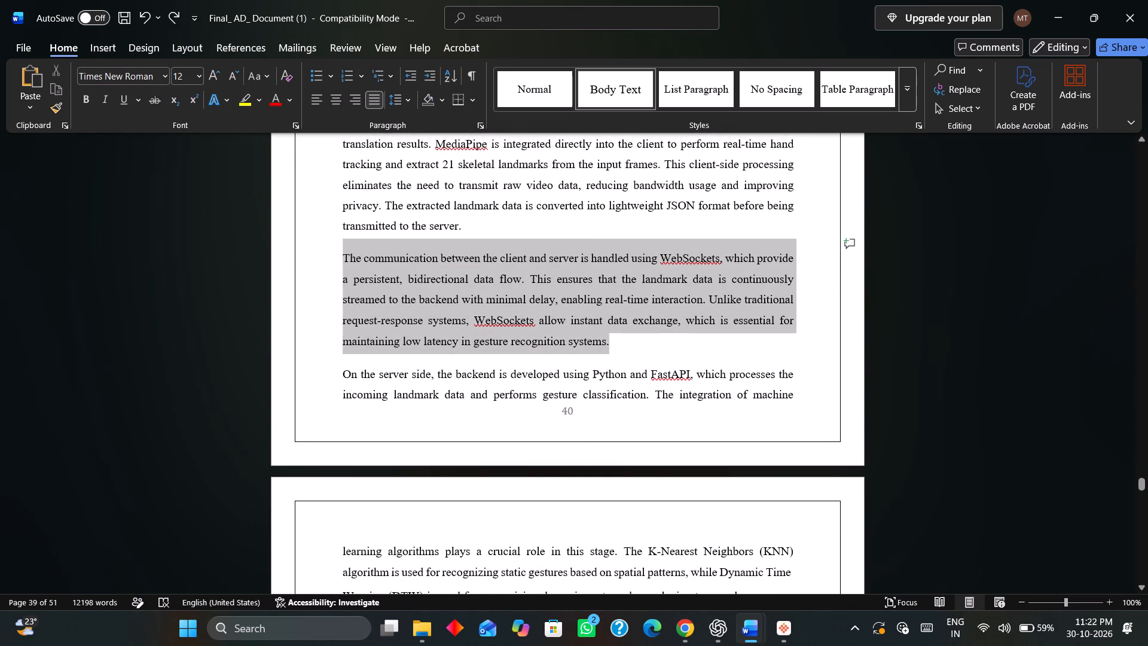
drag(344, 267, 343, 267)
key(BackSpace)
Delete the section 5.4 paragraph about data preprocessing steps, beginning "The system also integrates data preprocessing".
scroll(658, 360, down, 3)
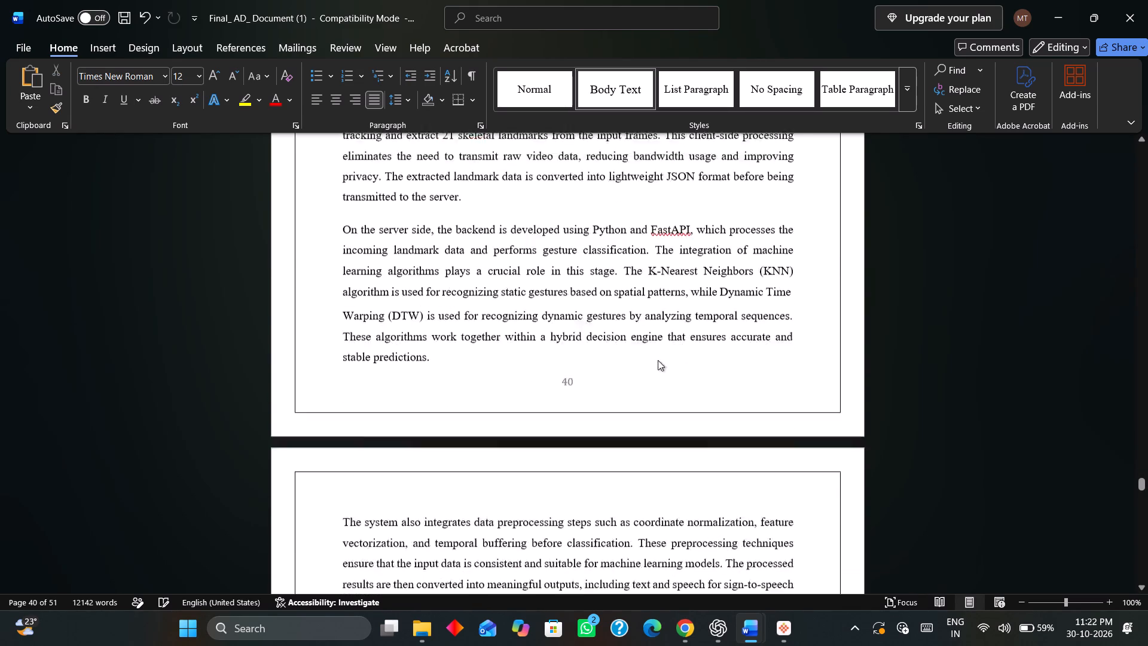
scroll(658, 360, down, 8)
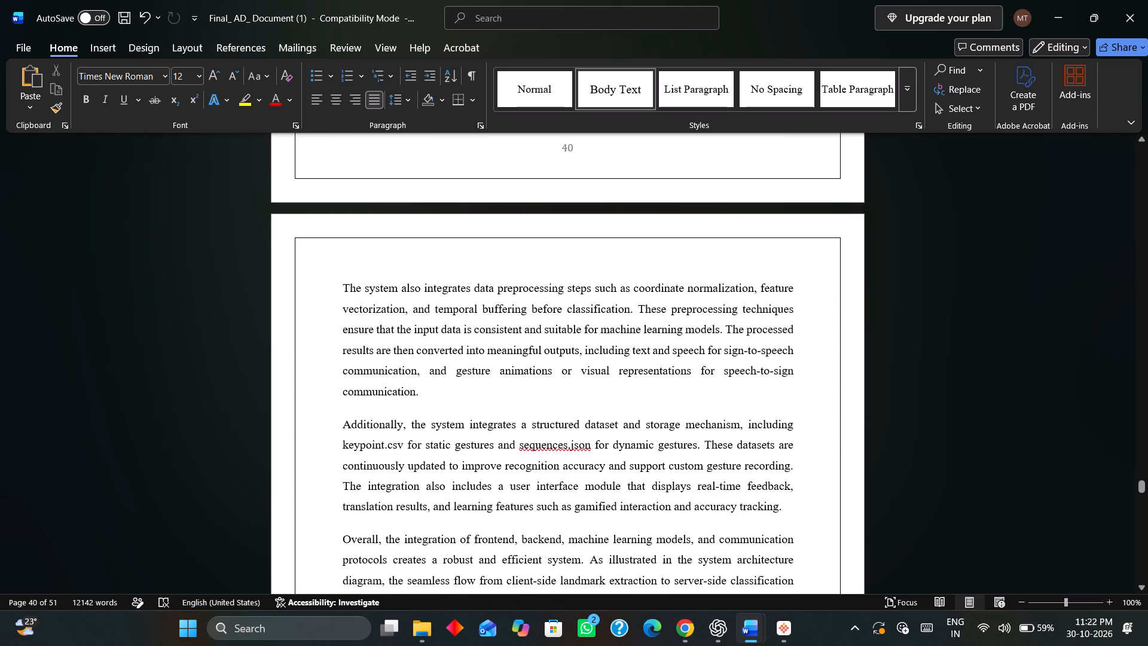
drag(430, 397, 335, 292)
key(BackSpace)
Delete the section 5.5 User Feedback paragraph about the system's text-to-gesture output and fallback mechanism.
scroll(478, 387, up, 8)
scroll(478, 387, down, 15)
scroll(470, 352, down, 8)
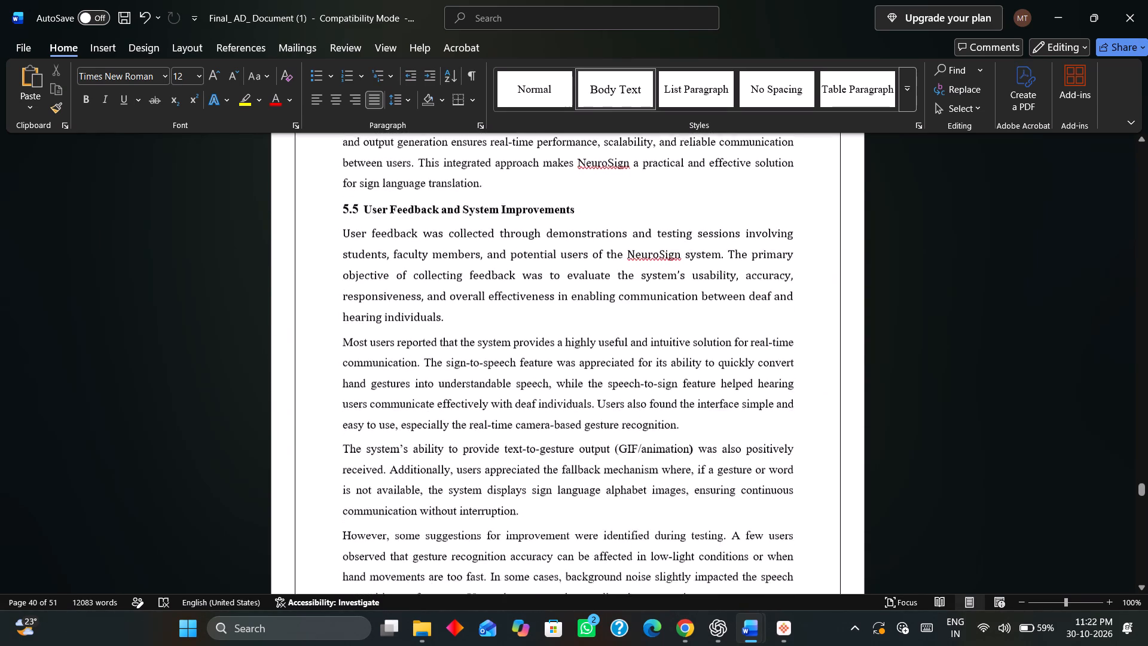
scroll(470, 352, down, 1)
drag(533, 450, 346, 356)
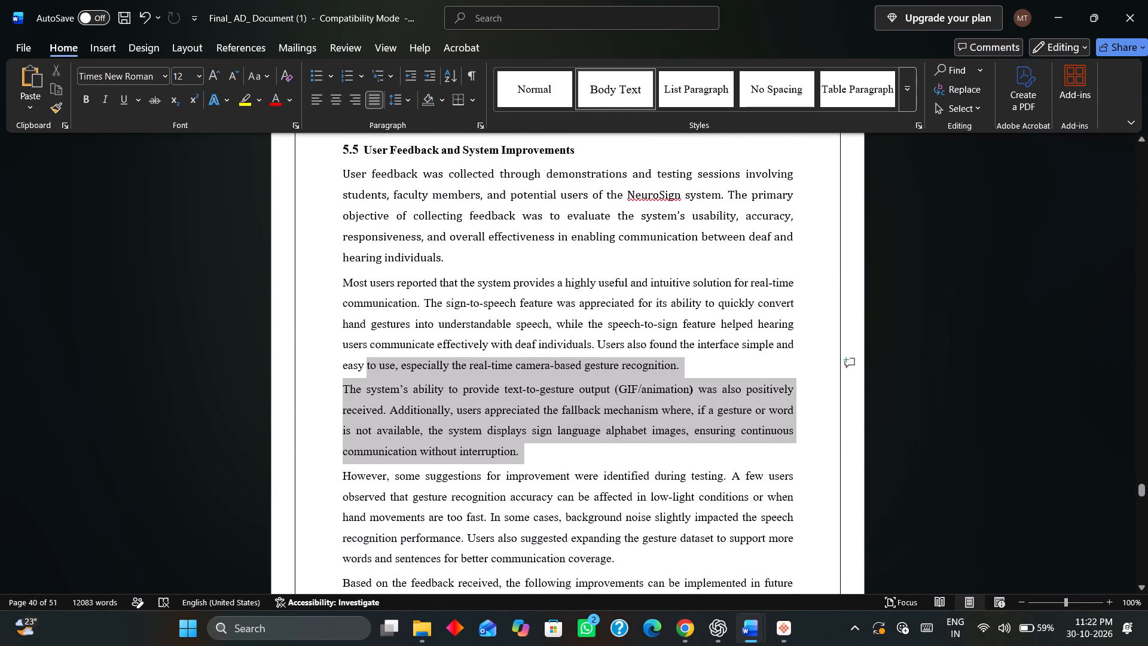
drag(346, 356, 331, 390)
key(BackSpace)
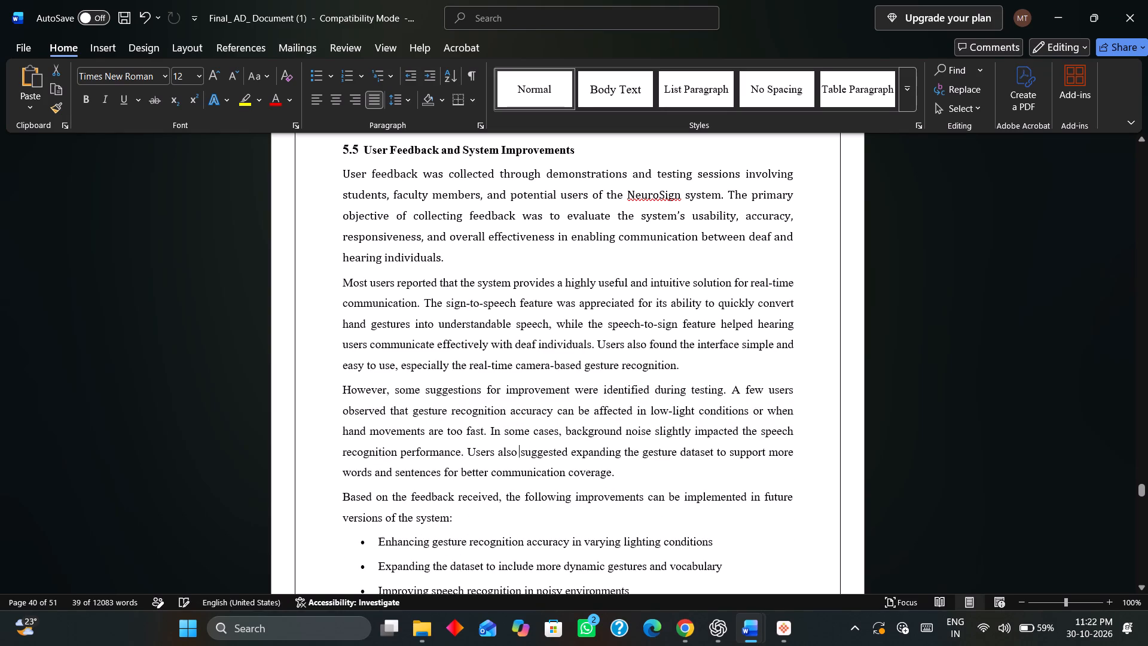
Close the page gap after the first paragraph of section 5.6, pulling the speech recognition paragraph up intact onto the same page.
scroll(402, 376, down, 6)
scroll(451, 377, down, 17)
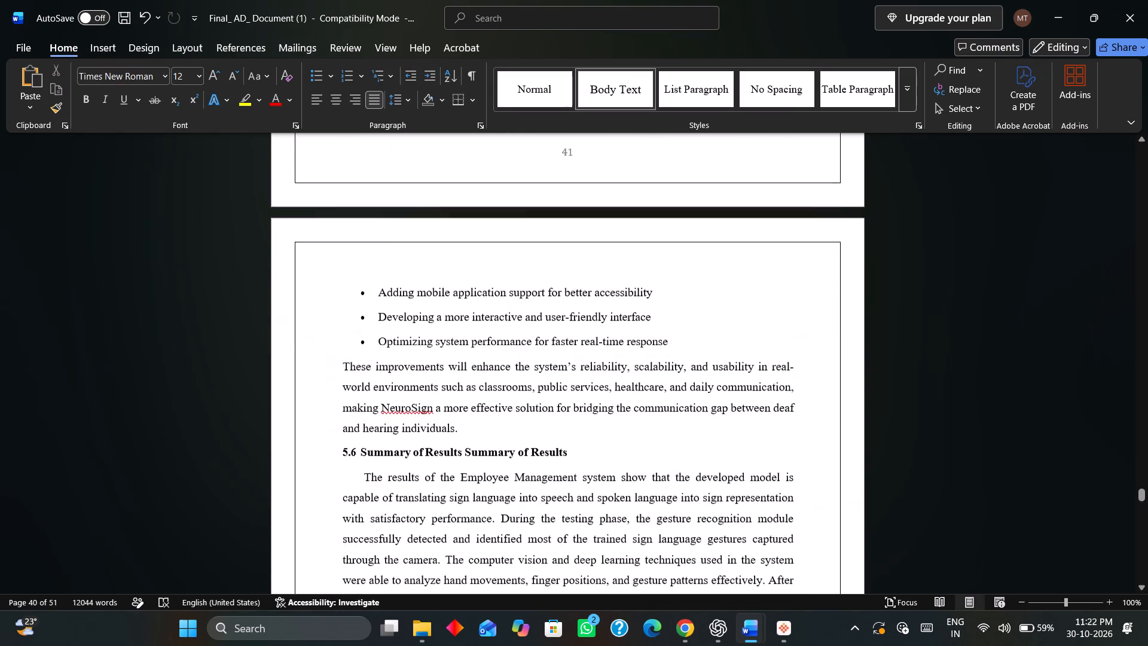
scroll(451, 377, down, 2)
scroll(544, 455, up, 7)
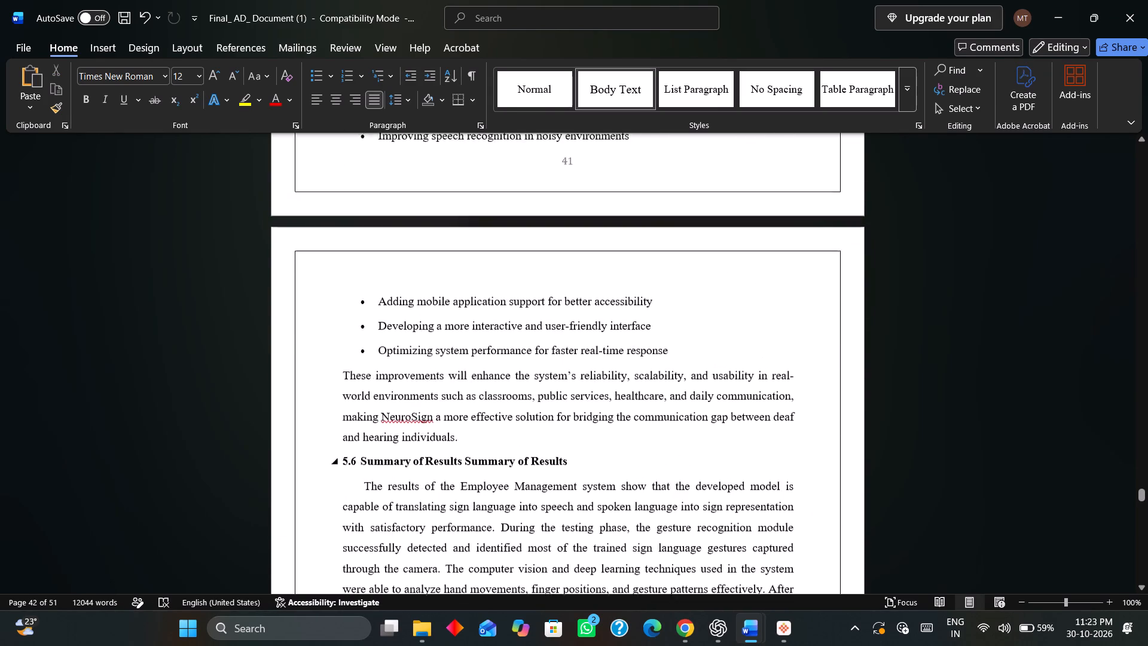
scroll(544, 455, up, 20)
scroll(544, 455, up, 2)
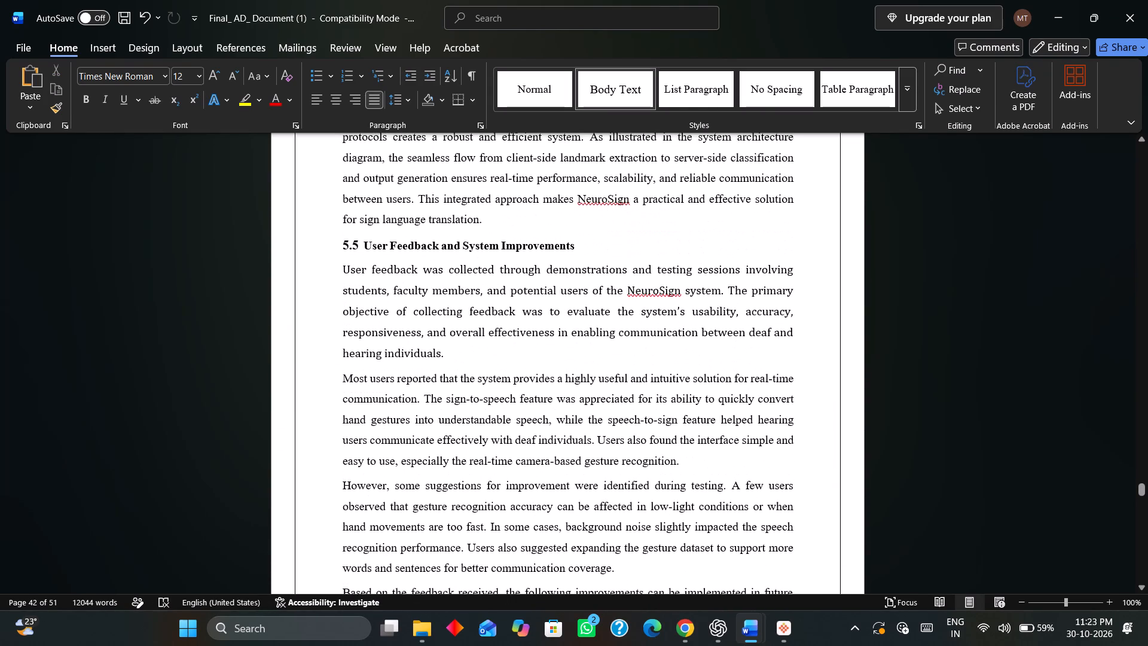
scroll(544, 455, down, 20)
scroll(544, 455, down, 8)
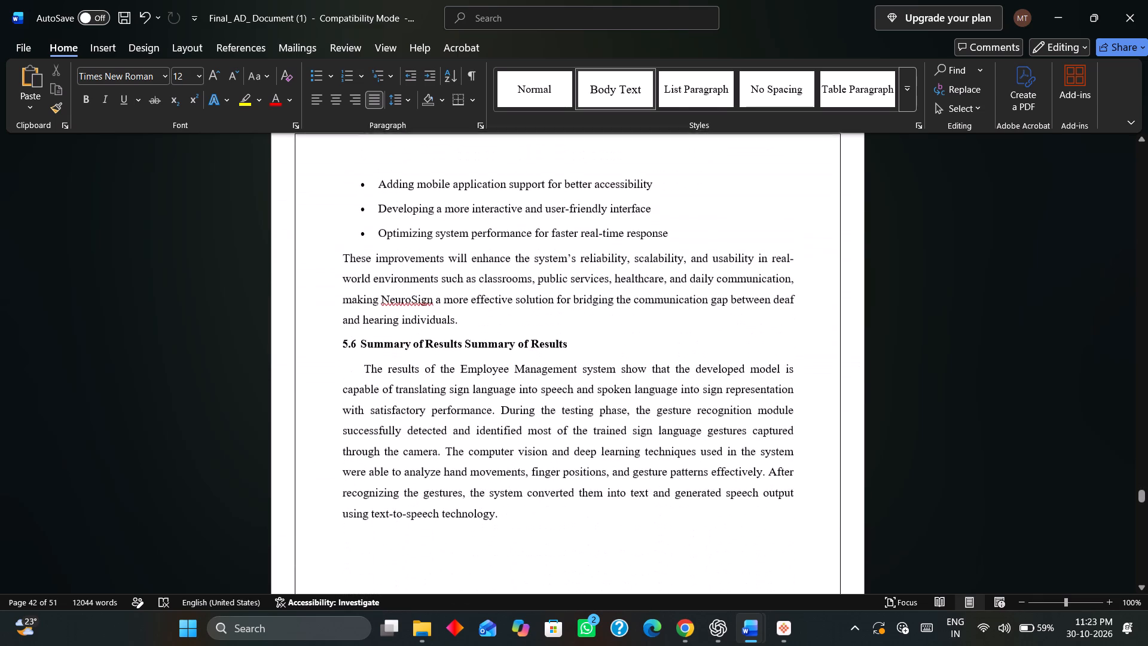
click(548, 502)
click(553, 534)
scroll(555, 517, down, 10)
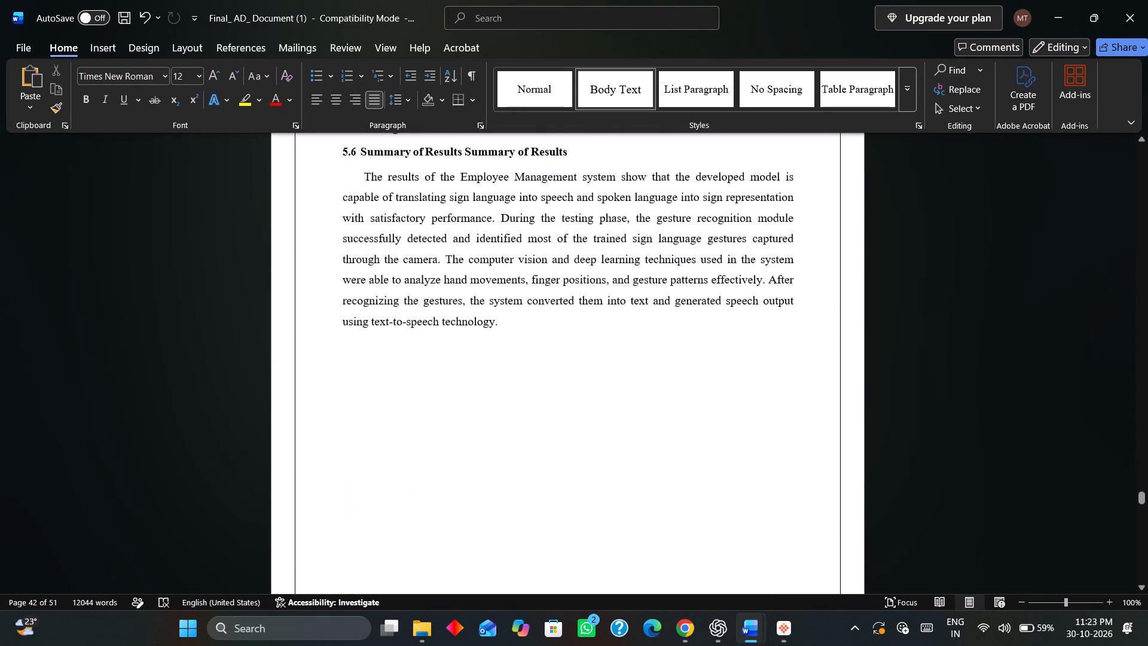
scroll(557, 517, down, 15)
scroll(557, 517, up, 12)
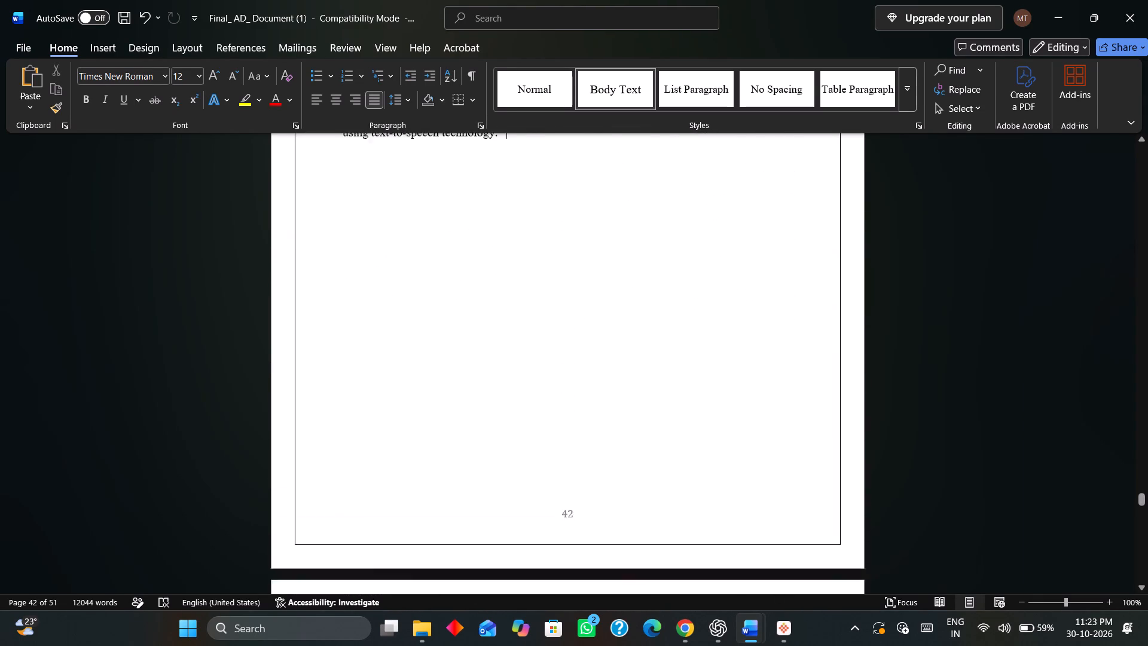
key(Delete)
key(Delete)
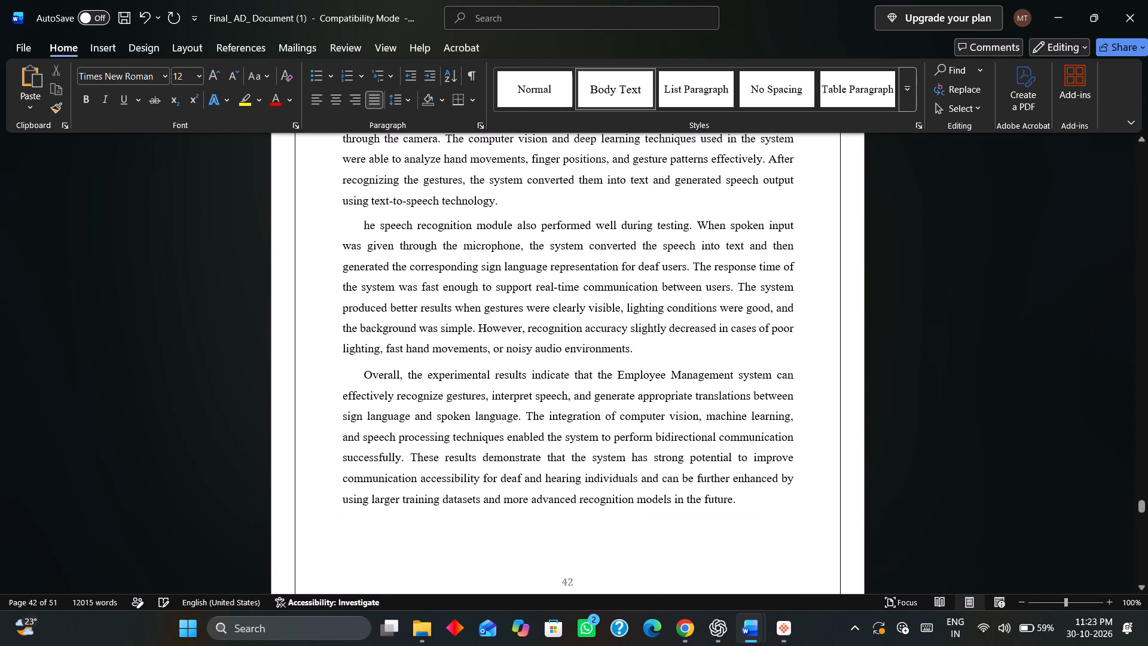
key(ctrl+z)
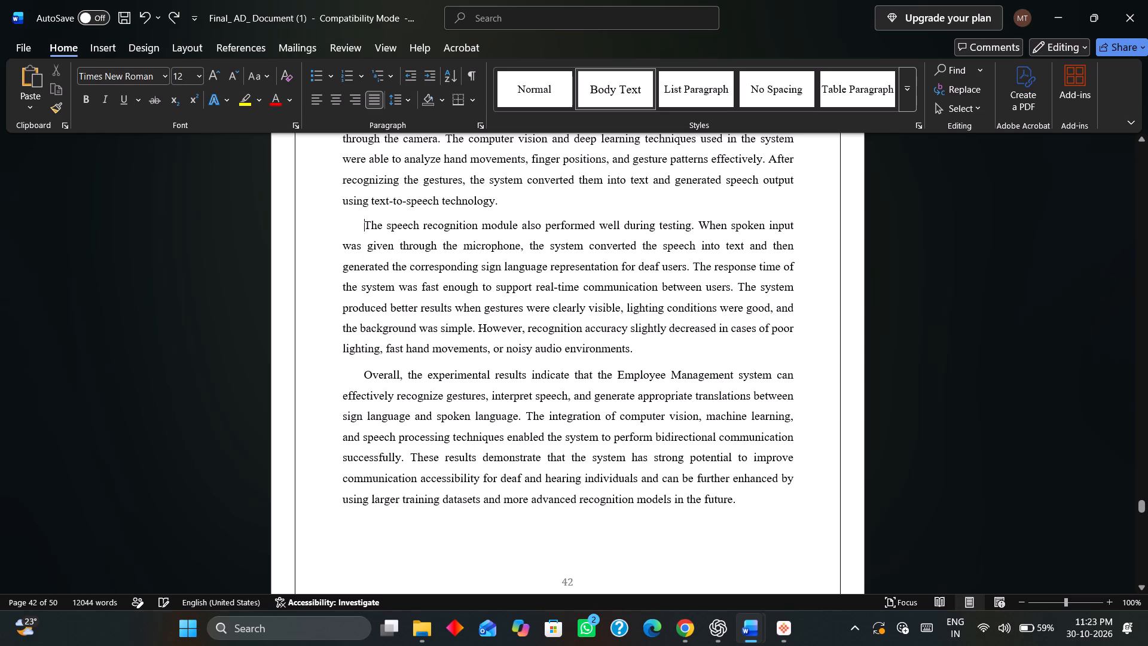
Review Chapter 6, including the project conclusion and future scope, and the start of Chapter 7 for layout gaps and leftover content.
scroll(557, 517, down, 18)
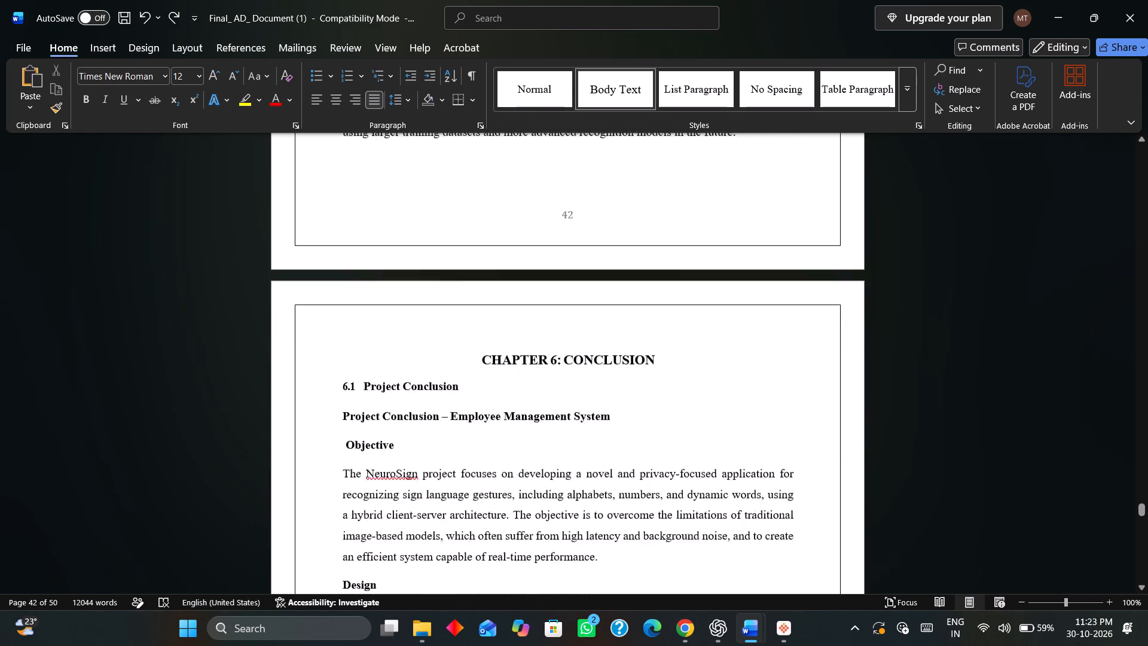
scroll(557, 518, down, 12)
scroll(557, 518, up, 8)
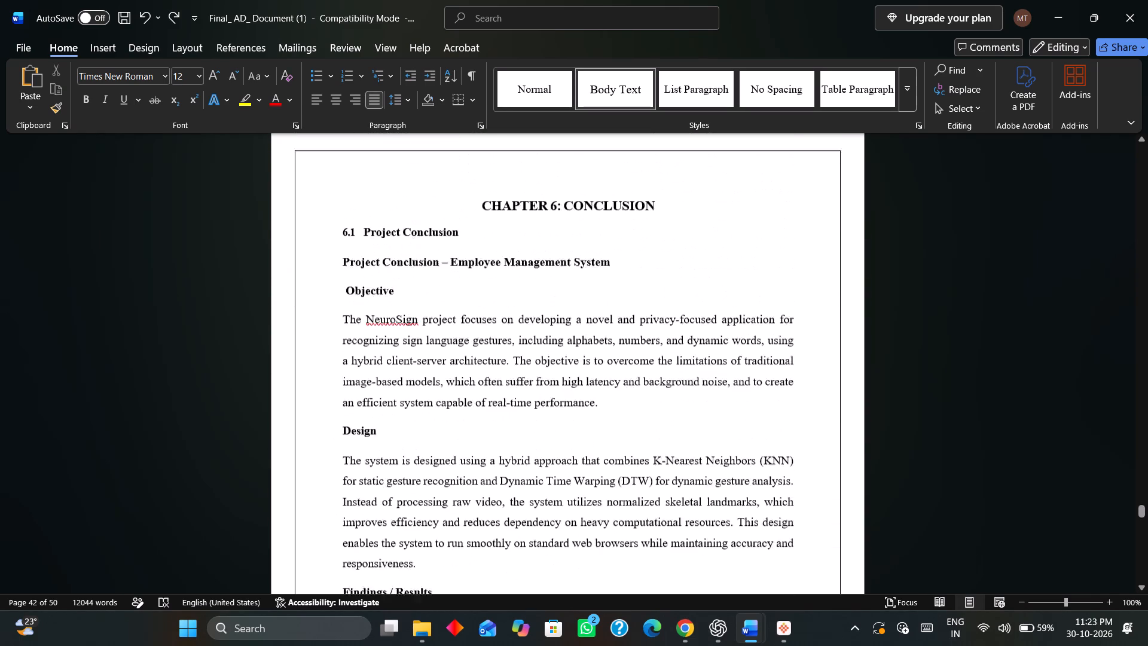
scroll(557, 518, up, 2)
scroll(557, 518, down, 17)
scroll(558, 519, down, 5)
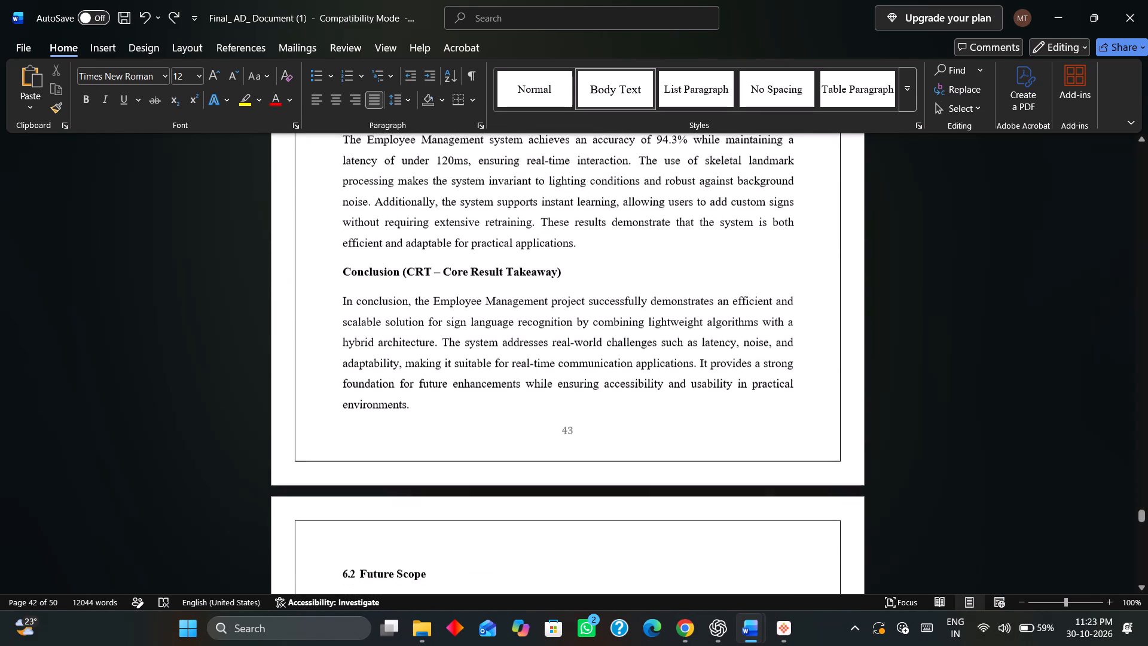
scroll(558, 519, down, 20)
scroll(558, 519, down, 3)
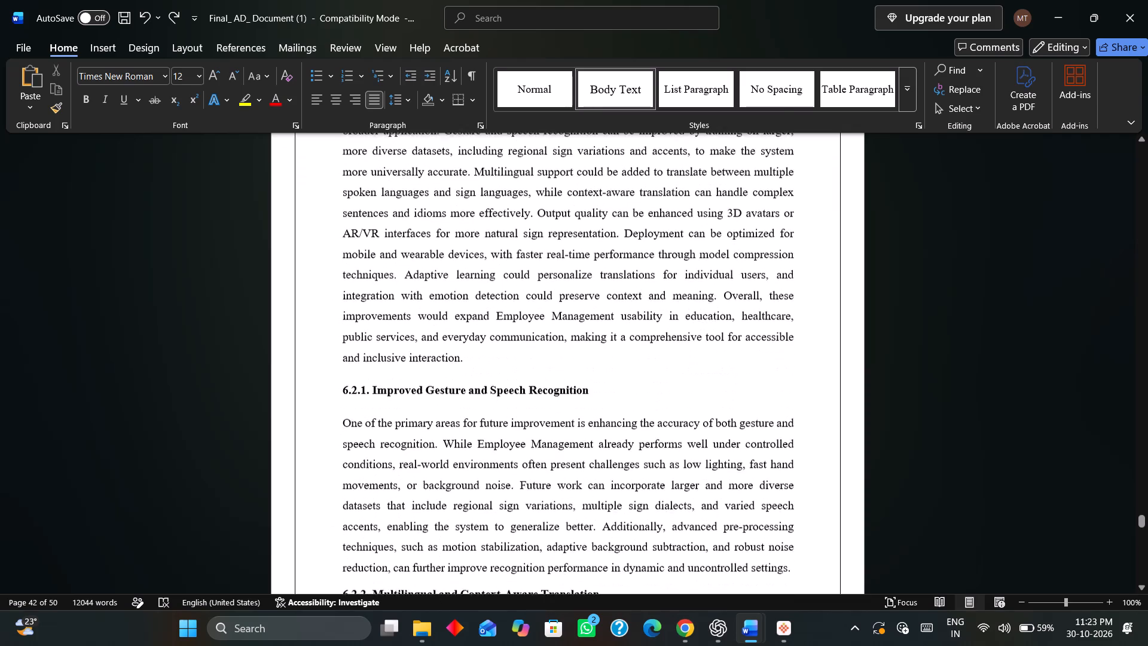
scroll(558, 519, down, 19)
scroll(558, 519, down, 10)
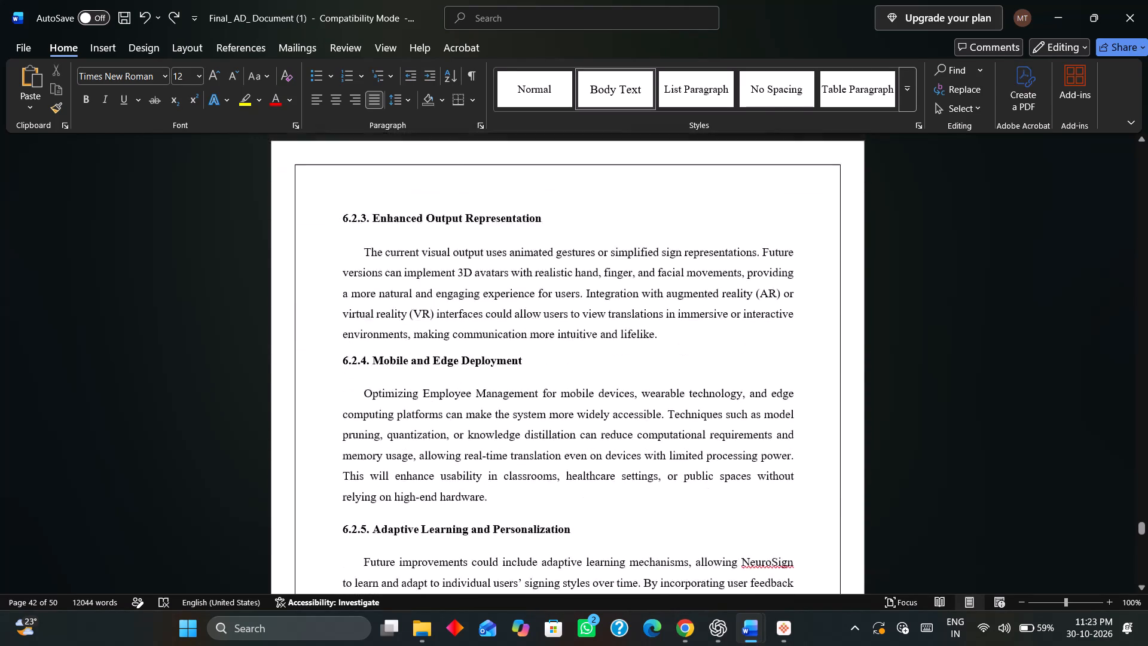
scroll(558, 519, down, 14)
scroll(556, 519, down, 7)
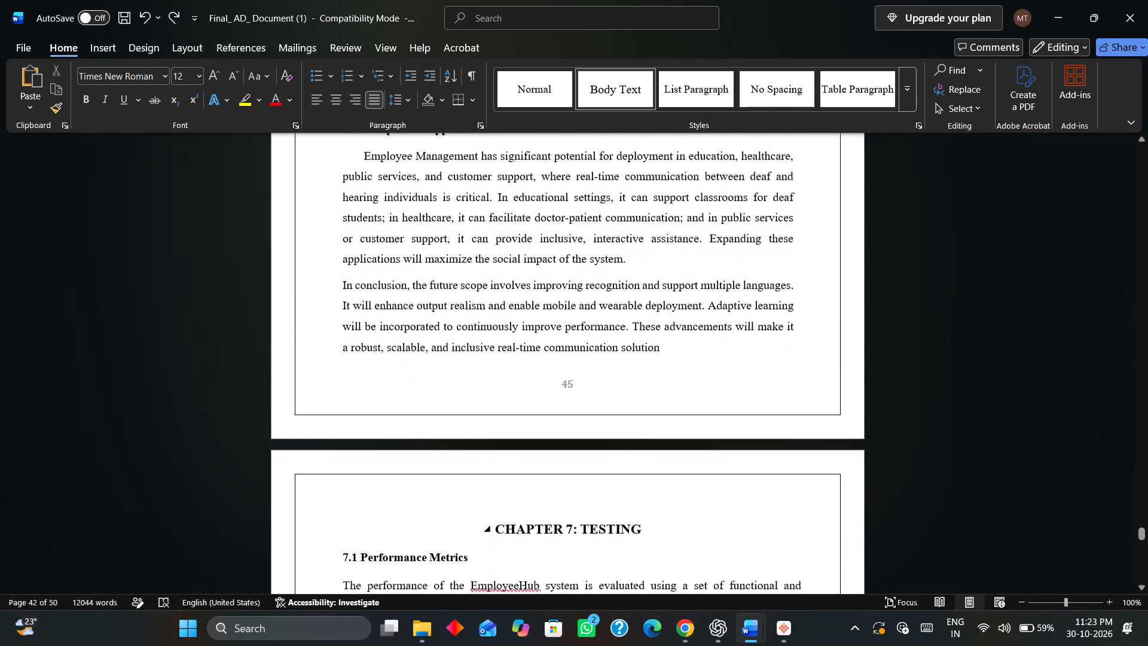
scroll(557, 519, down, 1)
scroll(557, 519, up, 5)
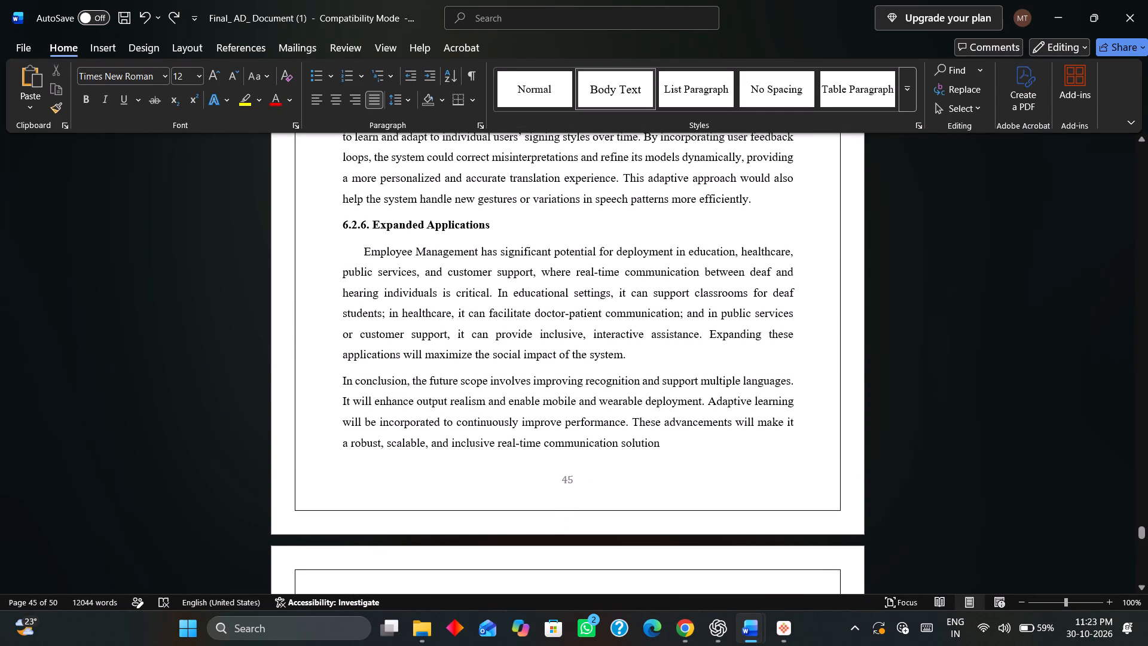
scroll(654, 370, down, 5)
scroll(645, 440, down, 11)
scroll(645, 440, down, 11)
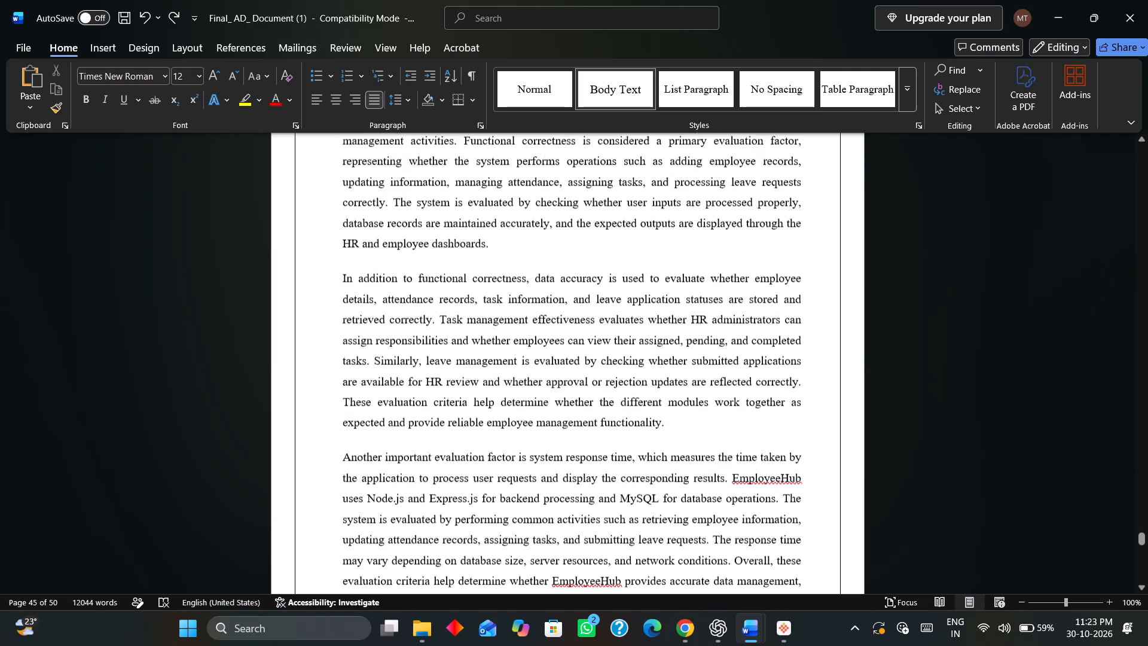
Delete the section 7.1 Performance Metrics paragraph beginning "In addition to functional correctness, data accuracy".
scroll(645, 440, down, 18)
scroll(645, 440, down, 5)
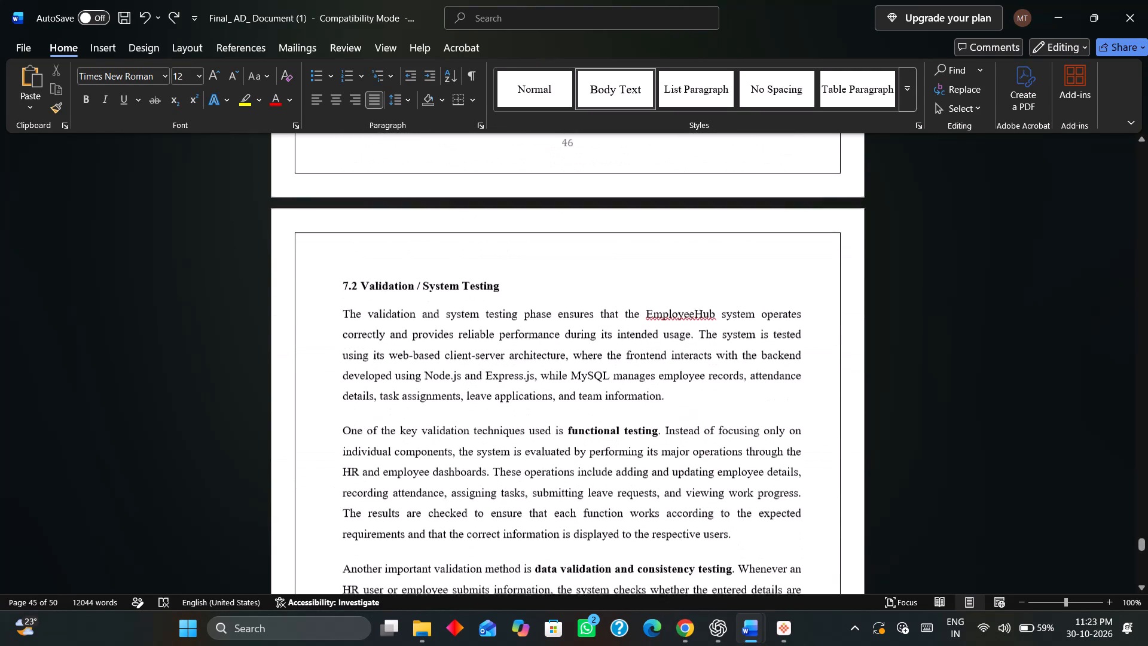
scroll(645, 440, up, 20)
scroll(645, 440, up, 6)
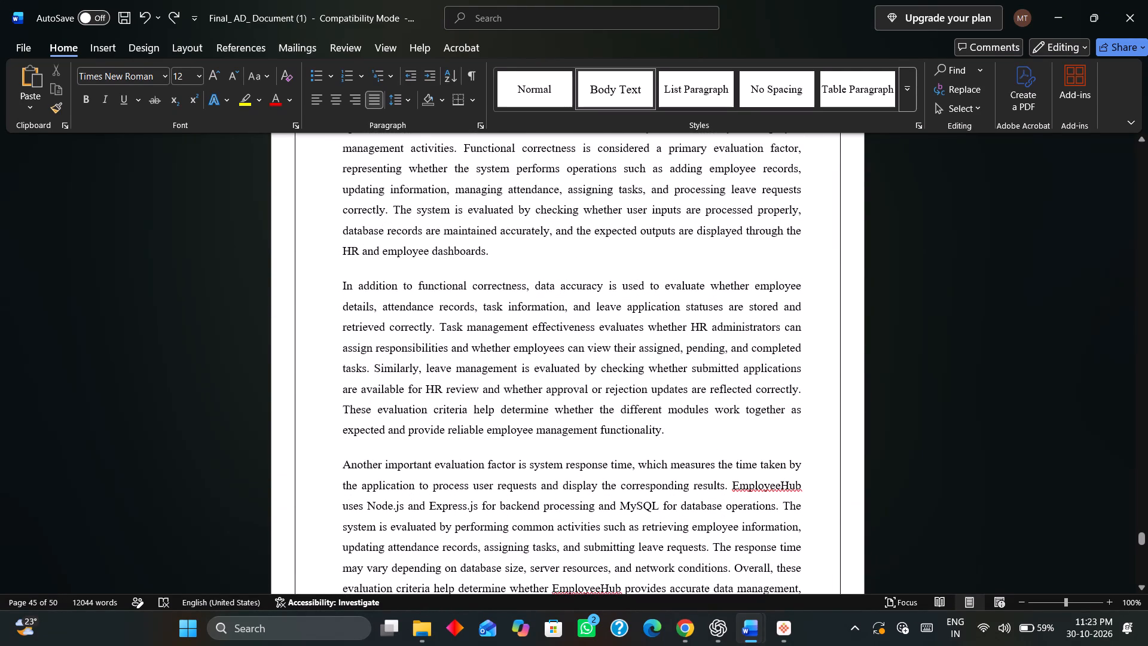
drag(680, 432, 343, 300)
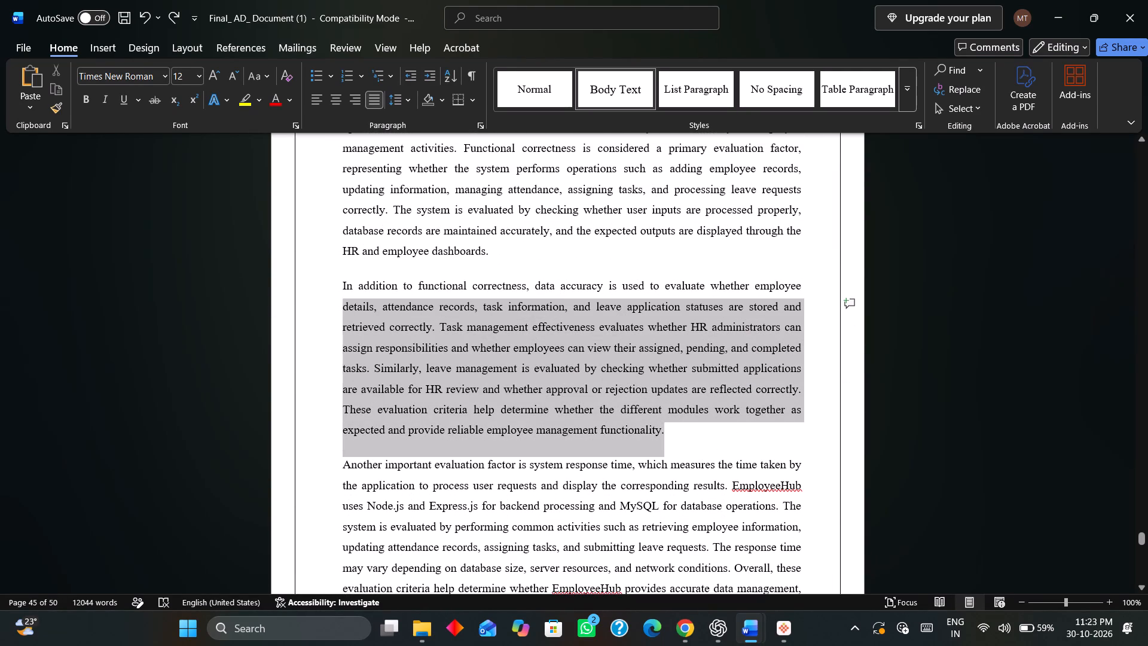
drag(343, 300, 340, 295)
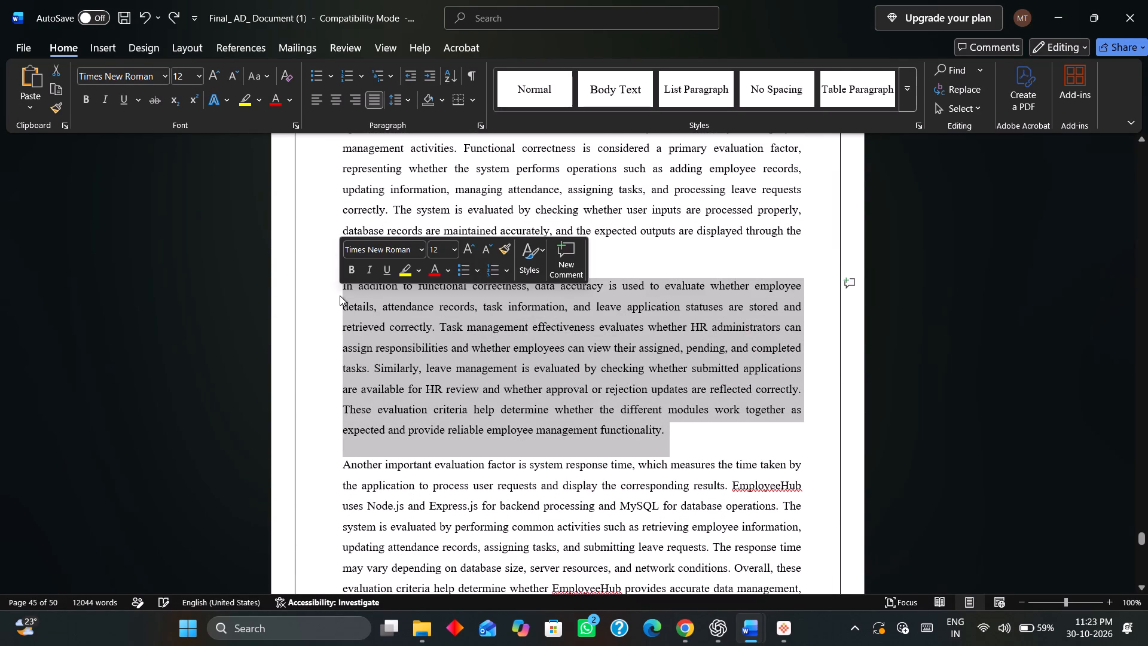
key(BackSpace)
Remove the break after section 7.1's last paragraph so the 7.2 Validation / System Testing heading follows on the same page.
scroll(340, 295, up, 5)
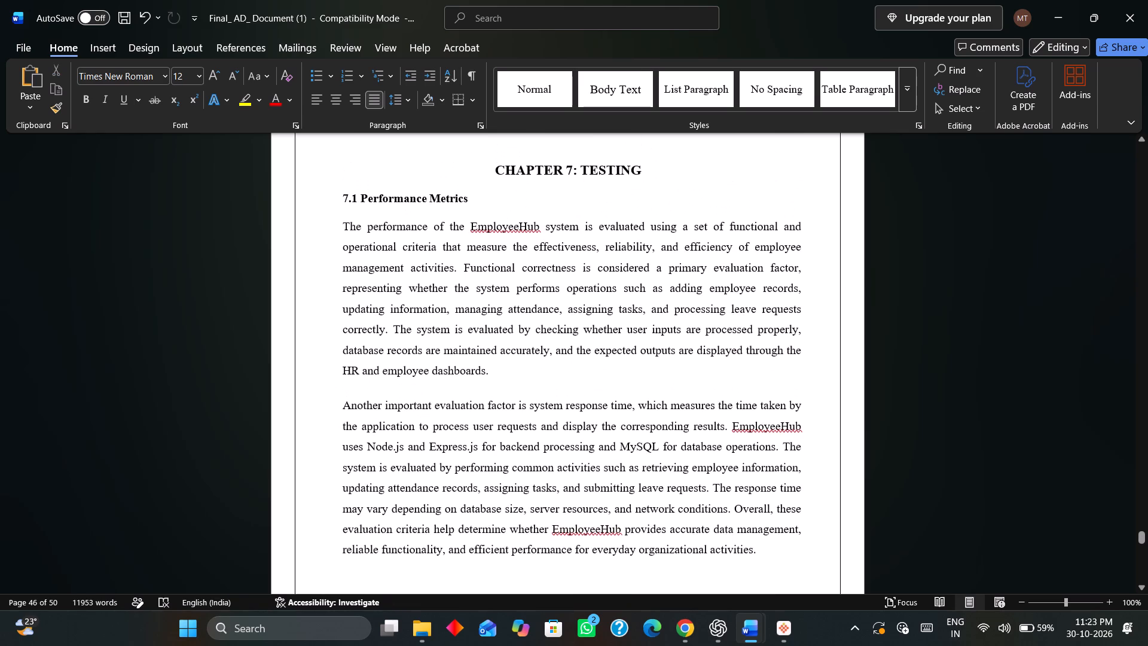
scroll(340, 295, down, 4)
click(781, 468)
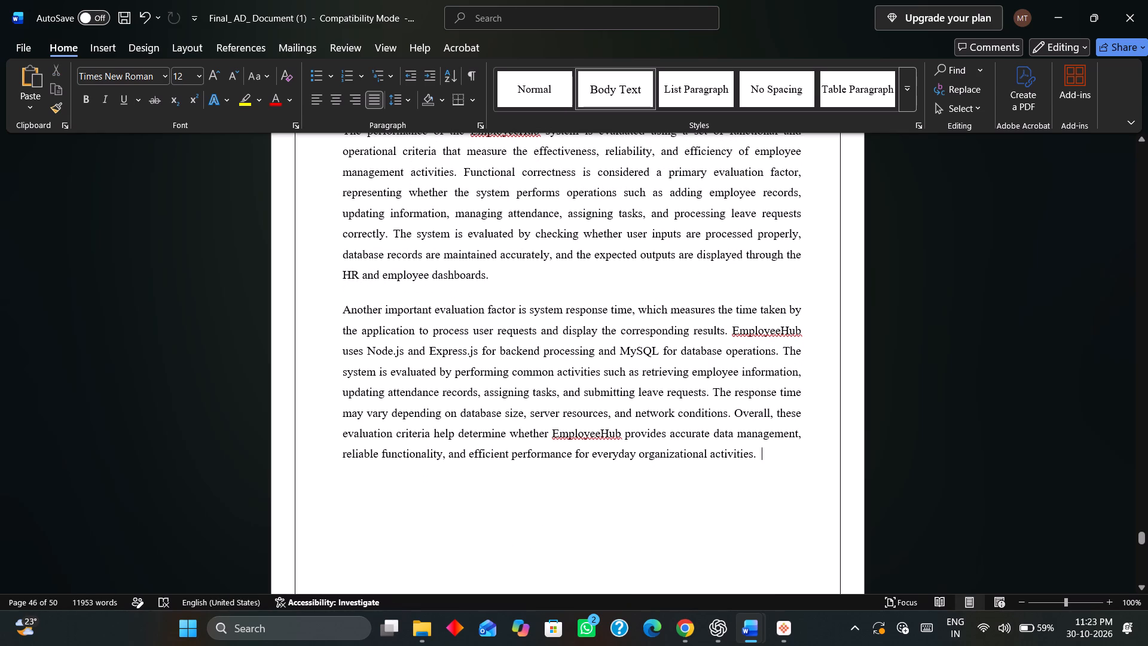
key(Delete)
scroll(726, 457, up, 5)
scroll(726, 457, down, 4)
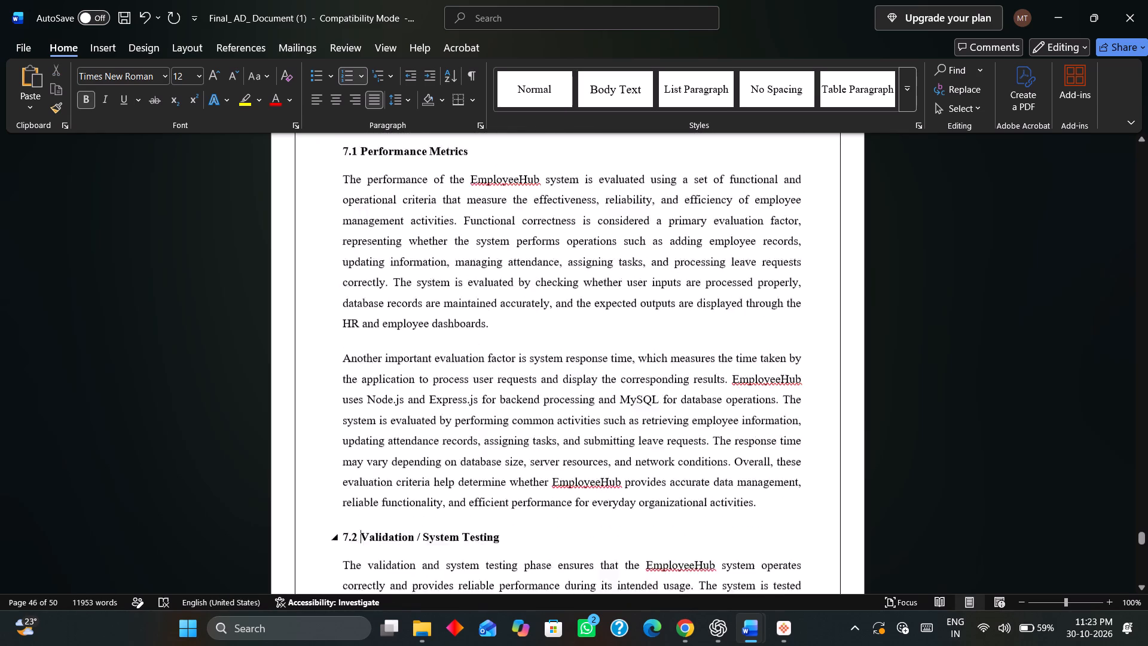
Review the rest of Chapter 7 and the opening of Chapter 8: Appendices for page gaps and leftover content.
scroll(726, 457, down, 10)
scroll(677, 400, down, 16)
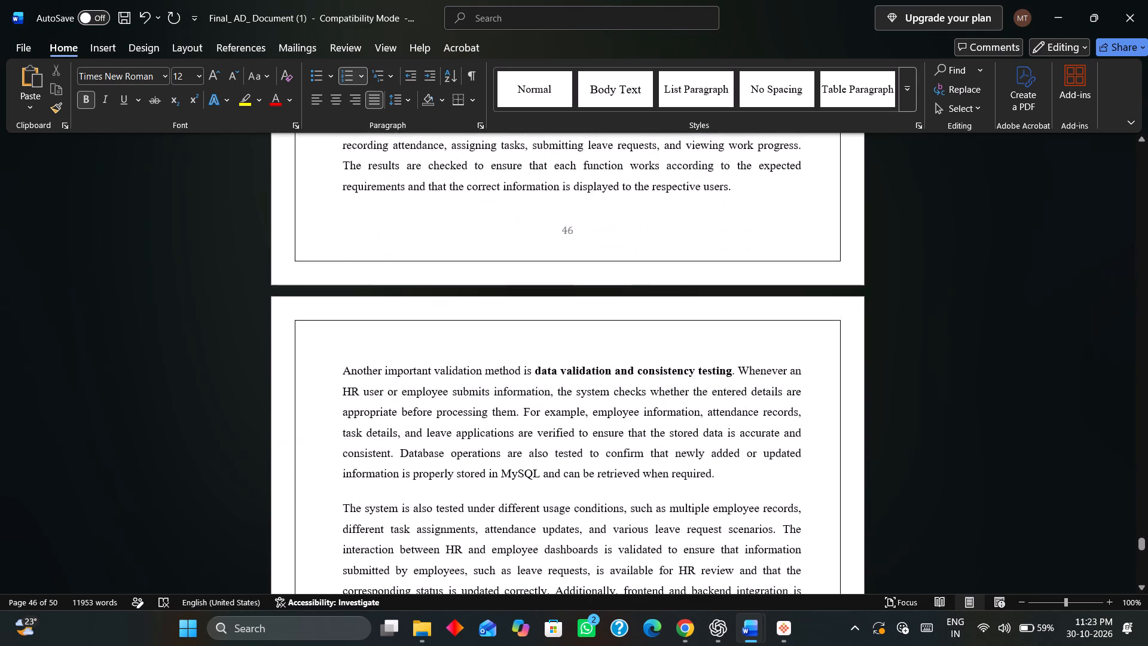
scroll(647, 423, down, 14)
scroll(647, 423, down, 14)
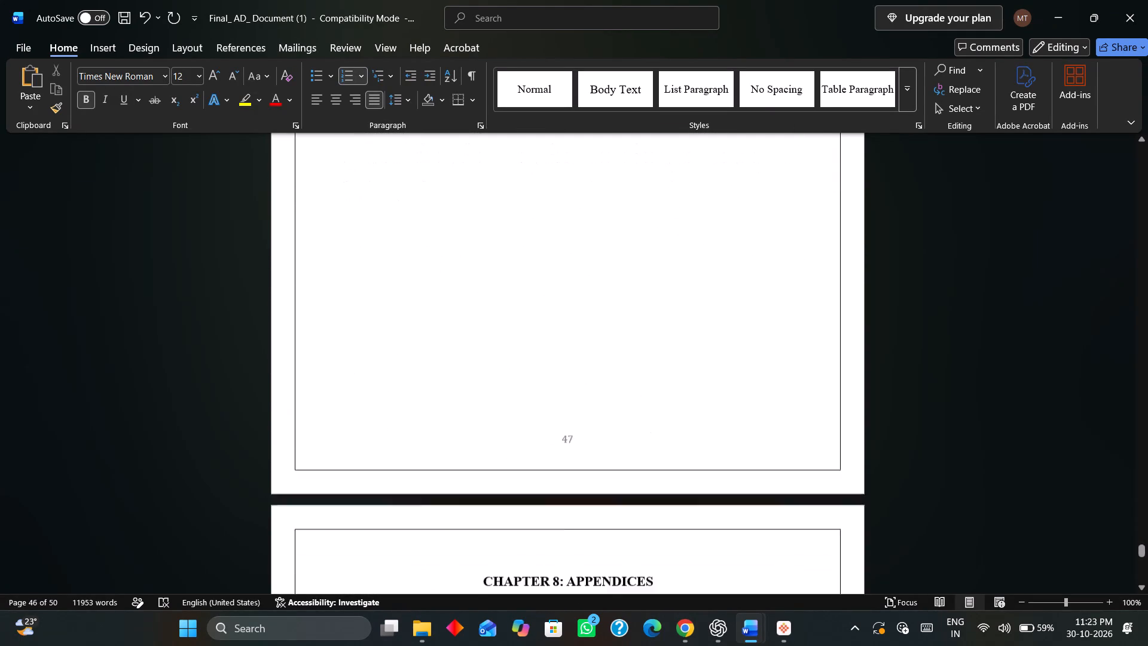
scroll(647, 423, down, 16)
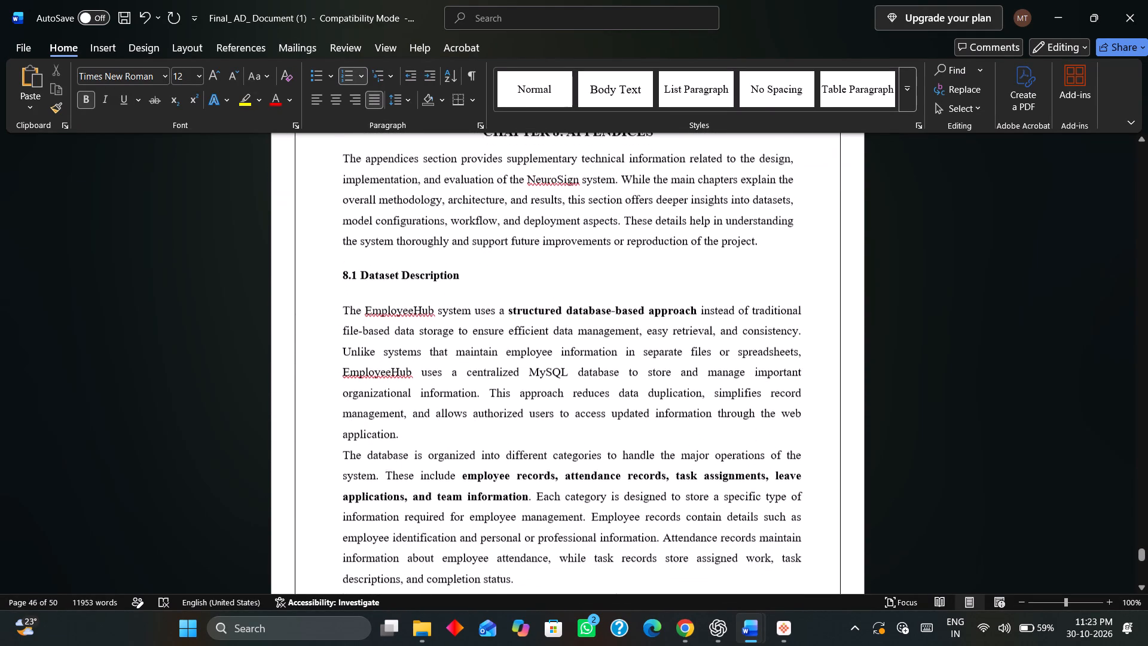
Remove bold in section 8.1 from the database category list, "employee records" through "team information", and from "structured database-based approach".
scroll(648, 423, down, 16)
scroll(648, 423, up, 3)
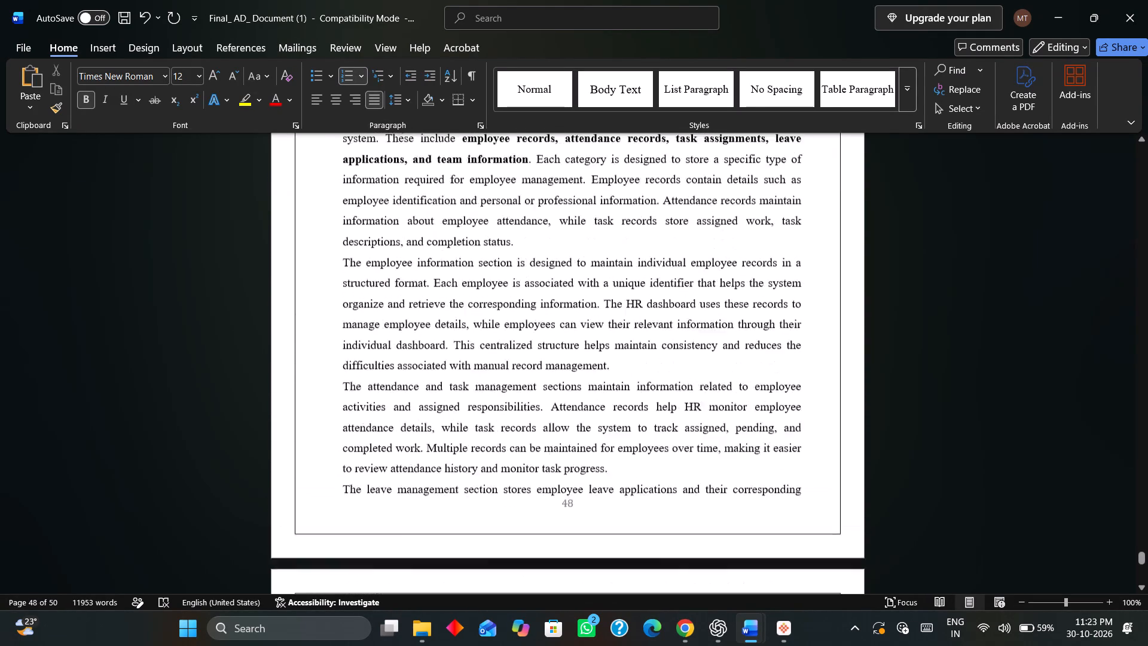
scroll(648, 423, up, 8)
drag(462, 347, 525, 372)
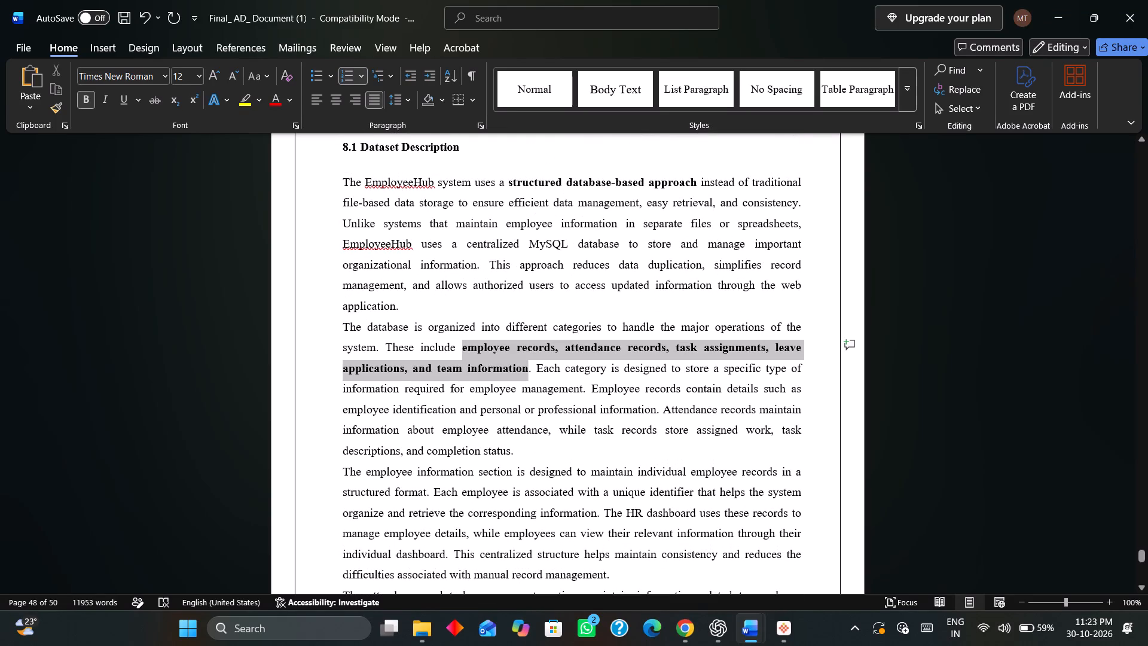
drag(525, 372, 530, 373)
click(539, 357)
click(542, 346)
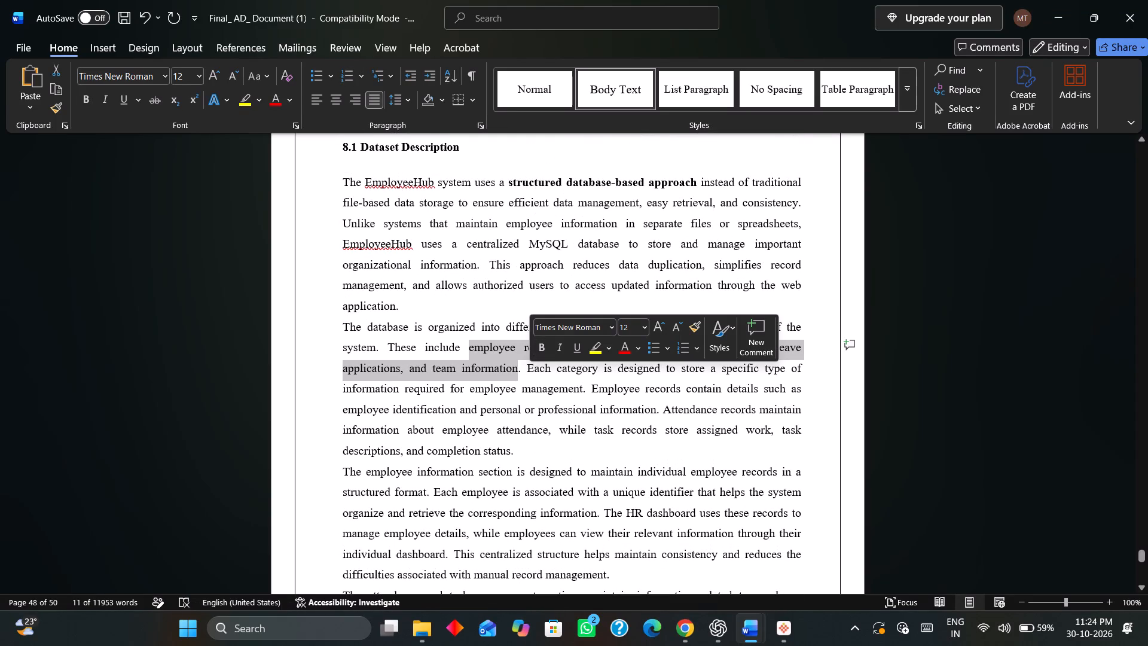
drag(507, 184, 686, 187)
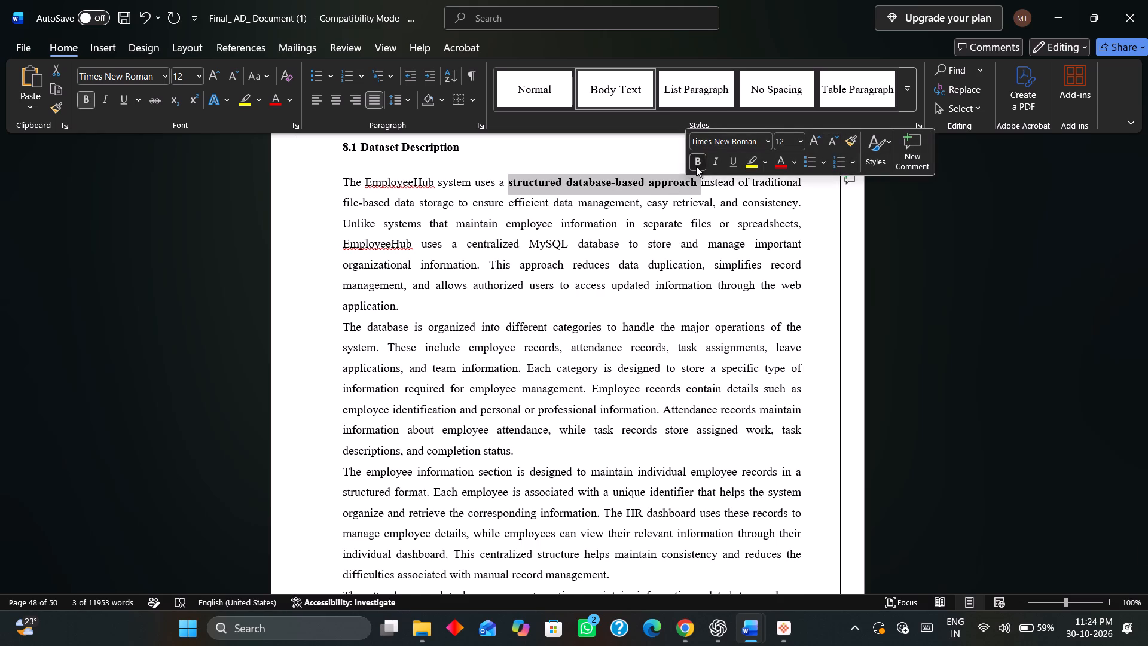
click(696, 166)
Remove bold from "functional and non-functional requirements" in the first paragraph of section 8.2 Software Requirement Specification.
scroll(582, 367, down, 19)
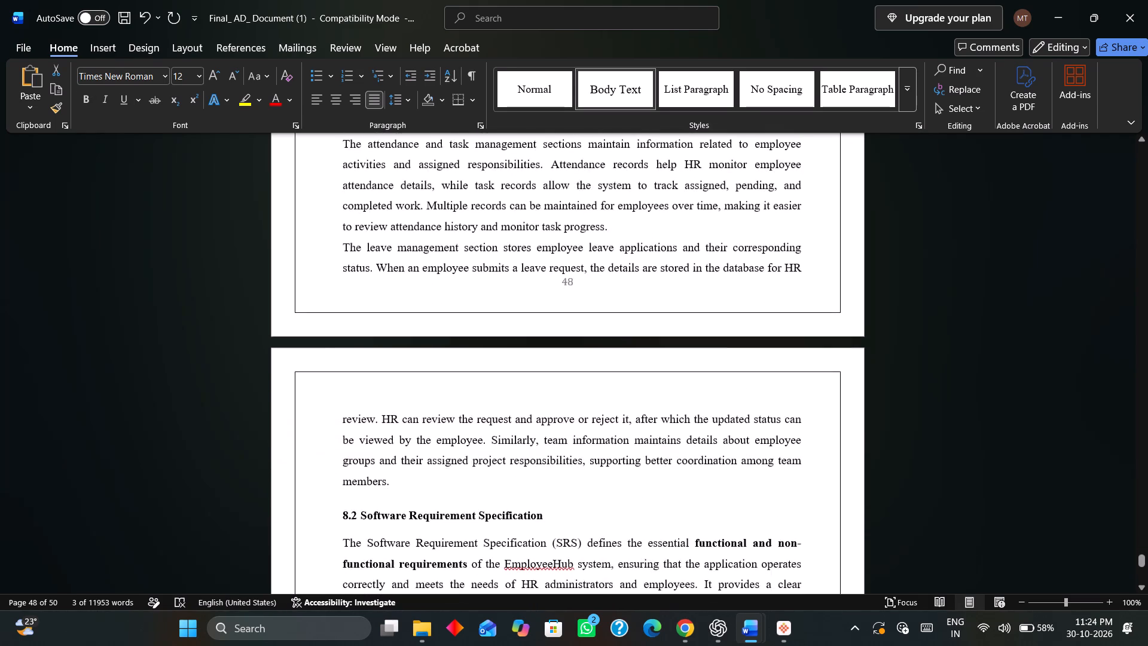
scroll(591, 370, down, 17)
scroll(591, 370, up, 6)
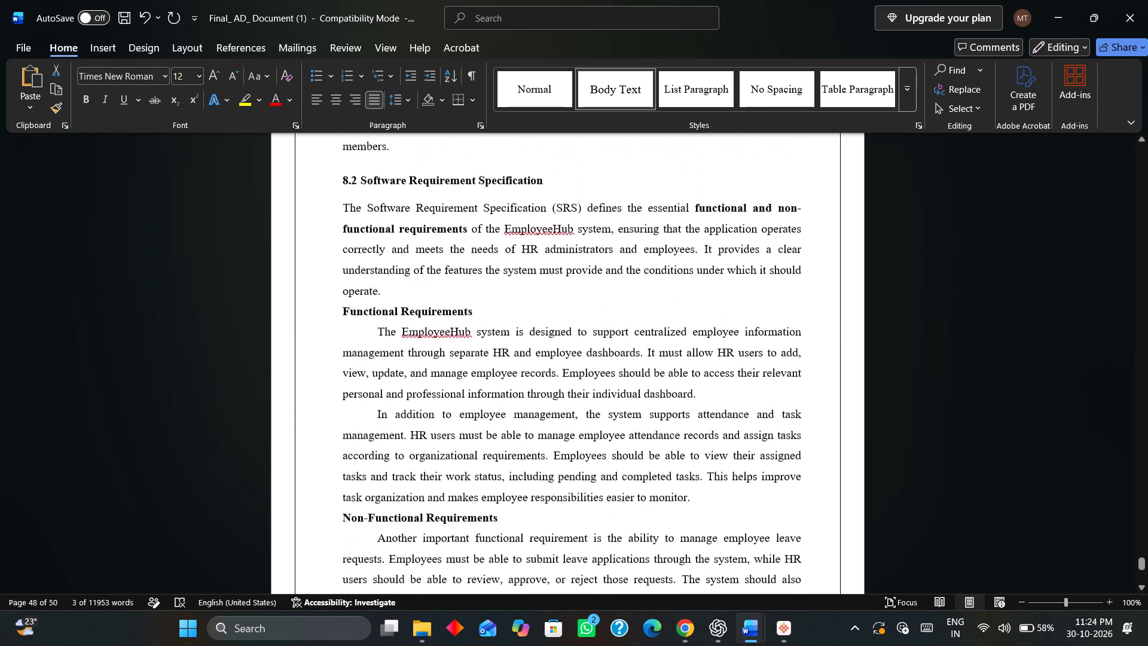
scroll(591, 370, up, 2)
click(698, 299)
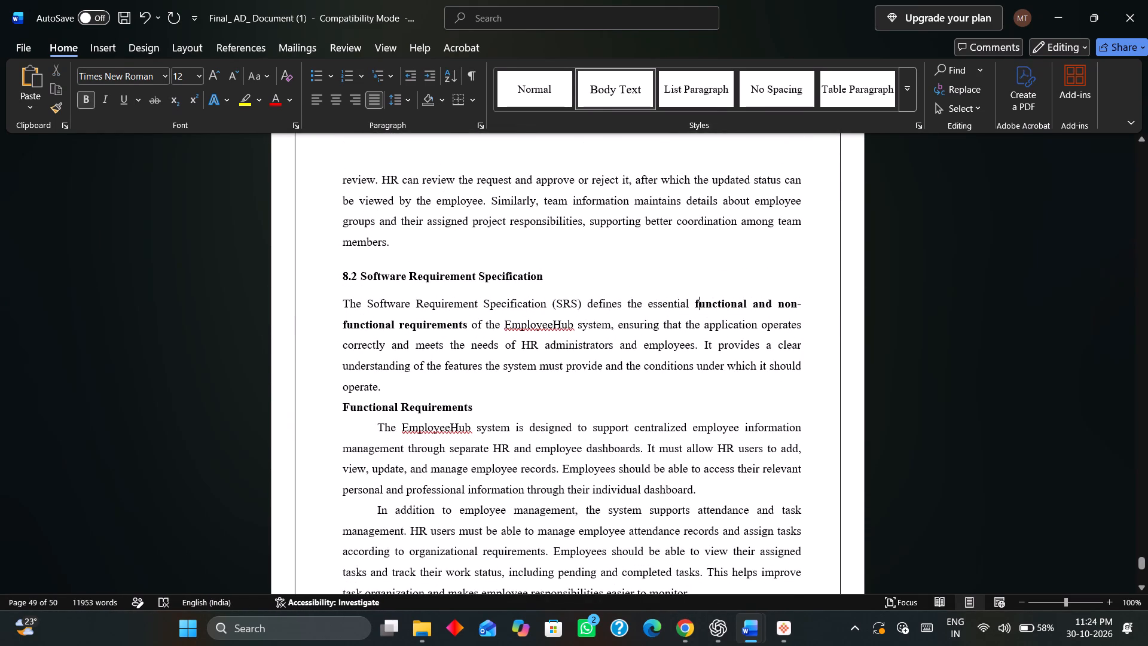
click(696, 305)
drag(694, 304, 471, 319)
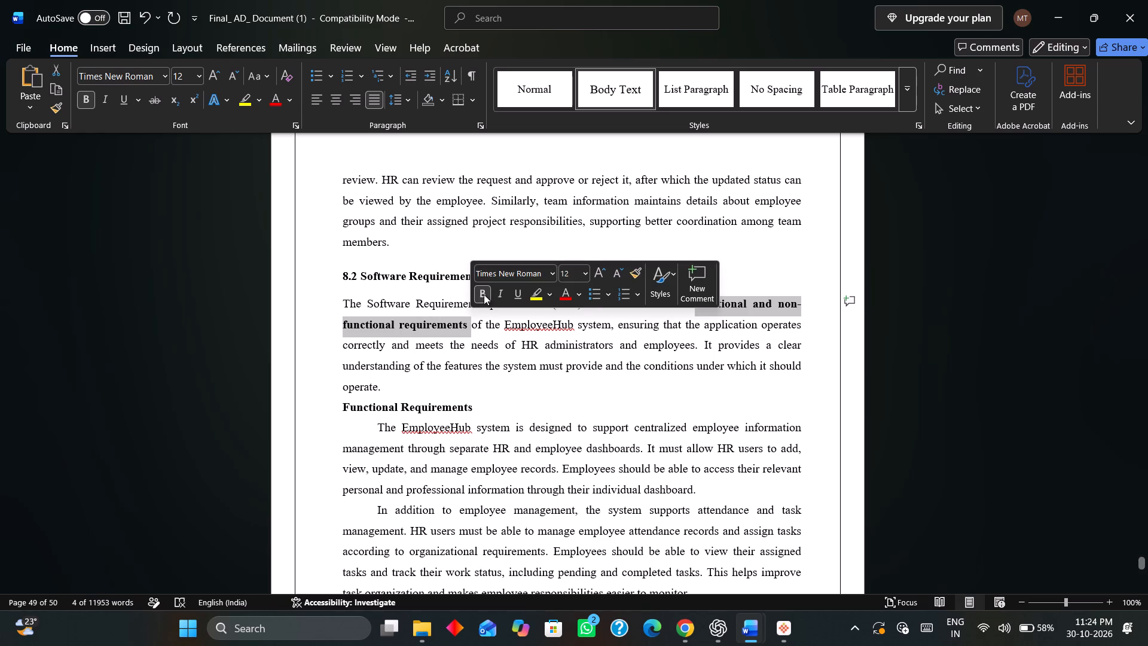
click(484, 294)
click(478, 406)
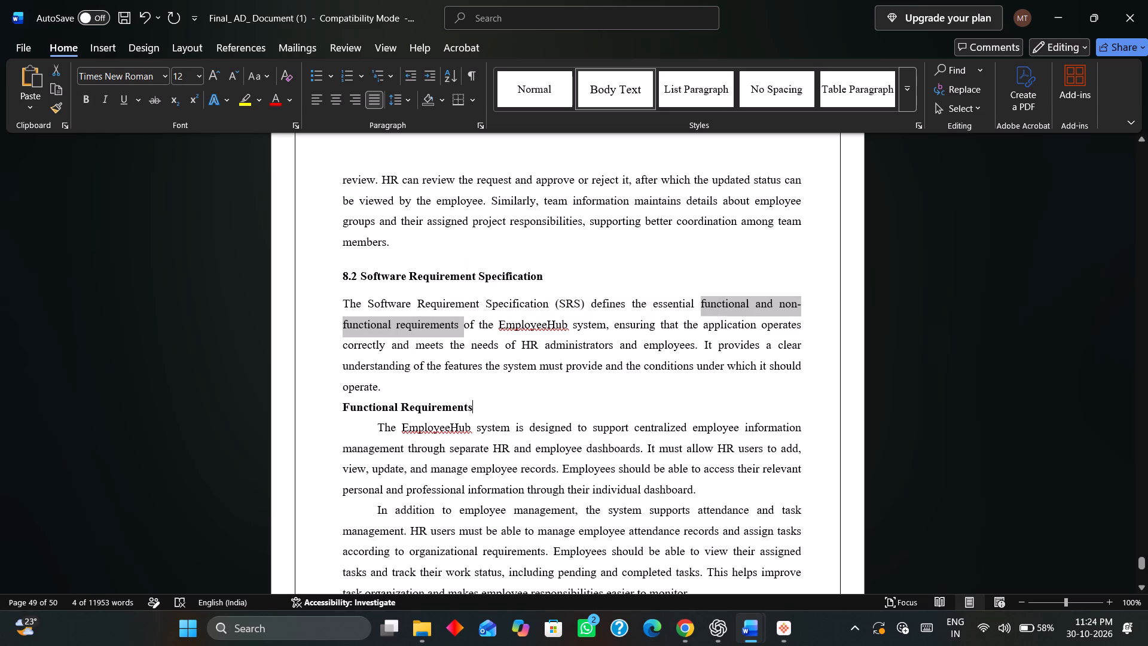
Review the remaining section 8.2 requirements text and the References list through the end of the document.
scroll(498, 398, down, 17)
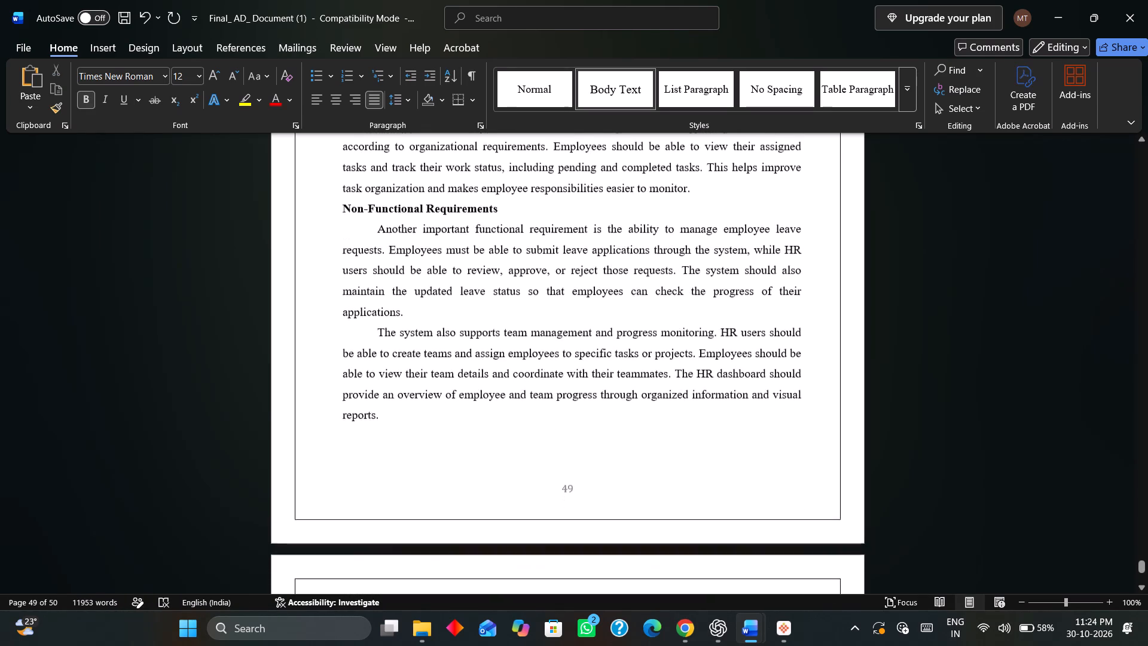
scroll(512, 385, down, 12)
scroll(515, 386, down, 18)
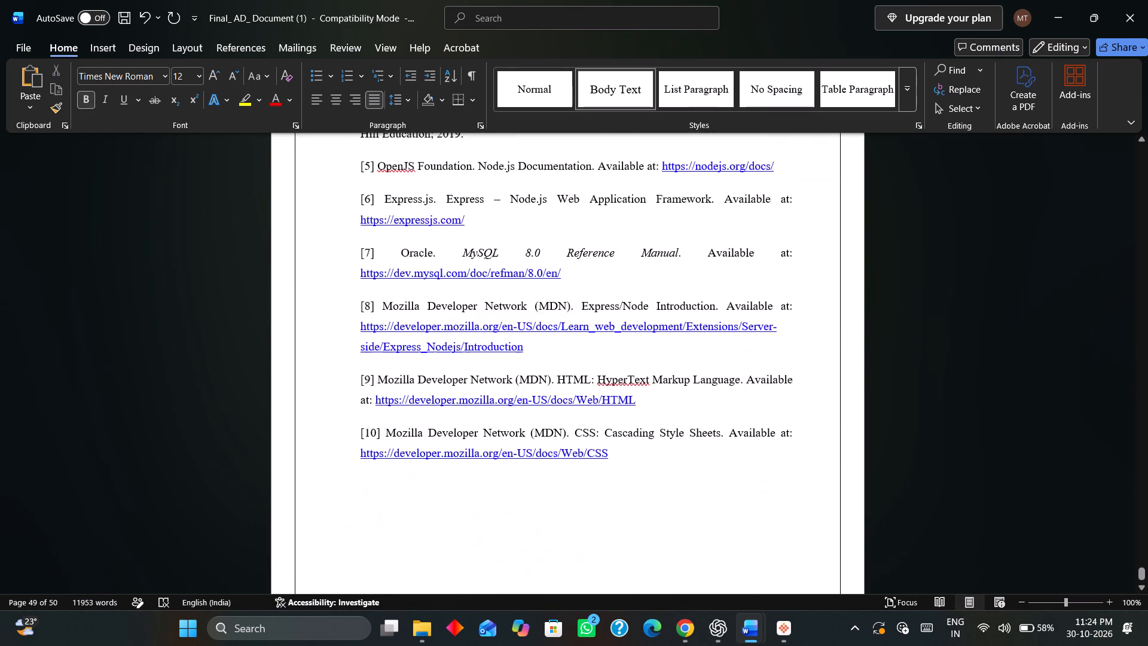
scroll(515, 386, down, 12)
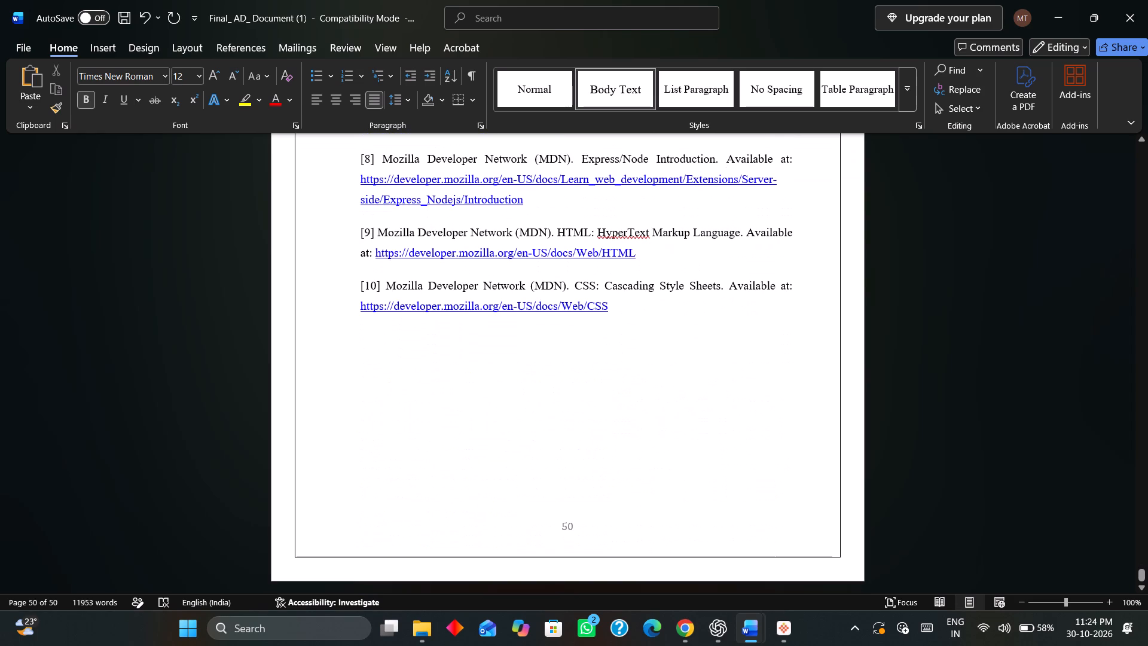
click(515, 386)
Recheck Chapter 8, including the appendices introduction and sections 8.1 and 8.2, for formatting and page flow.
scroll(515, 386, up, 20)
scroll(515, 386, up, 12)
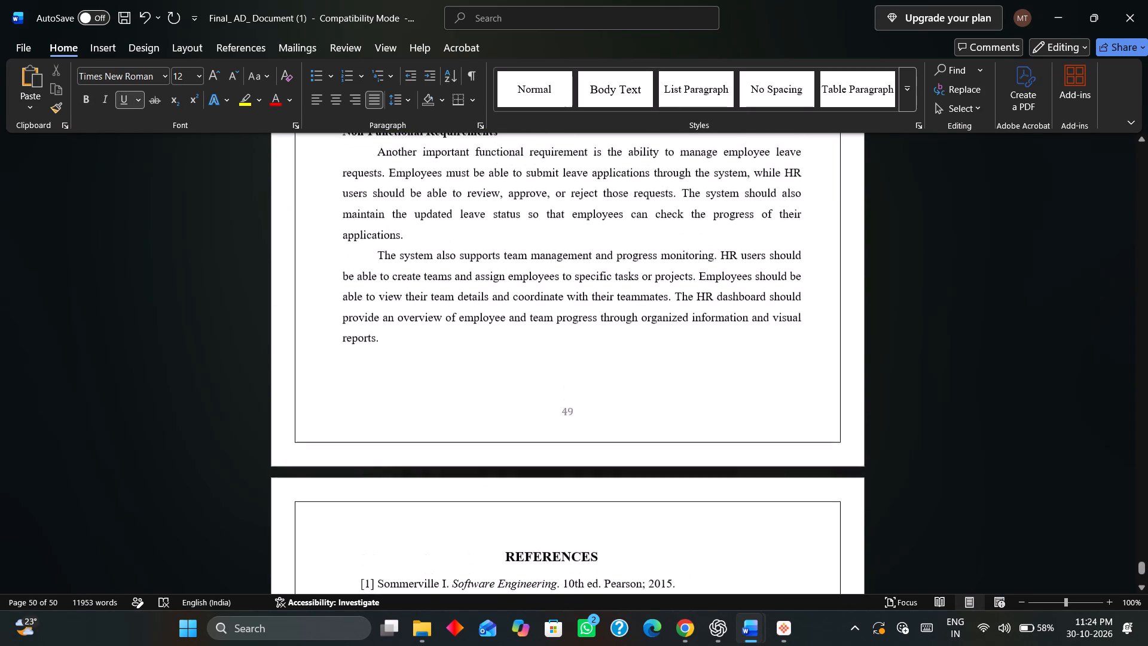
scroll(515, 386, up, 20)
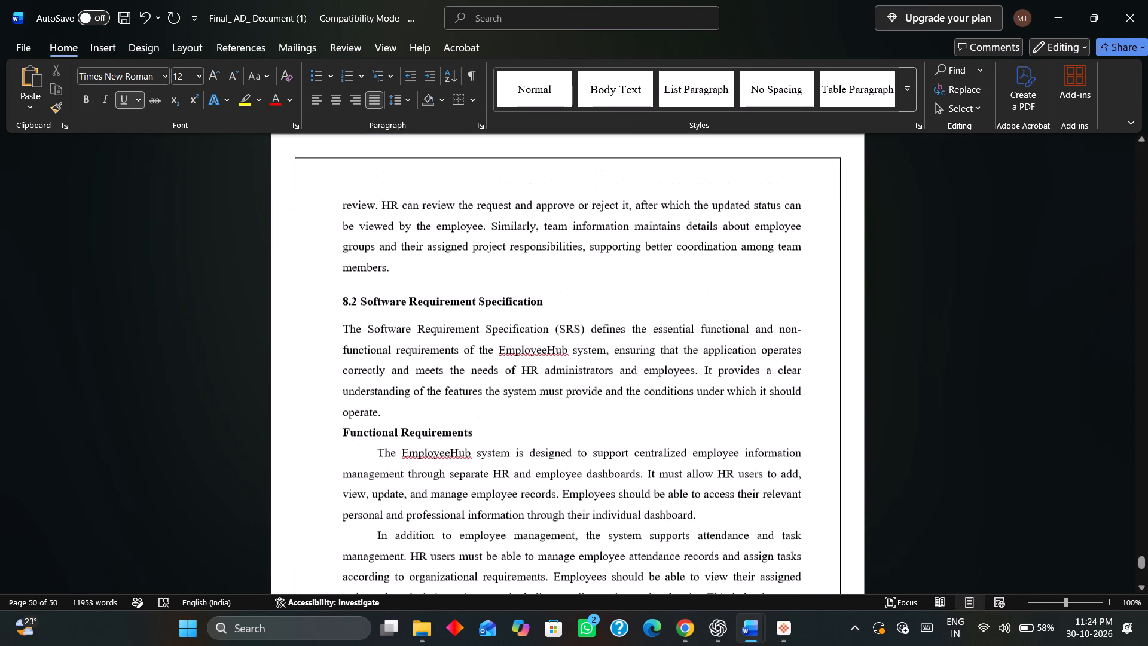
scroll(515, 386, down, 1)
scroll(515, 386, up, 16)
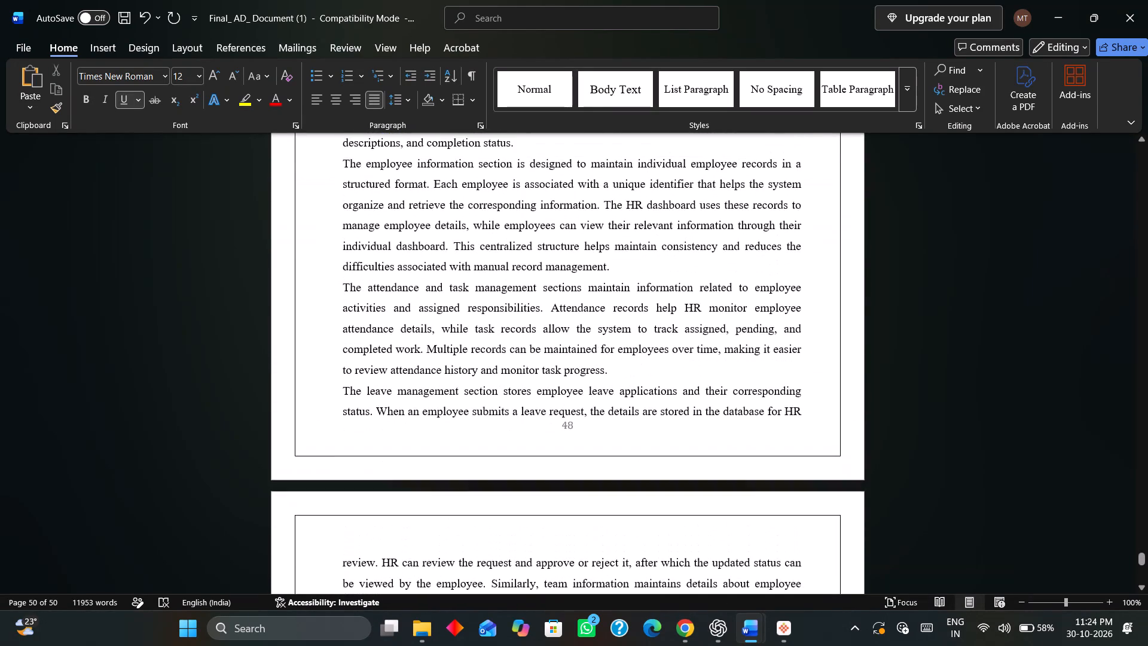
scroll(515, 386, up, 19)
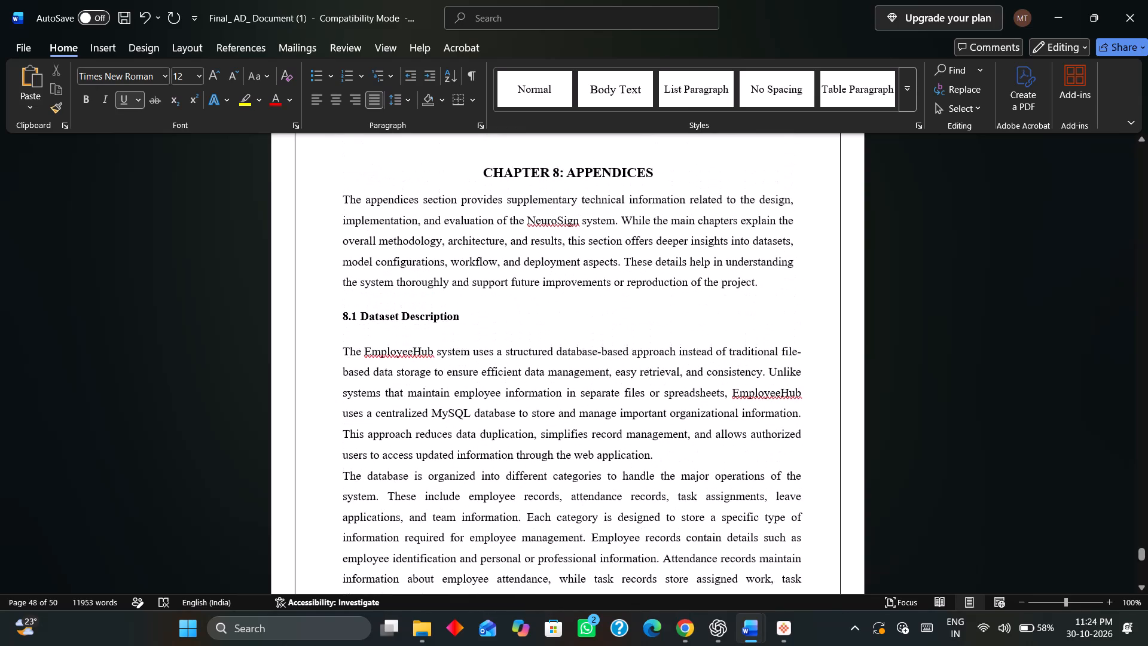
scroll(515, 386, down, 10)
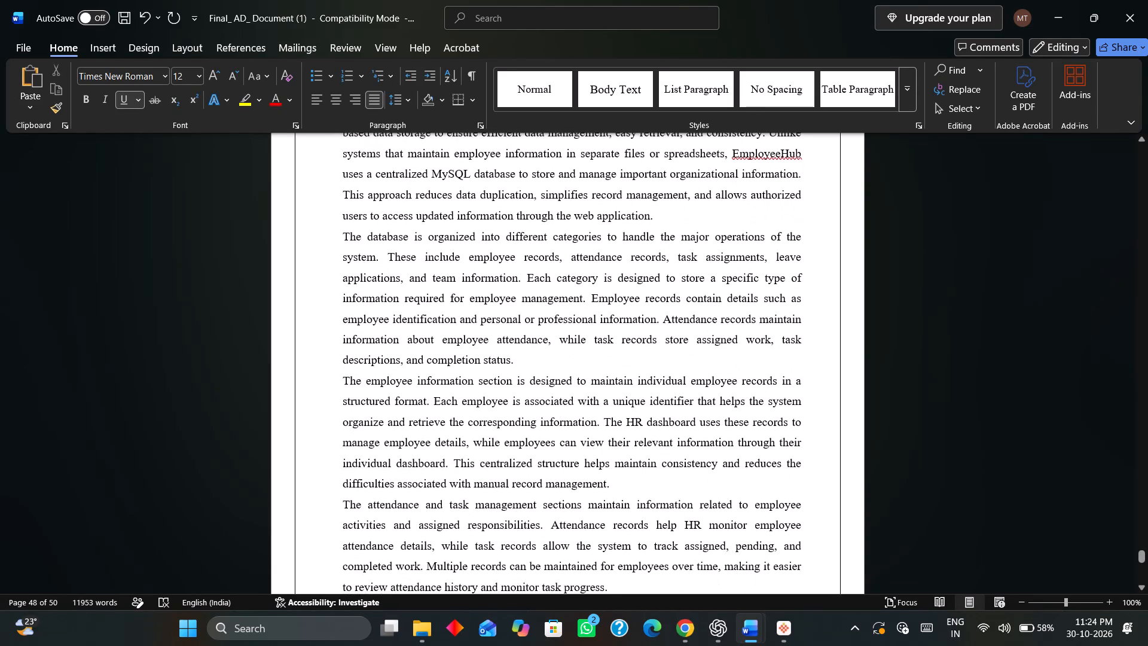
scroll(548, 491, down, 7)
scroll(609, 415, down, 7)
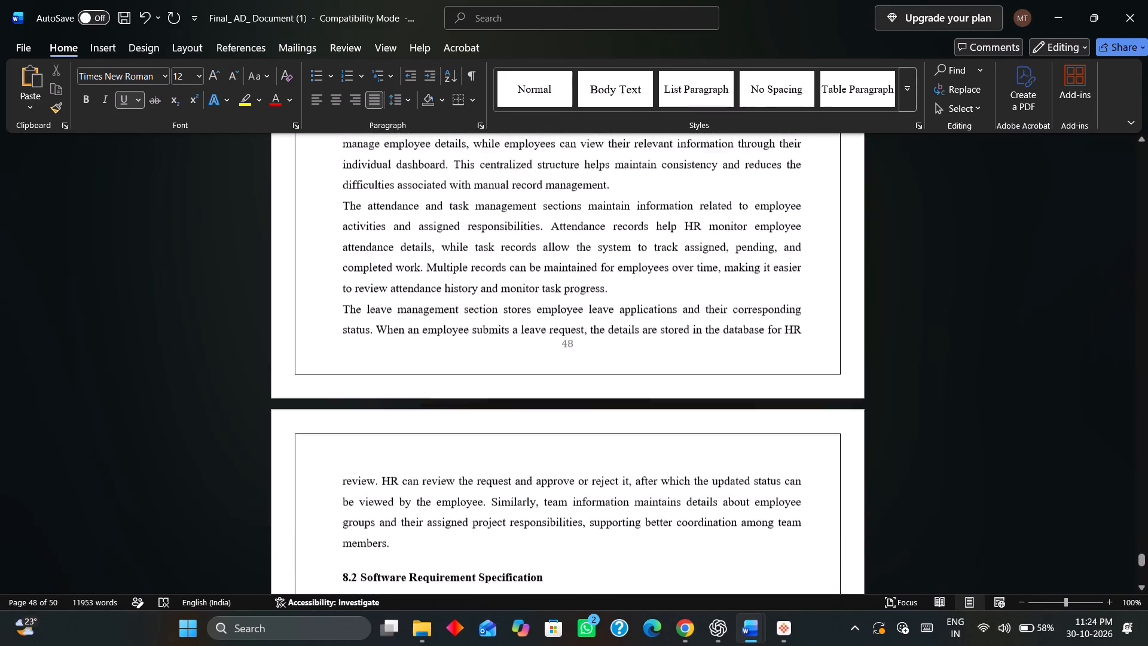
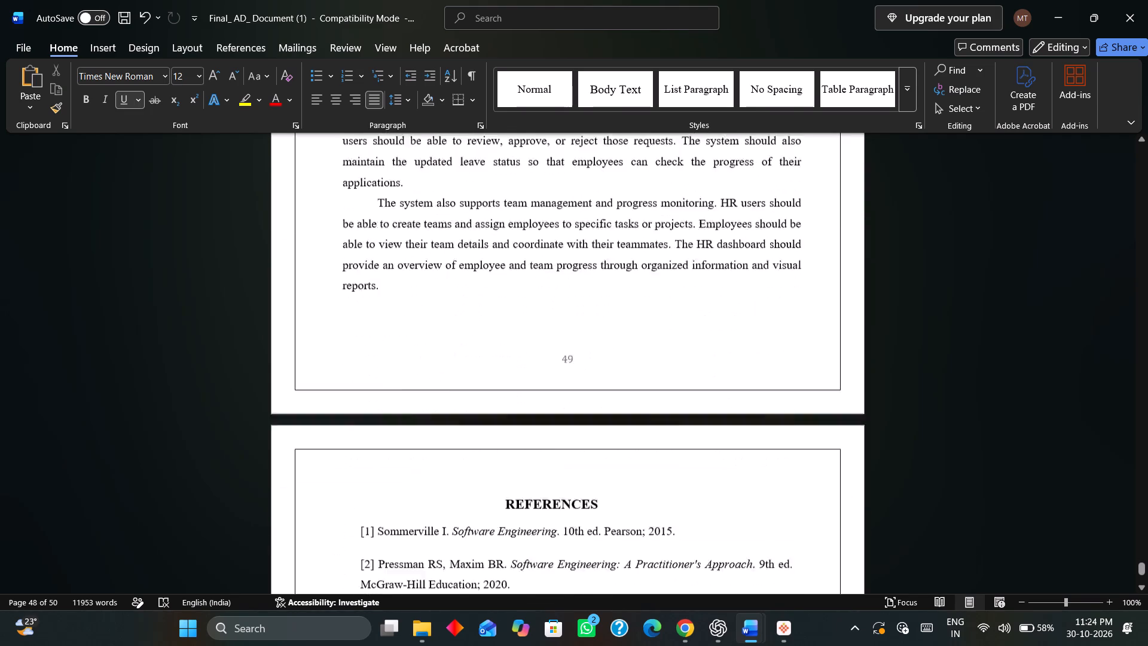
Look over the References page and the preceding sections 8.2 Software Requirement Specification and 8.1 Dataset Description.
scroll(648, 482, down, 20)
scroll(648, 482, down, 10)
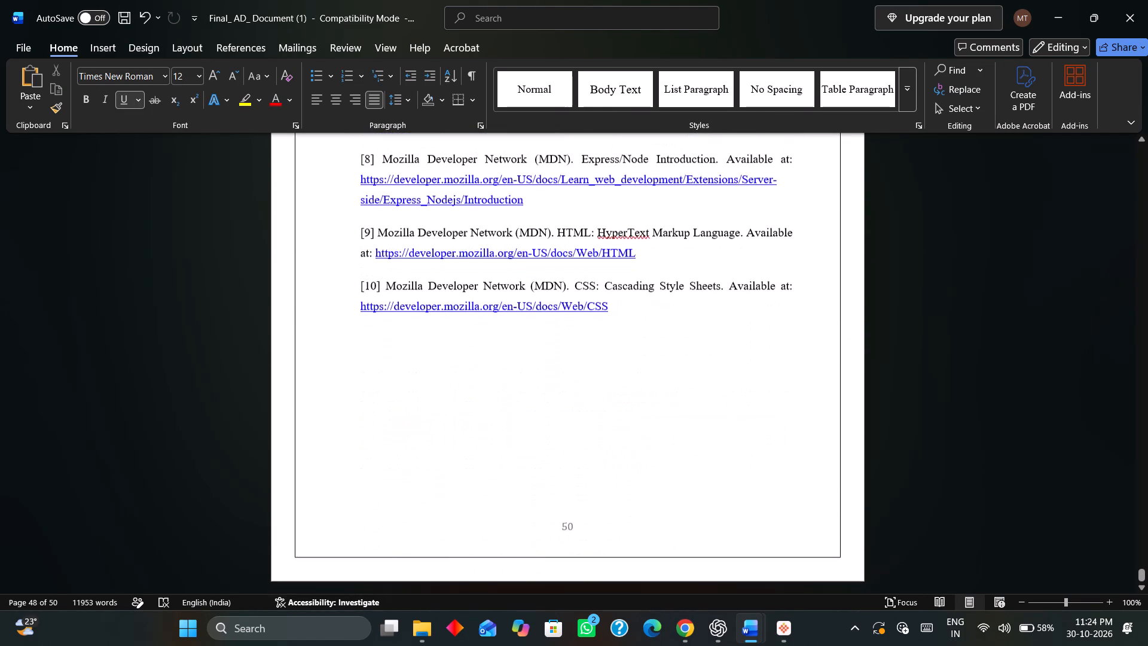
scroll(648, 482, up, 3)
scroll(648, 482, down, 9)
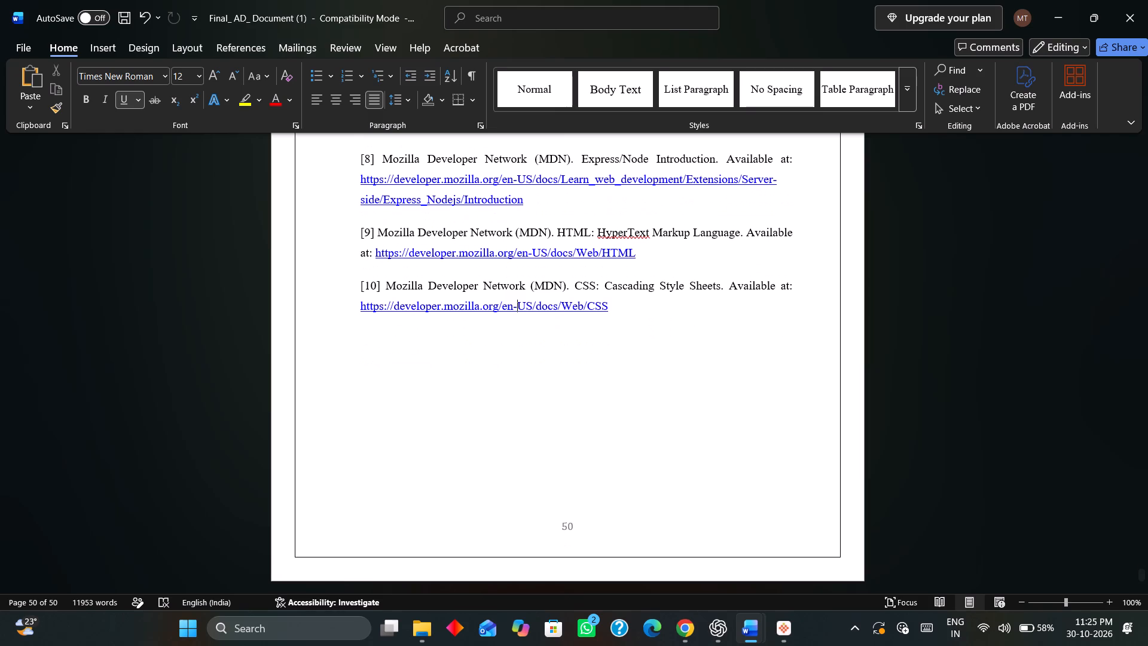
scroll(648, 482, up, 18)
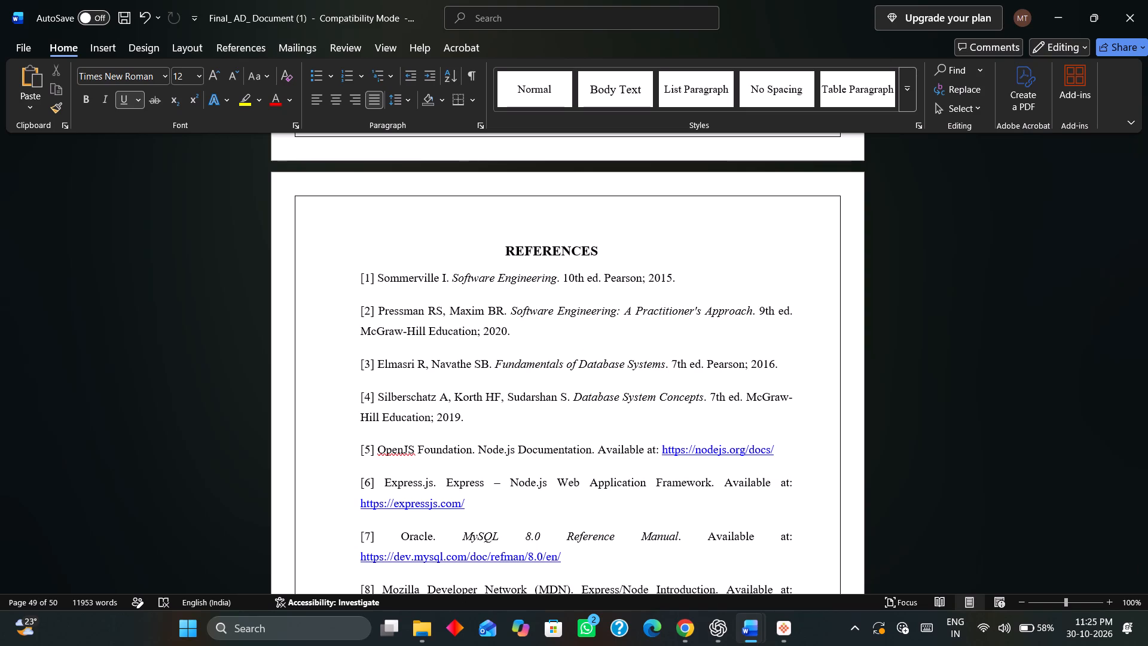
scroll(637, 476, up, 12)
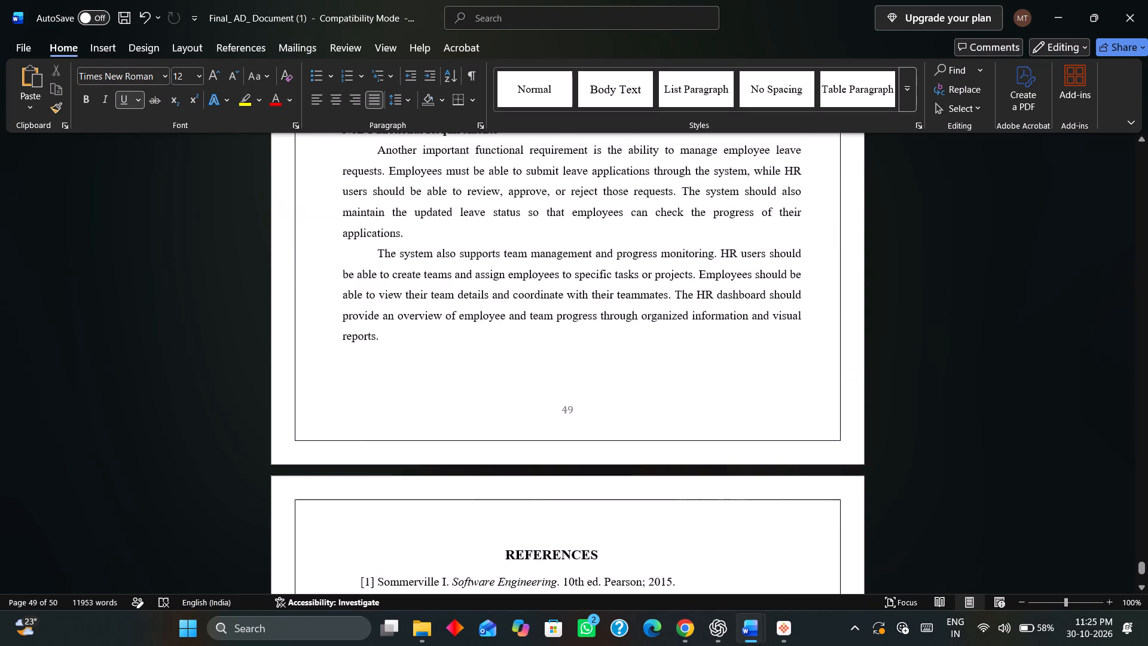
scroll(637, 476, up, 20)
scroll(637, 476, up, 3)
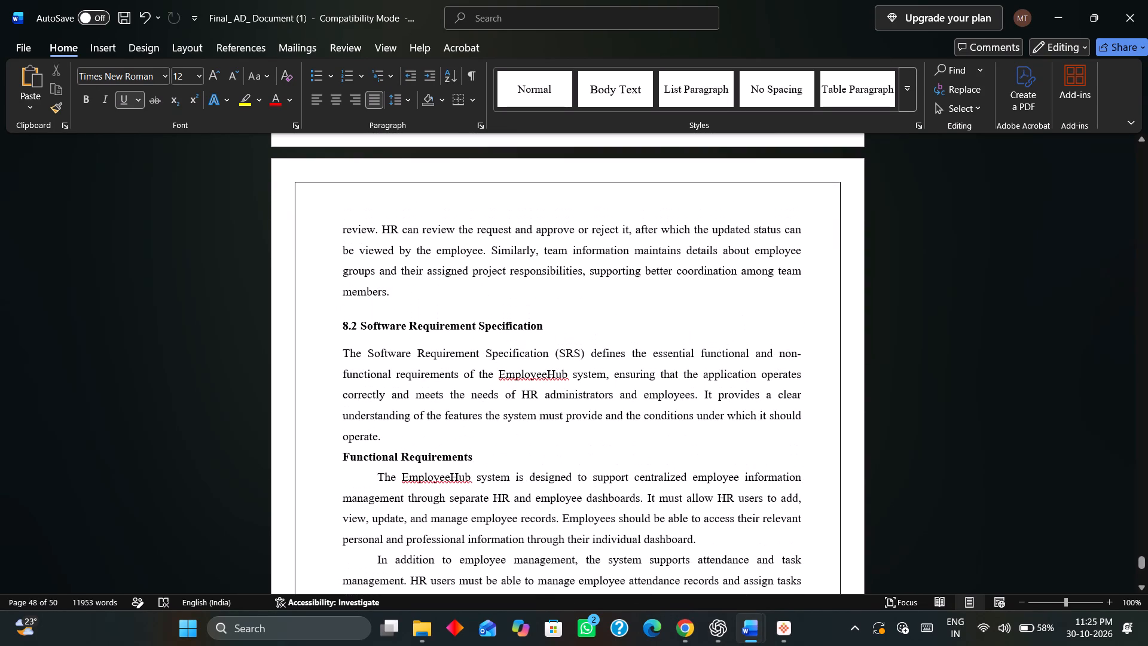
scroll(637, 476, down, 3)
scroll(637, 476, up, 5)
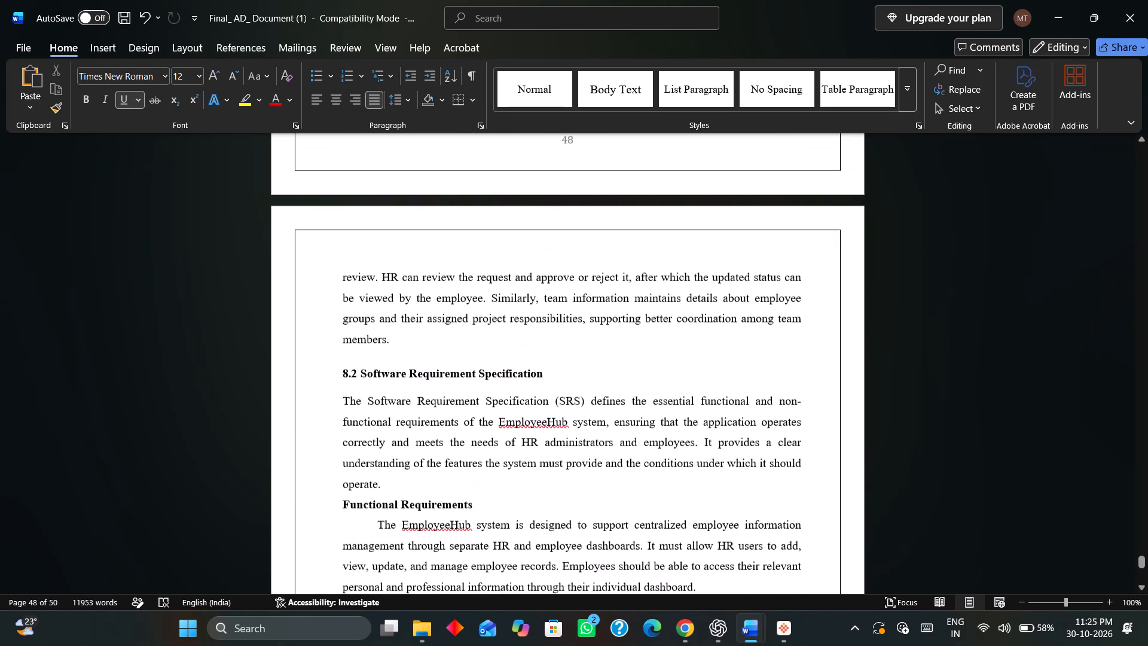
scroll(637, 476, down, 2)
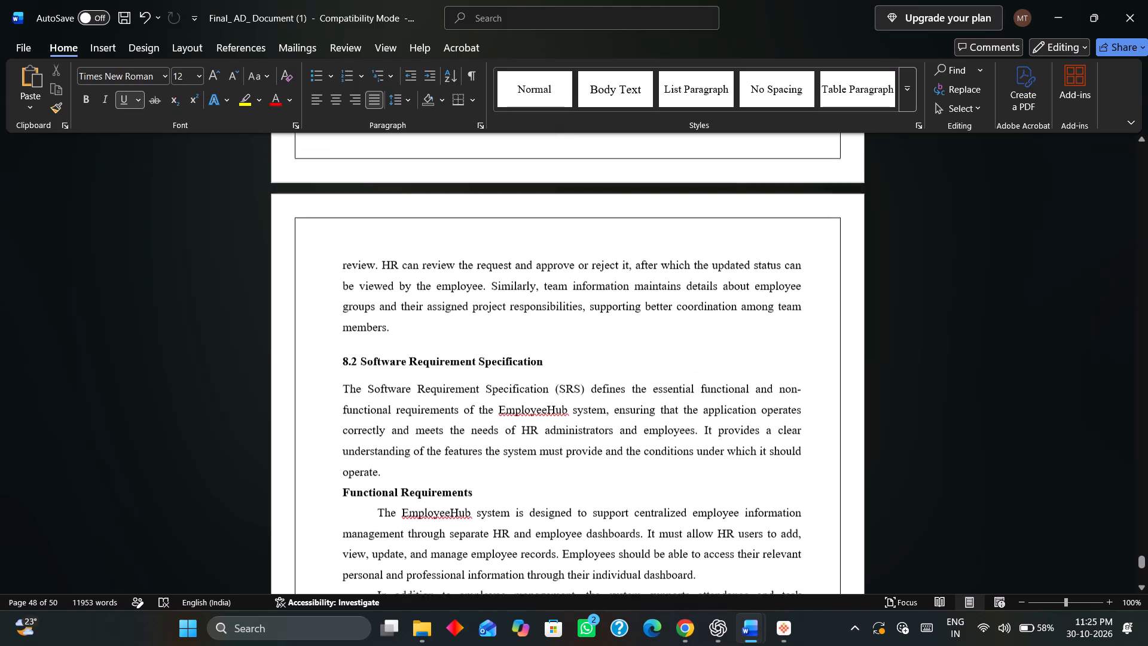
scroll(637, 476, down, 18)
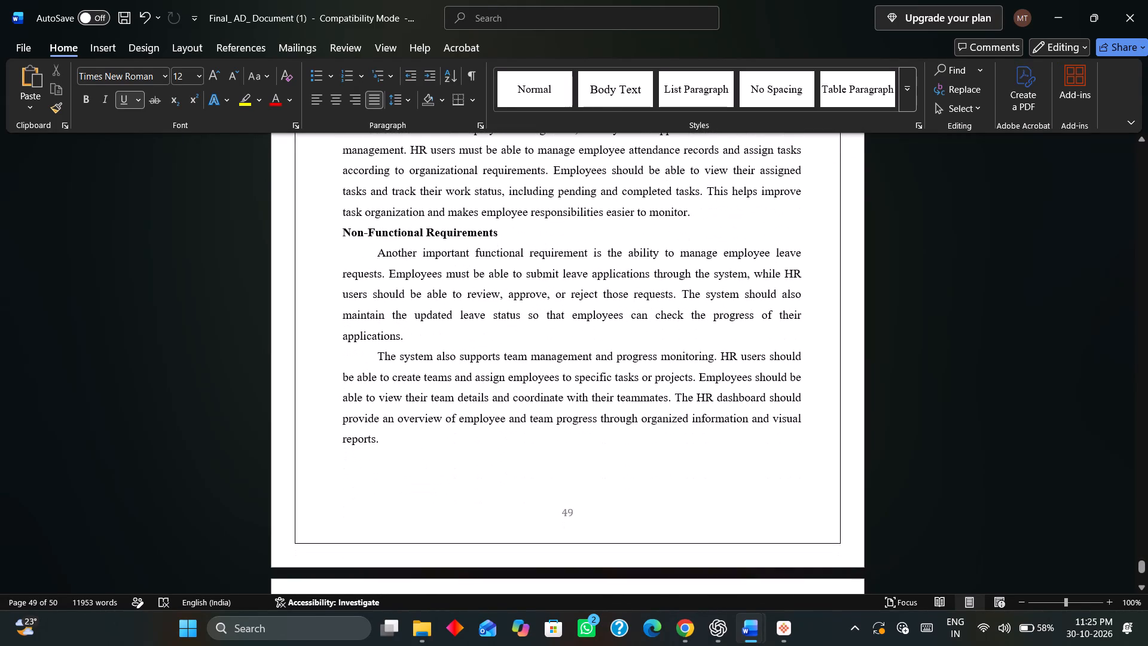
scroll(637, 476, up, 13)
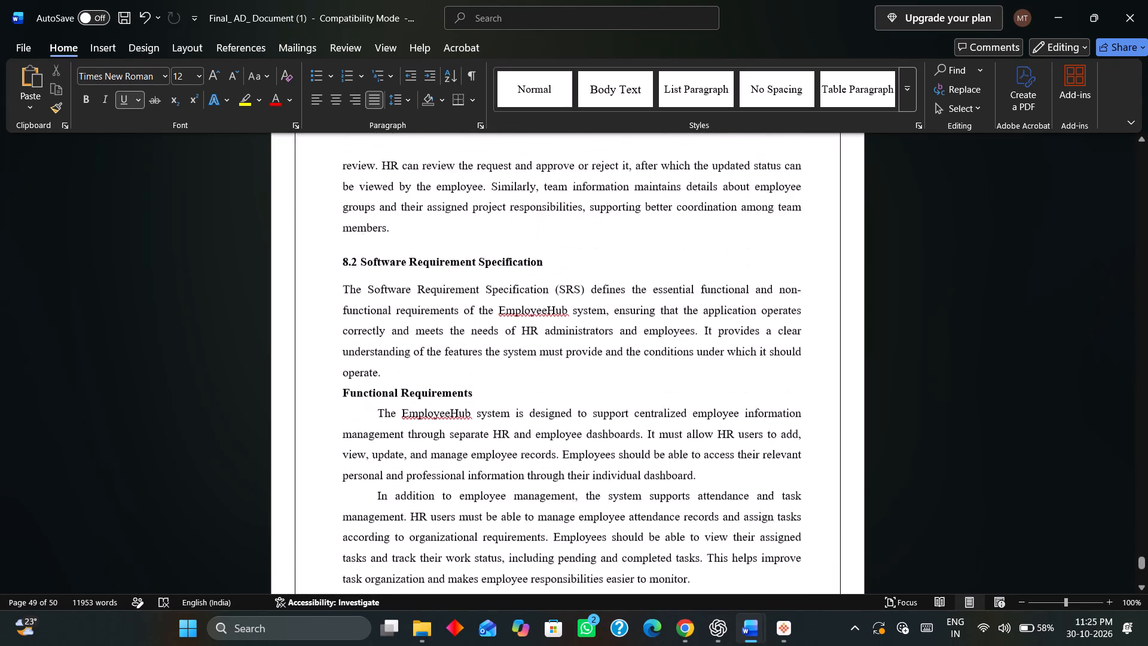
scroll(637, 476, up, 20)
scroll(637, 476, up, 3)
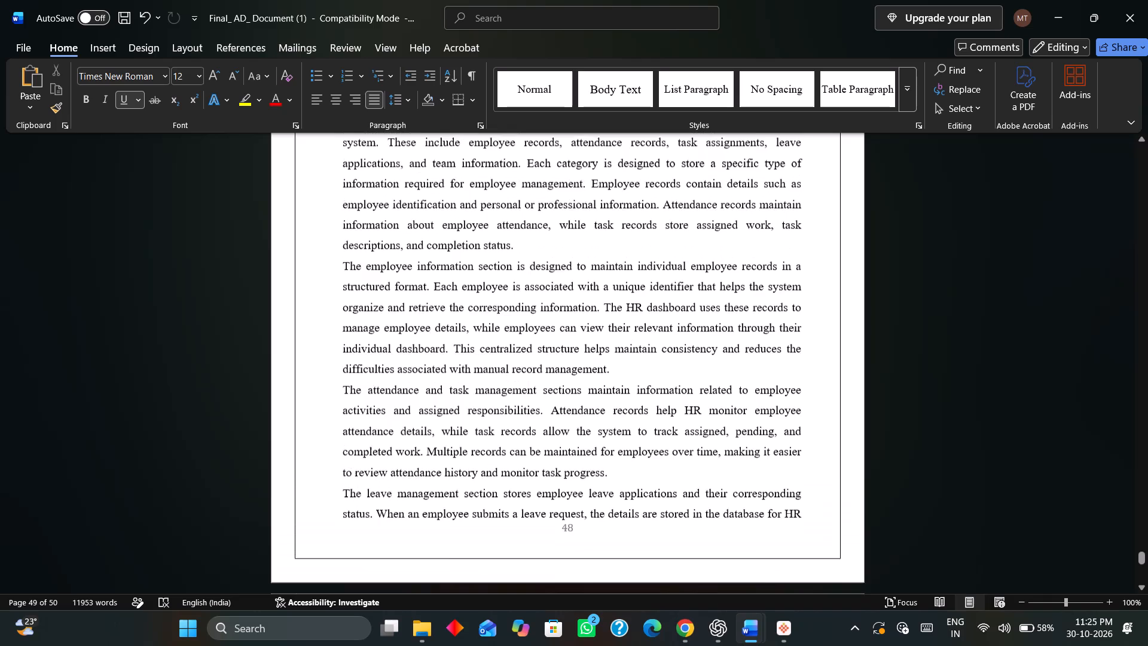
scroll(637, 476, up, 11)
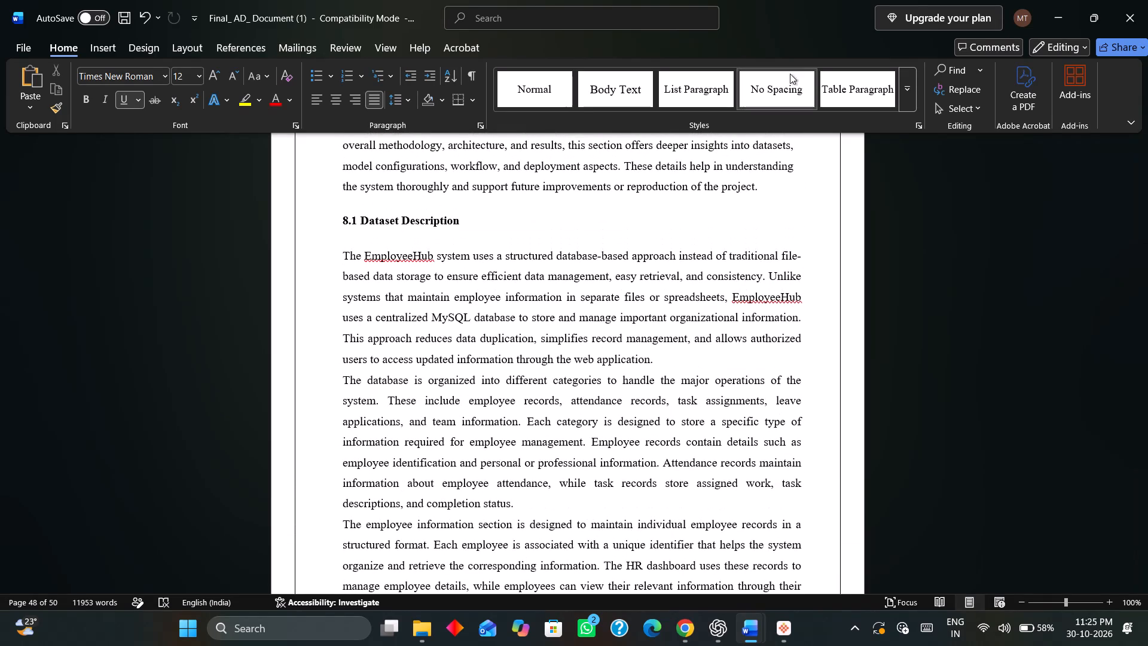
Insert two line breaks before the "The leave management section" paragraph in section 8.1 to move it onto the following page.
scroll(616, 404, down, 13)
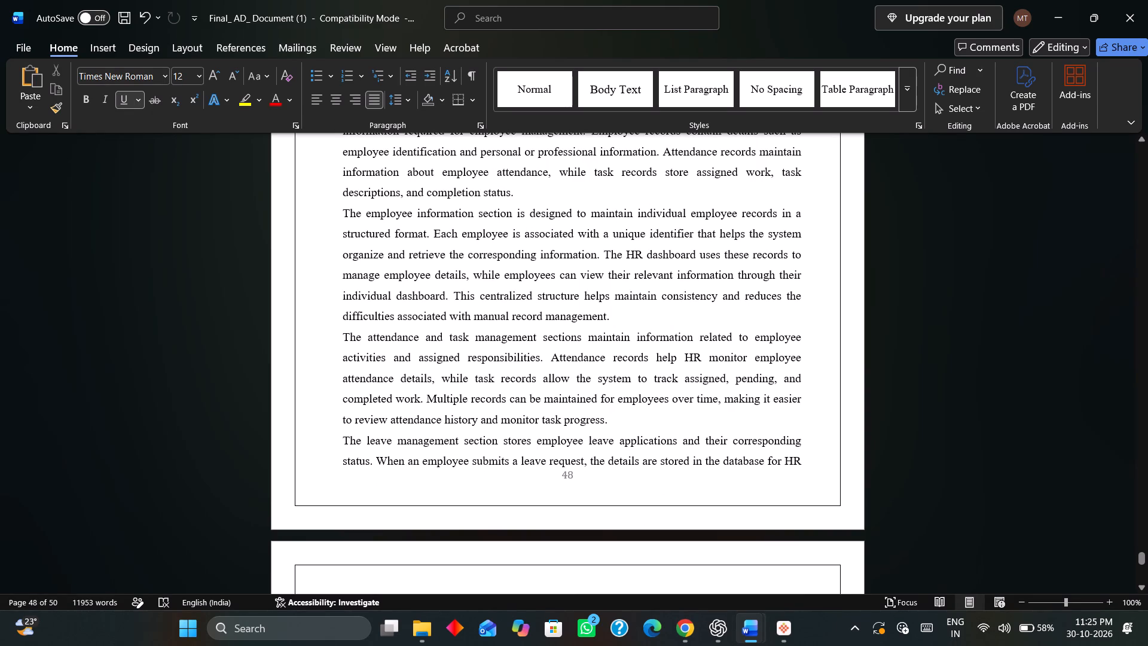
click(341, 440)
scroll(358, 438, down, 2)
scroll(358, 438, up, 2)
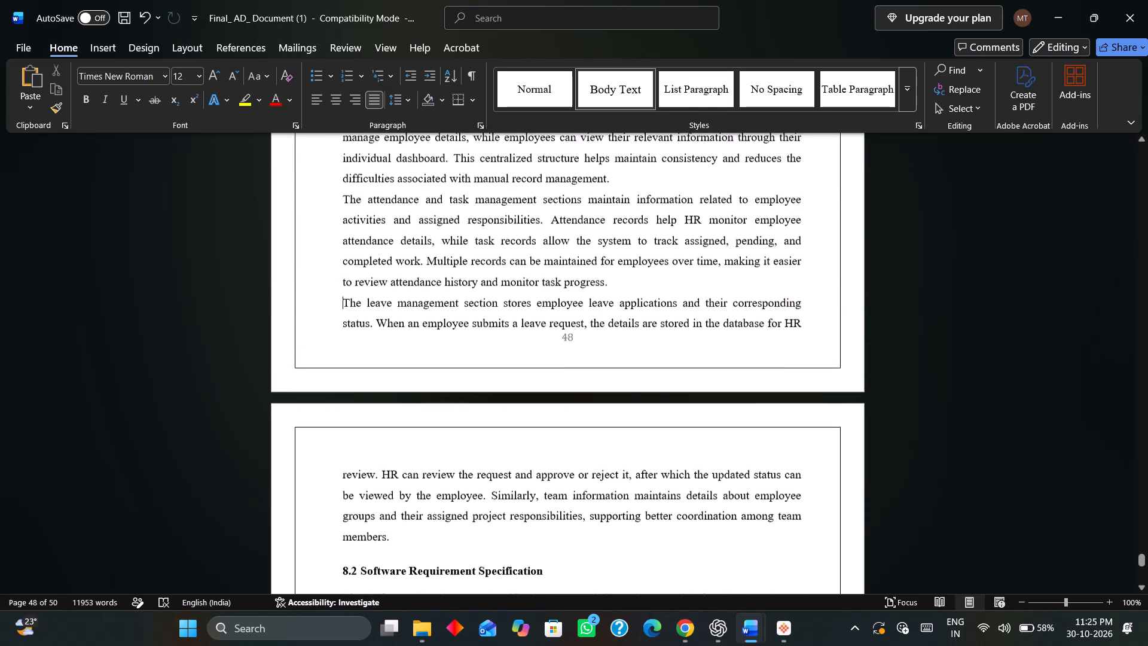
scroll(358, 438, up, 1)
key(Return)
key(Return)
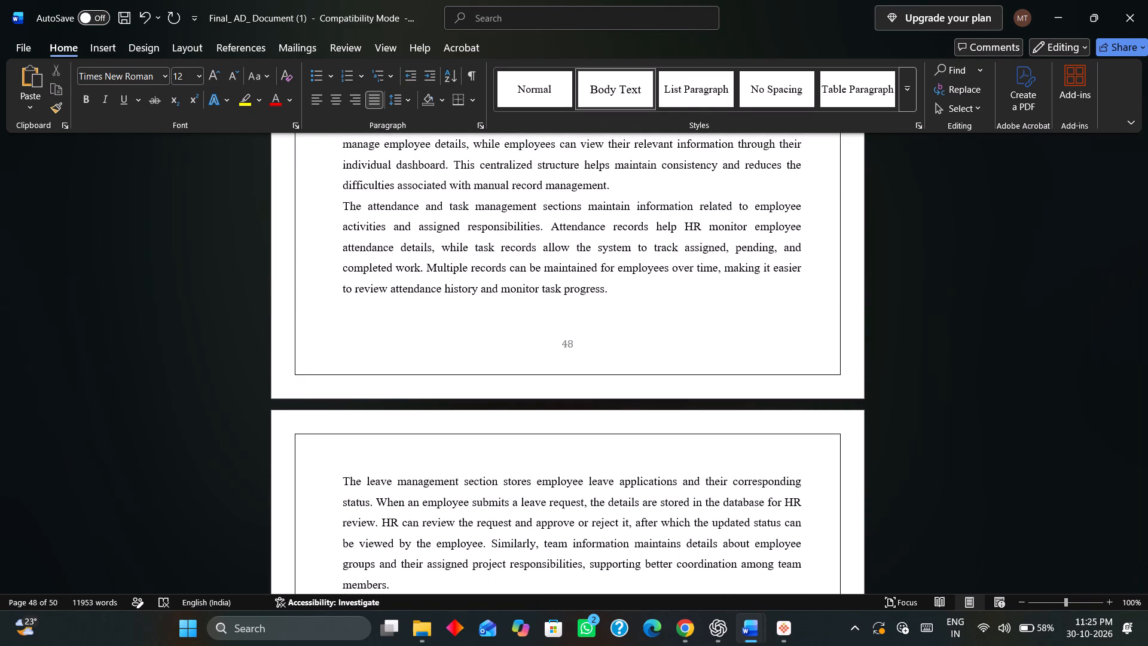
Delete the "In addition to employee management" paragraph under Functional Requirements in section 8.2, including its empty line.
scroll(358, 438, down, 7)
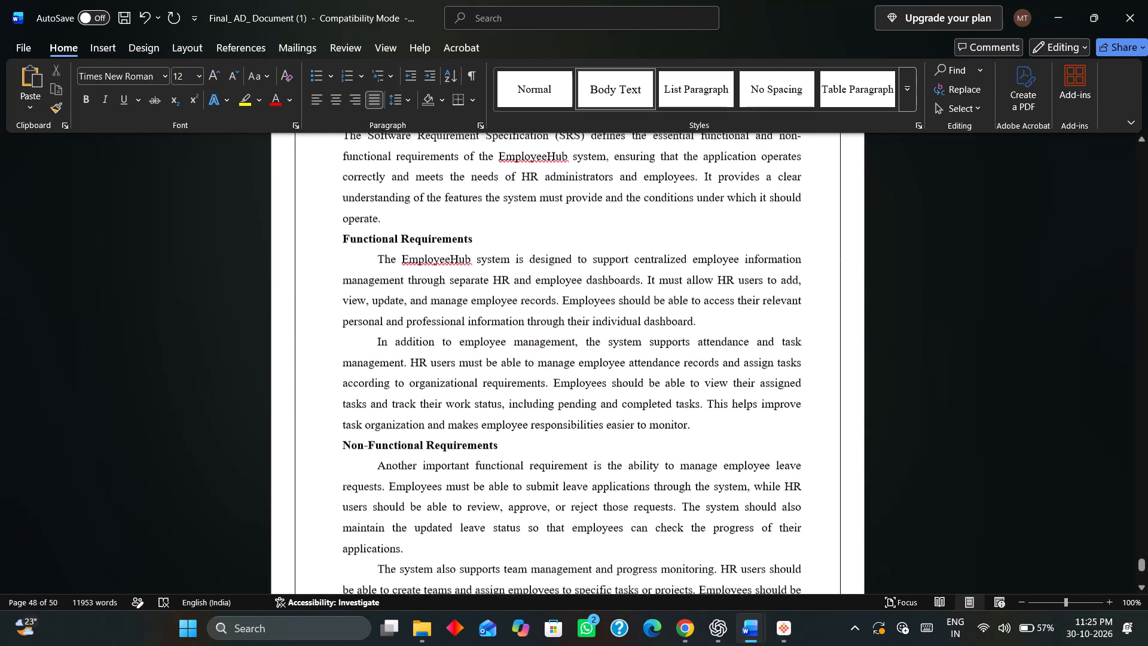
scroll(358, 438, down, 1)
scroll(358, 438, up, 2)
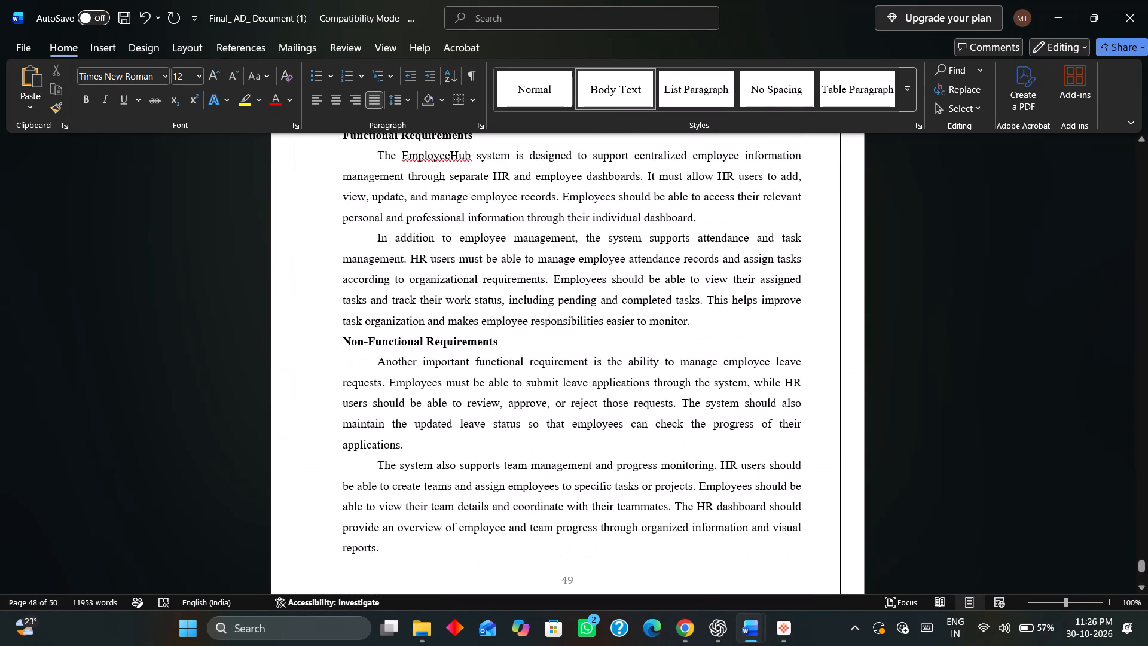
scroll(400, 447, up, 1)
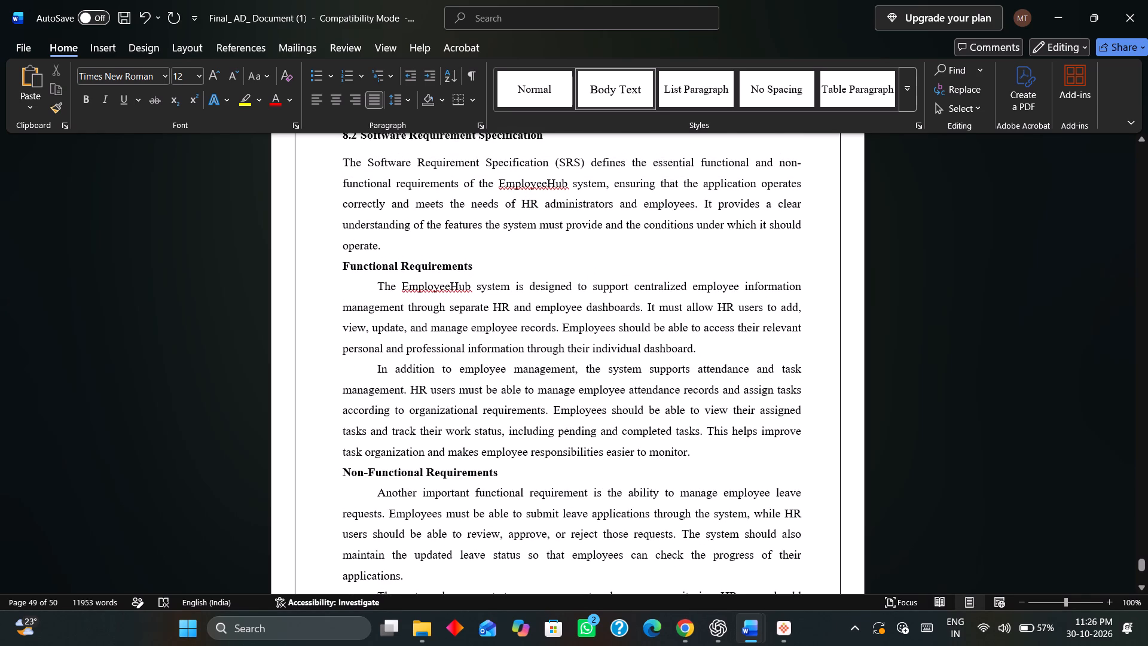
drag(368, 370, 618, 442)
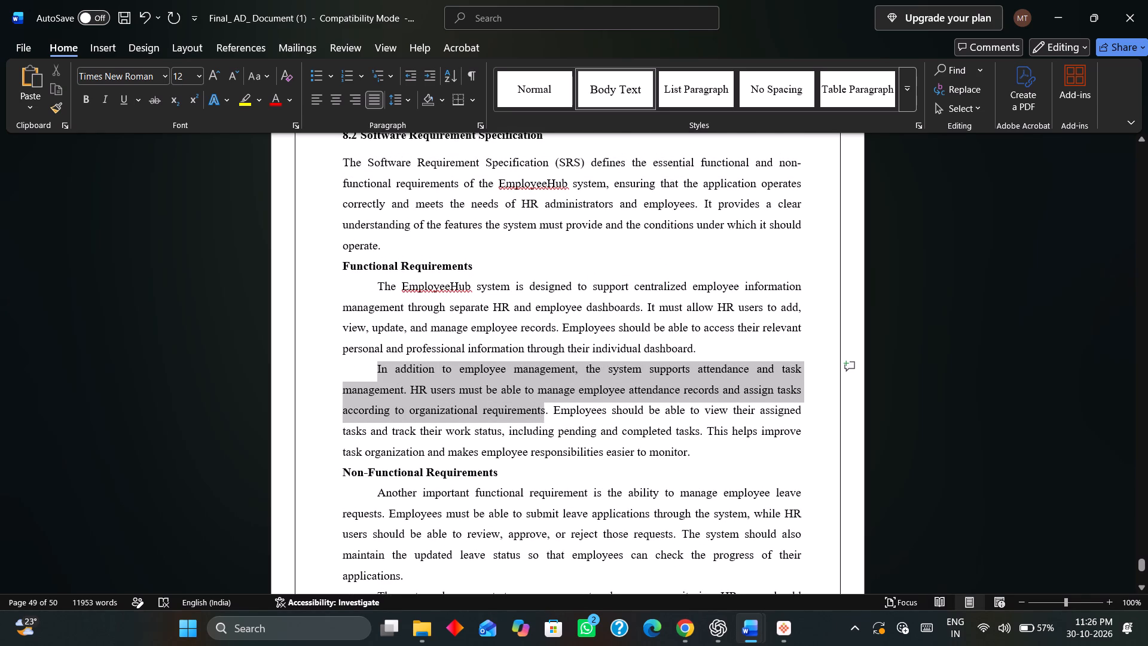
drag(618, 442, 680, 446)
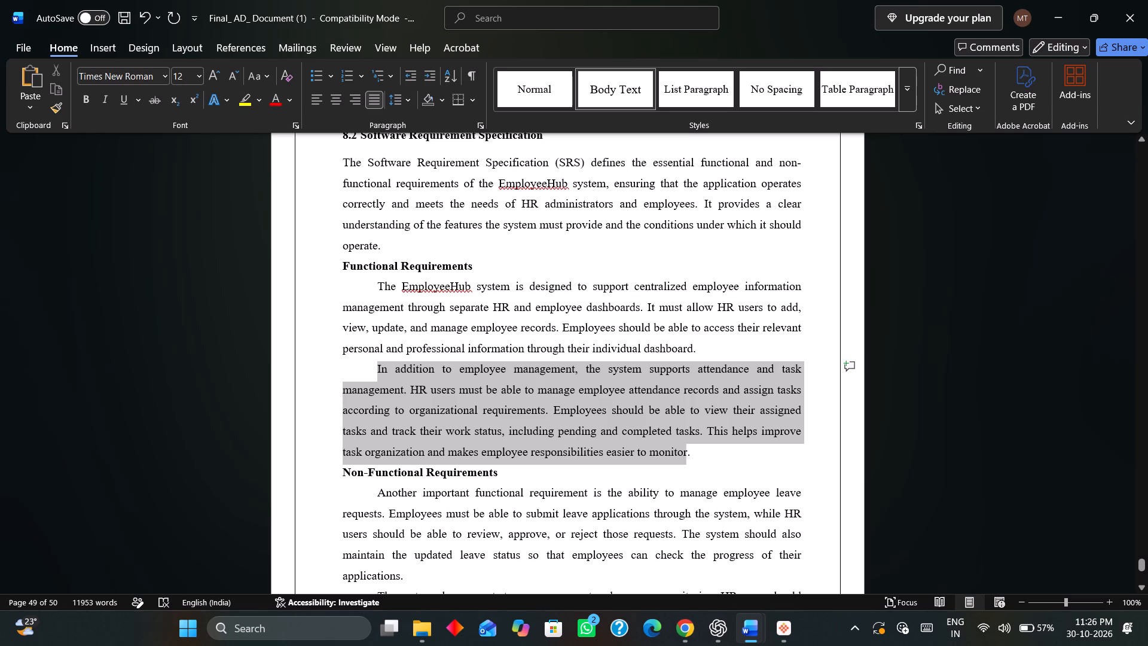
drag(680, 446, 691, 452)
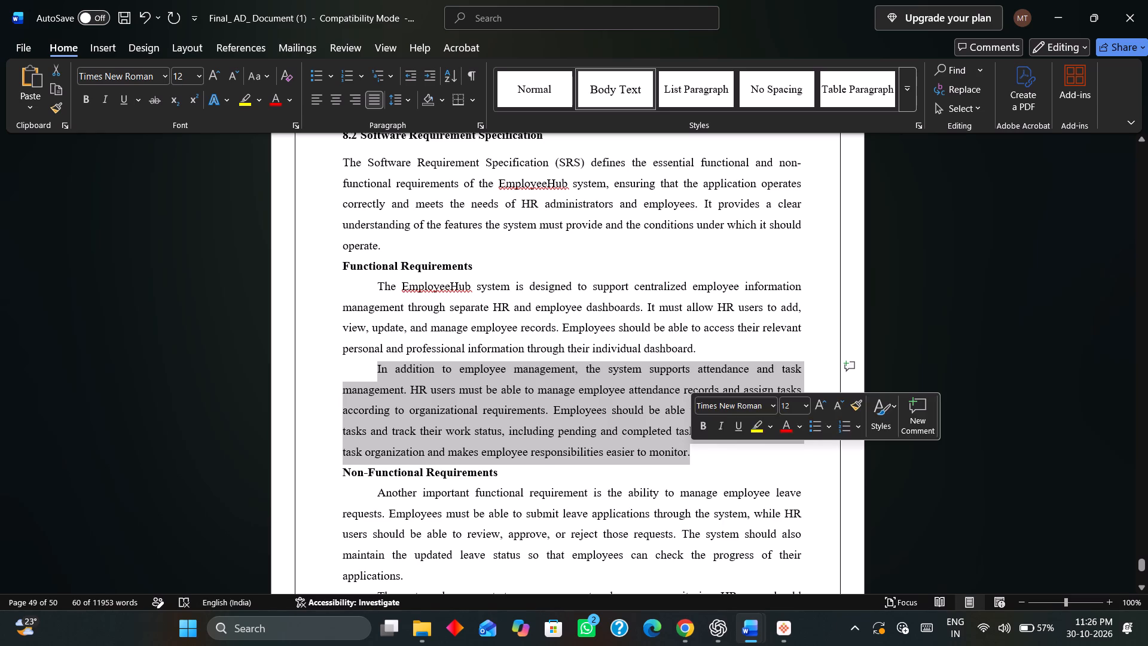
key(BackSpace)
key(BackSpace)
key(BackSpace)
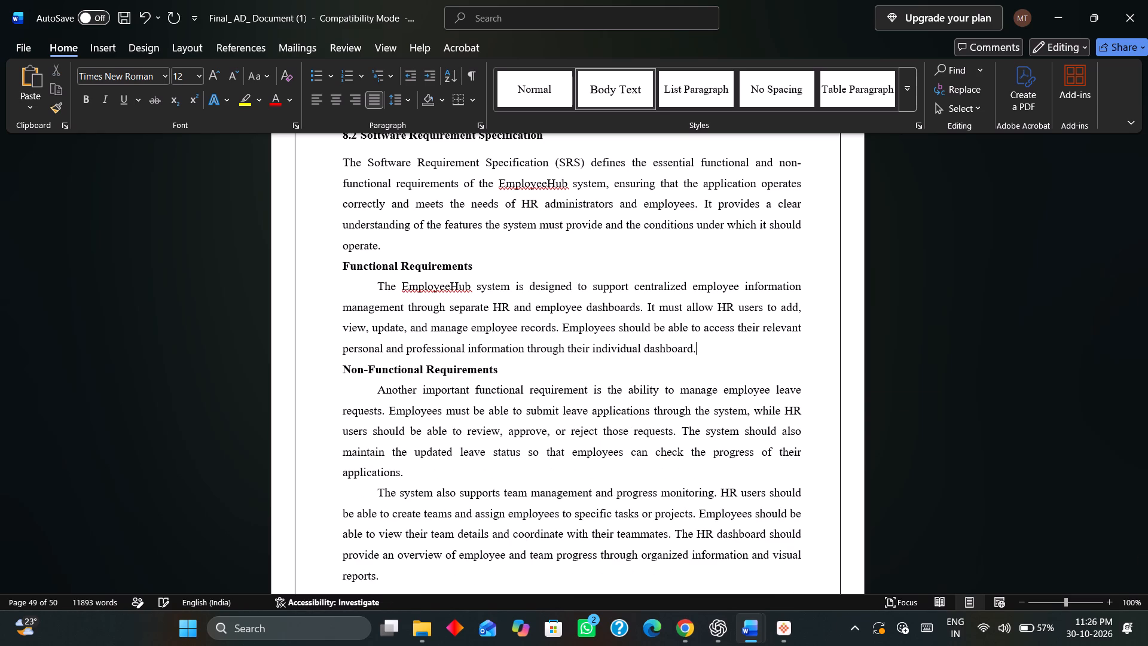
Check the page layout and text of Chapter 8 from section 8.2 back to the Appendices heading.
scroll(649, 437, up, 2)
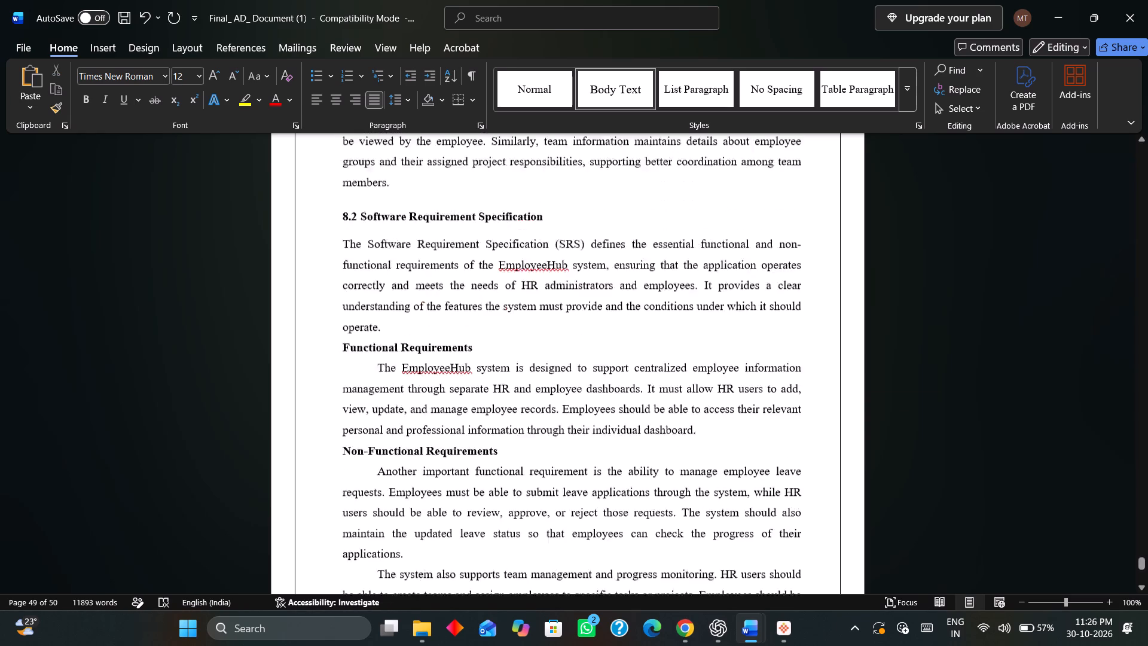
scroll(613, 419, up, 2)
scroll(572, 374, up, 3)
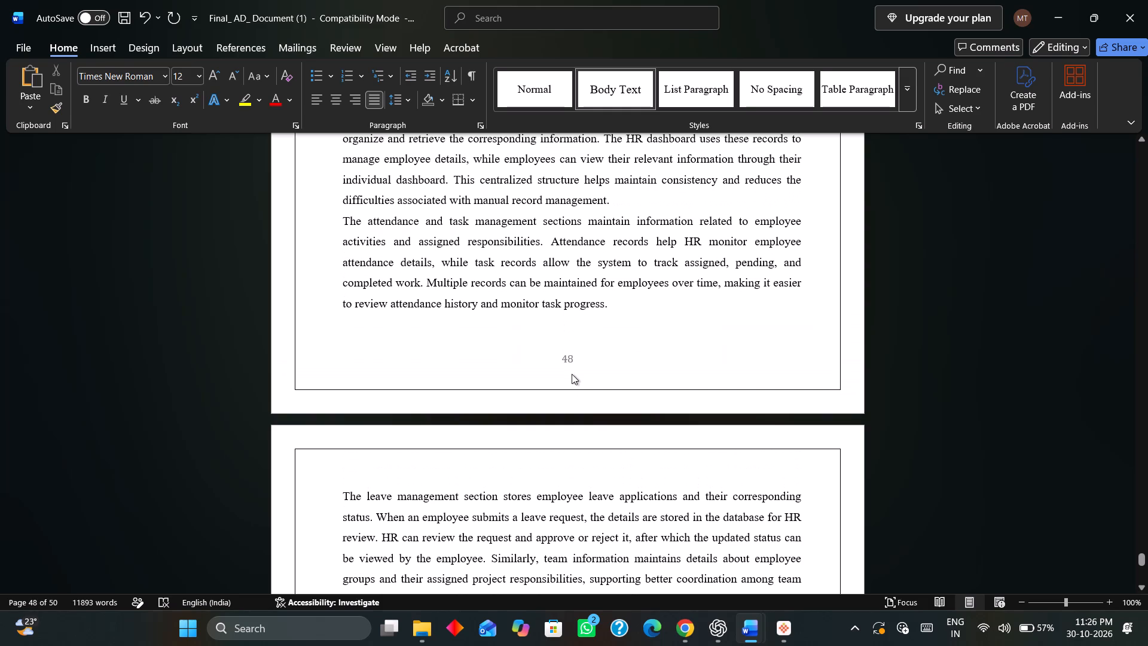
scroll(572, 374, up, 4)
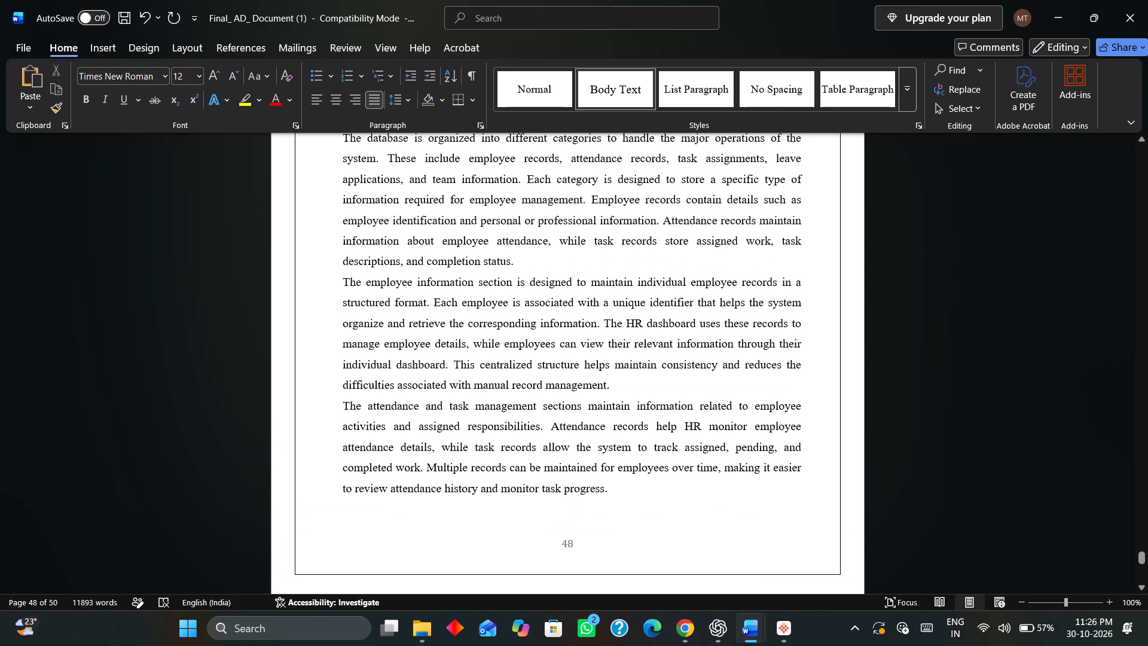
scroll(555, 480, up, 3)
scroll(555, 480, down, 1)
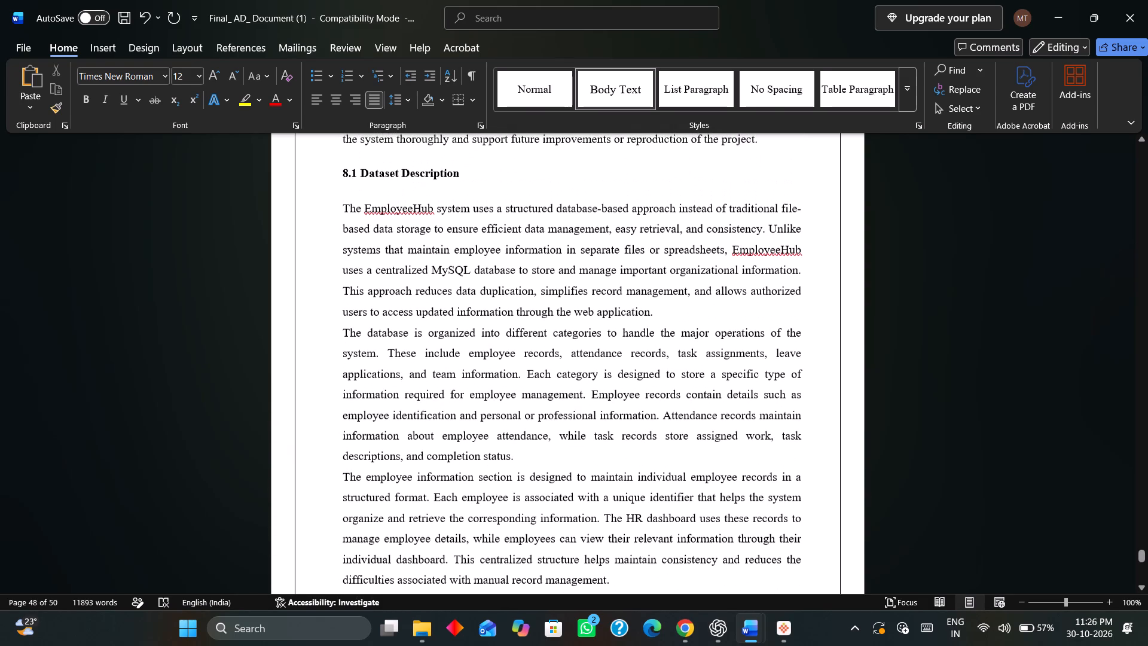
scroll(555, 480, down, 2)
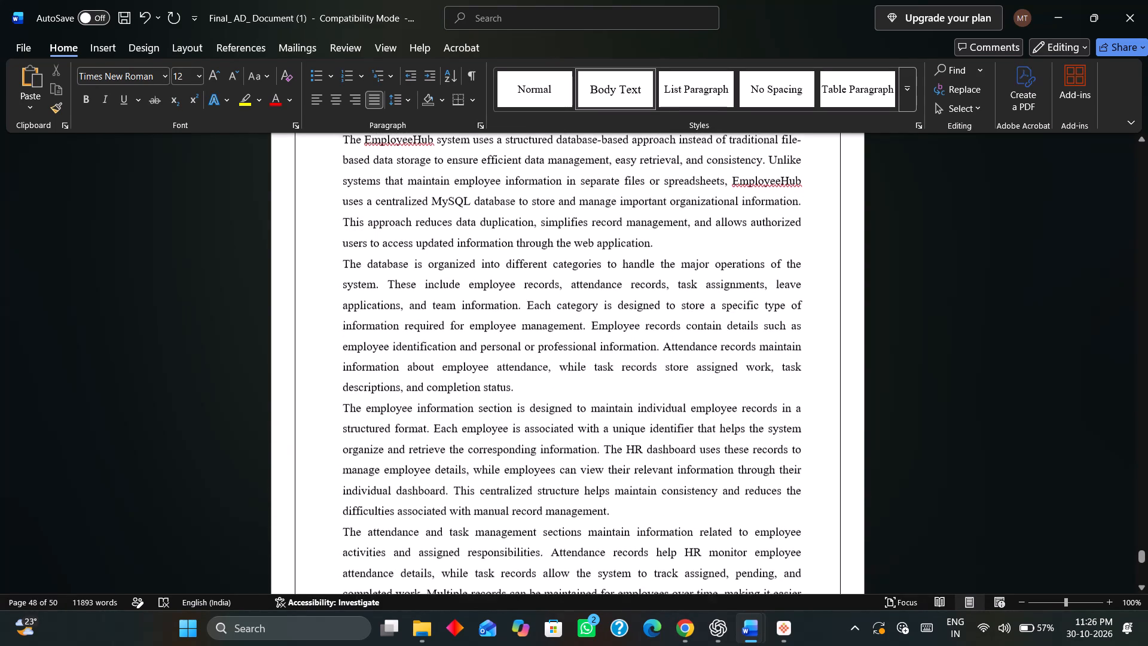
scroll(555, 480, down, 1)
scroll(555, 480, up, 4)
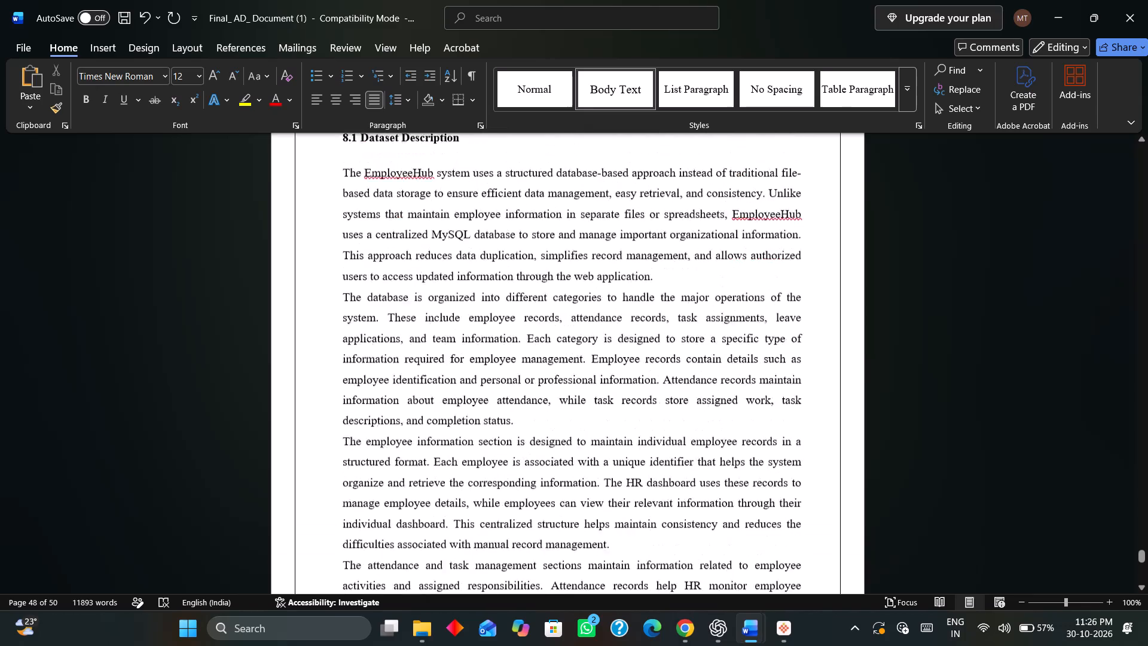
scroll(555, 480, up, 4)
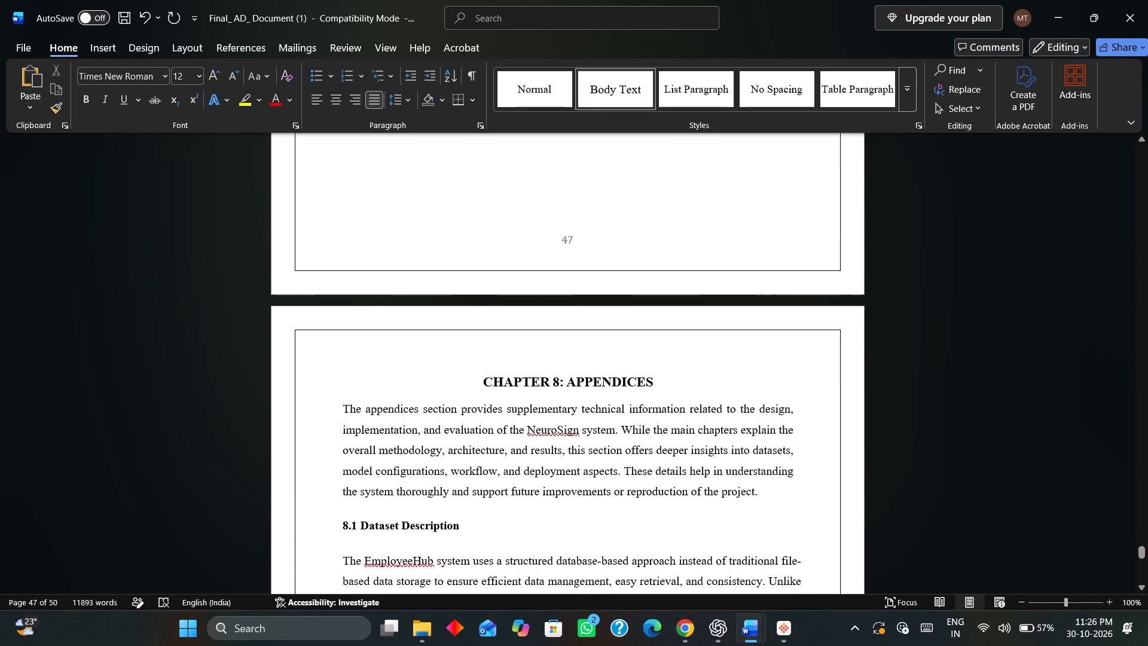
Examine section 7.2 Validation / System Testing and the page break that follows its first two paragraphs.
scroll(555, 480, up, 5)
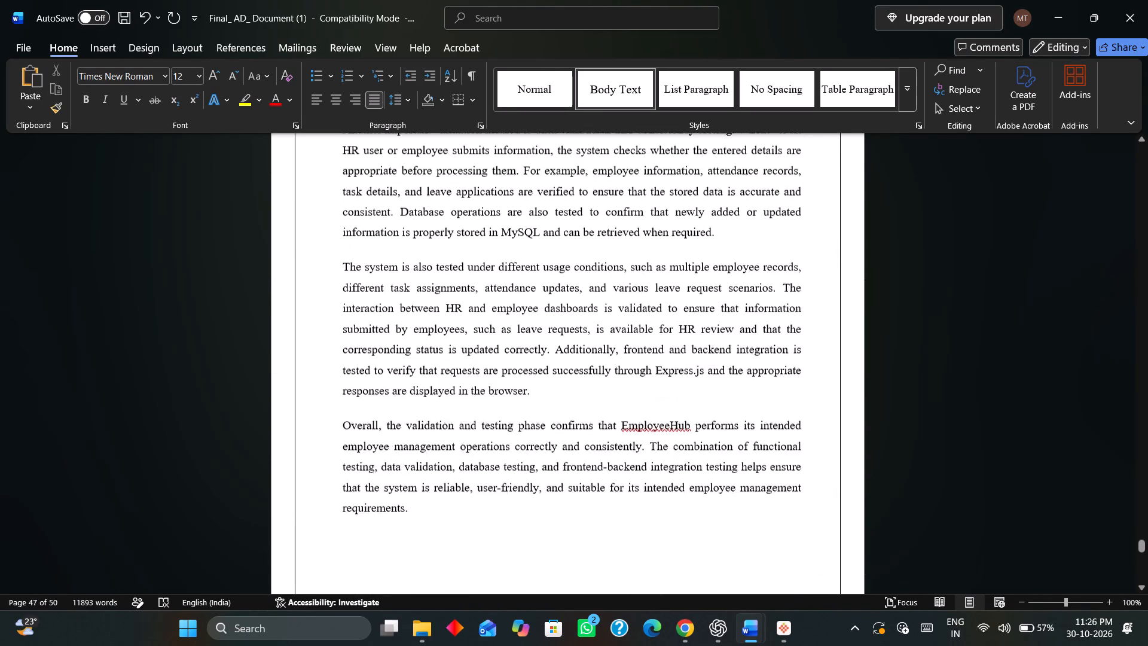
scroll(555, 480, up, 5)
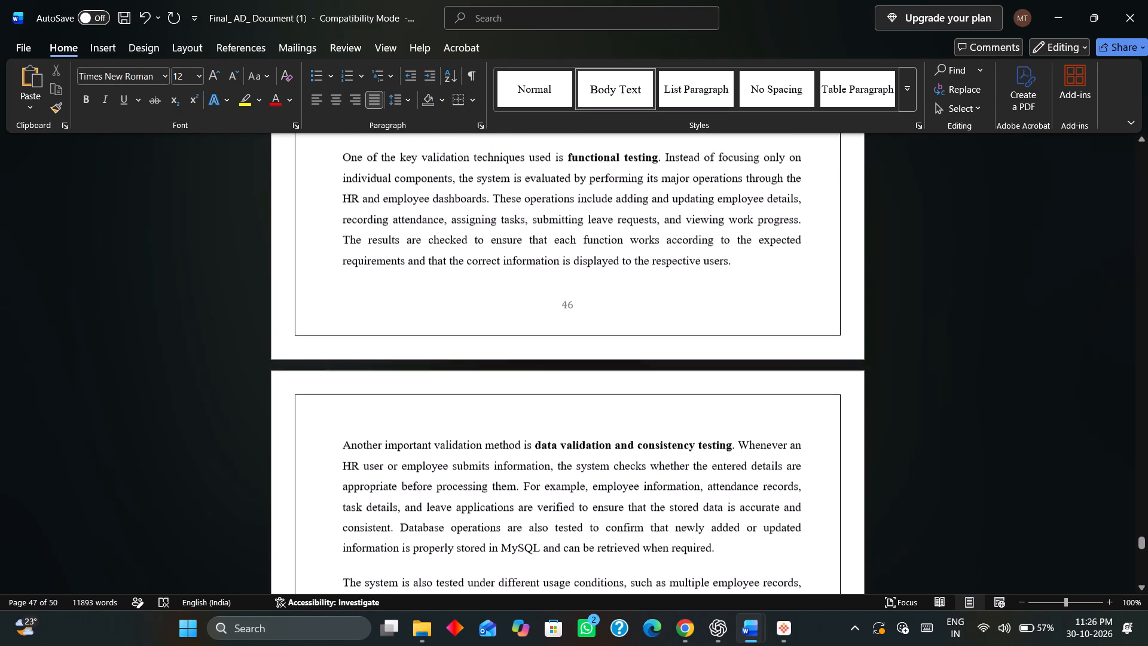
scroll(555, 480, up, 2)
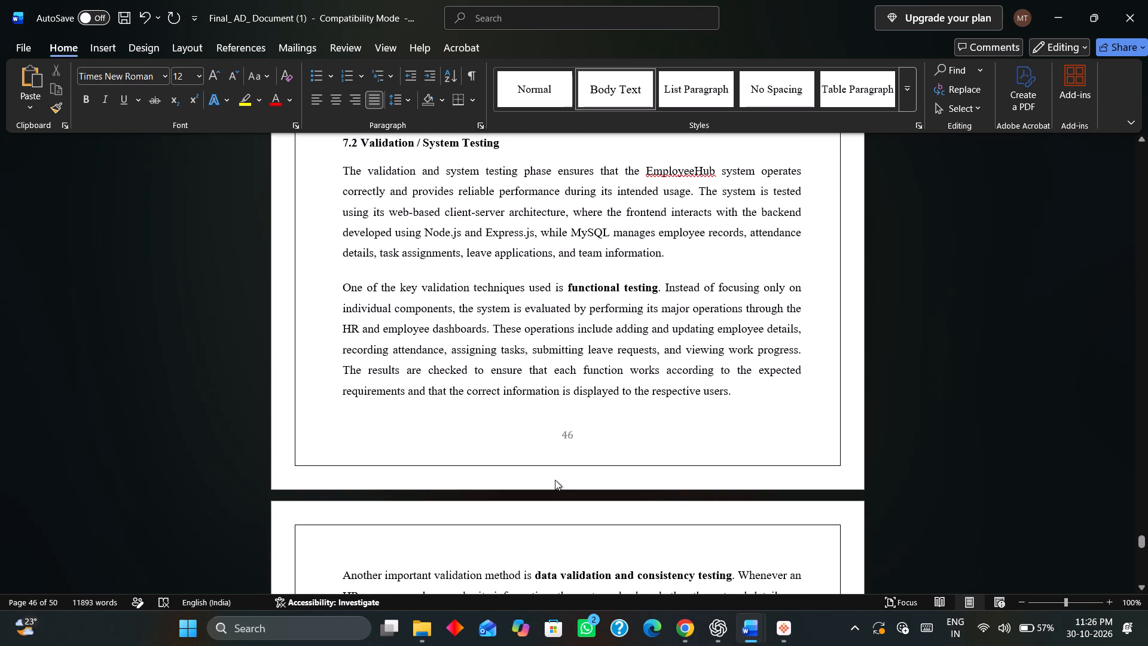
scroll(555, 480, down, 3)
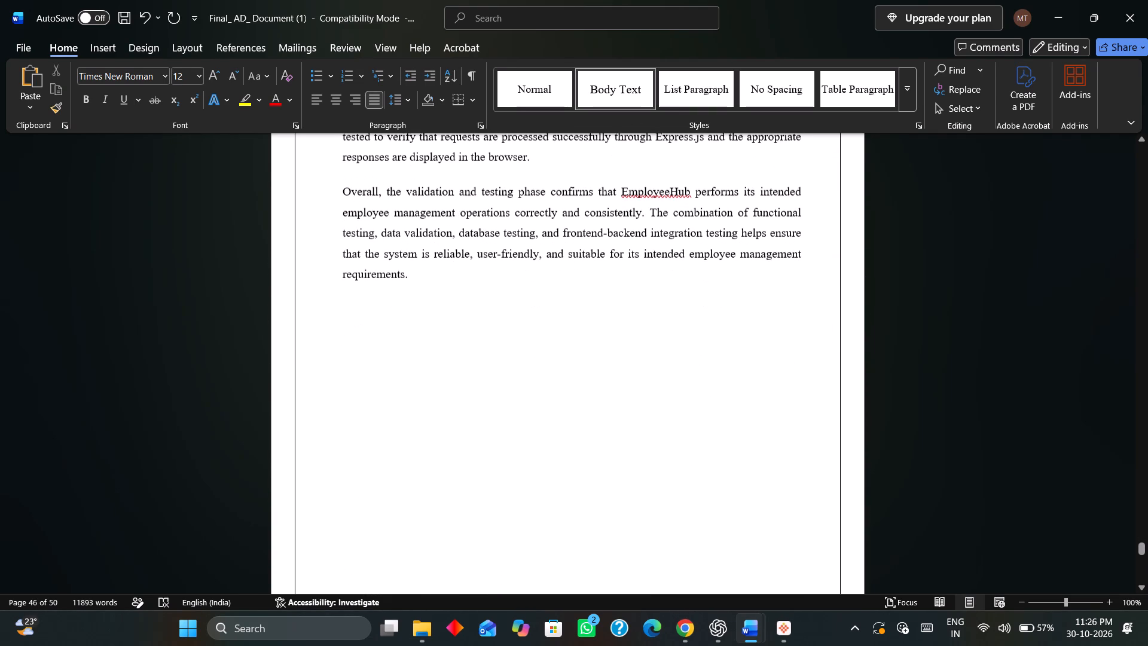
scroll(555, 480, up, 1)
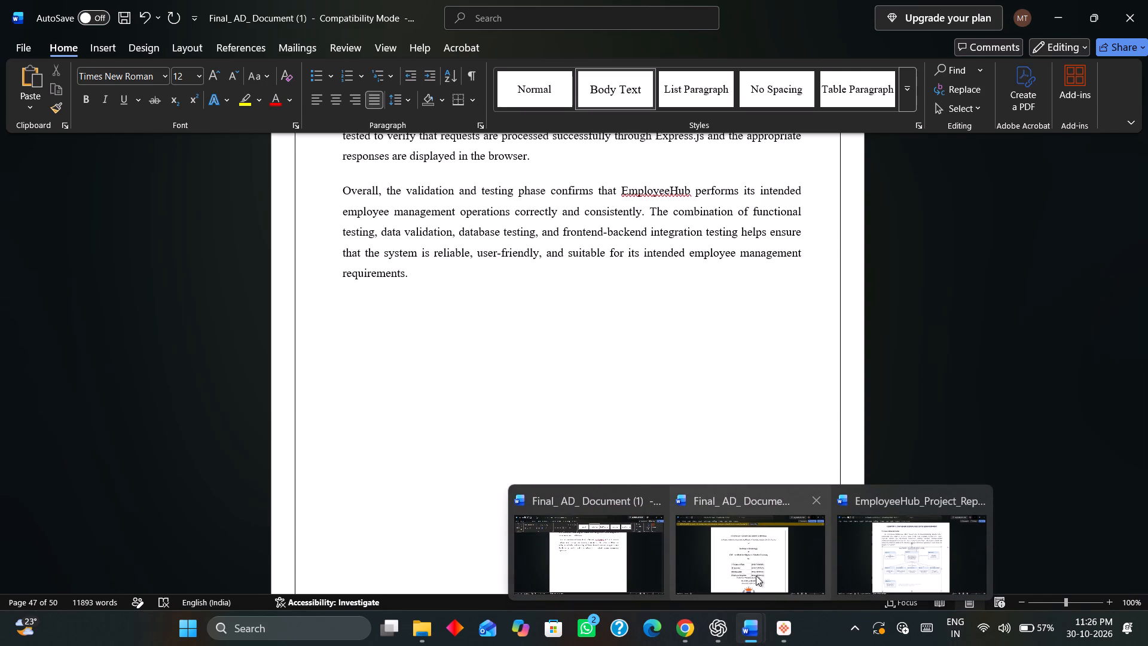
Switch to the StayMate project report and look through its front matter as far as the end of its contents table.
click(753, 573)
scroll(717, 450, down, 11)
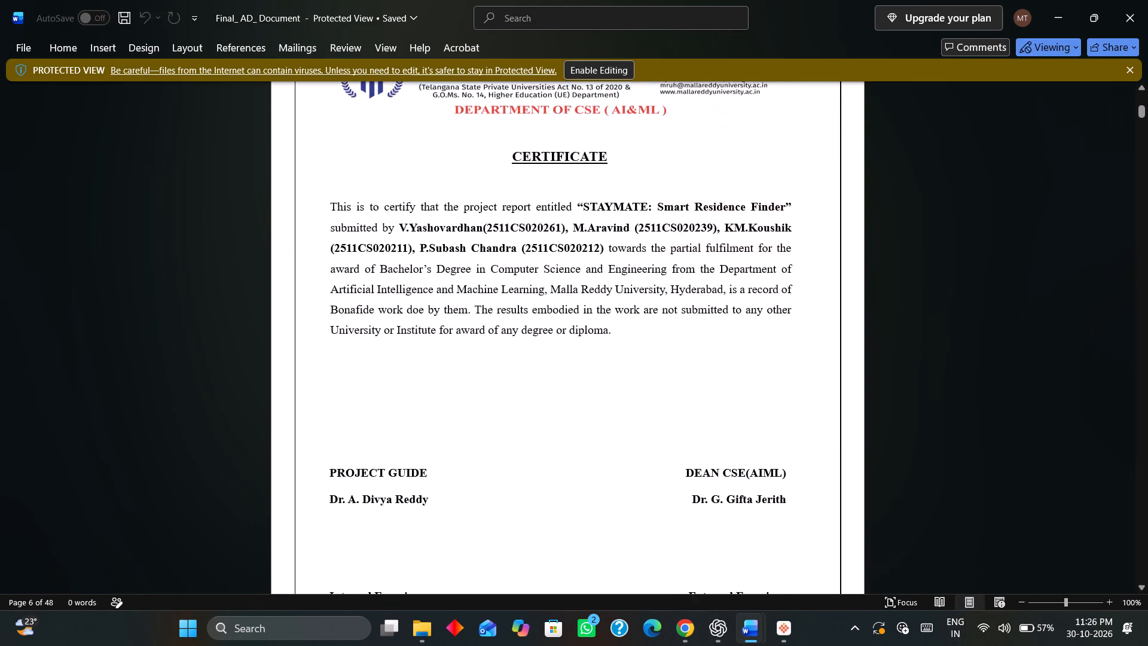
scroll(717, 450, down, 18)
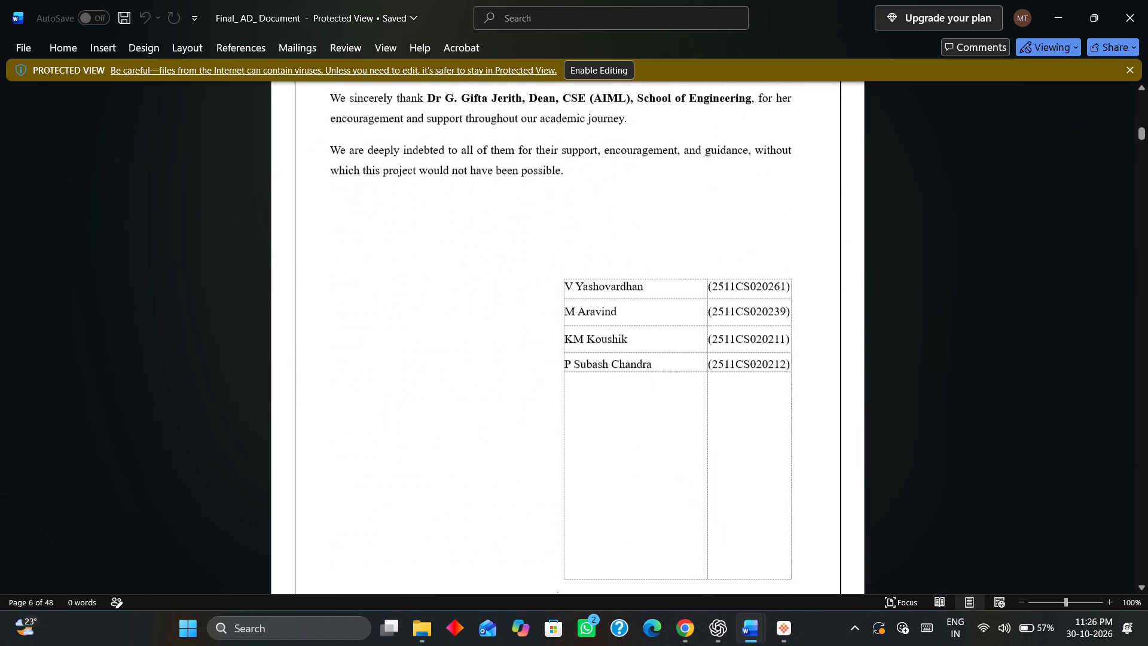
scroll(717, 450, down, 7)
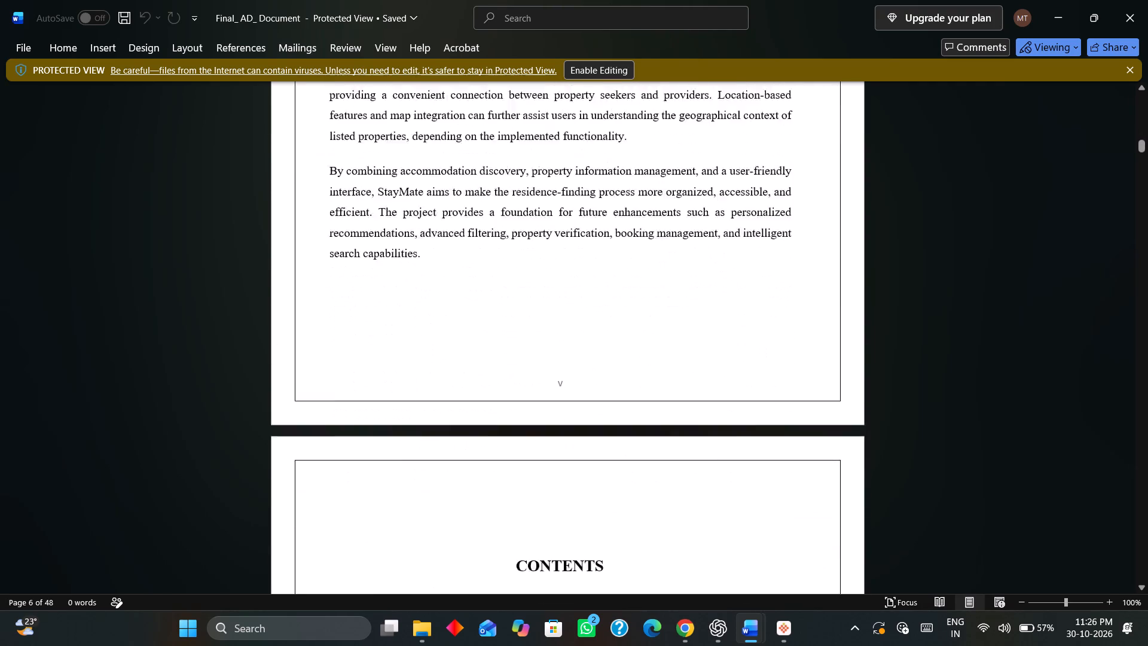
scroll(717, 450, down, 6)
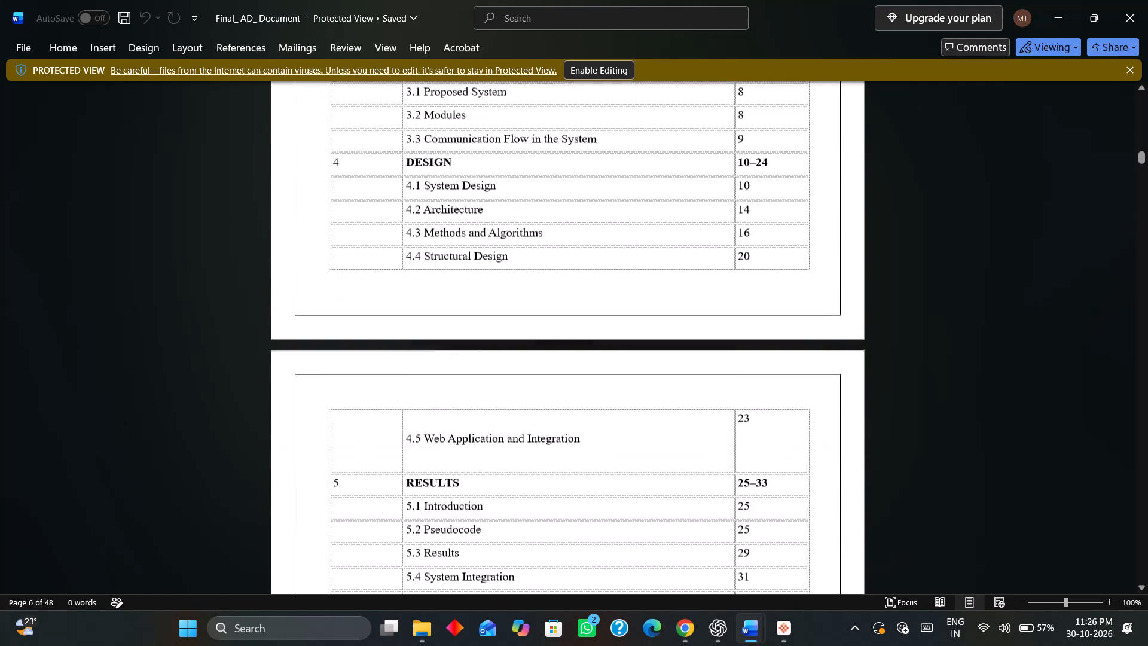
scroll(717, 450, down, 3)
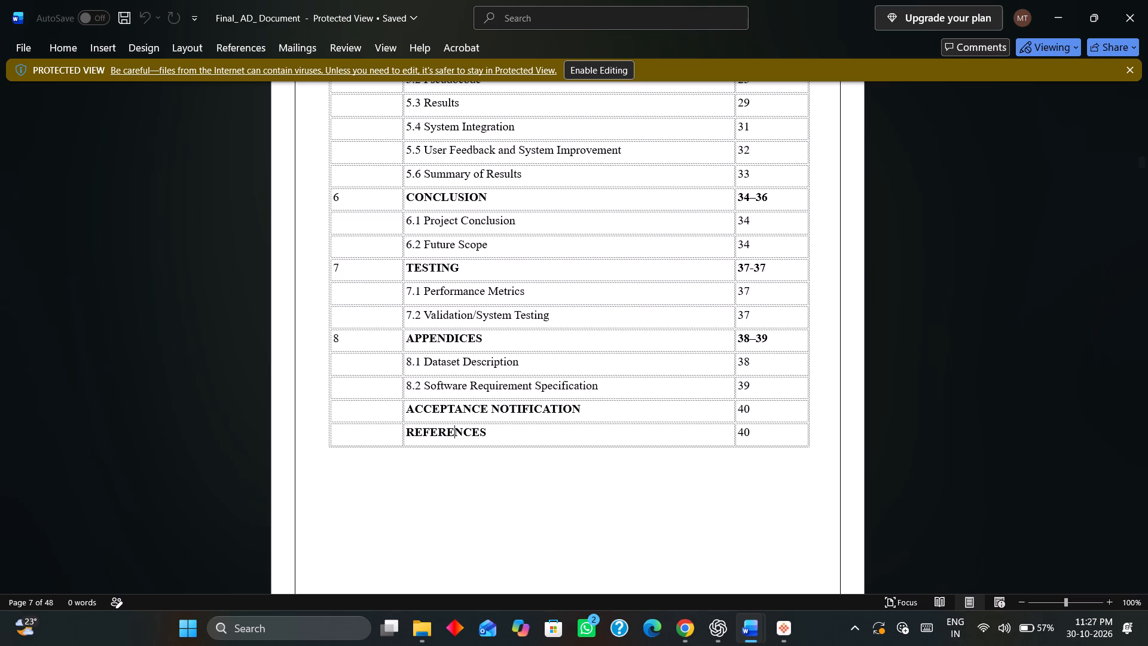
scroll(717, 450, up, 3)
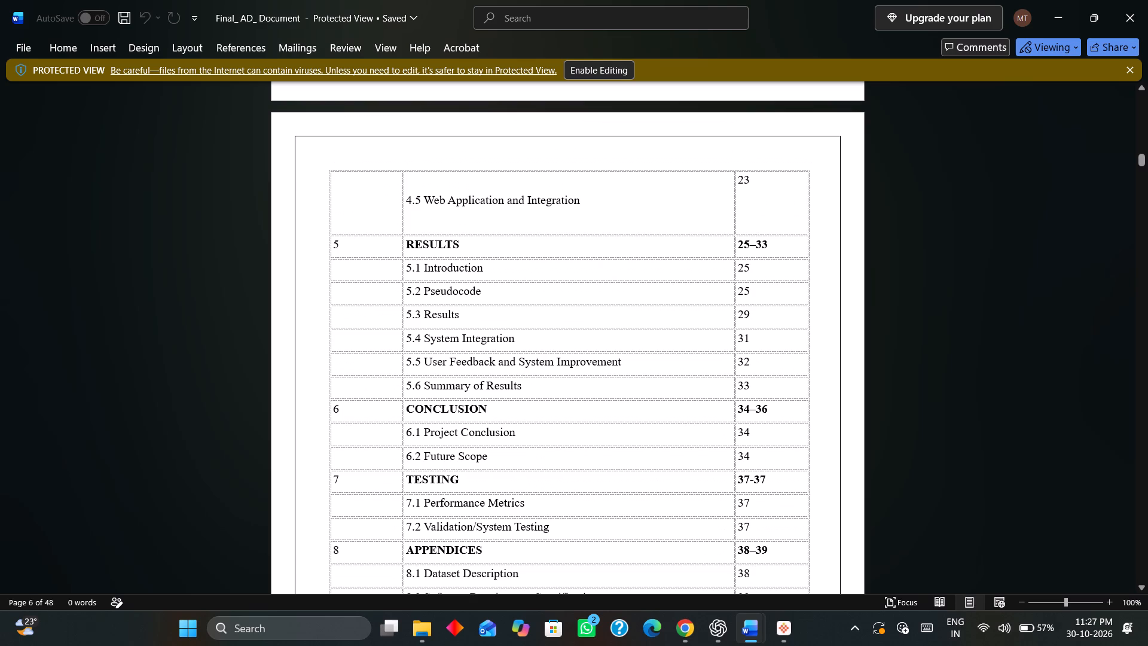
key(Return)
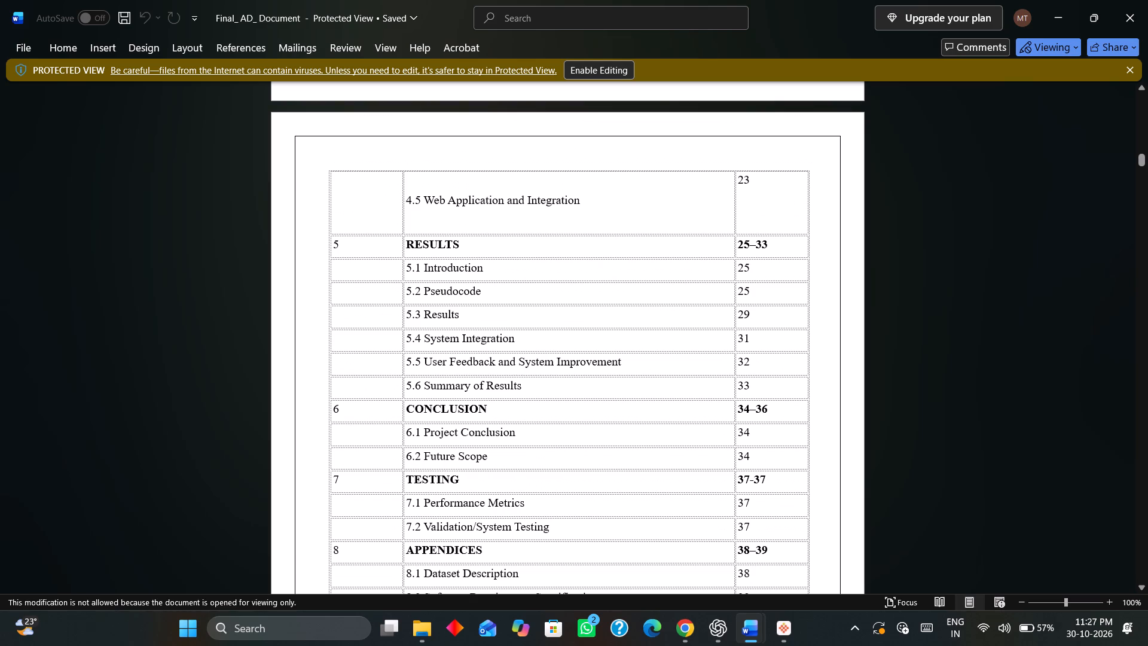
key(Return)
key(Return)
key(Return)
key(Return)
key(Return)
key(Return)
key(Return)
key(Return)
Examine the StayMate contents table's entries and page numbers from Chapter 5 back to Chapter 1.
scroll(717, 450, up, 3)
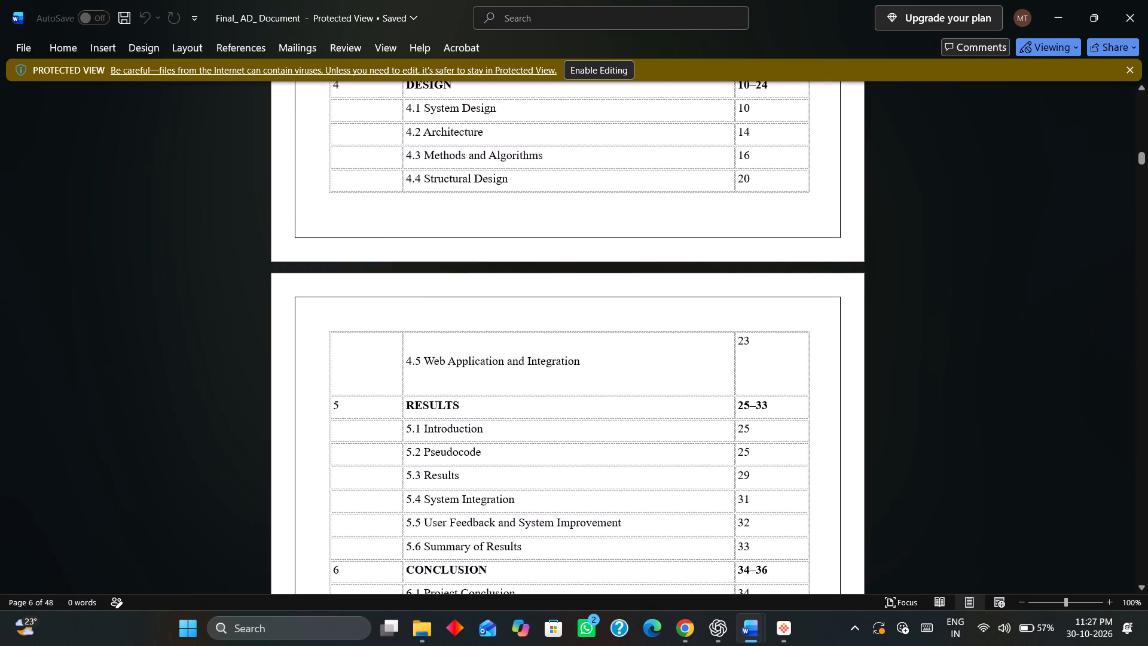
scroll(717, 450, up, 3)
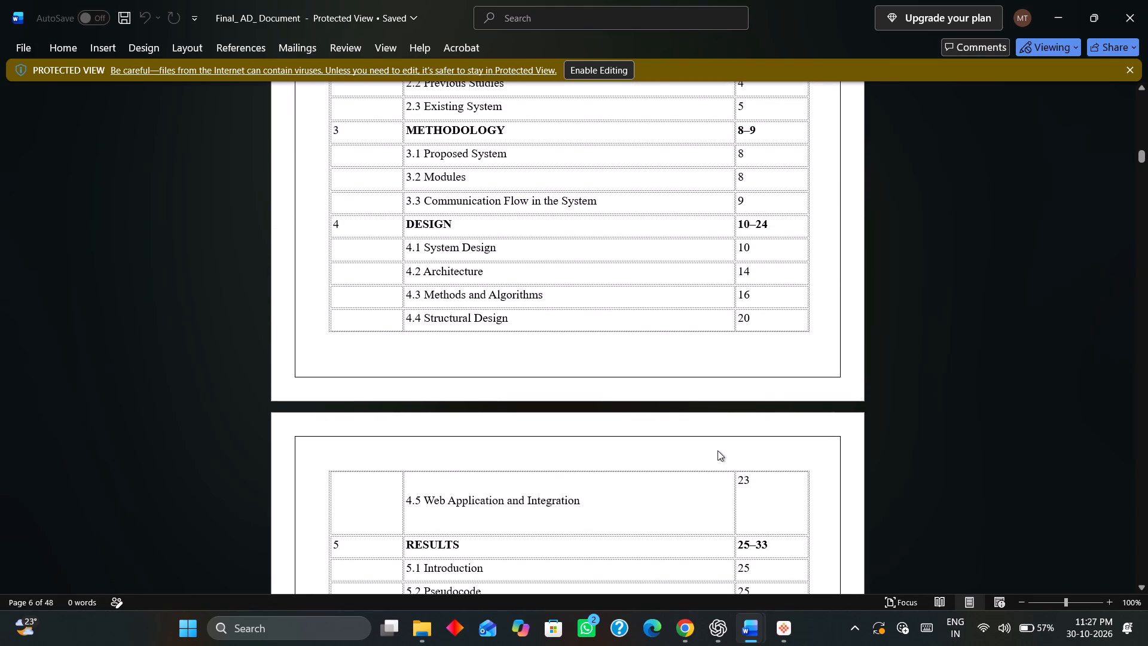
scroll(717, 450, up, 1)
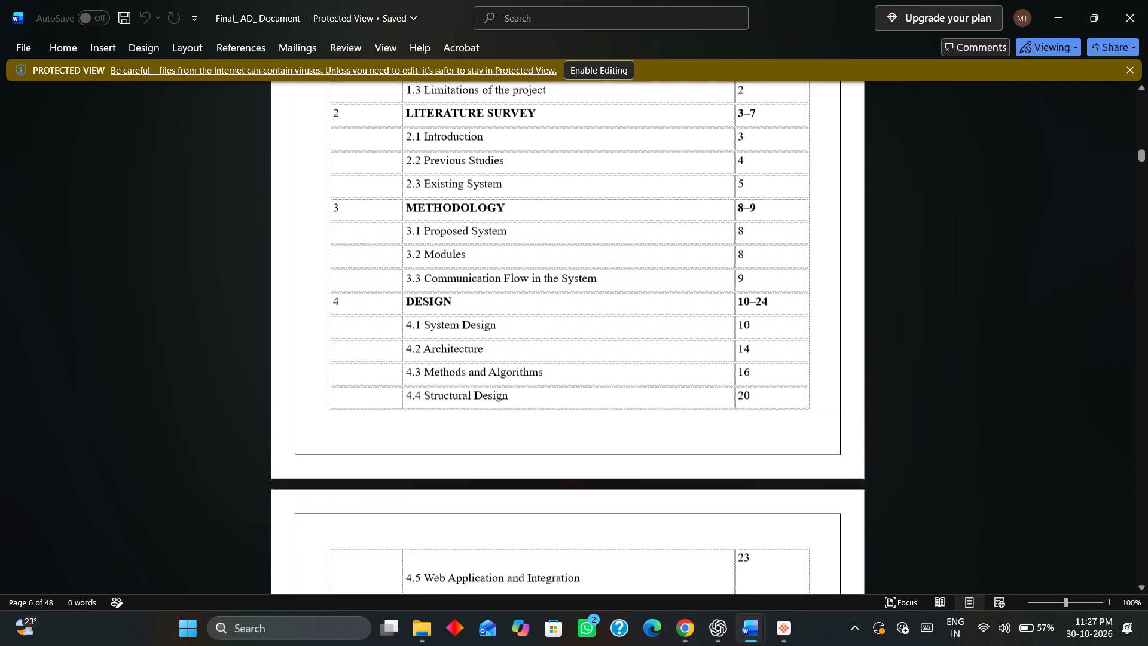
scroll(717, 450, up, 1)
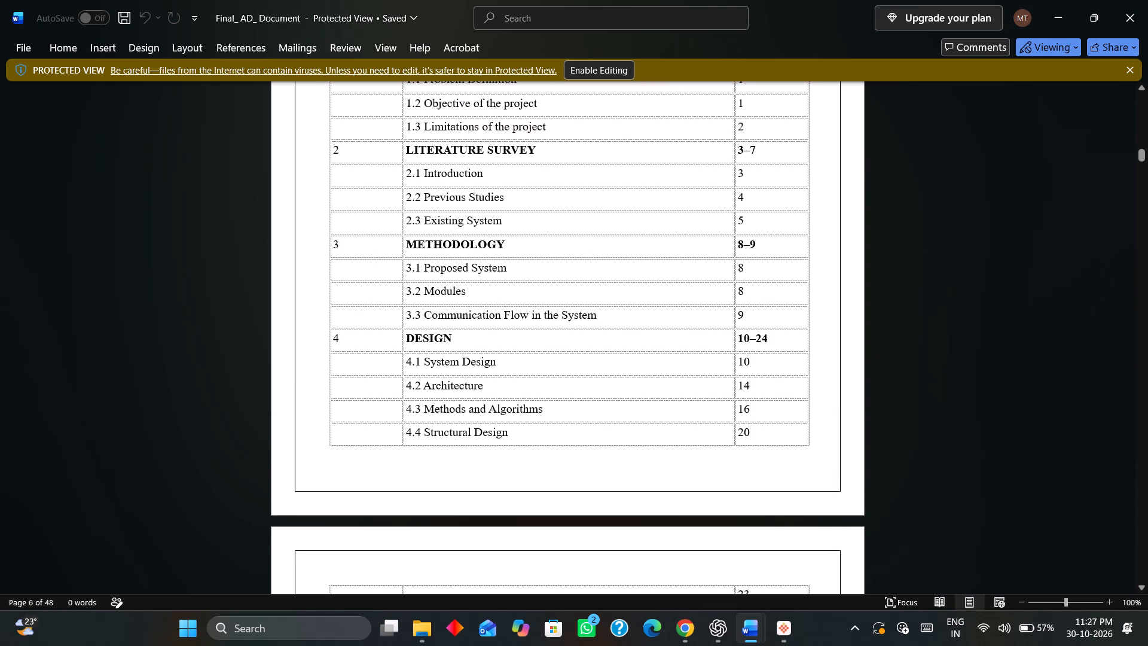
scroll(717, 450, up, 1)
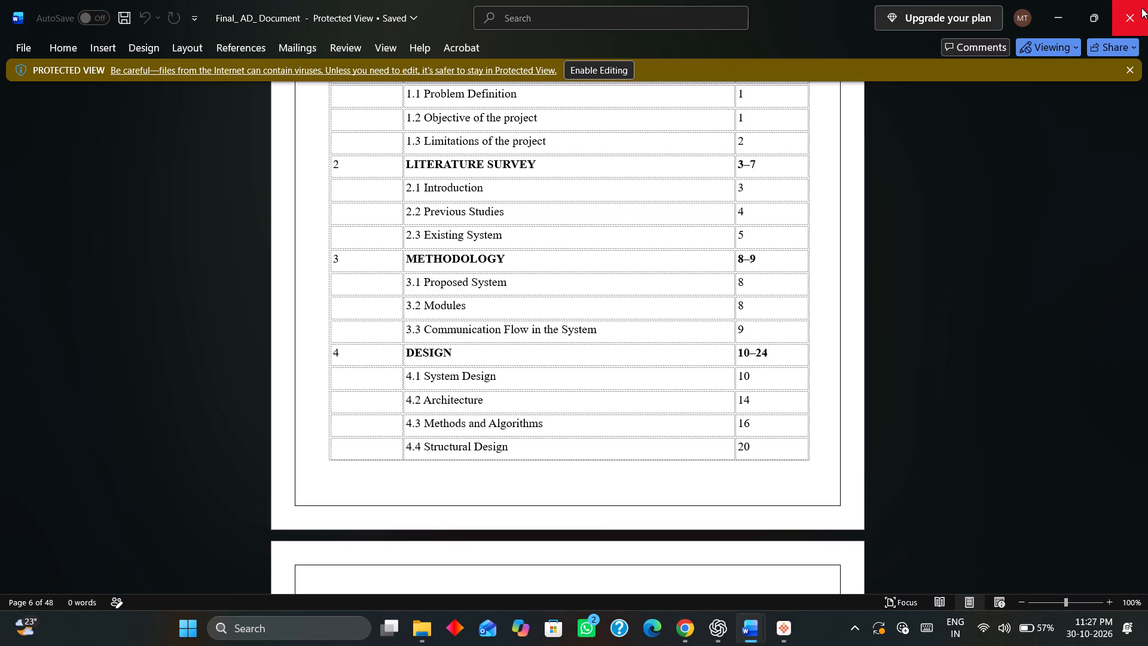
Return to the EmployeeHub report and look through its front pages from the title page to the abstract.
key(alt+Tab)
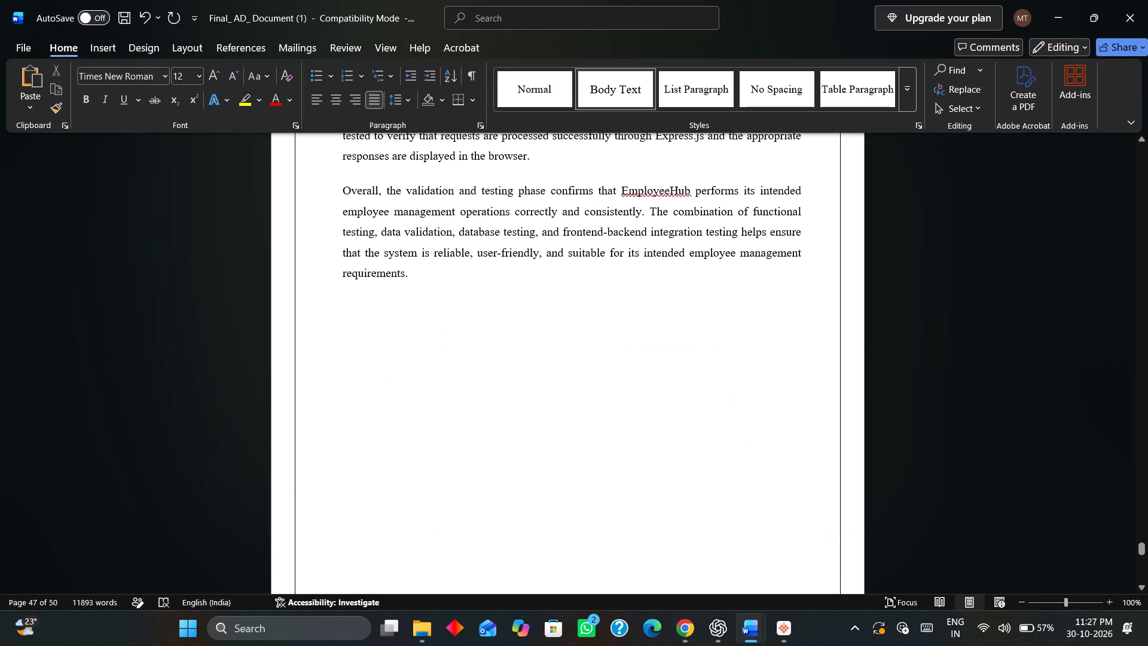
scroll(539, 330, down, 2)
scroll(539, 330, up, 13)
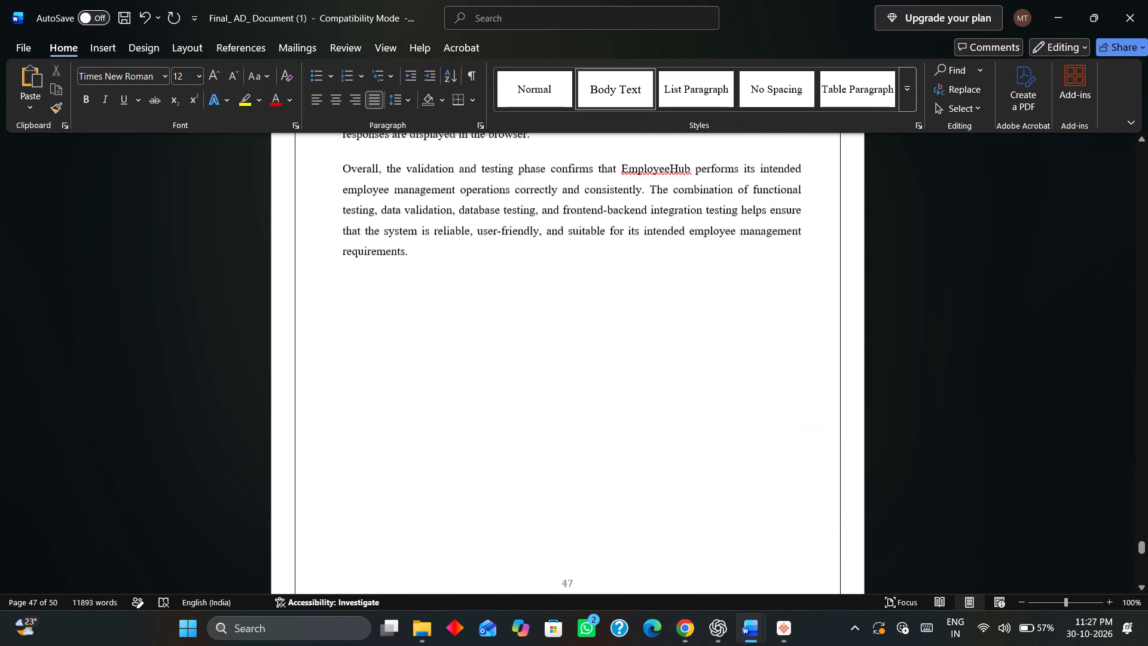
scroll(539, 330, up, 20)
scroll(539, 330, up, 20)
scroll(539, 330, up, 20)
scroll(539, 330, up, 20)
scroll(539, 330, up, 20)
scroll(539, 330, up, 20)
scroll(539, 330, up, 20)
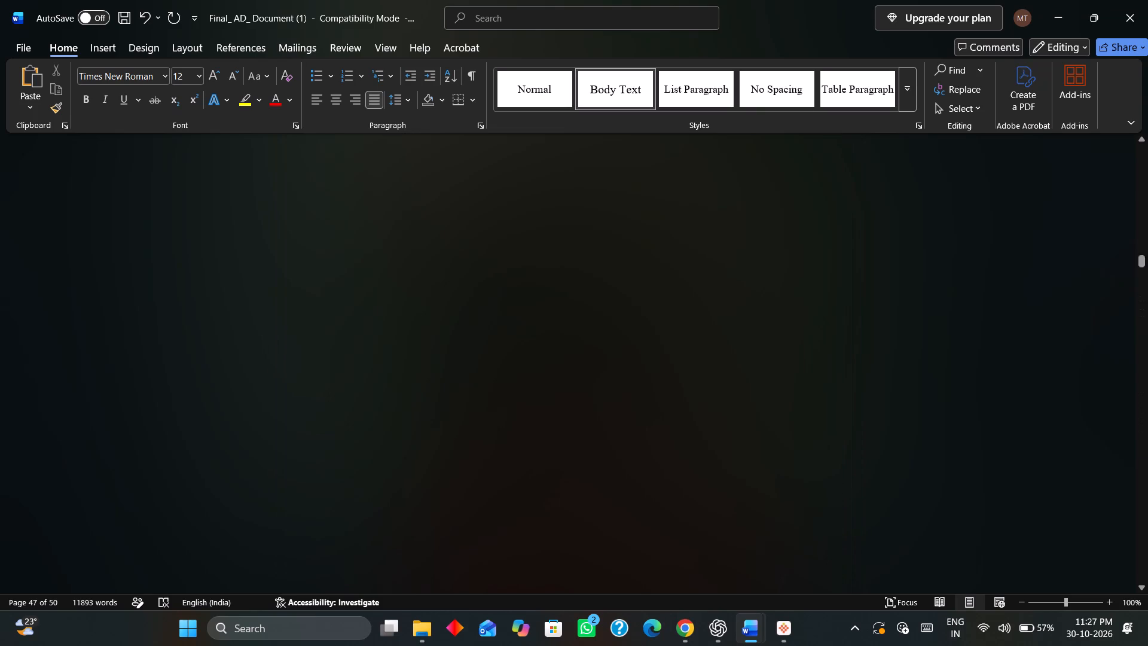
scroll(539, 330, up, 20)
scroll(539, 330, up, 20)
scroll(539, 330, up, 20)
scroll(517, 312, down, 5)
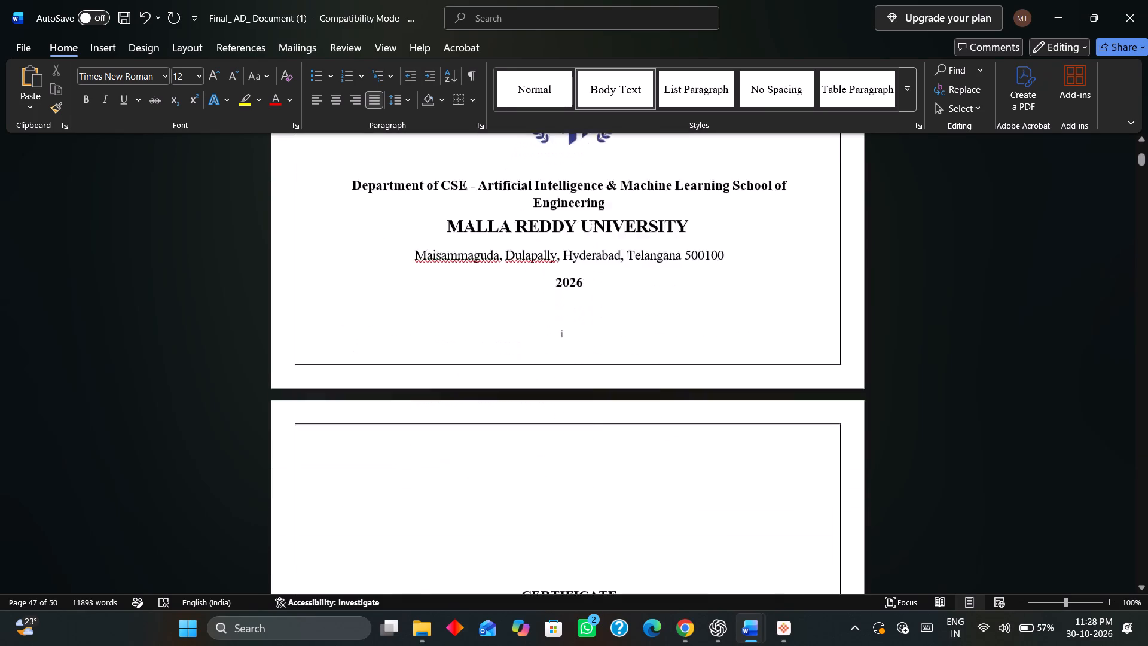
scroll(518, 313, down, 5)
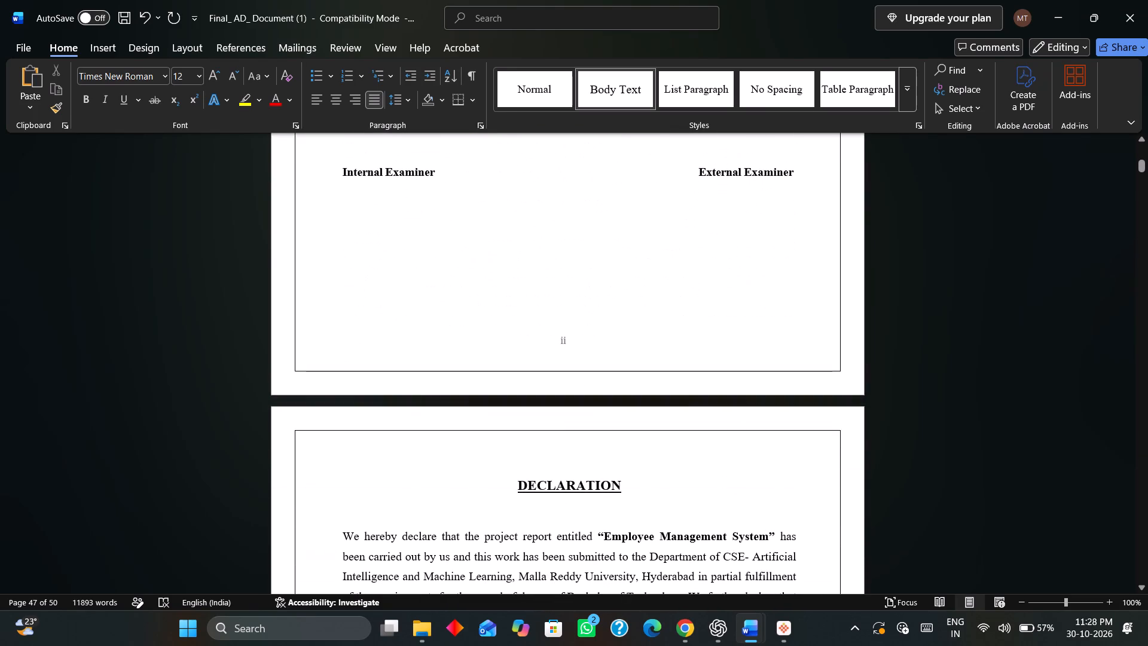
scroll(518, 313, down, 6)
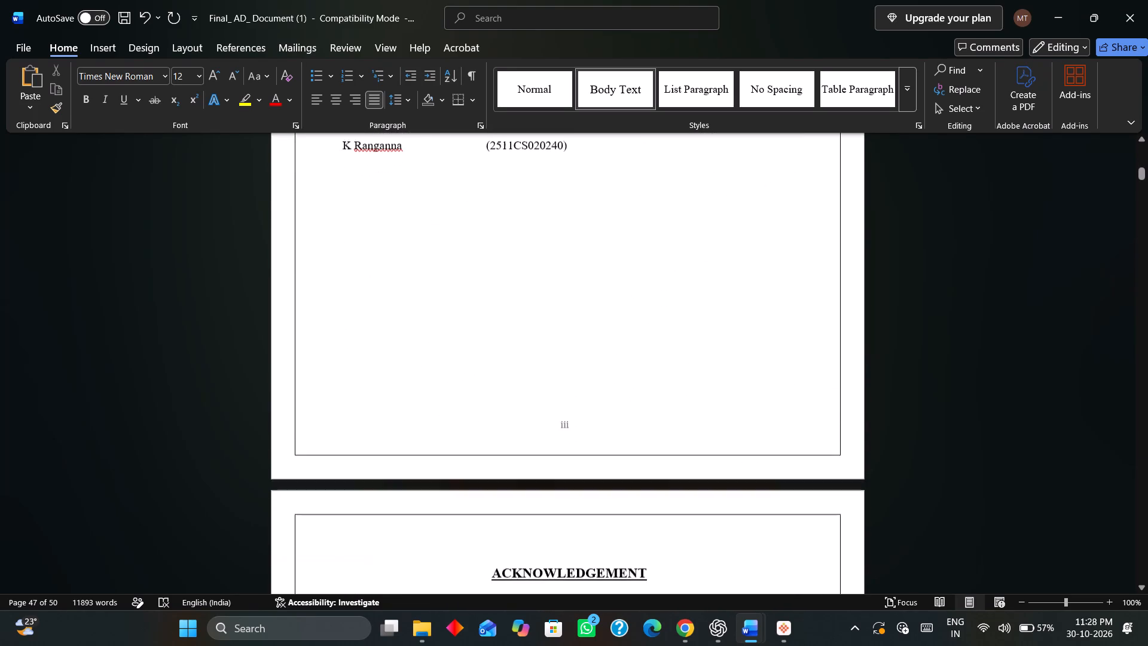
scroll(518, 313, down, 7)
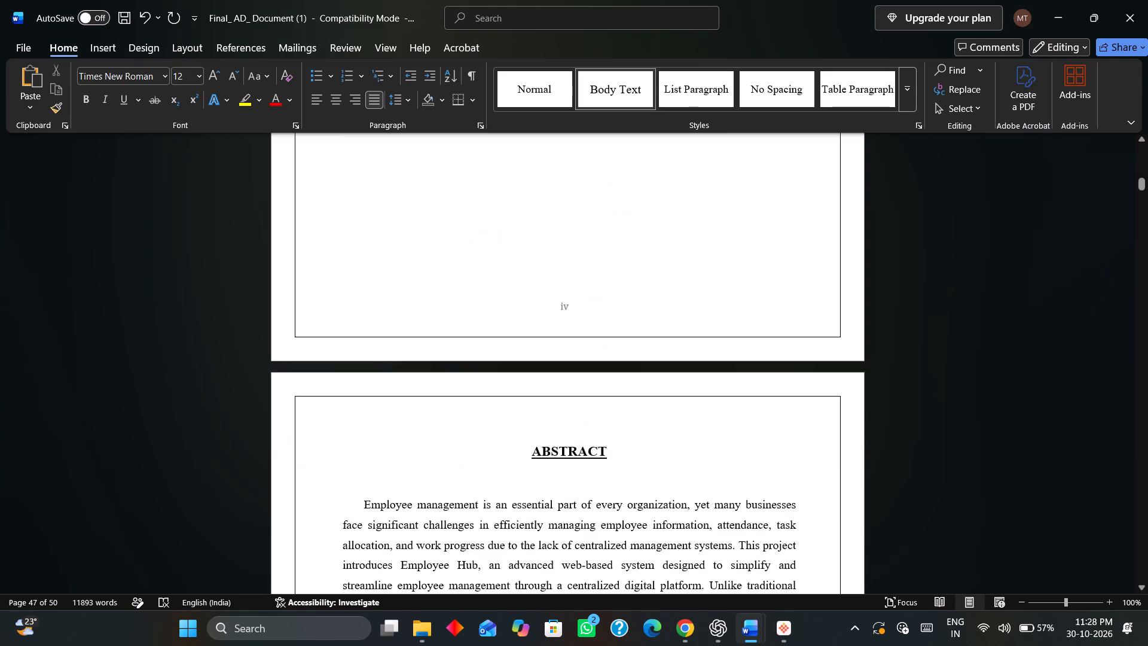
scroll(518, 313, down, 8)
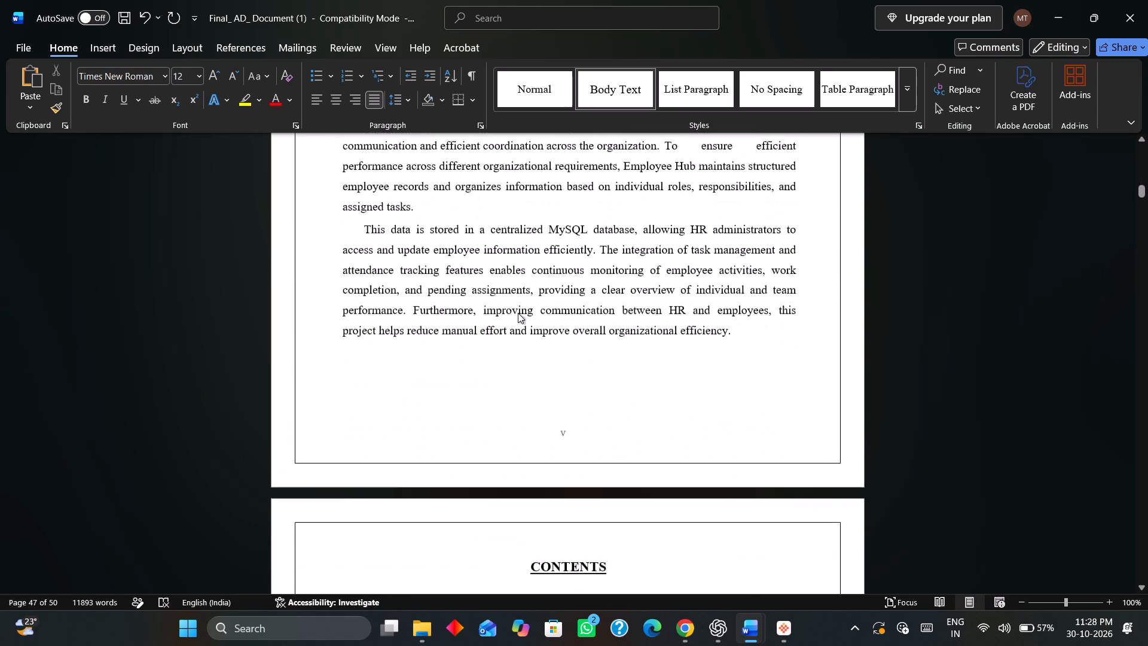
Examine the EmployeeHub contents table, the list of figures and the start of Chapter 1.
scroll(518, 313, down, 6)
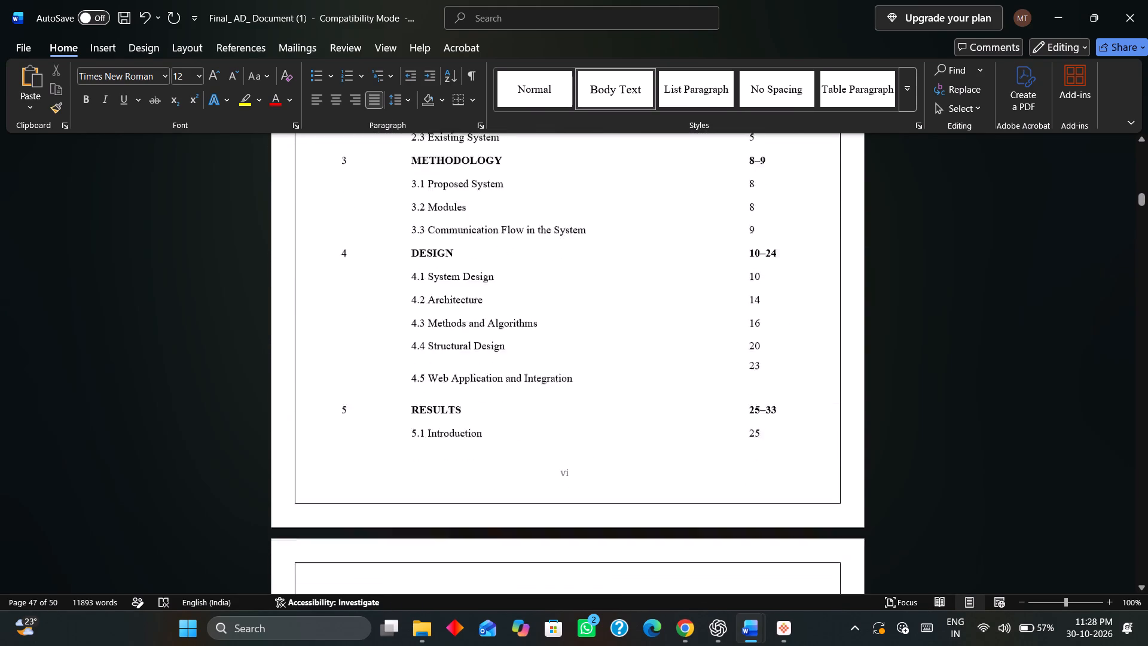
scroll(518, 313, down, 3)
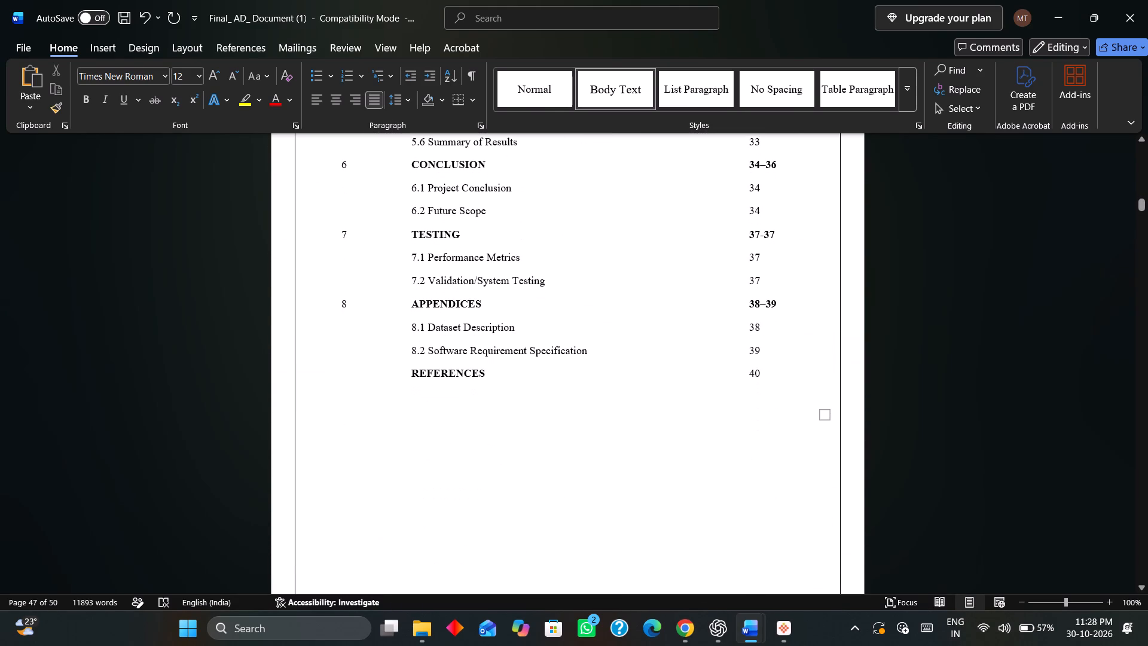
scroll(518, 313, down, 5)
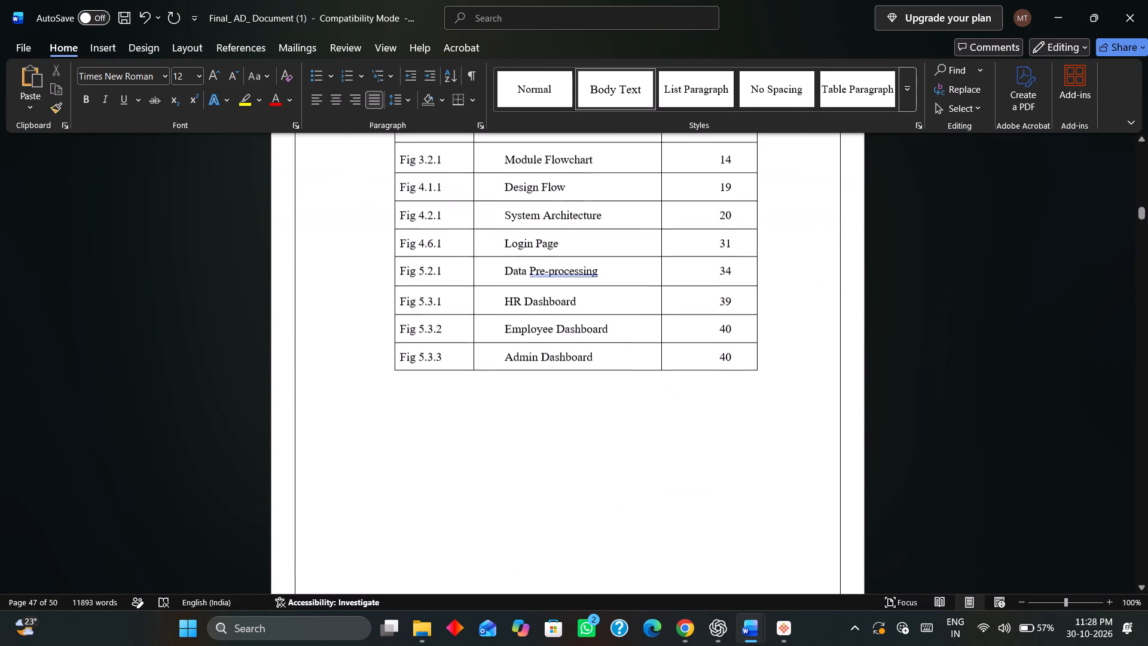
scroll(518, 313, down, 5)
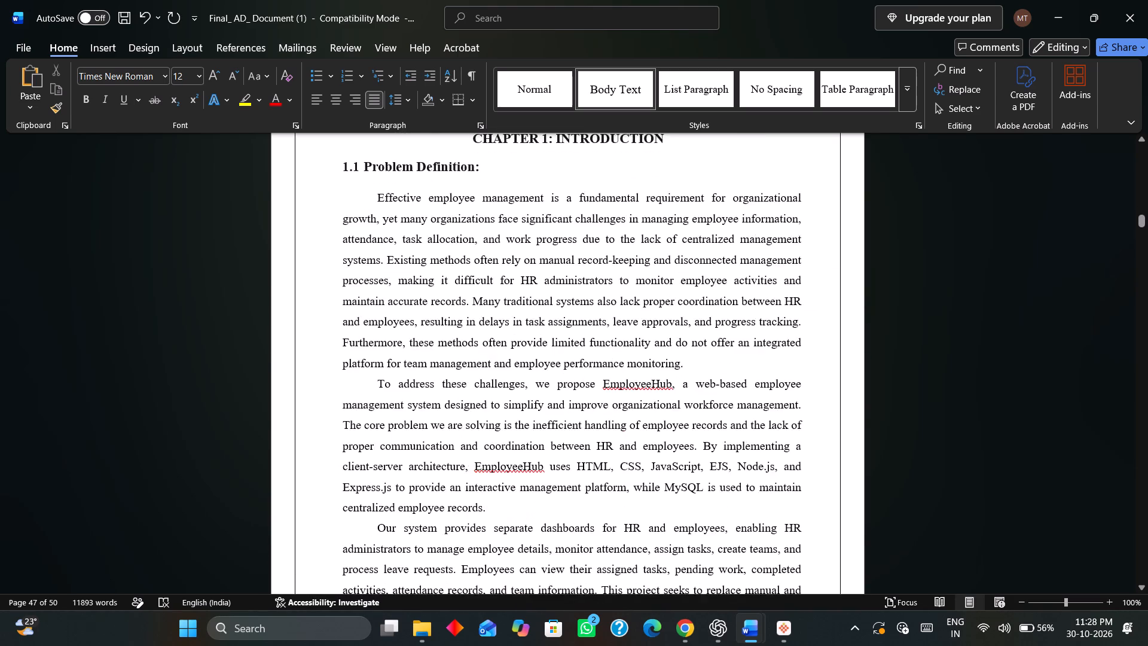
scroll(518, 313, up, 2)
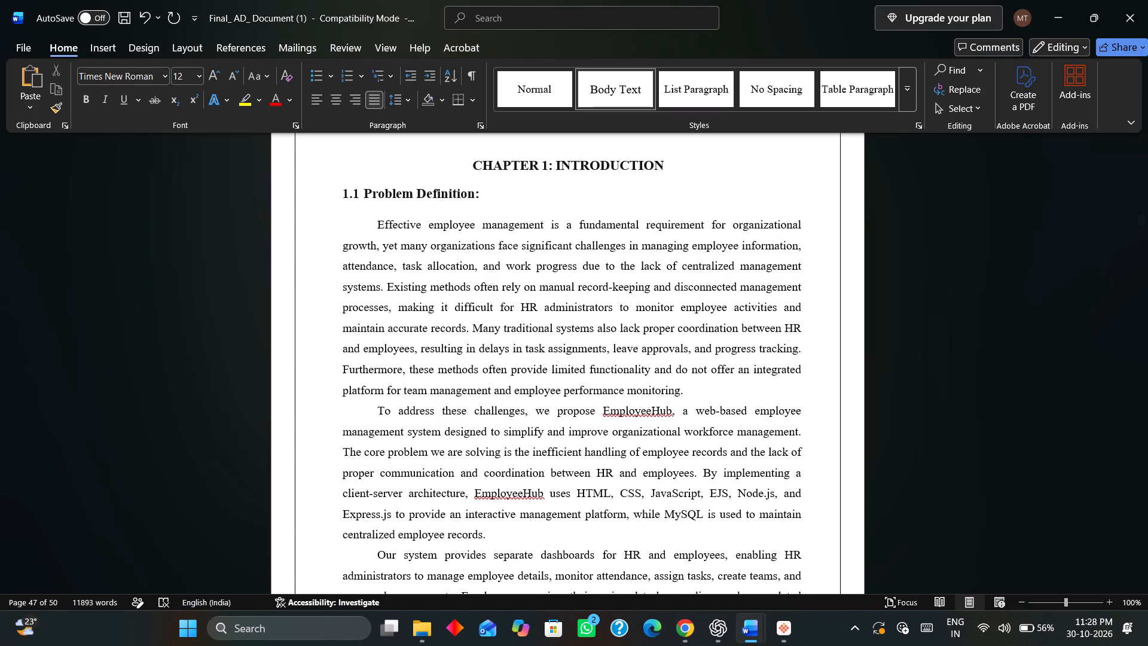
Switch to the StayMate report and check the chapter page ranges in its contents table for comparison.
key(alt+Tab)
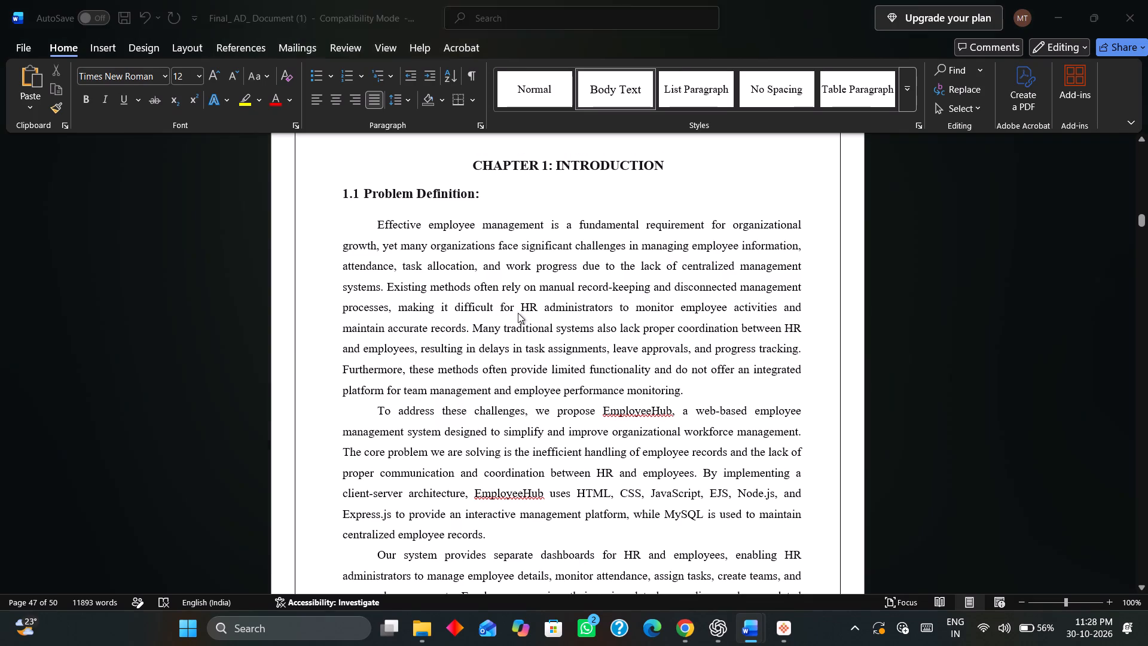
scroll(518, 313, down, 1)
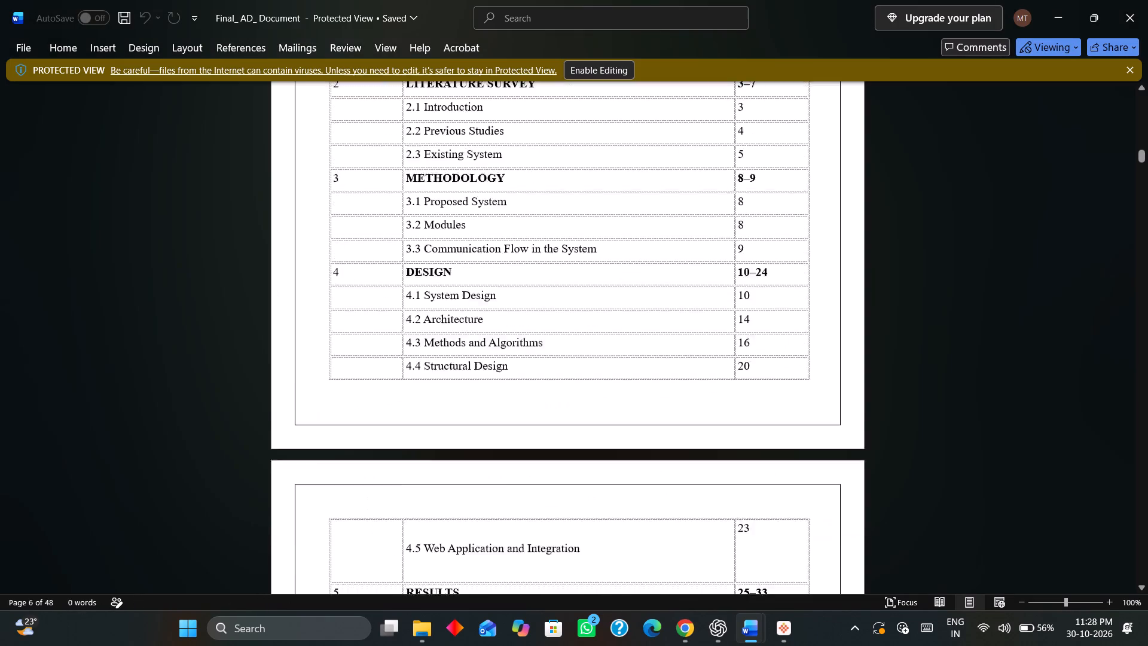
scroll(518, 313, down, 3)
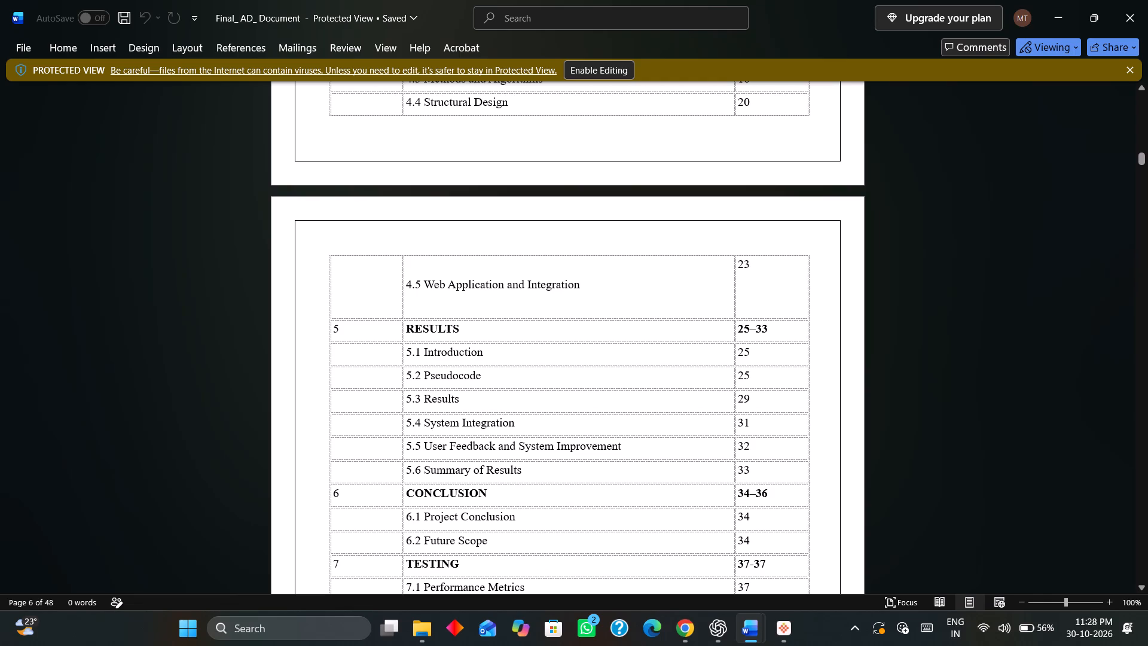
Return to the EmployeeHub report and examine the opening pages of Chapter 1 and their footer page numbers.
key(alt+Tab)
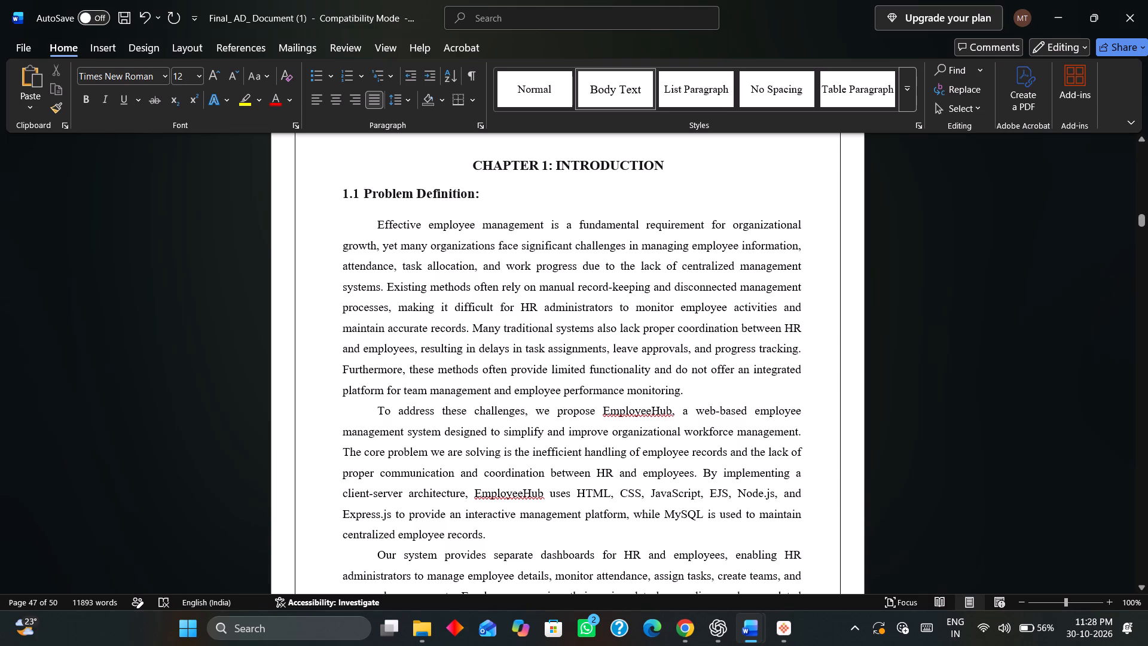
scroll(518, 313, down, 2)
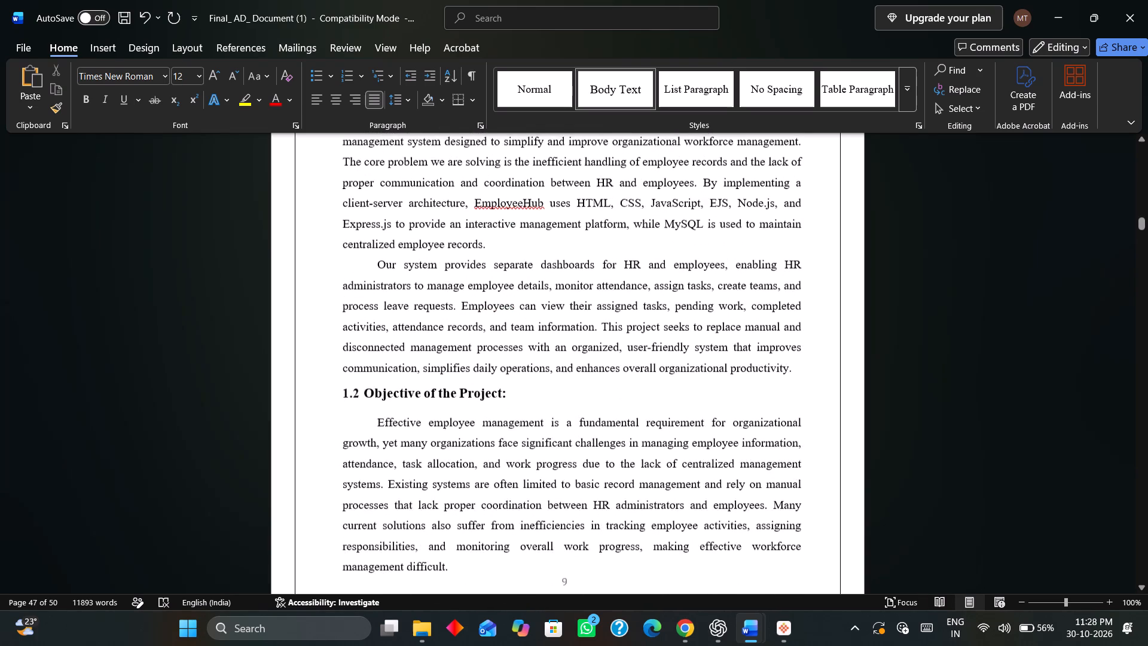
scroll(518, 313, down, 1)
scroll(518, 313, up, 3)
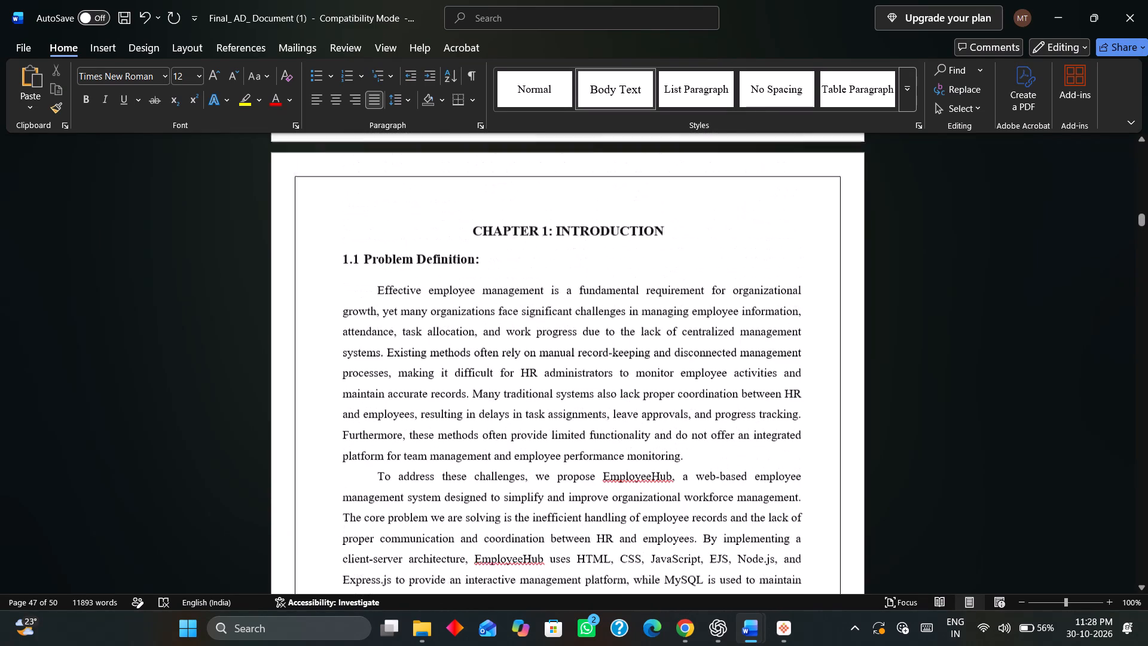
scroll(518, 313, down, 2)
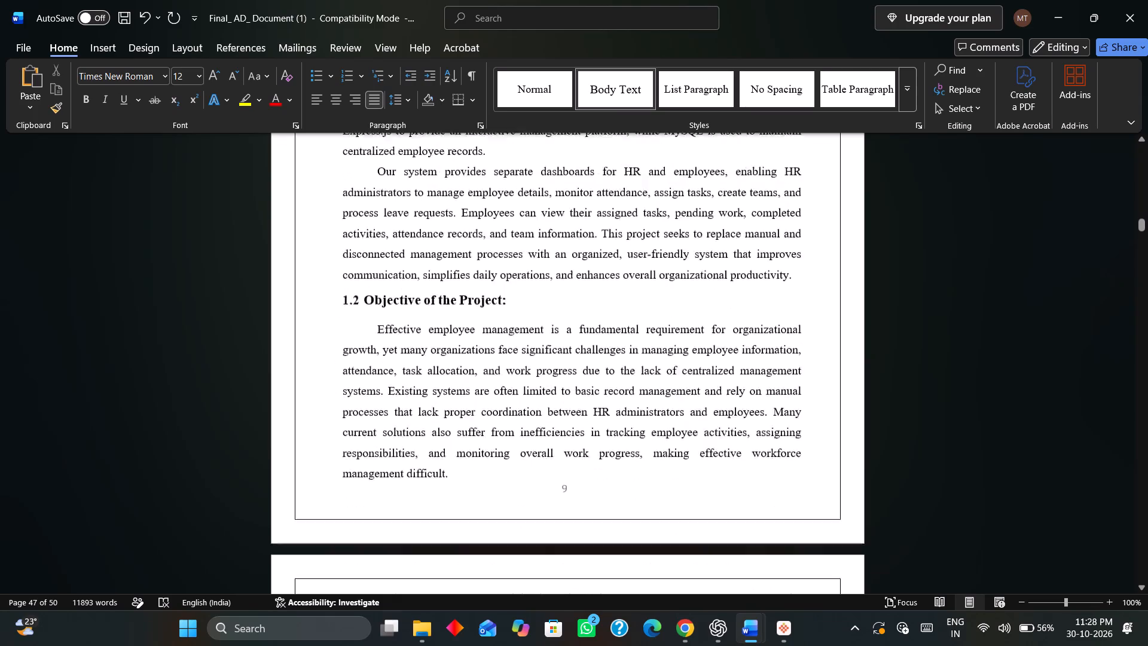
scroll(518, 313, down, 1)
click(566, 374)
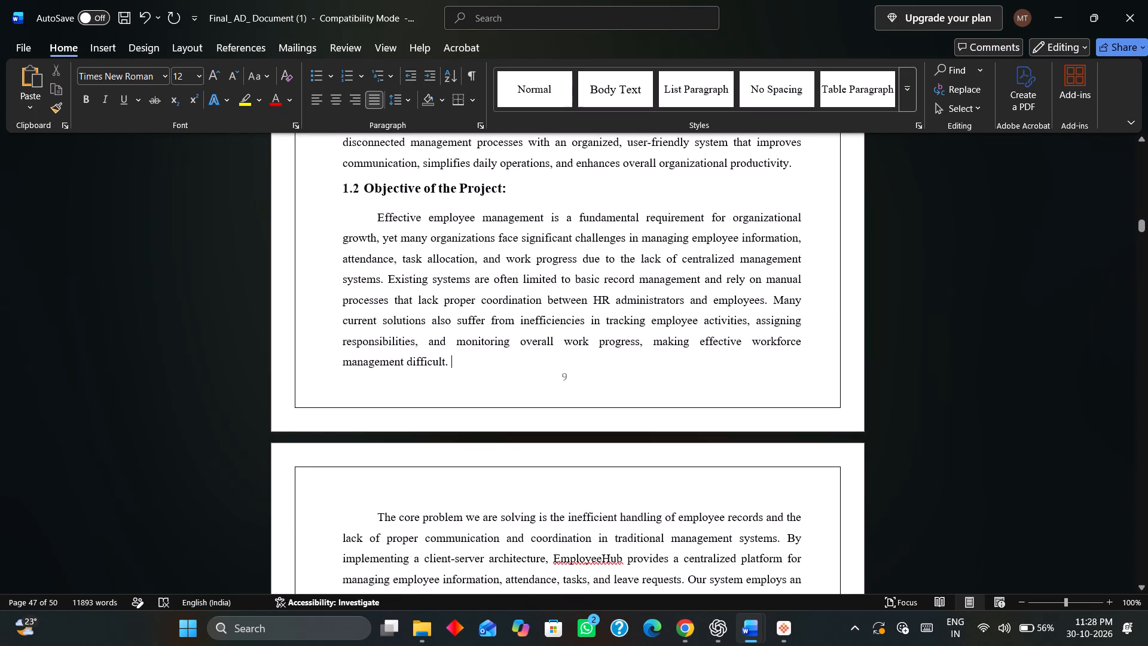
click(566, 374)
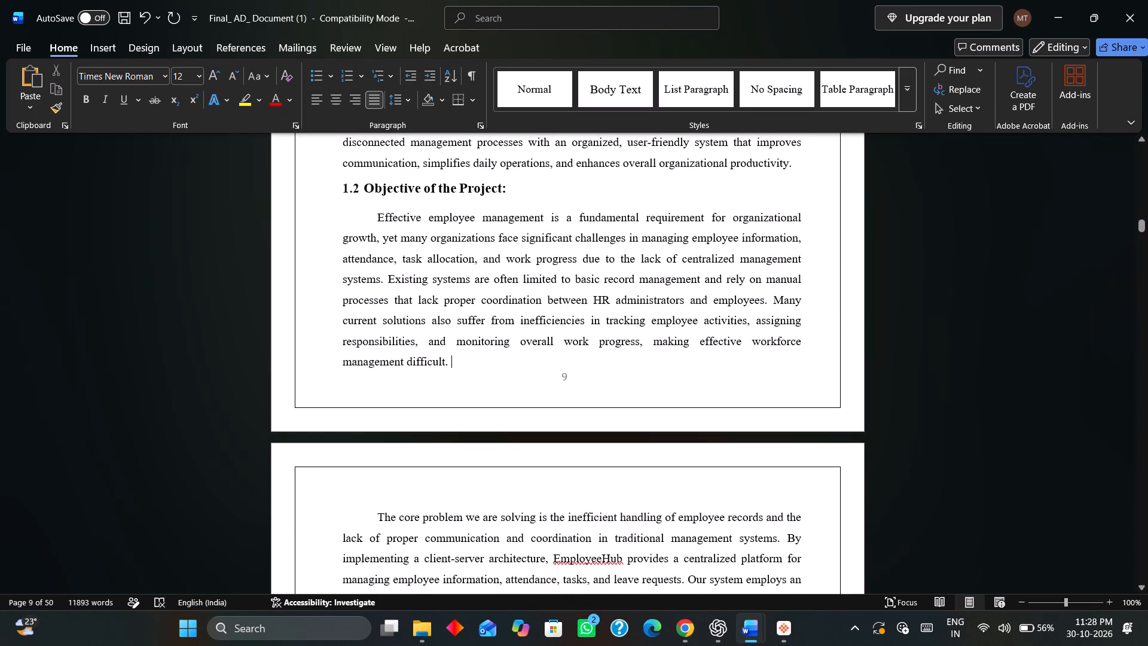
scroll(566, 374, down, 8)
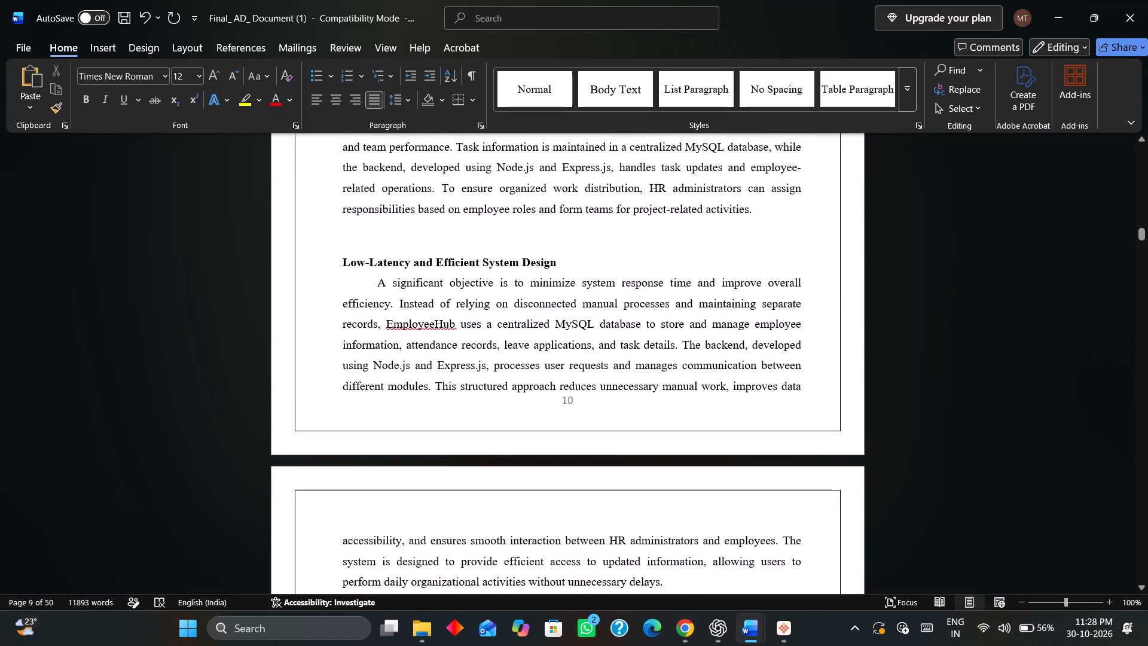
Examine the EmployeeHub front pages and their page numbering from Chapter 1 back to the title page, certificate and declaration.
scroll(566, 374, up, 11)
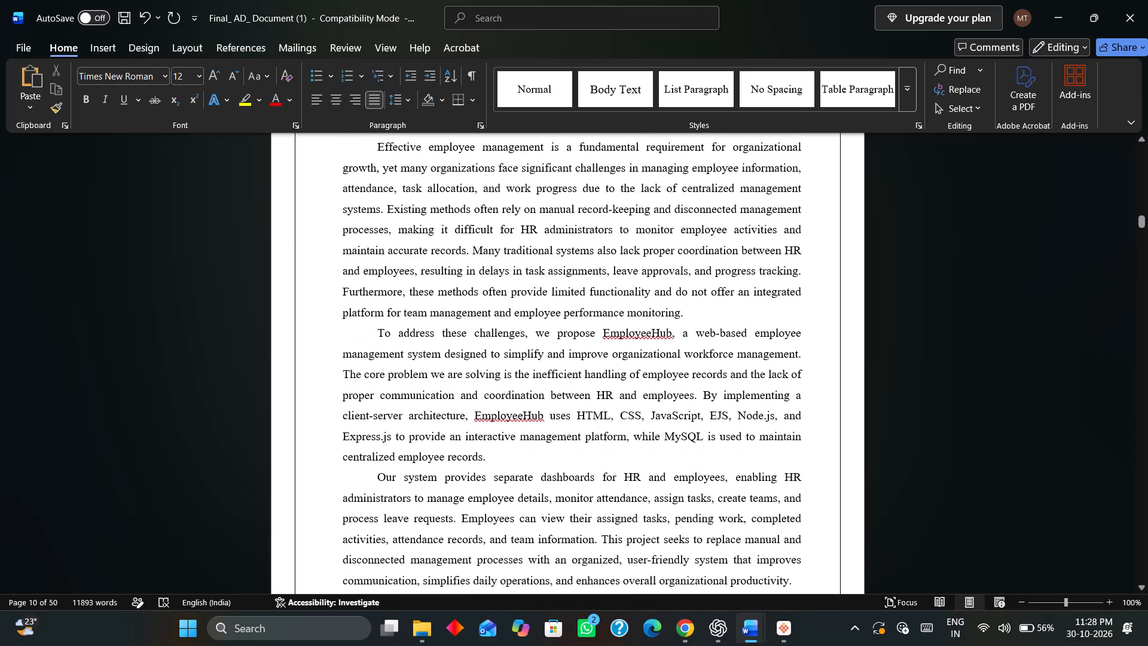
scroll(566, 374, up, 13)
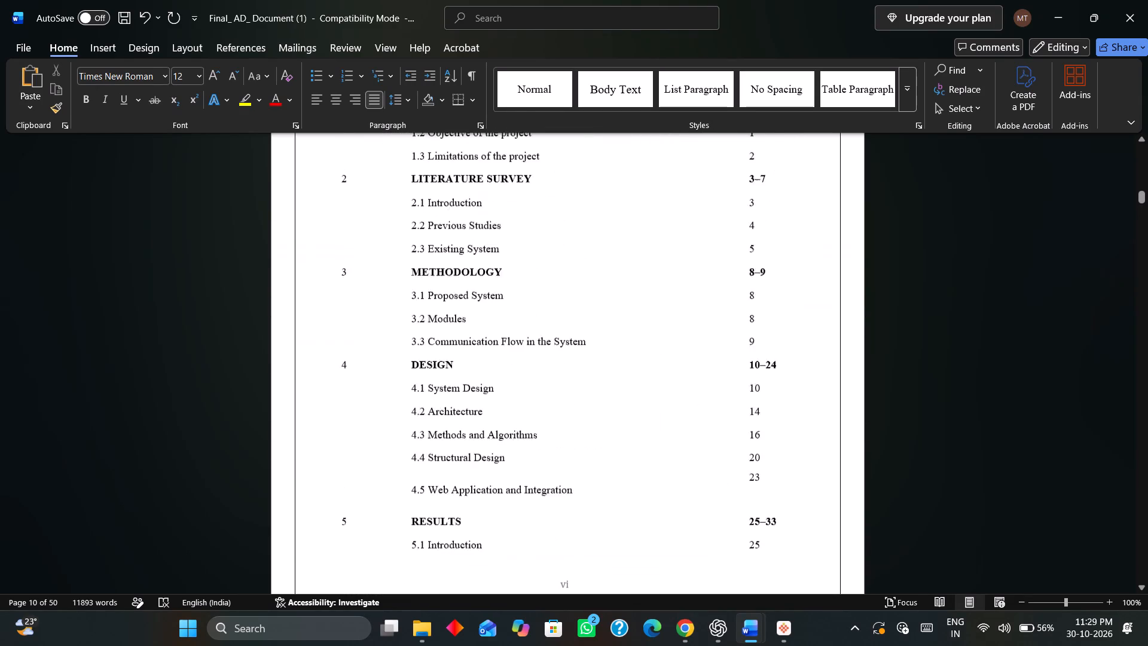
scroll(566, 374, up, 7)
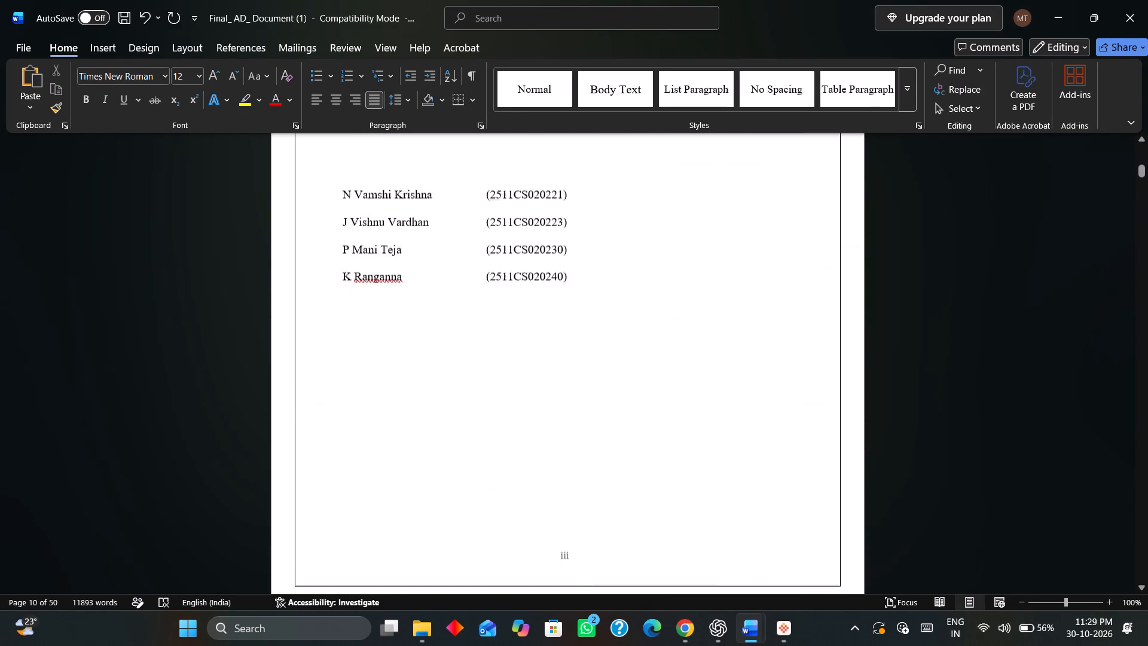
scroll(566, 374, up, 9)
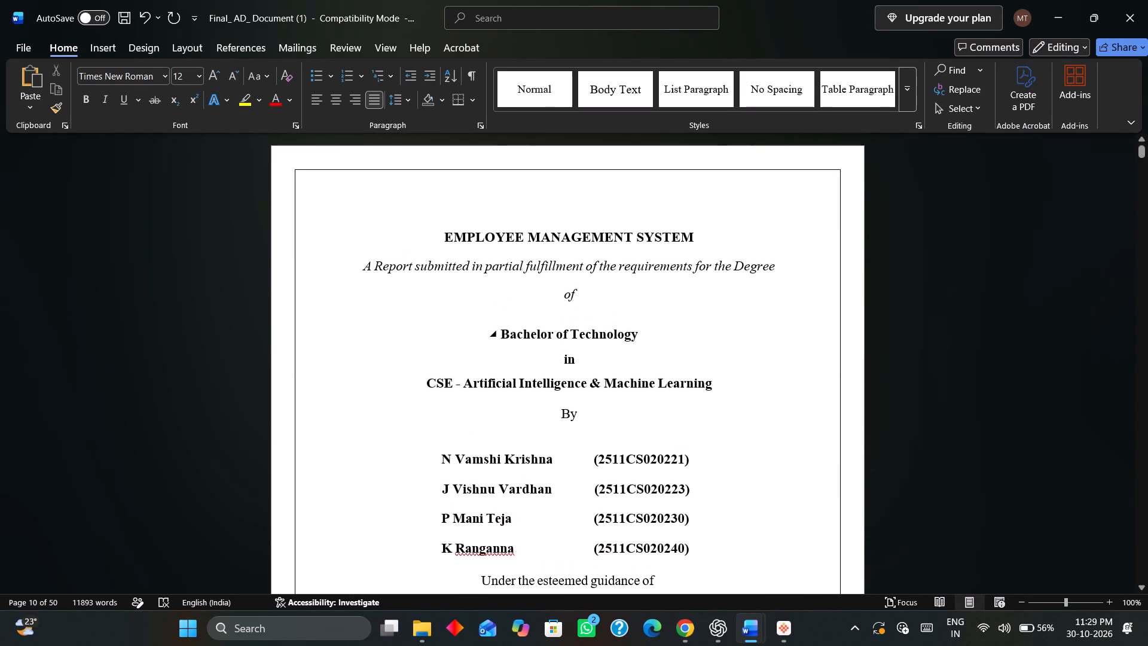
scroll(566, 374, down, 7)
scroll(566, 374, up, 2)
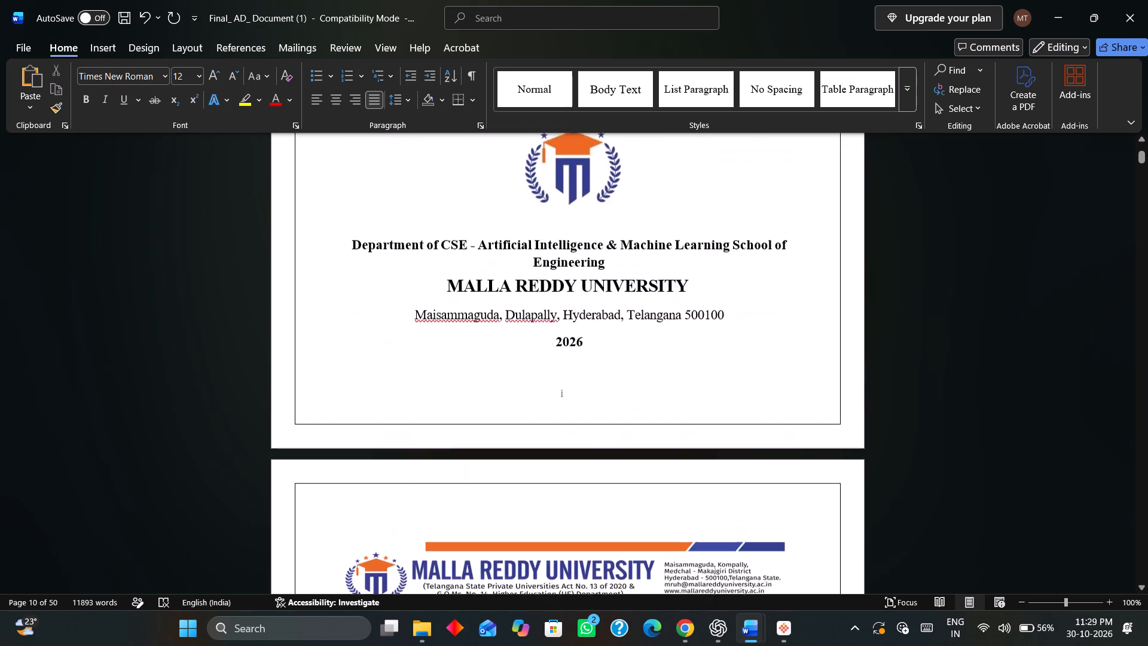
scroll(566, 374, up, 1)
scroll(573, 422, down, 4)
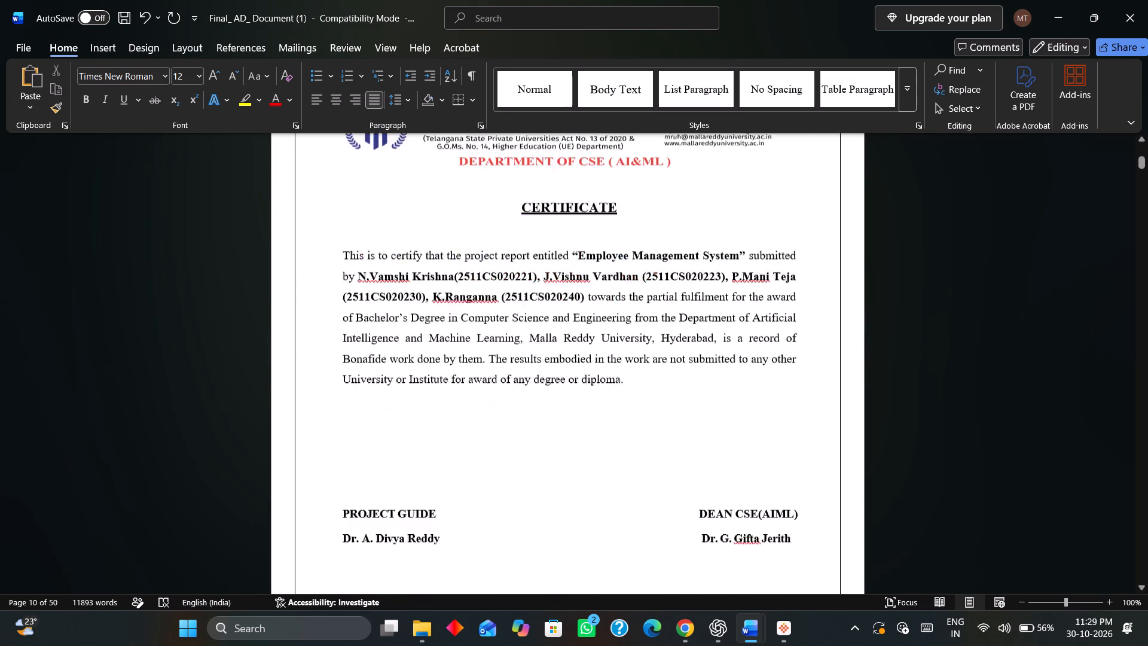
scroll(573, 422, down, 4)
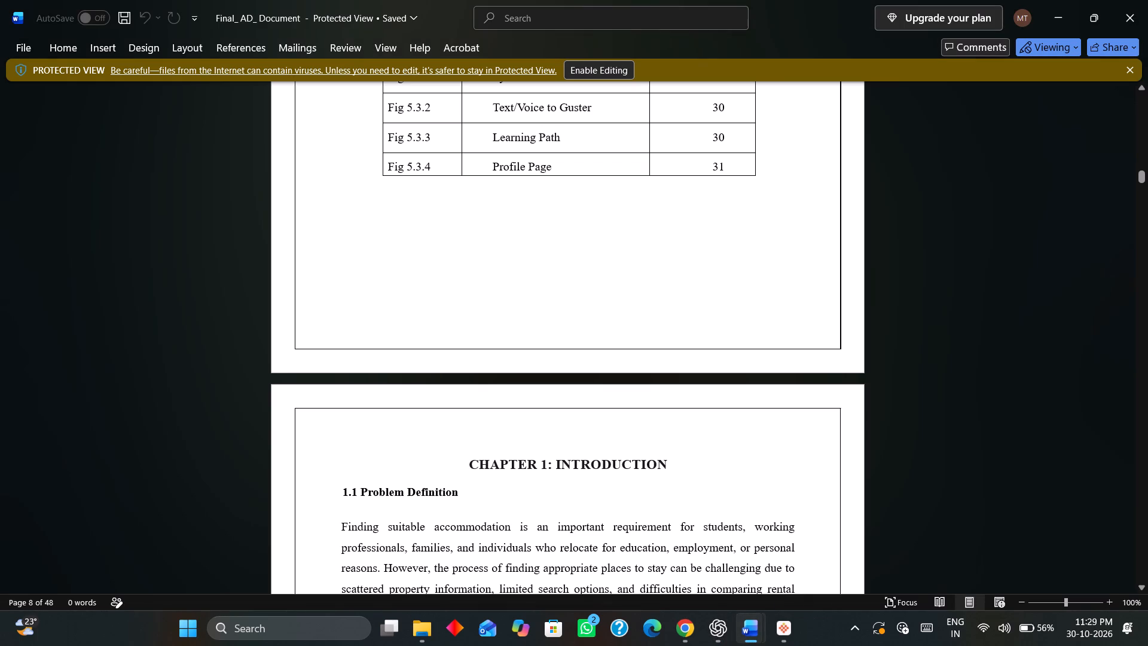
Create a new blank document.
key(ctrl+n)
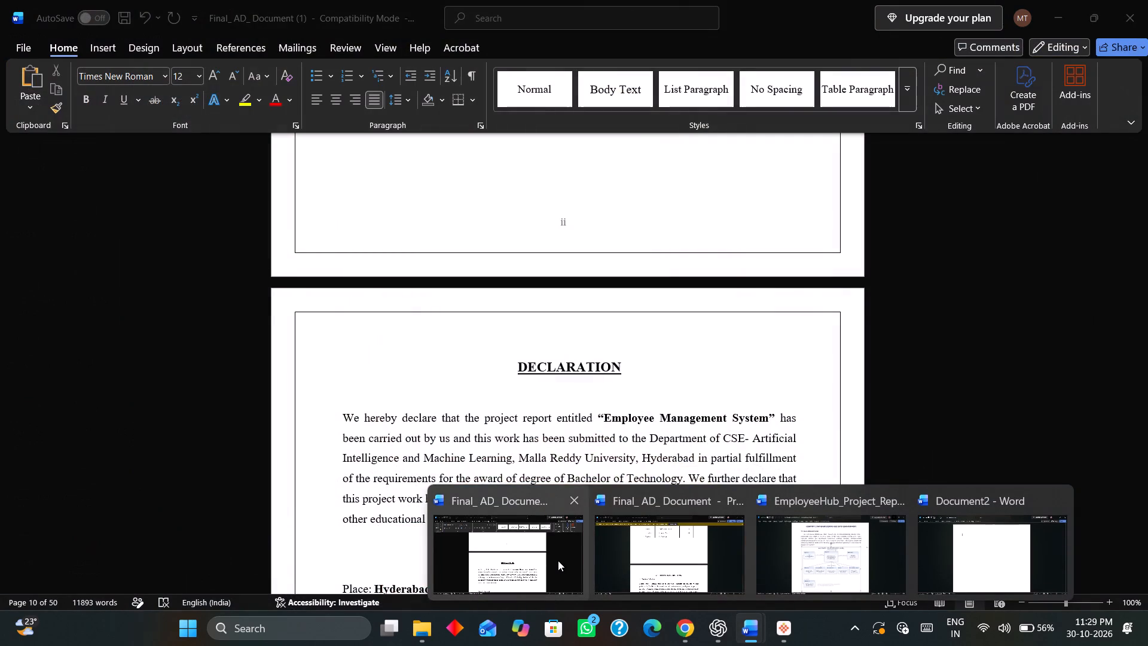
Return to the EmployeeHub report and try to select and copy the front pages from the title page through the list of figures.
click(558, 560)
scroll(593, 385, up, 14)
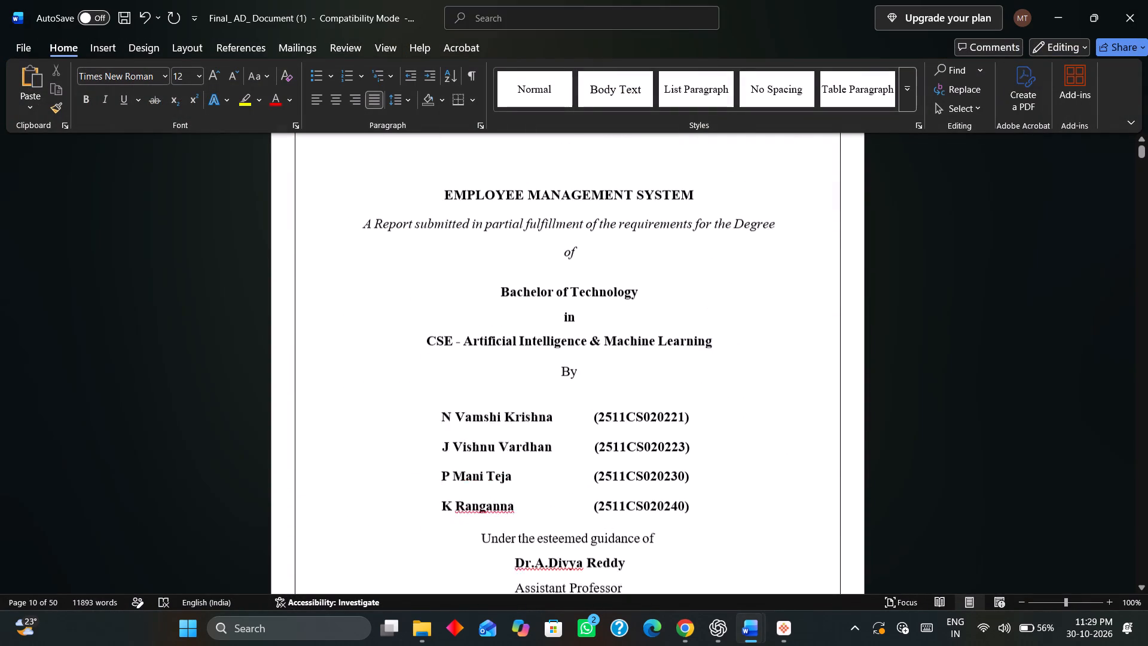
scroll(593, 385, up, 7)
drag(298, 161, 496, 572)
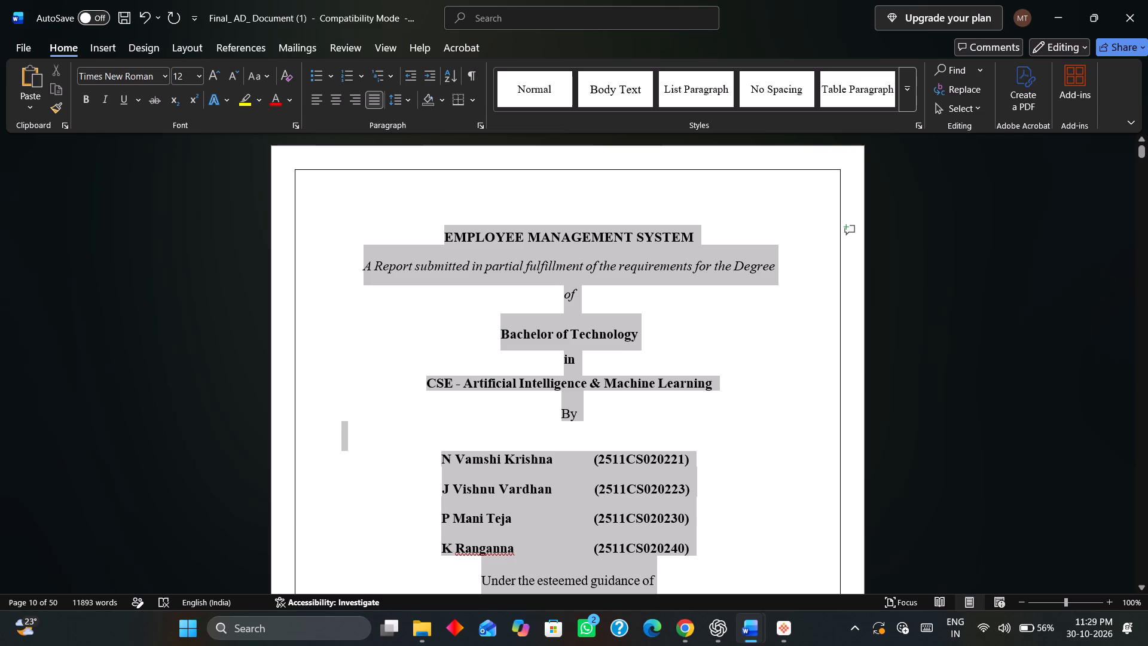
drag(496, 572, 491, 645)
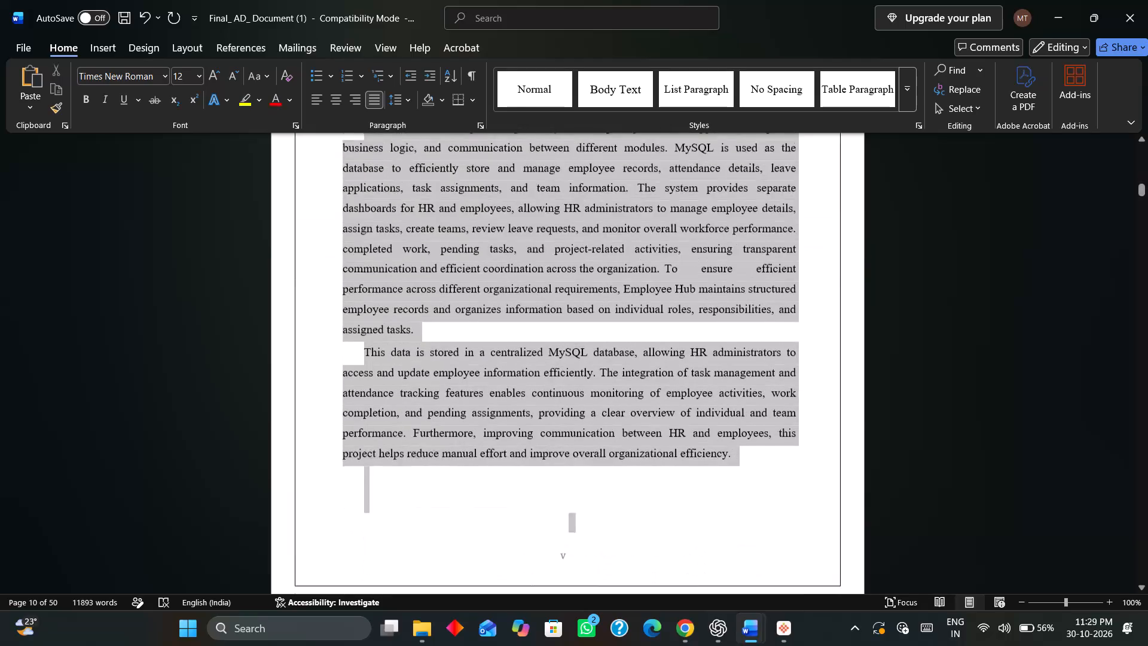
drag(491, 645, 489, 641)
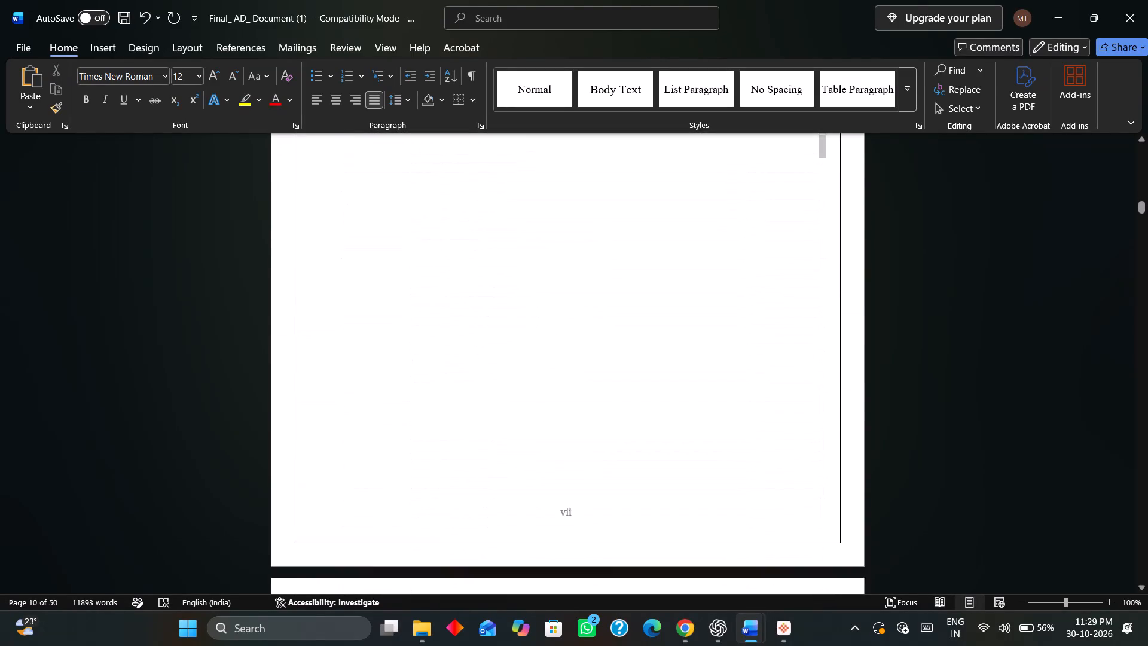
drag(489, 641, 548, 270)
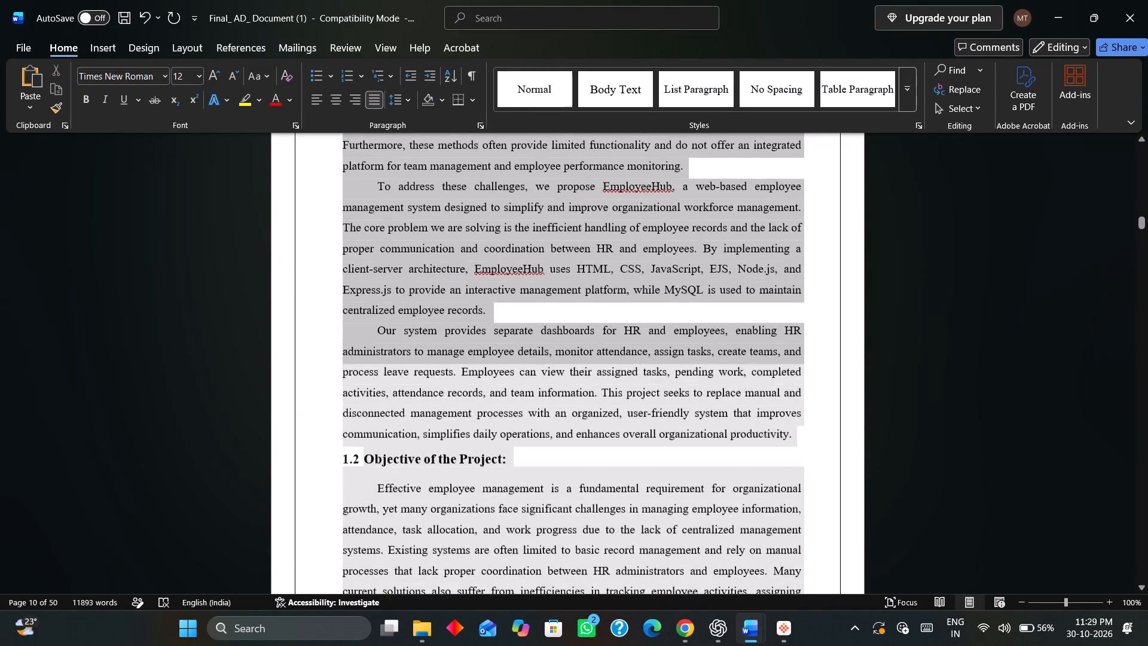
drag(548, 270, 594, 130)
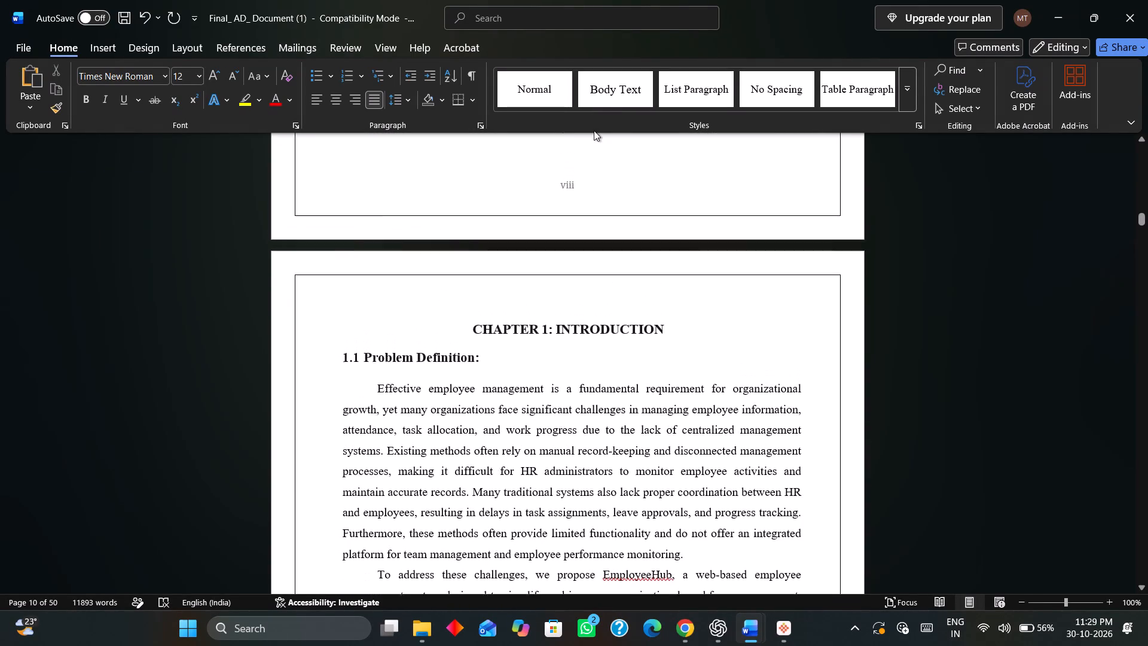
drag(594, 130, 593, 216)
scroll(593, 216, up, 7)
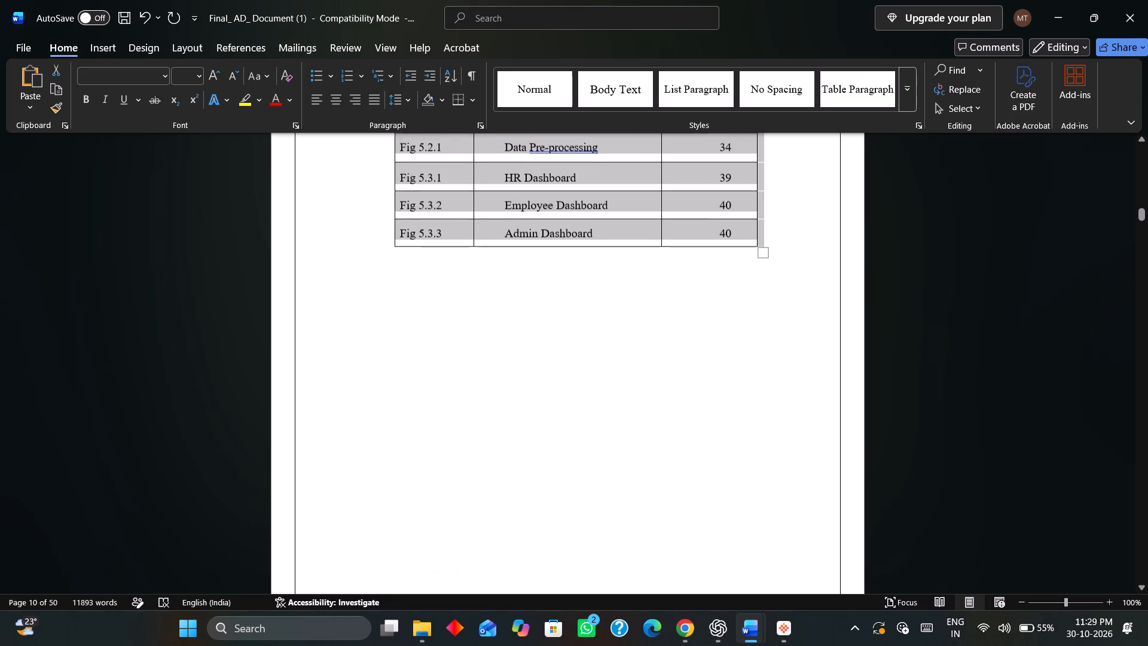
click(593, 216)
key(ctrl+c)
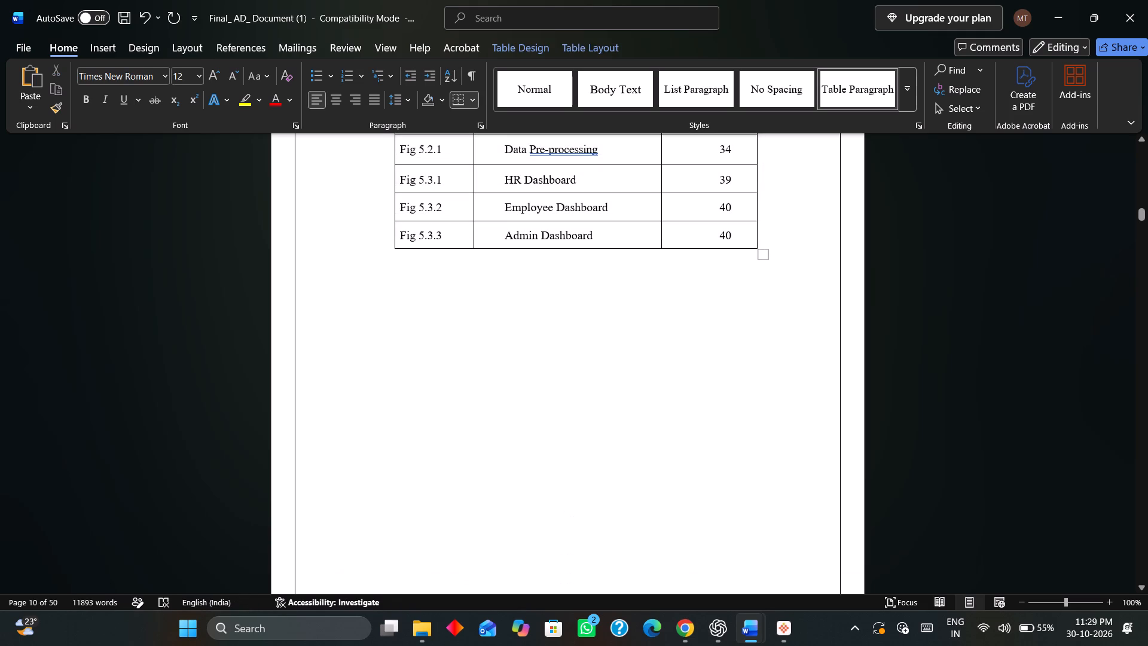
Copy the EmployeeHub front pages, from the title page through the list of figures, and paste them into the new blank document.
scroll(777, 495, down, 2)
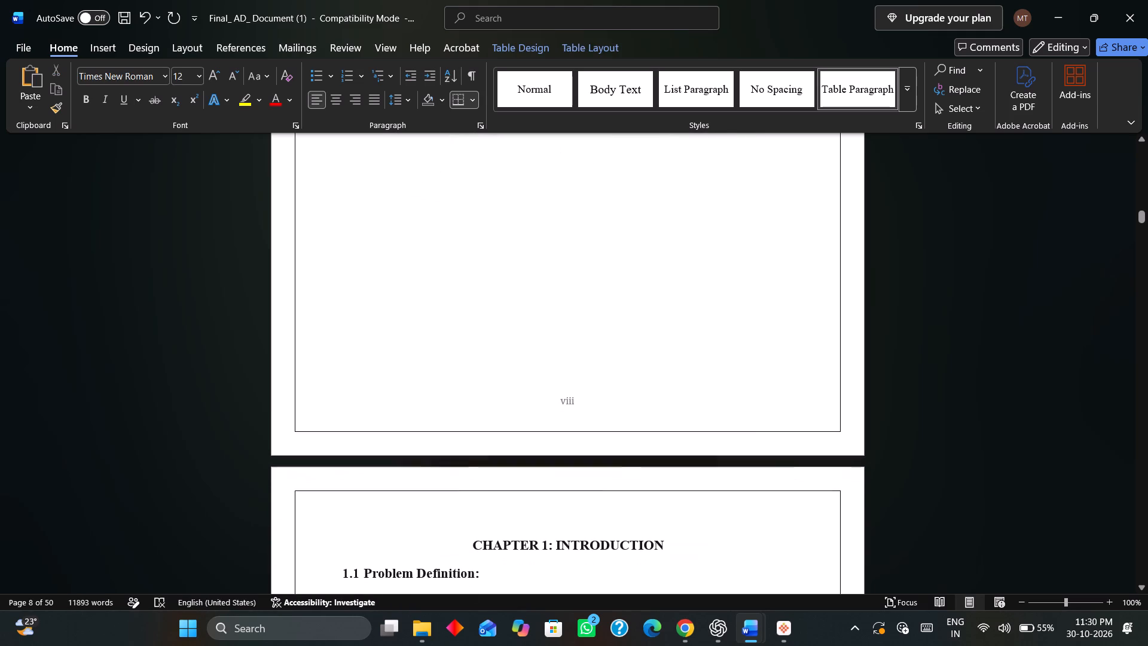
drag(658, 401, 441, 98)
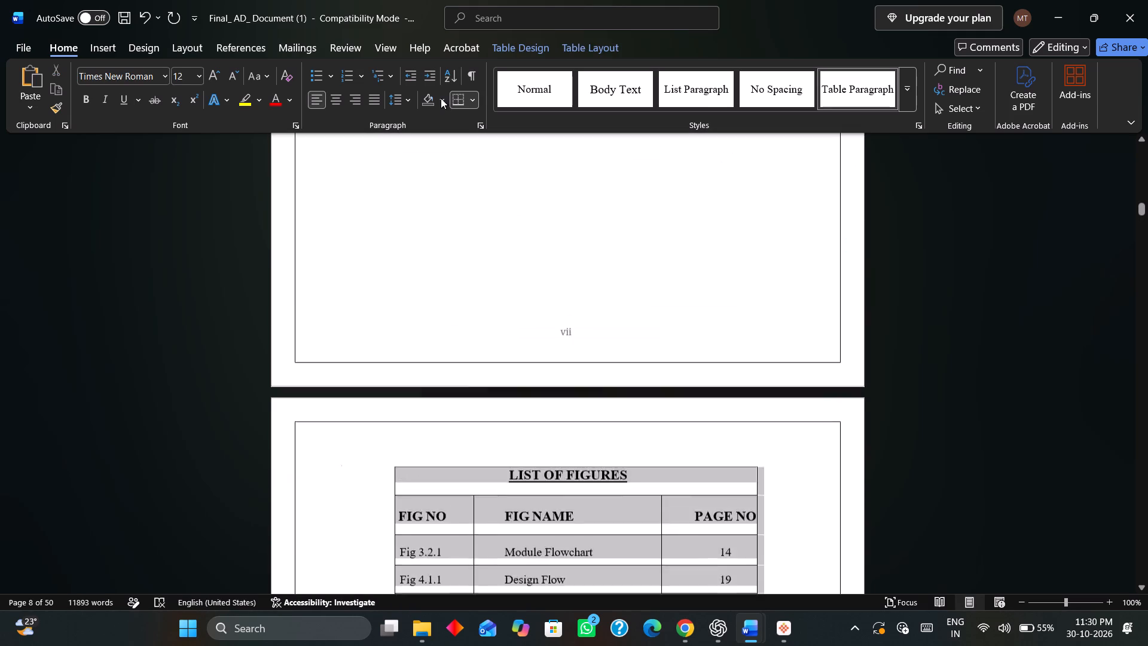
drag(441, 98, 439, 97)
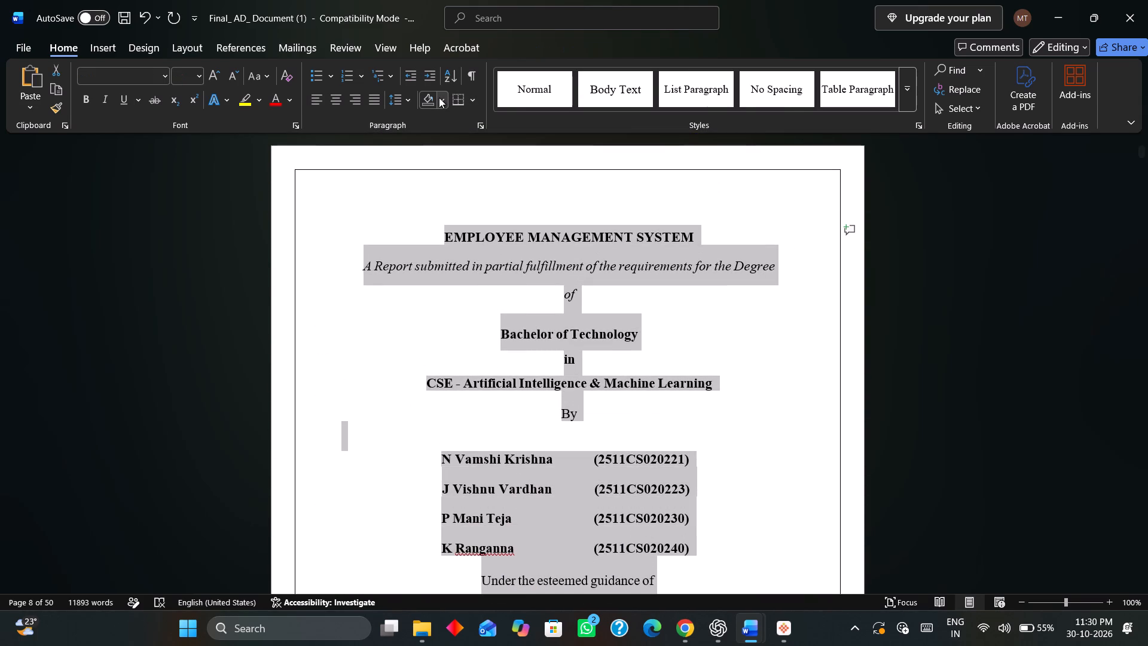
key(ctrl+c)
key(alt+Tab)
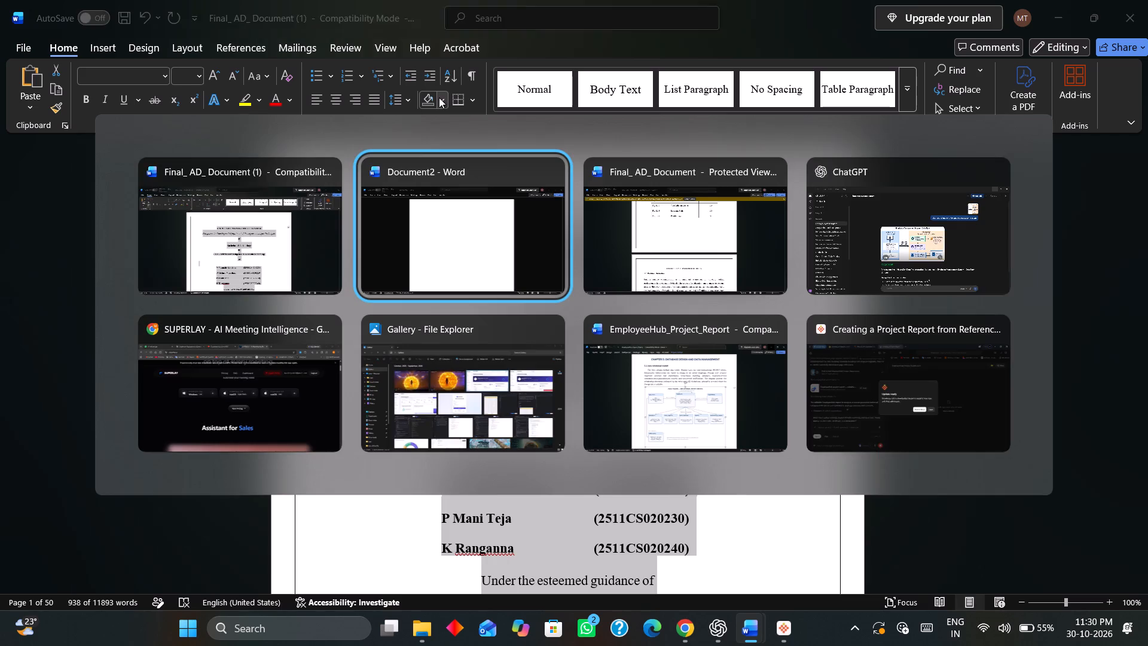
key(ctrl+v)
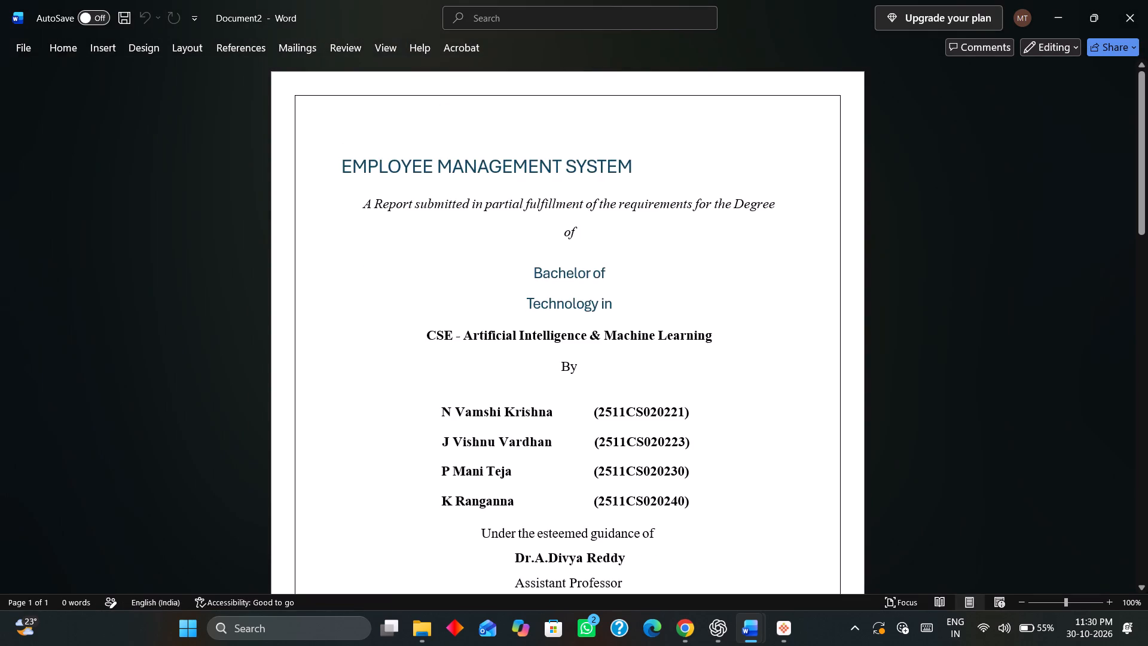
scroll(501, 345, up, 12)
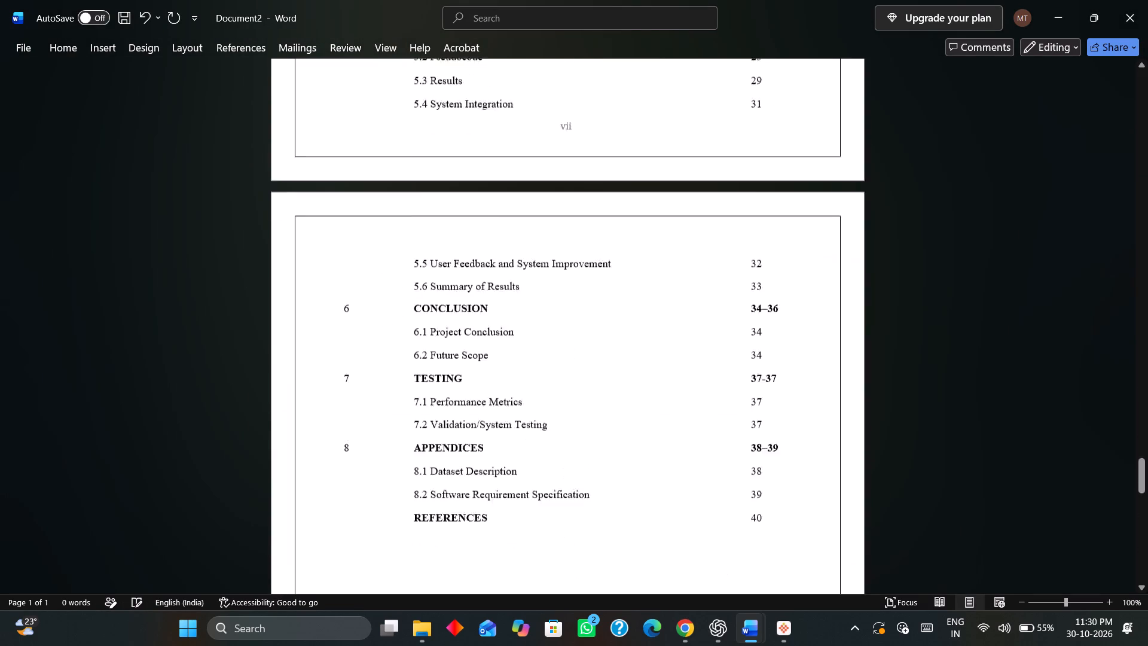
Look through the pasted front pages in the new document, from the title page to the abstract, checking their layout.
scroll(501, 345, up, 15)
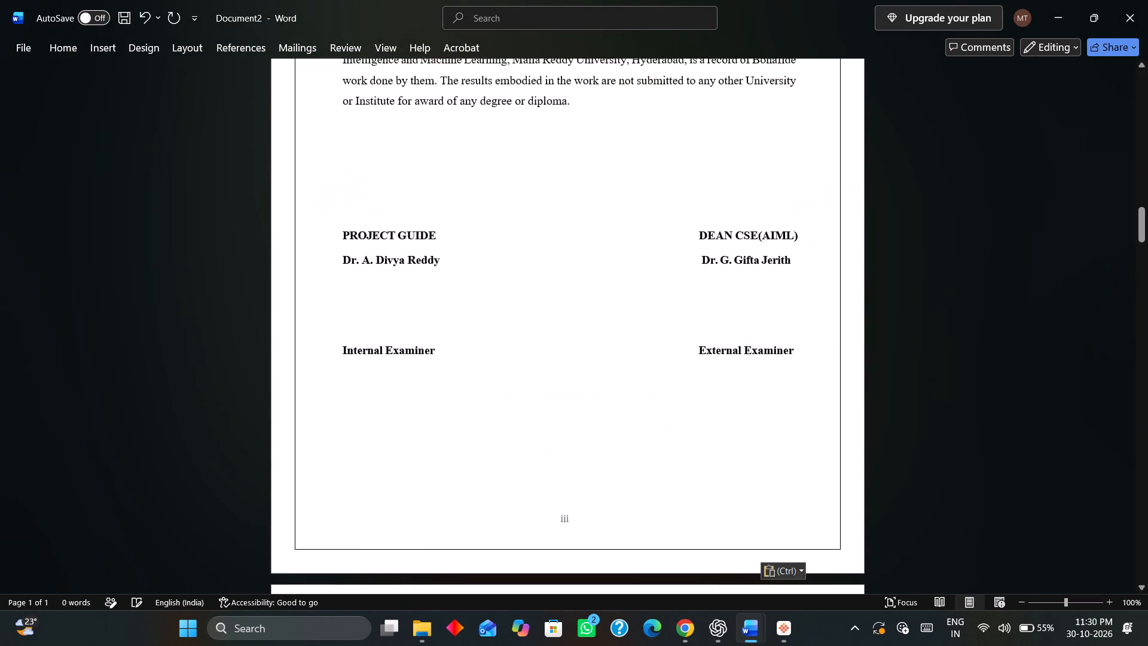
scroll(501, 345, up, 16)
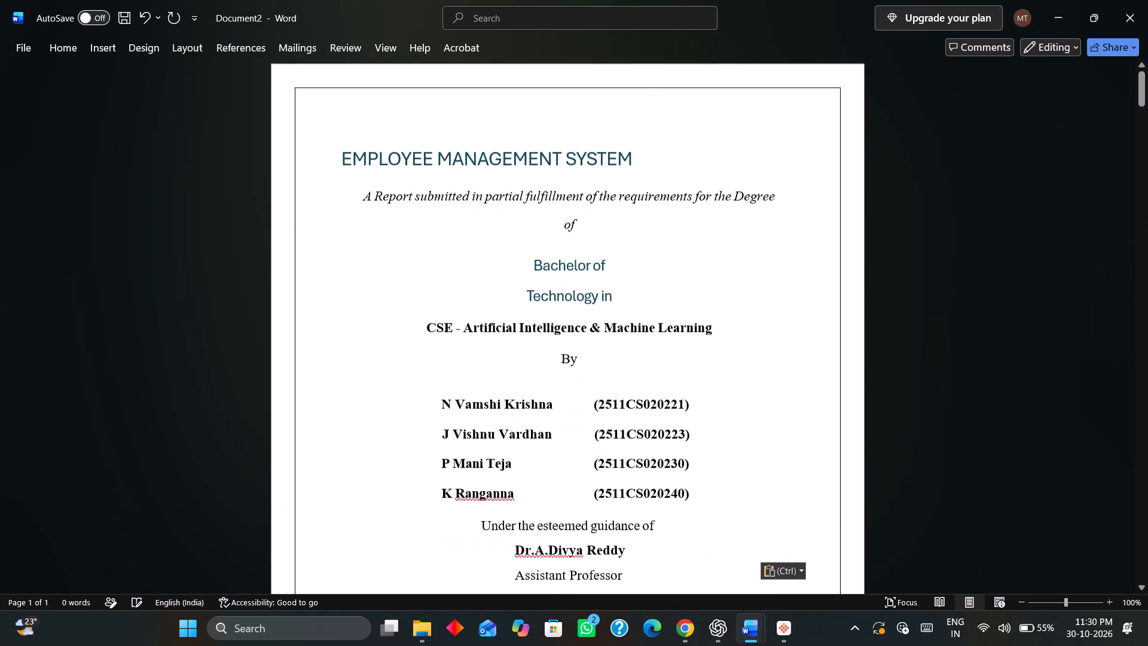
scroll(500, 339, down, 13)
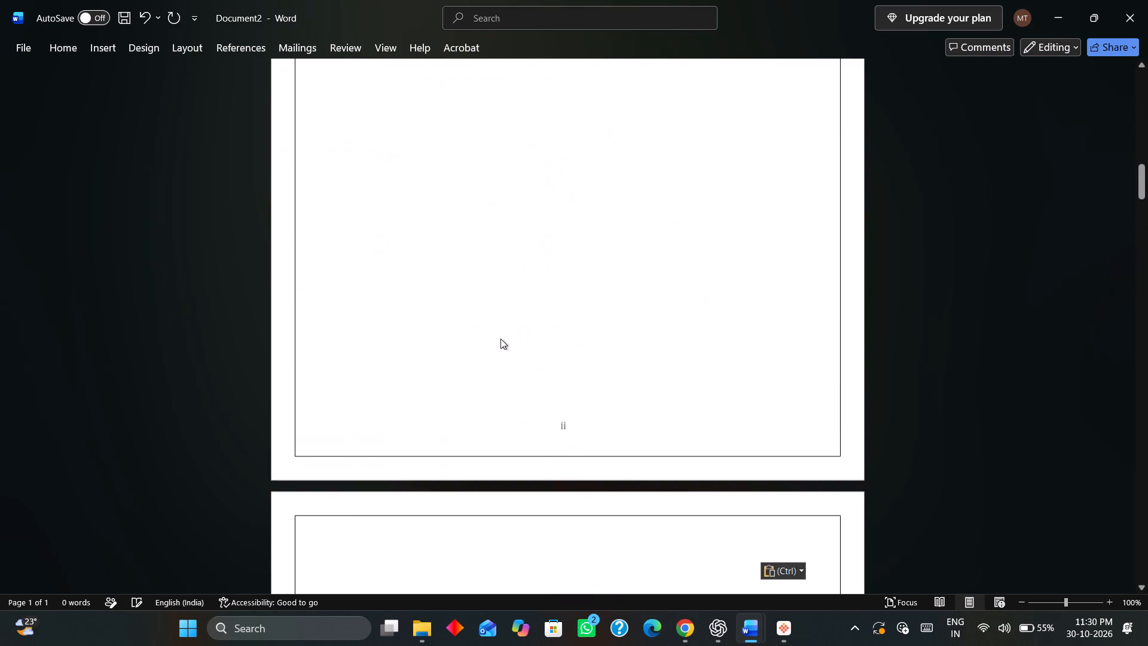
scroll(500, 339, up, 7)
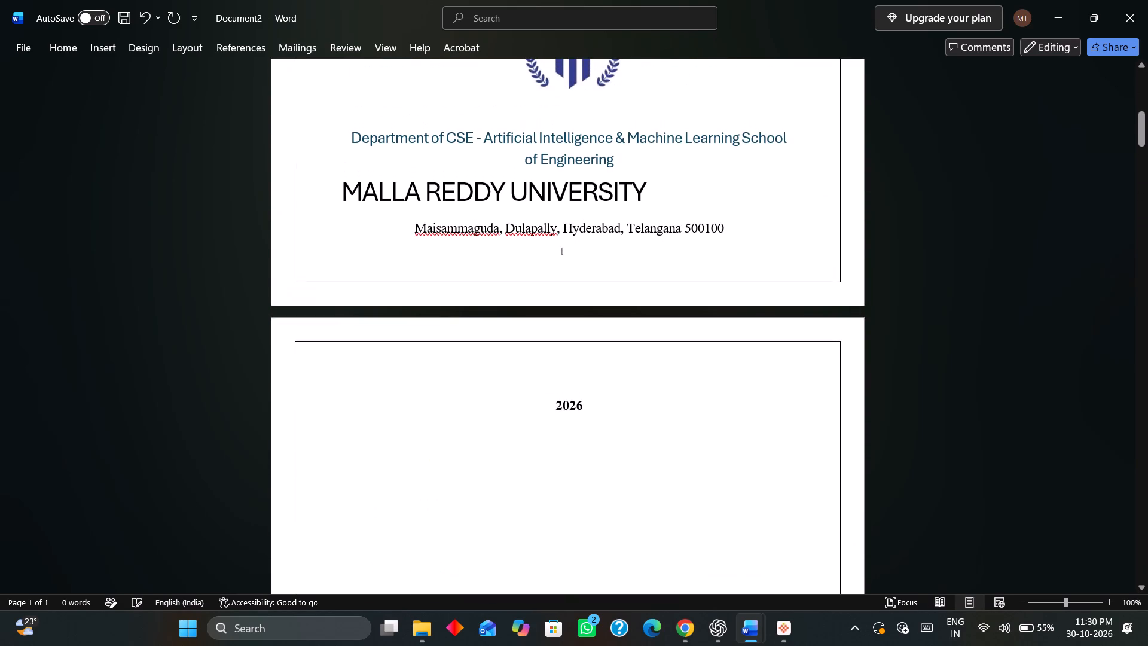
scroll(619, 432, up, 6)
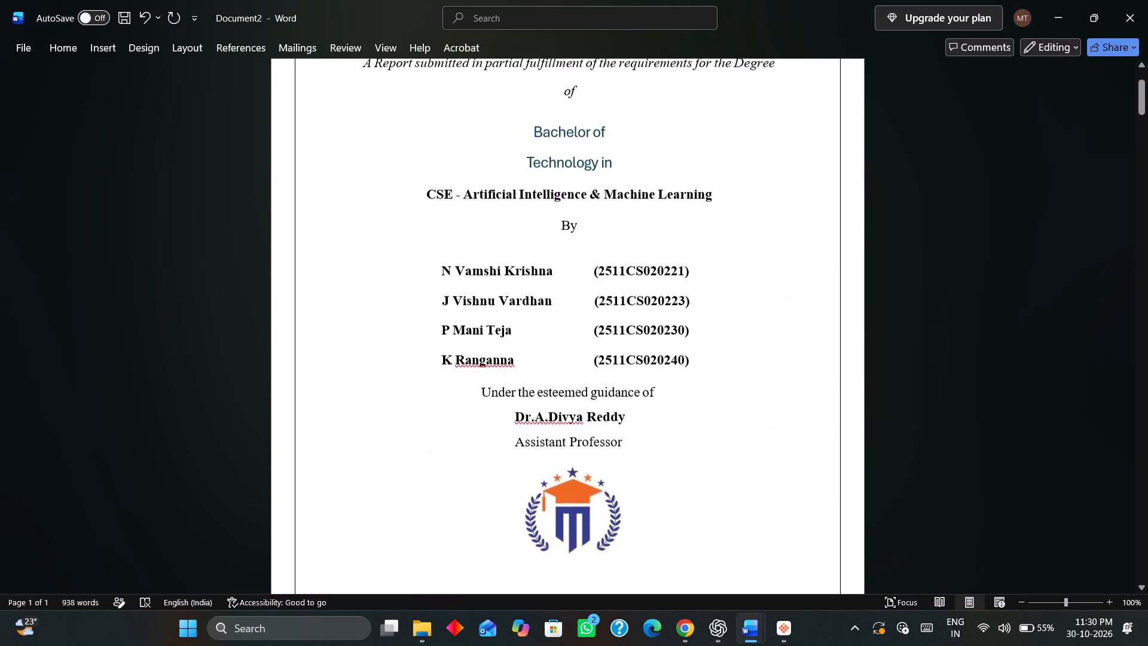
scroll(619, 432, up, 3)
scroll(619, 432, down, 19)
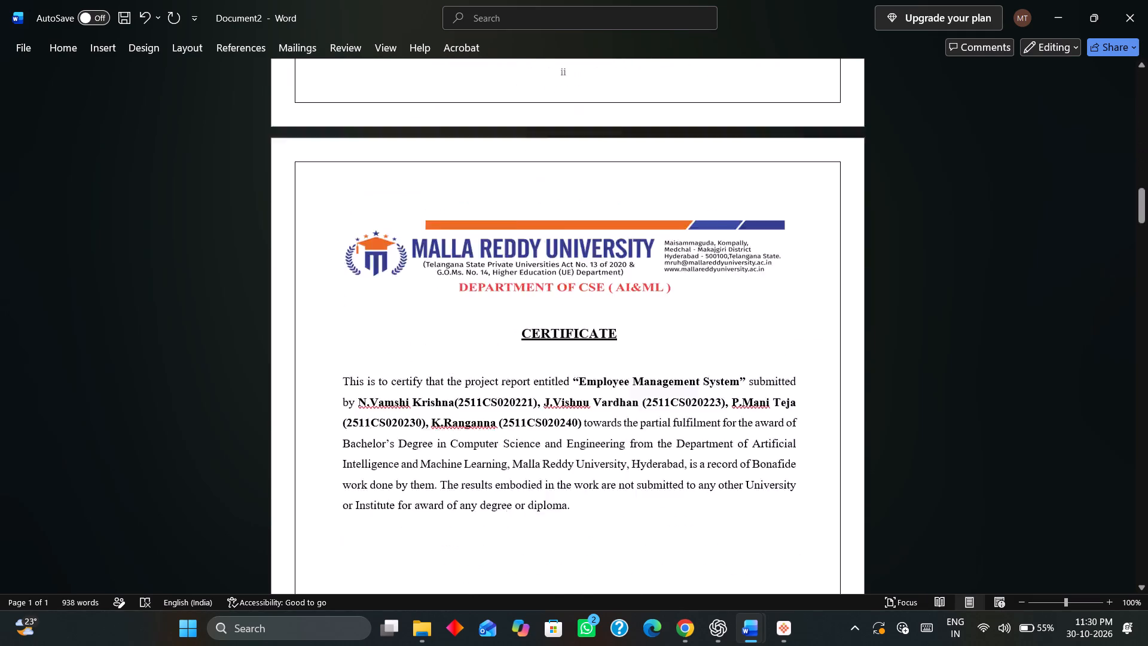
scroll(619, 432, down, 6)
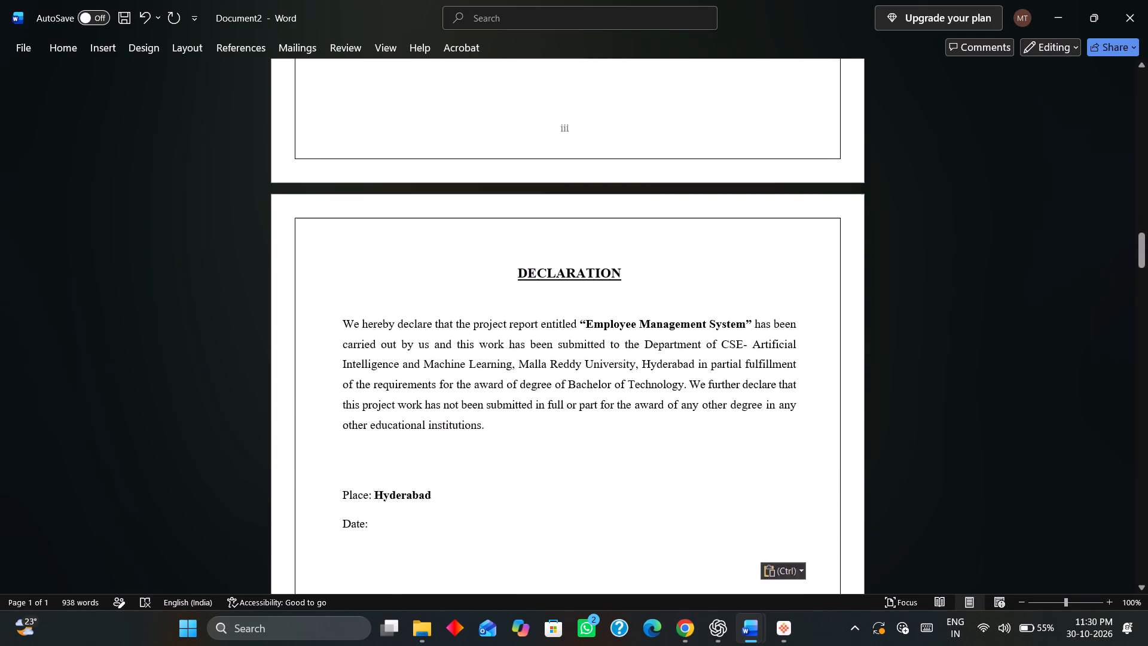
scroll(619, 432, down, 9)
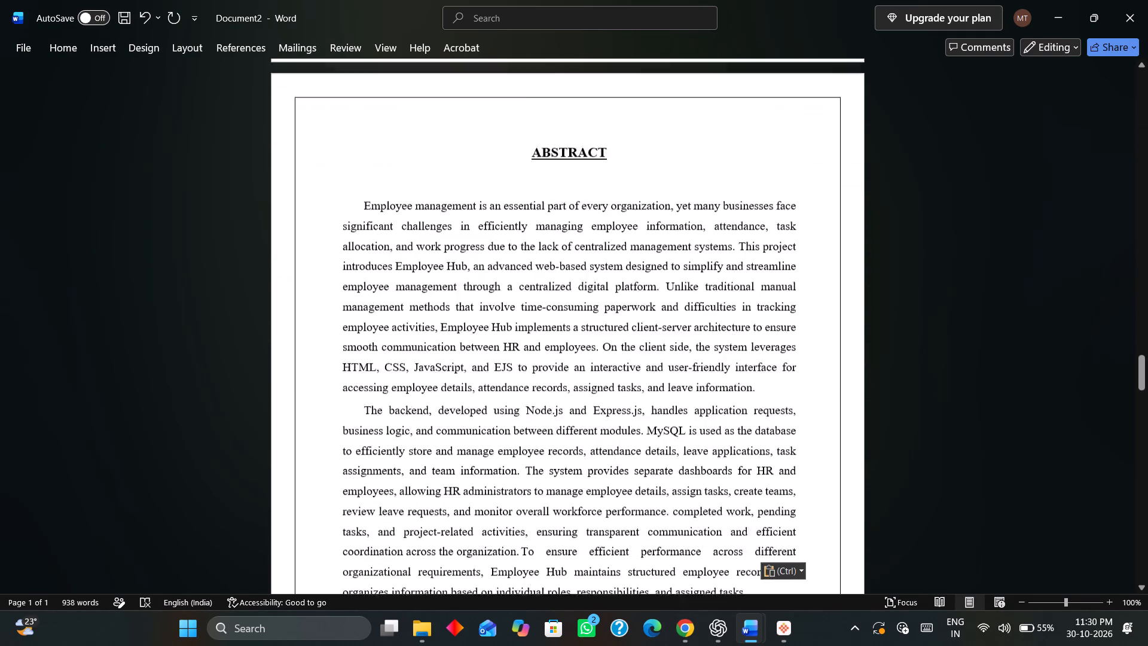
Add three blank lines between the end of the abstract and the CONTENTS heading to push the heading onto a new page.
scroll(619, 432, down, 4)
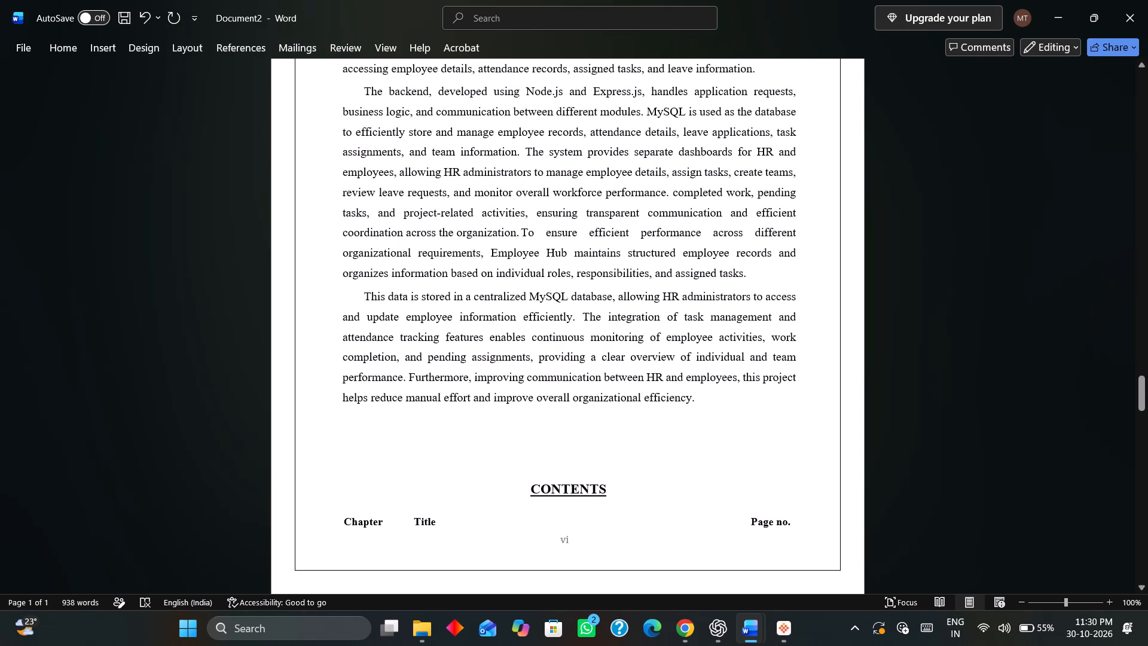
click(719, 410)
key(Return)
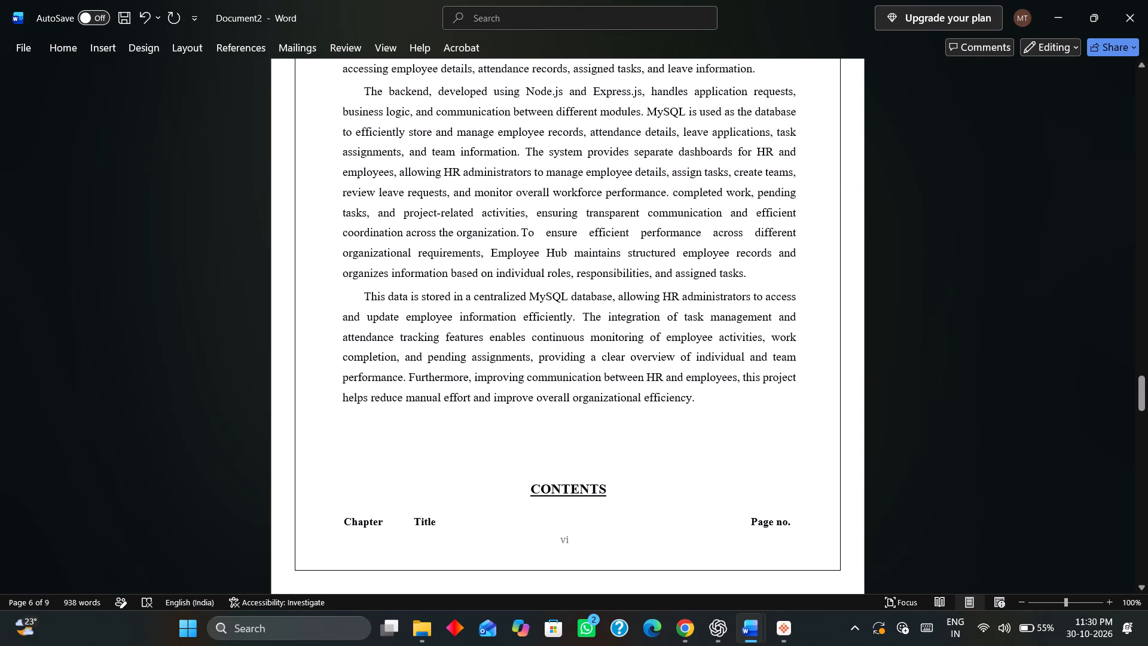
key(Return)
key(Return)
Examine how the contents and list of figures pages are laid out in the new document.
scroll(719, 410, down, 4)
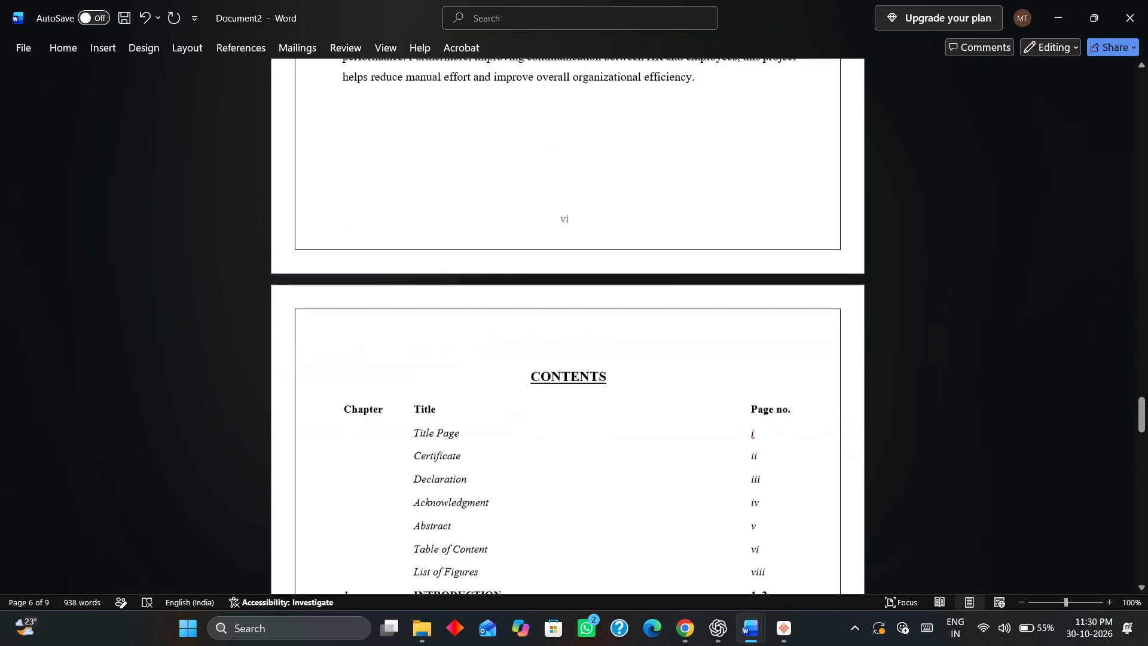
scroll(719, 410, down, 6)
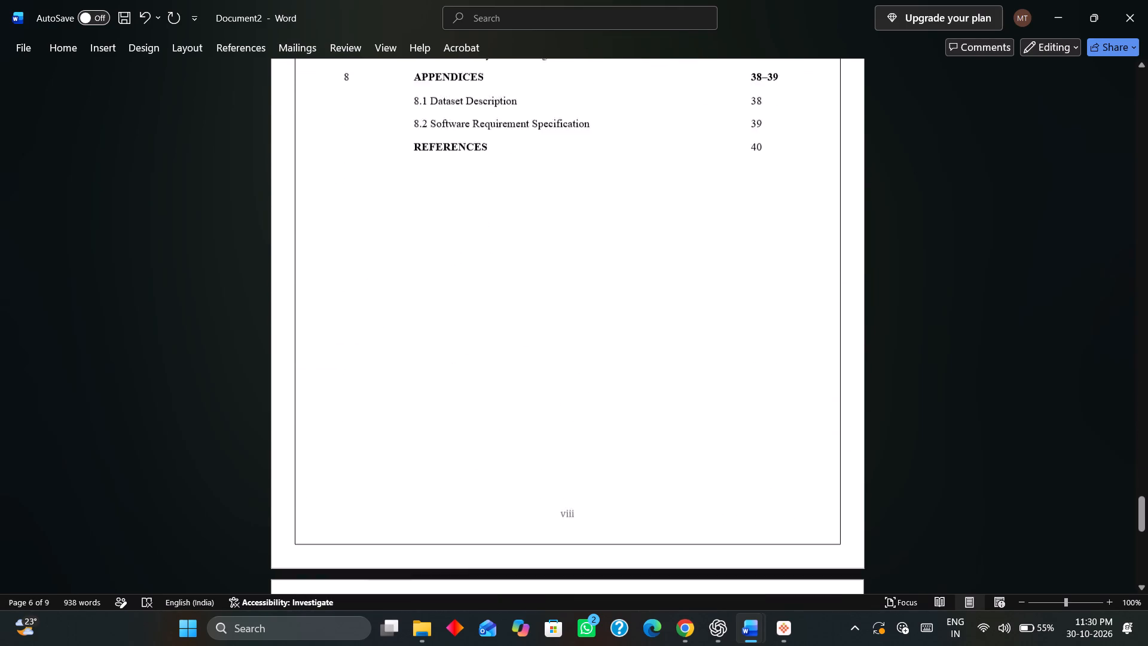
scroll(719, 410, down, 2)
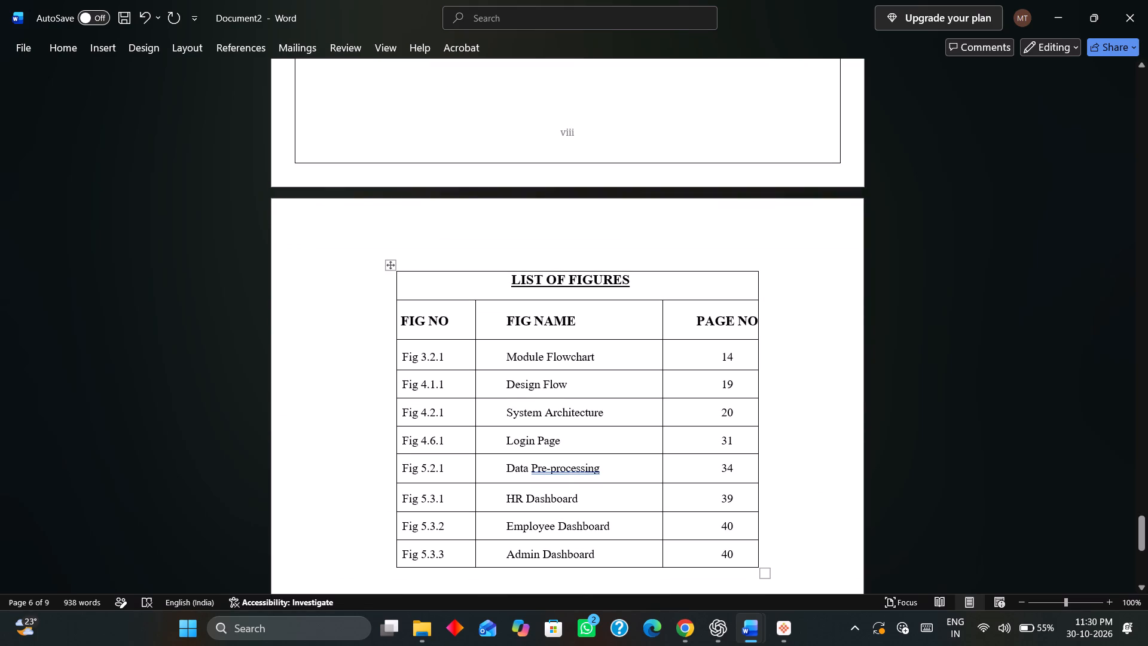
scroll(392, 279, down, 4)
scroll(392, 279, up, 17)
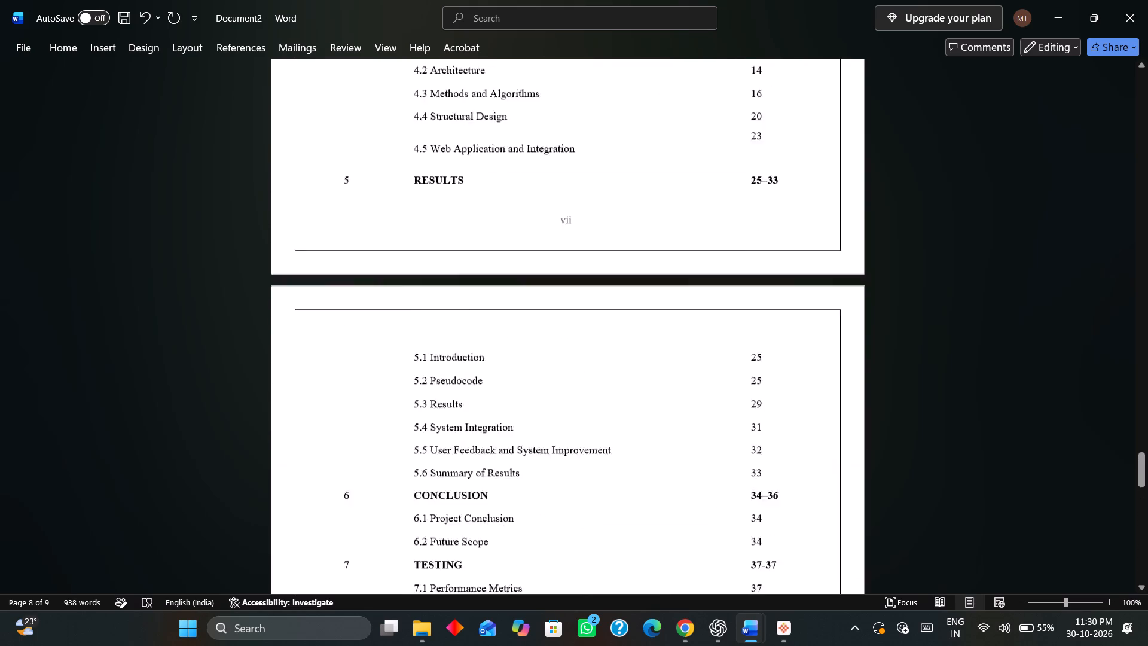
Centre the EMPLOYEE MANAGEMENT SYSTEM heading on the title page by inserting 21 leading spaces.
scroll(392, 279, up, 12)
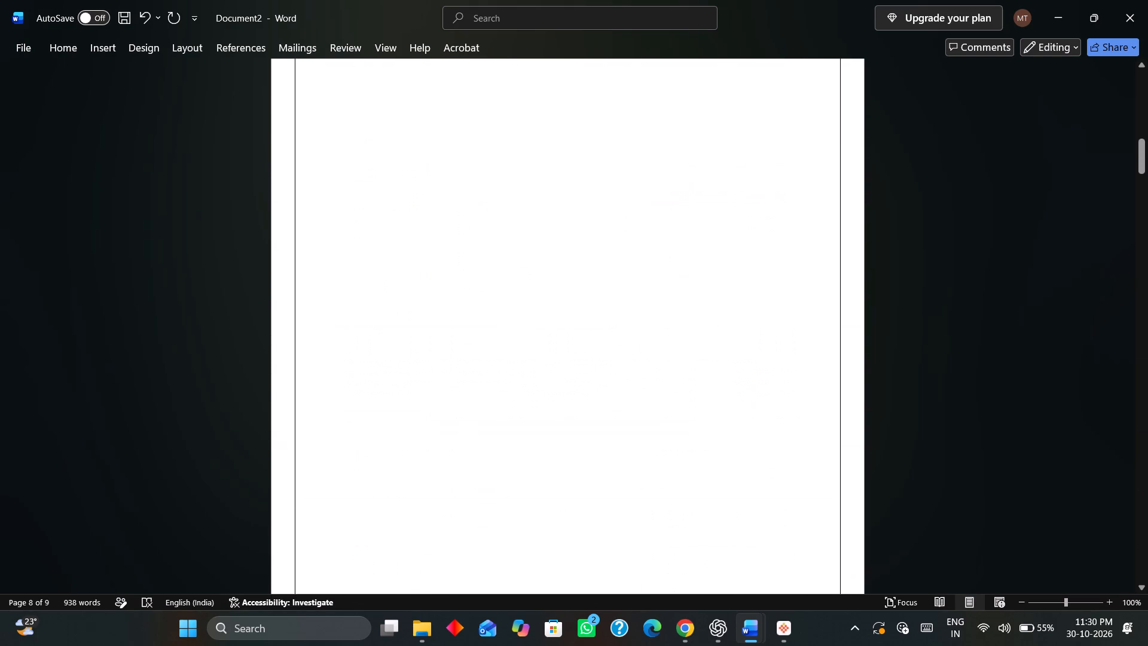
scroll(392, 279, up, 10)
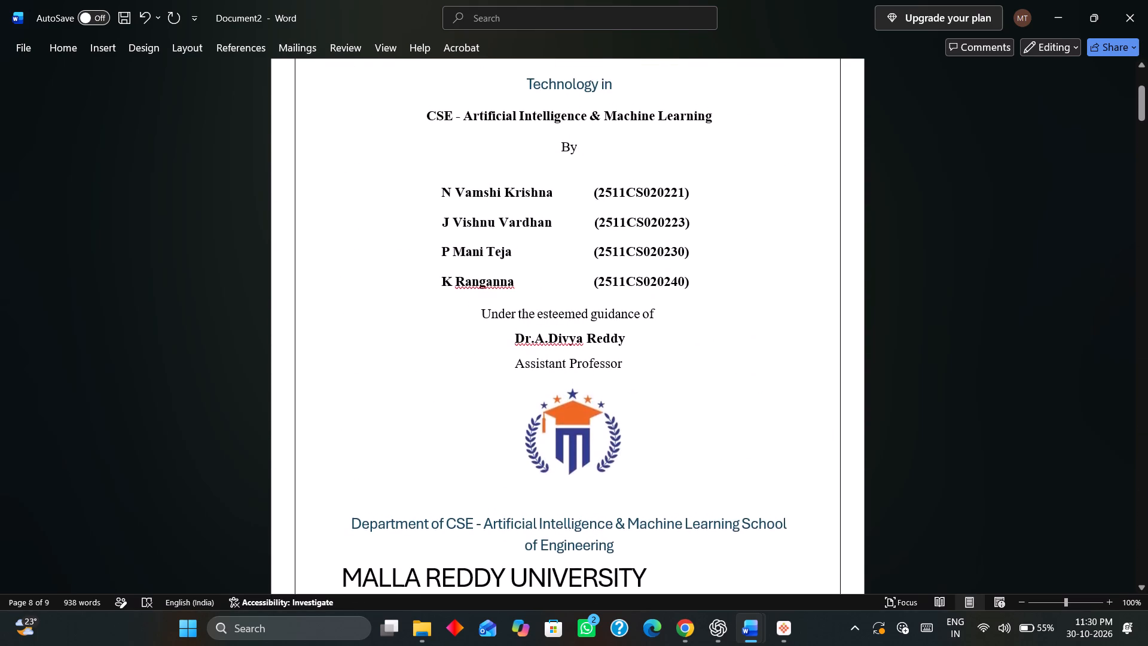
scroll(392, 279, up, 3)
click(337, 164)
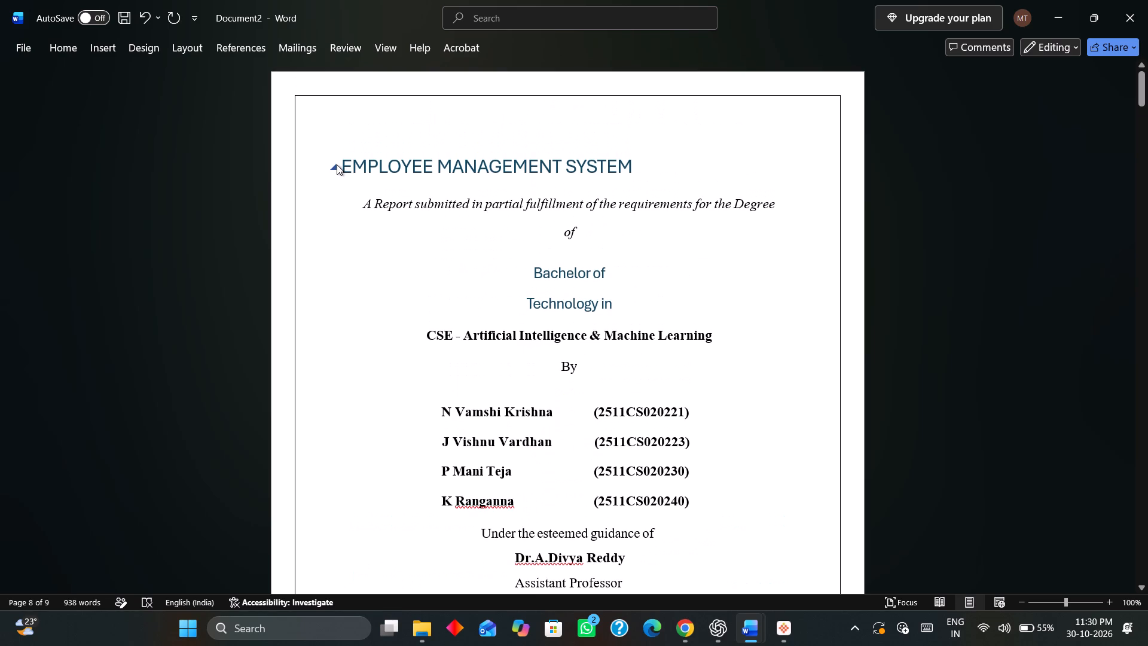
click(339, 164)
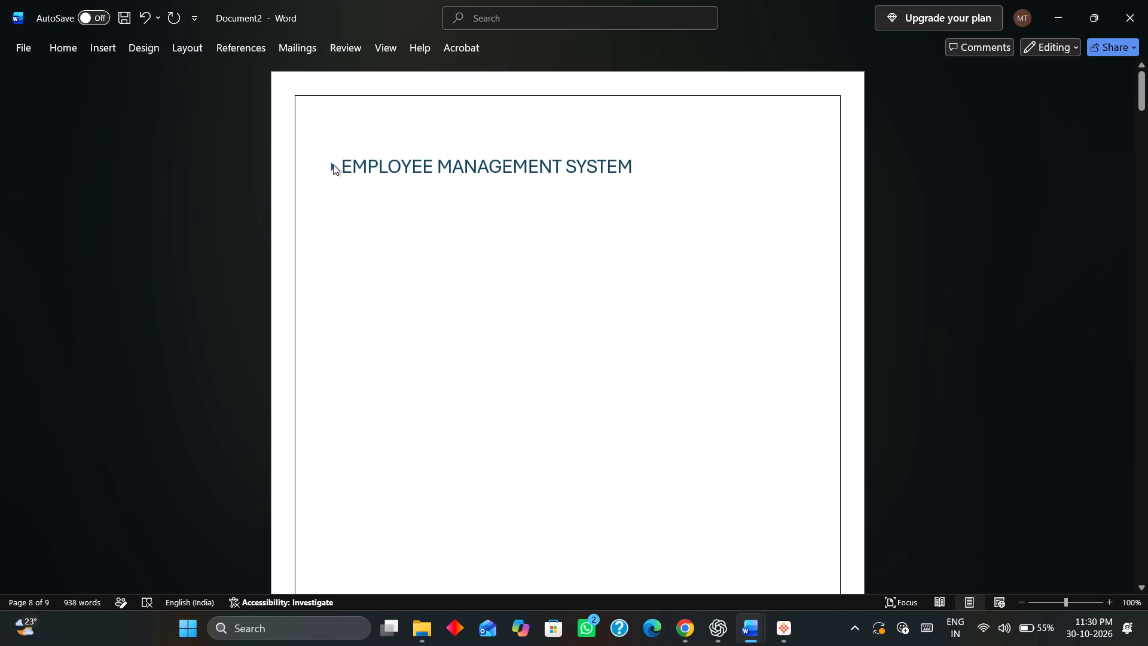
click(333, 164)
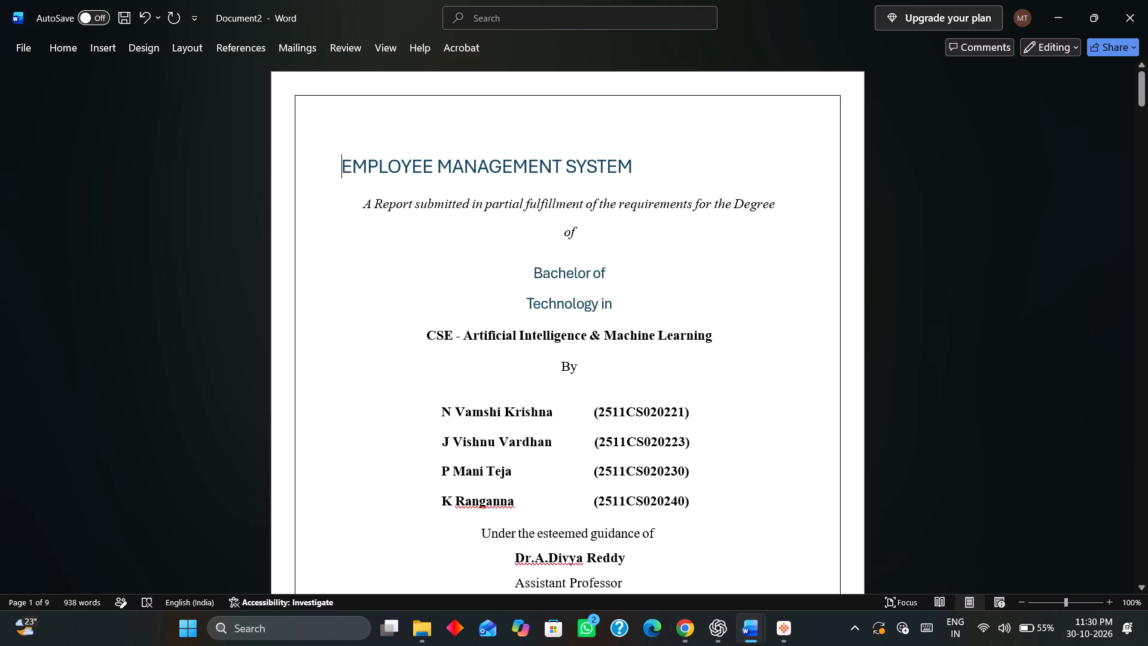
key(Up)
key(space)
key(space)
key(space)
key(space)
key(space)
key(space)
key(space)
key(space)
key(space)
key(space)
key(space)
key(space)
key(space)
key(space)
key(space)
key(space)
key(space)
key(space)
key(space)
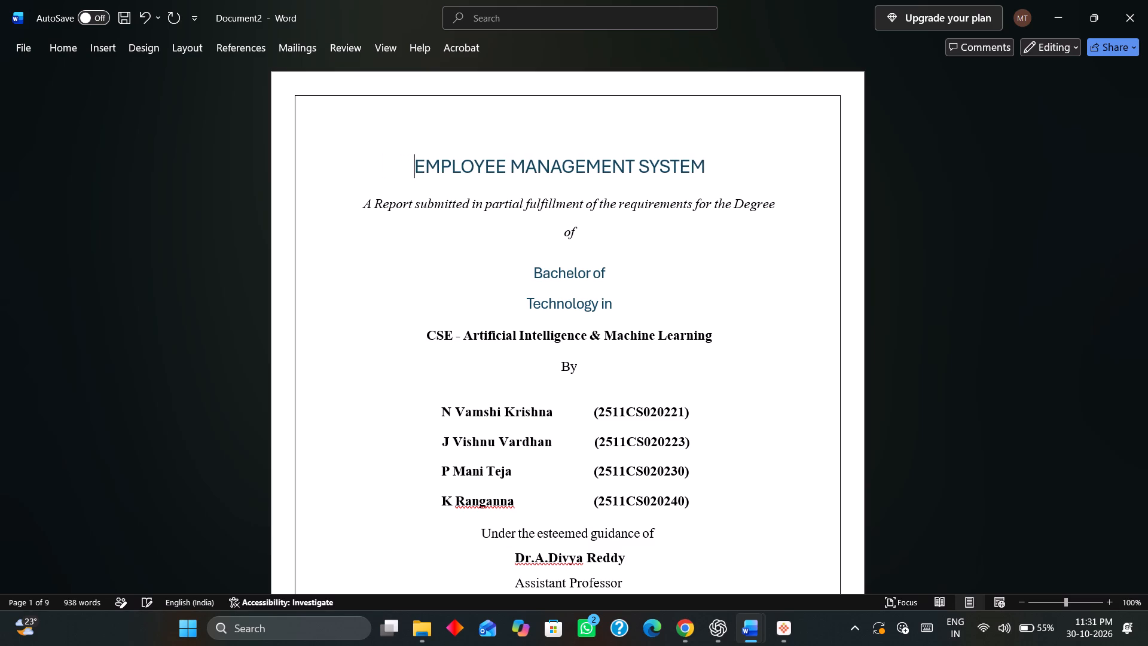
key(space)
key(space)
Centre the MALLA REDDY UNIVERSITY line on the title page by inserting 17 leading spaces.
scroll(404, 295, down, 4)
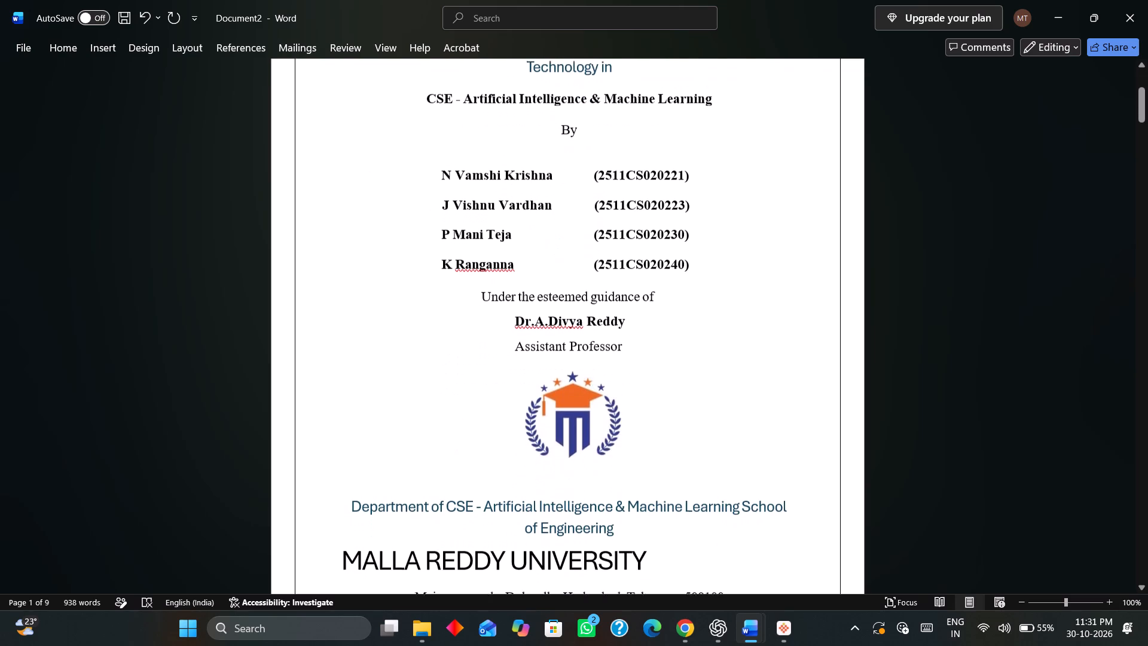
scroll(522, 409, down, 1)
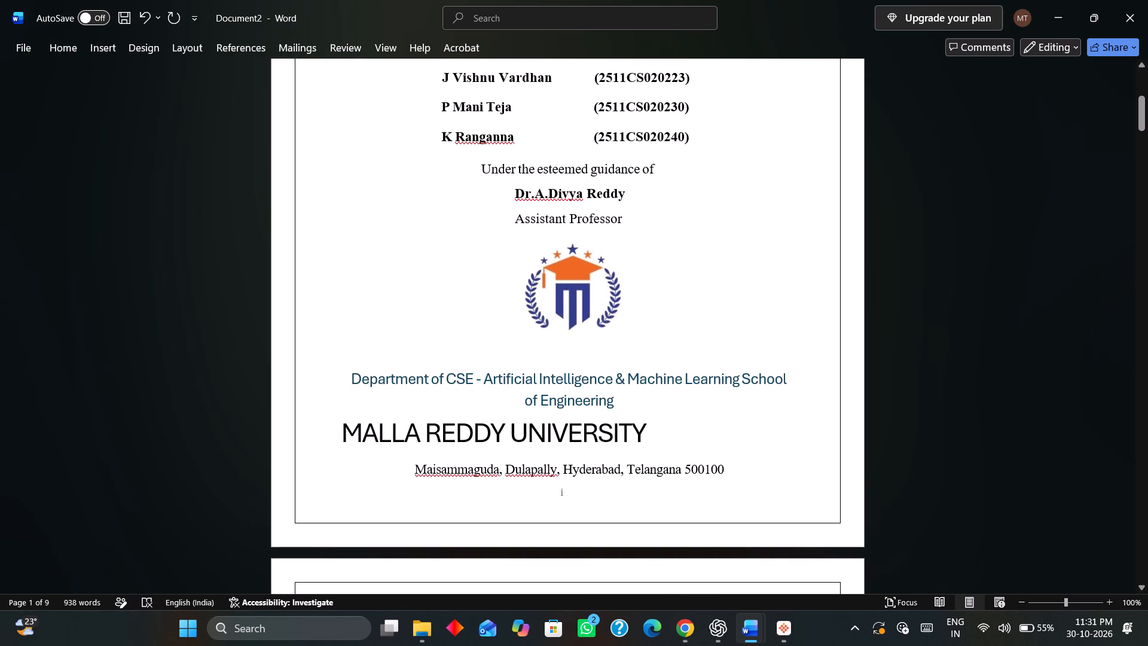
click(344, 435)
key(space)
key(space)
key(space)
key(space)
key(space)
key(space)
key(space)
key(space)
key(space)
key(space)
key(space)
key(space)
key(space)
key(space)
key(space)
key(space)
key(space)
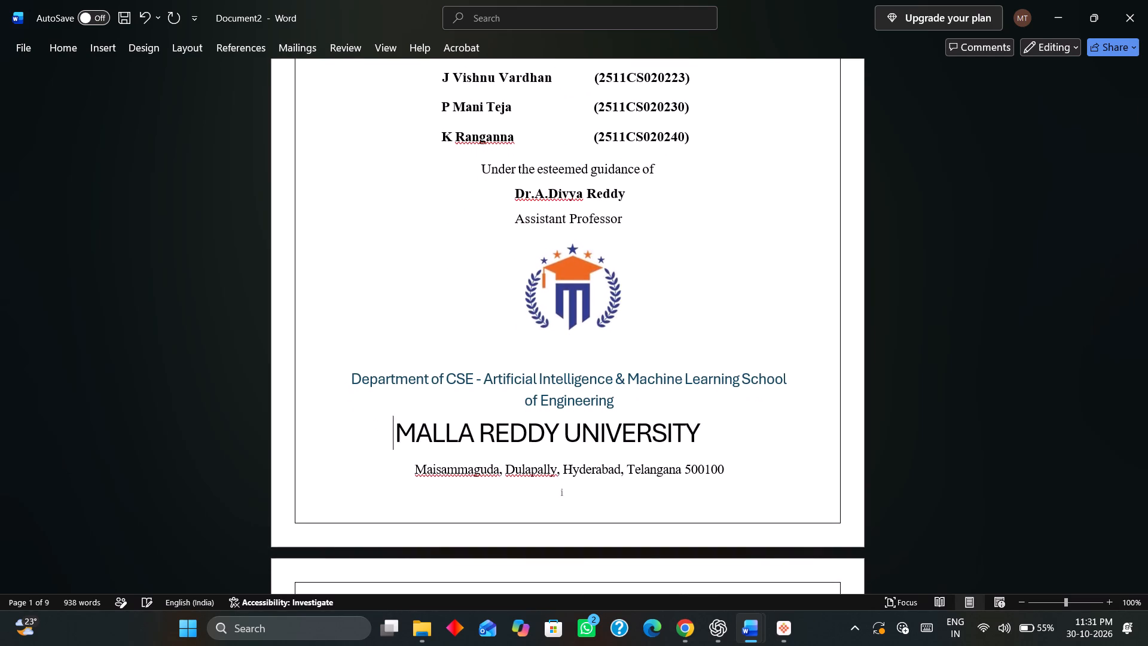
Delete the blank line between the university logo and the Department of CSE line on the title page.
click(508, 352)
key(Delete)
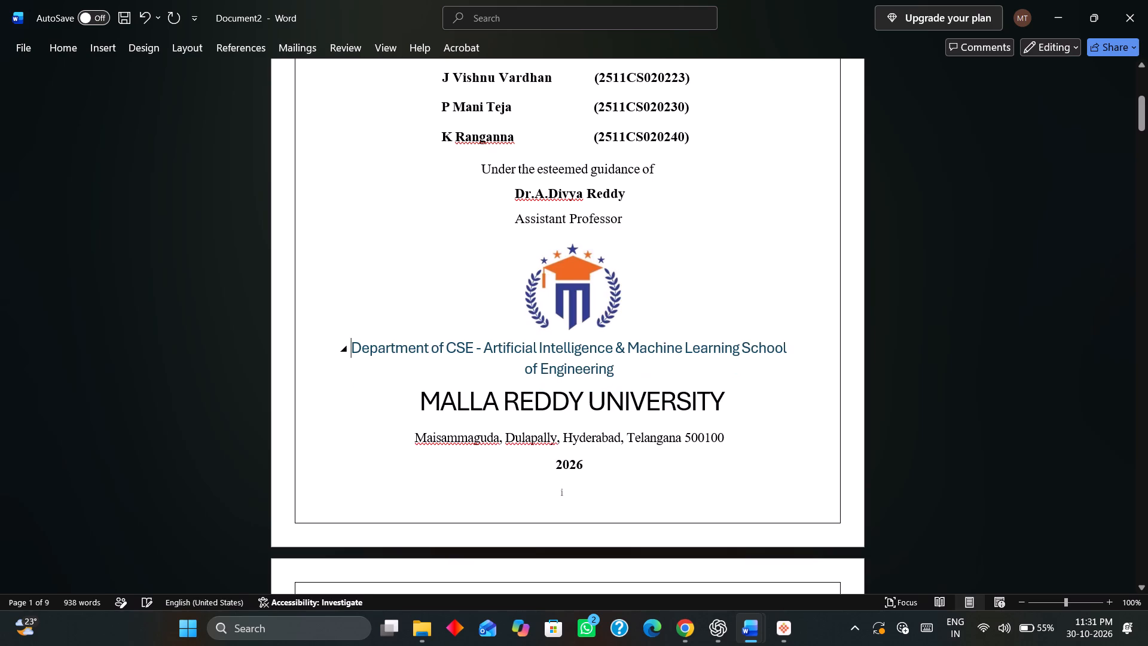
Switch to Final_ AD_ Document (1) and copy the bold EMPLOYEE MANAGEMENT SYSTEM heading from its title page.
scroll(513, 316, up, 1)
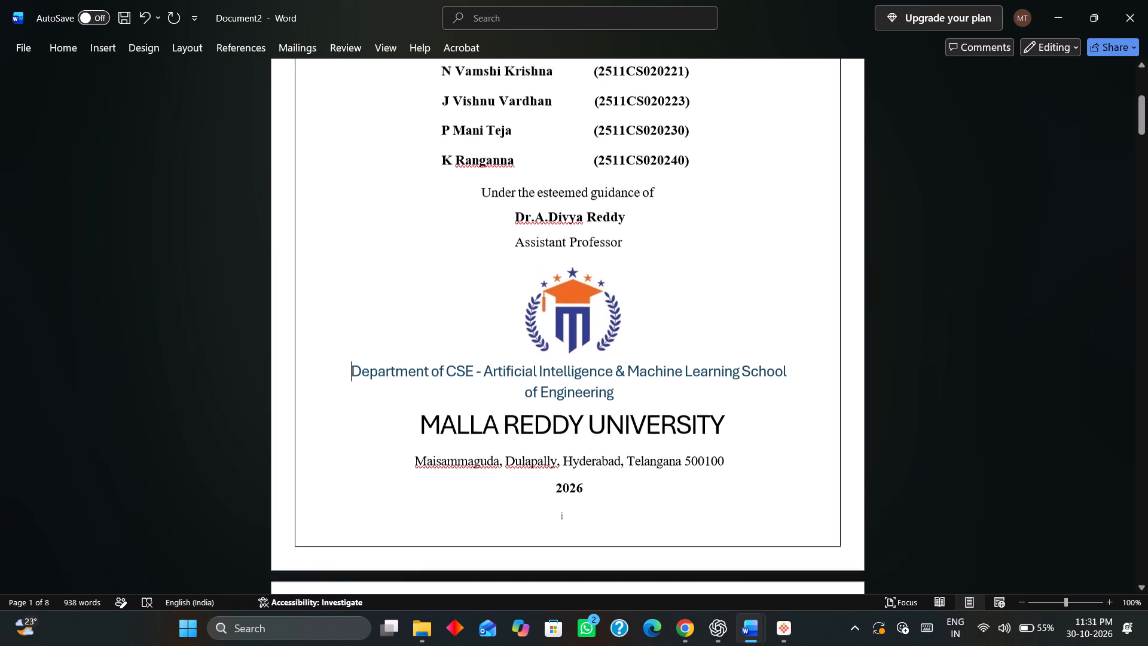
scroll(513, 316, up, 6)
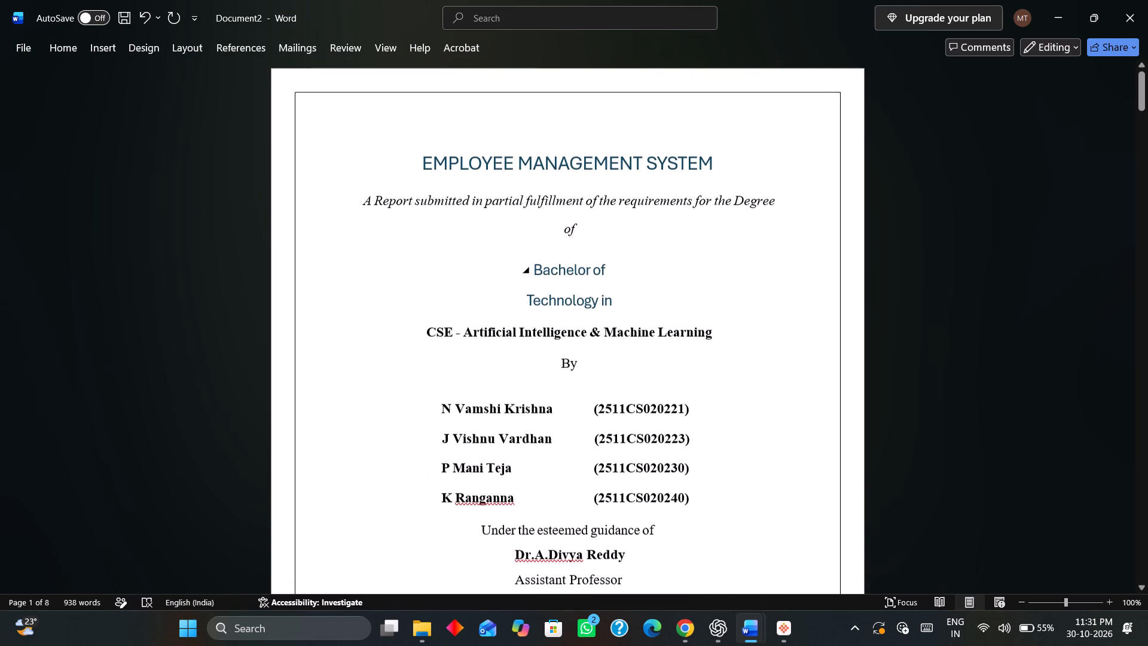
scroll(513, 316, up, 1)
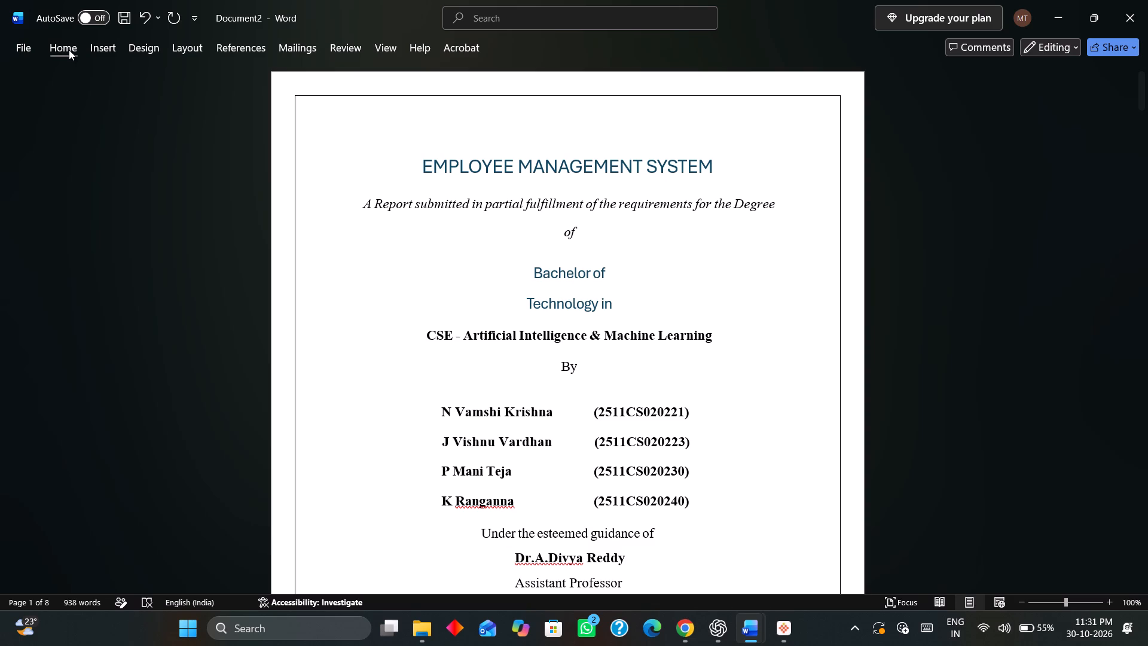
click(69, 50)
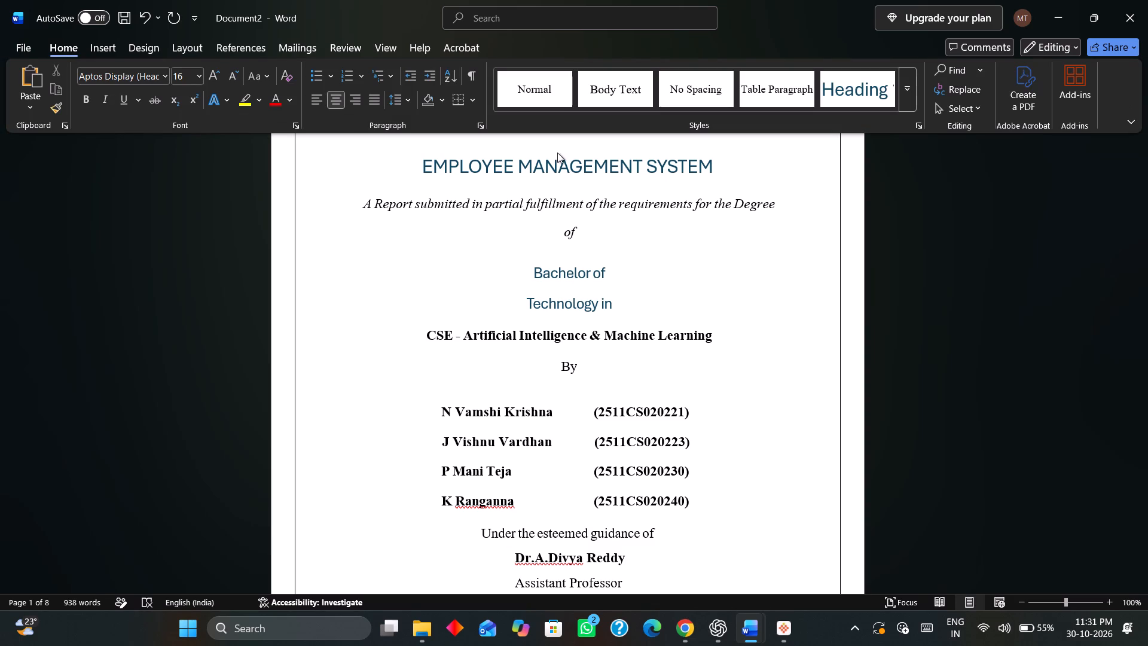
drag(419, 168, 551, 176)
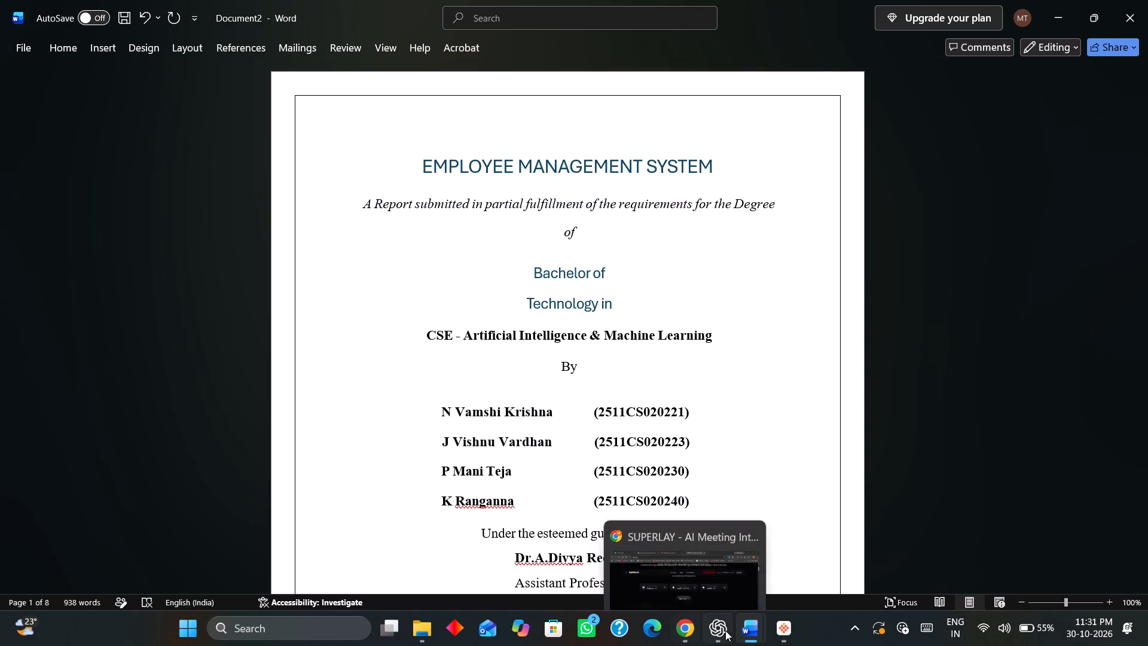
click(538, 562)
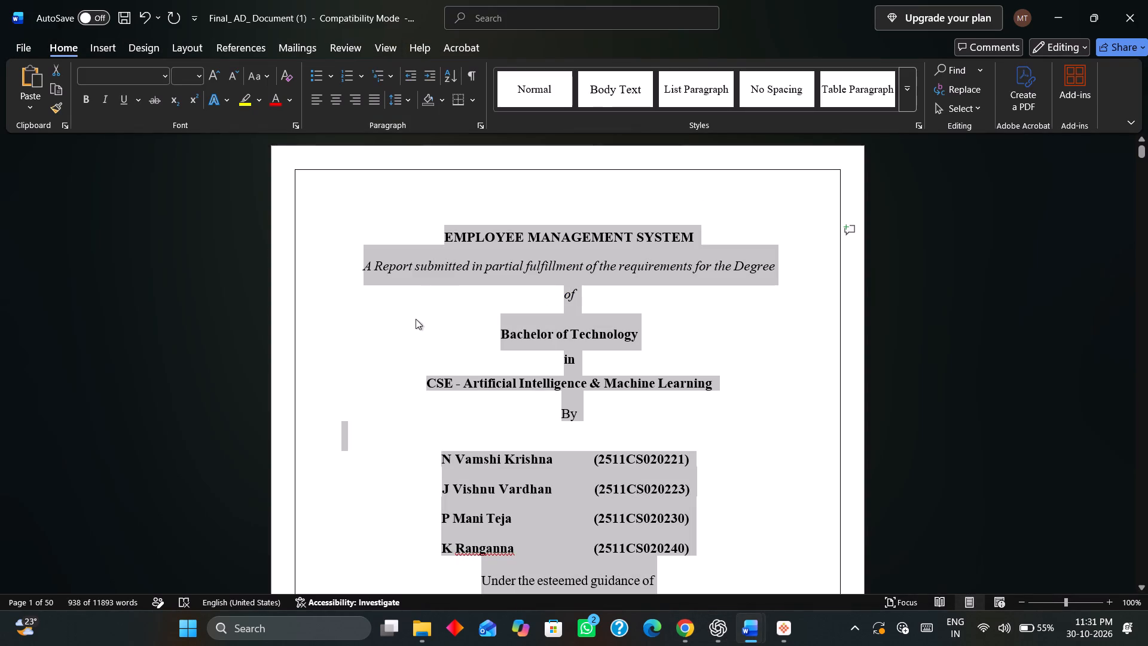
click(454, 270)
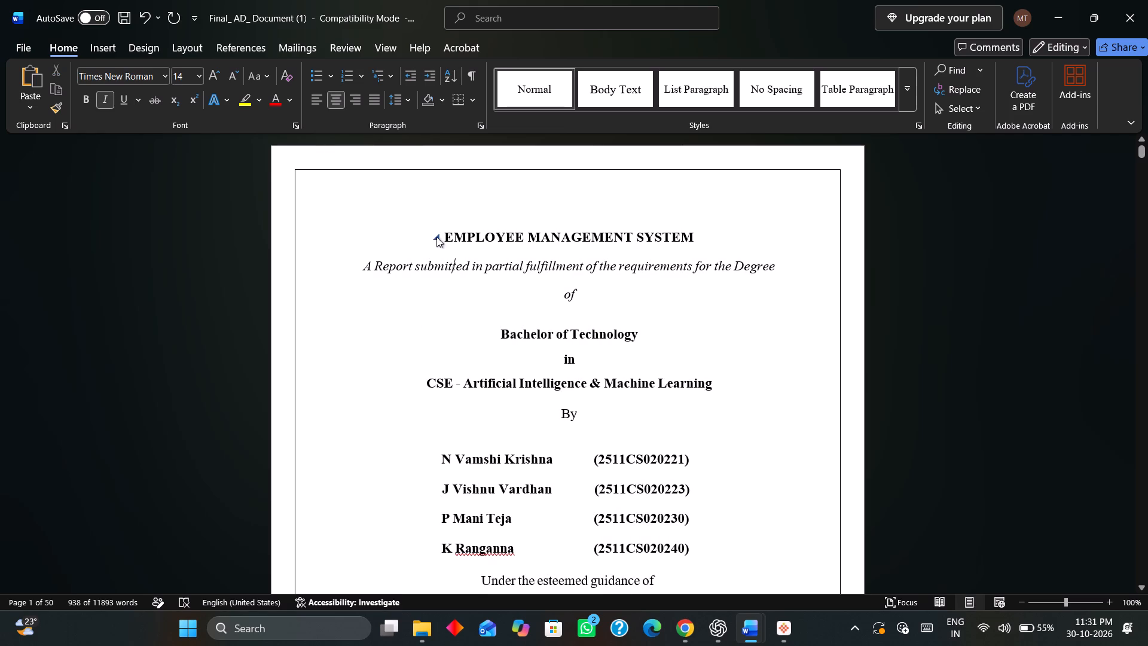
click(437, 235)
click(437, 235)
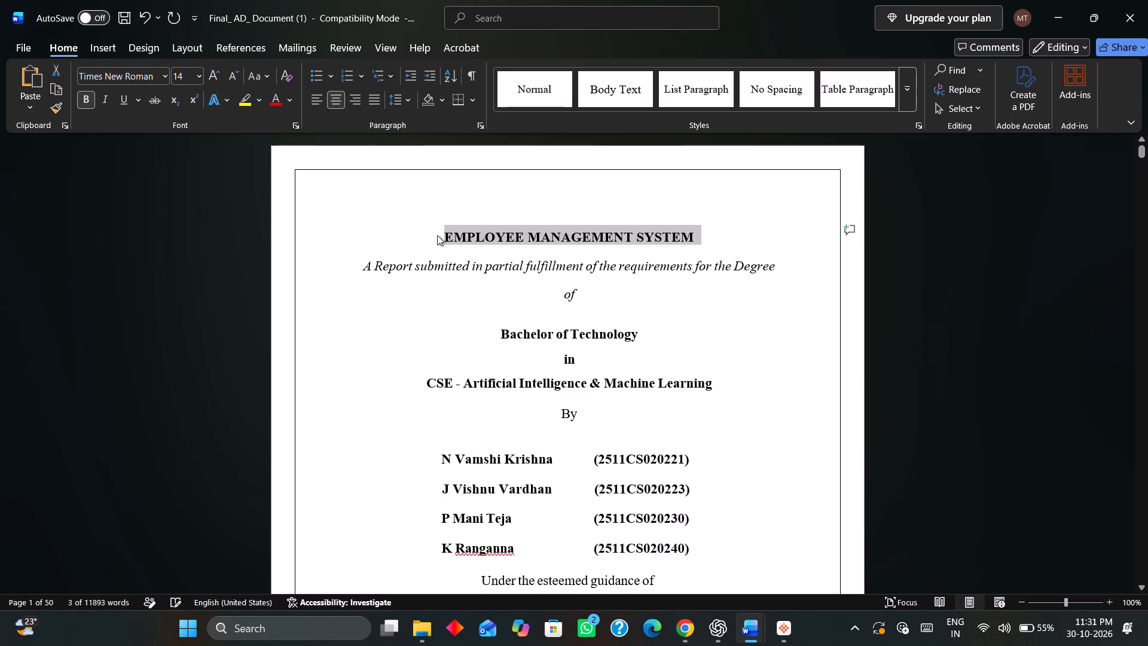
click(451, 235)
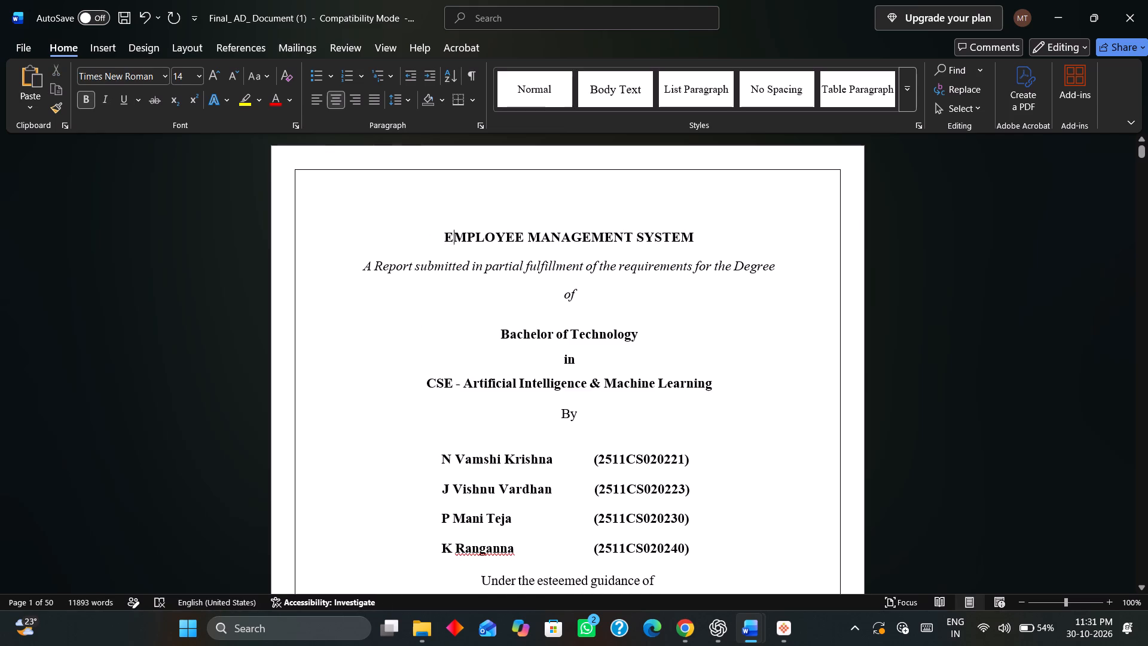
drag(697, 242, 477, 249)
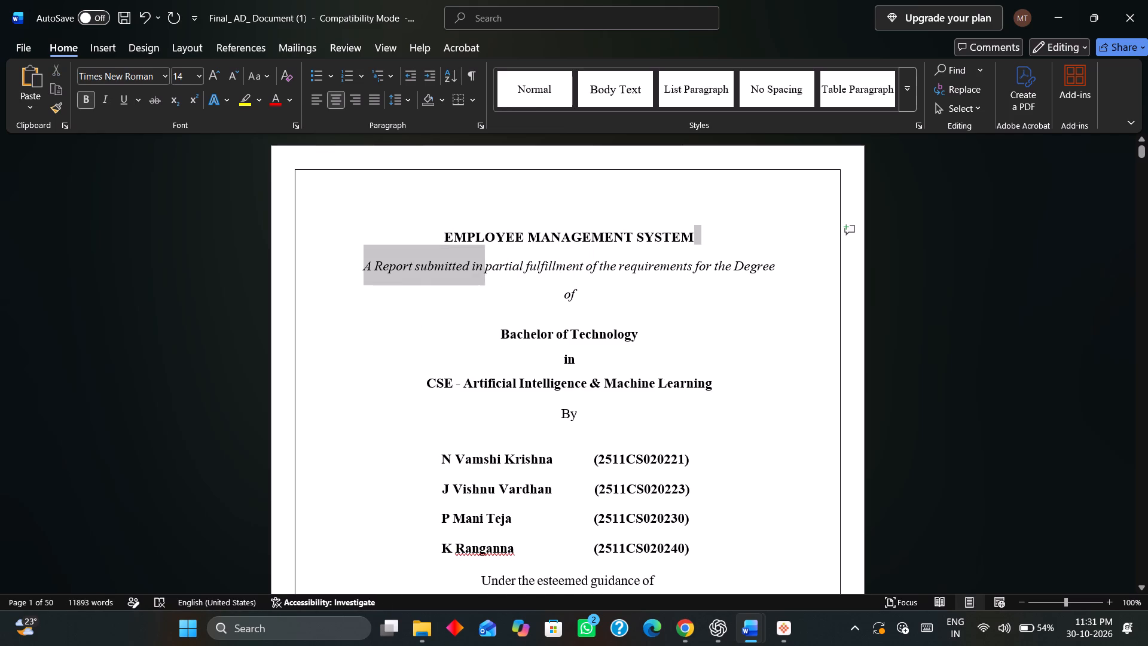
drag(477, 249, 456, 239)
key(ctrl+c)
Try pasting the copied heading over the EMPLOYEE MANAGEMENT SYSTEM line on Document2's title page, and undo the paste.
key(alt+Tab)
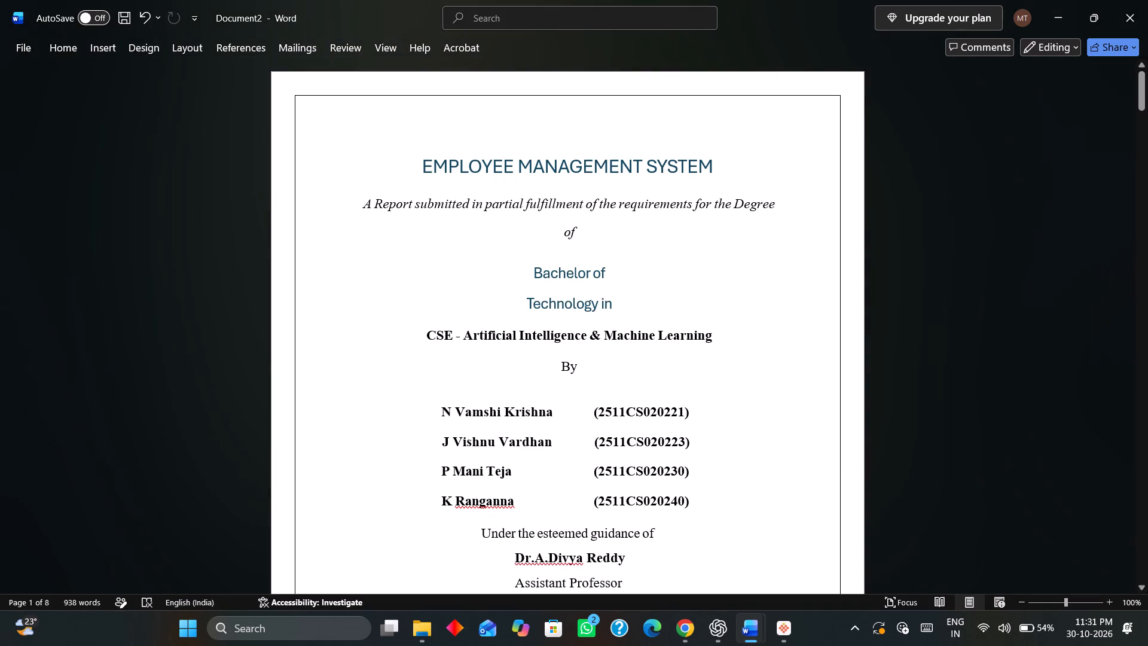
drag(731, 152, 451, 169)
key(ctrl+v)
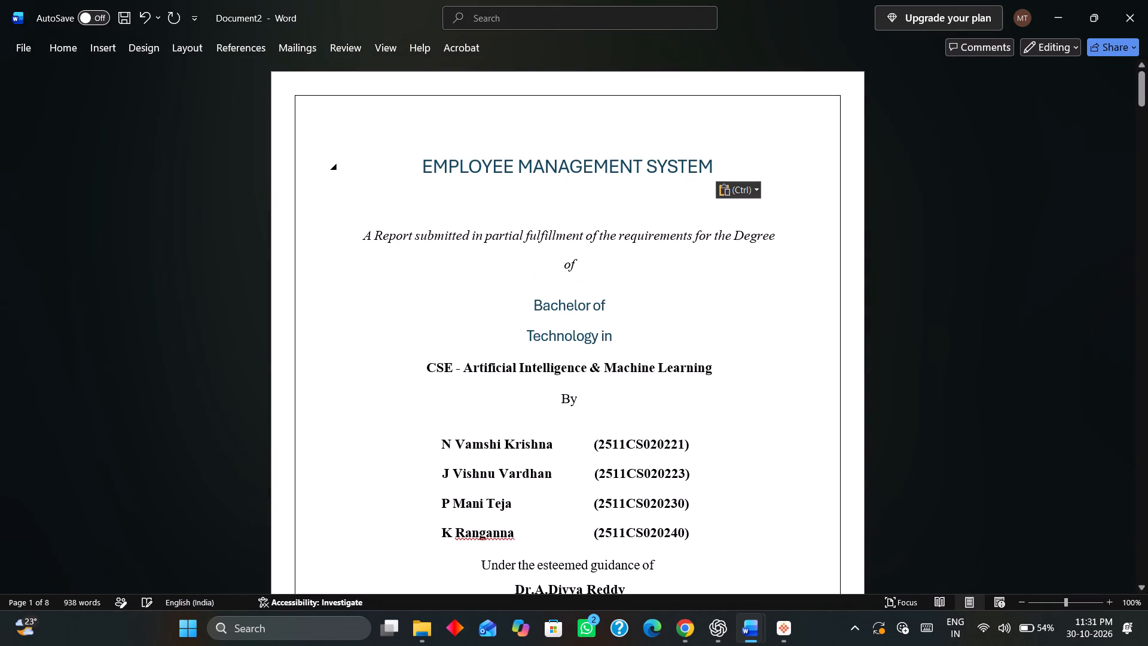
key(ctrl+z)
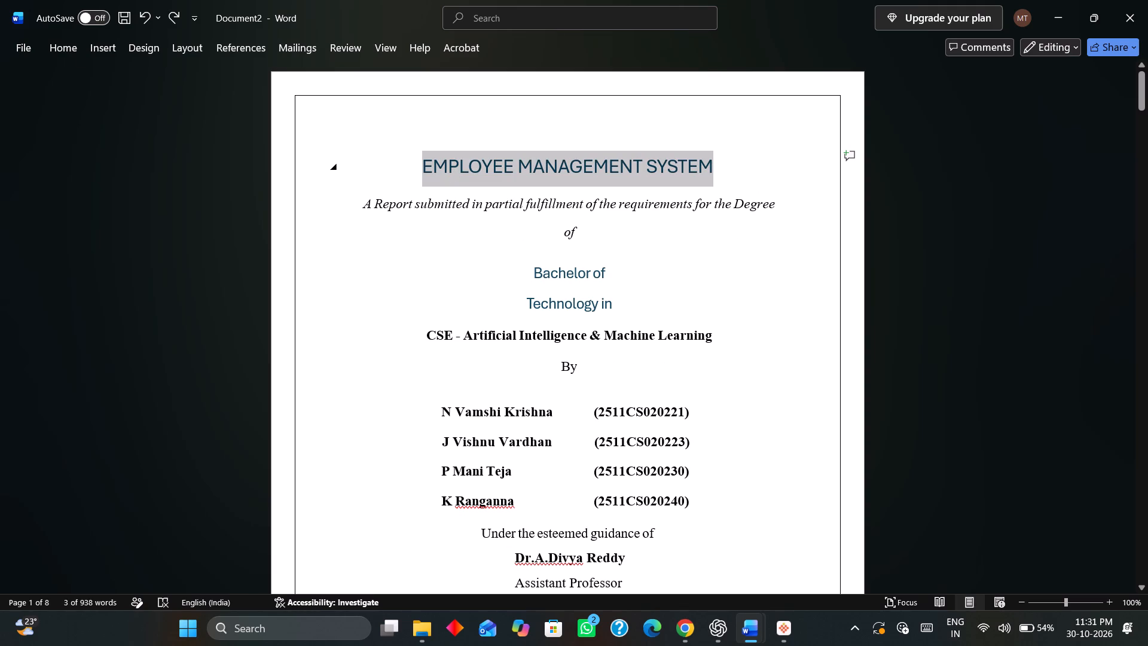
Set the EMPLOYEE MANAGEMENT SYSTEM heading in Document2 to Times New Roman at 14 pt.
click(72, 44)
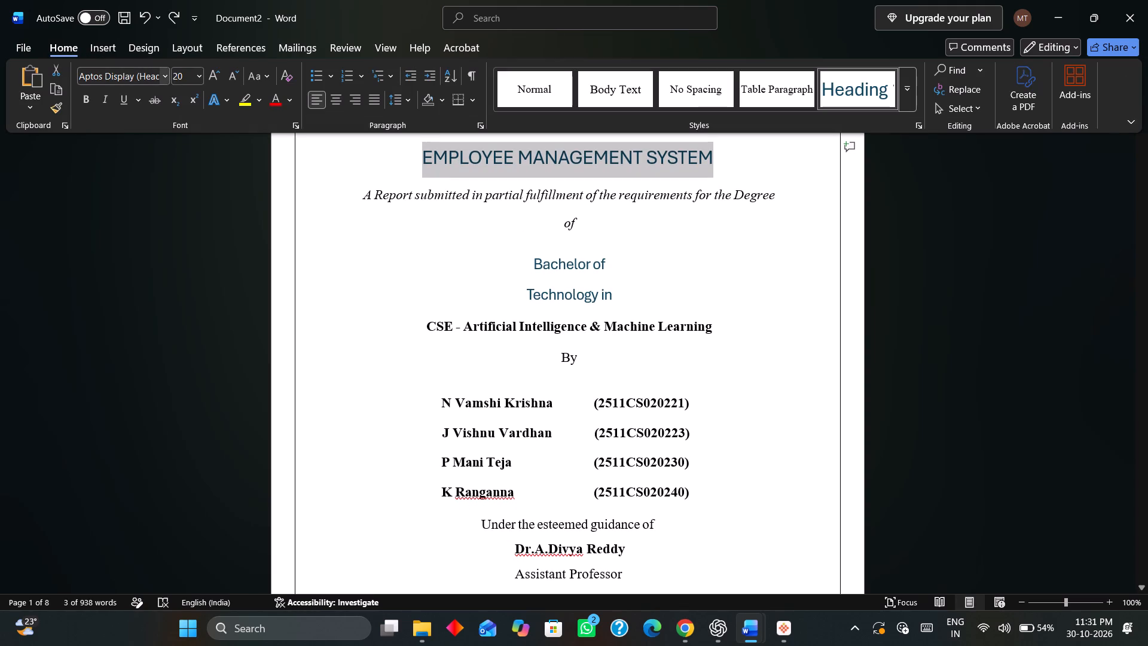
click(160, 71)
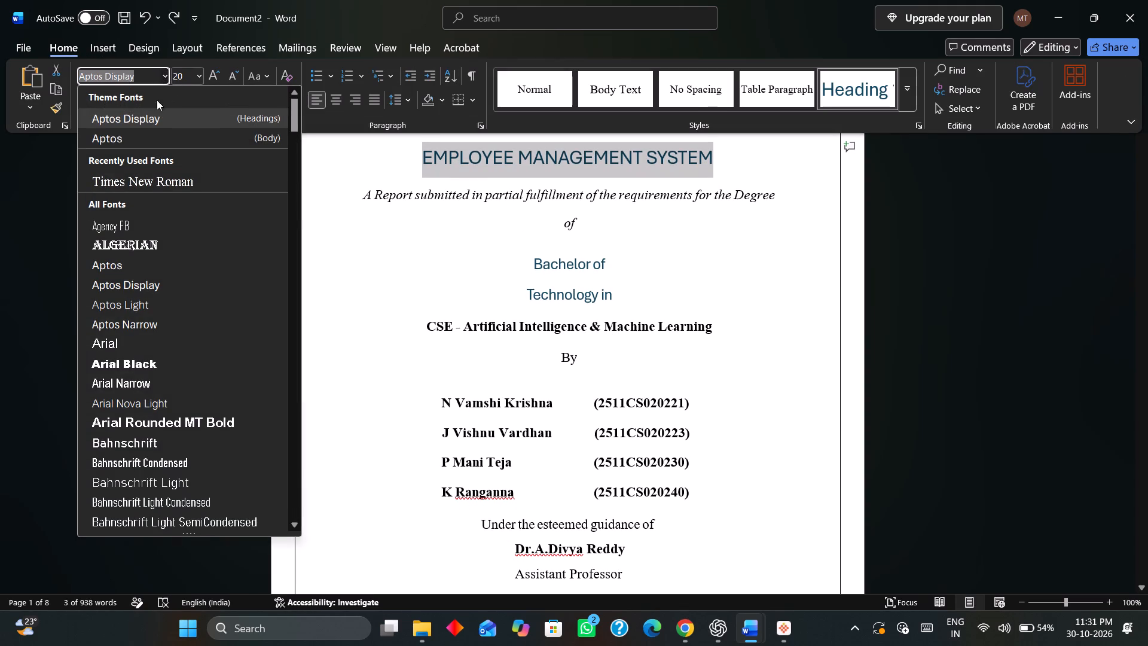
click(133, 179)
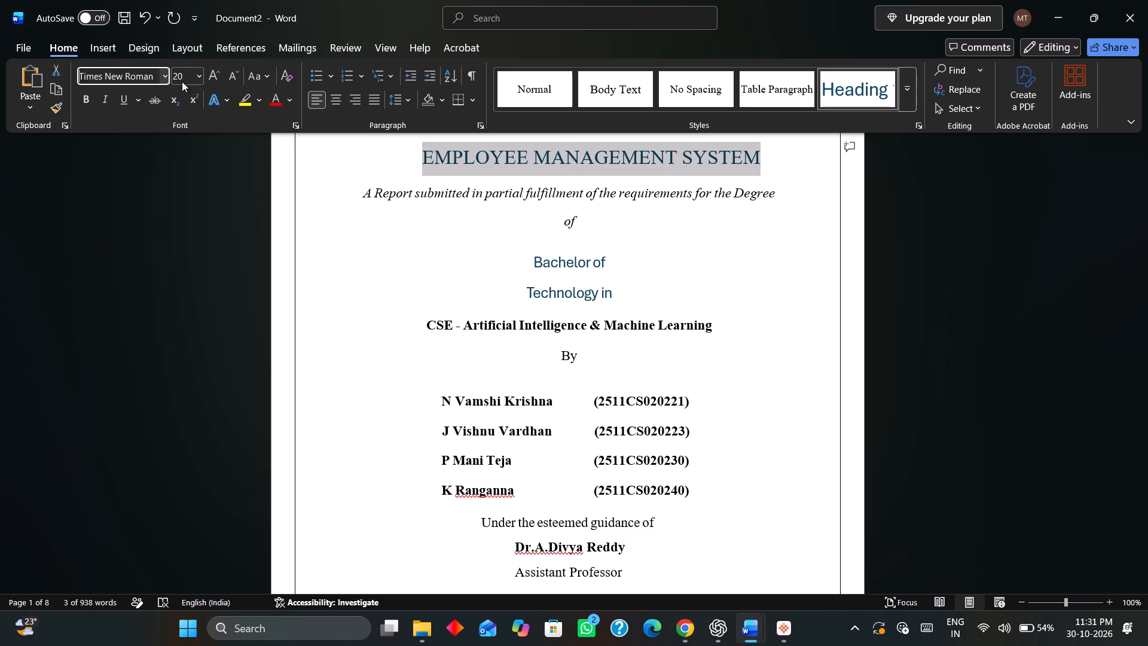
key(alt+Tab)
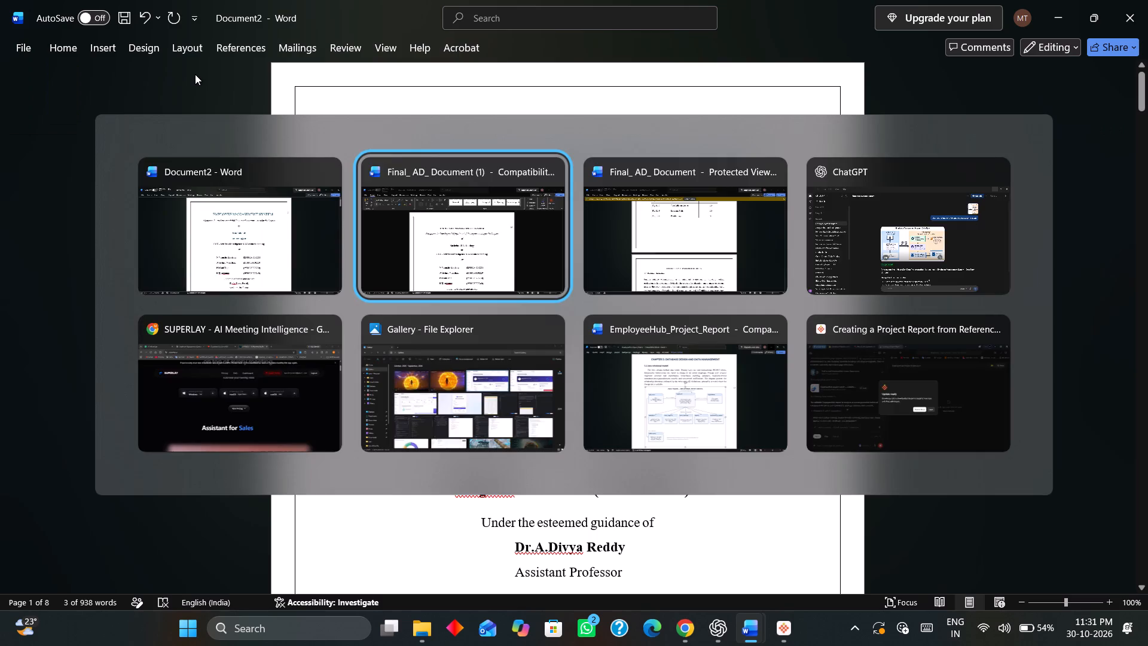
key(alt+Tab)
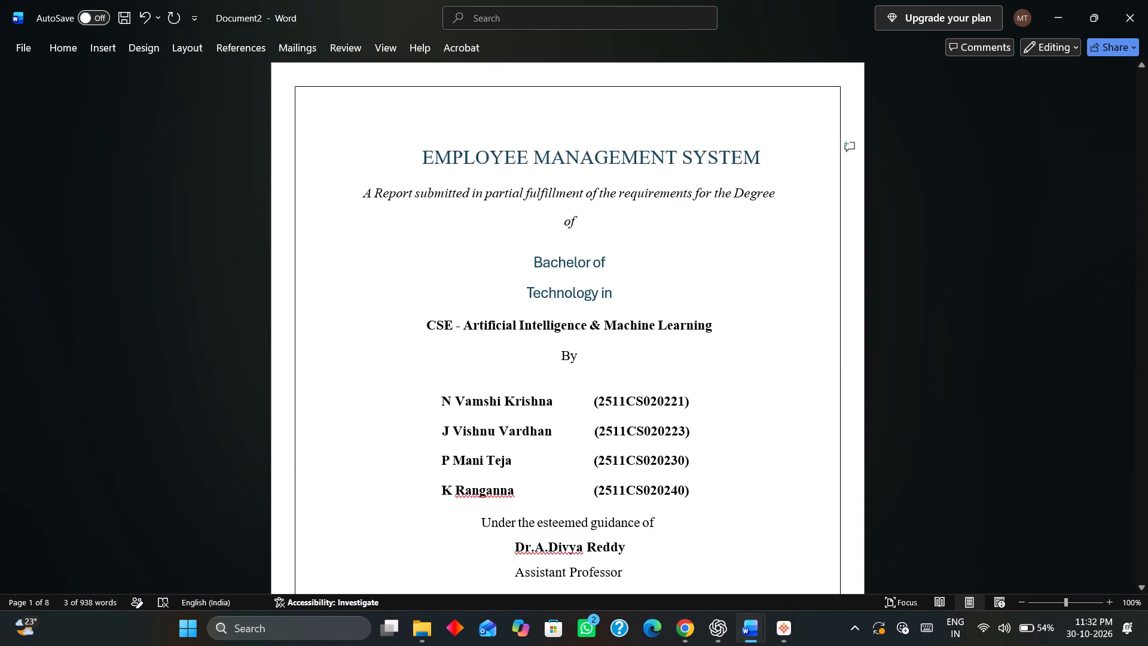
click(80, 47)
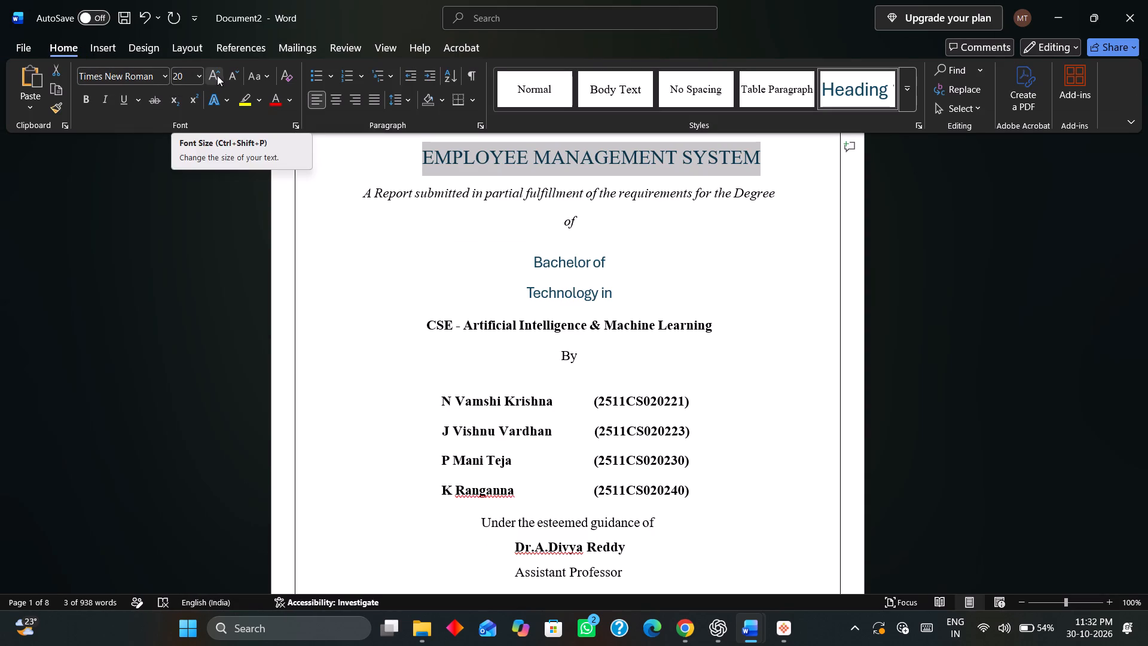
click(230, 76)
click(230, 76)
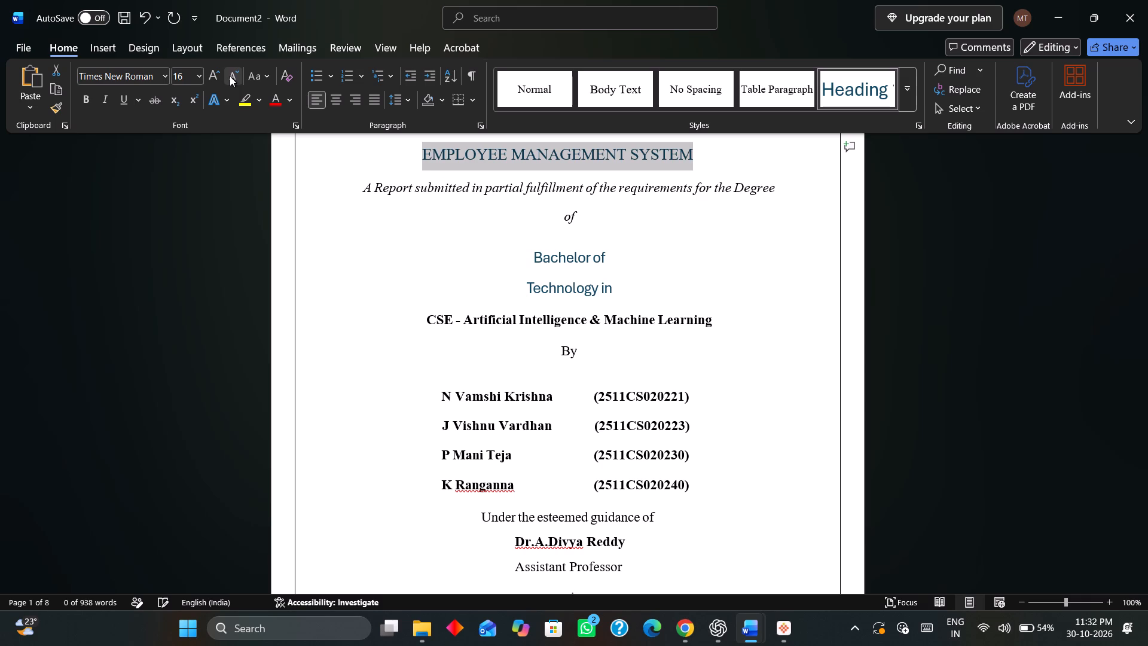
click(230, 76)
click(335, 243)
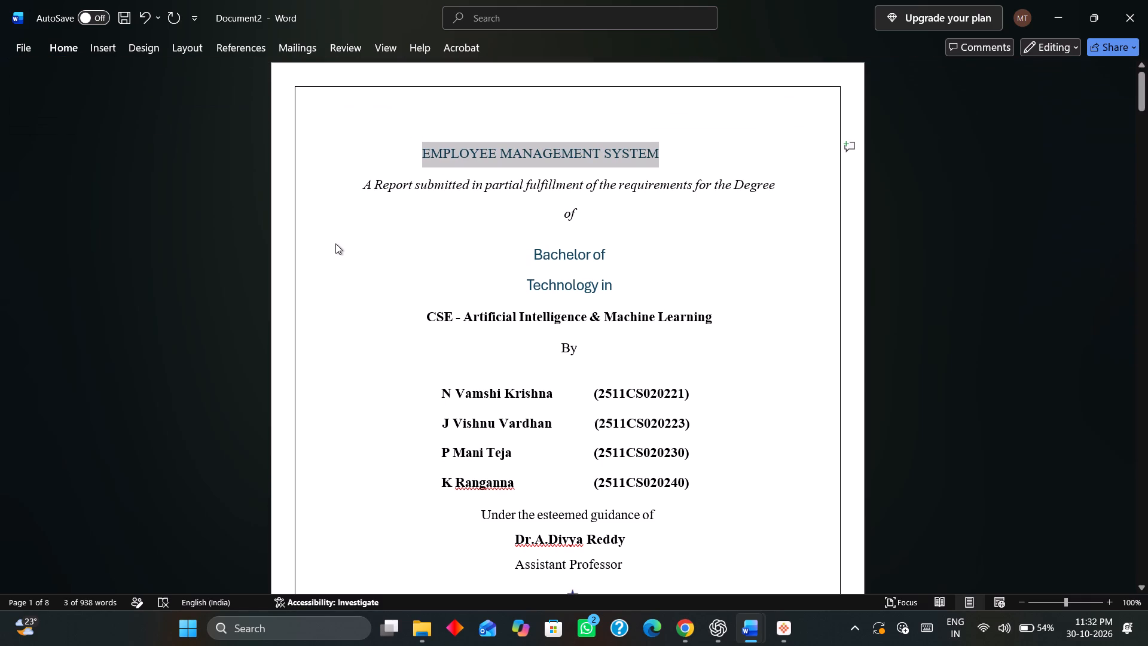
Shift the EMPLOYEE MANAGEMENT SYSTEM heading towards the page centre by inserting five more leading spaces.
click(419, 161)
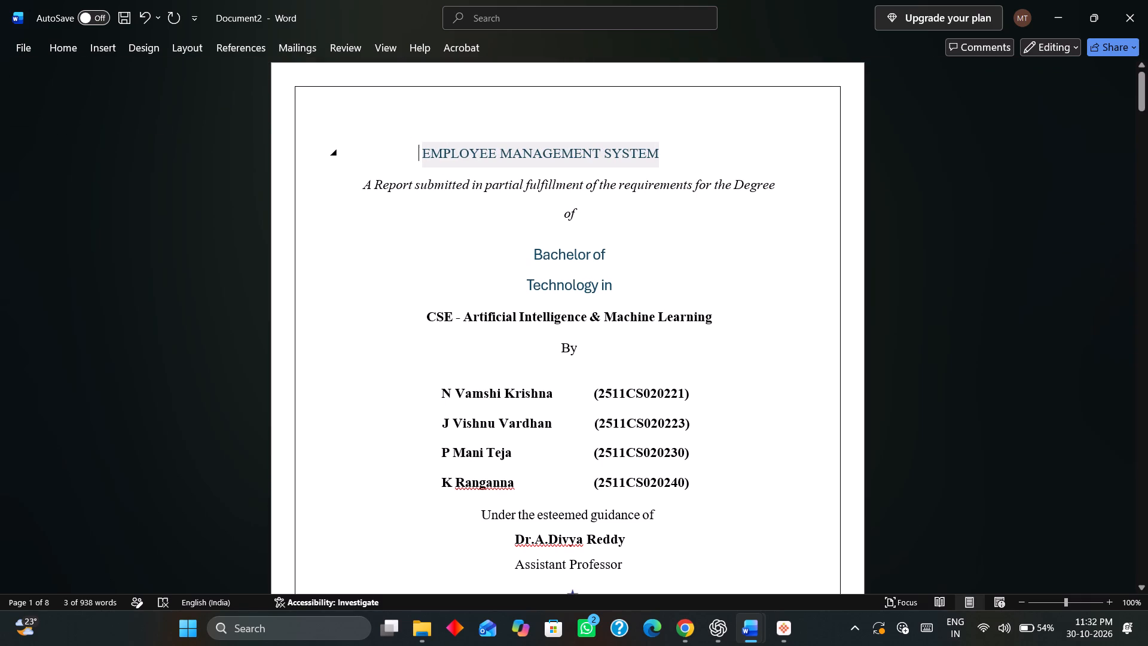
key(space)
key(space)
key(space)
key(space)
key(space)
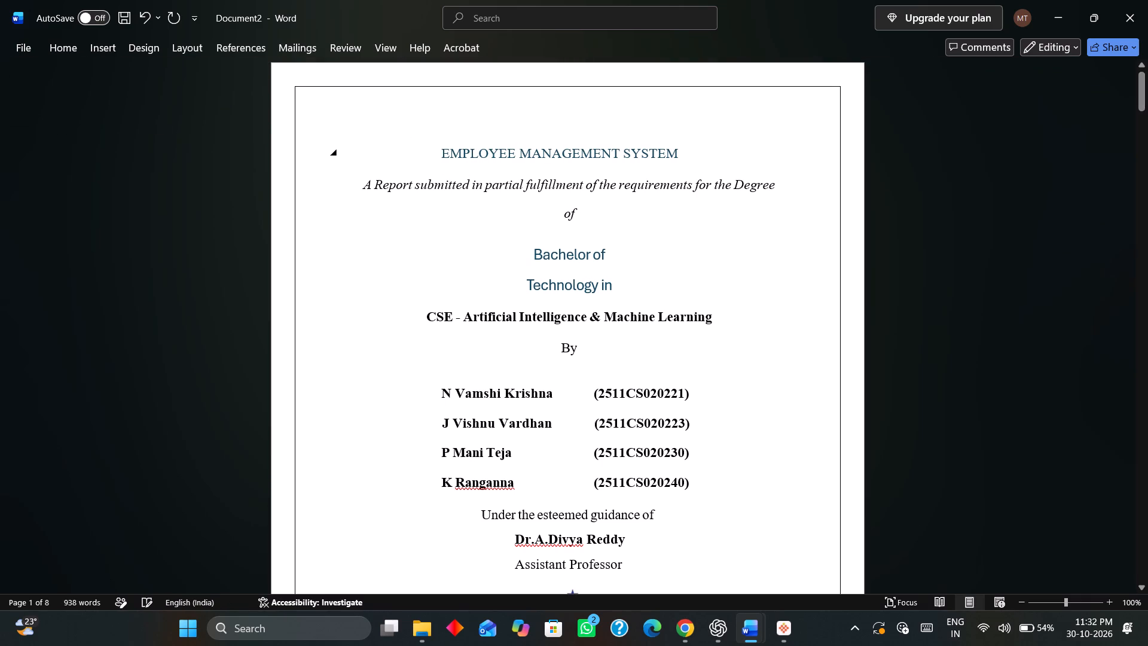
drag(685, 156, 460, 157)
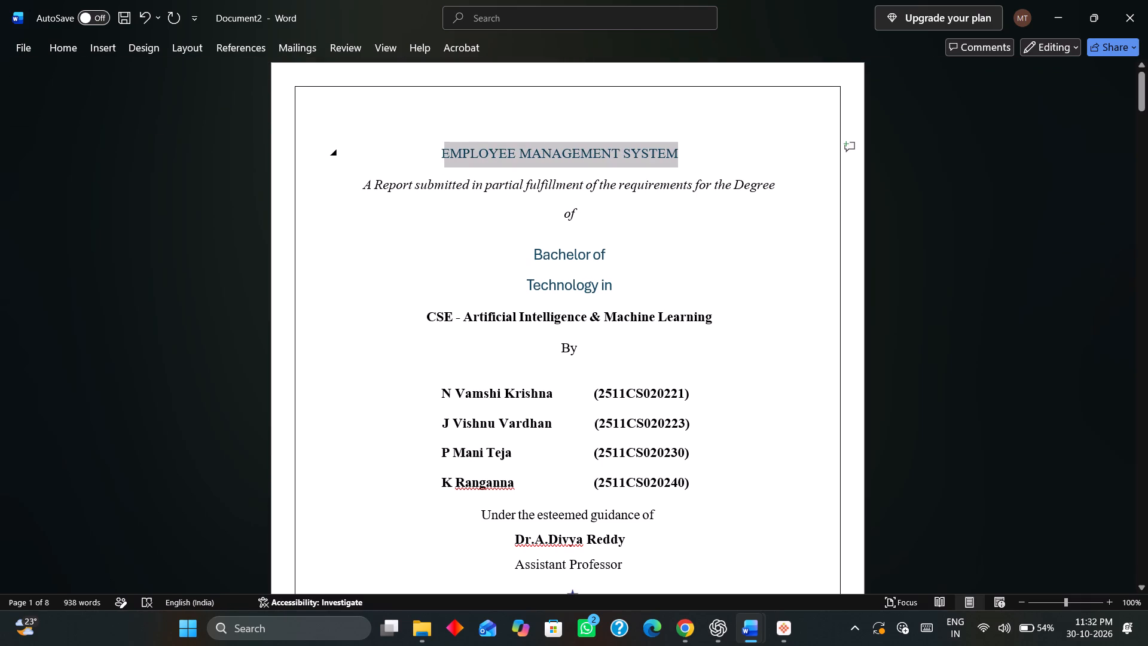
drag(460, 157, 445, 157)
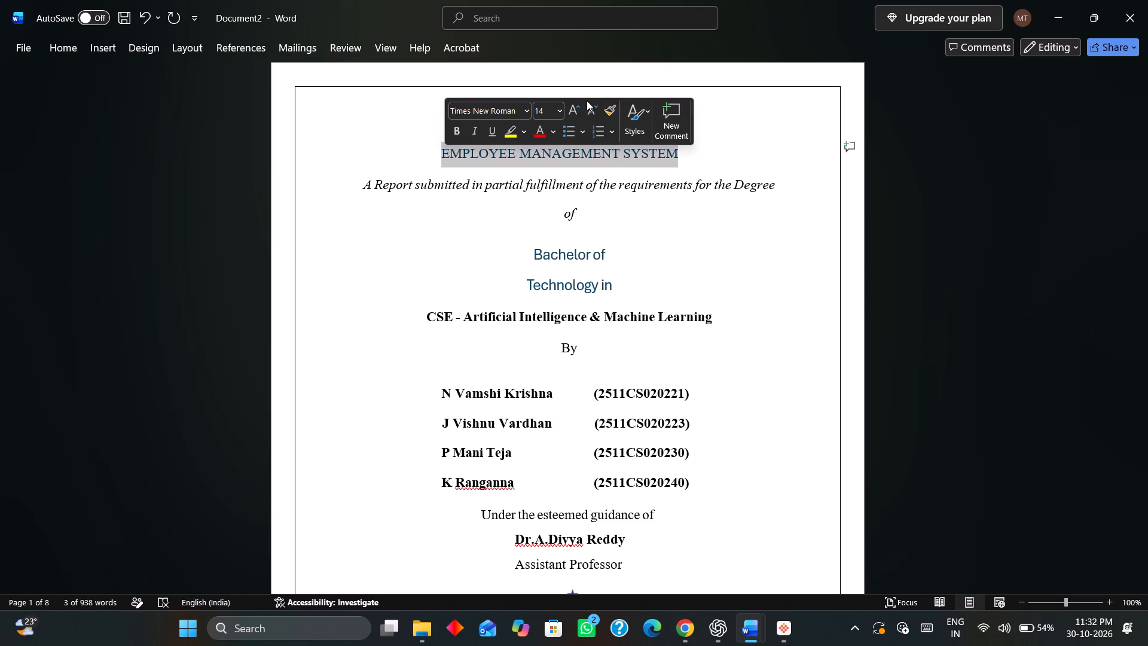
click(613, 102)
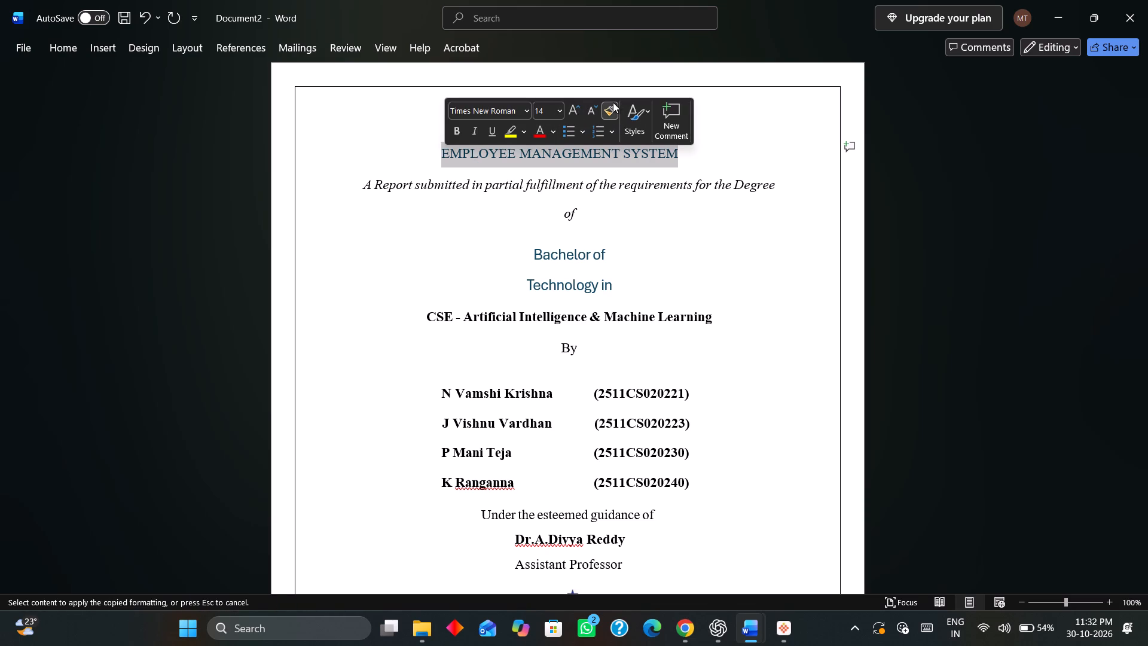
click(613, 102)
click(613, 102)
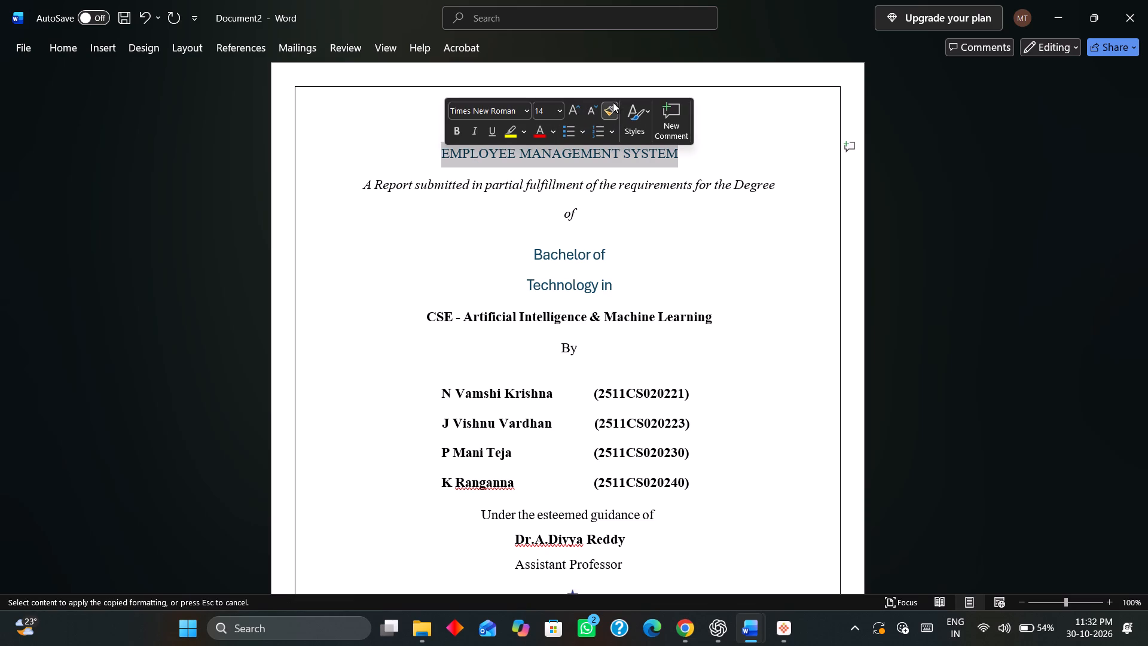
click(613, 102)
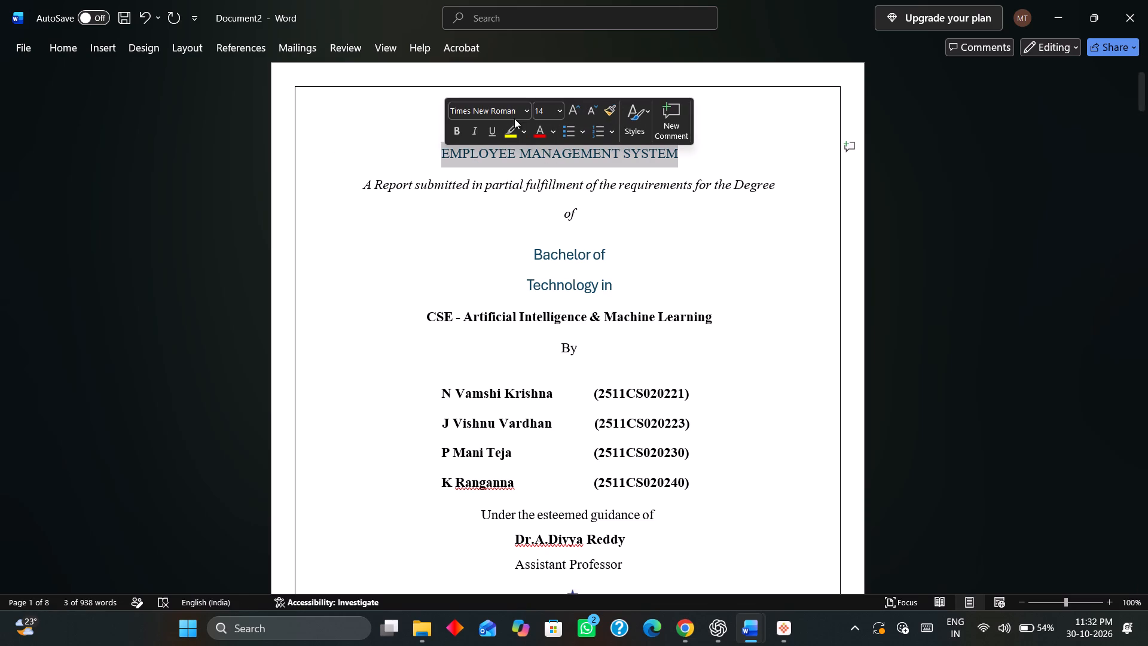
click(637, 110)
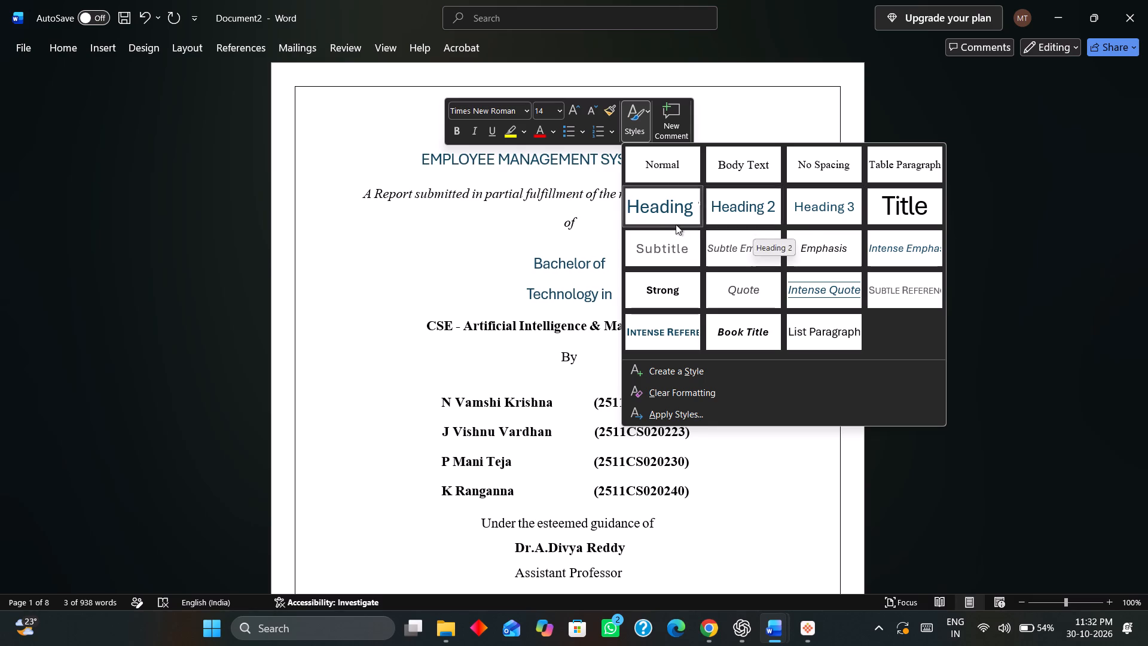
Check the heading in Final_ AD_ Document (1), and delete the EMPLOYEE MANAGEMENT SYSTEM text from Document2's title page.
key(alt+Tab)
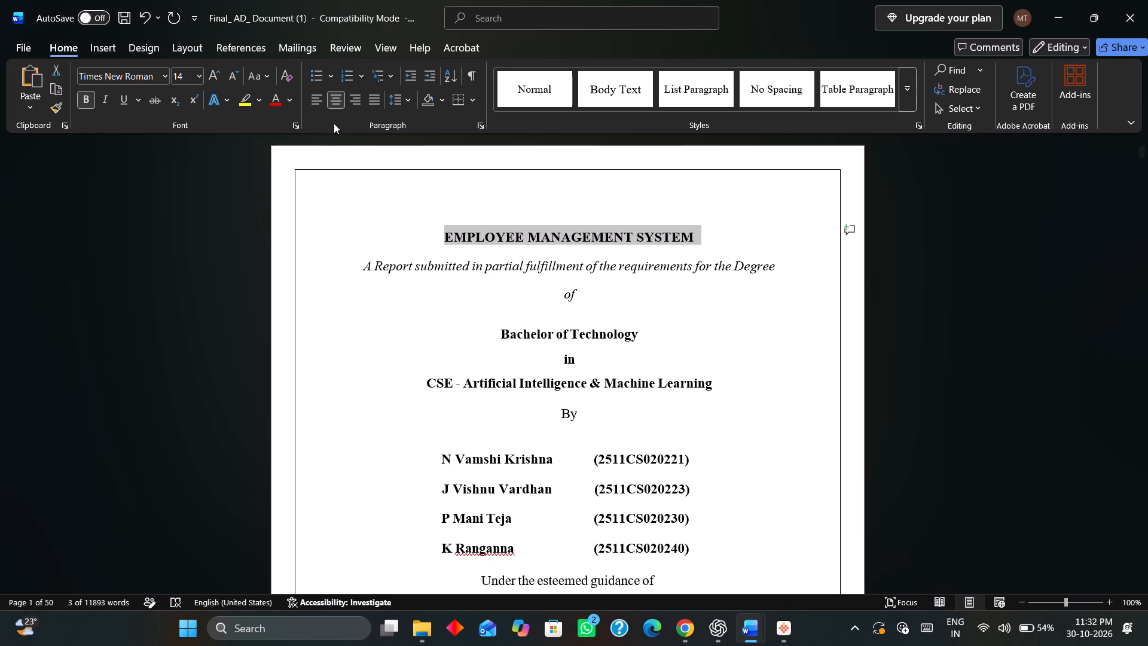
click(476, 234)
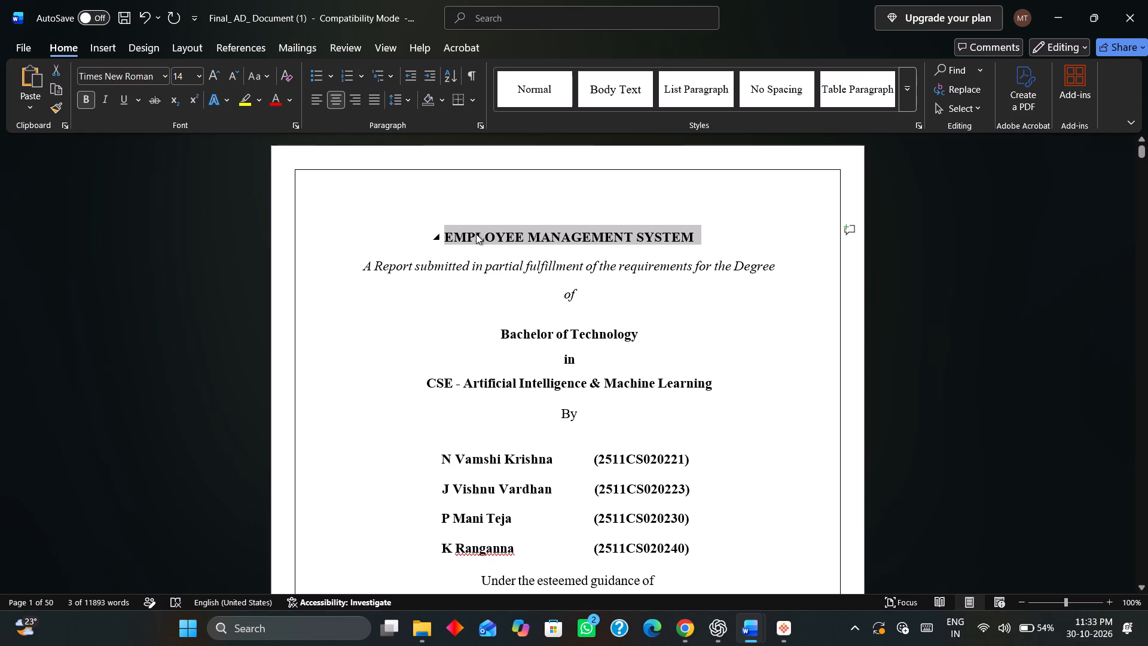
click(476, 234)
key(alt+Tab)
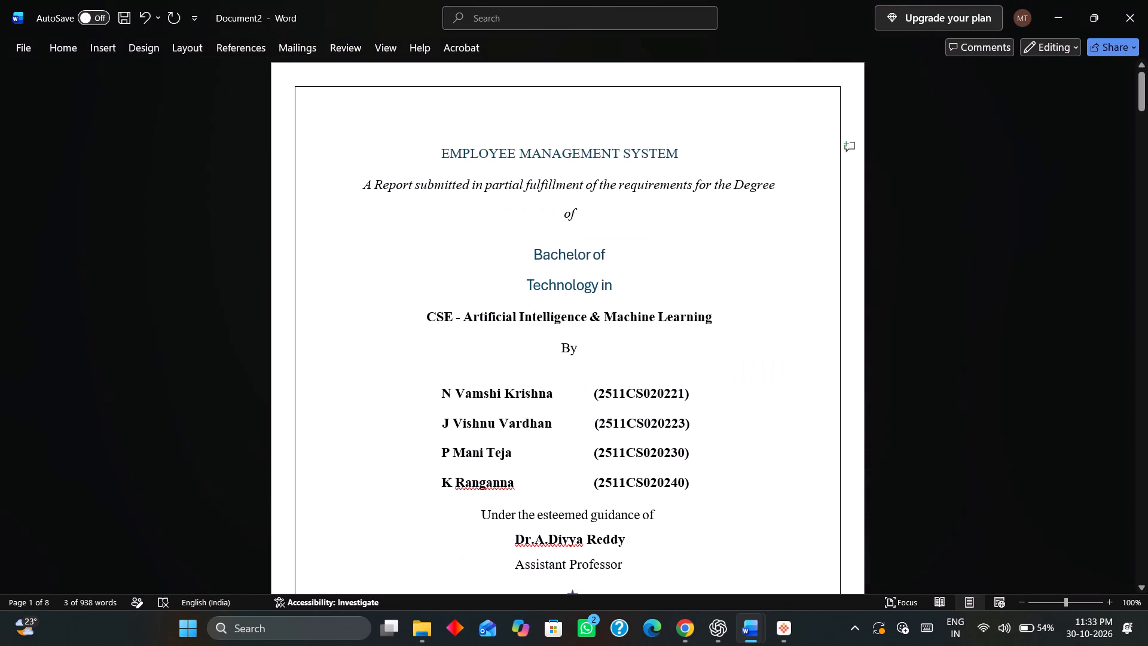
key(BackSpace)
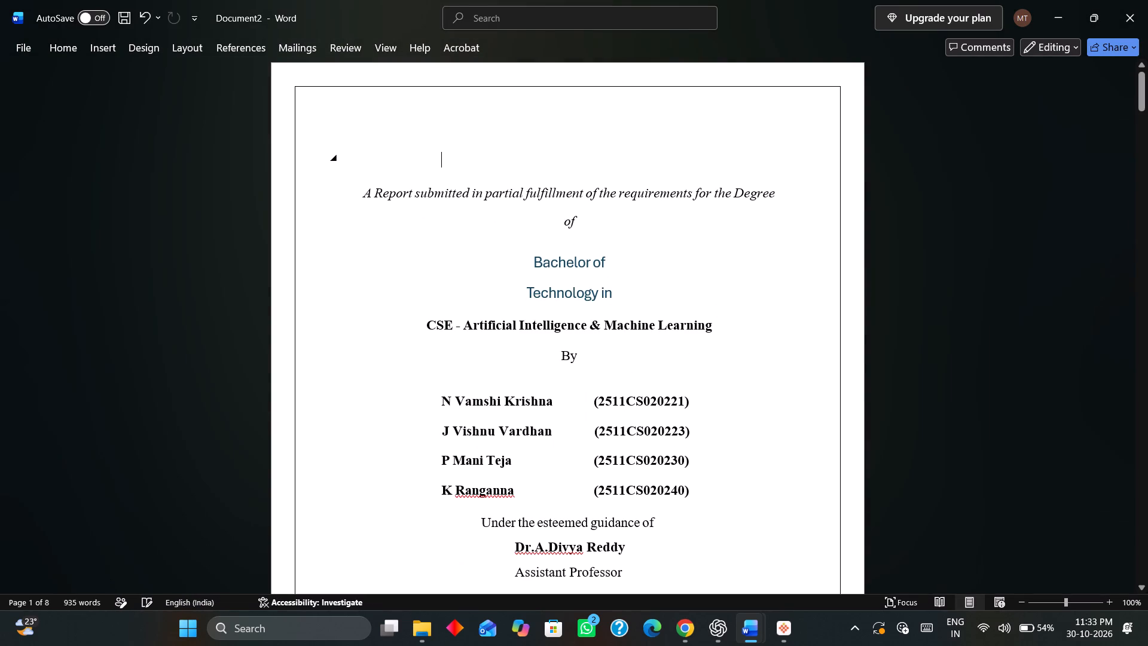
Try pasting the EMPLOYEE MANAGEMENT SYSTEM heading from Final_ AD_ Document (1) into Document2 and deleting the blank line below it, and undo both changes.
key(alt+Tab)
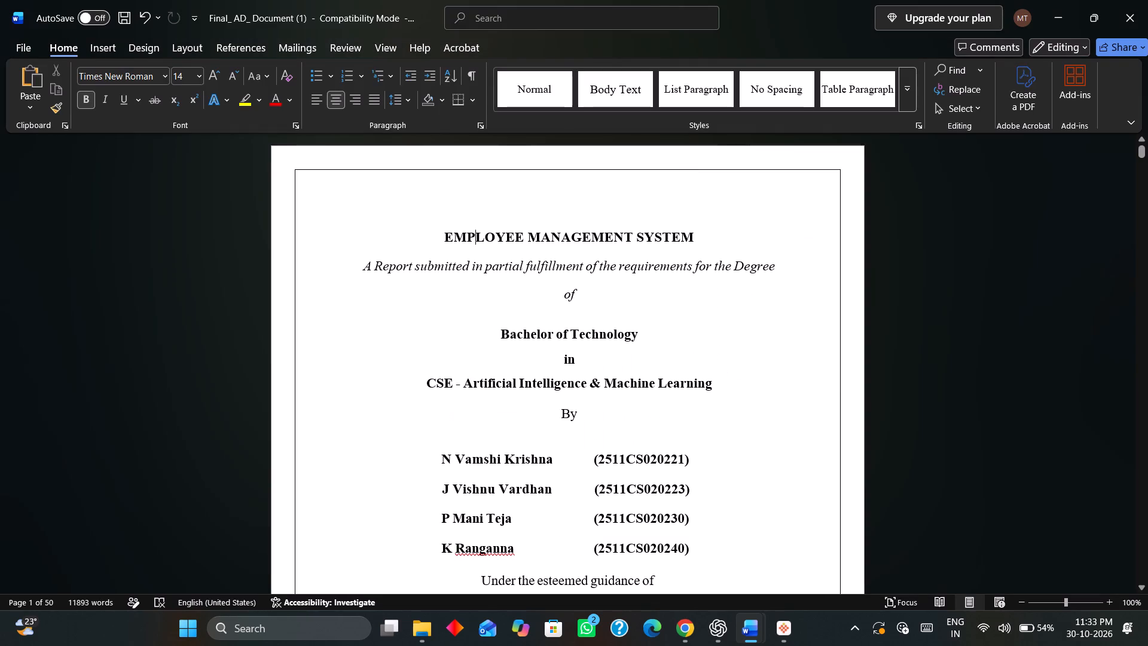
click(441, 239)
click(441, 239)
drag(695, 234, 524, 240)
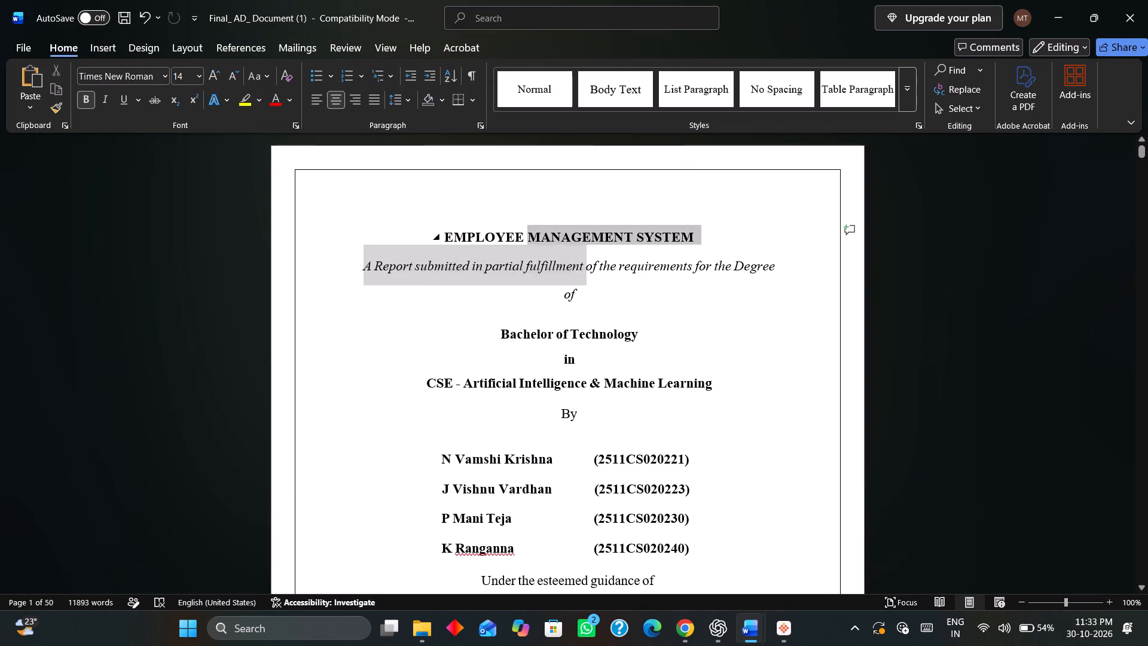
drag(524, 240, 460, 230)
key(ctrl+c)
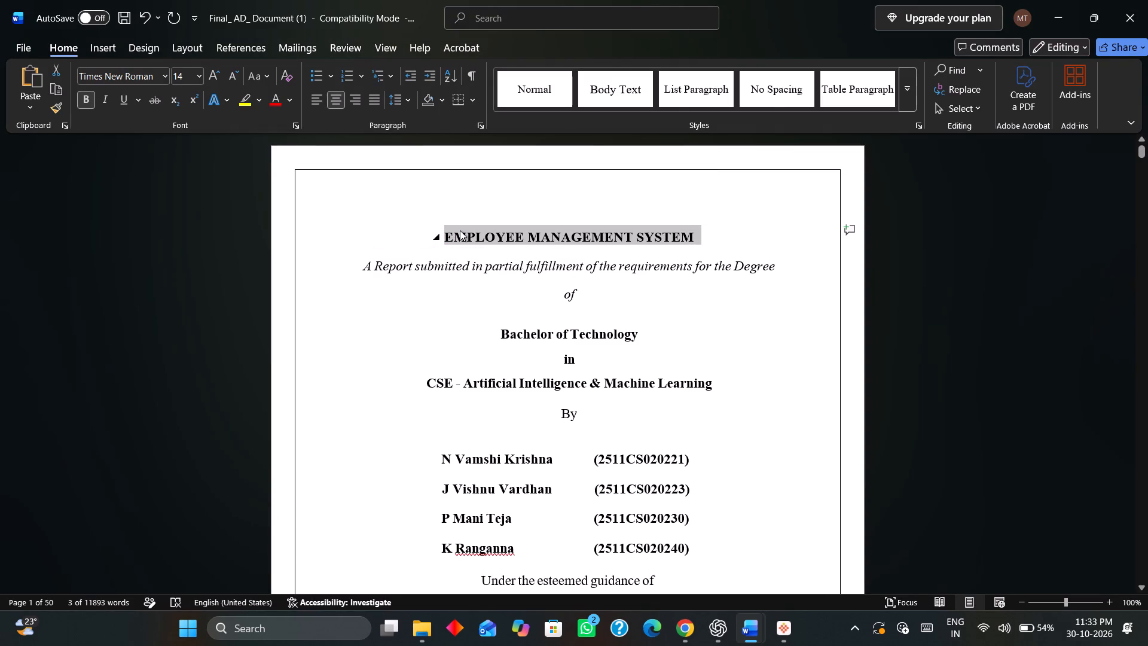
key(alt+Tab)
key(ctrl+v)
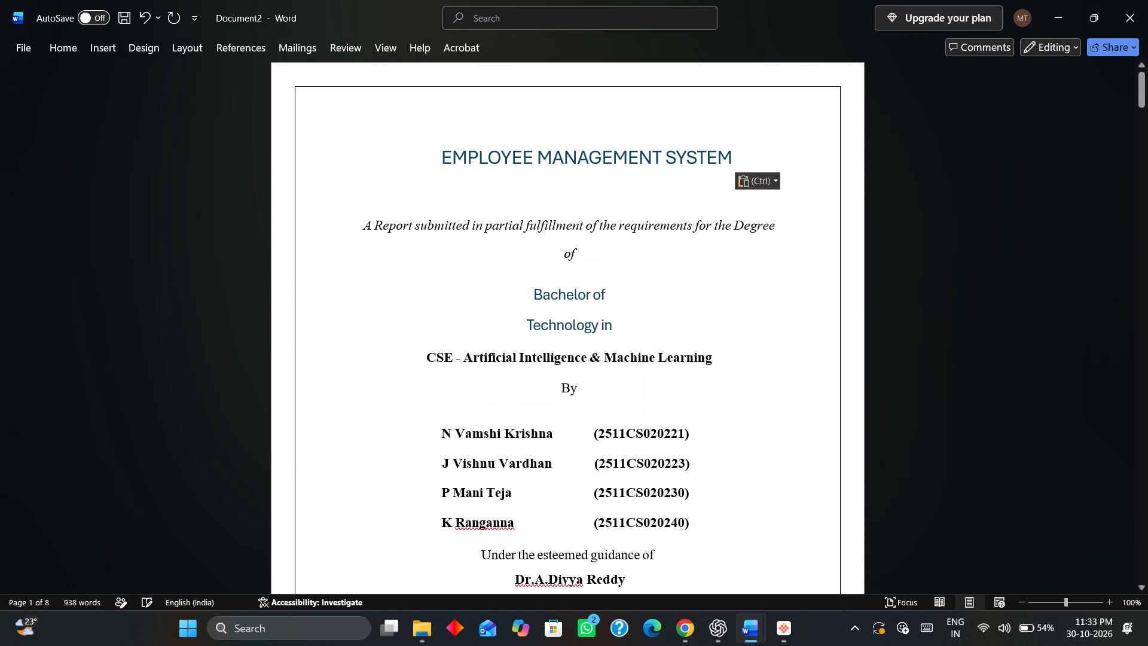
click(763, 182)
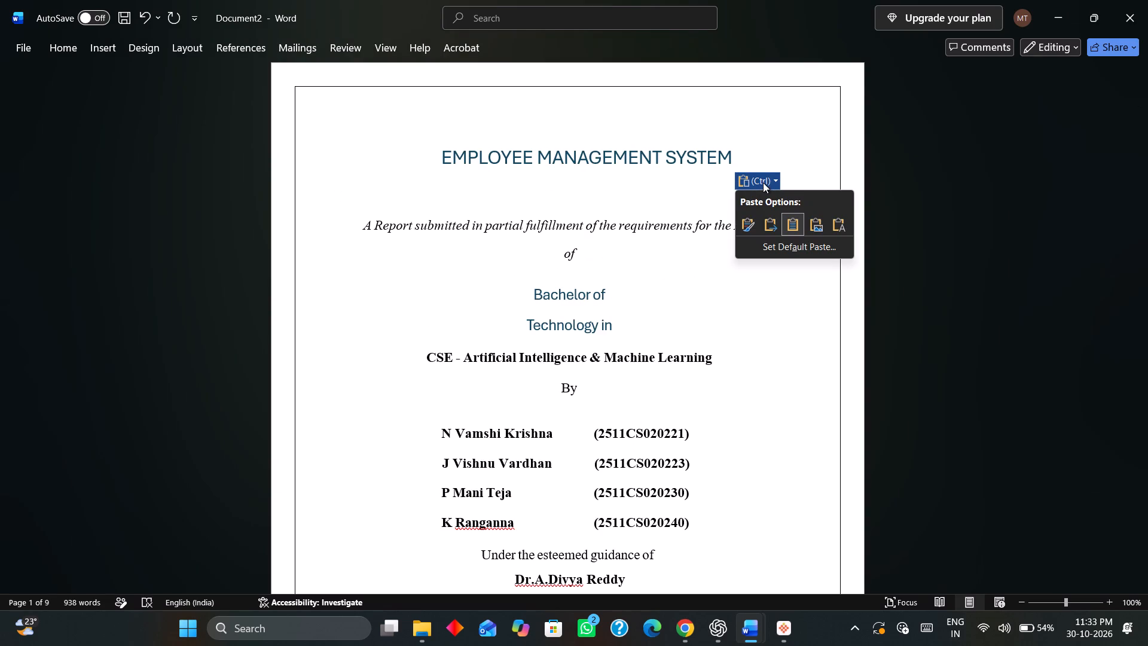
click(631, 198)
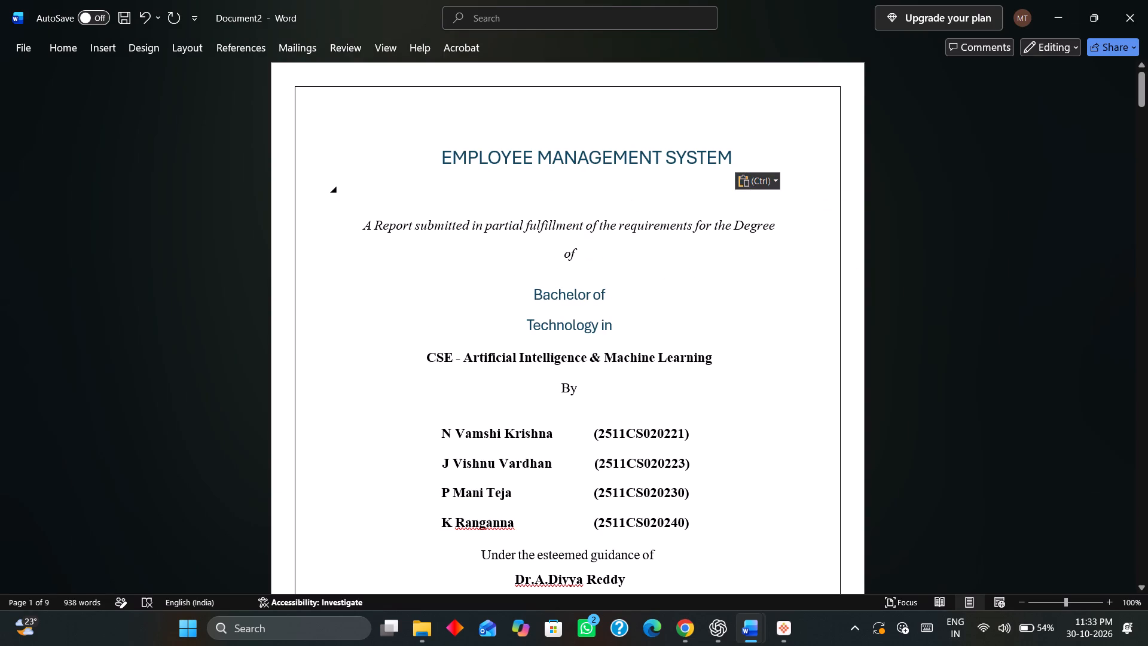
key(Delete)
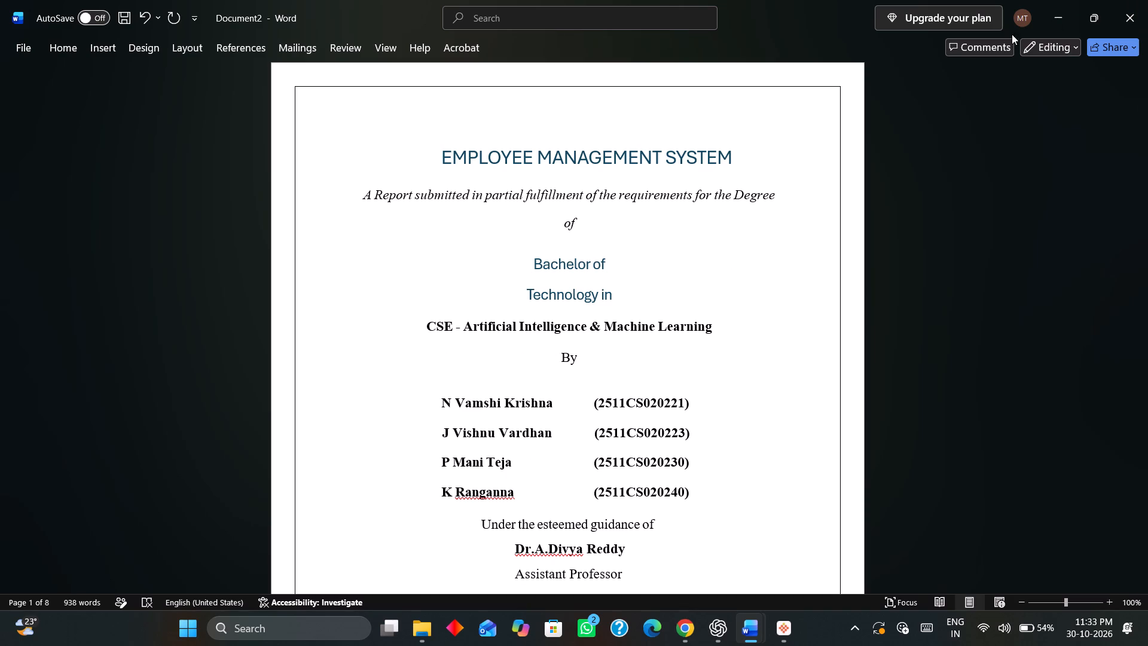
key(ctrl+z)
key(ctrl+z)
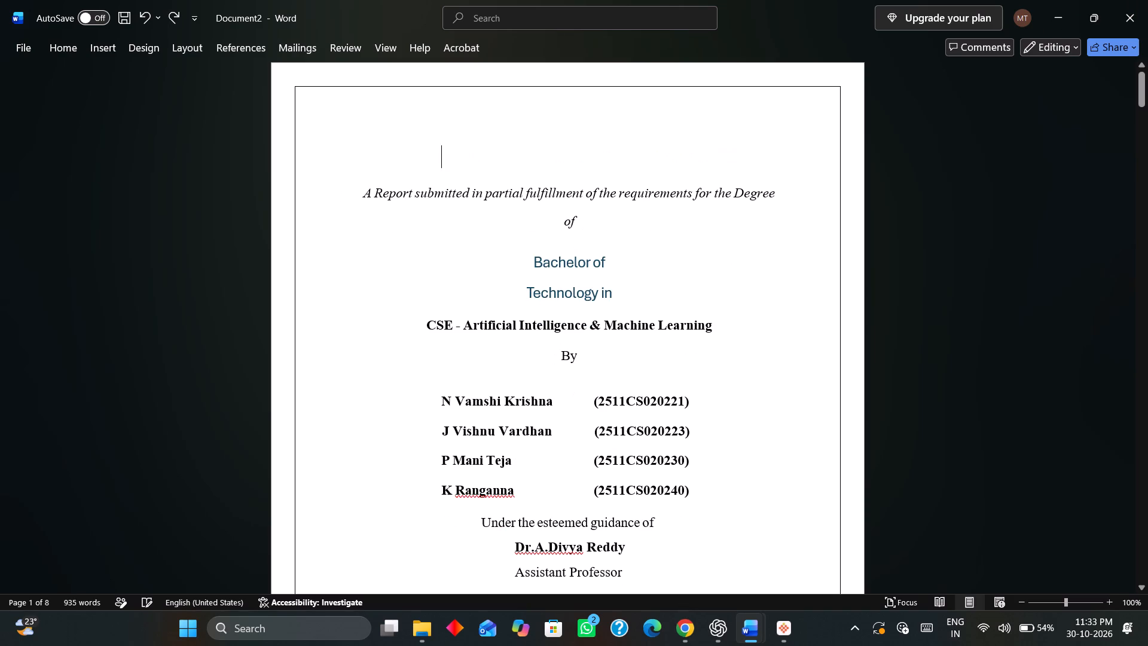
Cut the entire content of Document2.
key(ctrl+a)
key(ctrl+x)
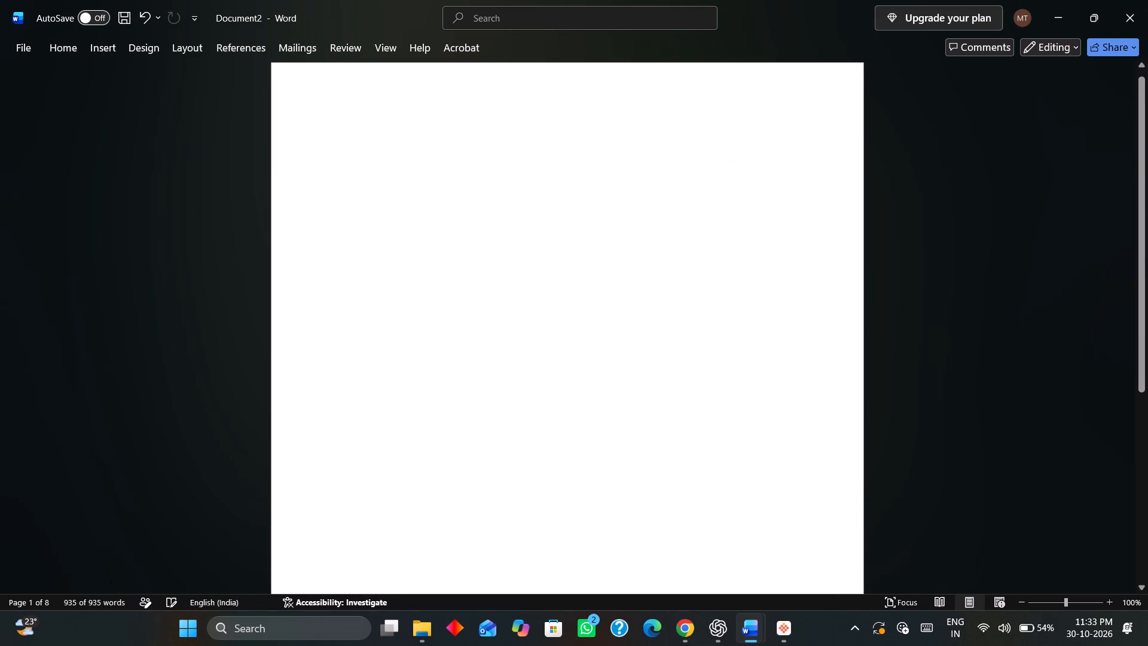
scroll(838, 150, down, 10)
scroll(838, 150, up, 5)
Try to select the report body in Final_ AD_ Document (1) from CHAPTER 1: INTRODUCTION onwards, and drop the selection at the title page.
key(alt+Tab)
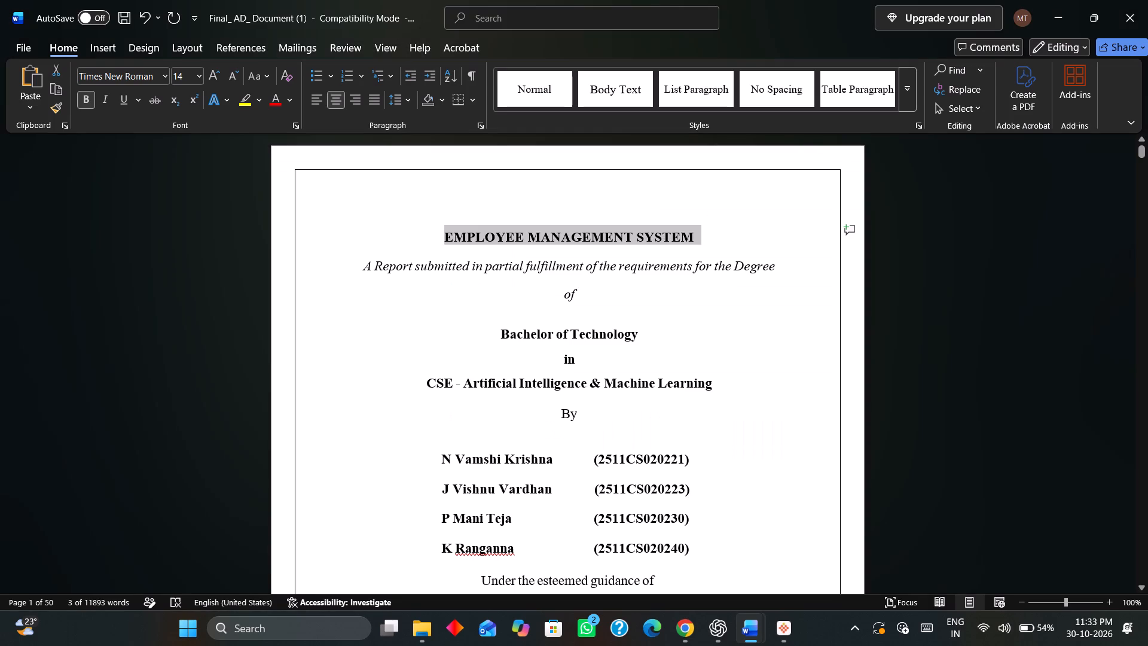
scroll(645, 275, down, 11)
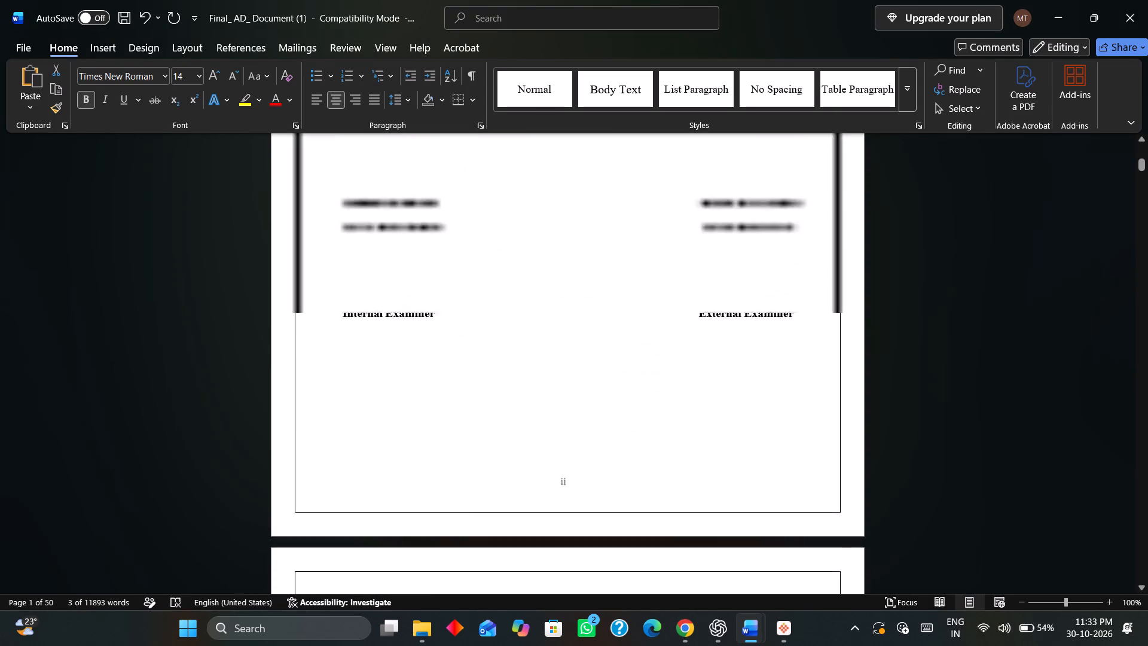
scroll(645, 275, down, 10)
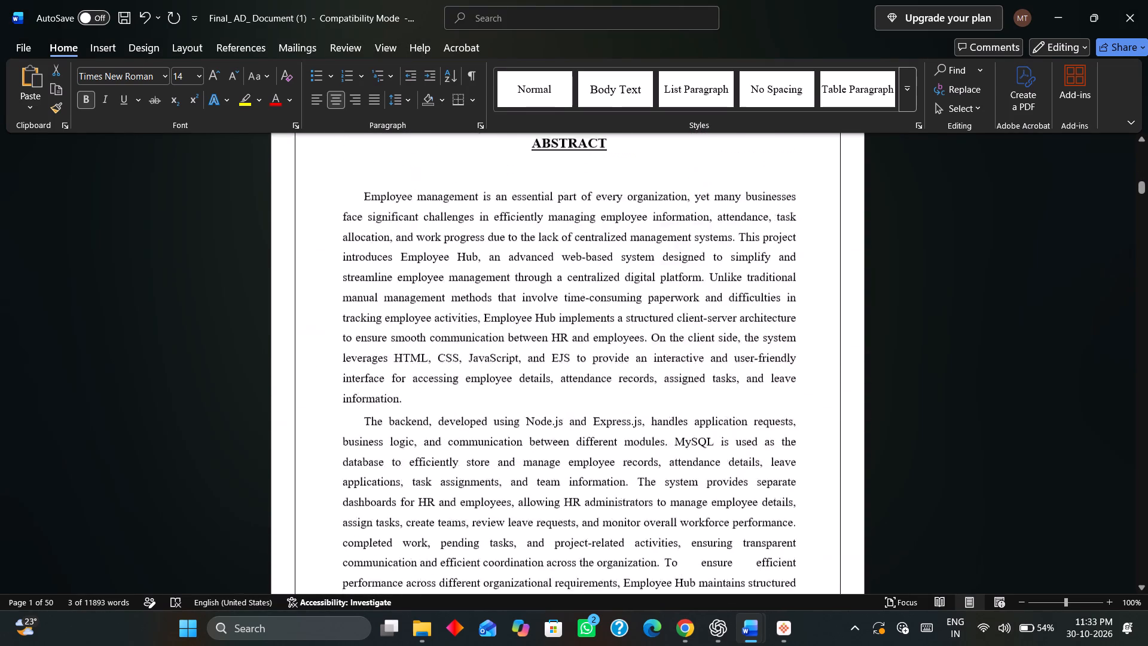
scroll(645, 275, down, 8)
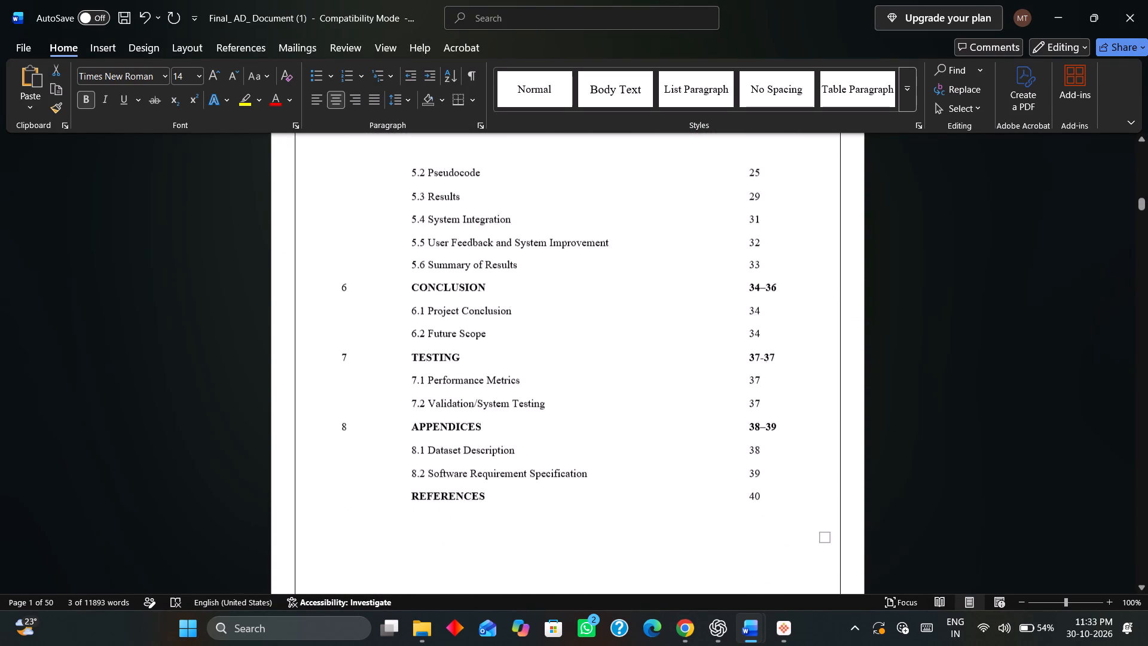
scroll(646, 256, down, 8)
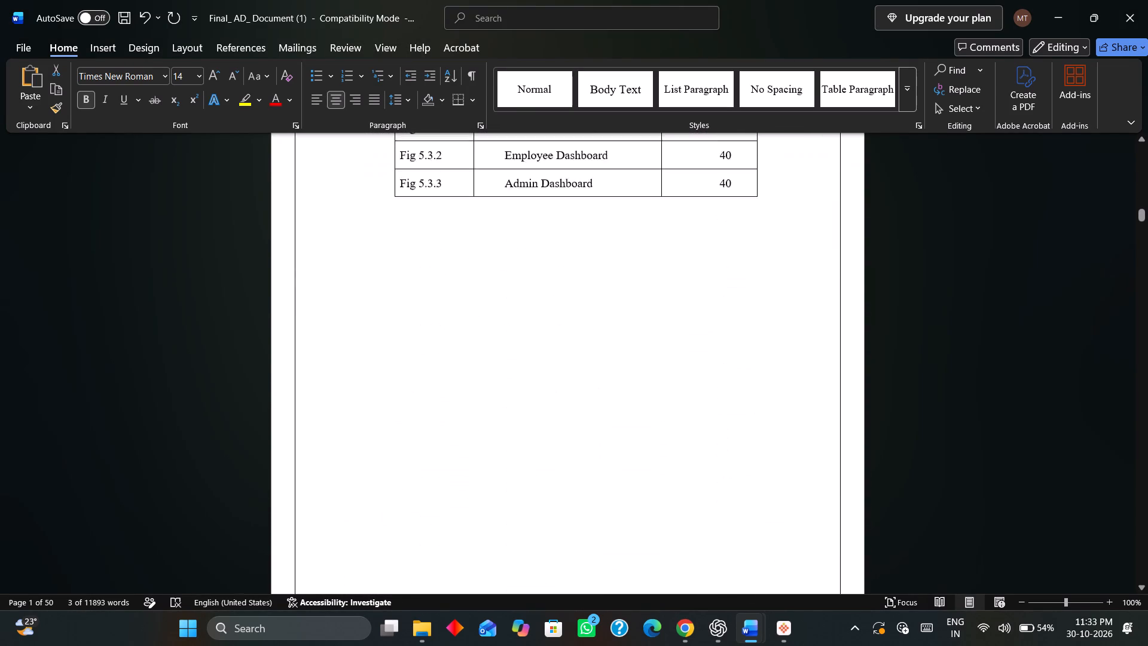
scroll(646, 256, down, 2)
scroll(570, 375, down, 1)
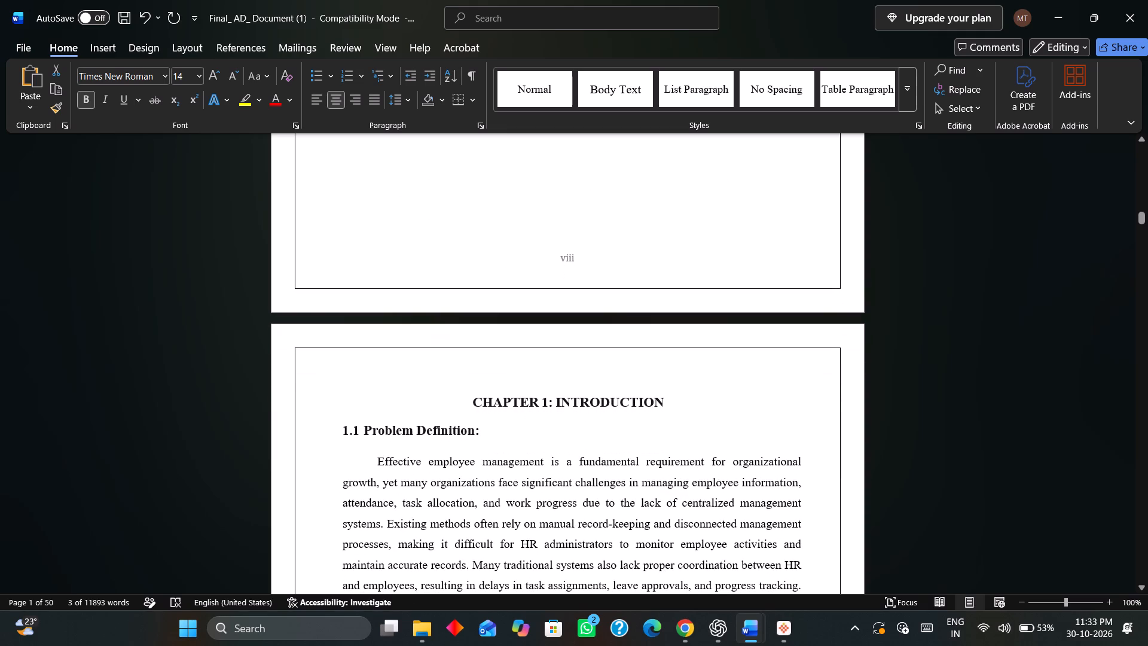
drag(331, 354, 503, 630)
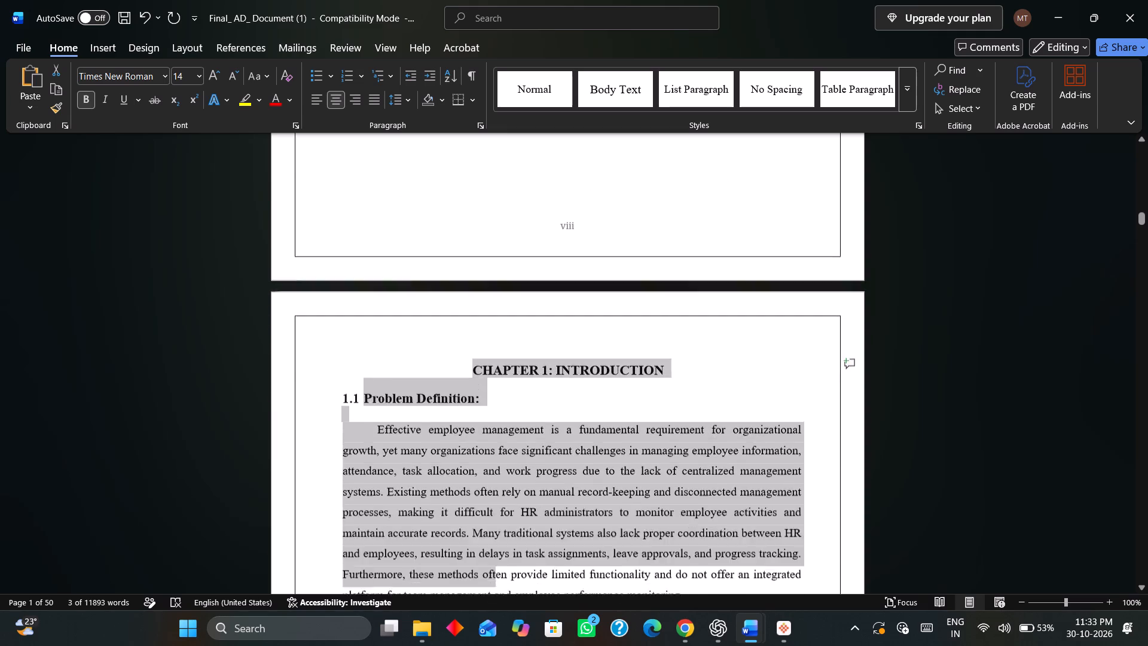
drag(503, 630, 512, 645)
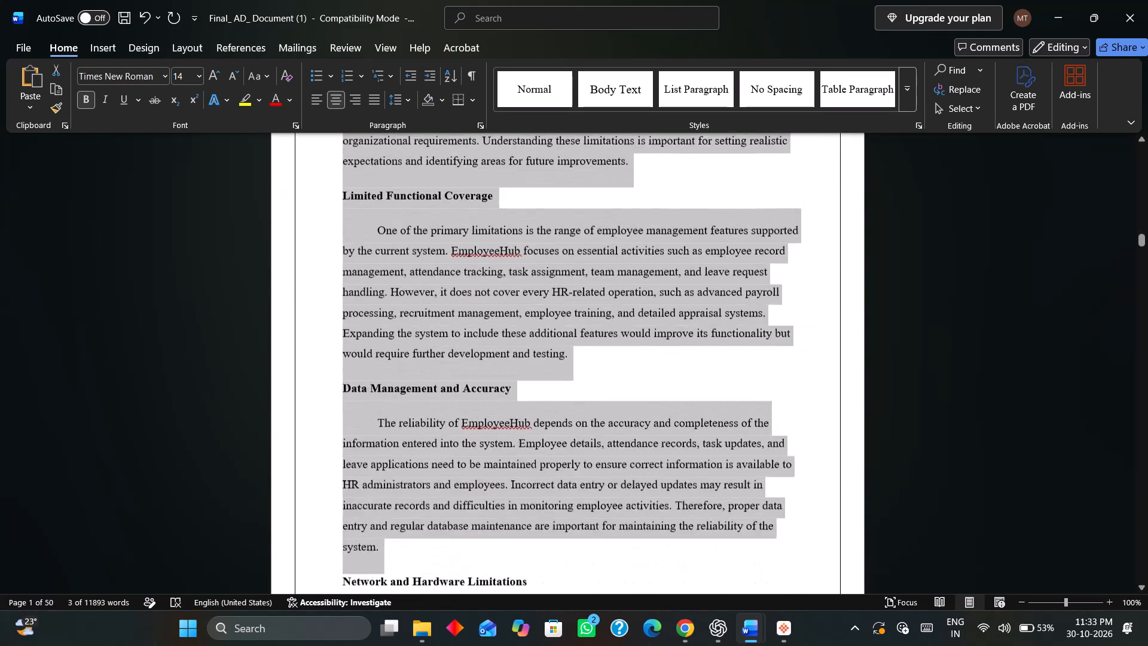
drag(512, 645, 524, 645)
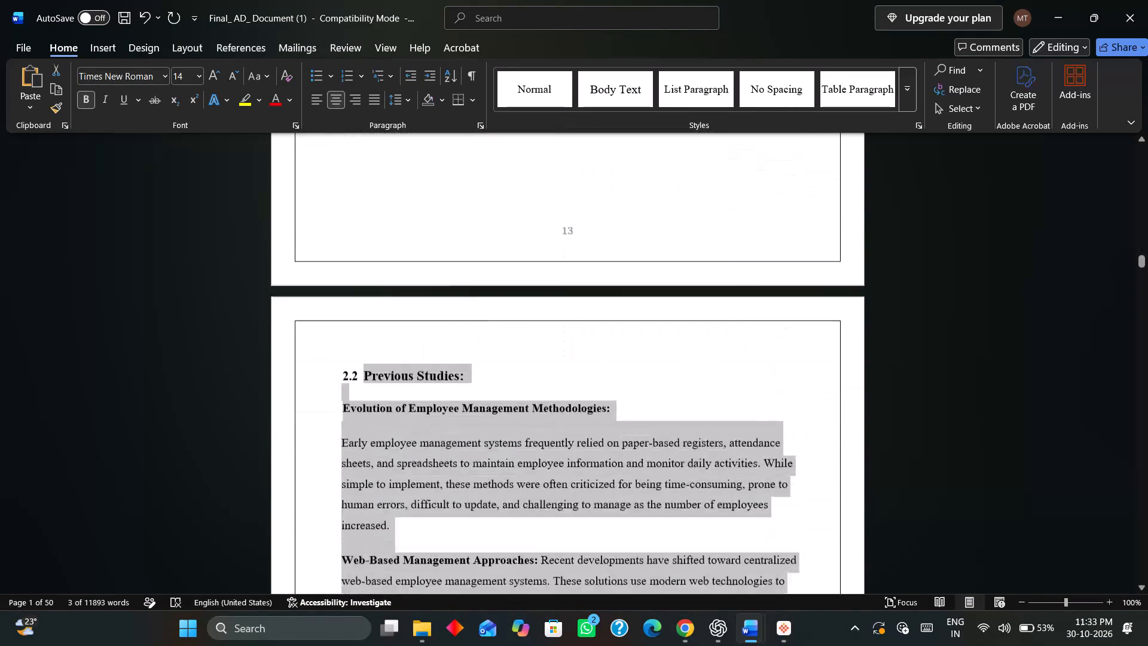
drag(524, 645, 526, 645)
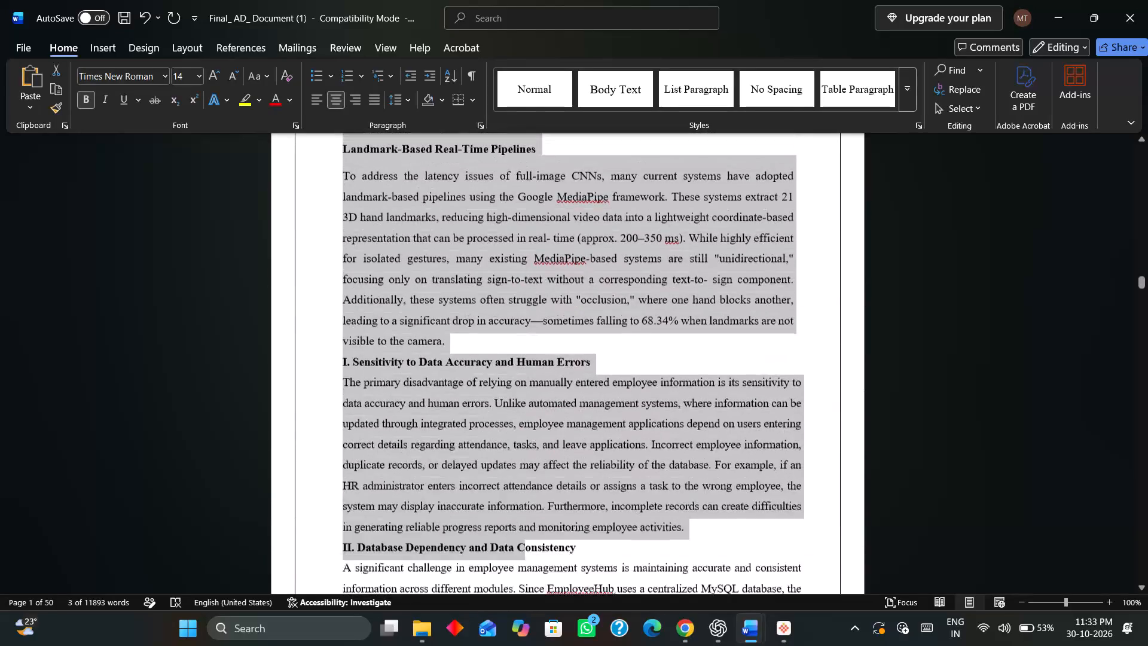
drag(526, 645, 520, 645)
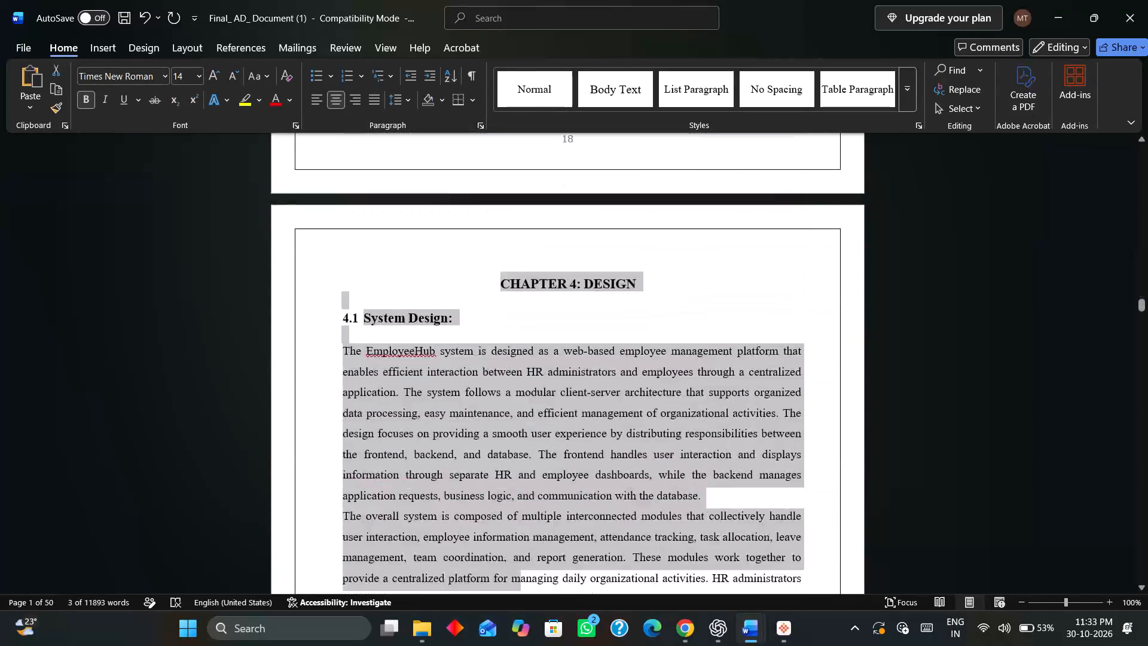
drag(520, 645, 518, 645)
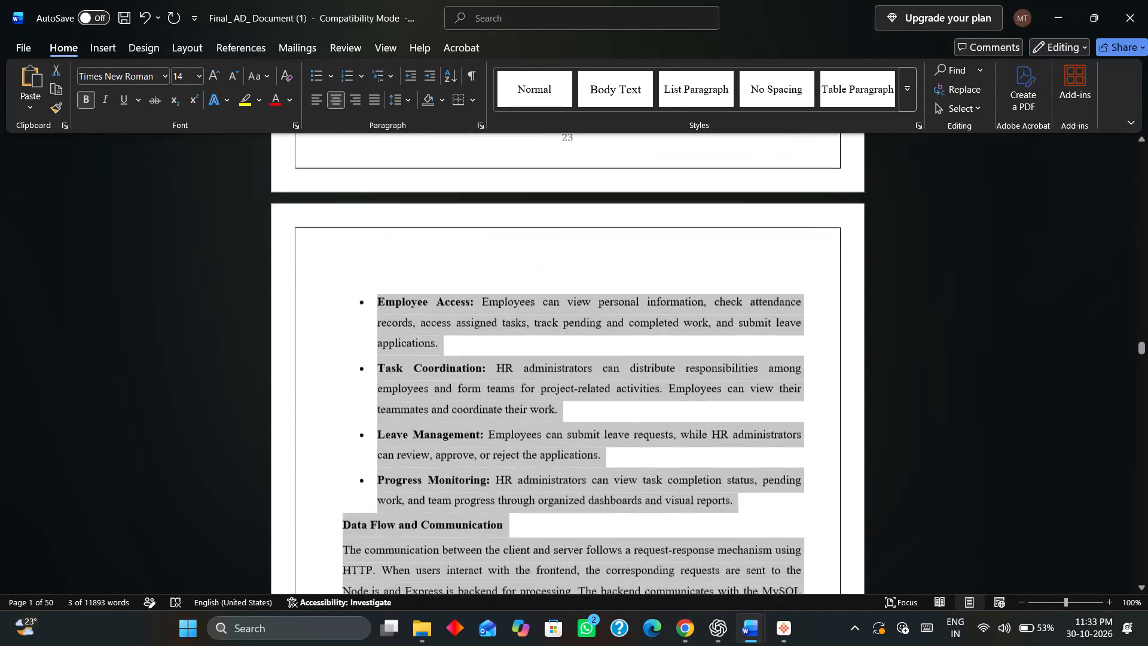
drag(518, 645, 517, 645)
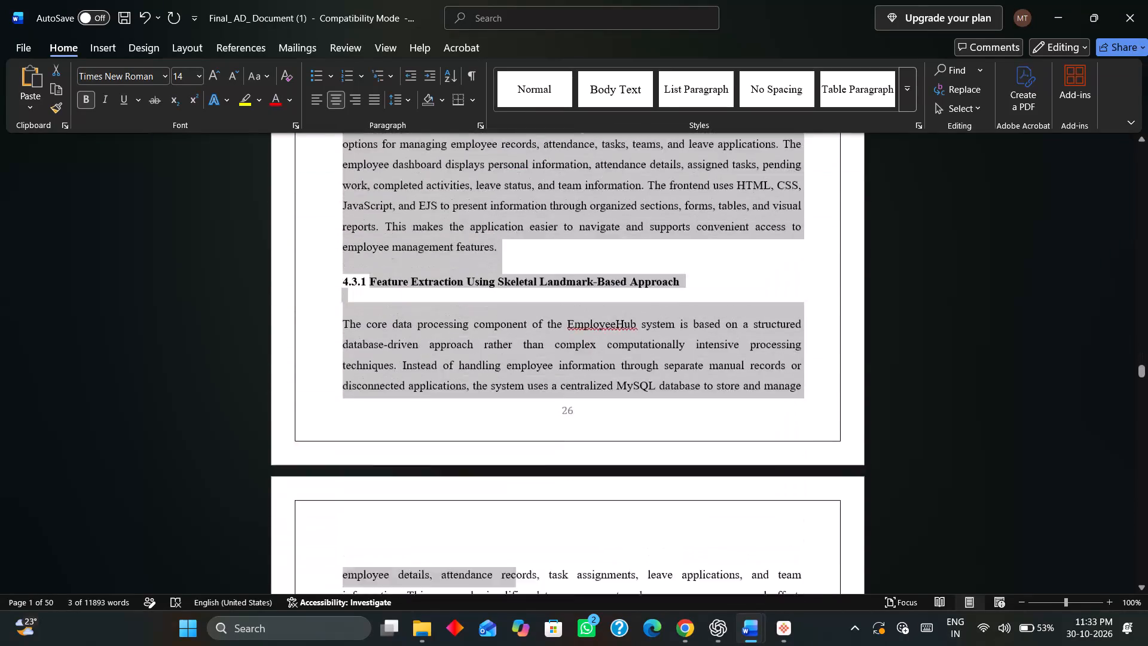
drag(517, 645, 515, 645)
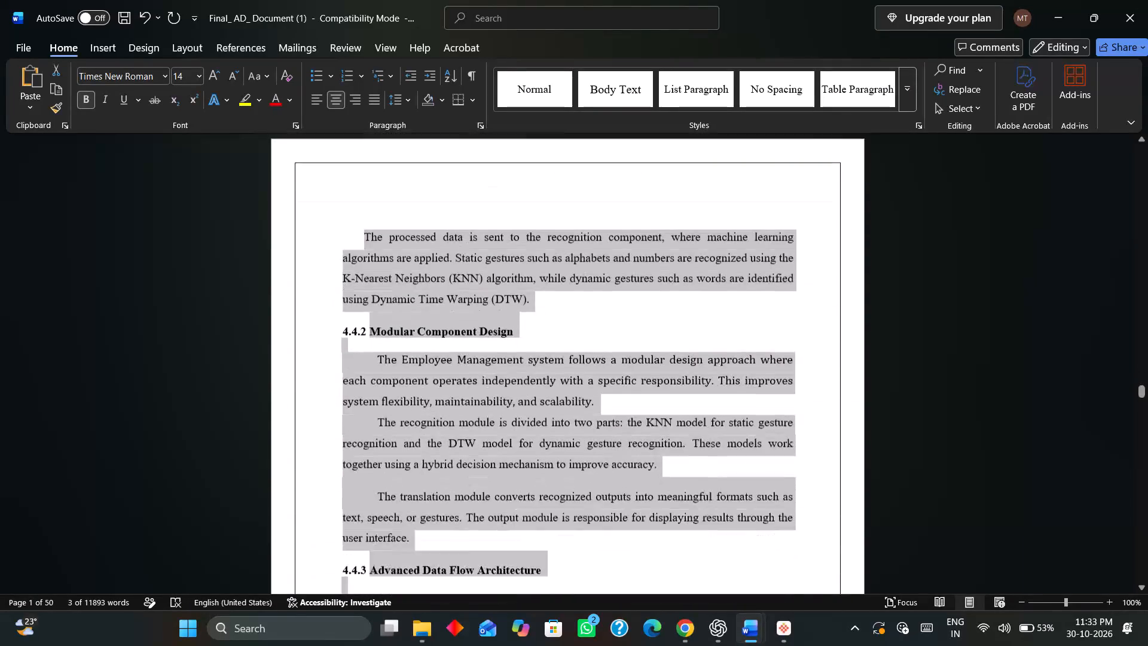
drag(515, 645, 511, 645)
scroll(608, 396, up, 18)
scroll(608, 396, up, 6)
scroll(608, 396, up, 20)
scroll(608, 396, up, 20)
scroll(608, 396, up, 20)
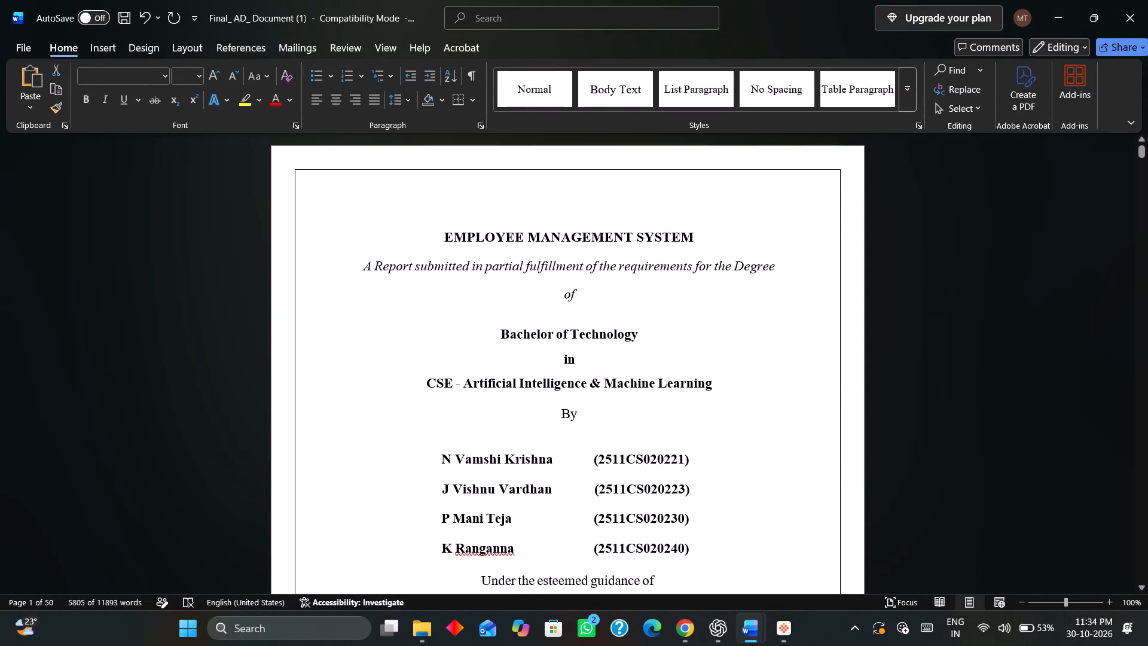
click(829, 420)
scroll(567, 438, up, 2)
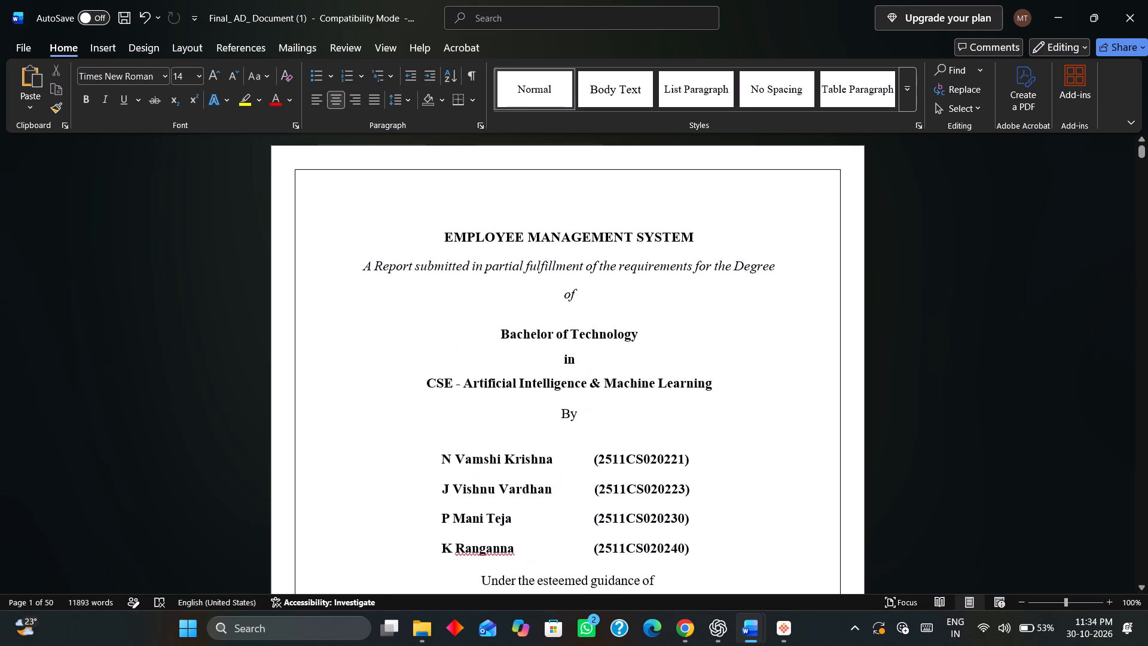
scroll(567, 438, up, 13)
Close the EmployeeHub_Project_Report document and Document2, discarding Document2's unsaved changes.
click(751, 645)
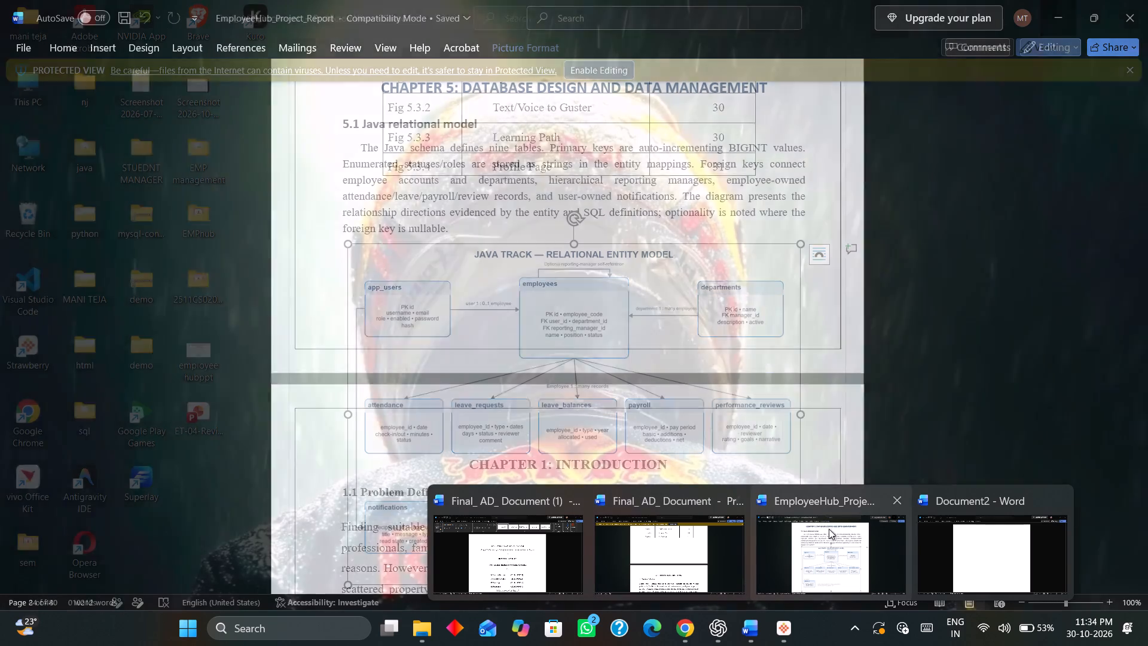
click(891, 505)
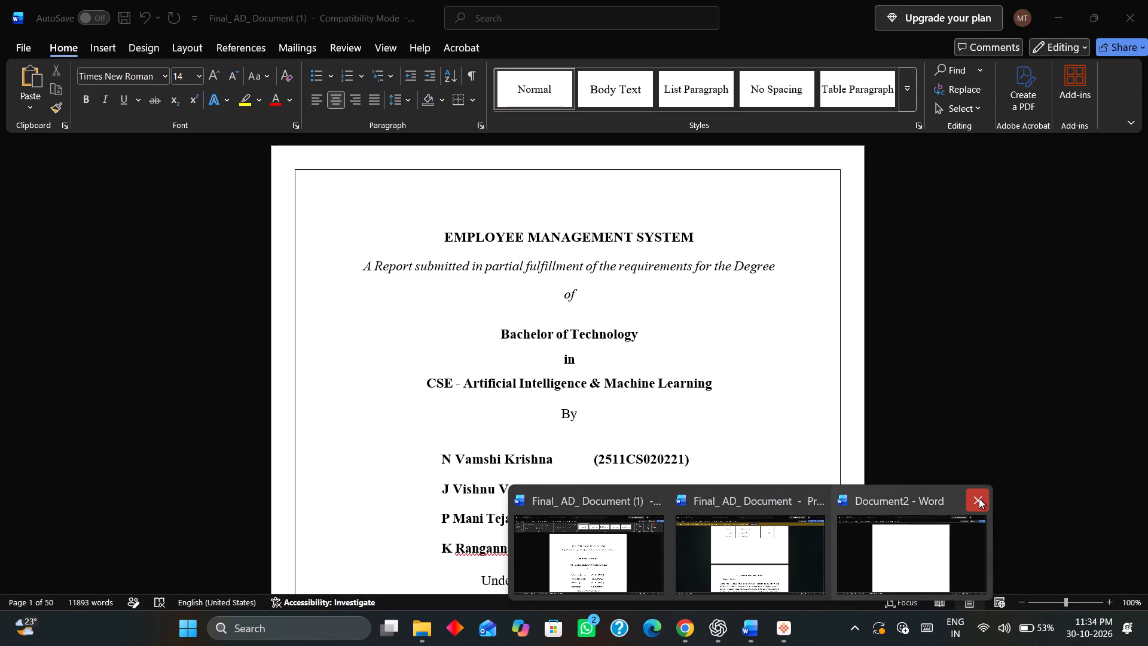
click(979, 498)
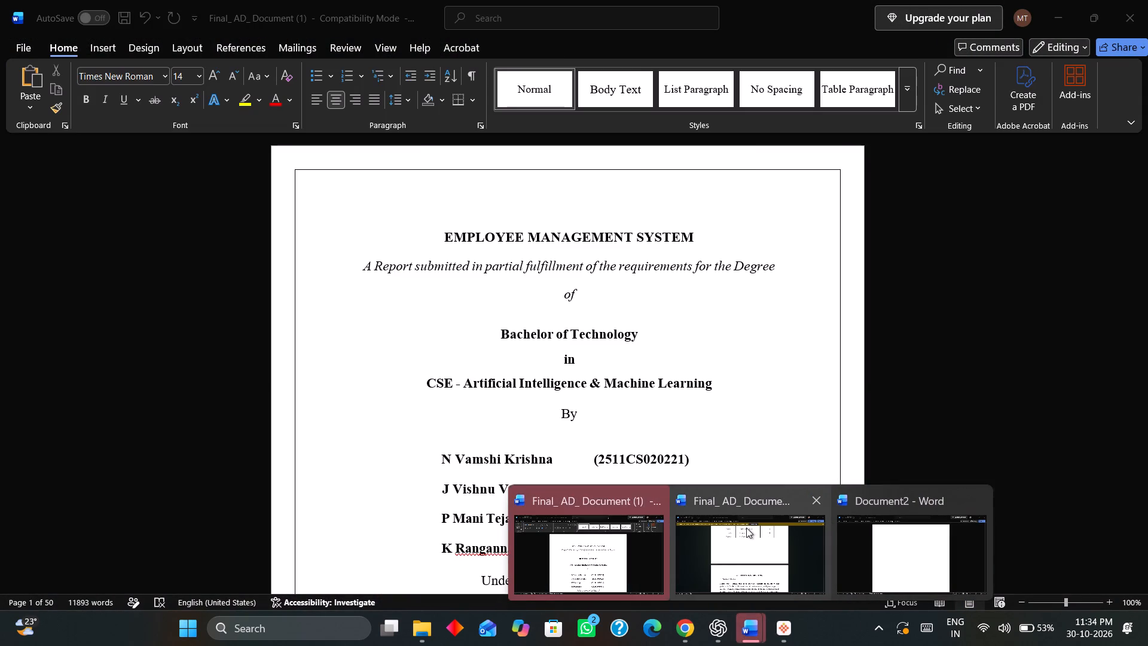
click(746, 528)
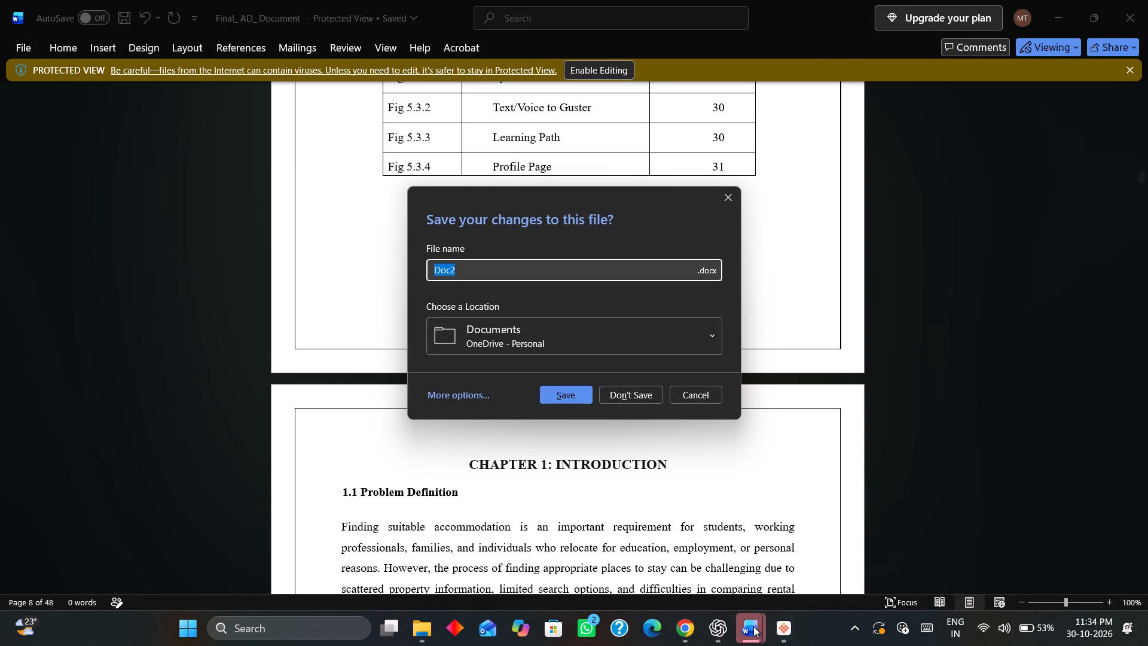
click(641, 391)
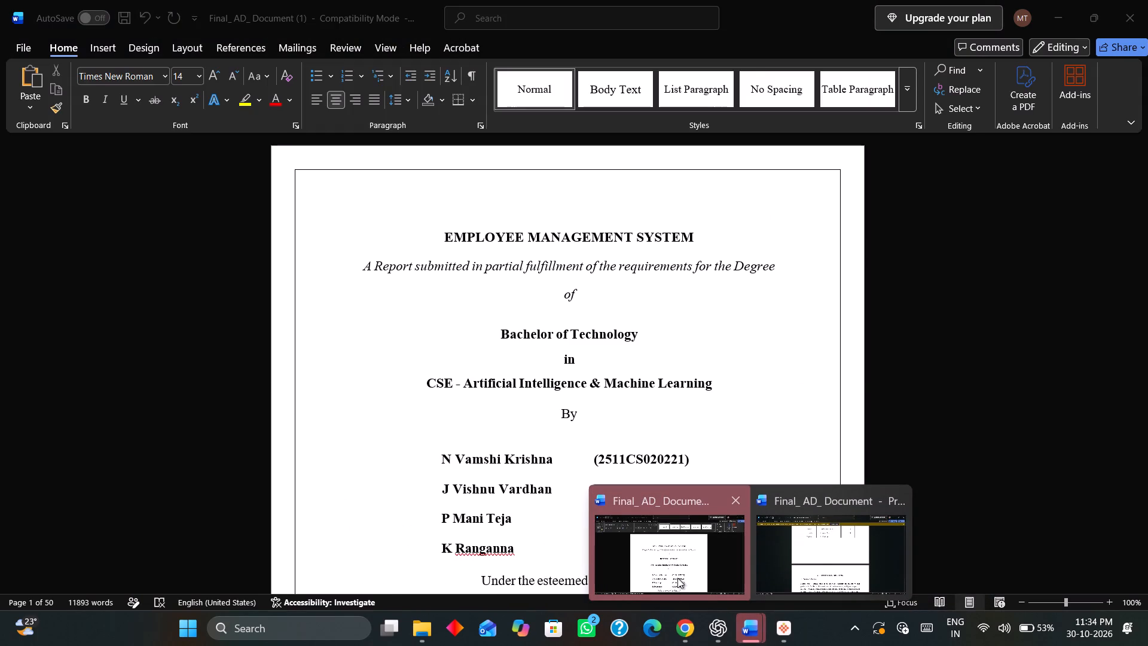
Switch back to Final_ AD_ Document (1) at its title page.
click(802, 559)
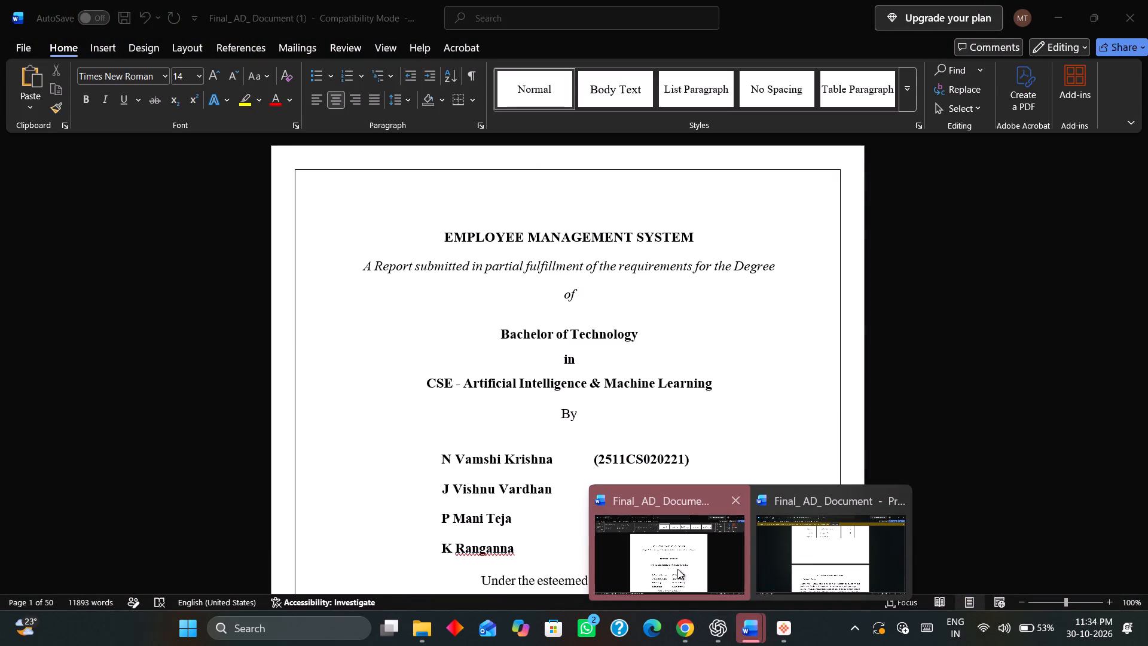
click(677, 569)
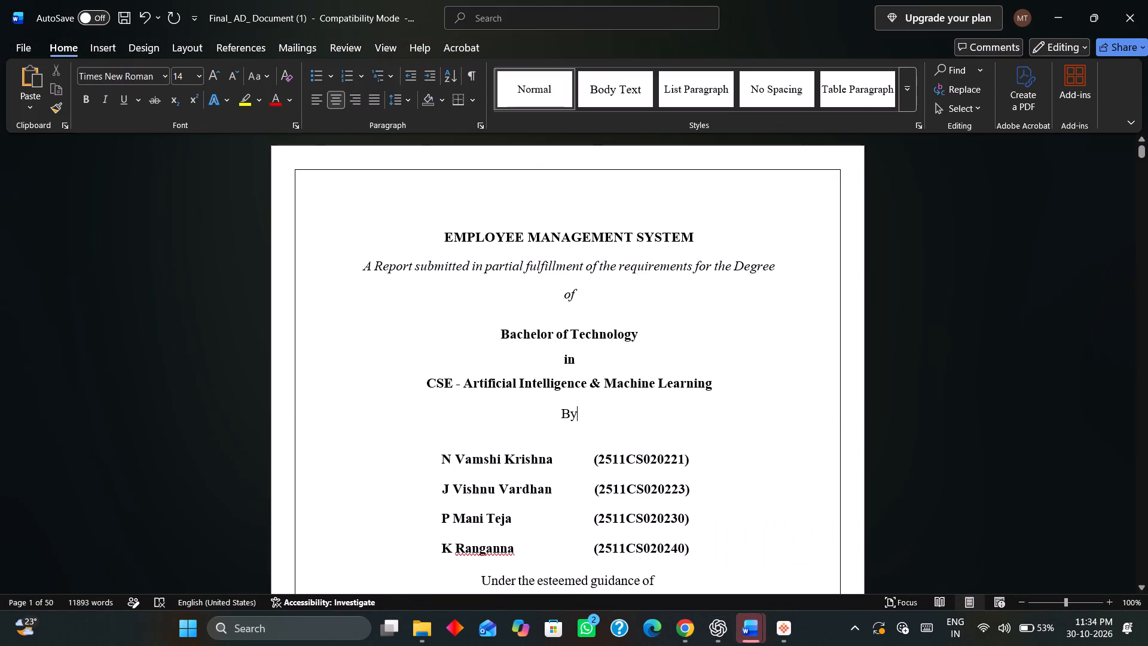
click(740, 620)
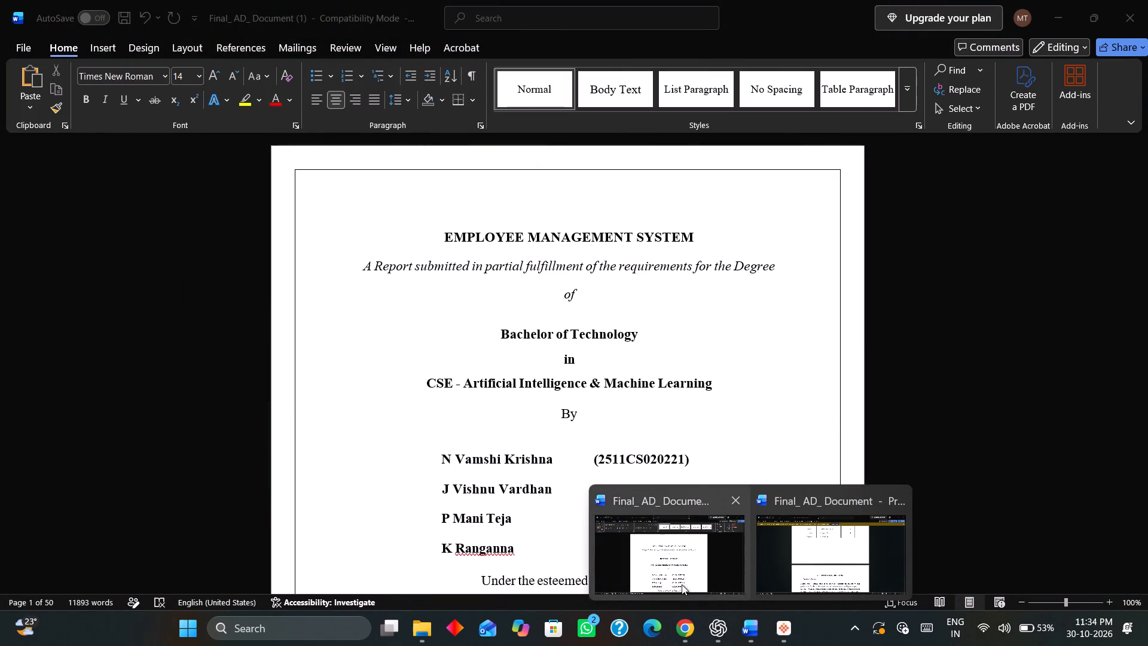
click(682, 584)
scroll(638, 418, down, 4)
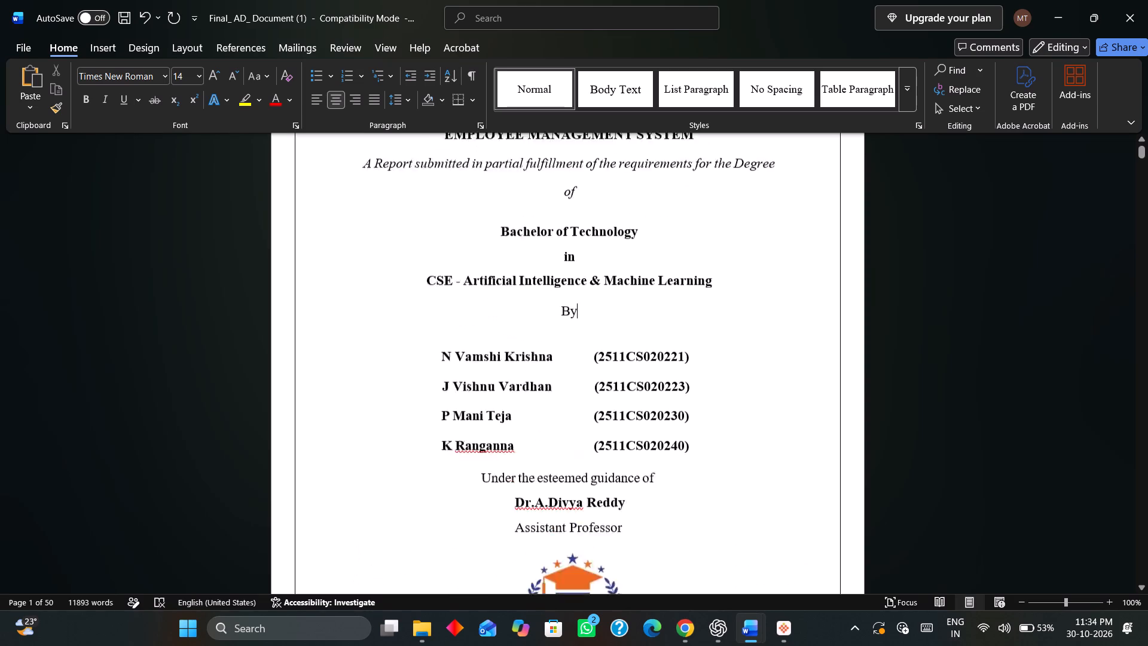
Look through the front pages, contents and opening of Chapter 1 in Final_ AD_ Document (1).
scroll(638, 418, down, 6)
scroll(638, 418, up, 6)
scroll(638, 418, down, 2)
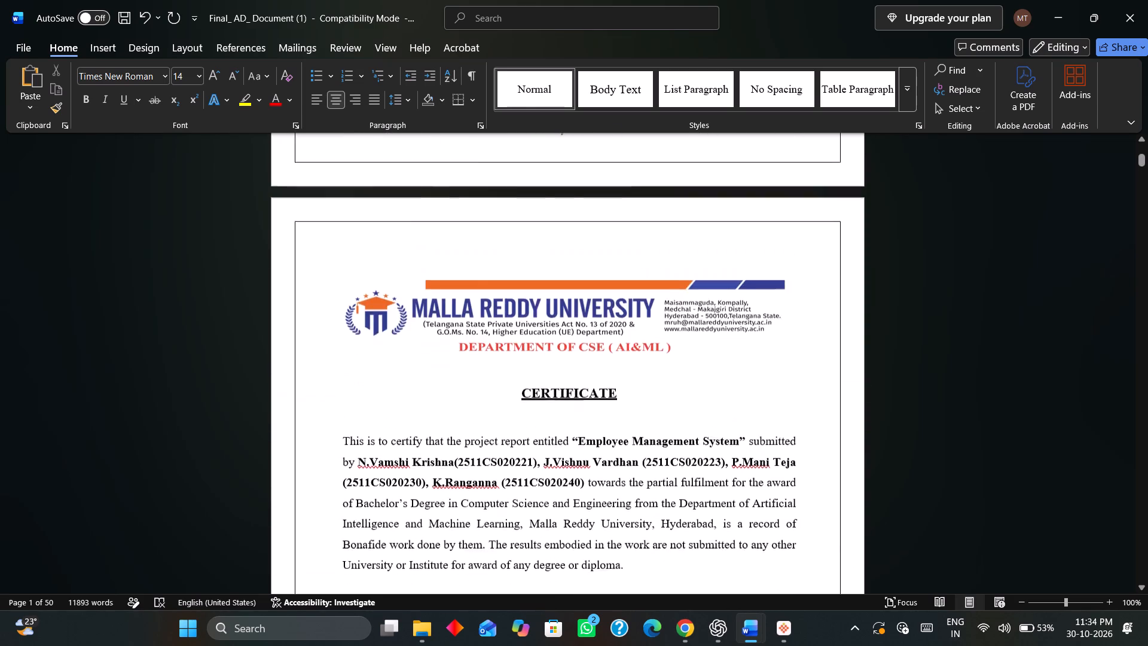
scroll(638, 418, down, 4)
scroll(638, 418, down, 20)
scroll(638, 418, down, 3)
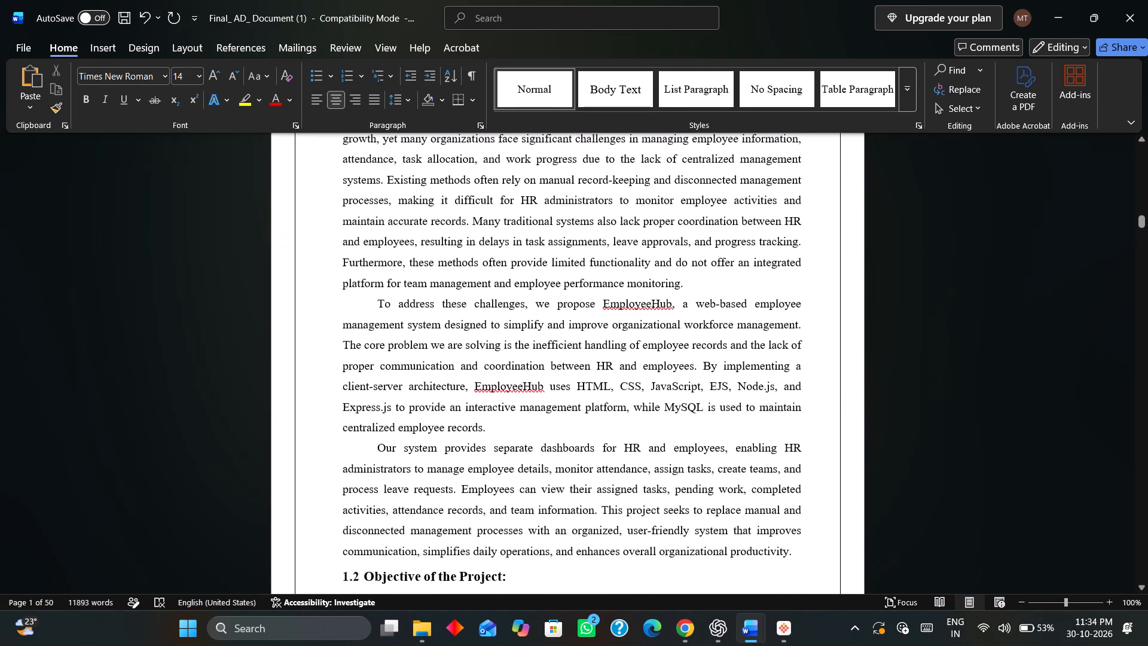
scroll(638, 418, down, 1)
scroll(638, 418, up, 12)
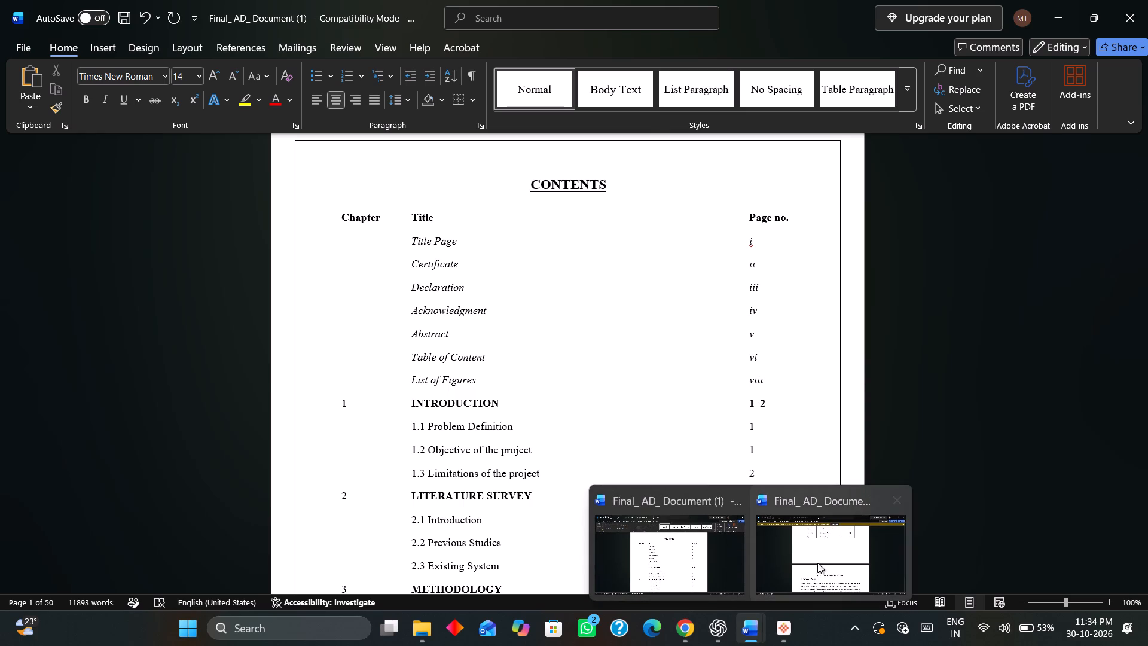
Switch to the protected Final_ AD_ Document, go to its title page and enable editing.
click(820, 558)
scroll(618, 425, up, 5)
scroll(618, 425, up, 20)
scroll(618, 425, up, 11)
scroll(618, 425, up, 20)
scroll(618, 425, up, 20)
scroll(618, 425, up, 20)
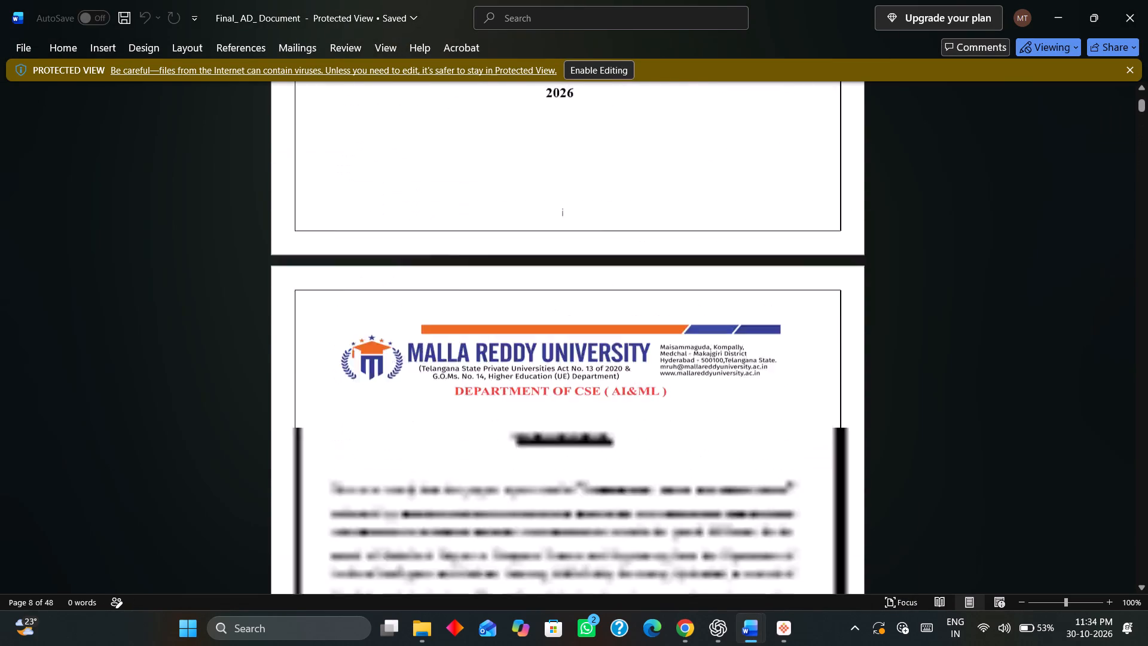
scroll(618, 425, up, 17)
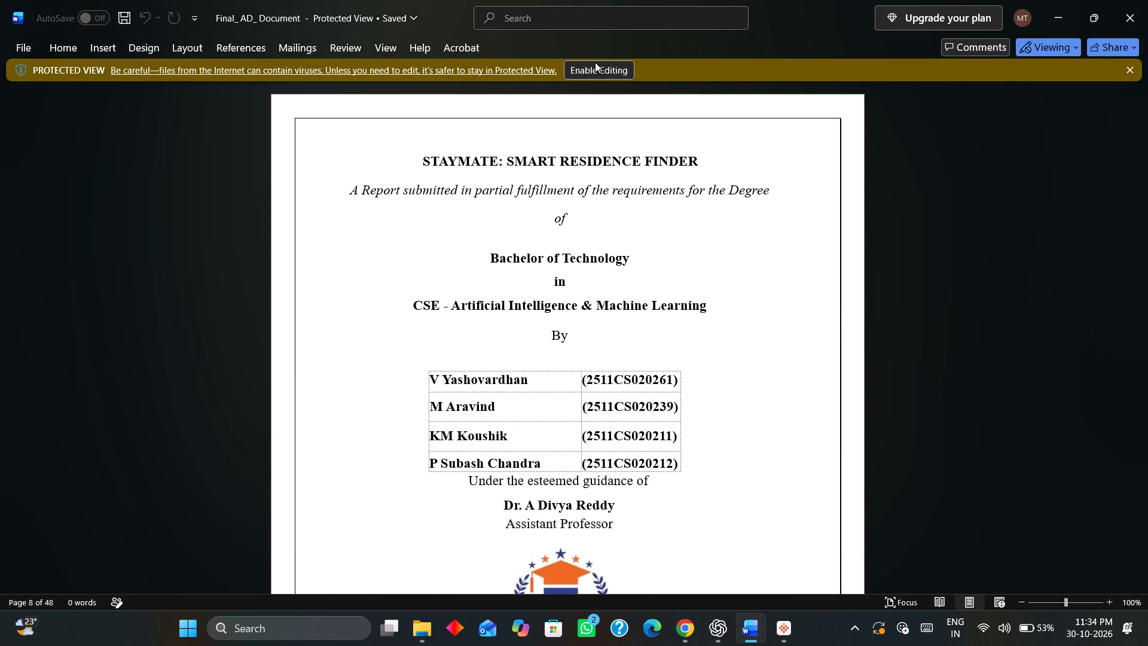
click(594, 63)
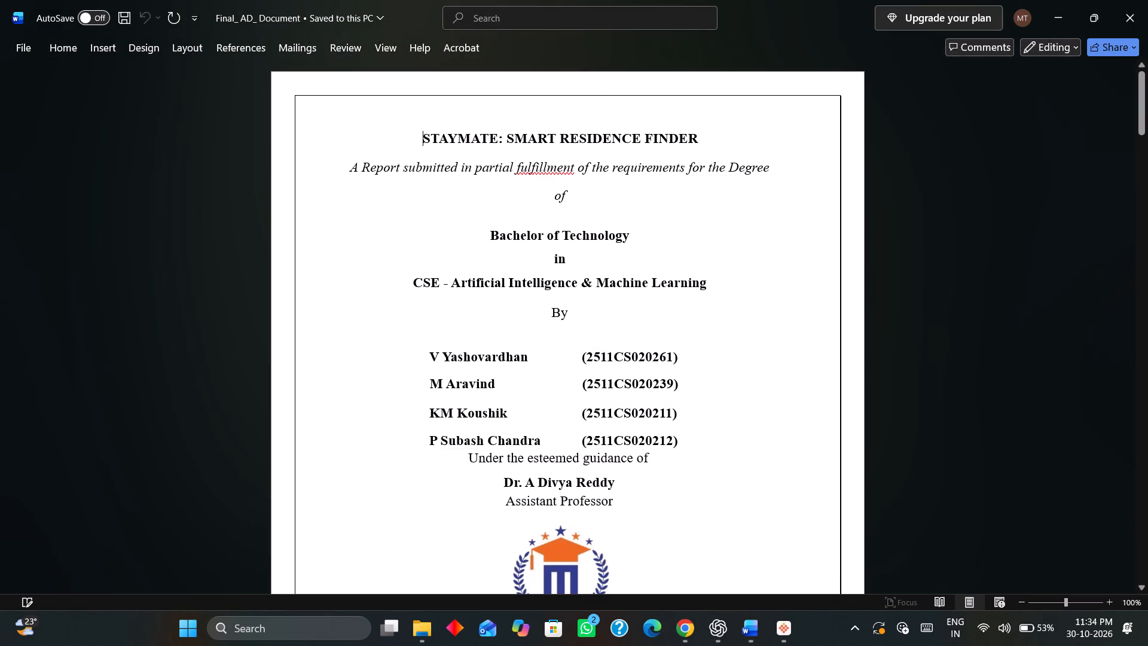
Replace the title STAYMATE: SMART RESIDENCE FINDER with EMPLOYEE MANAGEMENT SYSTEM copied from the title page of Final_ AD_ Document (1).
drag(697, 139, 414, 133)
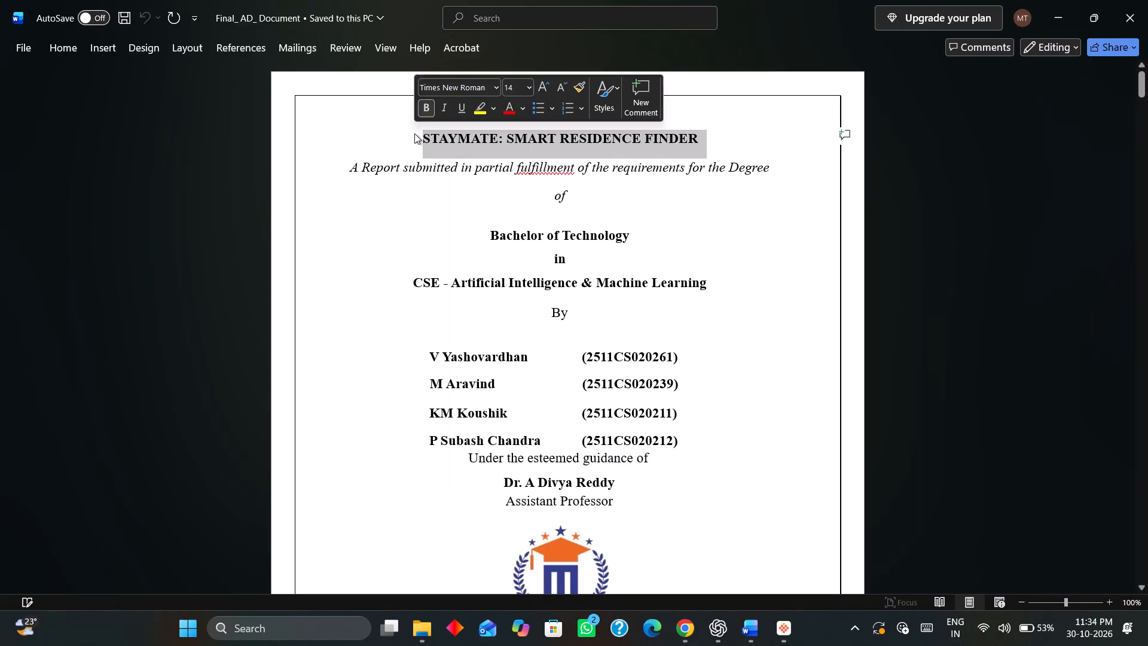
key(alt+Tab)
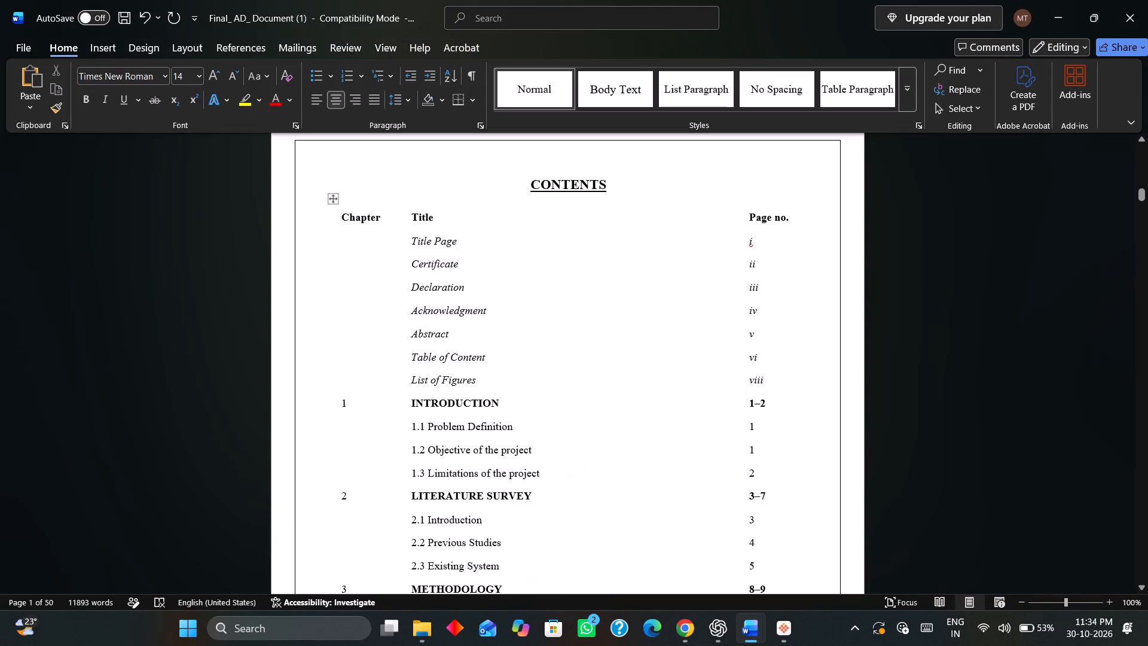
scroll(488, 327, up, 20)
scroll(488, 327, up, 20)
scroll(488, 327, up, 13)
scroll(488, 327, up, 12)
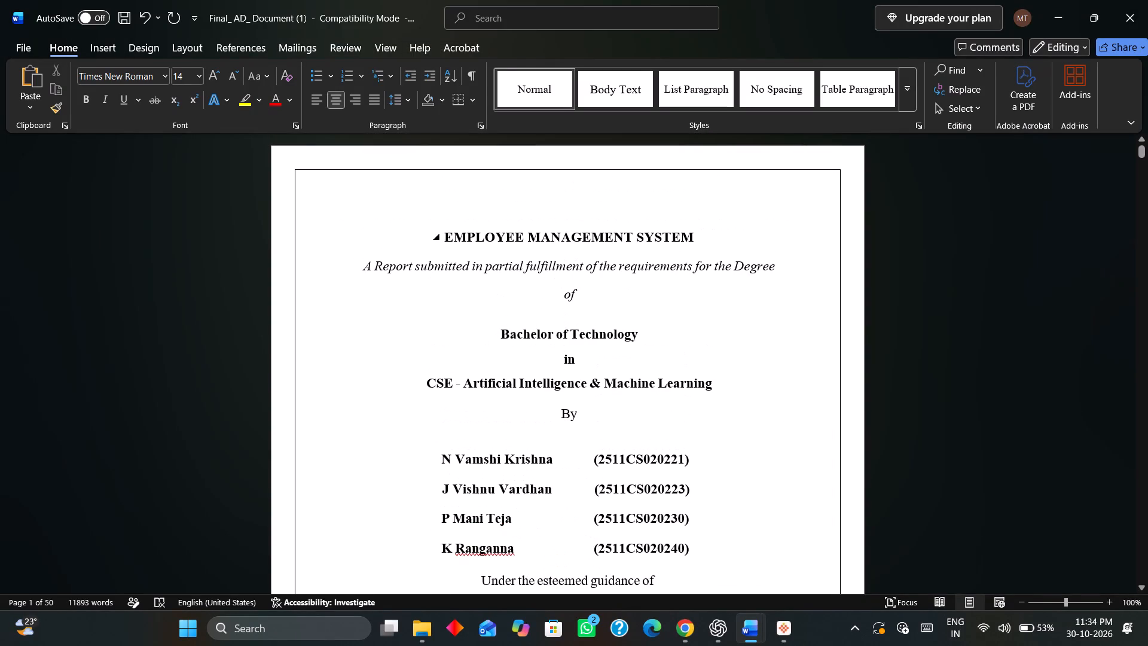
drag(695, 239, 468, 242)
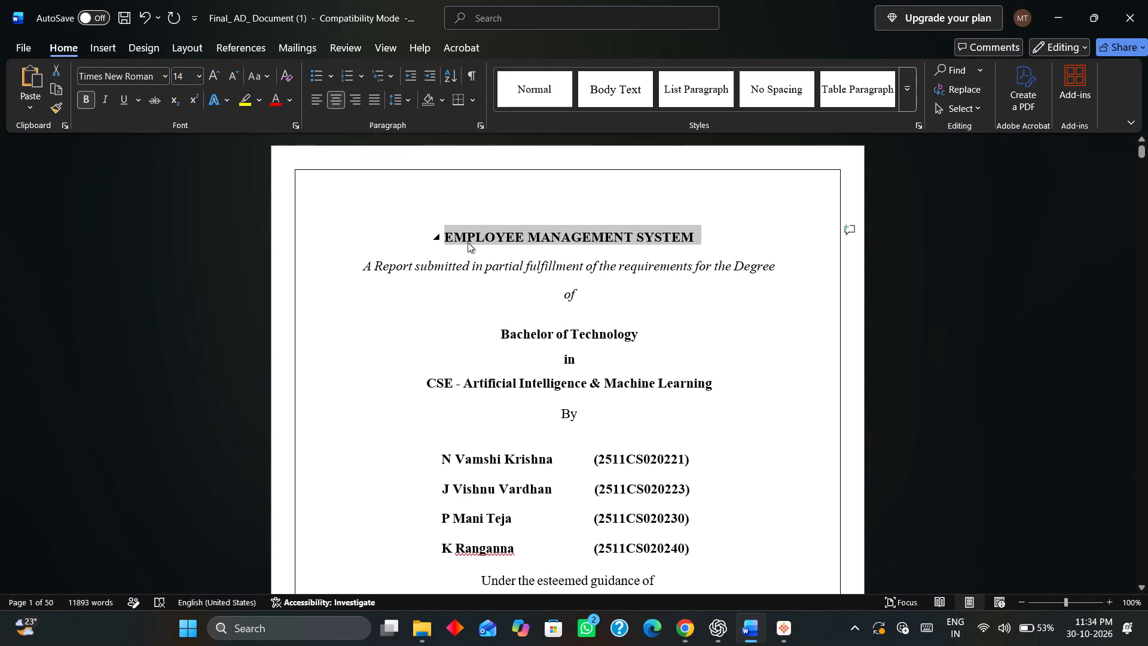
key(ctrl+c)
key(alt+Tab)
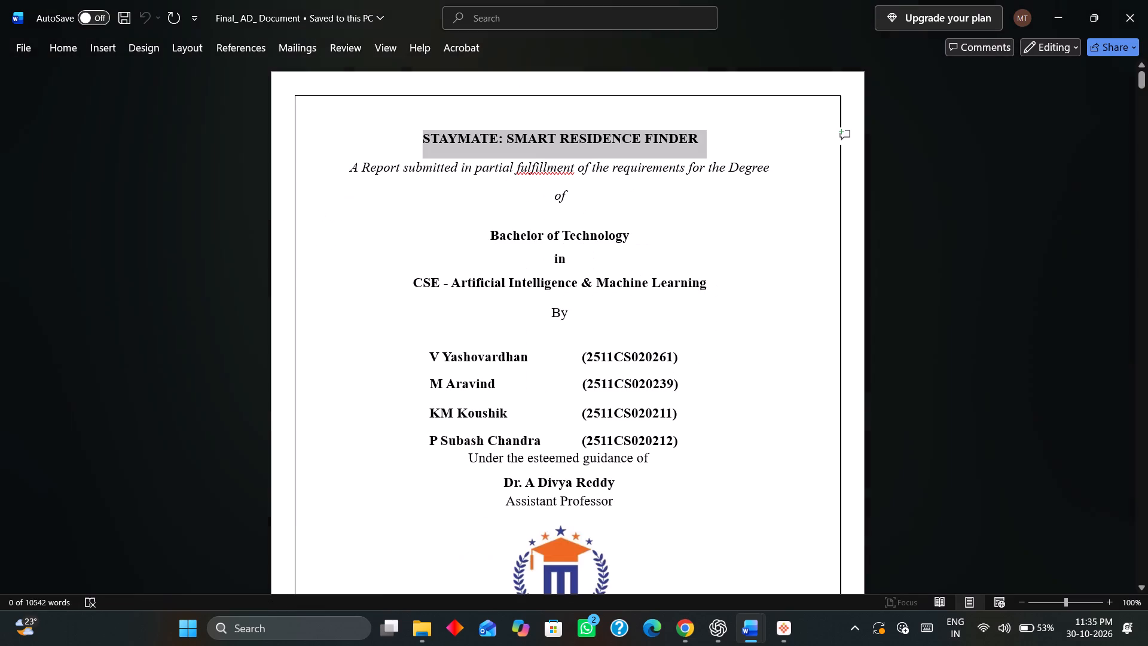
key(ctrl+v)
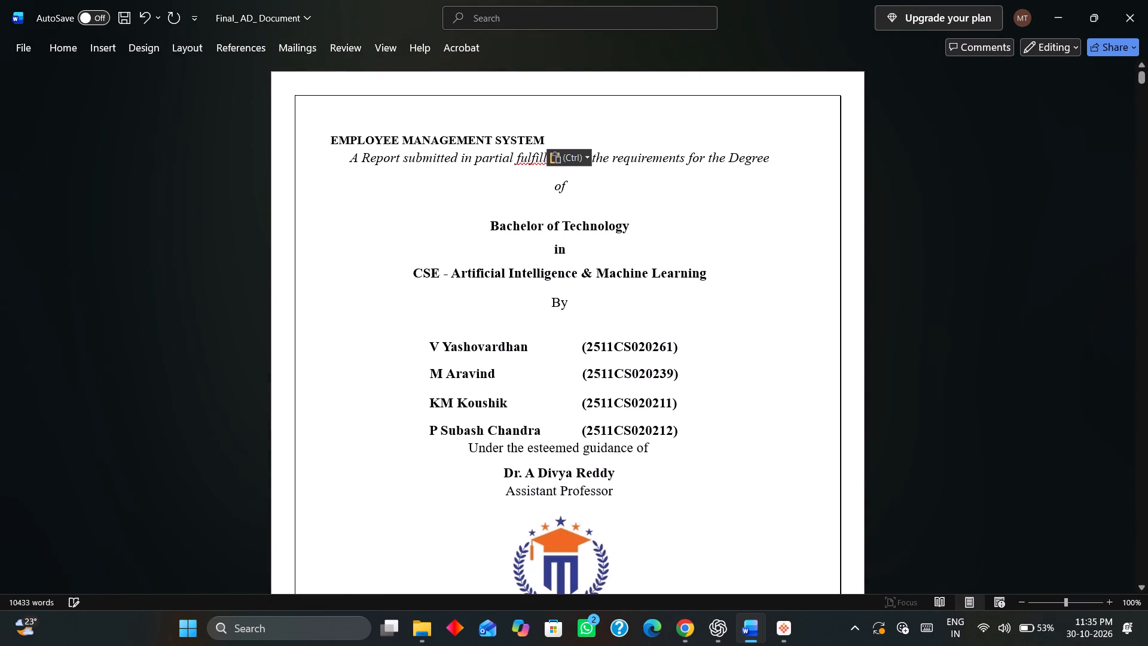
Shift the pasted EMPLOYEE MANAGEMENT SYSTEM title towards the page centre with leading spaces.
click(333, 140)
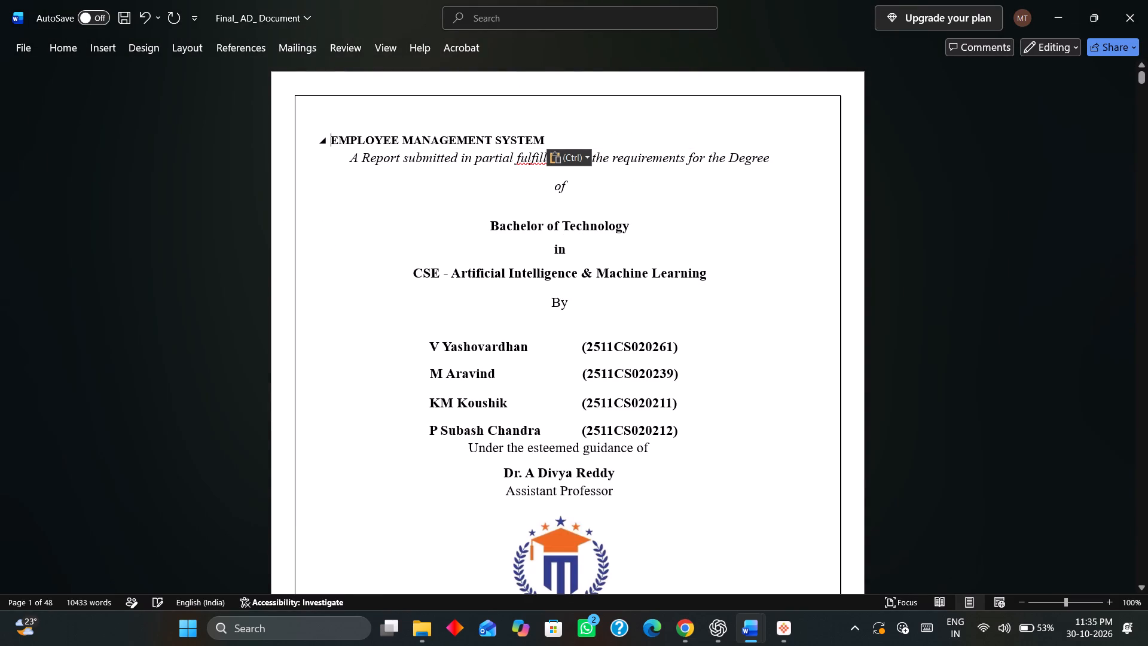
key(space)
key(space)
key(space)
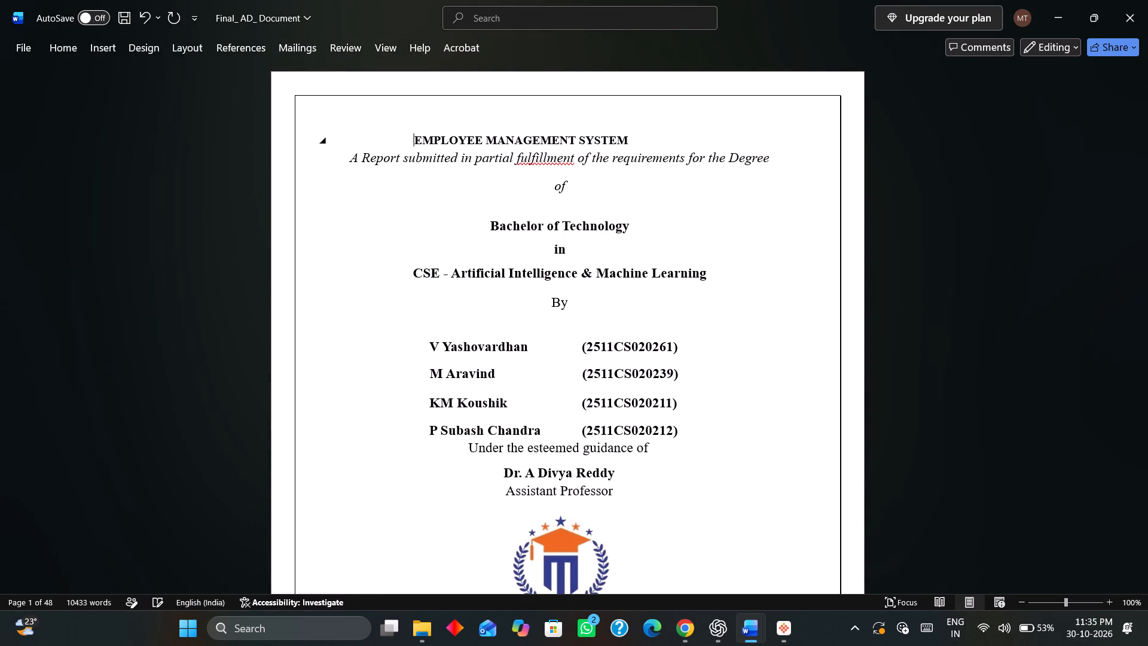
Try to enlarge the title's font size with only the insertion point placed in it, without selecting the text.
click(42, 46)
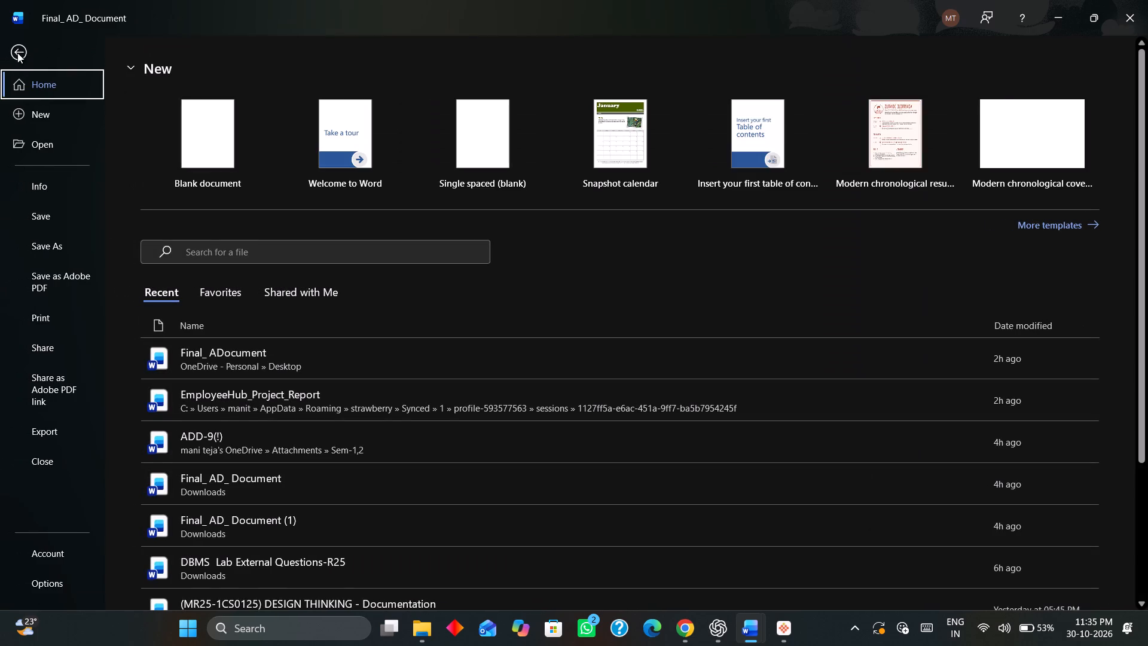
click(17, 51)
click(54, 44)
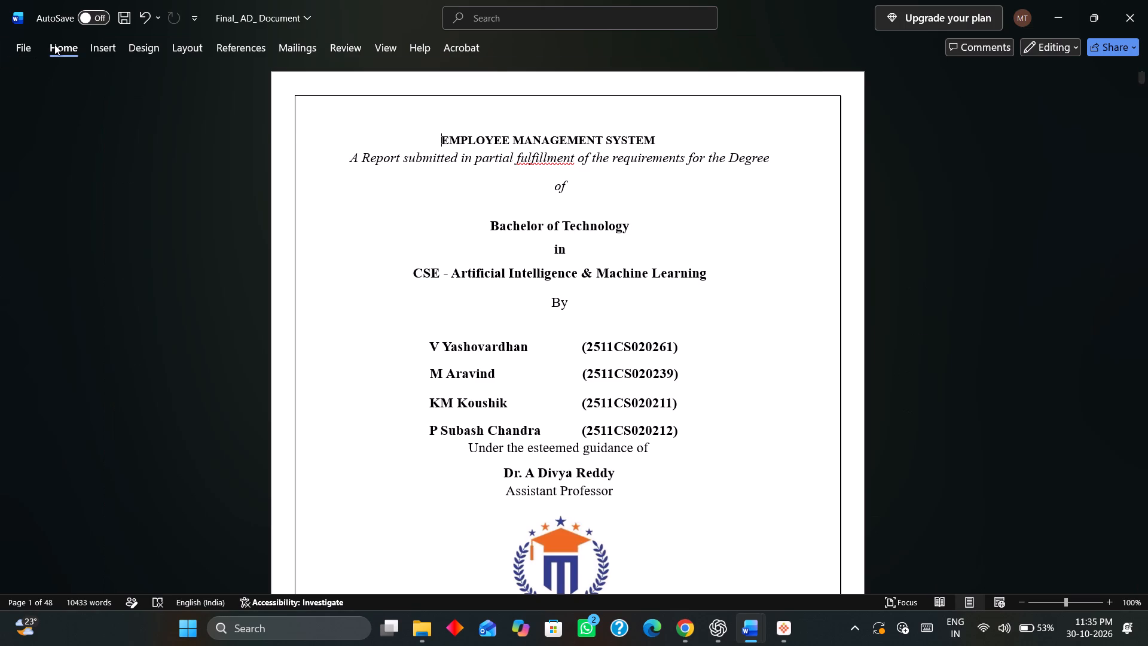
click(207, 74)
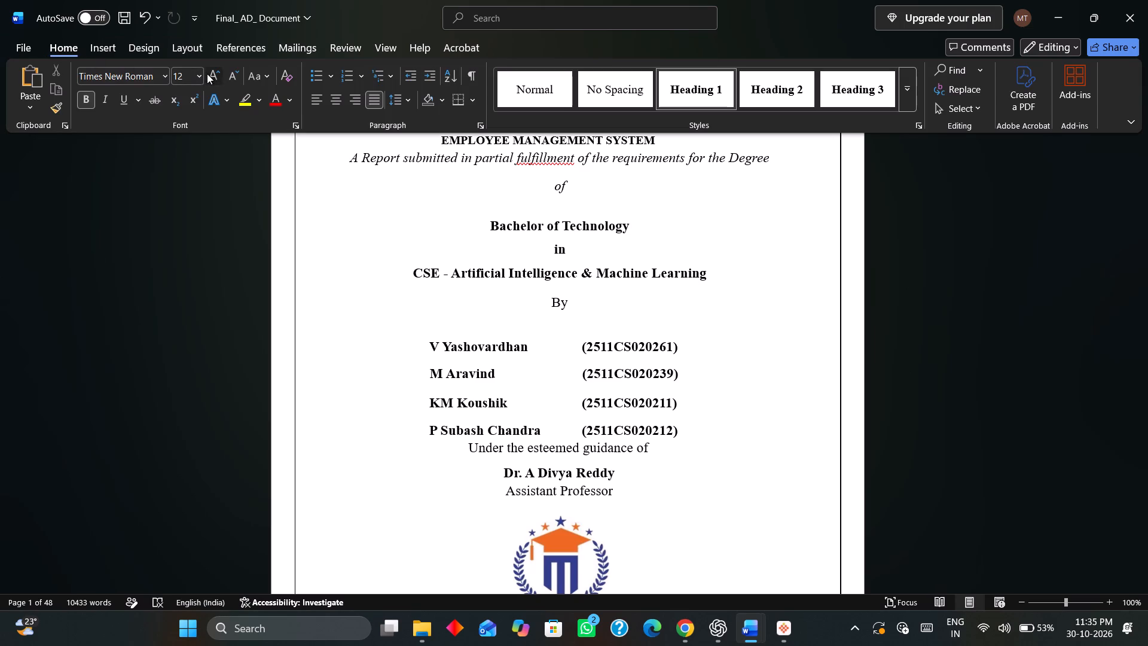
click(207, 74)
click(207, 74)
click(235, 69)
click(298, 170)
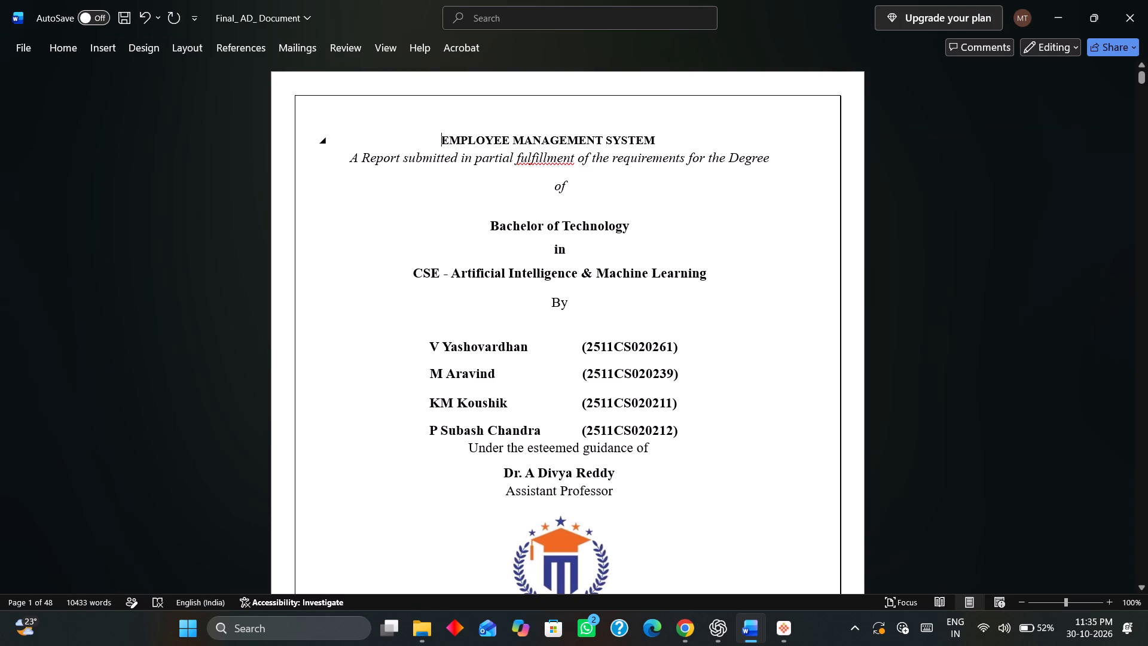
Set the font size of the whole EMPLOYEE MANAGEMENT SYSTEM title line to 14.
drag(437, 142, 706, 124)
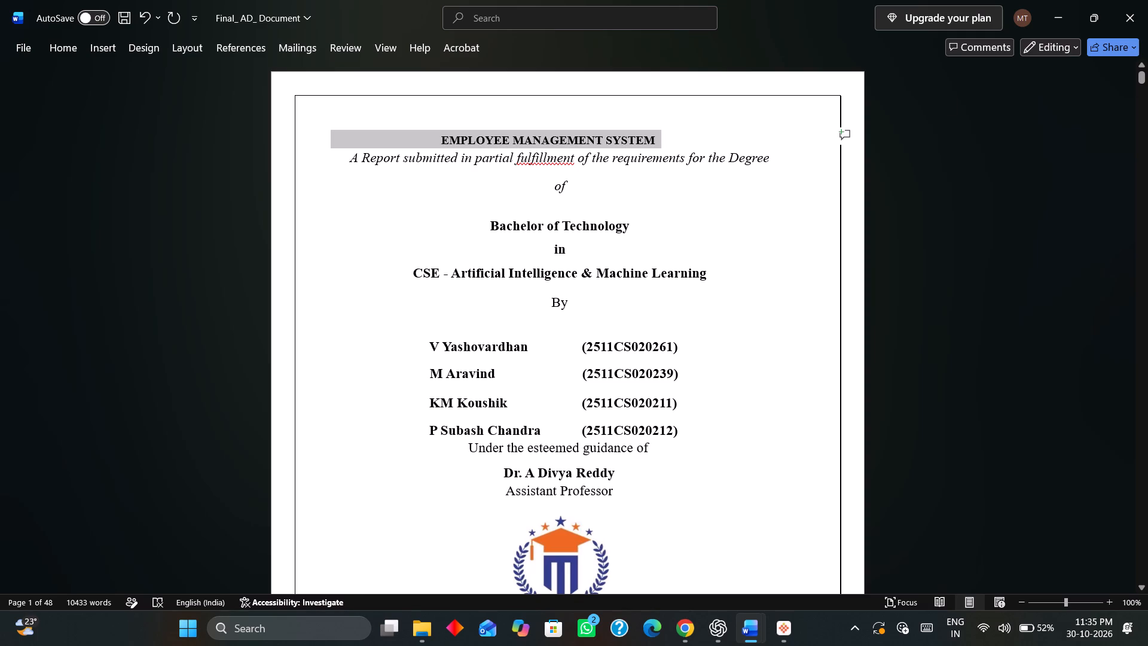
click(833, 77)
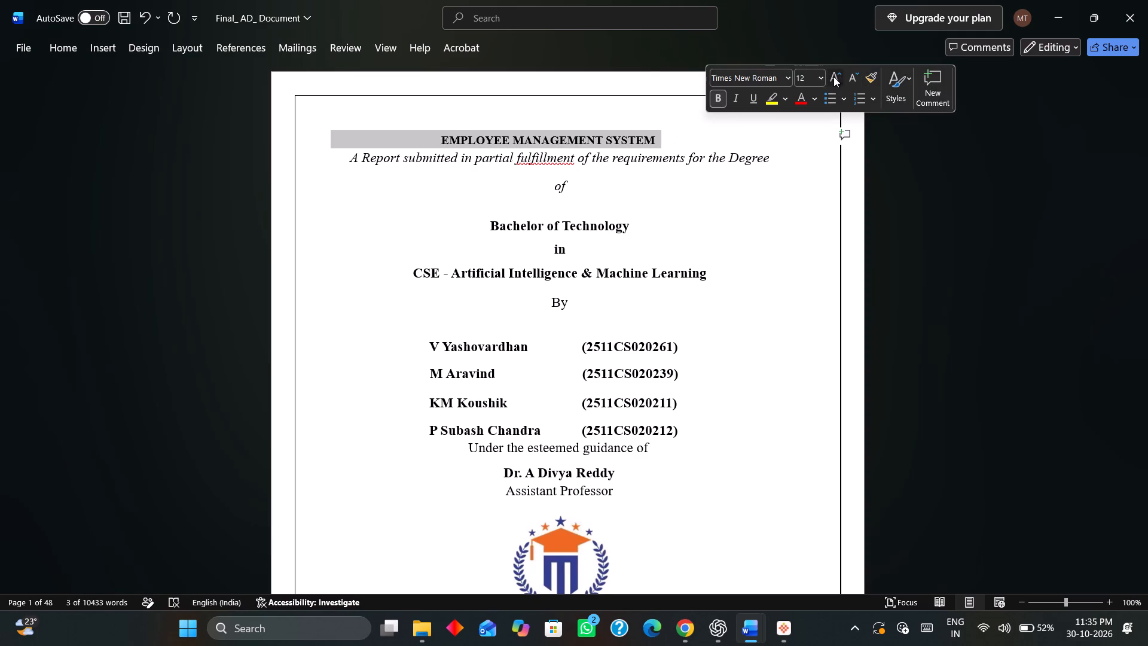
click(833, 77)
click(856, 81)
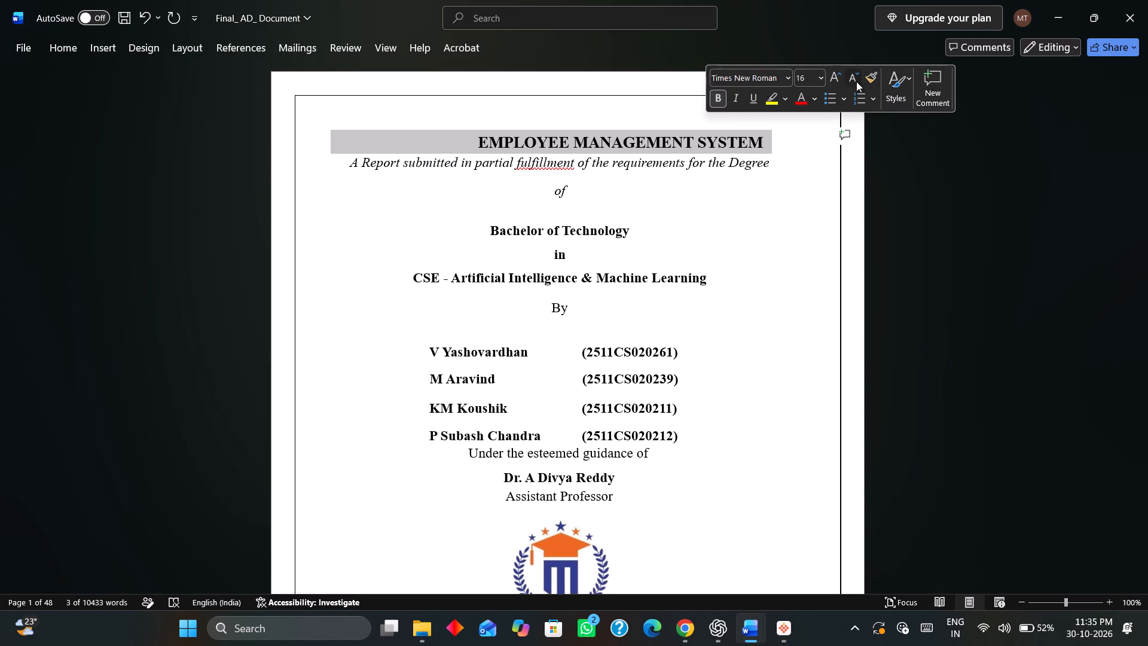
click(655, 190)
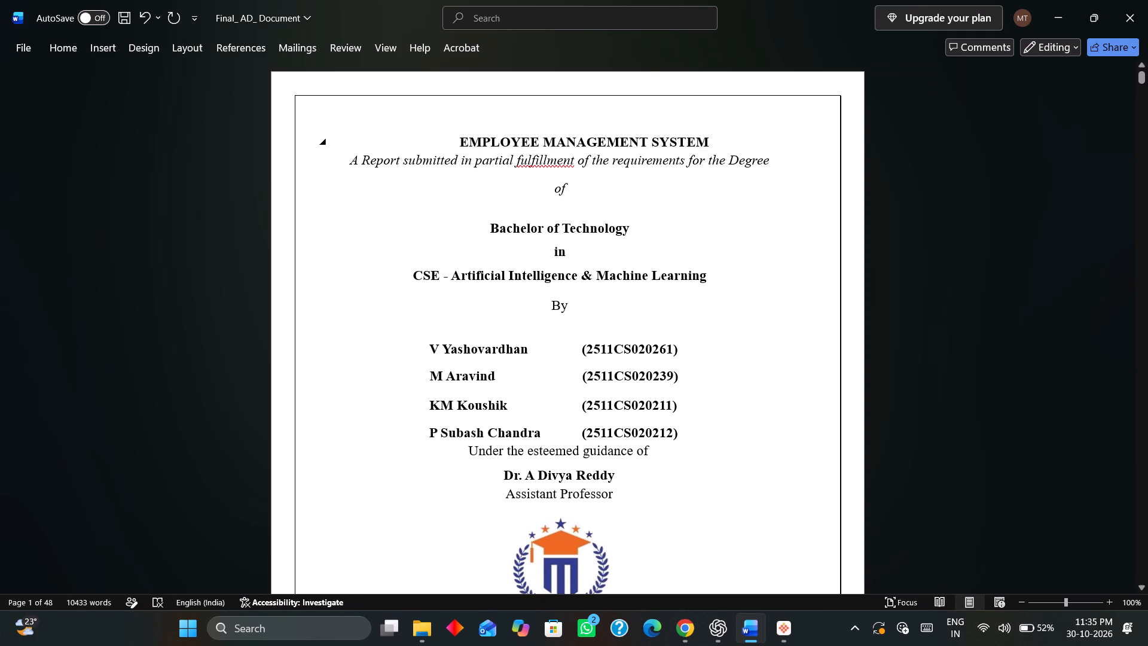
Remove some leading spaces before the EMPLOYEE MANAGEMENT SYSTEM title so it sits centred above the subtitle.
click(460, 140)
key(BackSpace)
key(BackSpace)
key(BackSpace)
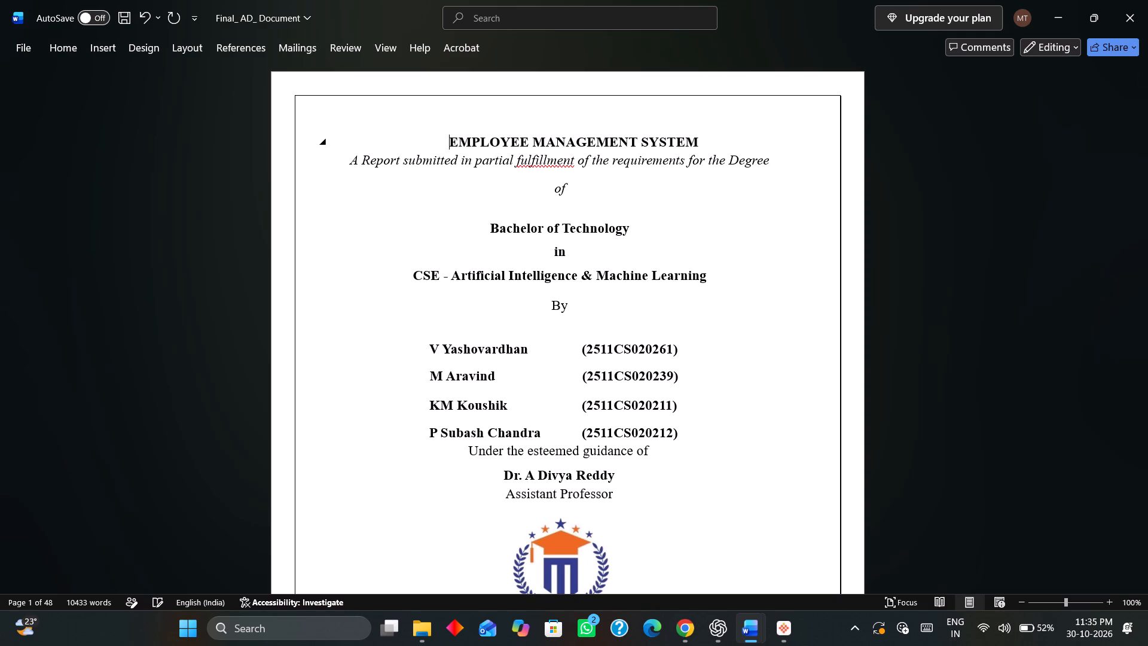
key(BackSpace)
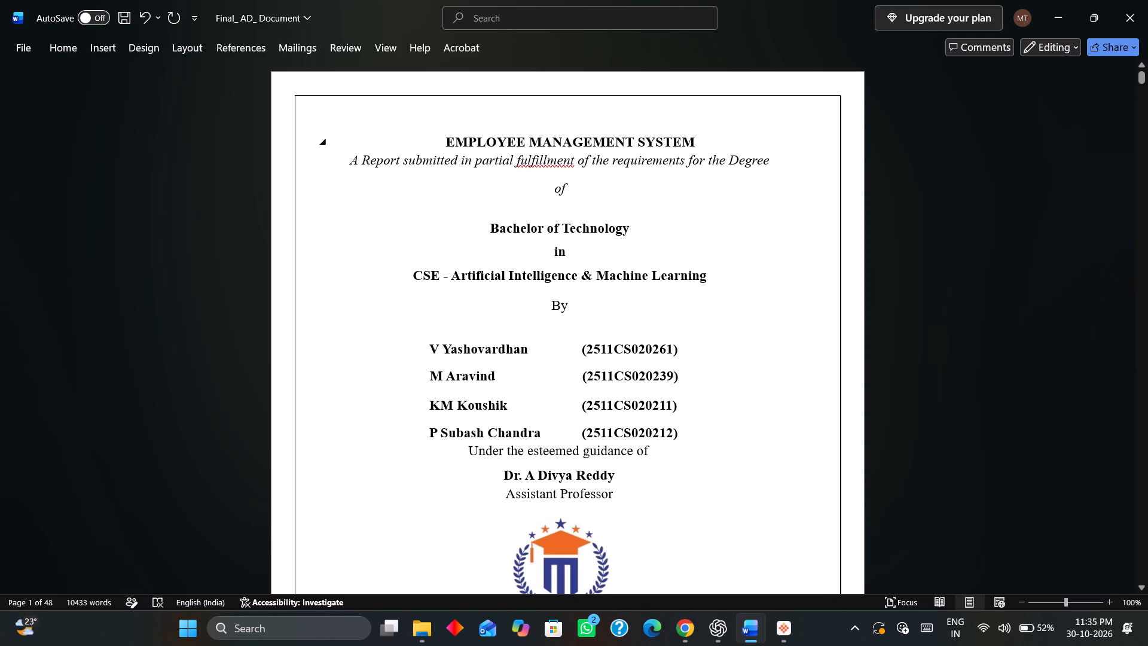
Add a blank line between the EMPLOYEE MANAGEMENT SYSTEM title and the italic report subtitle.
click(697, 142)
key(Return)
Delete the whole report body from the CHAPTER 1: INTRODUCTION heading through the end of Final_ AD_ Document.
scroll(697, 142, down, 1)
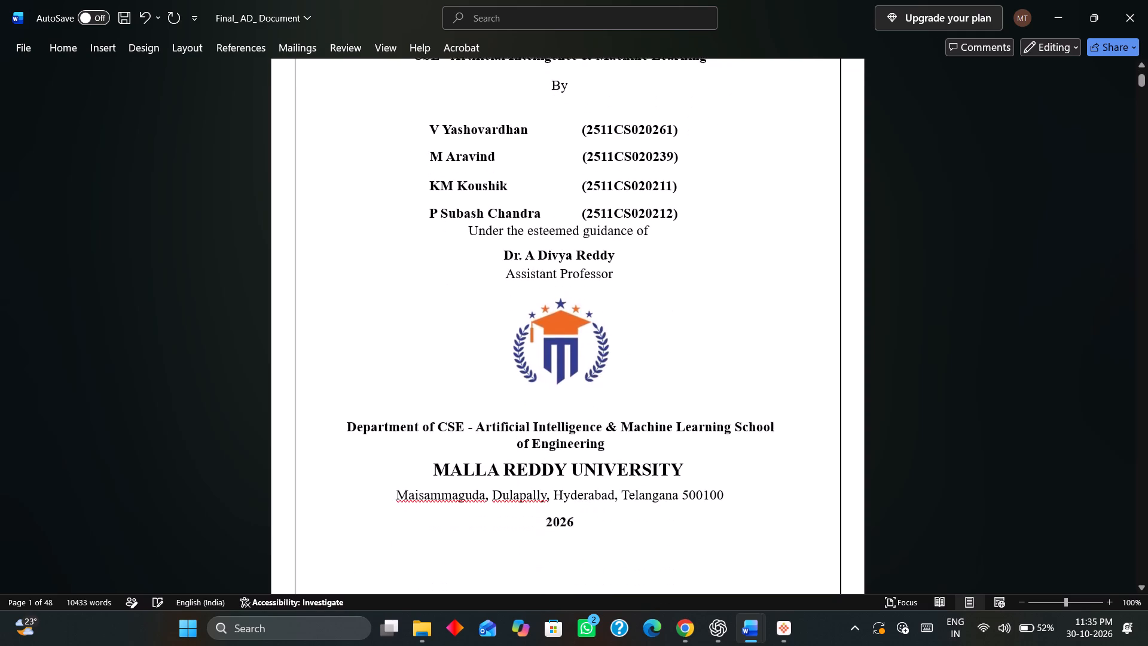
scroll(697, 142, down, 1)
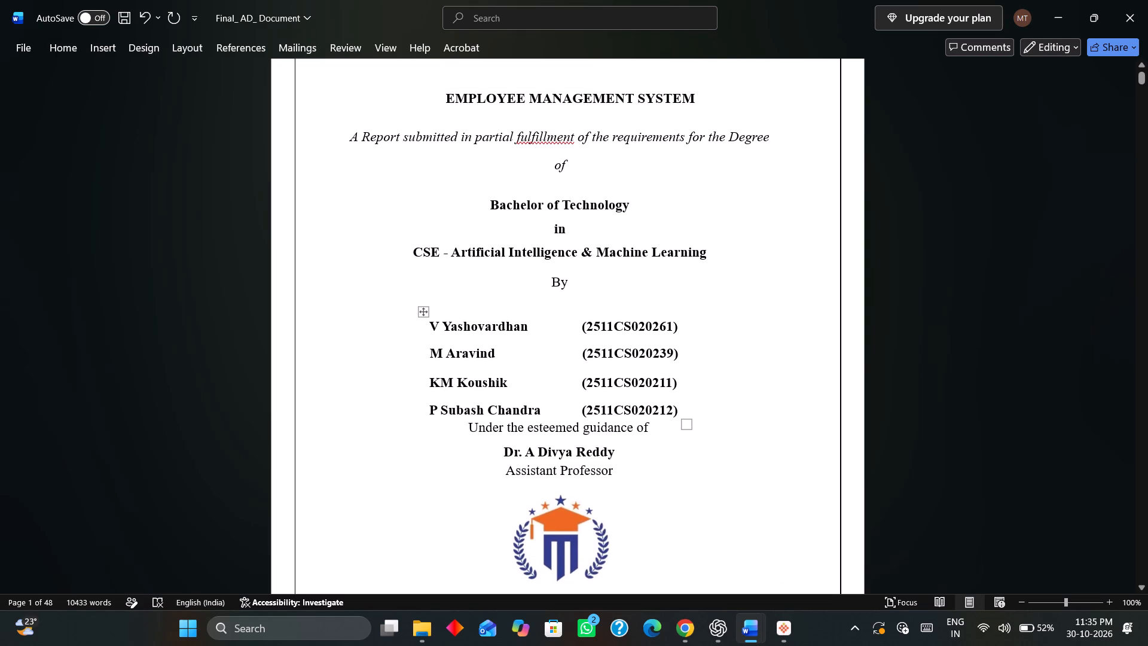
scroll(518, 357, down, 13)
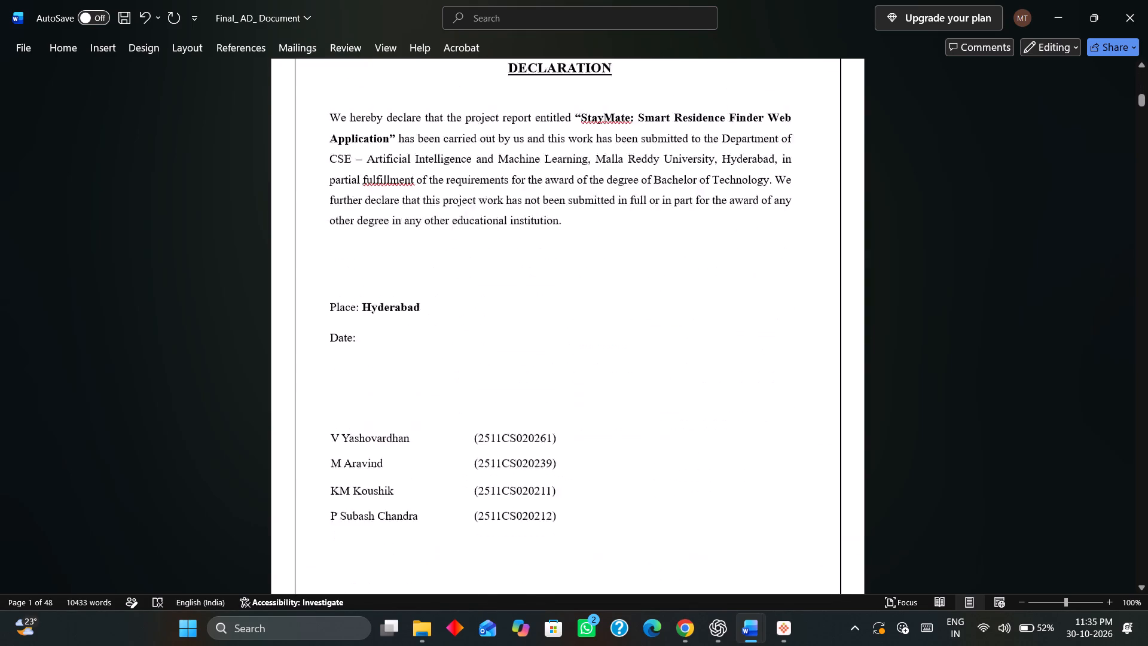
scroll(518, 357, down, 12)
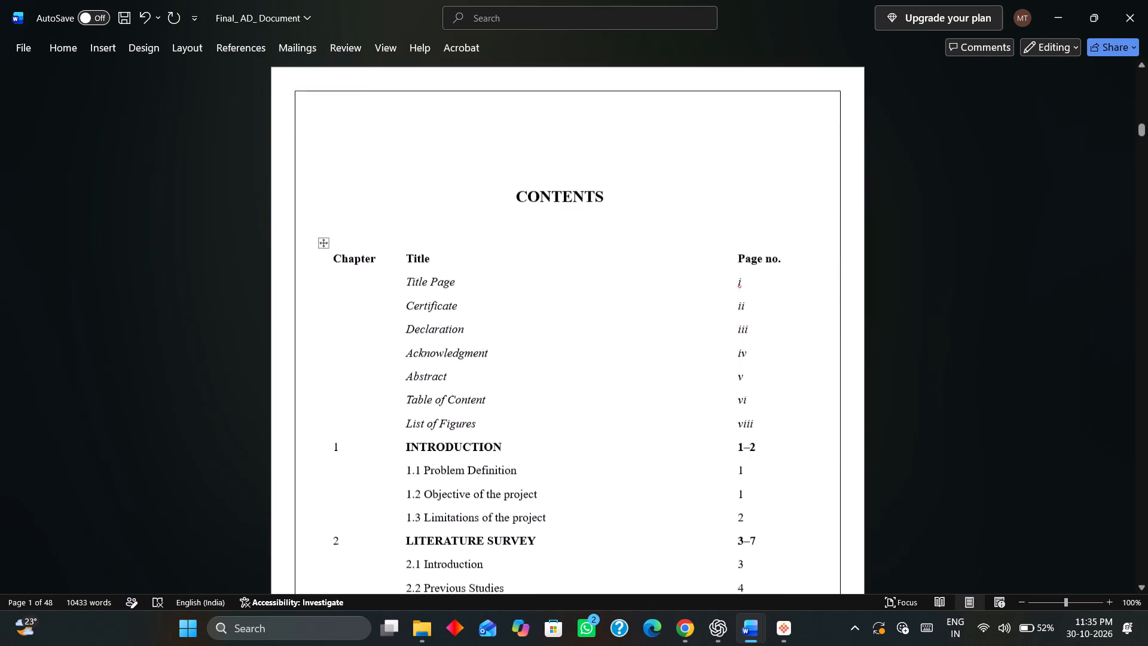
scroll(518, 357, down, 8)
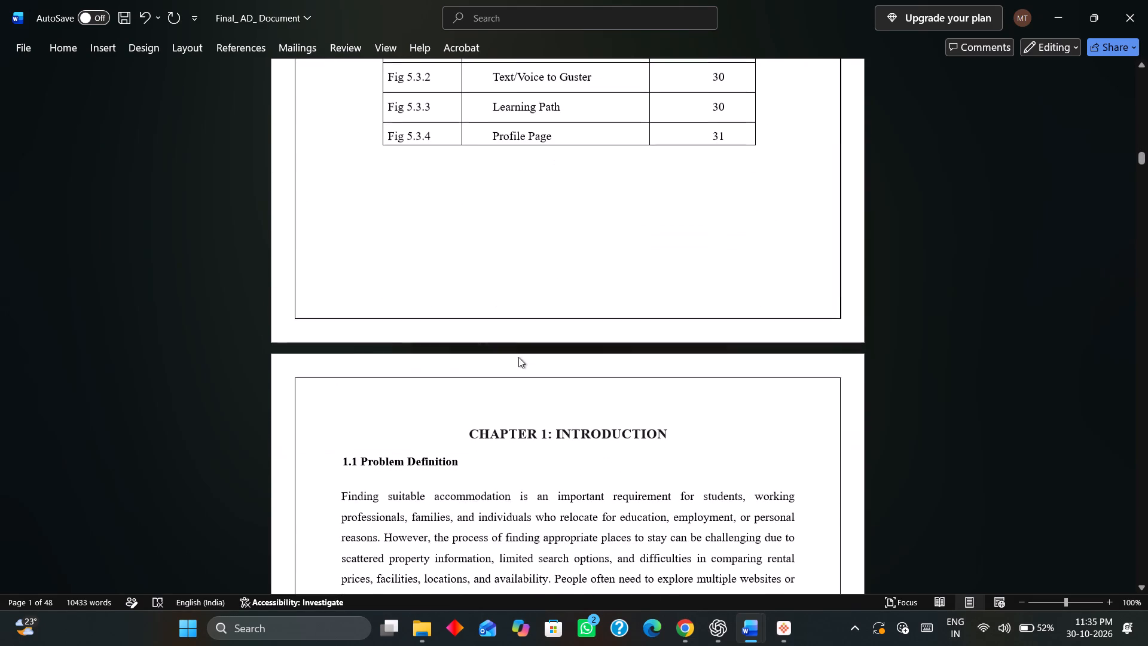
click(343, 385)
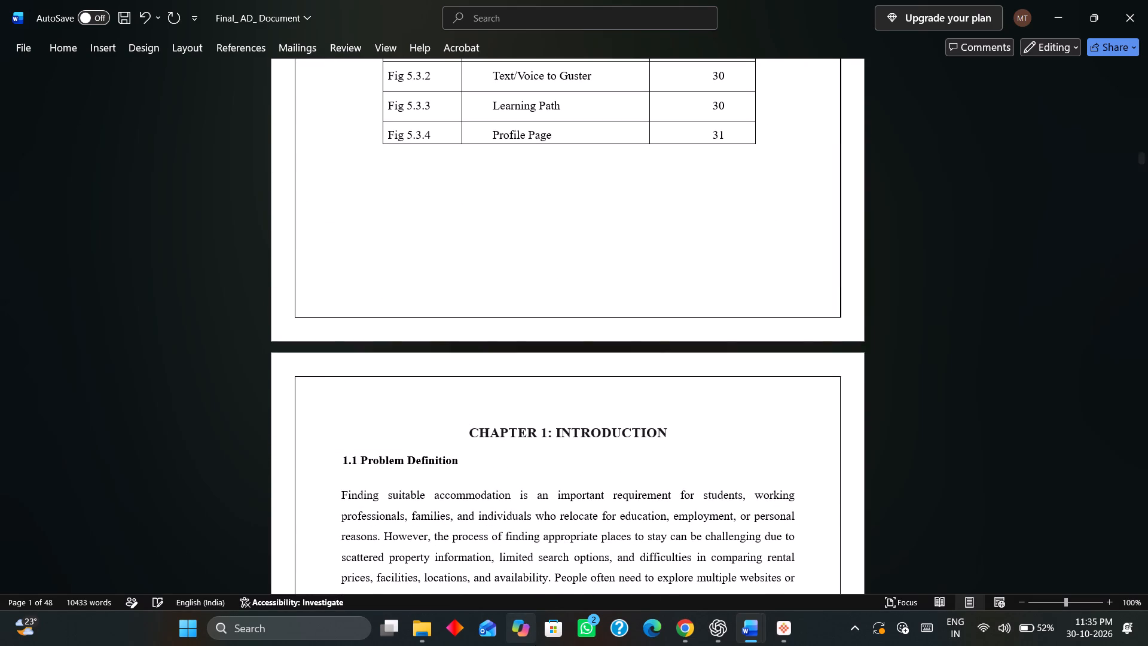
drag(457, 443, 639, 573)
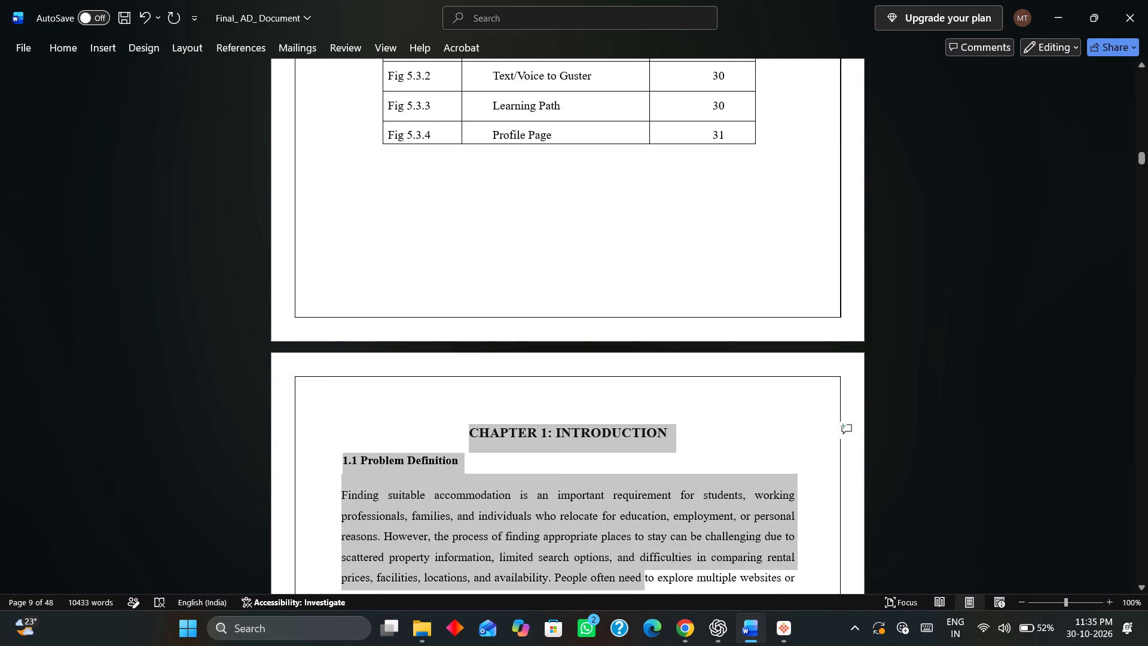
drag(639, 573, 694, 616)
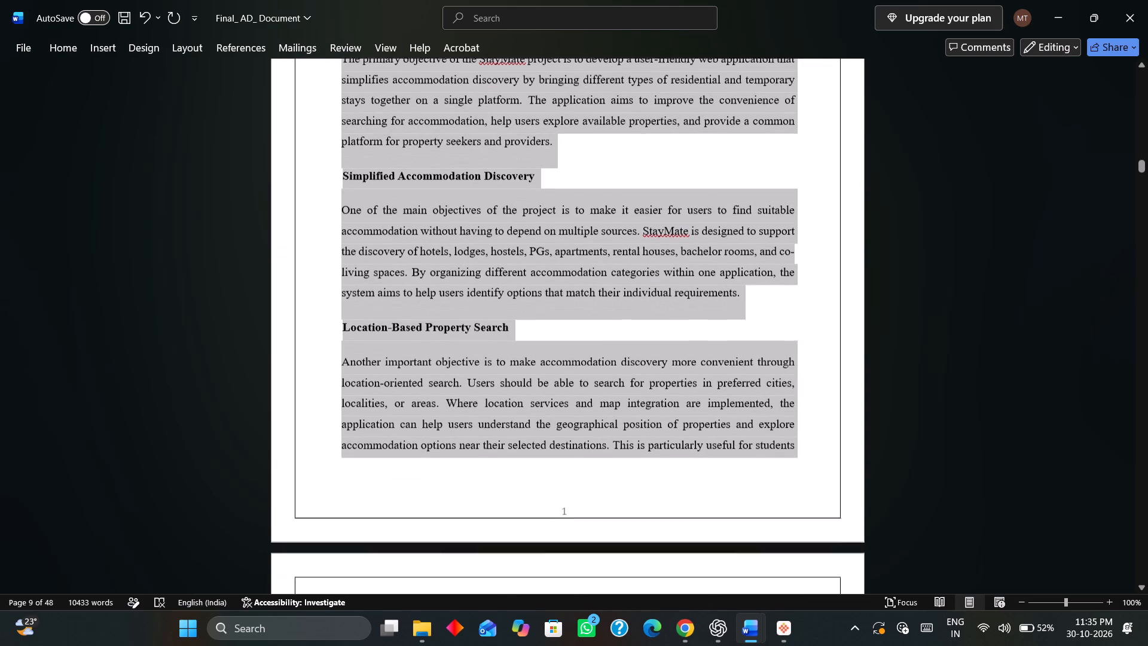
drag(694, 616, 694, 618)
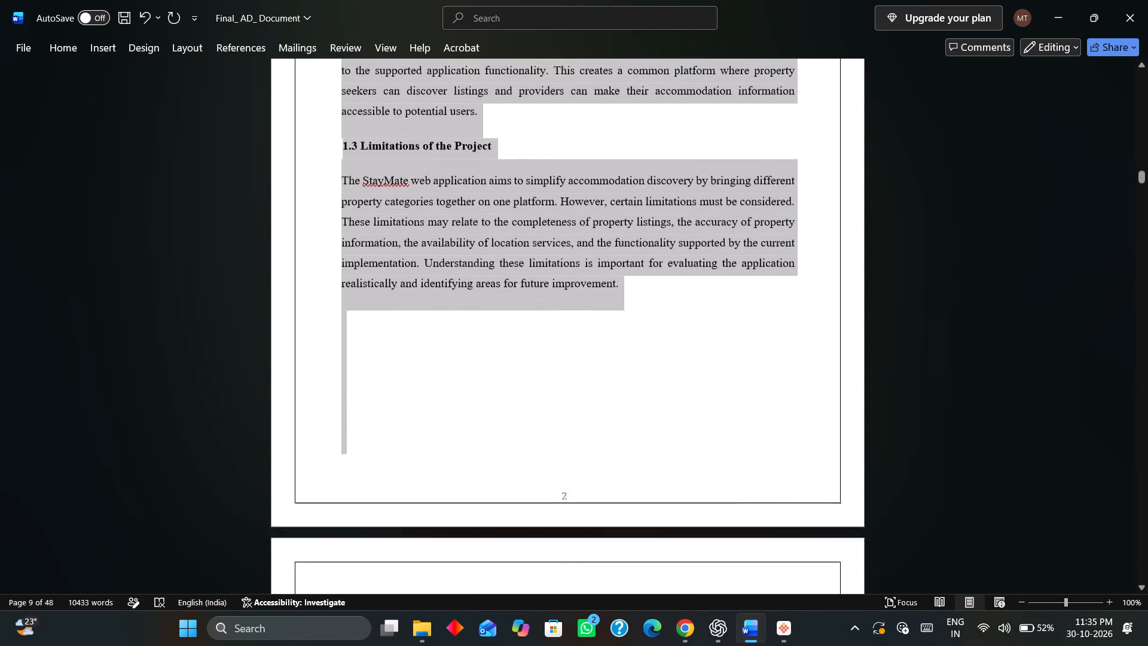
drag(694, 618, 712, 645)
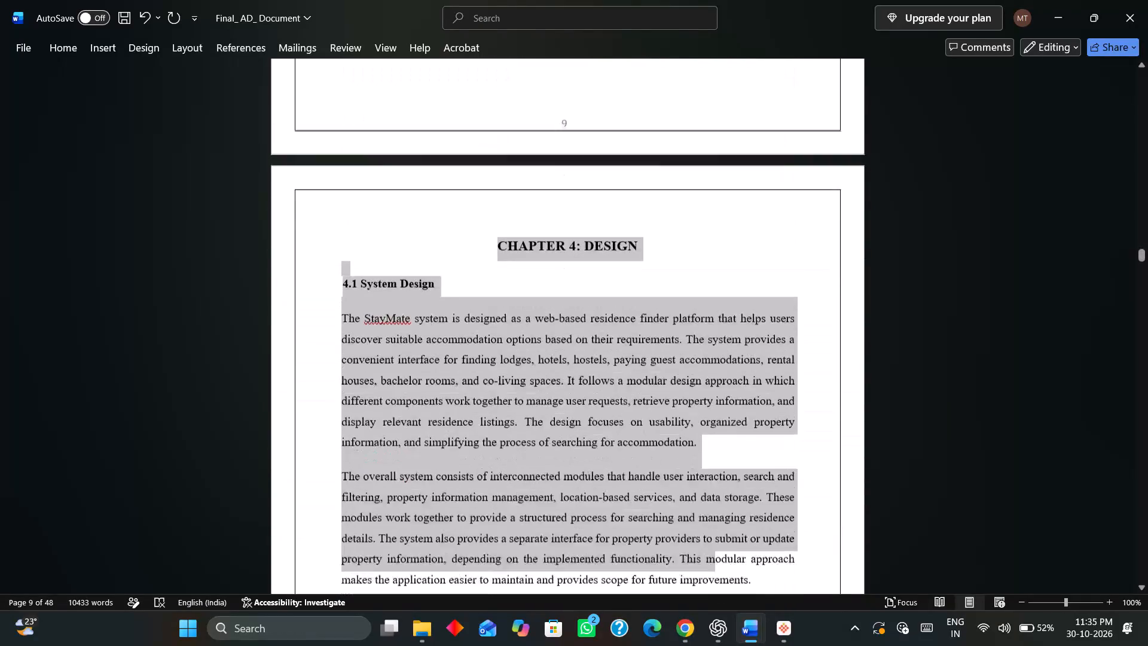
drag(712, 645, 713, 645)
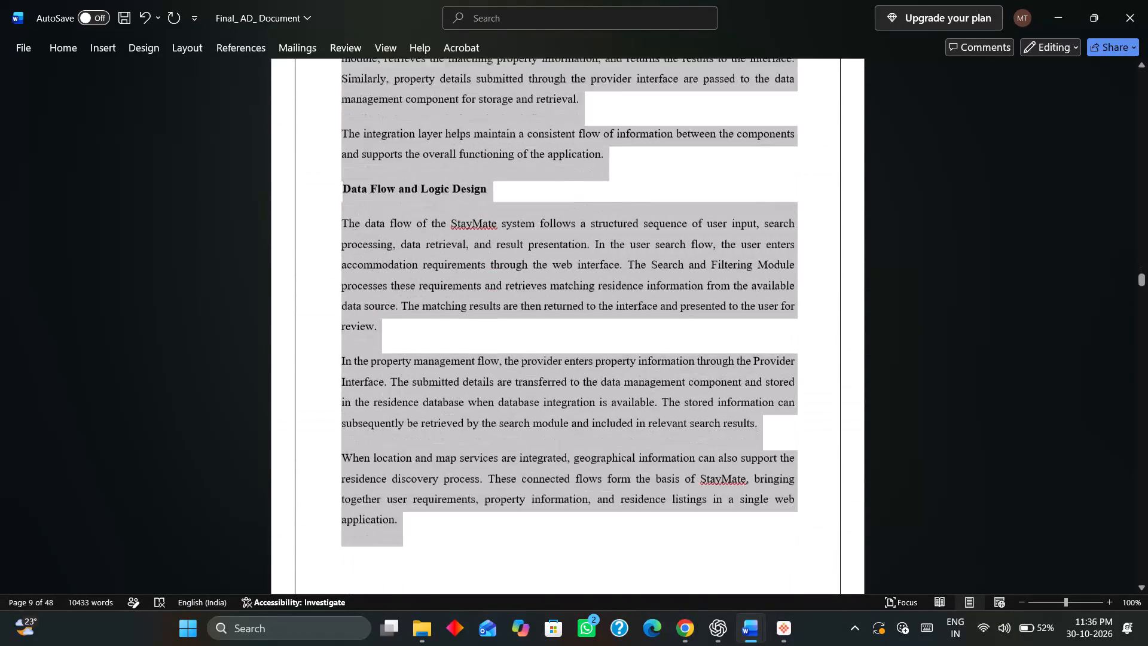
drag(713, 645, 713, 645)
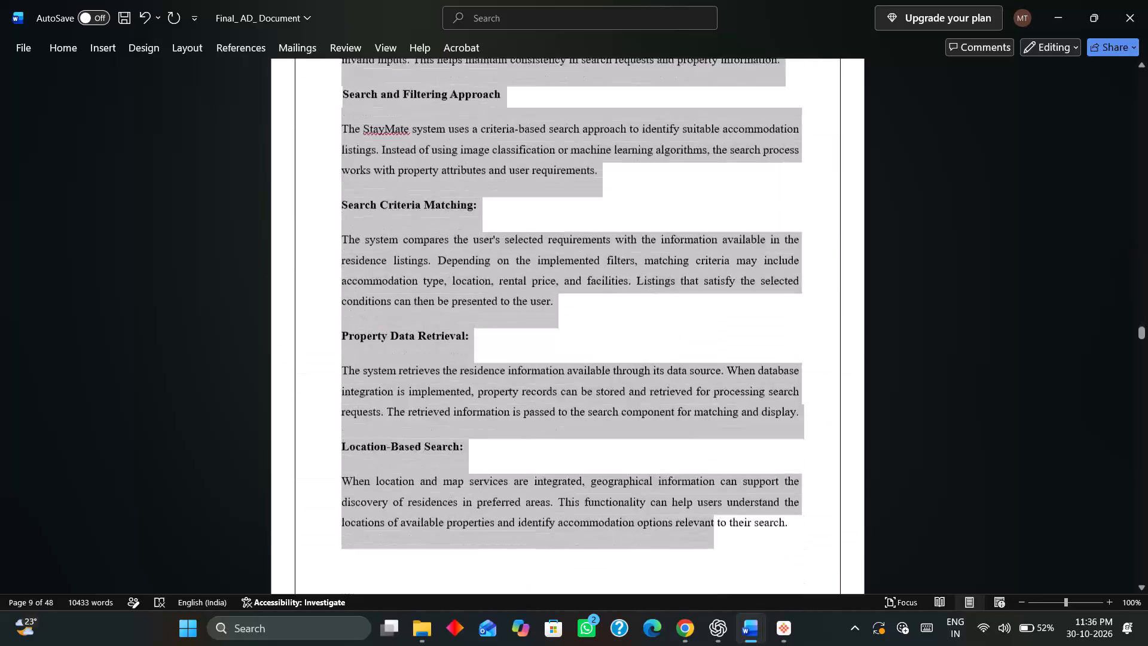
drag(713, 645, 714, 645)
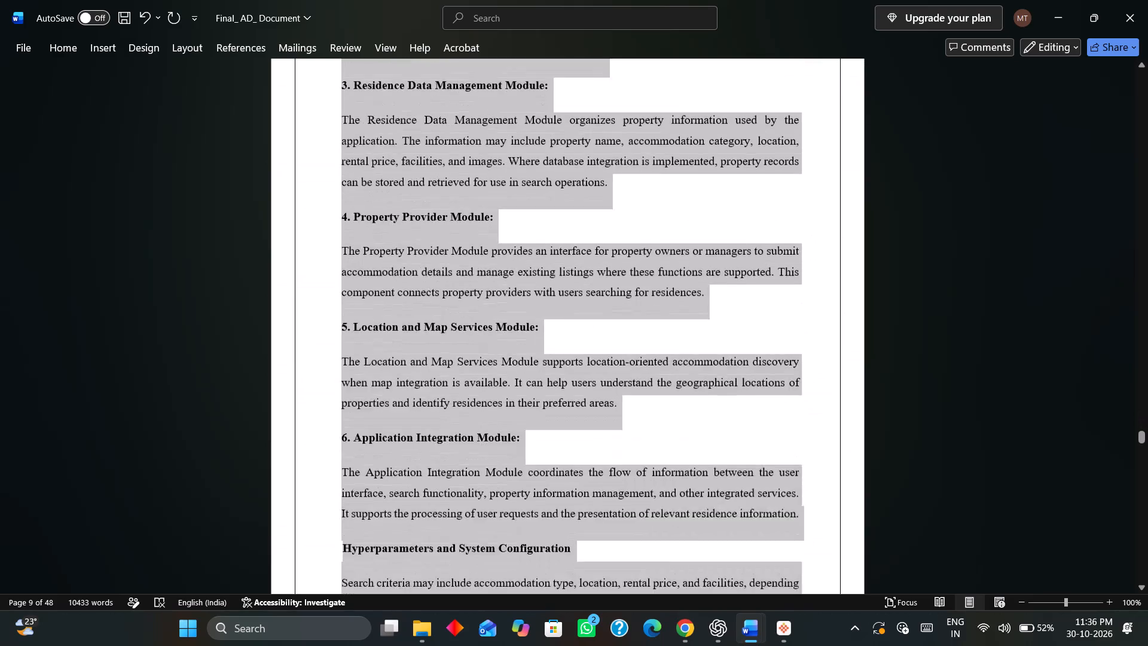
drag(714, 645, 715, 645)
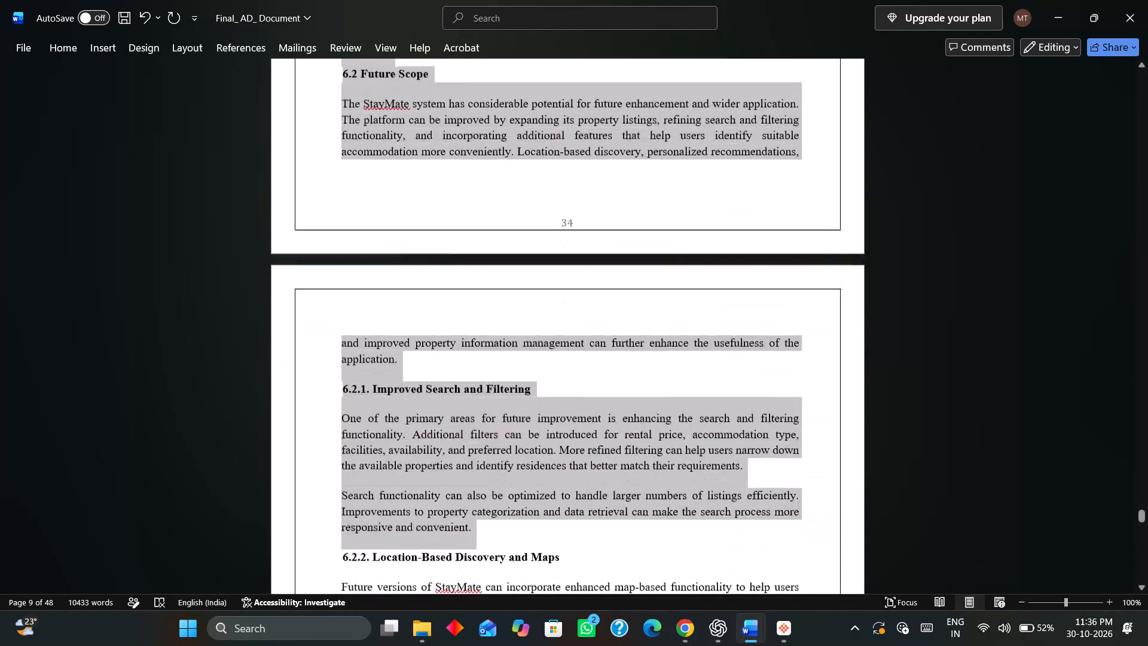
drag(715, 645, 716, 645)
key(BackSpace)
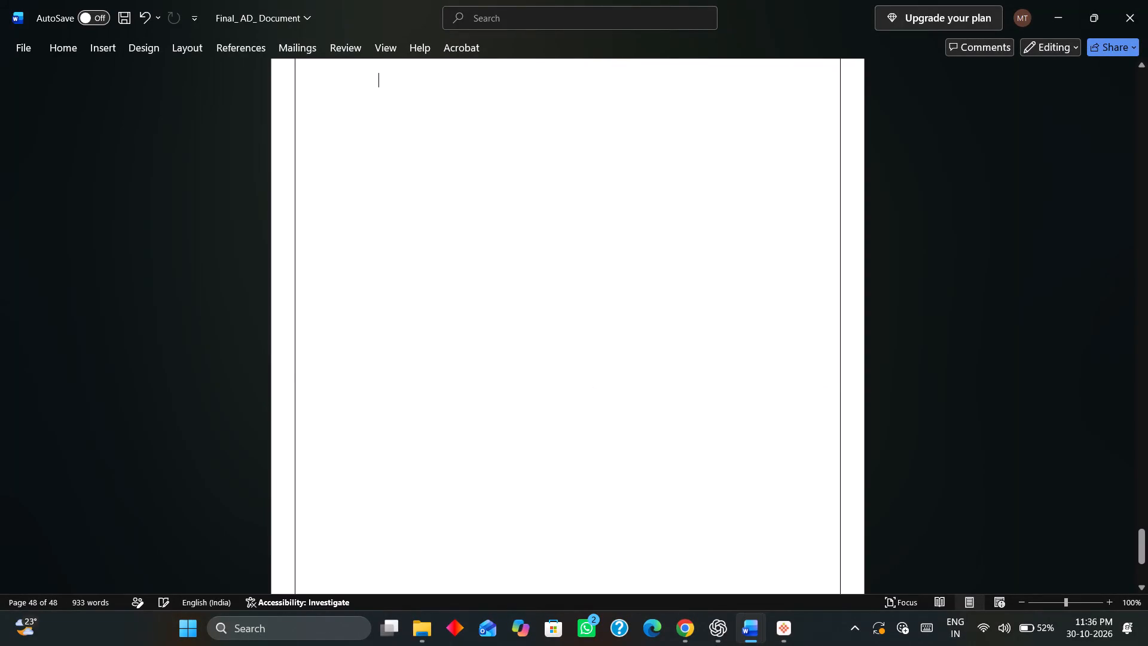
Remove the blank lines above the LIST OF FIGURES heading so it starts at the top of its page.
scroll(716, 645, up, 6)
scroll(571, 555, up, 8)
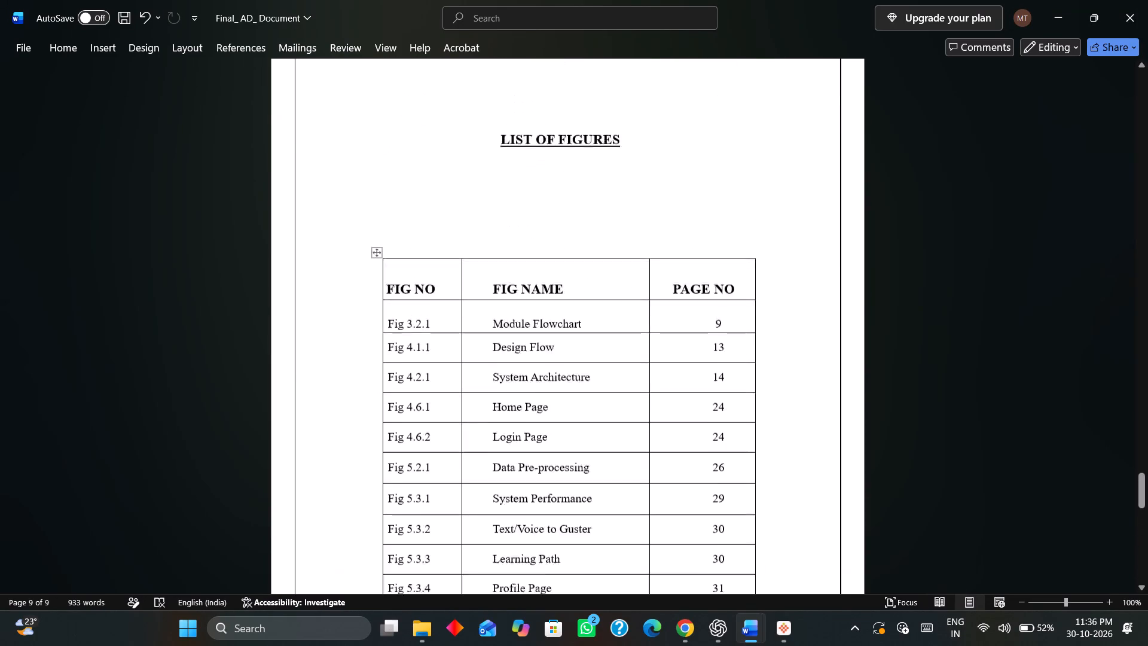
scroll(612, 401, down, 5)
scroll(612, 401, up, 5)
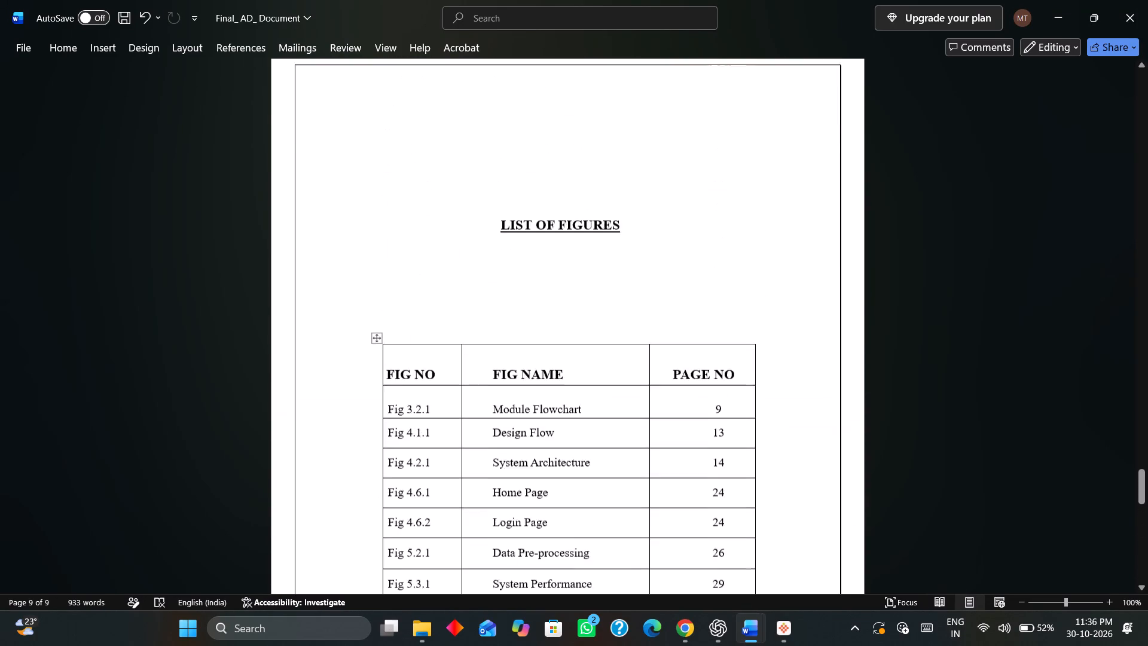
scroll(612, 401, up, 3)
scroll(612, 401, down, 3)
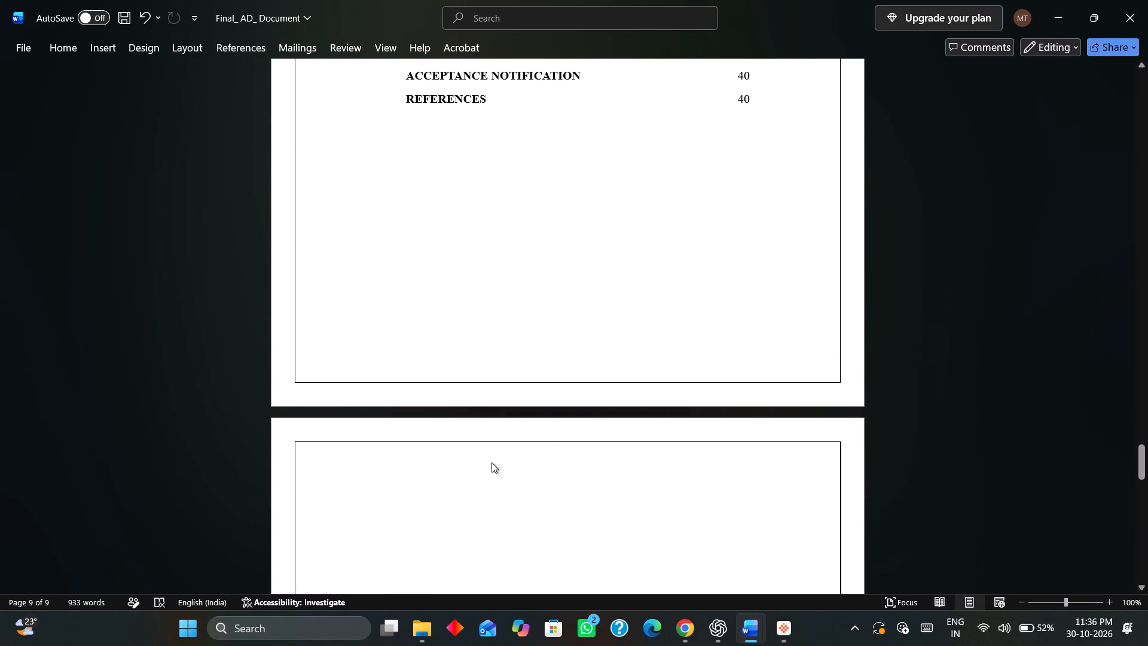
click(491, 462)
scroll(499, 445, down, 2)
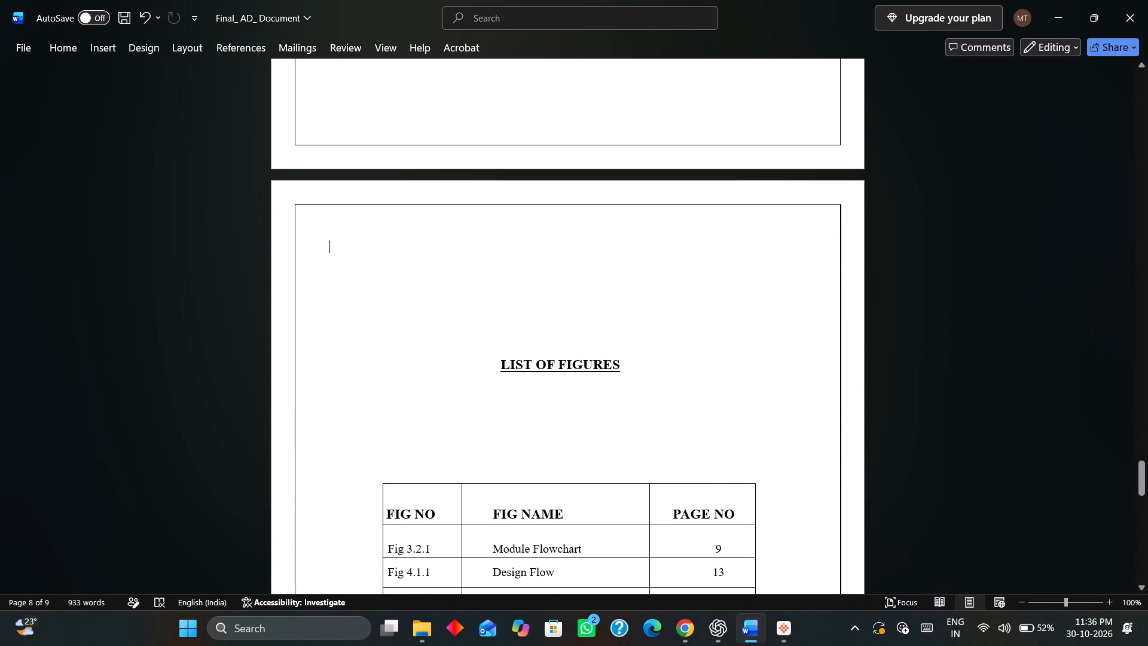
key(BackSpace)
key(Delete)
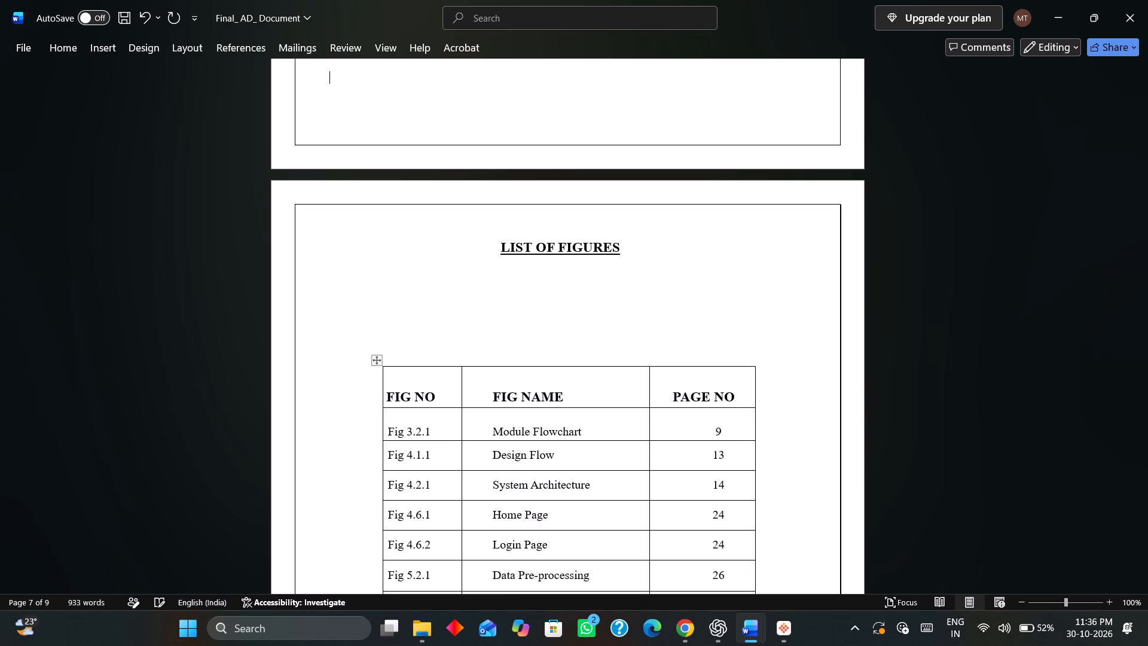
key(Delete)
Remove the blank lines above the CONTENTS heading so it sits at the top of its page.
scroll(499, 445, up, 6)
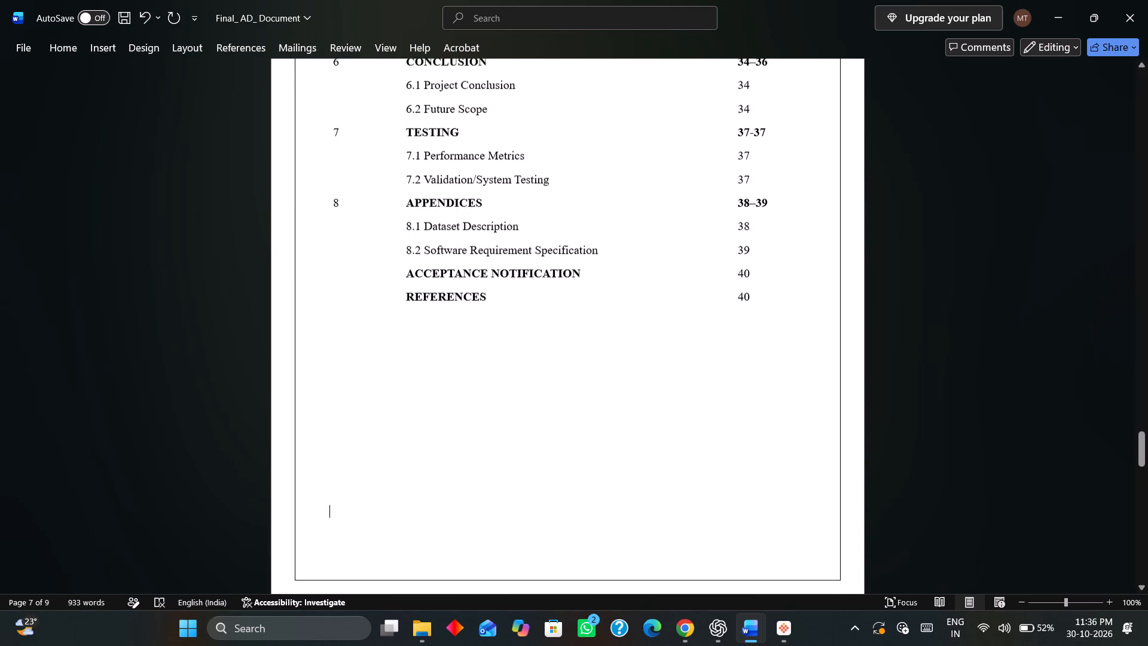
scroll(499, 445, up, 8)
scroll(499, 445, down, 4)
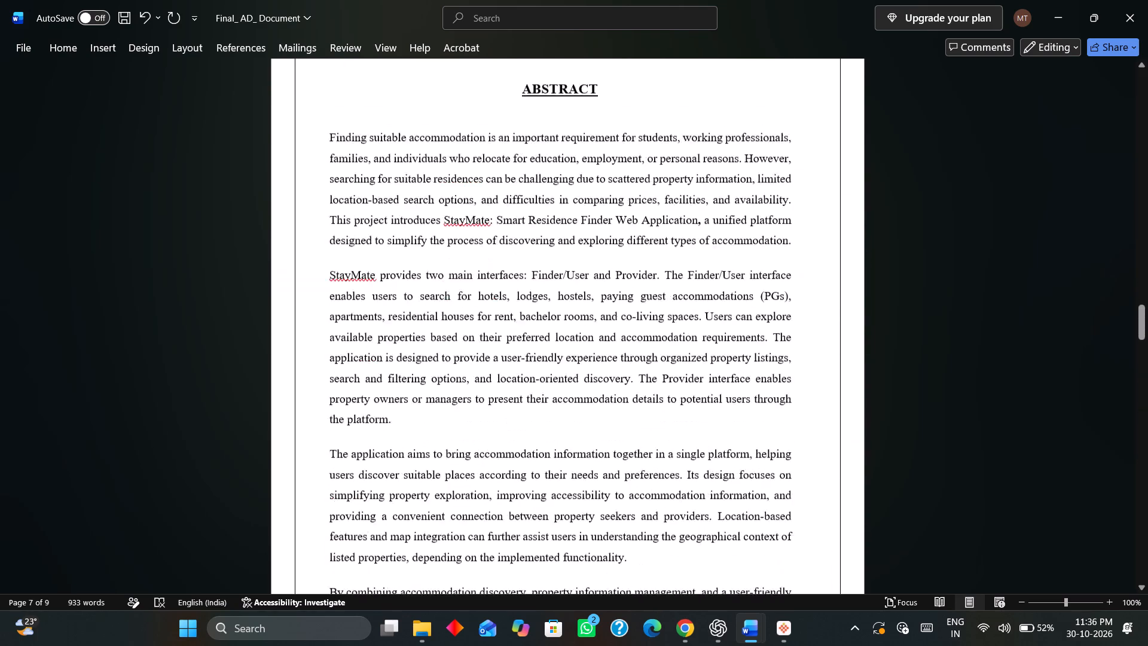
scroll(484, 486, down, 4)
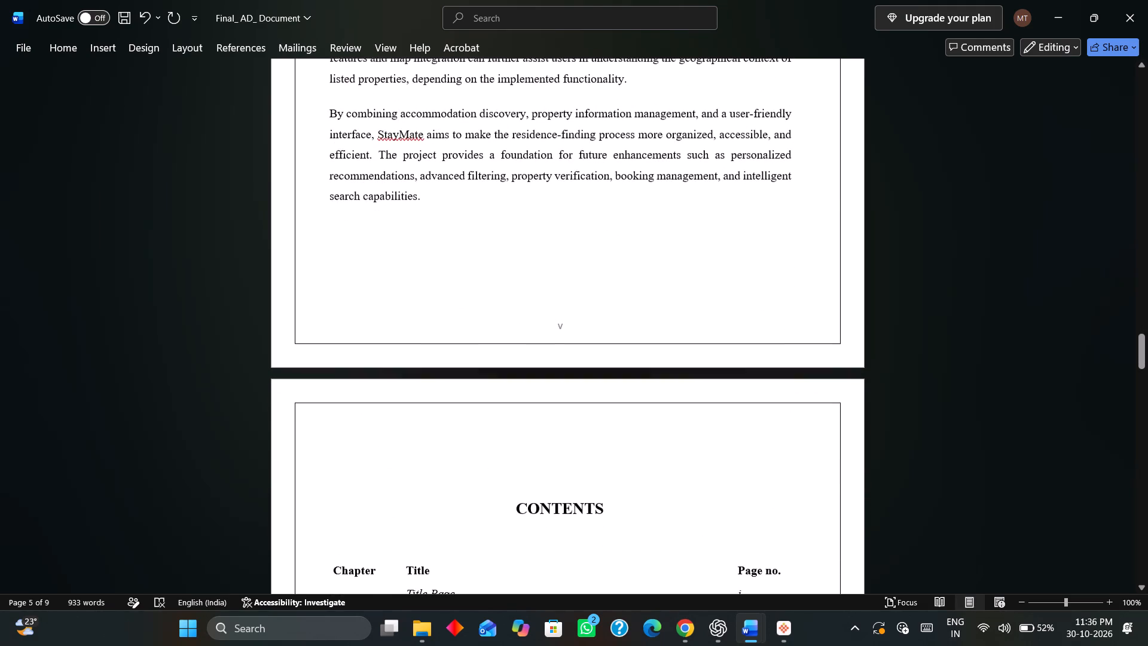
click(482, 487)
key(BackSpace)
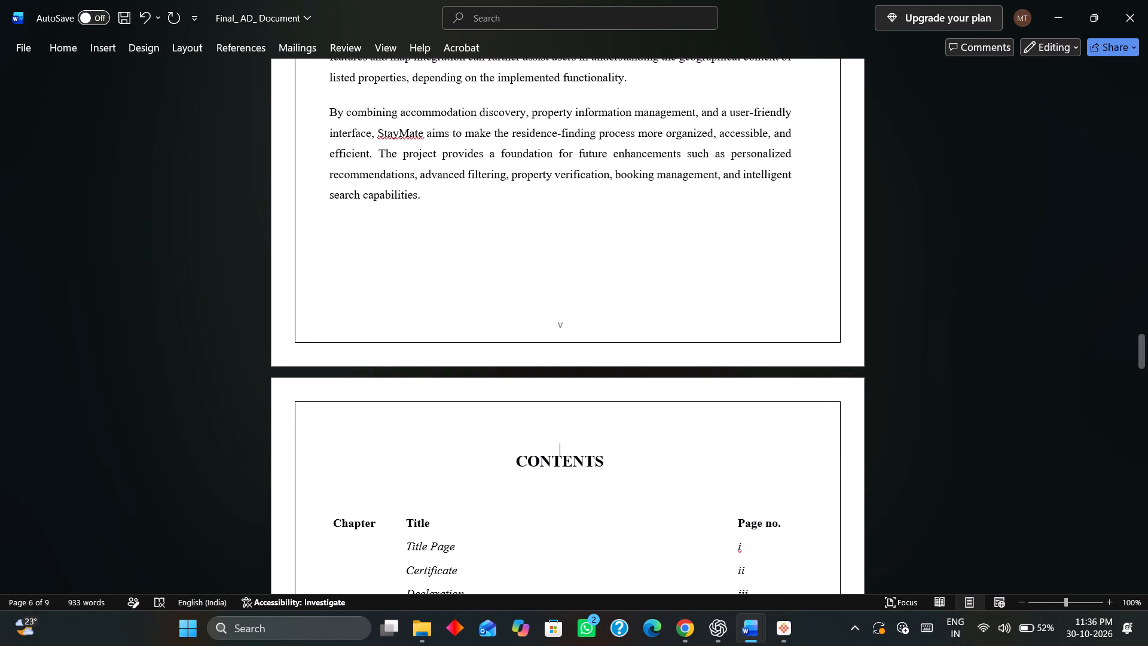
key(BackSpace)
Return to the title page and snap the Final_ AD_ Document window to the right half of the screen.
scroll(482, 487, down, 1)
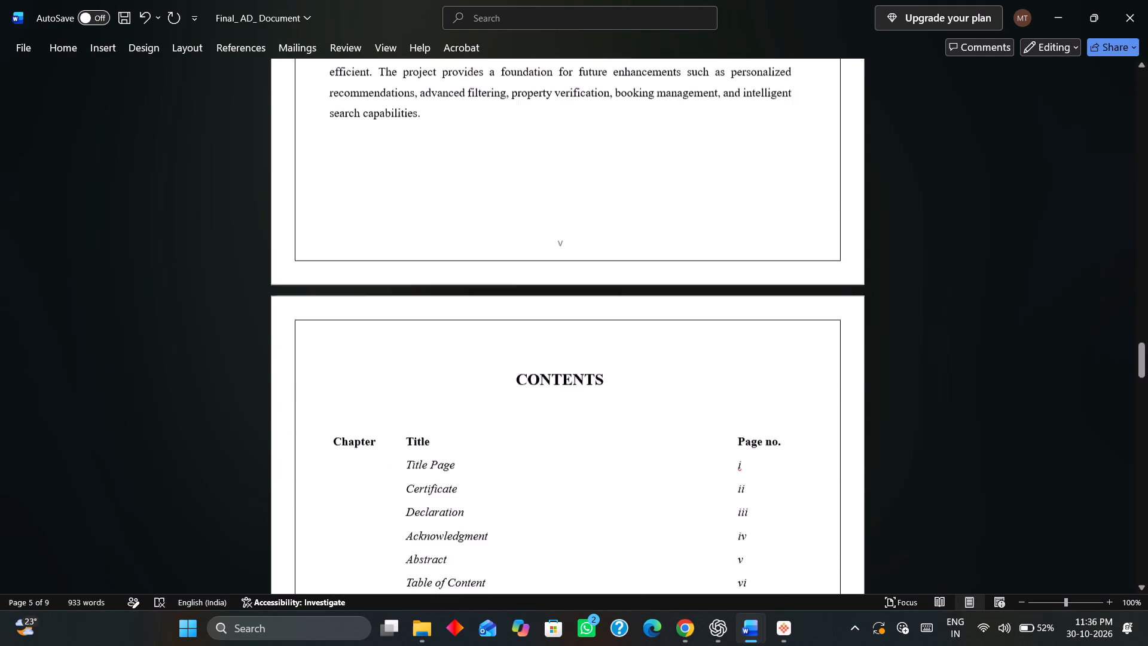
scroll(482, 487, down, 1)
scroll(482, 487, up, 14)
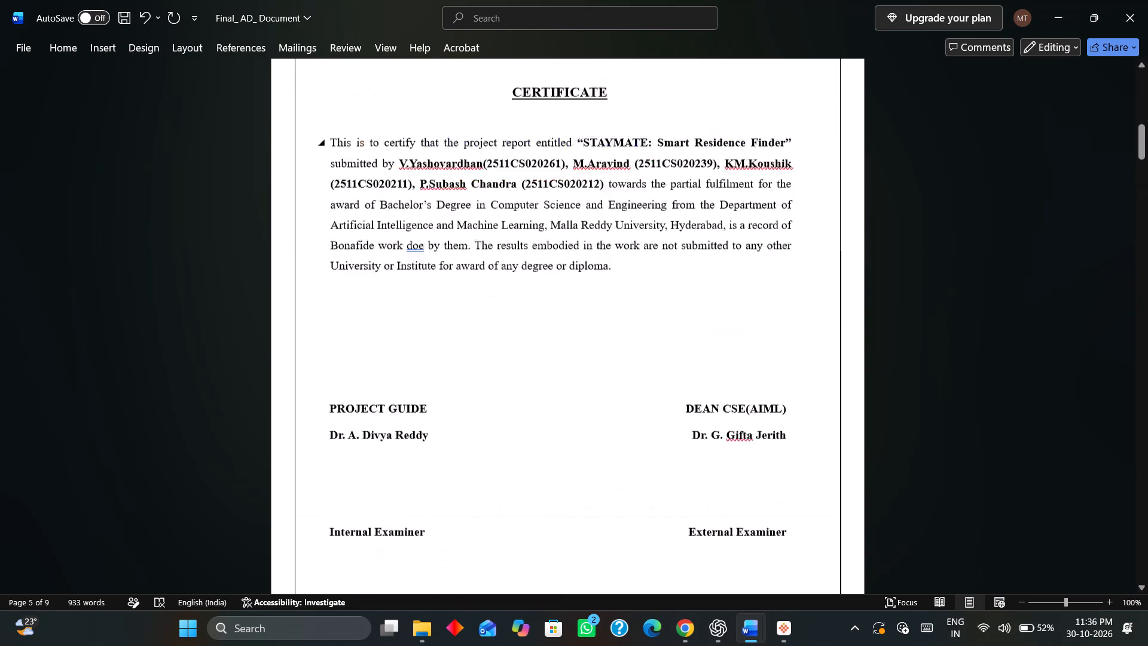
scroll(482, 487, up, 8)
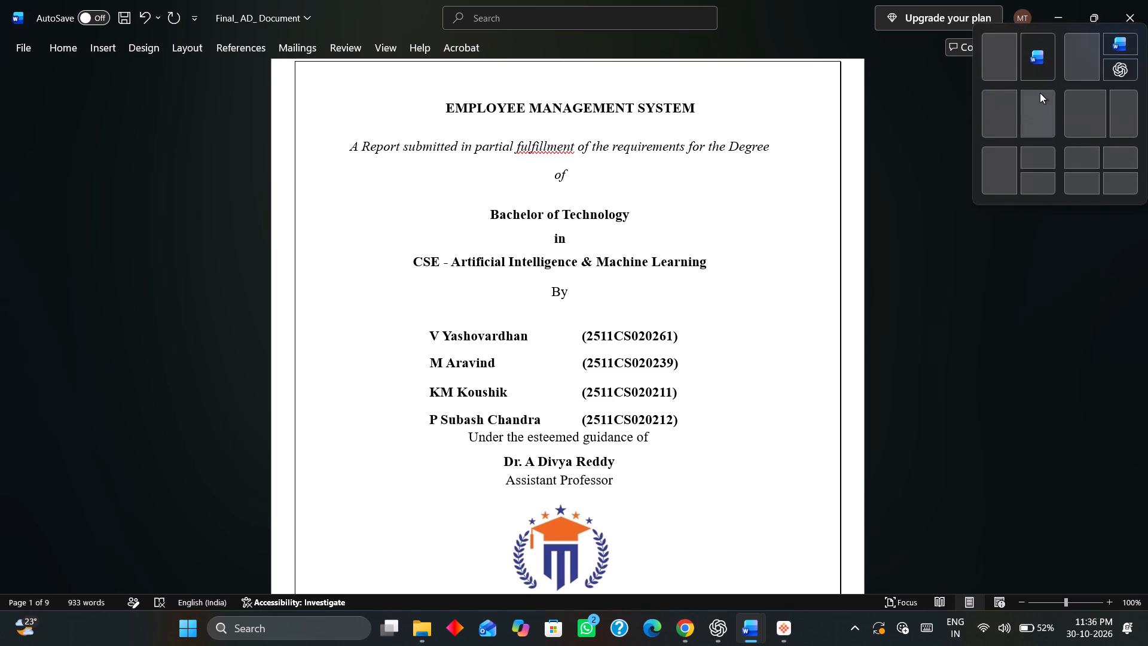
click(1039, 96)
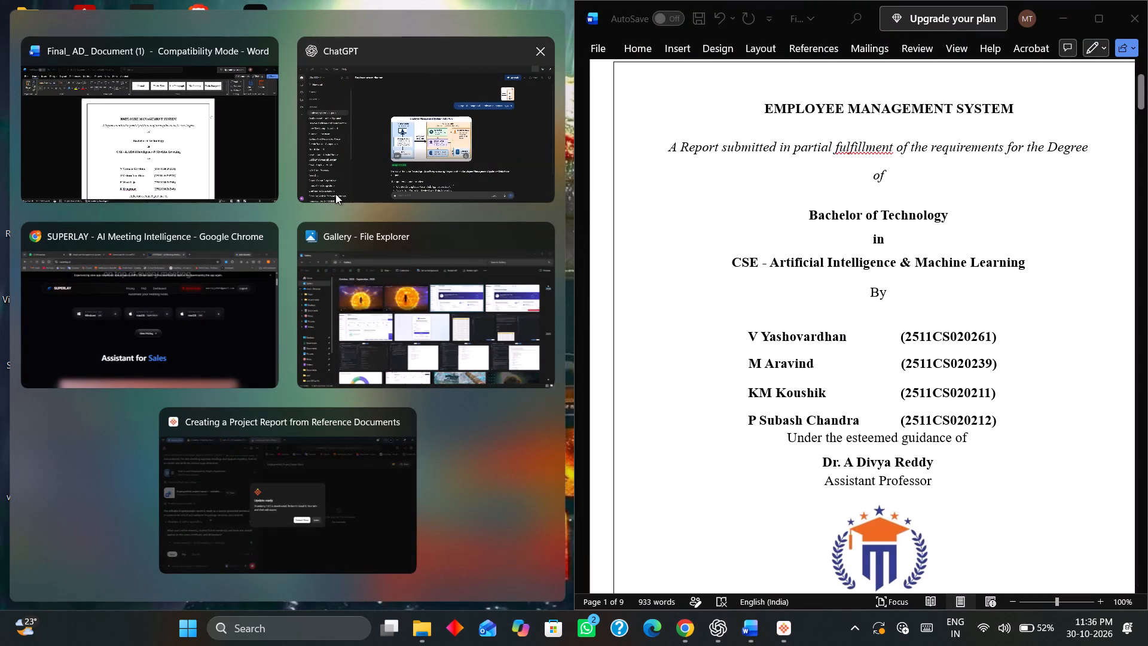
Close the Chrome, File Explorer Gallery, Creating a Project Report from Reference Documents and ChatGPT windows.
click(254, 243)
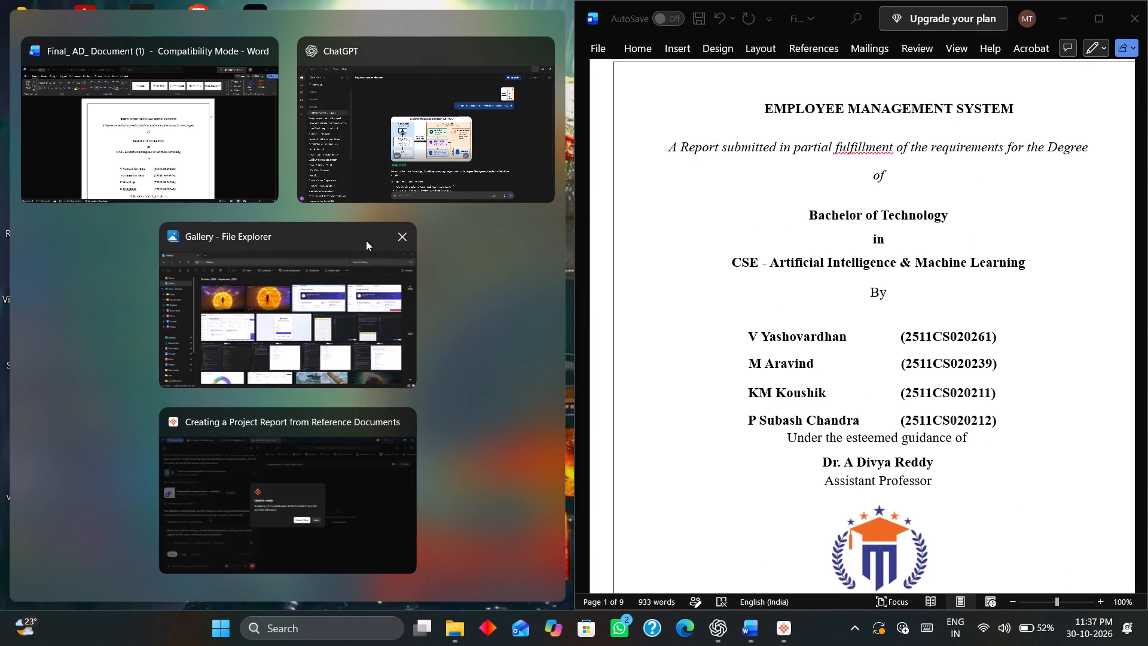
click(390, 238)
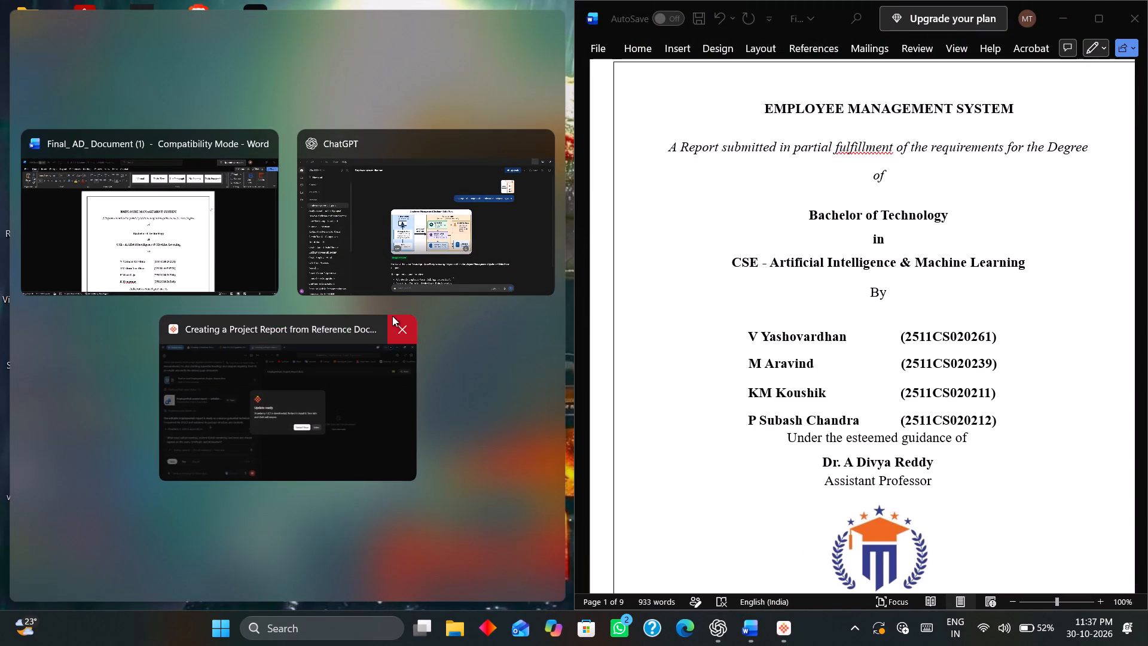
click(391, 321)
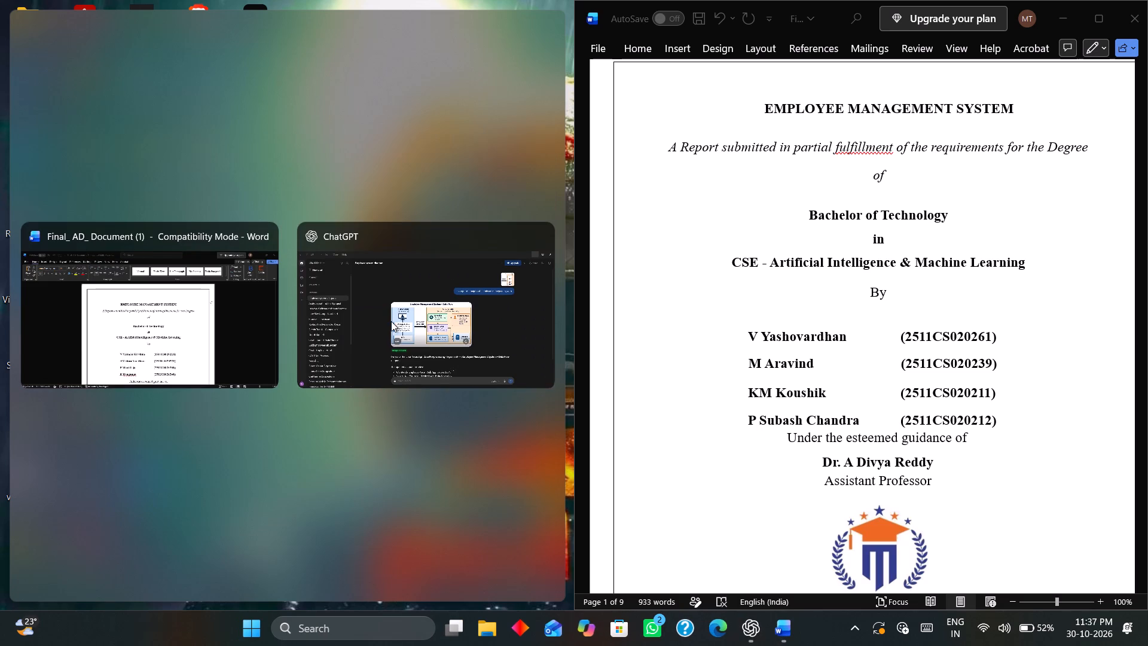
click(547, 240)
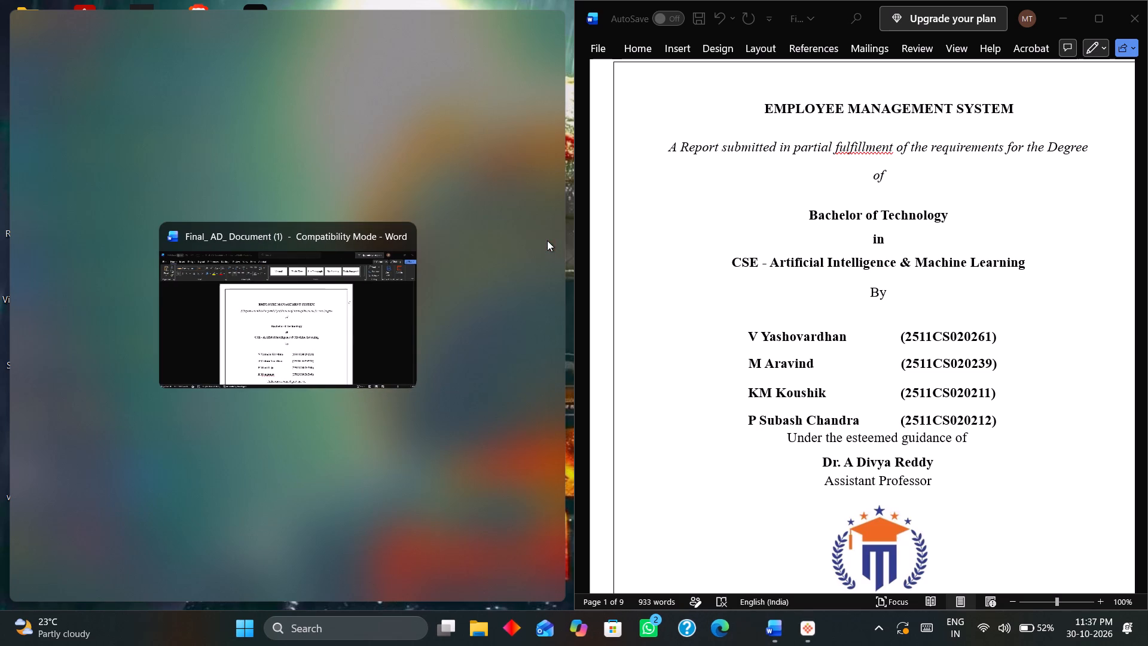
Place Final_ AD_ Document (1) in the other half of the screen, side by side with Final_ AD_ Document, showing its title page.
click(358, 327)
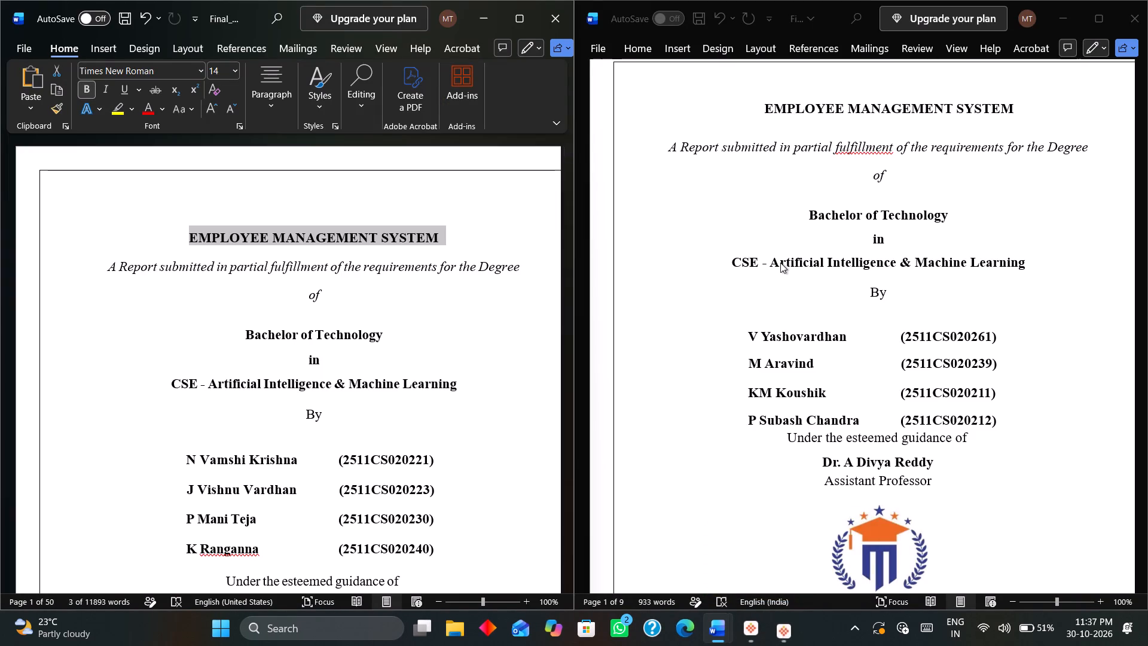
scroll(780, 263, up, 1)
scroll(421, 251, down, 1)
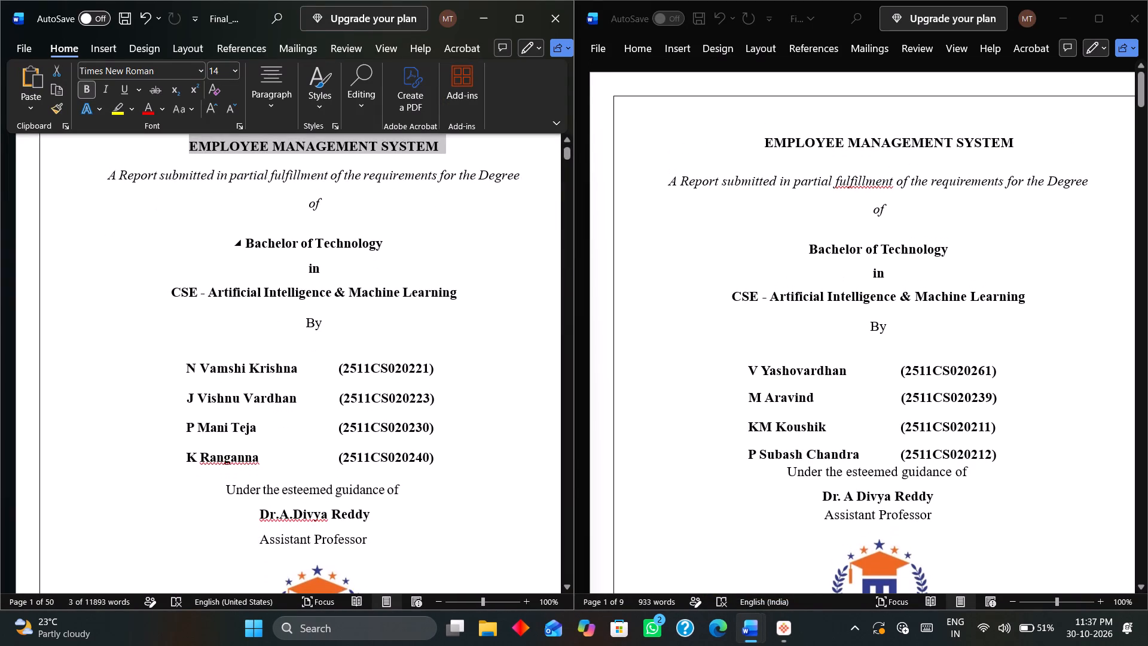
scroll(421, 251, down, 2)
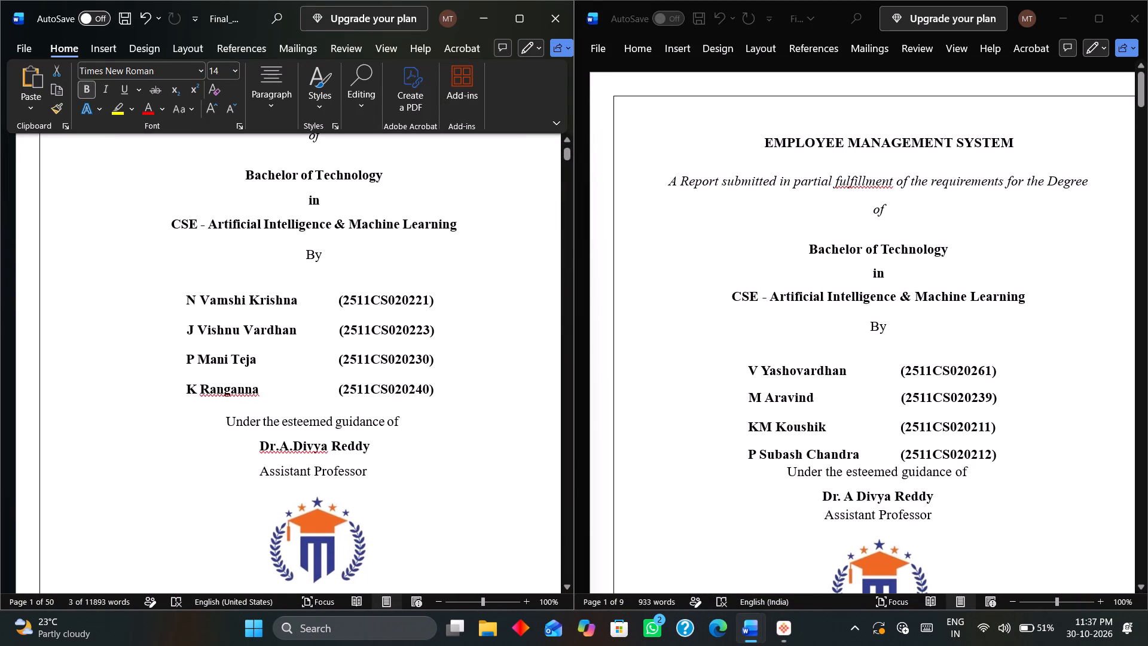
Replace the first student's name and roll number on the title page with the first student's from Final_ AD_ Document (1).
drag(298, 299, 190, 300)
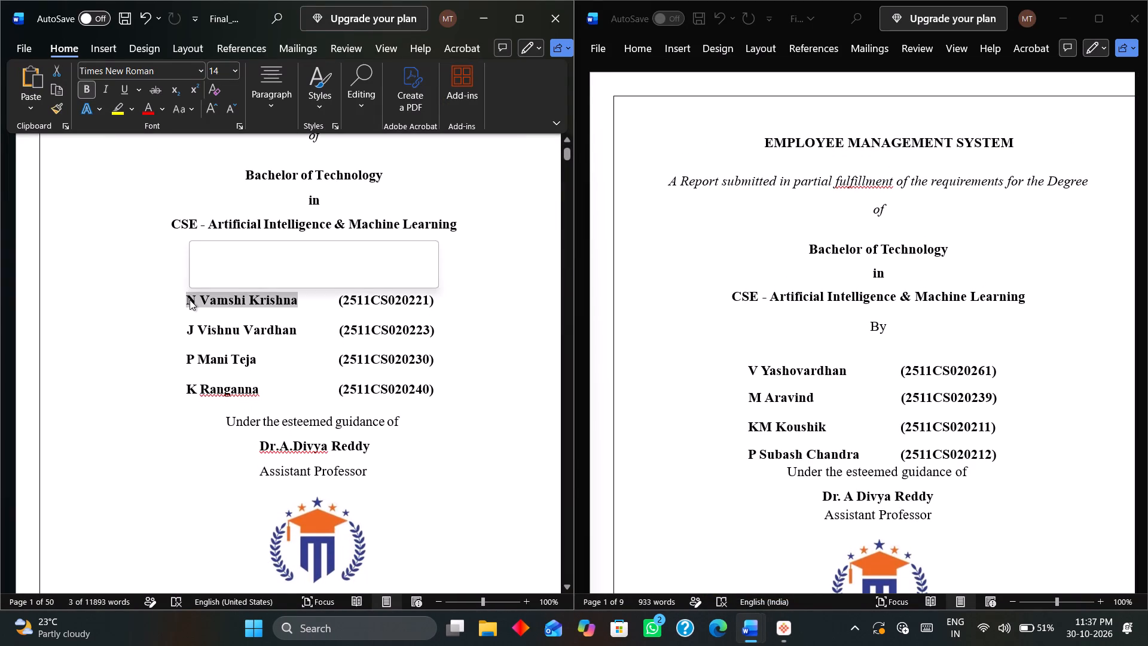
key(ctrl+c)
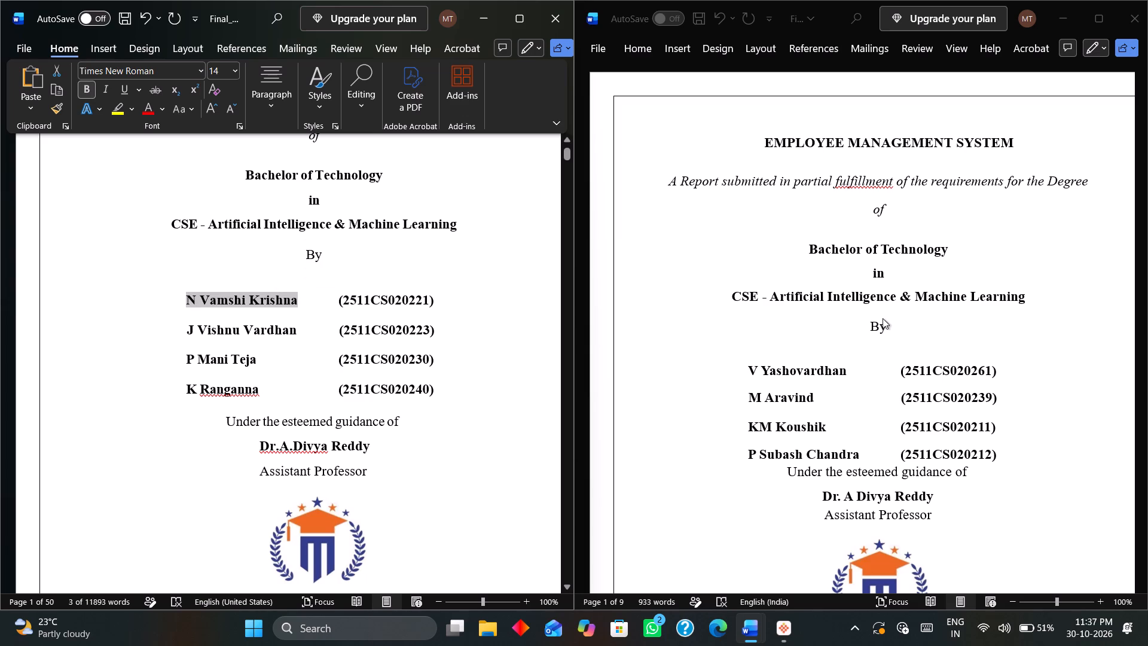
drag(847, 368, 756, 372)
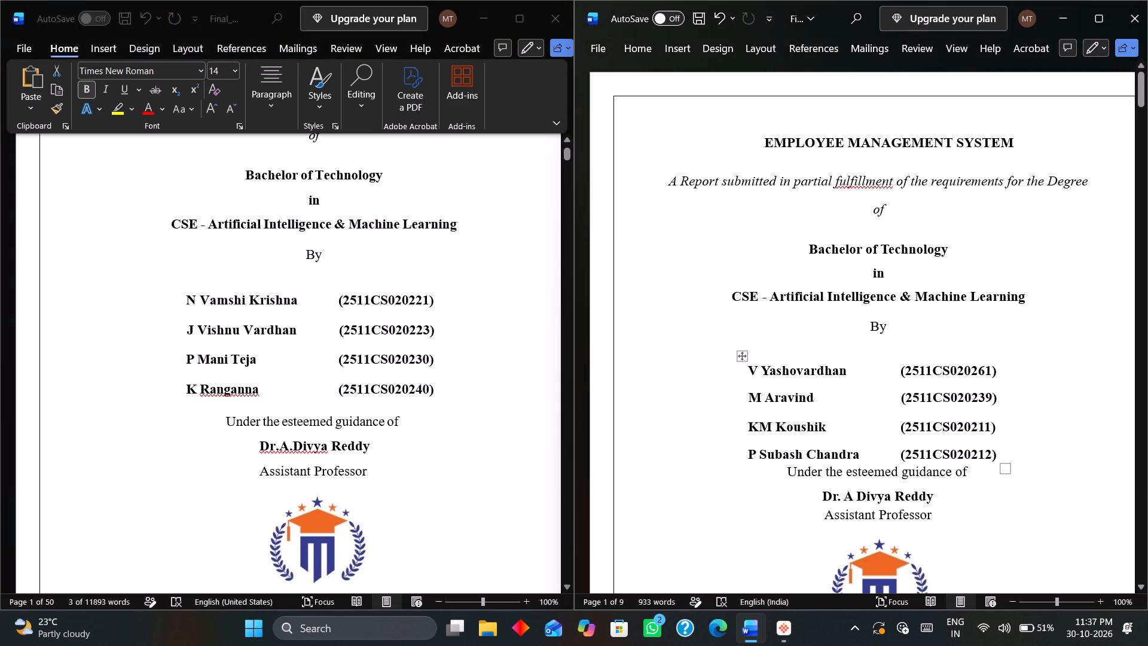
drag(756, 372, 746, 370)
drag(749, 369, 789, 369)
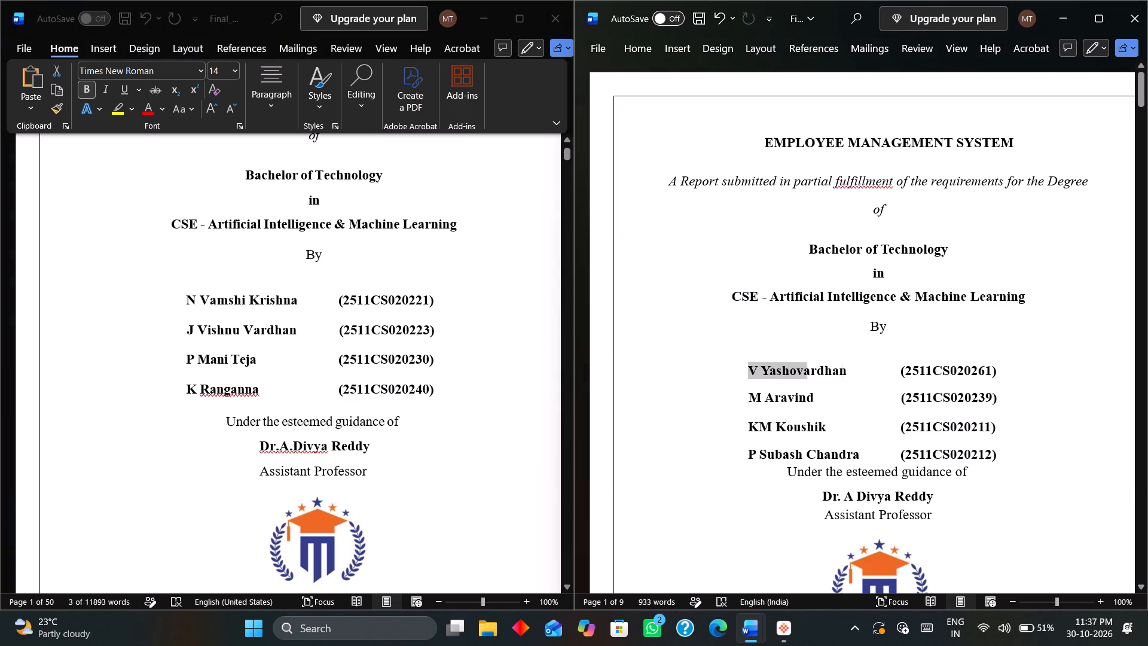
drag(789, 369, 817, 369)
key(ctrl+v)
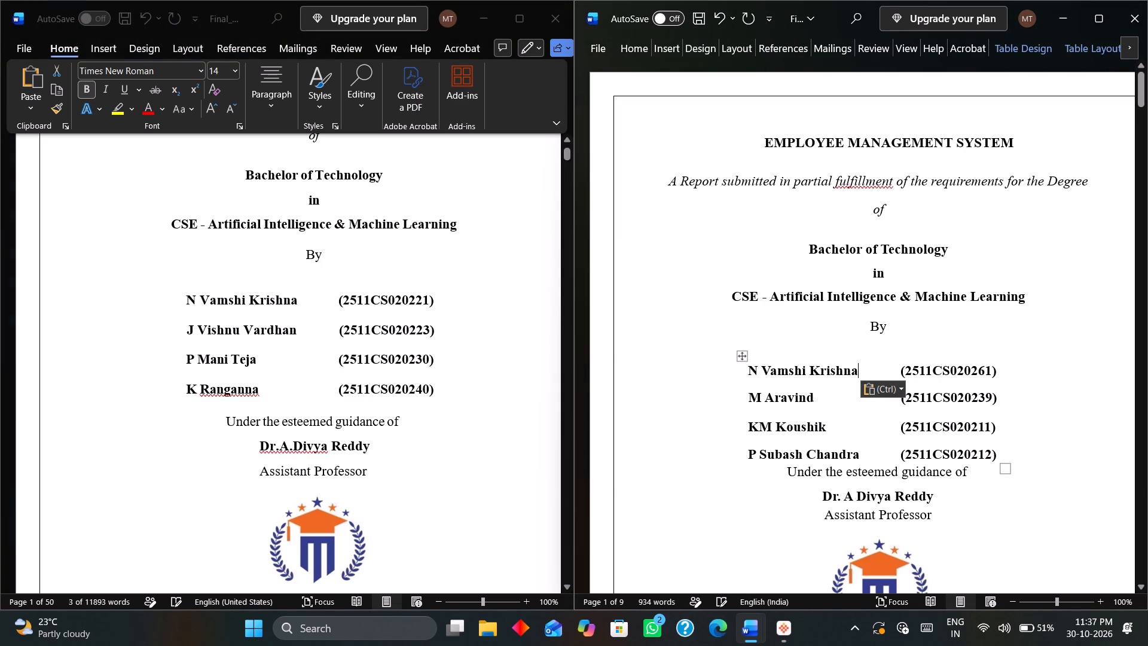
click(990, 376)
key(Left)
key(BackSpace)
key(2)
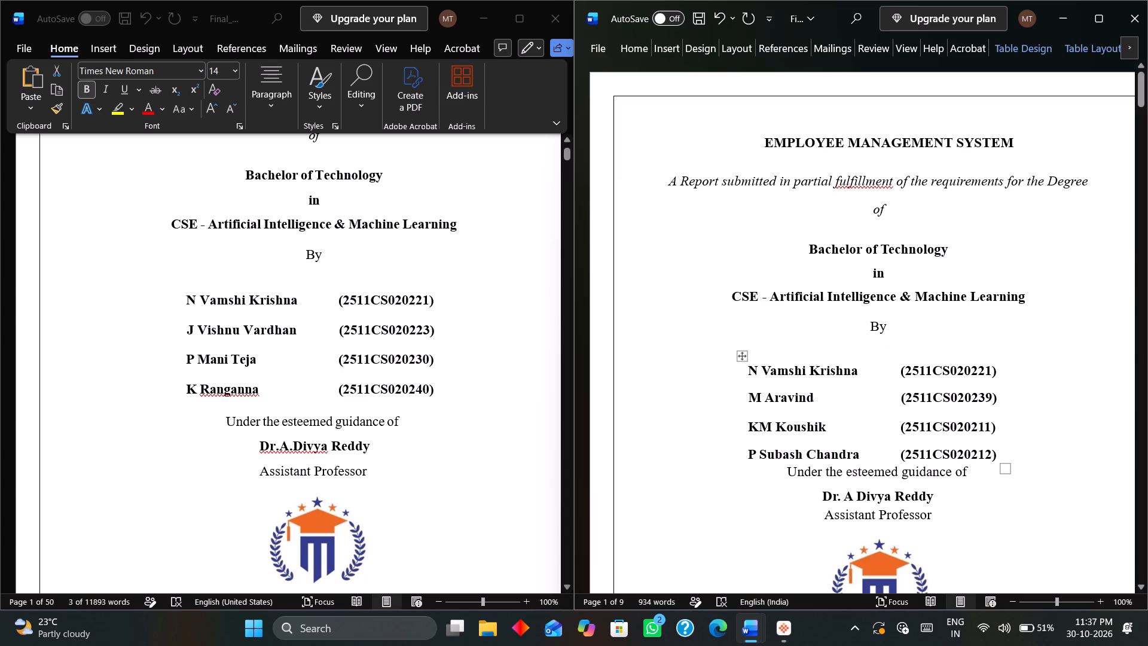
Replace the second student's name and roll number on the title page with those of the reference document's second student.
drag(814, 398, 746, 391)
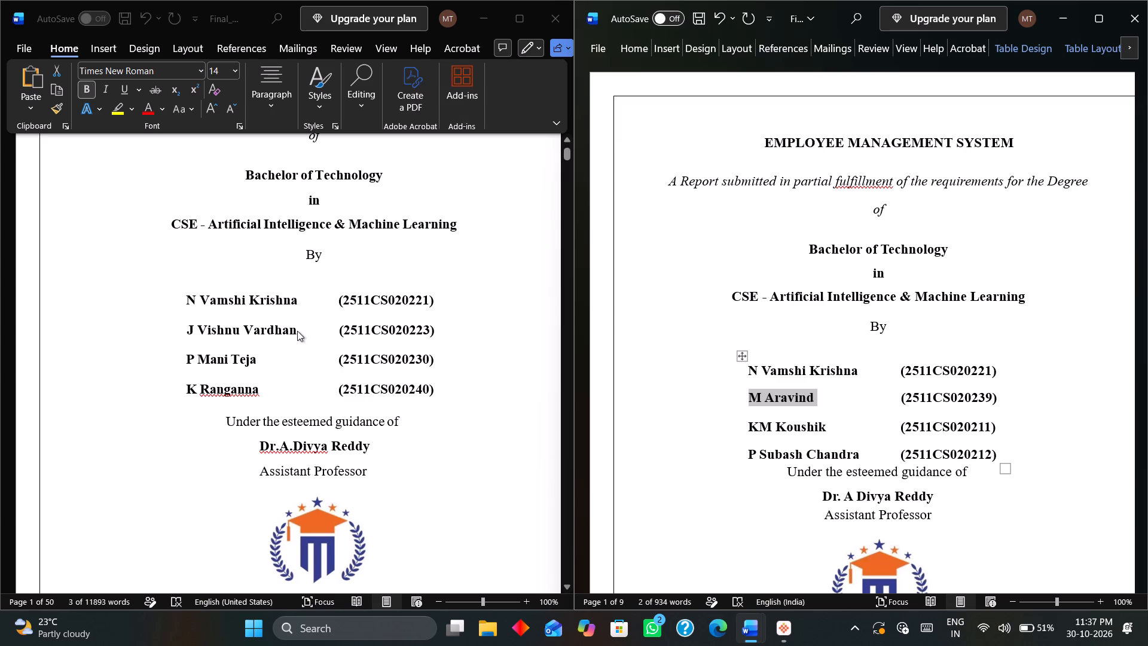
drag(297, 331, 188, 330)
drag(188, 330, 235, 330)
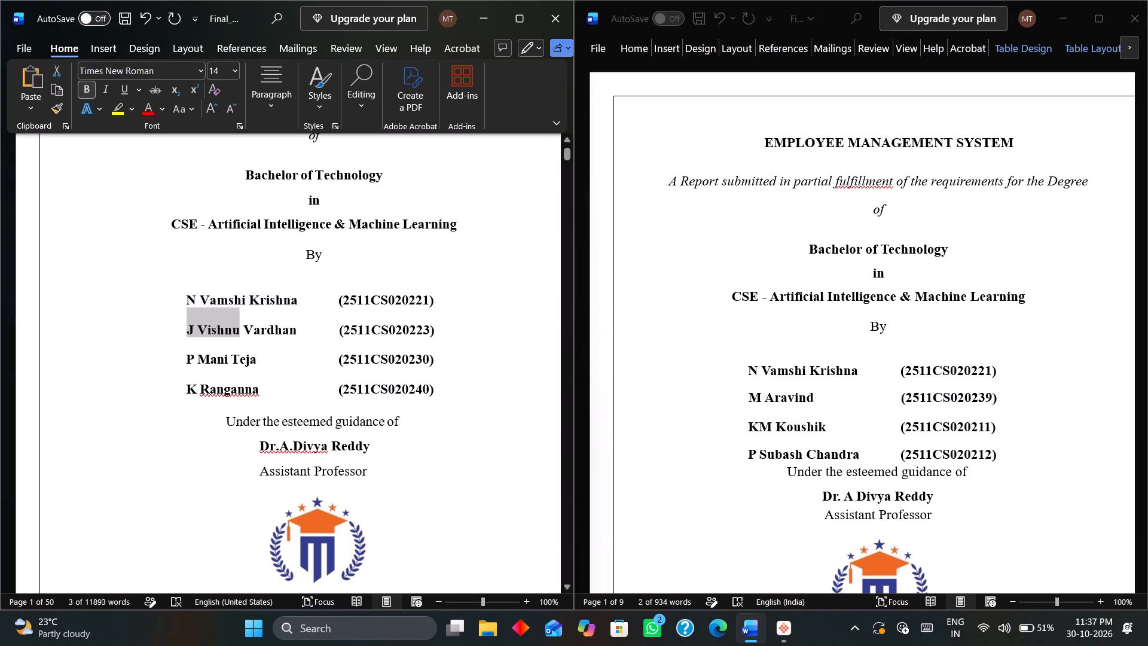
drag(235, 330, 272, 331)
key(ctrl+c)
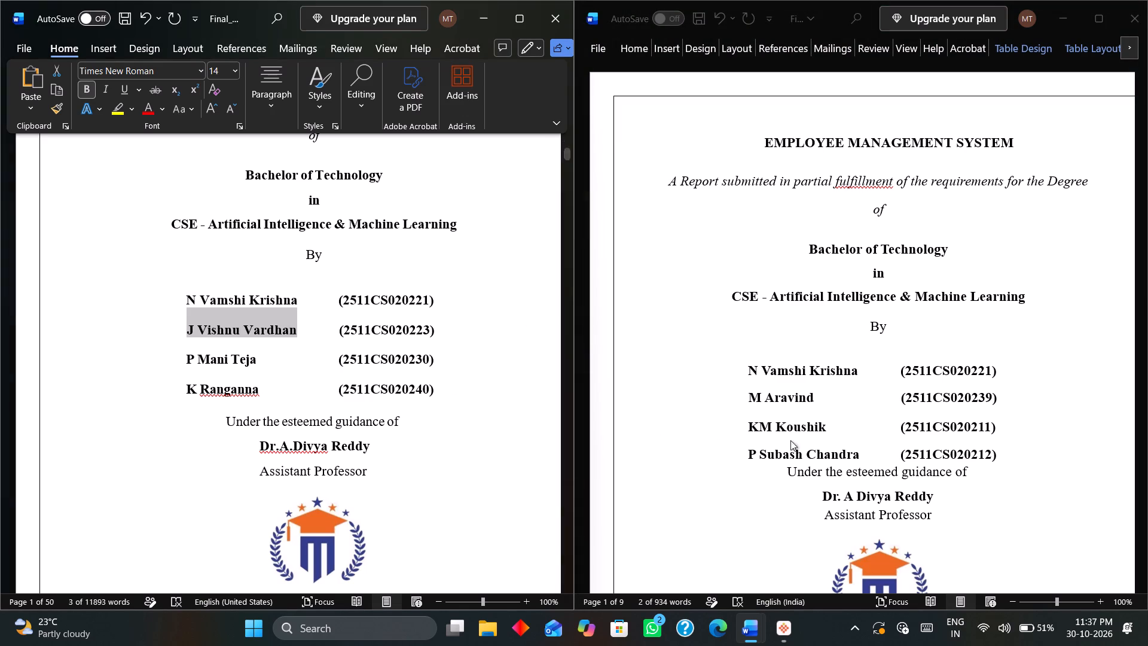
drag(811, 398, 751, 400)
key(ctrl+v)
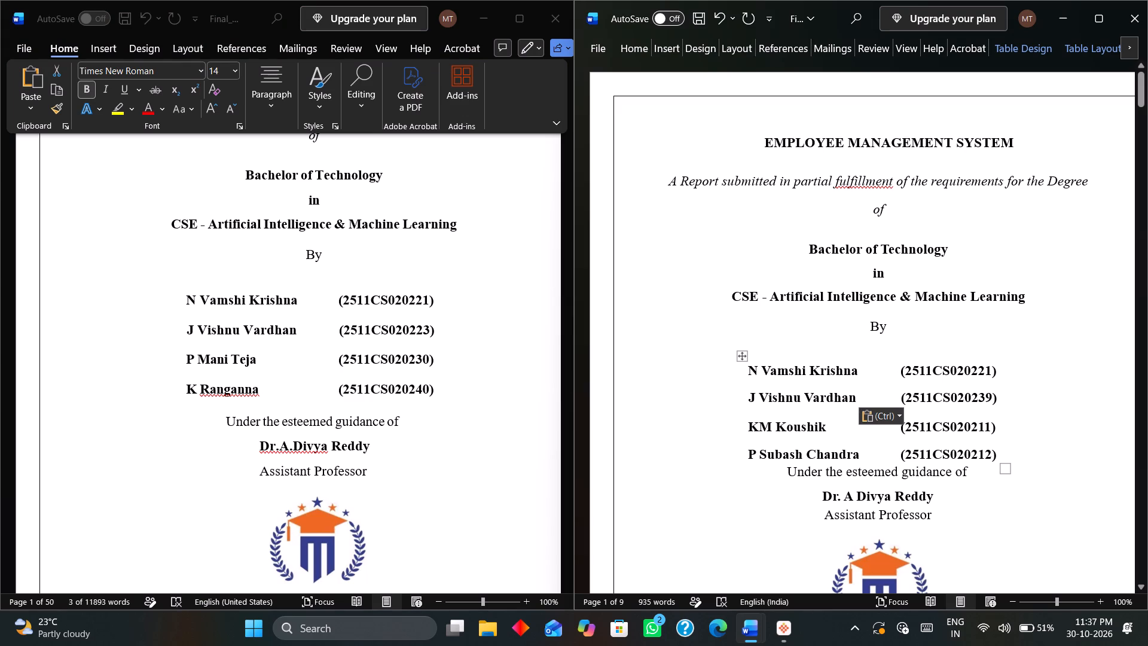
click(993, 399)
key(BackSpace)
key(Left)
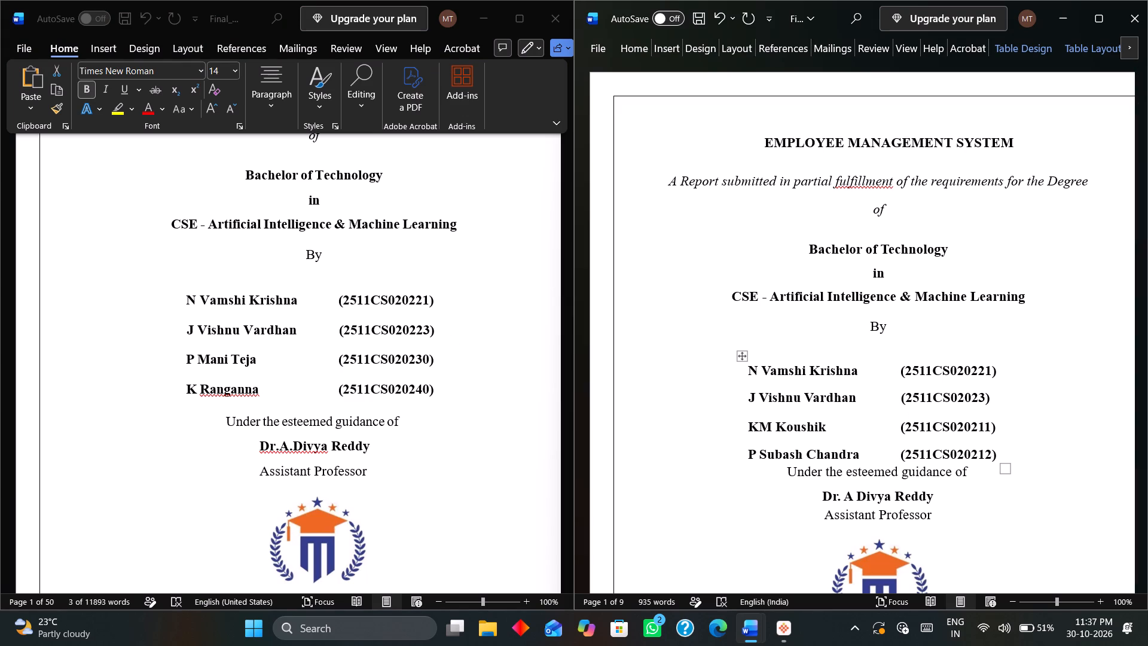
key(2)
Replace the third student's name and roll number on the title page with those of the reference document's third student.
drag(258, 356, 189, 361)
drag(189, 361, 215, 361)
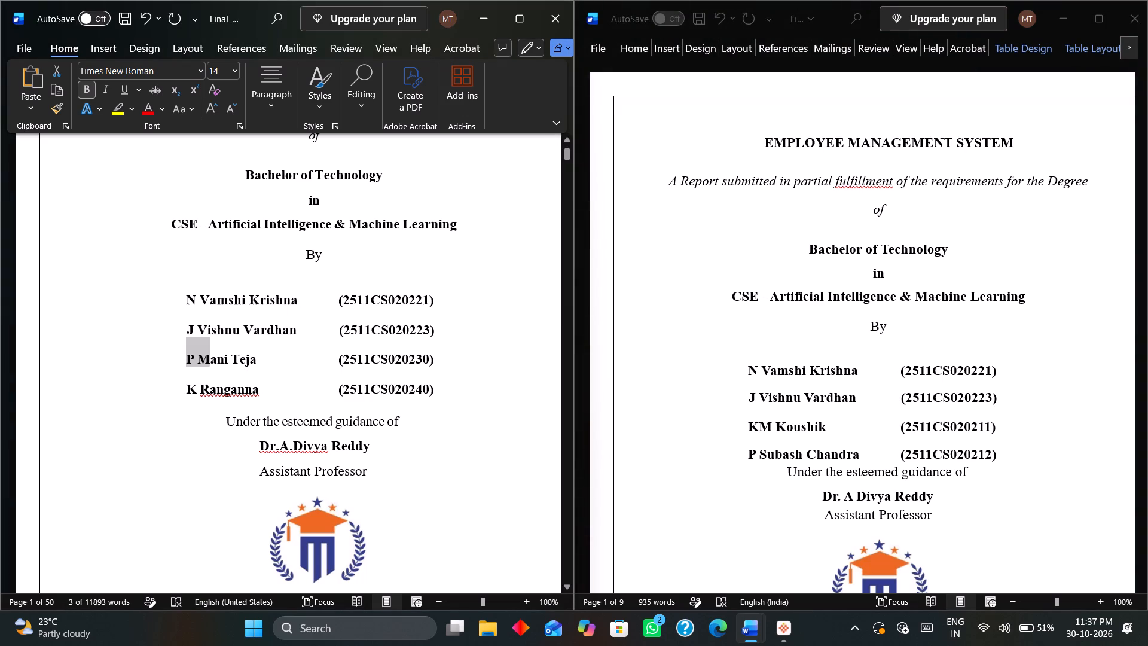
drag(215, 361, 248, 361)
key(ctrl+c)
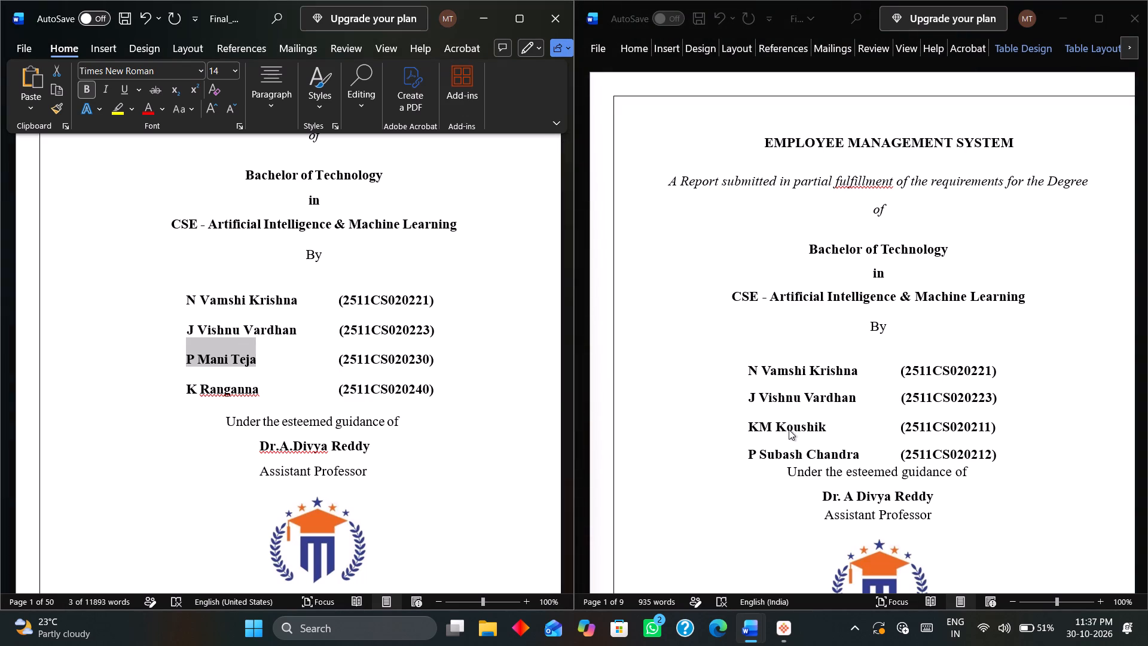
drag(828, 426, 749, 426)
drag(749, 426, 815, 425)
key(ctrl+v)
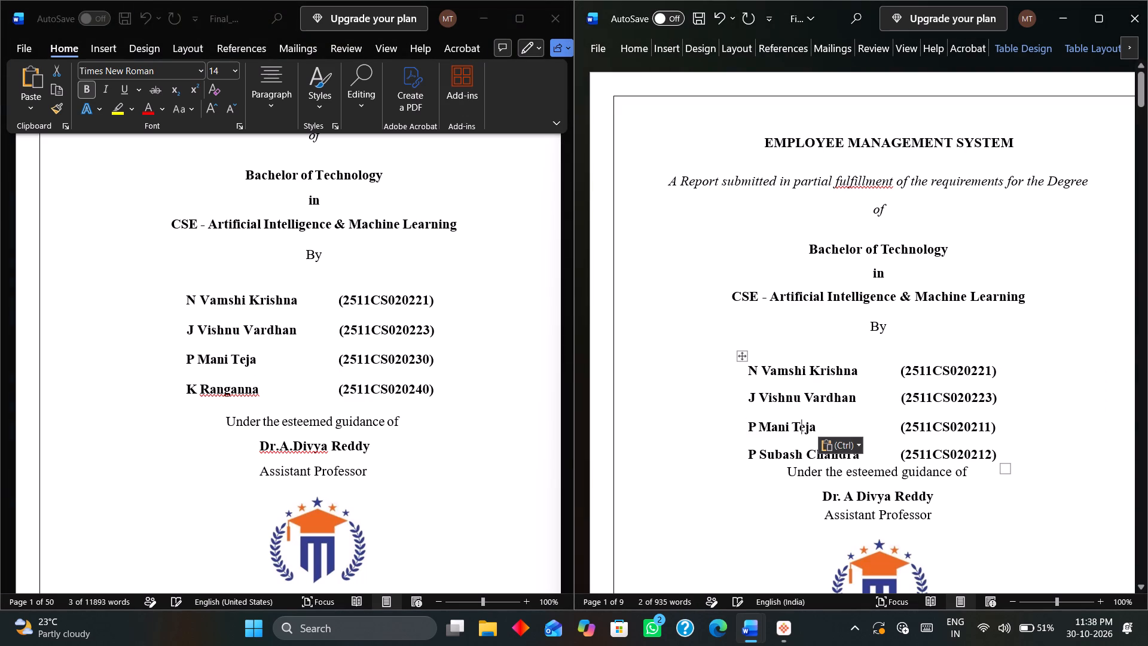
click(987, 428)
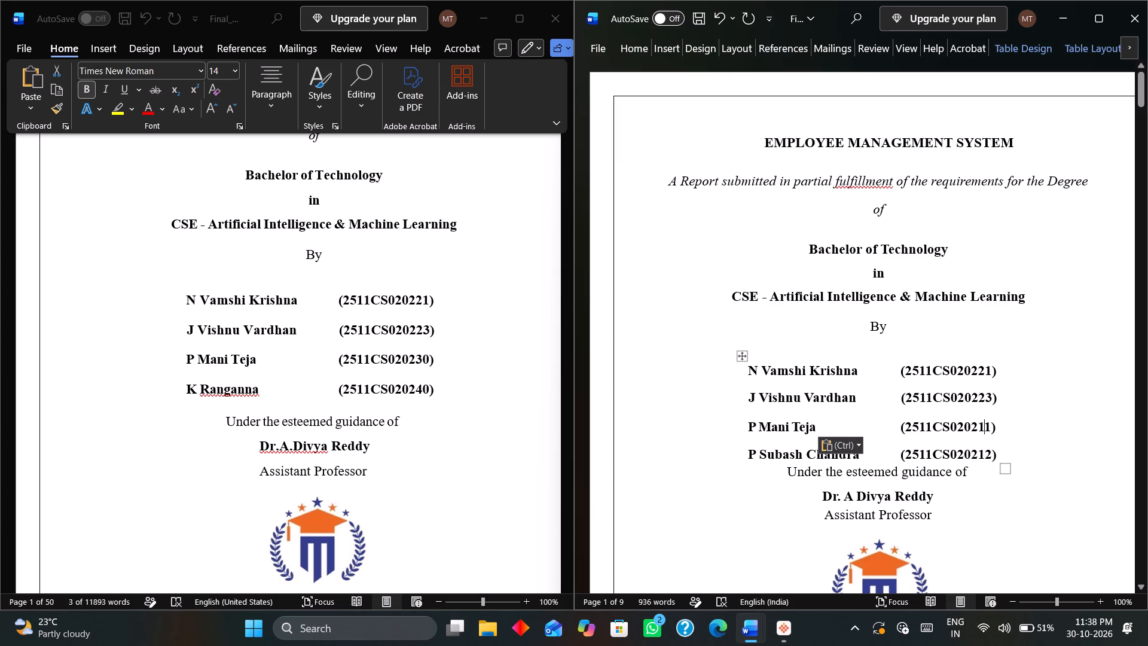
key(Delete)
key(BackSpace)
text(30)
Replace the fourth student's roll number and name on the title page with those of the reference document's fourth student.
key(Down)
key(BackSpace)
key(BackSpace)
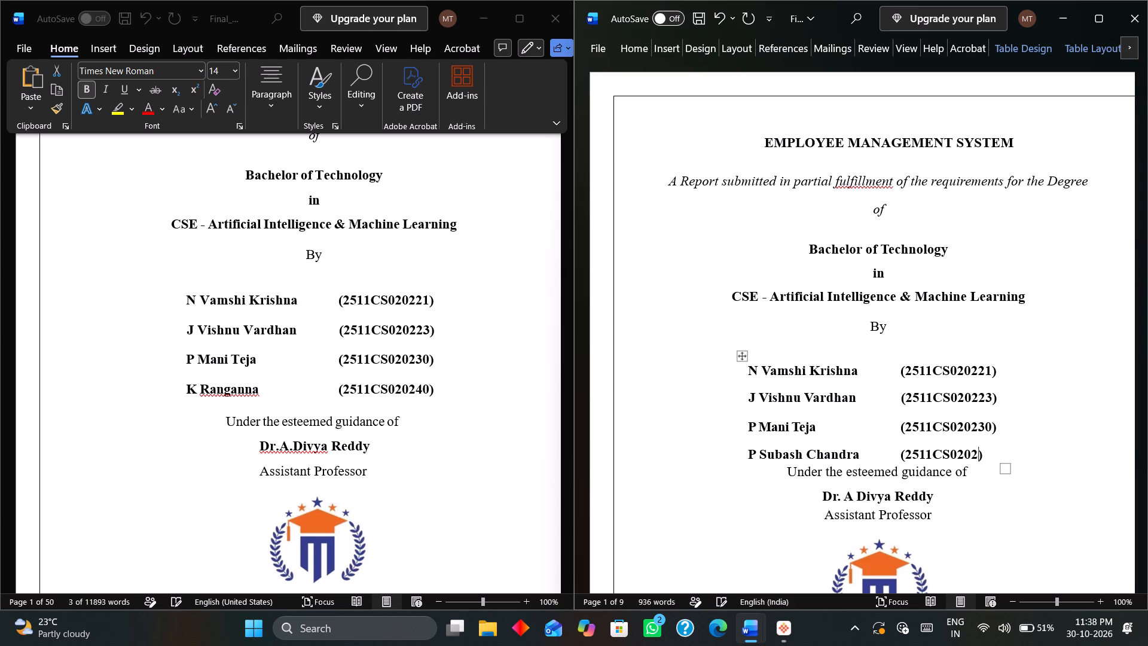
text(40)
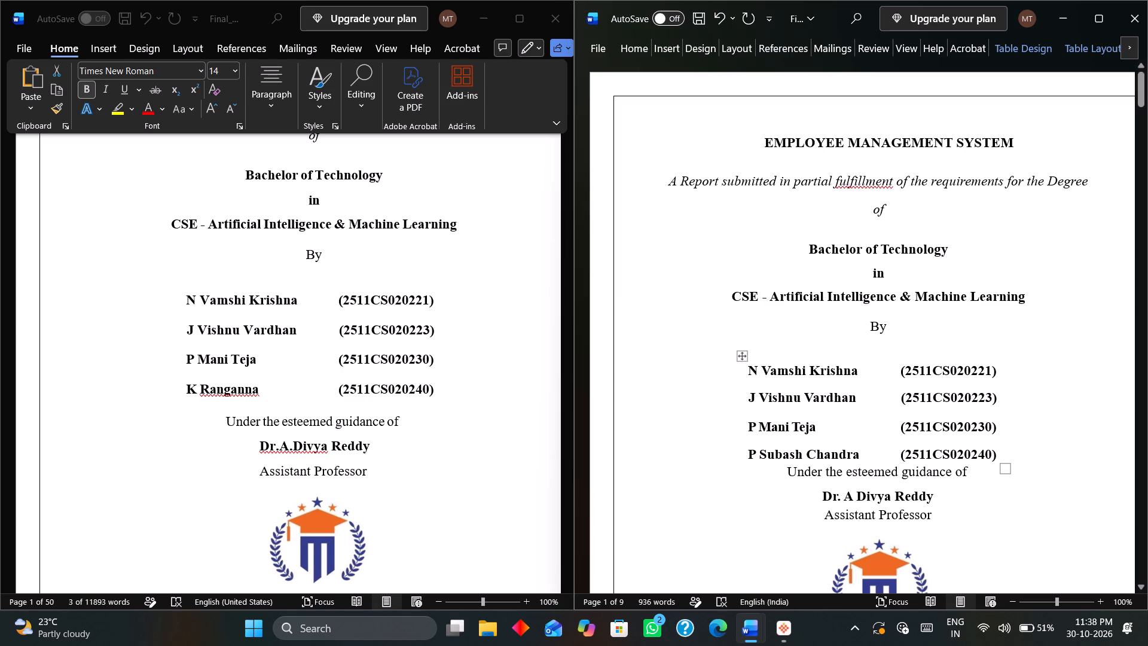
drag(860, 458, 751, 451)
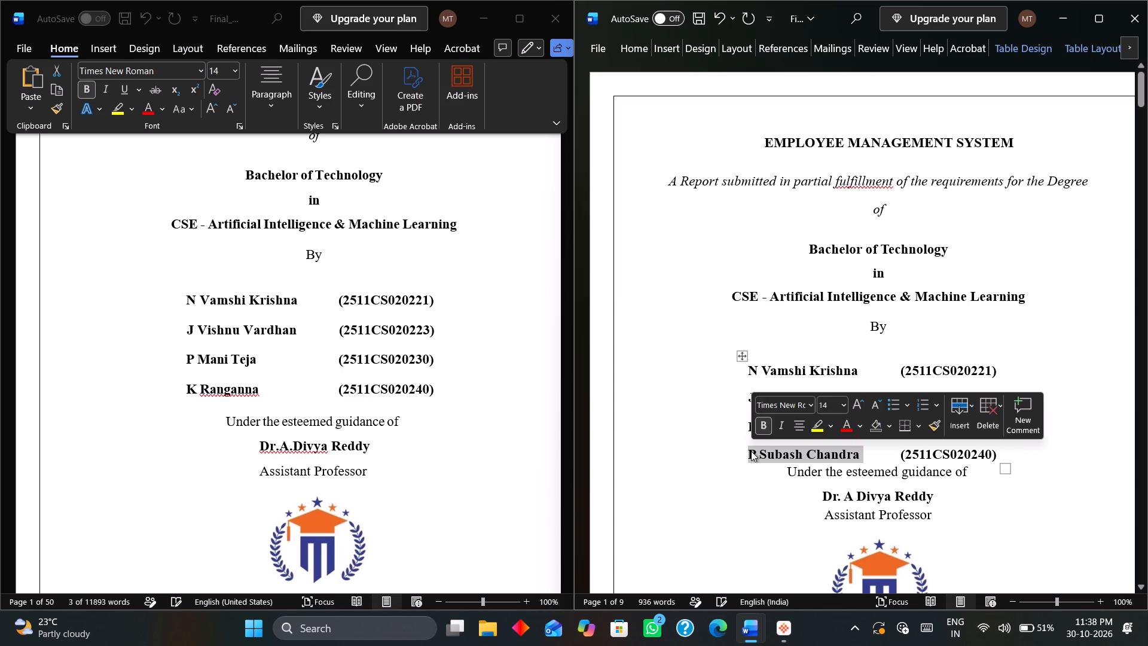
drag(256, 390, 215, 389)
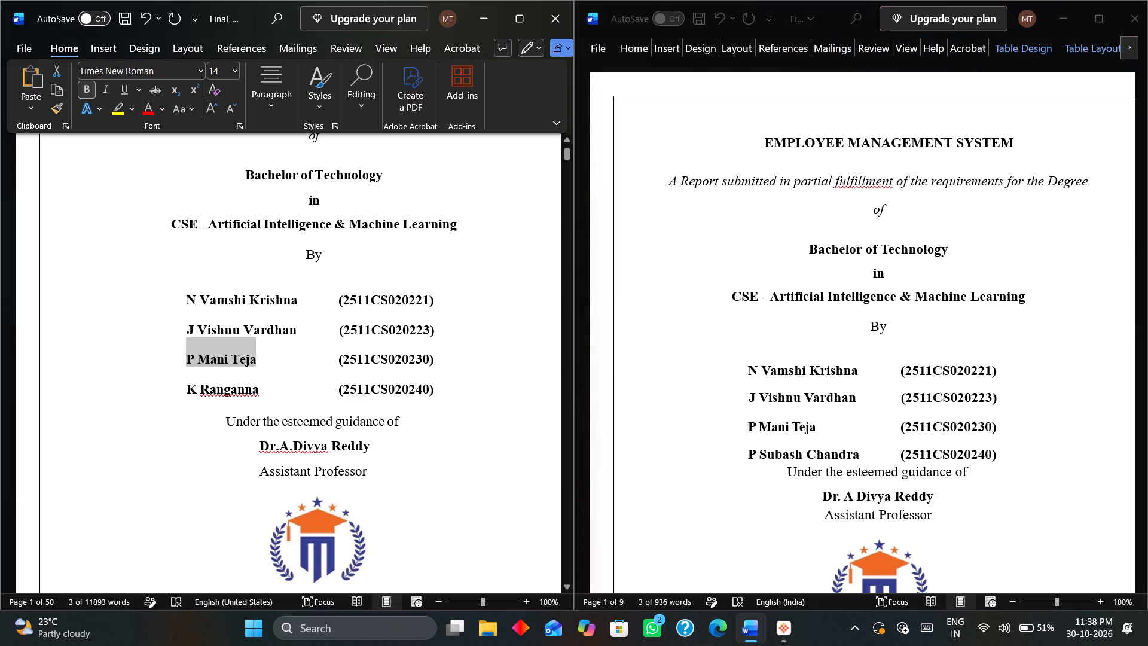
drag(215, 389, 205, 389)
click(205, 389)
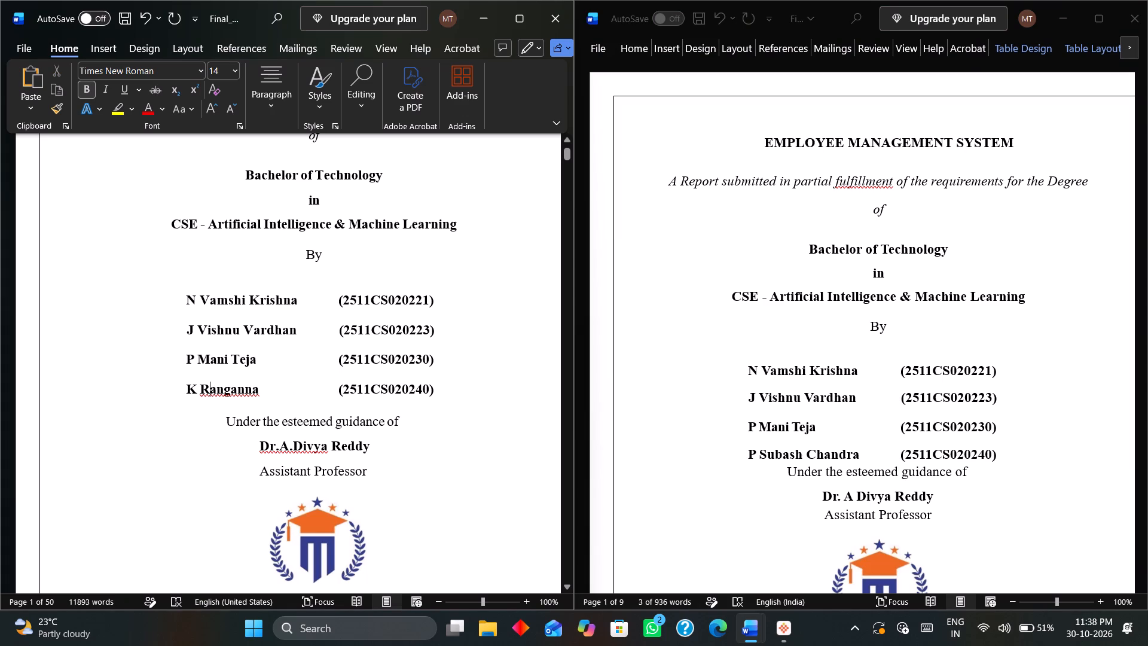
drag(184, 390, 239, 391)
key(ctrl+c)
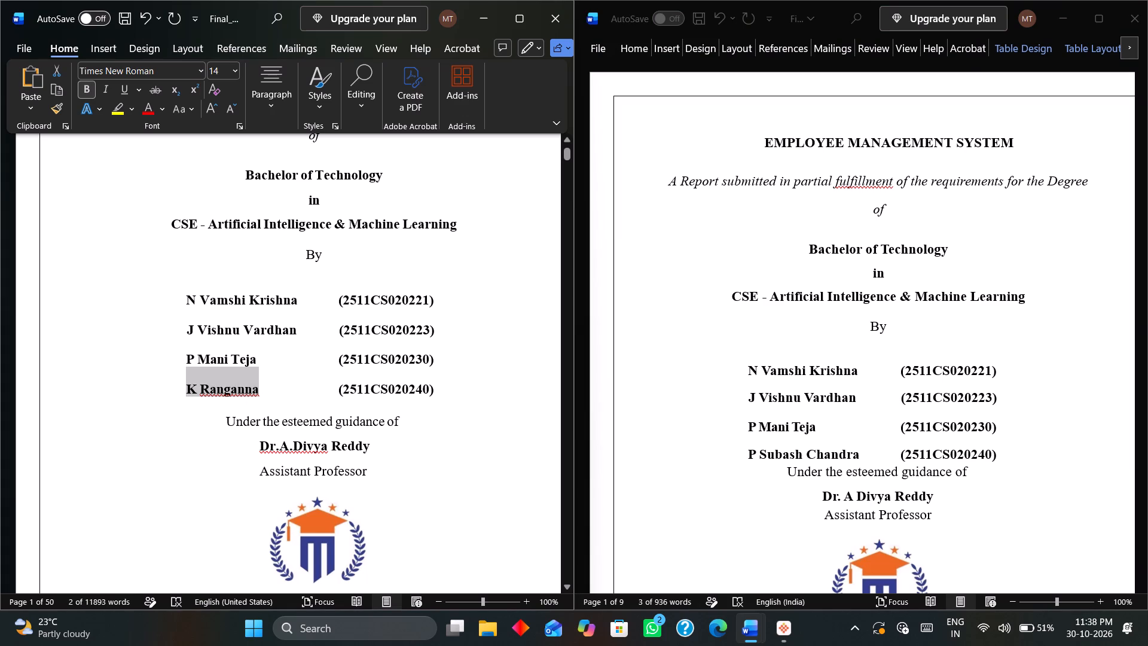
click(807, 449)
key(ctrl+v)
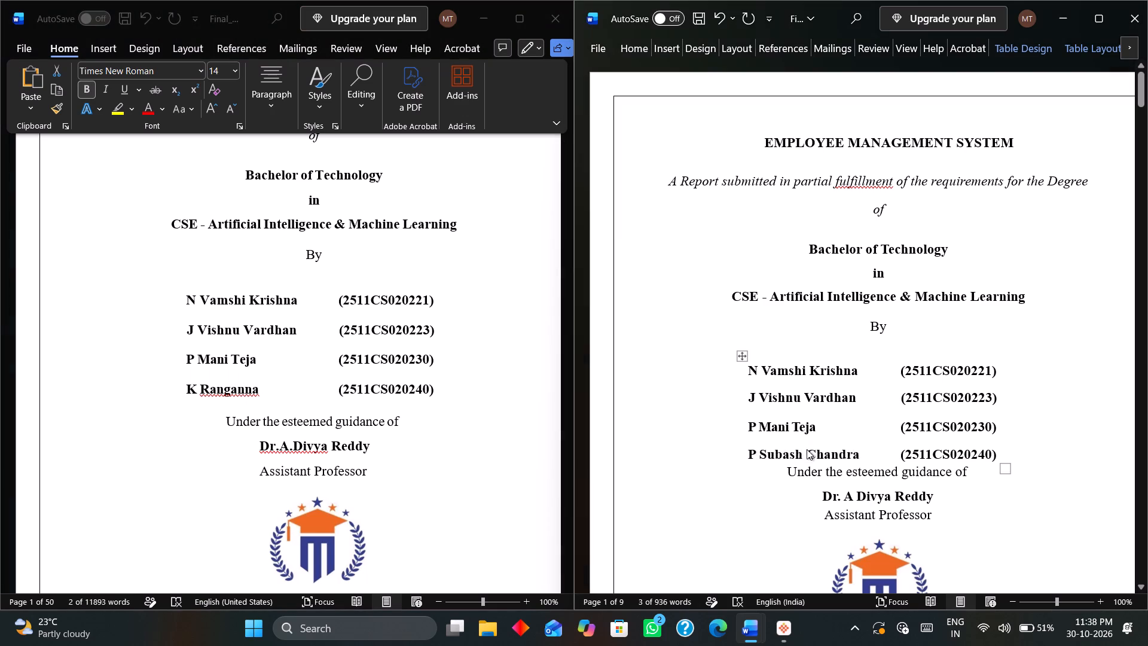
Add a blank line between the last student's row and "Under the esteemed guidance of" on the title page.
click(1009, 453)
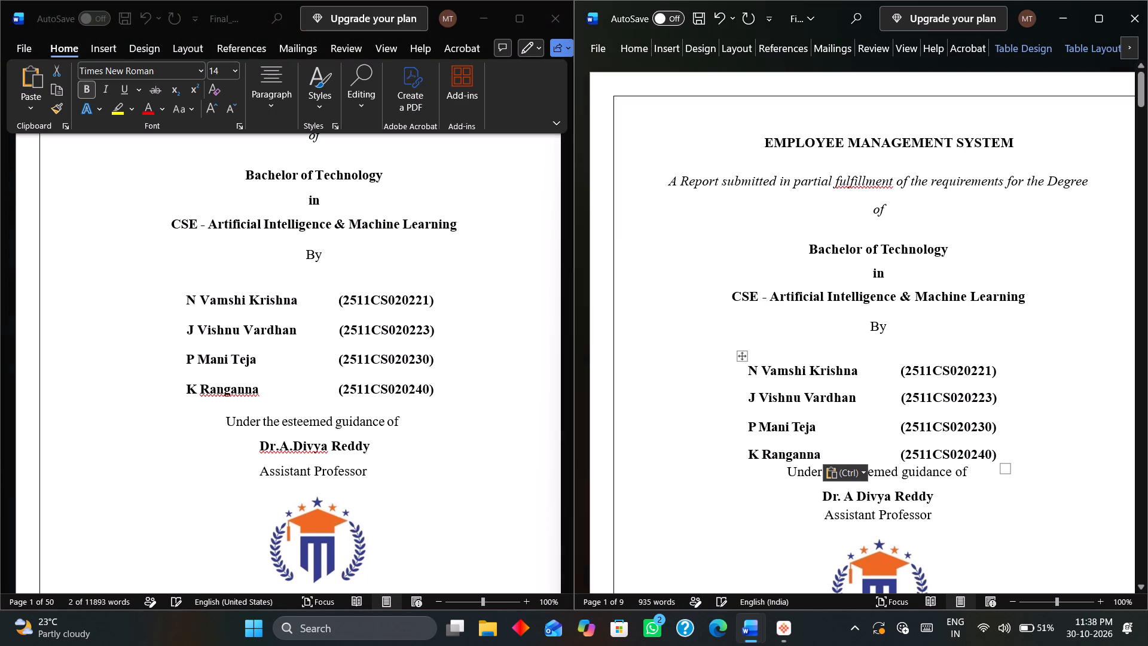
click(1029, 456)
key(Return)
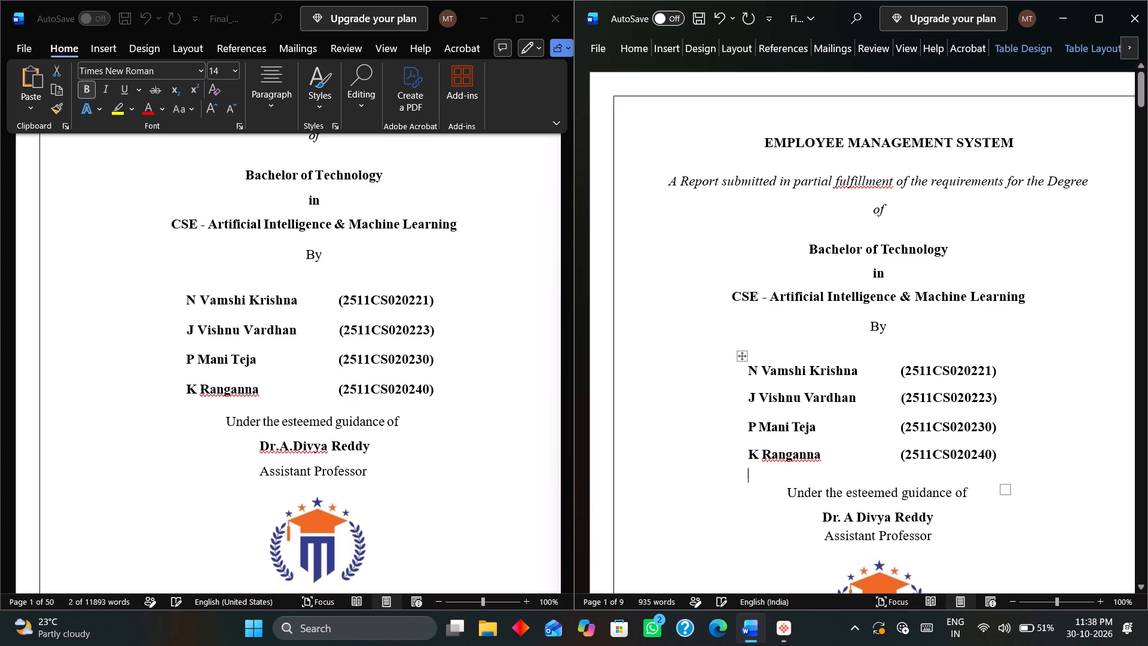
Replace the certificate paragraph with the reference document's certificate paragraph for “Employee Management System”.
scroll(1029, 456, down, 3)
scroll(1029, 456, up, 1)
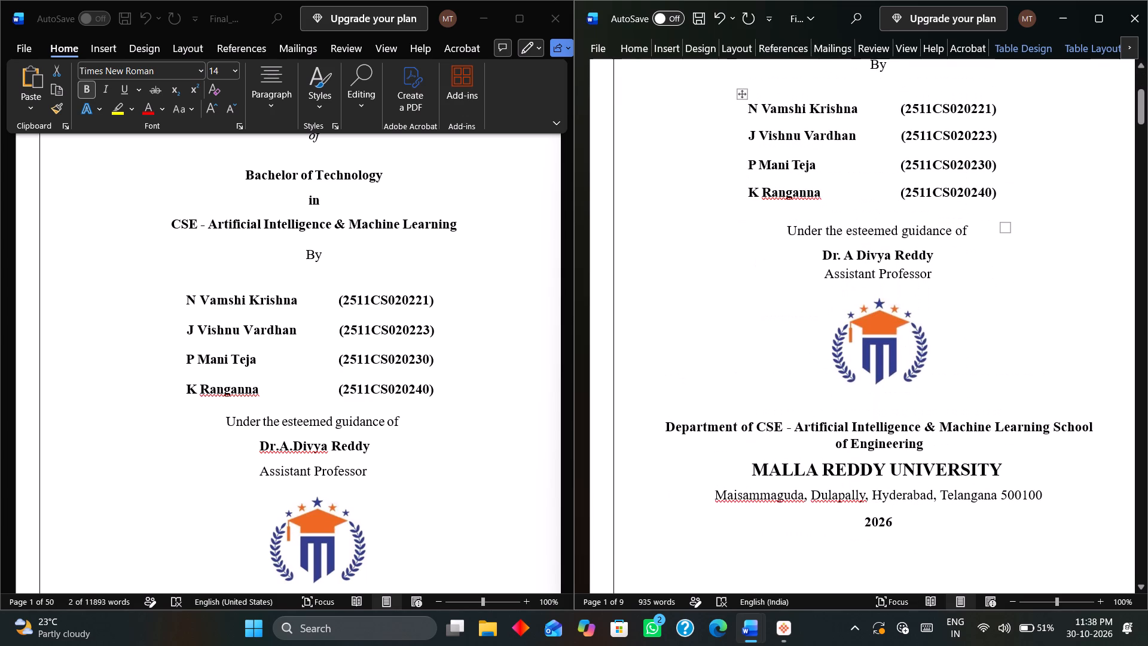
scroll(429, 431, down, 2)
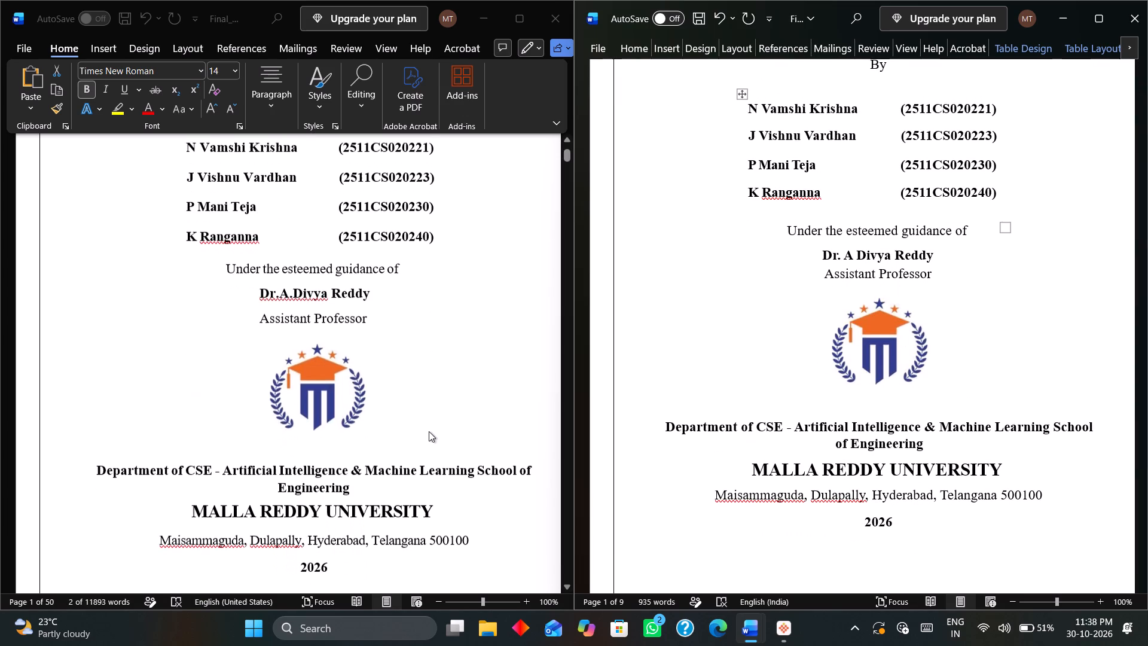
scroll(429, 431, down, 6)
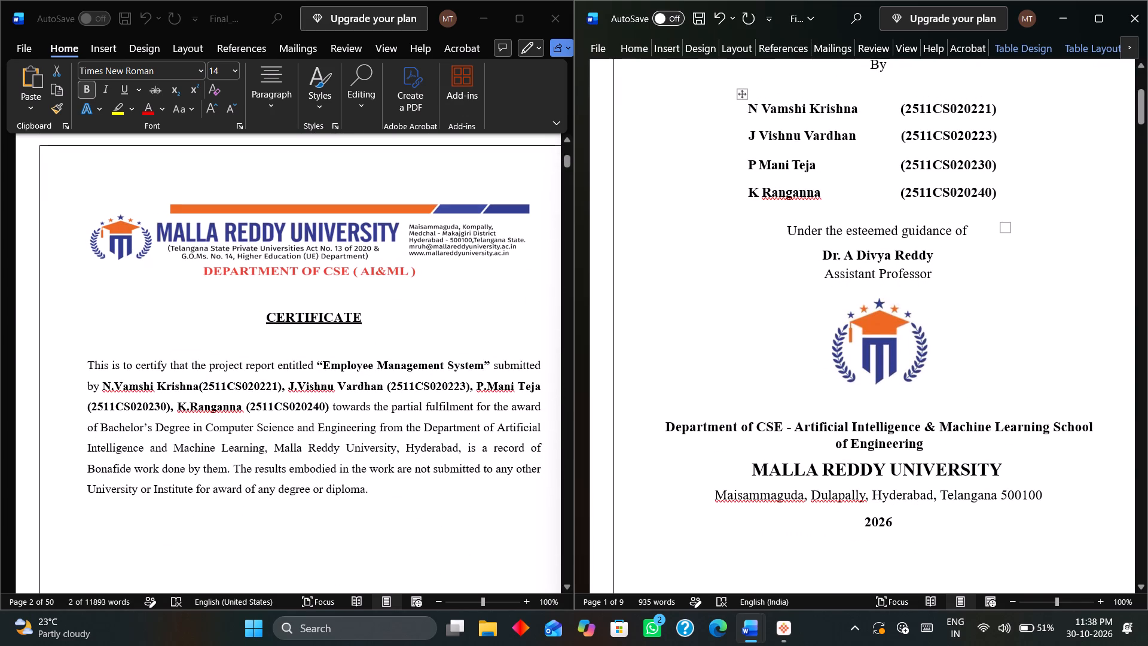
scroll(801, 440, down, 6)
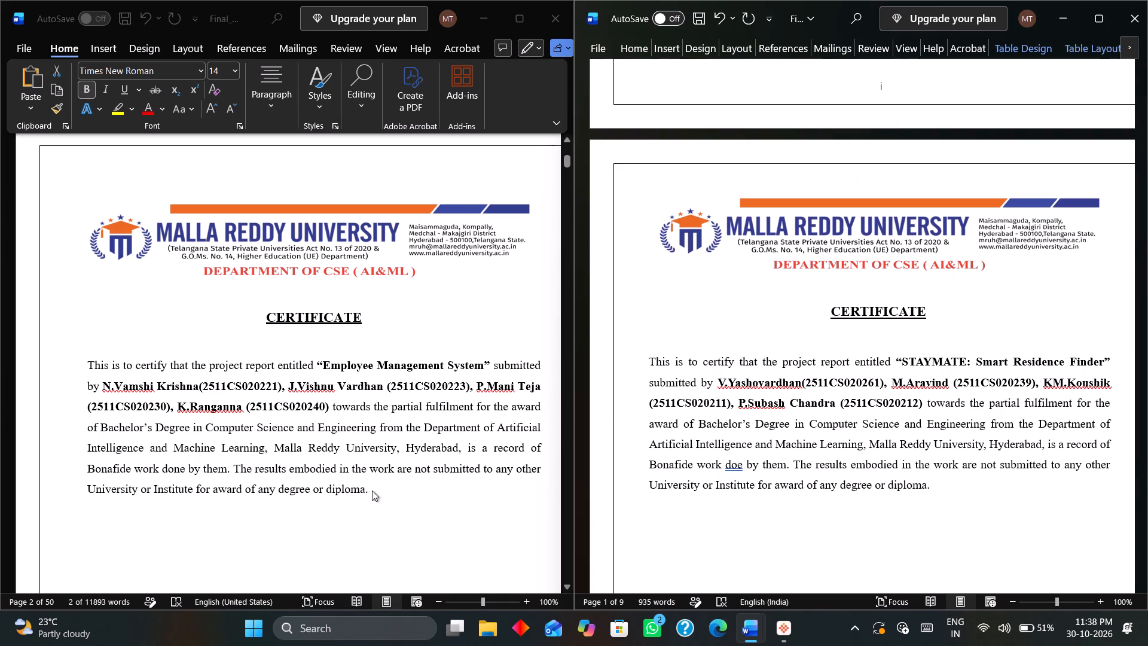
drag(378, 489, 90, 363)
drag(90, 363, 355, 489)
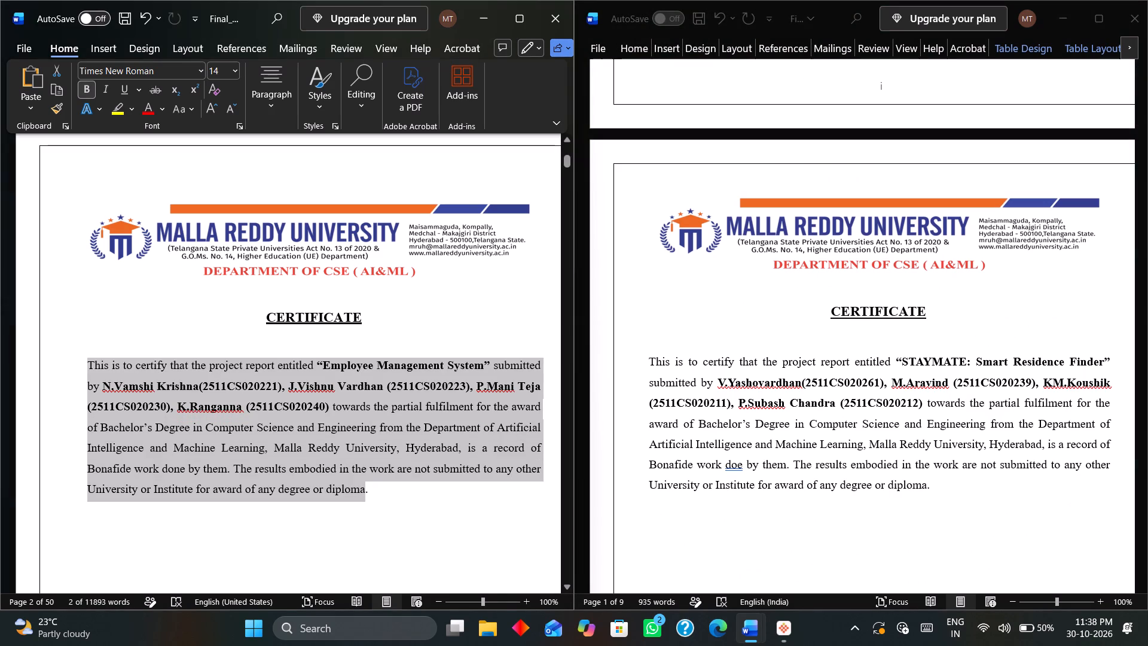
drag(355, 489, 369, 492)
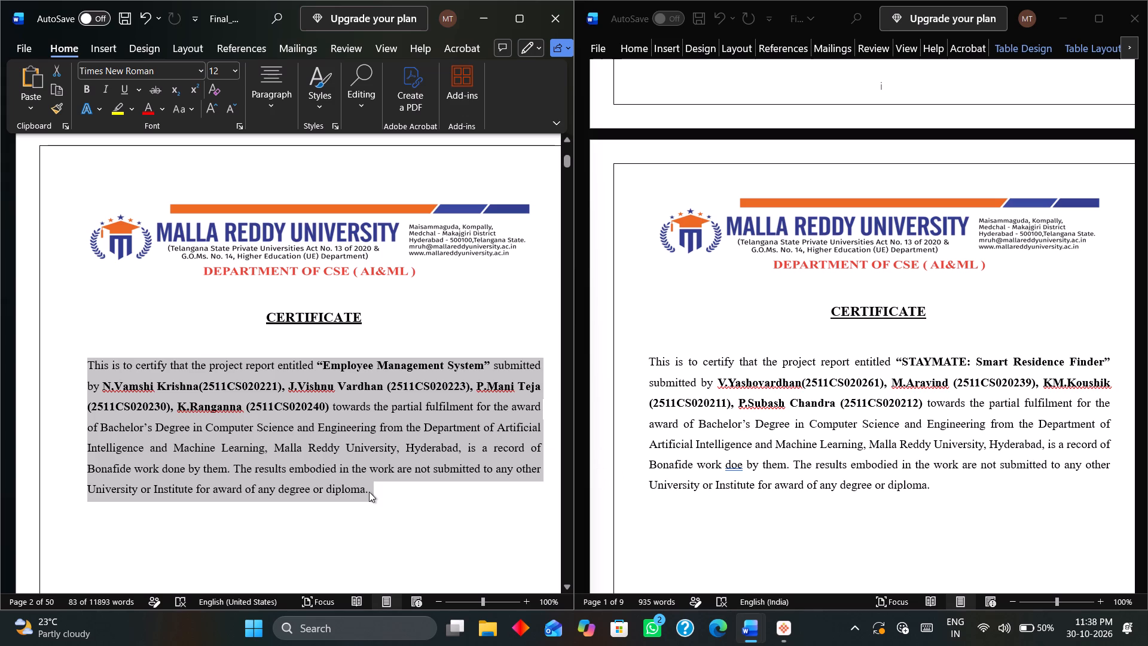
key(ctrl+c)
drag(936, 486, 651, 367)
drag(651, 367, 945, 489)
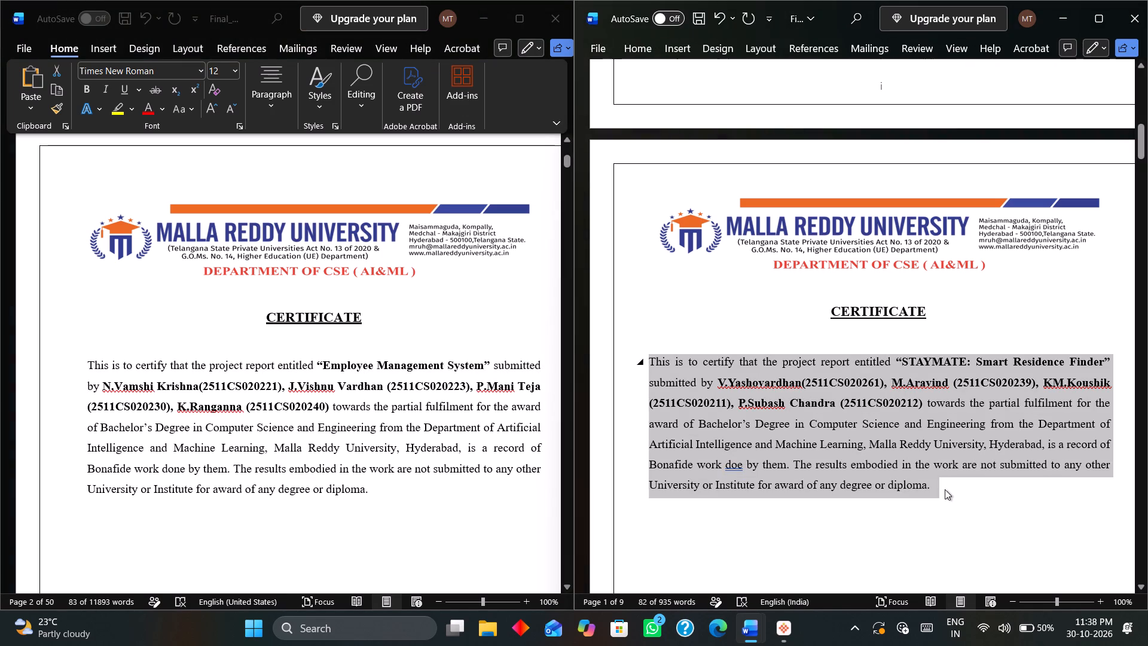
key(ctrl+v)
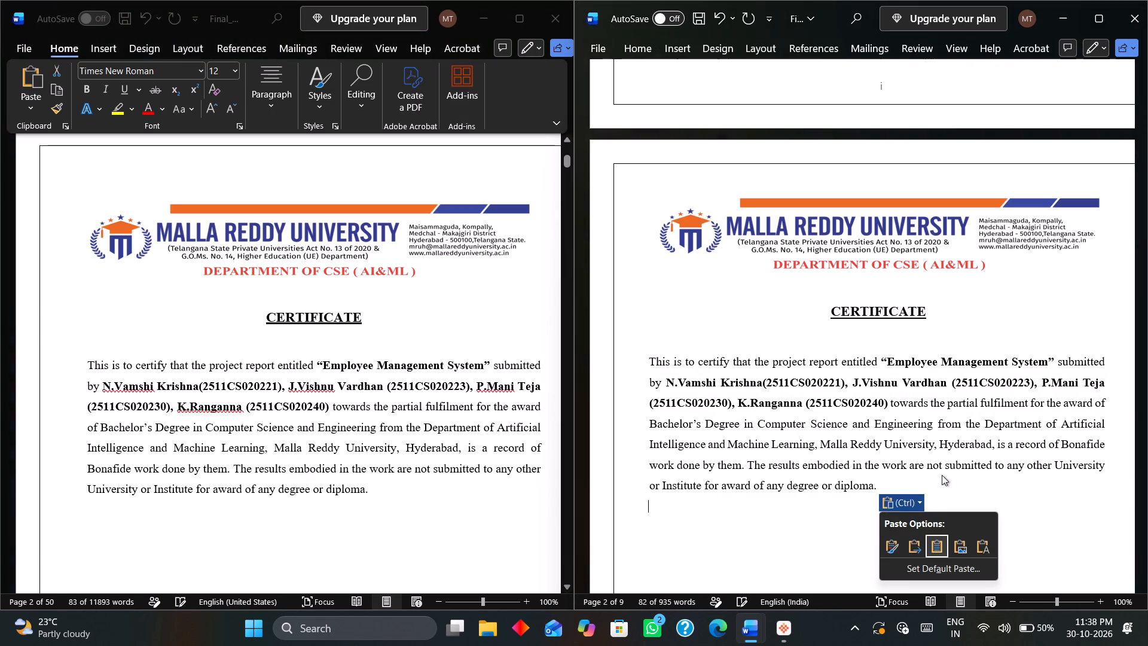
Replace the declaration paragraph with the reference document's declaration paragraph for “Employee Management System”.
scroll(750, 498, down, 1)
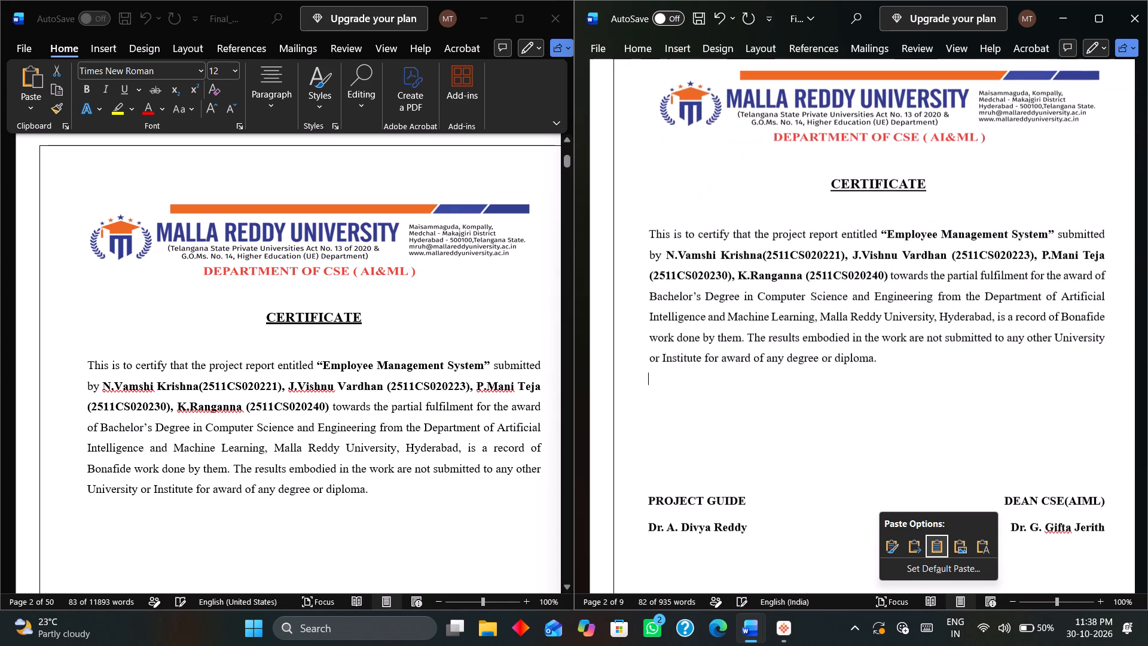
scroll(750, 498, down, 1)
scroll(344, 467, down, 3)
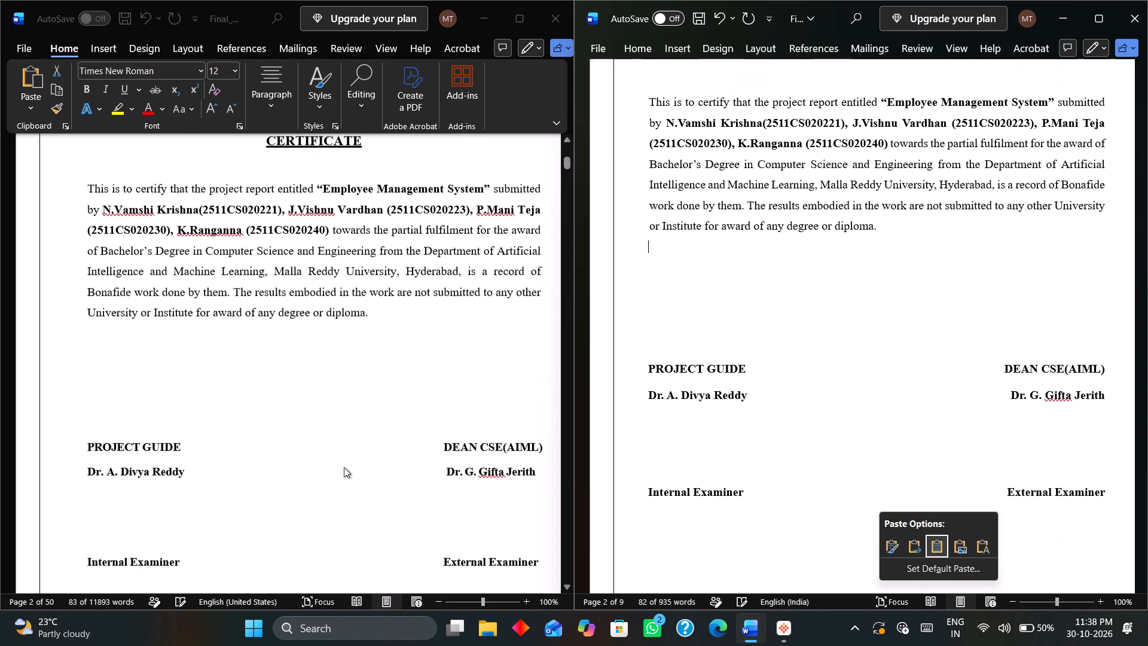
scroll(344, 467, down, 2)
scroll(419, 418, down, 2)
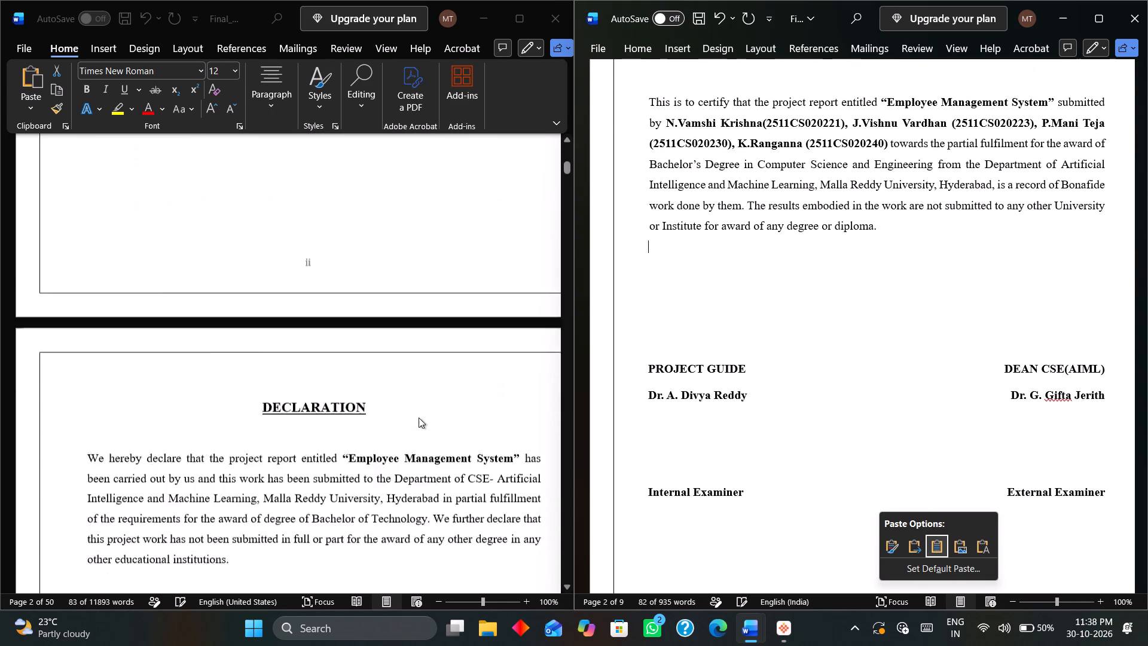
scroll(419, 418, down, 2)
scroll(811, 373, down, 7)
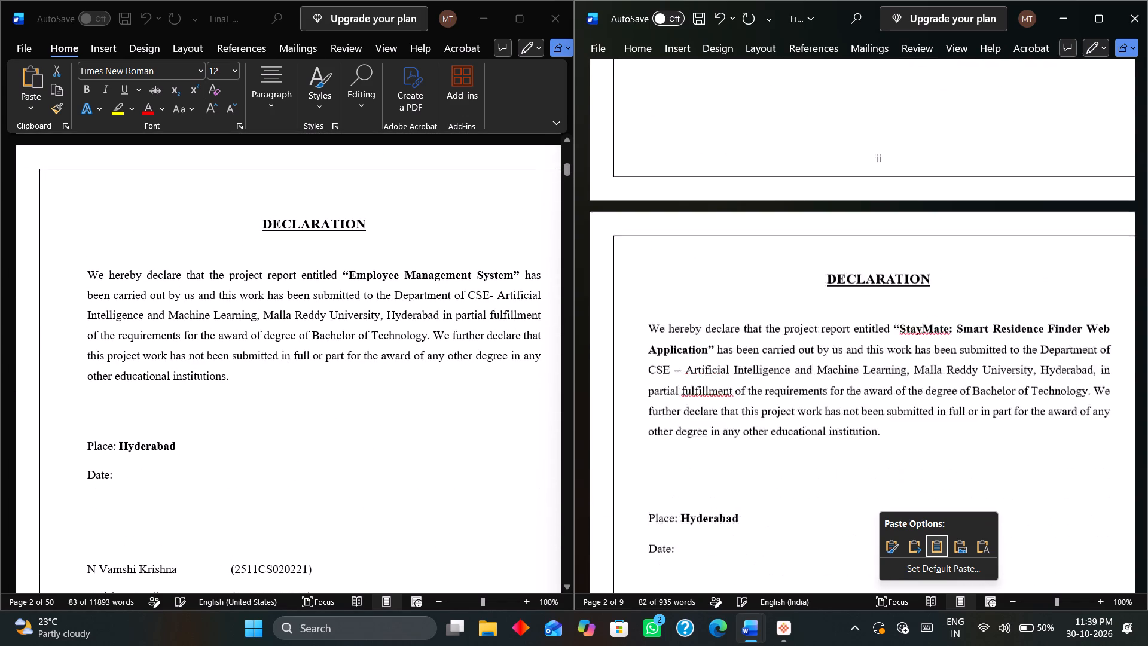
scroll(811, 373, down, 1)
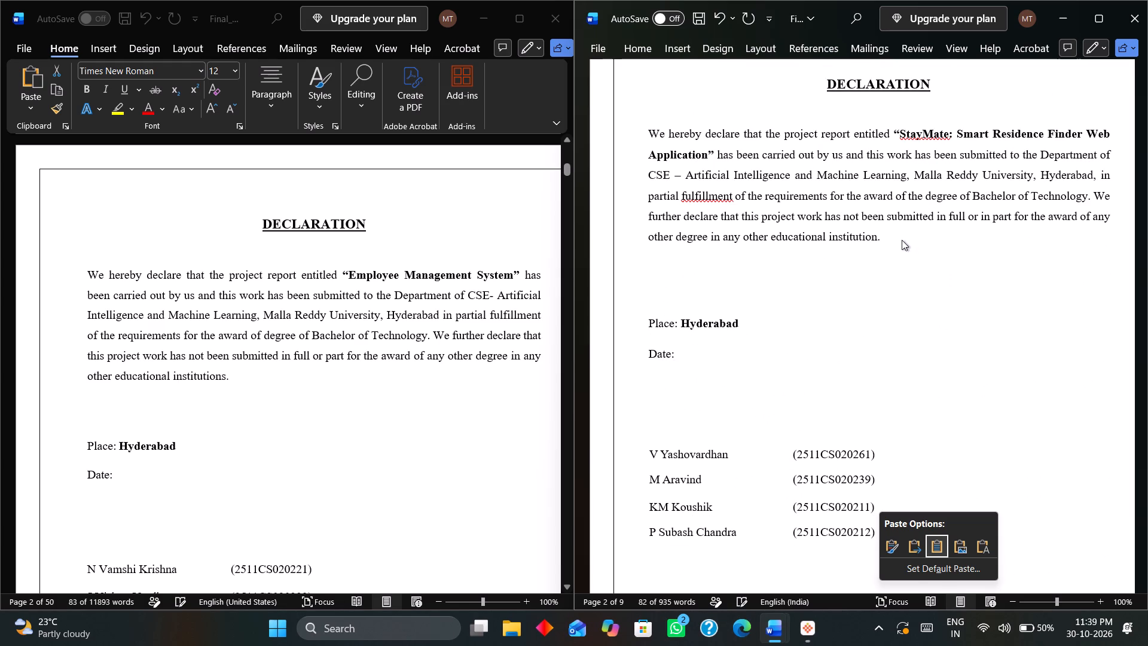
drag(896, 242, 527, 324)
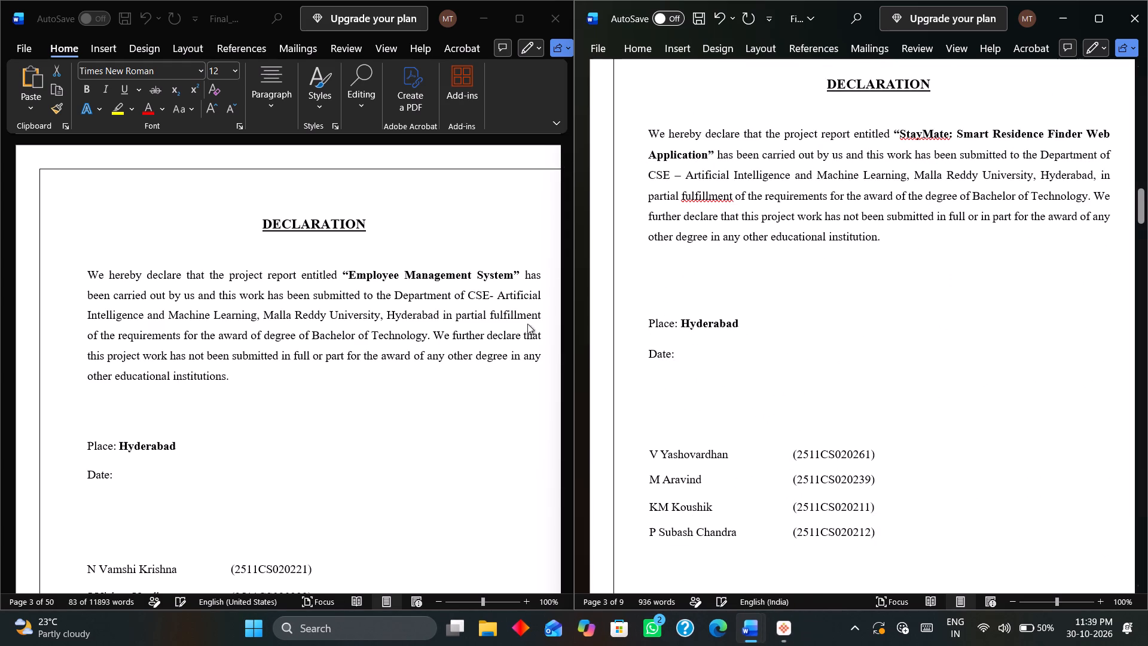
drag(527, 324, 314, 389)
drag(235, 380, 108, 324)
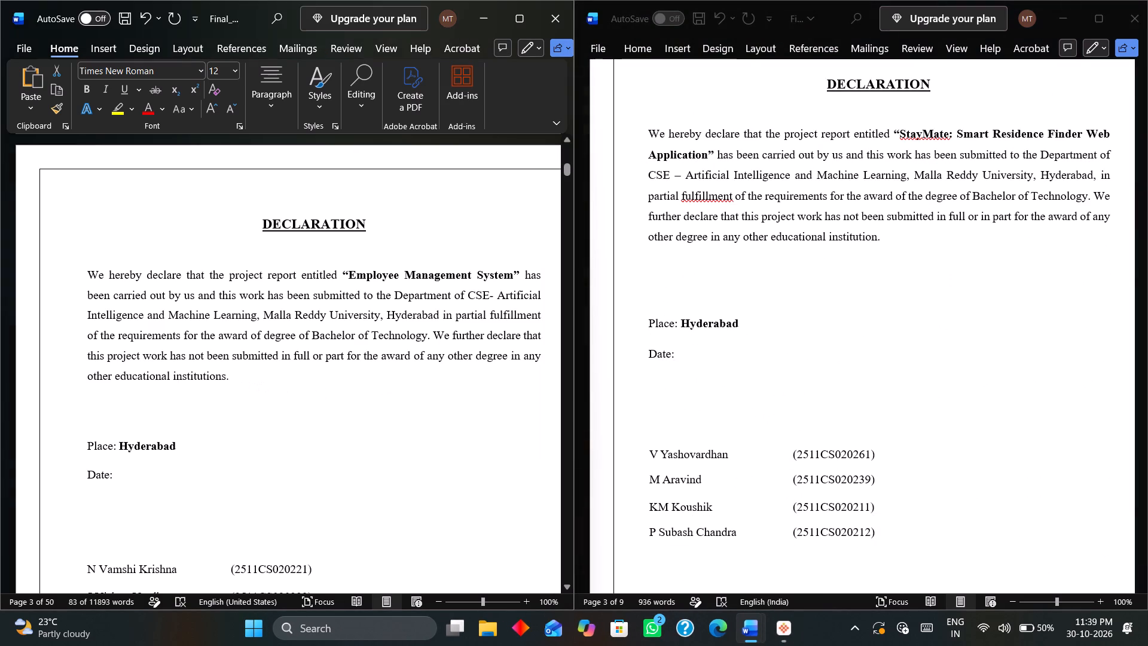
drag(108, 324, 88, 276)
drag(88, 276, 237, 379)
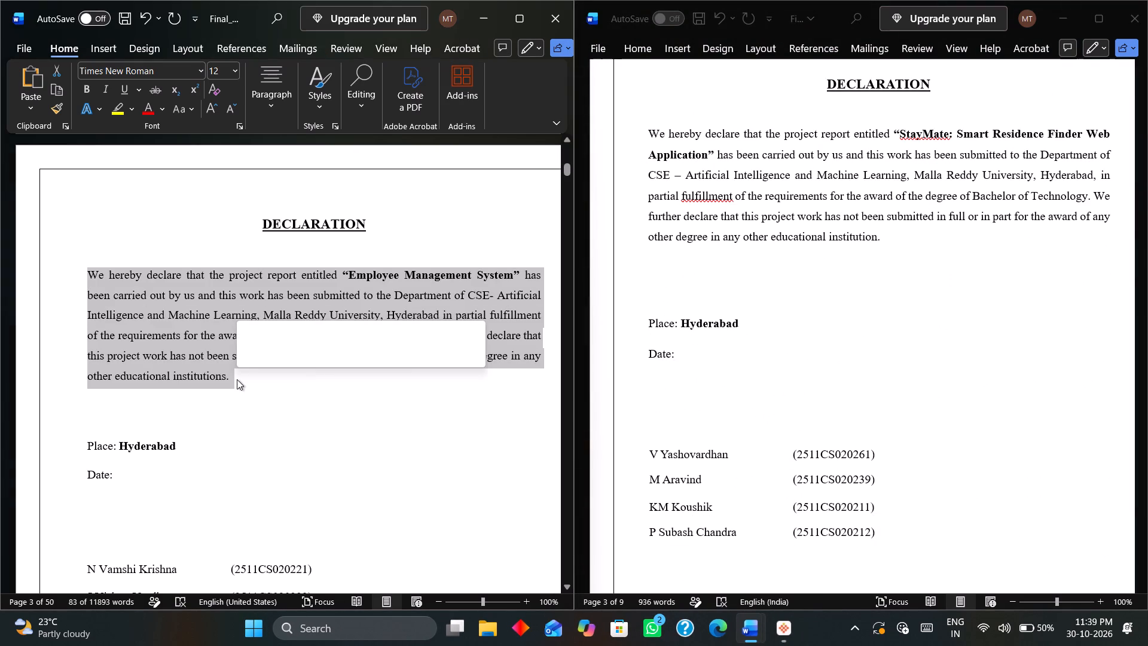
key(ctrl+c)
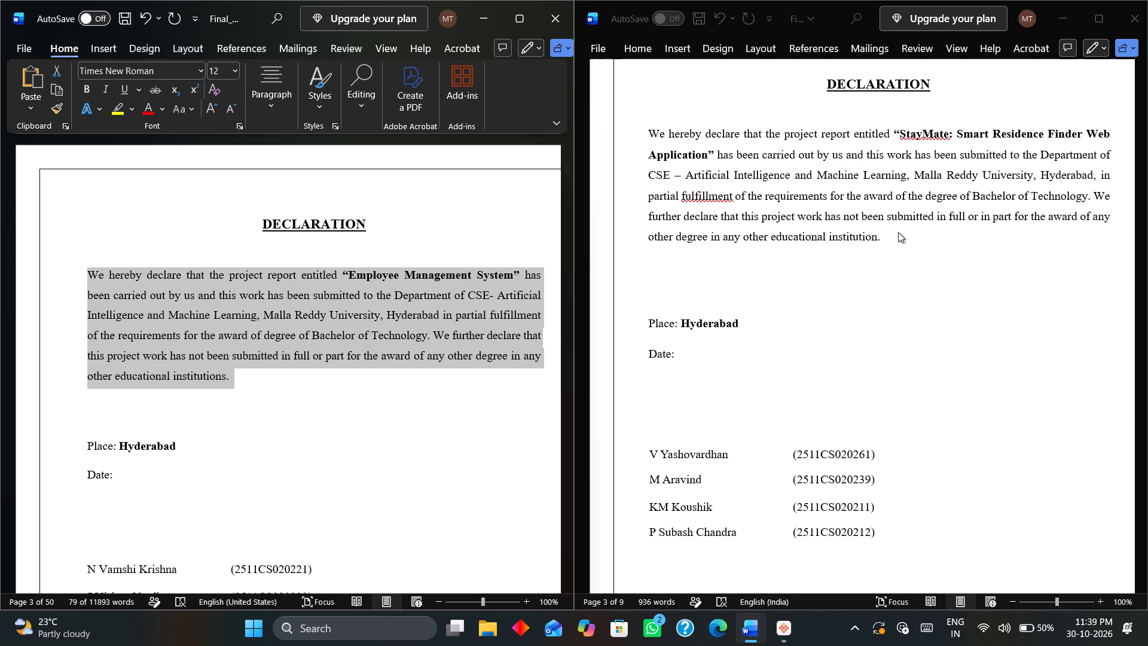
drag(885, 233, 649, 139)
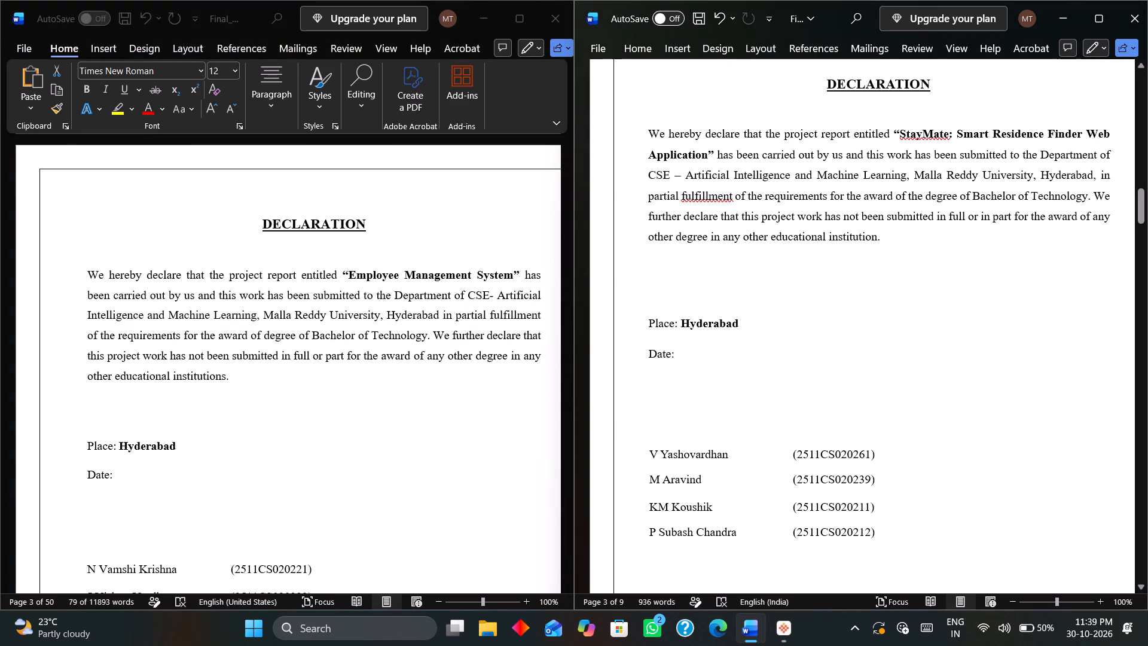
drag(649, 139, 883, 240)
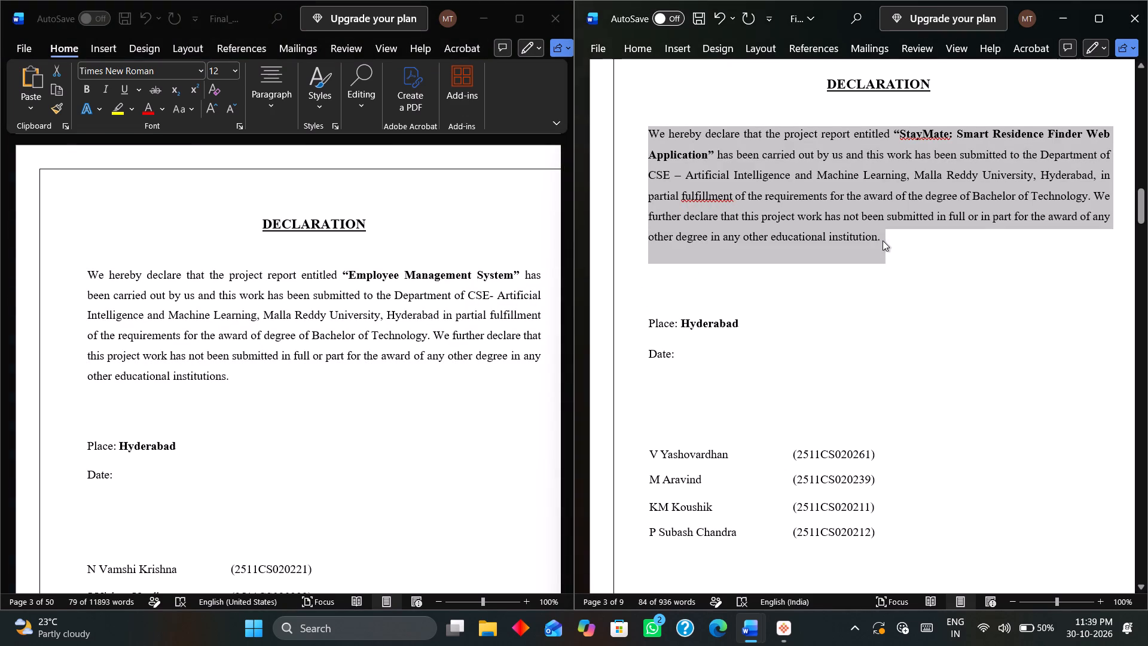
key(ctrl+v)
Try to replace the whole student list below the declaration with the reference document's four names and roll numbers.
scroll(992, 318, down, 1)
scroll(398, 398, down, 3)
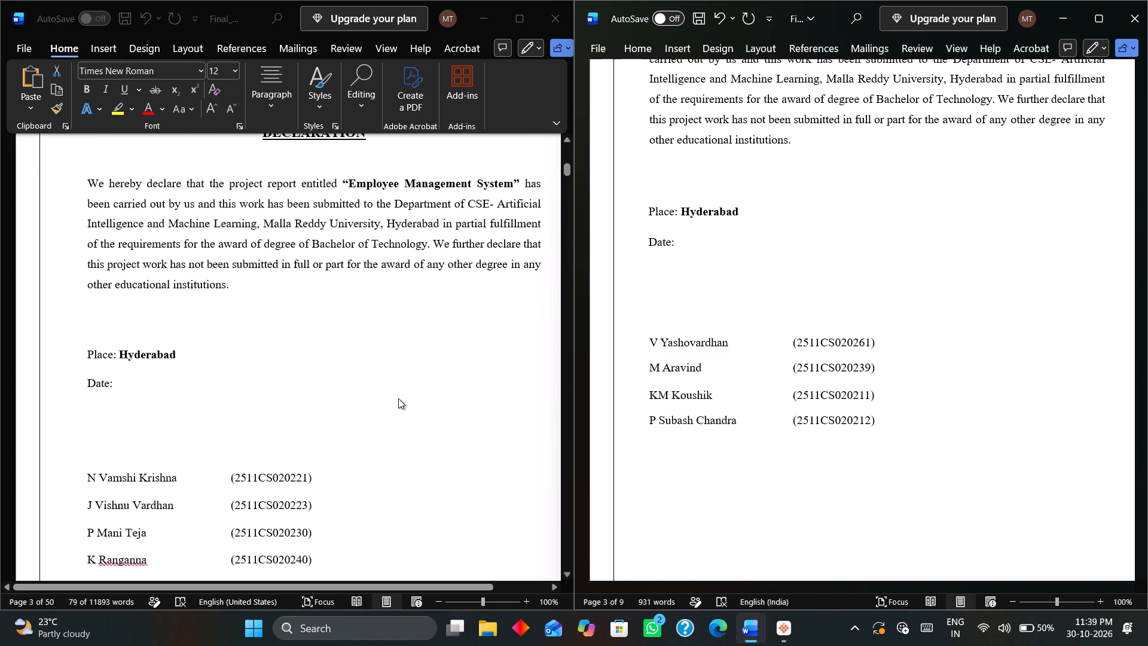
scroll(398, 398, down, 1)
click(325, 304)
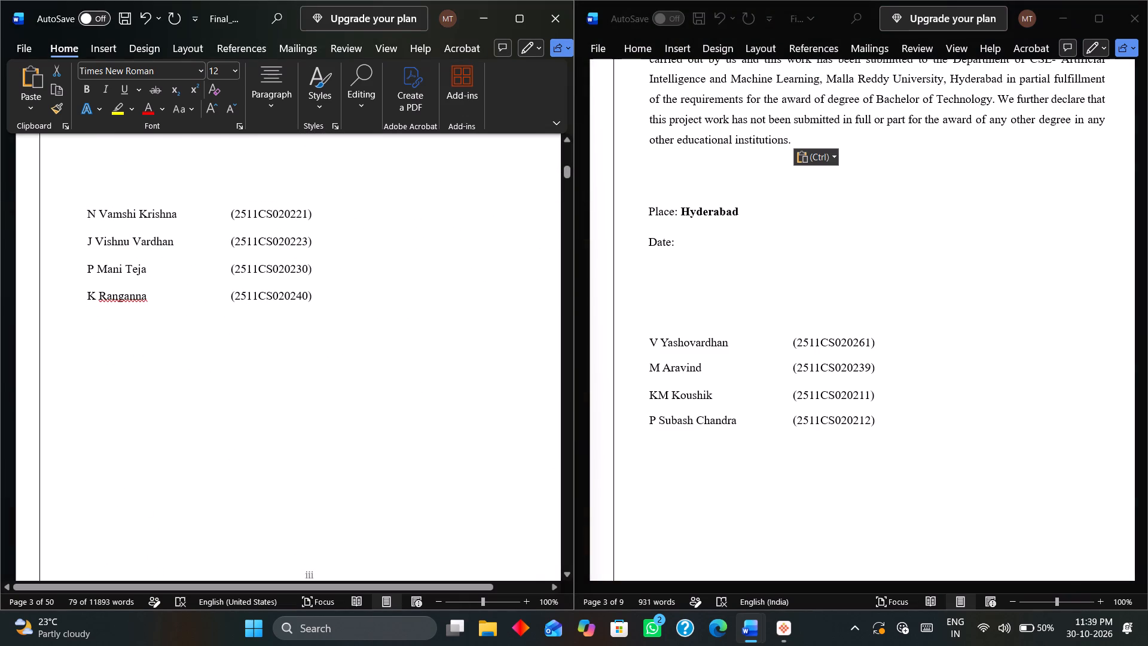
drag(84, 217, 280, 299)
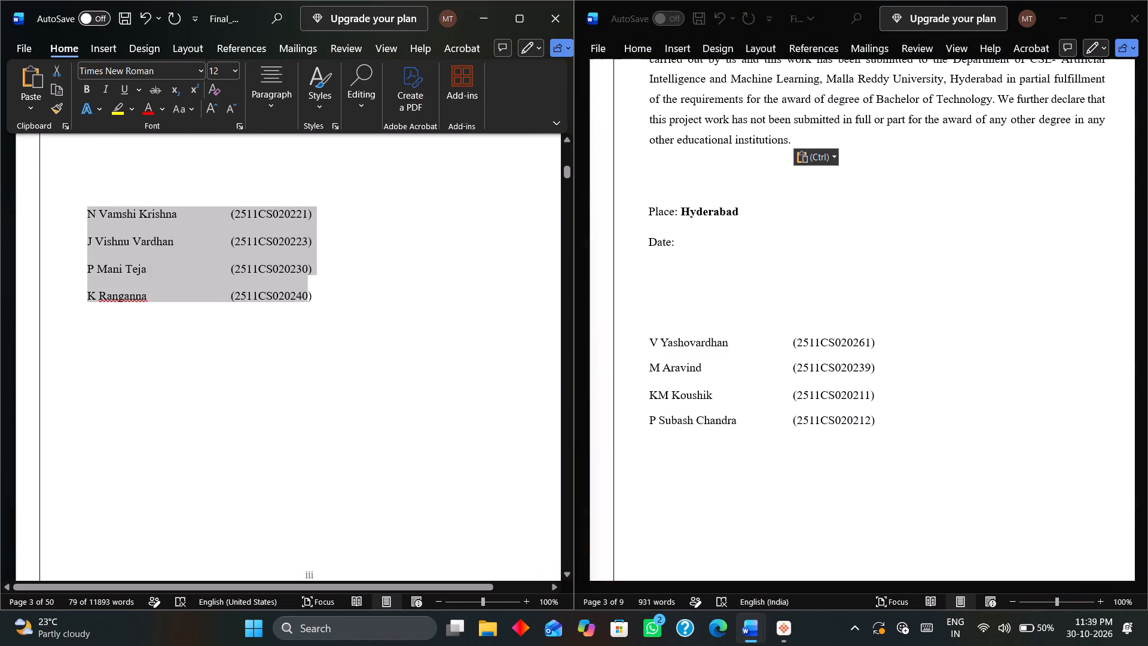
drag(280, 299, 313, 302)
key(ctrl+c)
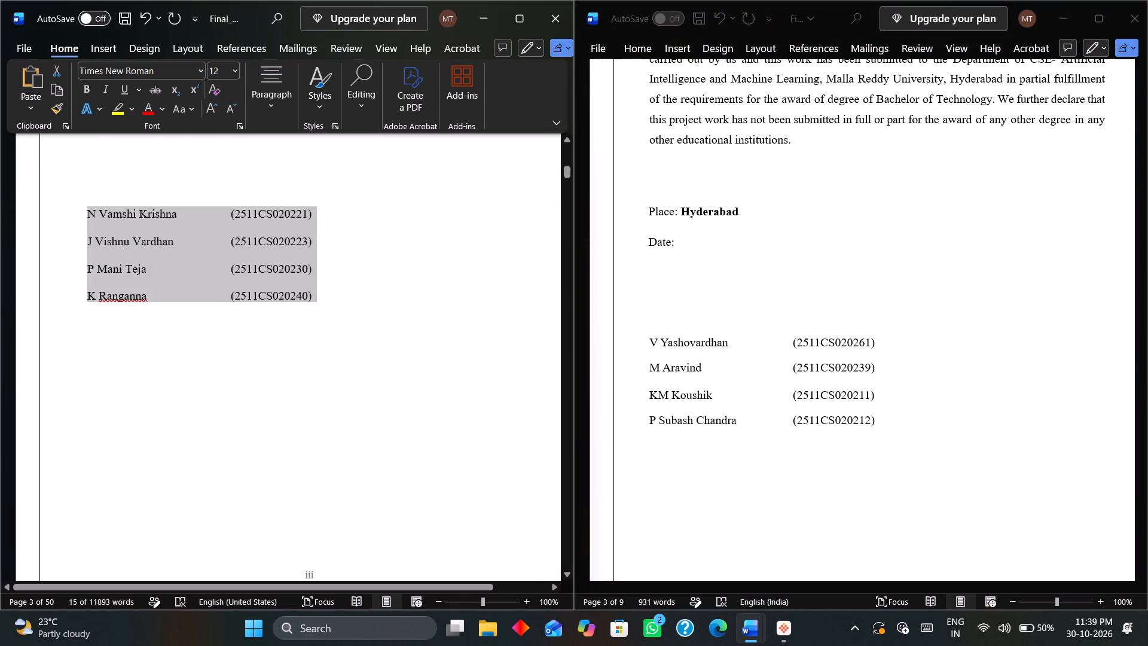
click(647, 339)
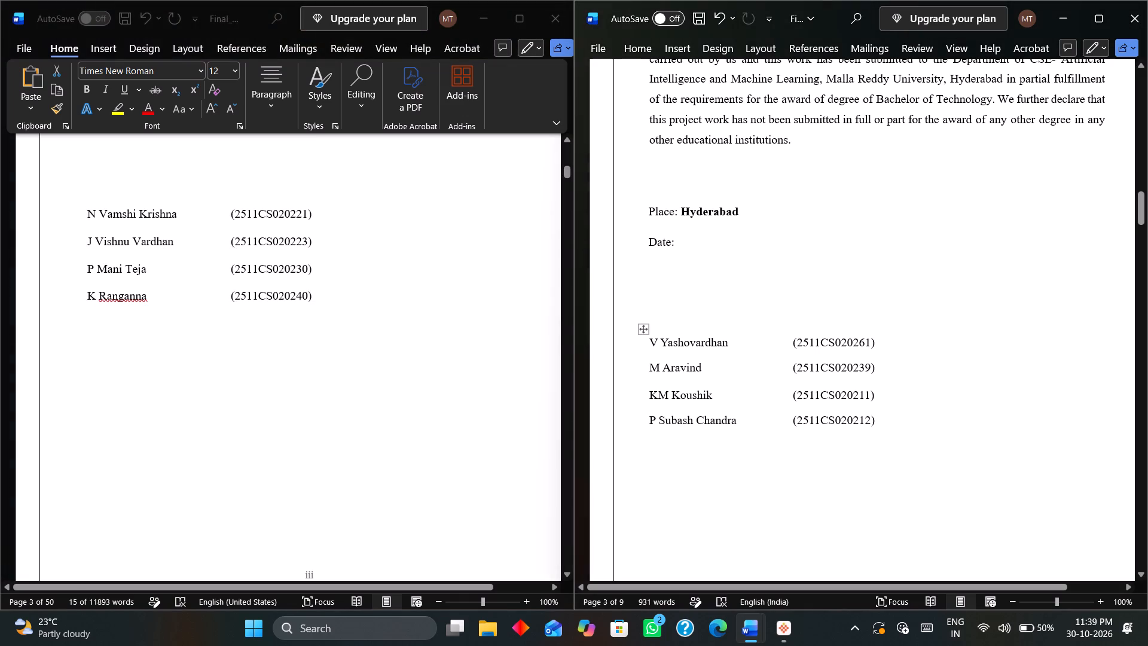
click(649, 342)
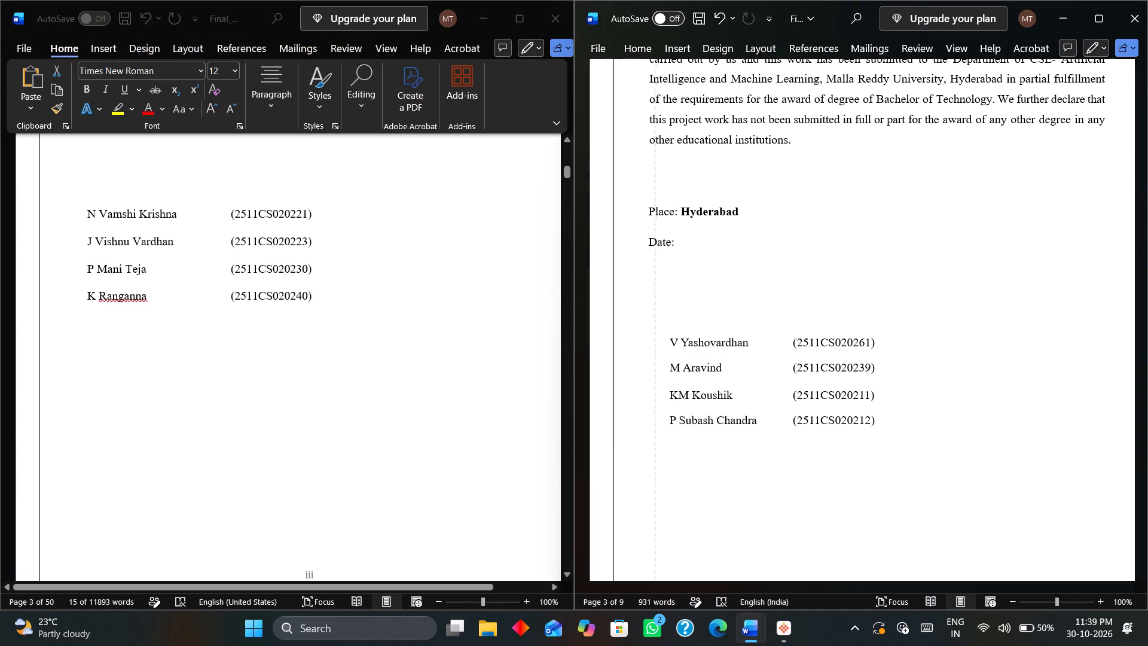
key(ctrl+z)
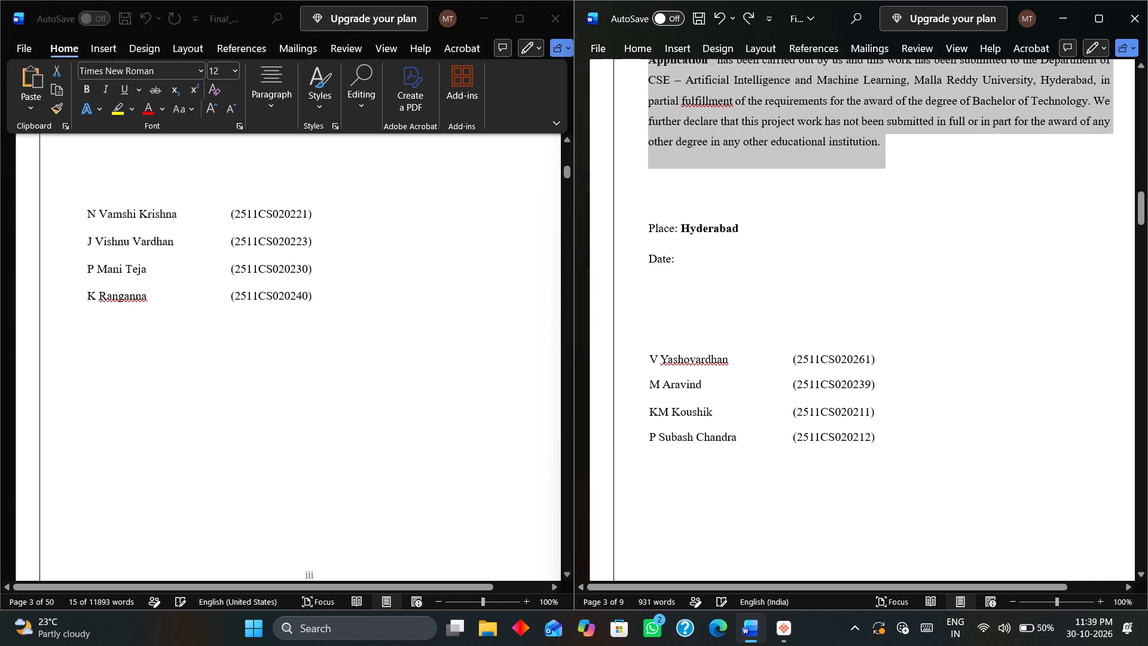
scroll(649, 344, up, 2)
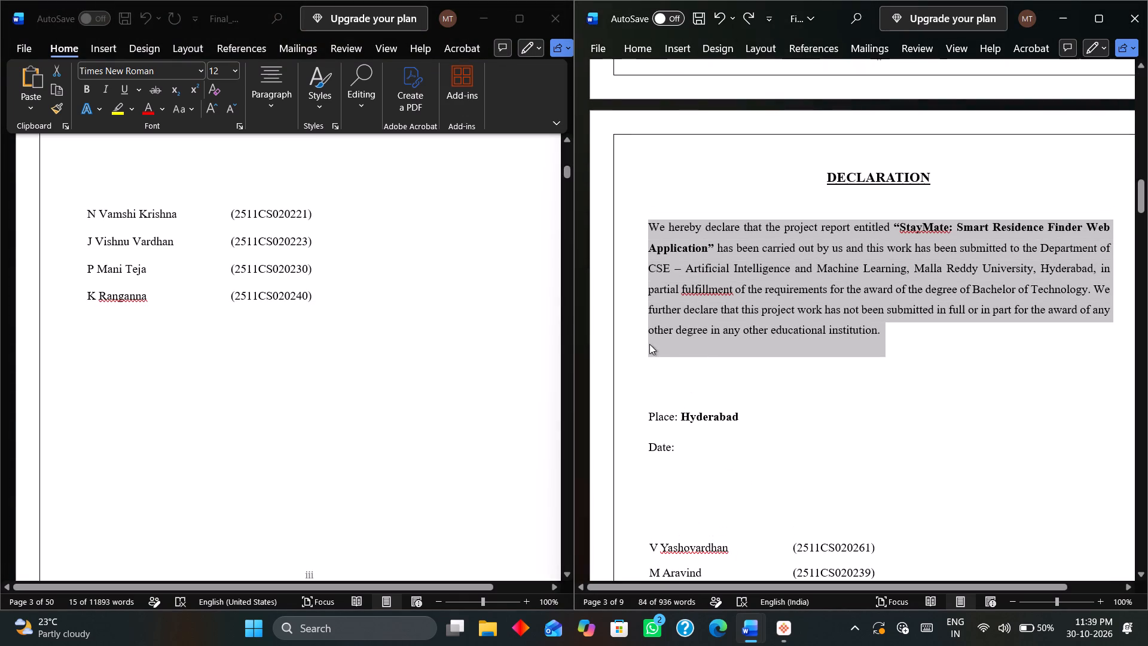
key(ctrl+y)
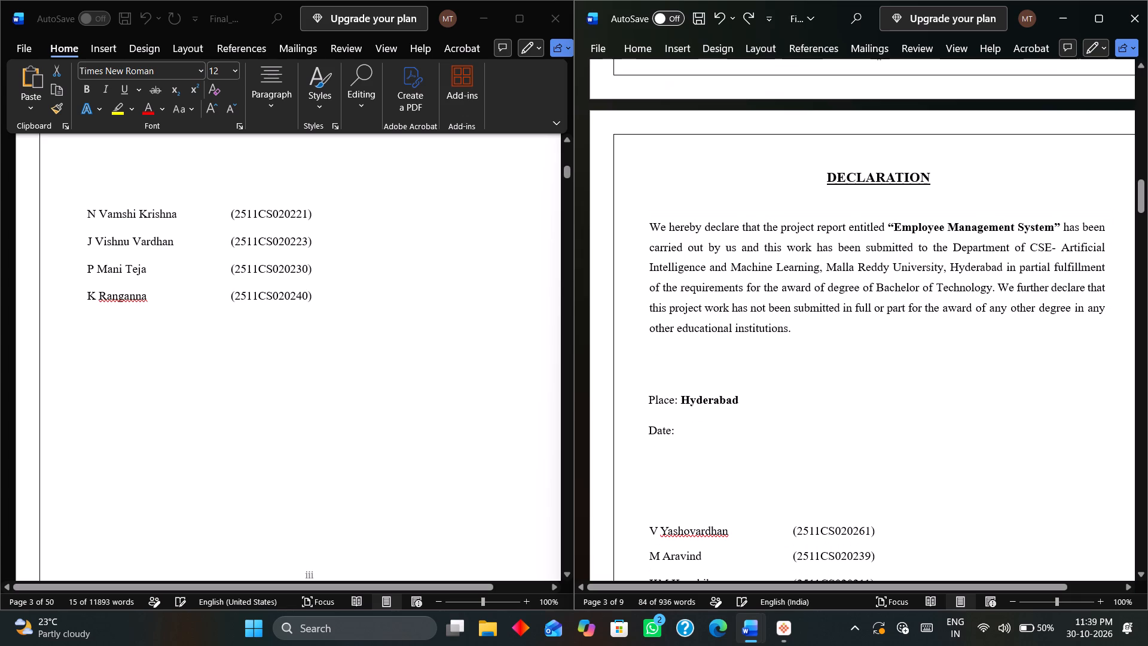
Replace the first student's name below the declaration with the first name from the reference document's declaration list.
scroll(737, 471, down, 2)
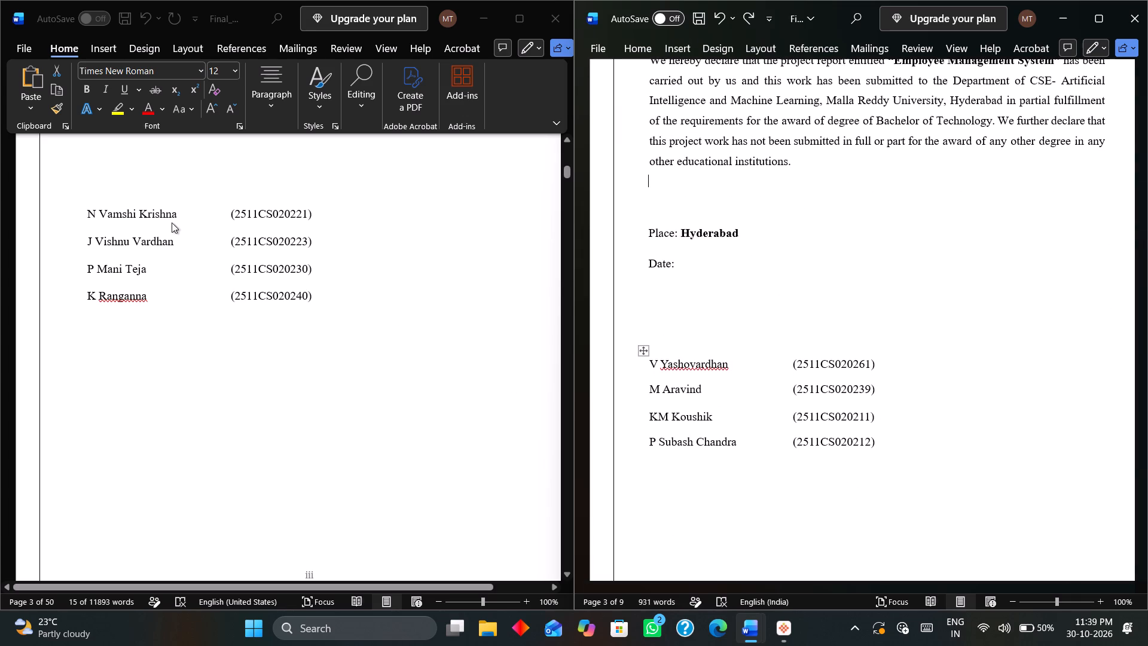
drag(177, 217, 109, 212)
click(109, 212)
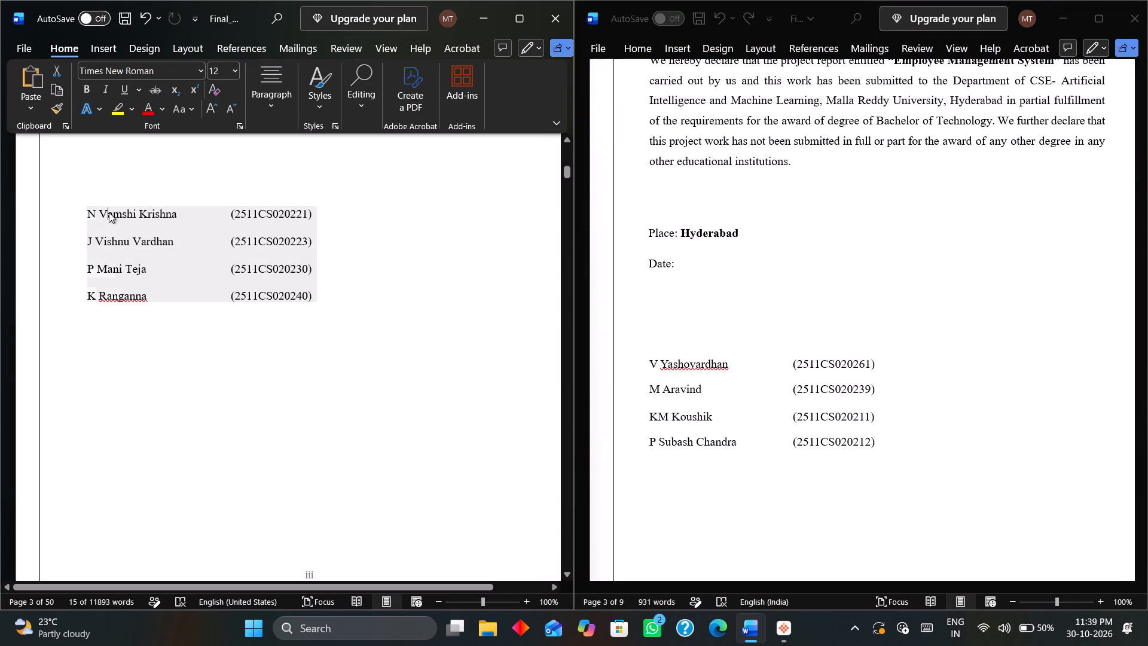
triple_click(109, 212)
click(109, 212)
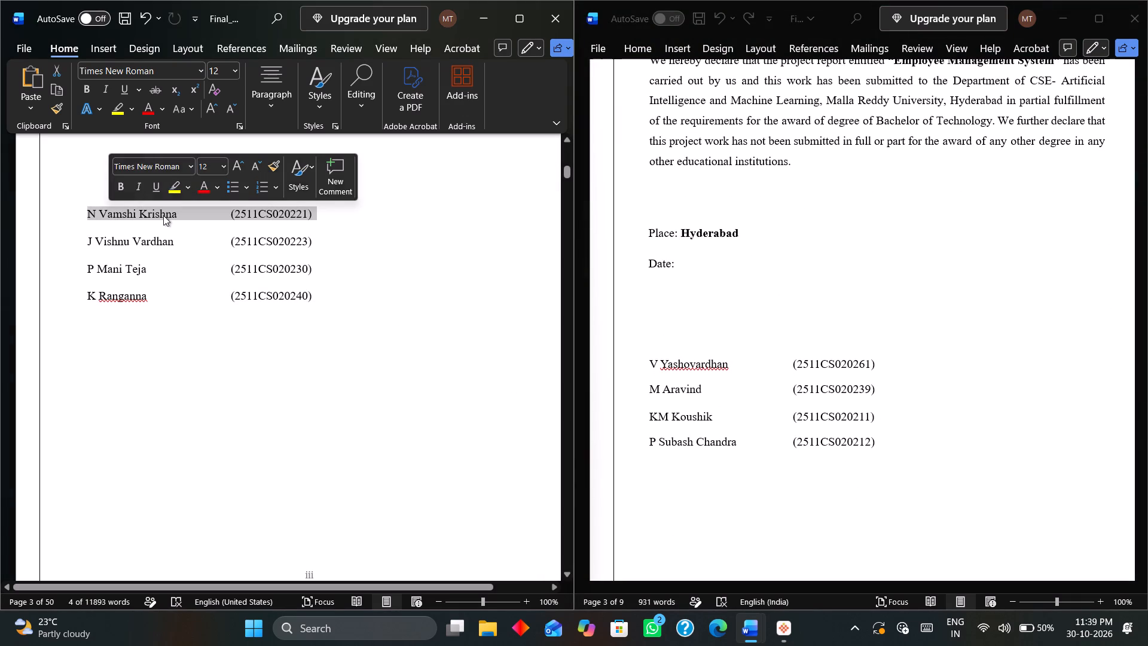
click(169, 215)
drag(180, 215, 103, 212)
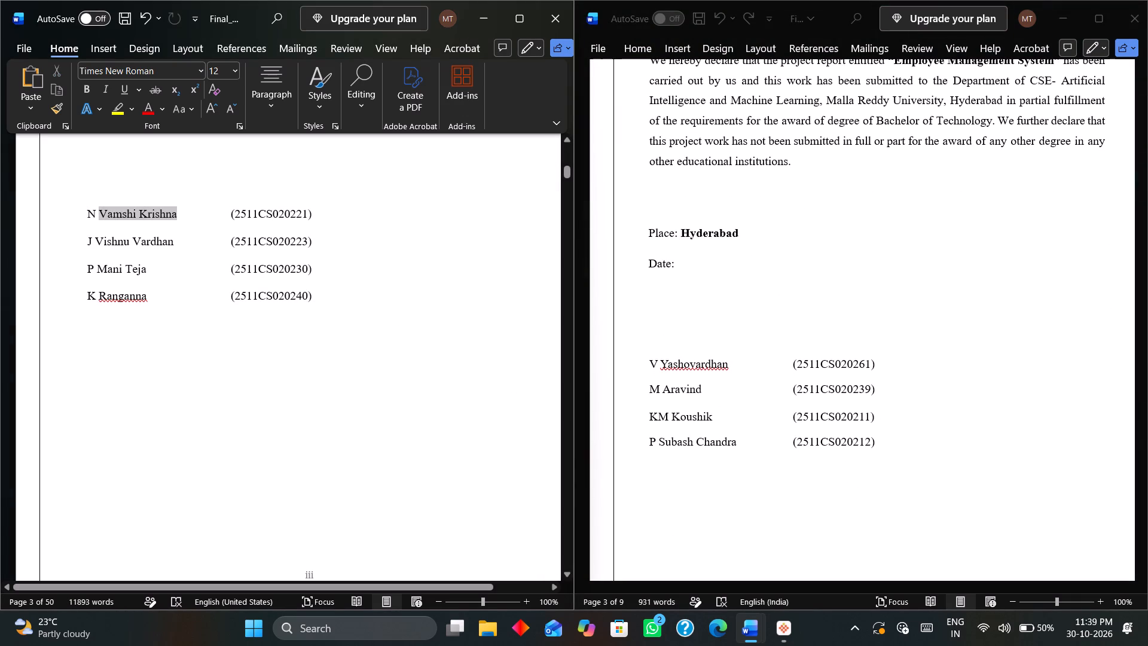
drag(103, 212, 92, 214)
key(ctrl+c)
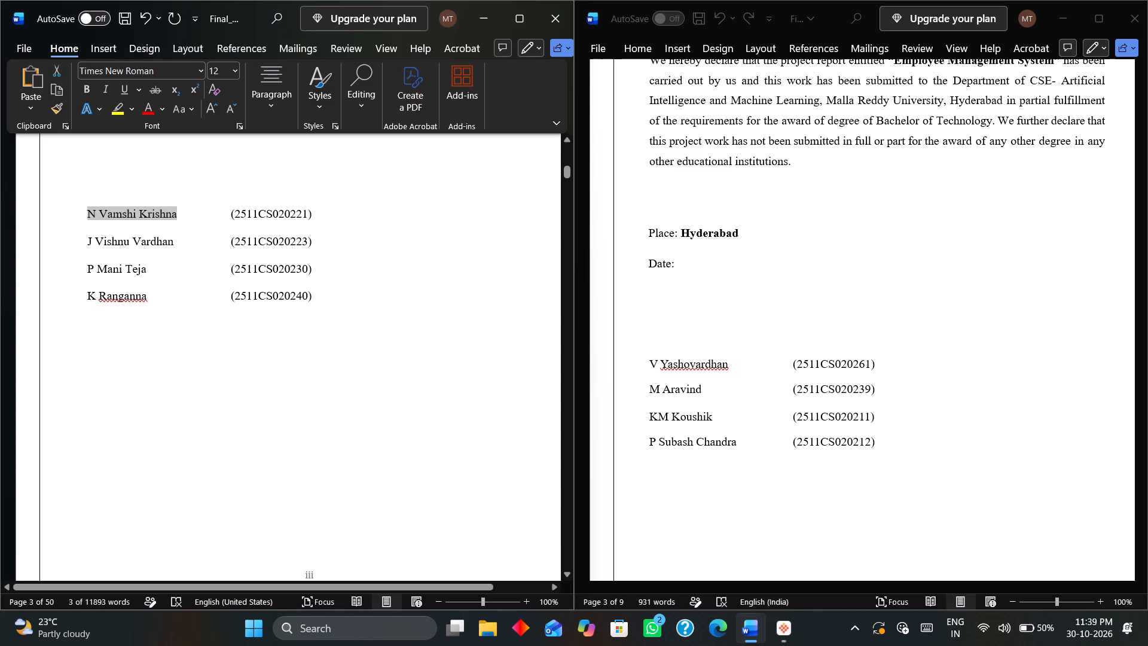
click(725, 370)
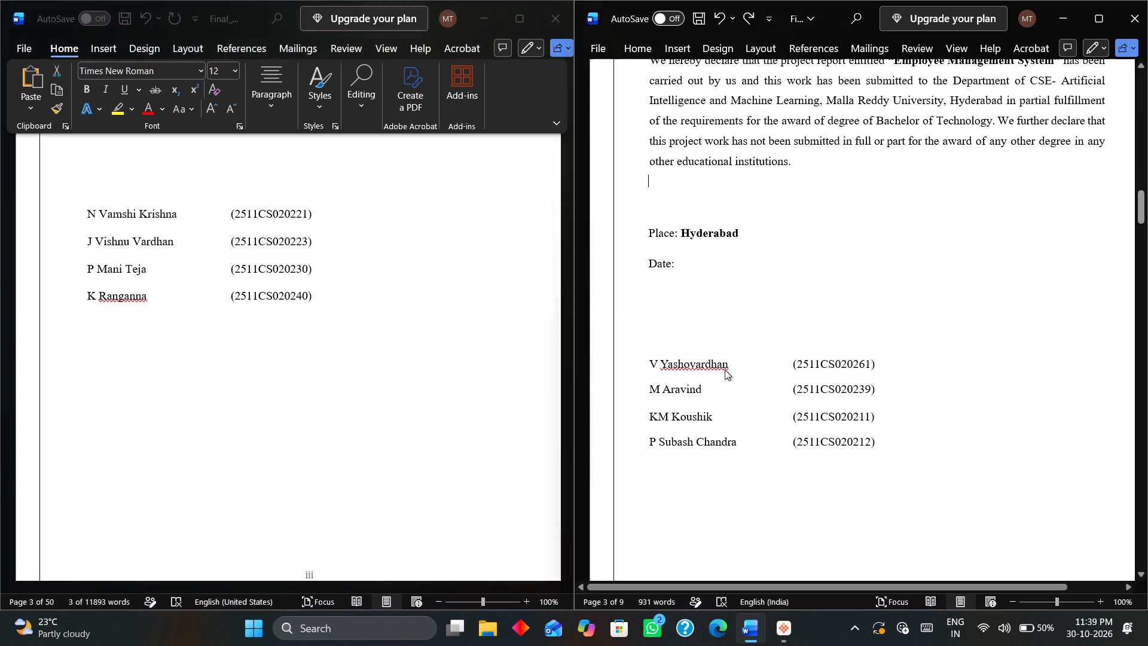
drag(729, 365, 649, 370)
key(ctrl+v)
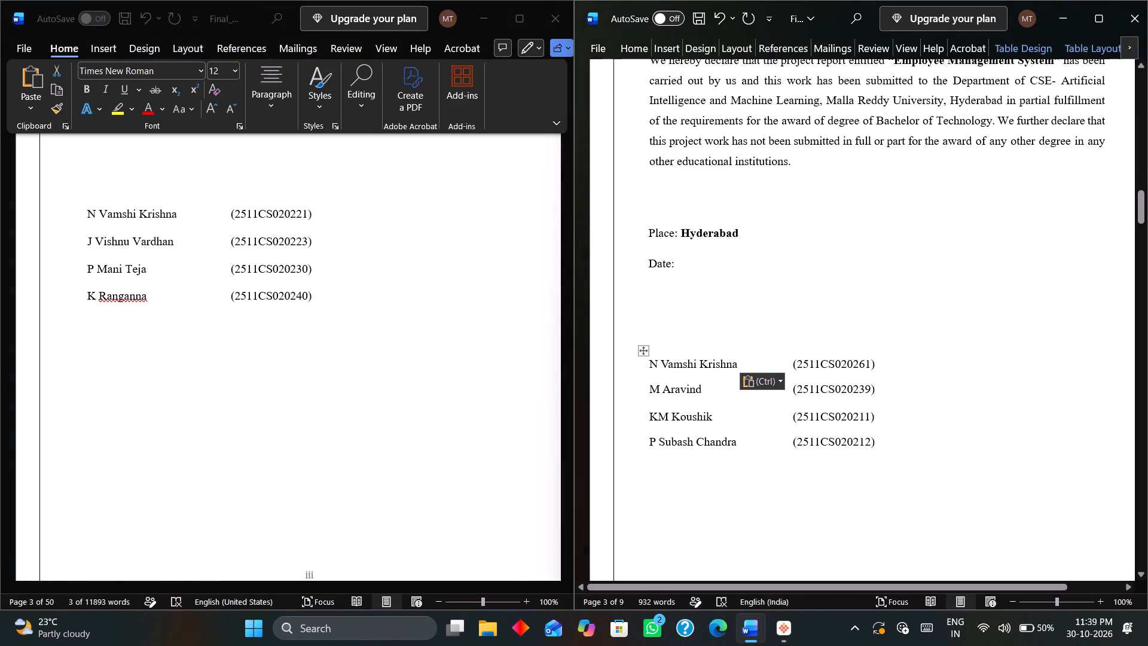
Replace the second student's name below the declaration with the second name from the reference document's declaration list.
drag(703, 391, 643, 390)
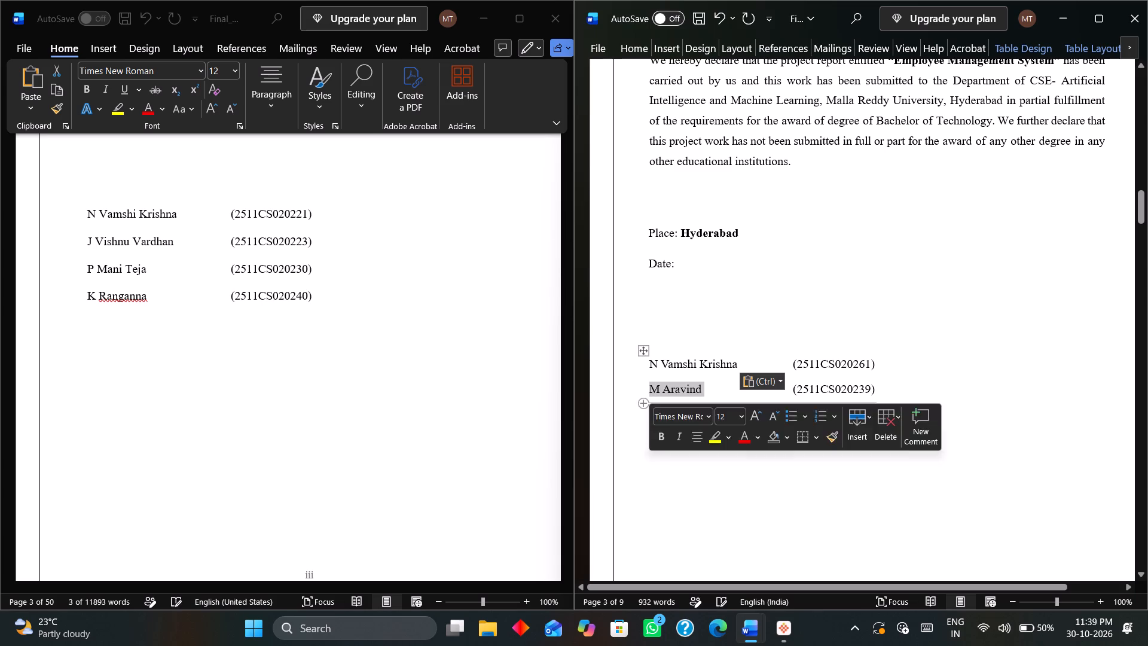
drag(175, 239, 90, 244)
drag(90, 244, 157, 240)
key(ctrl+c)
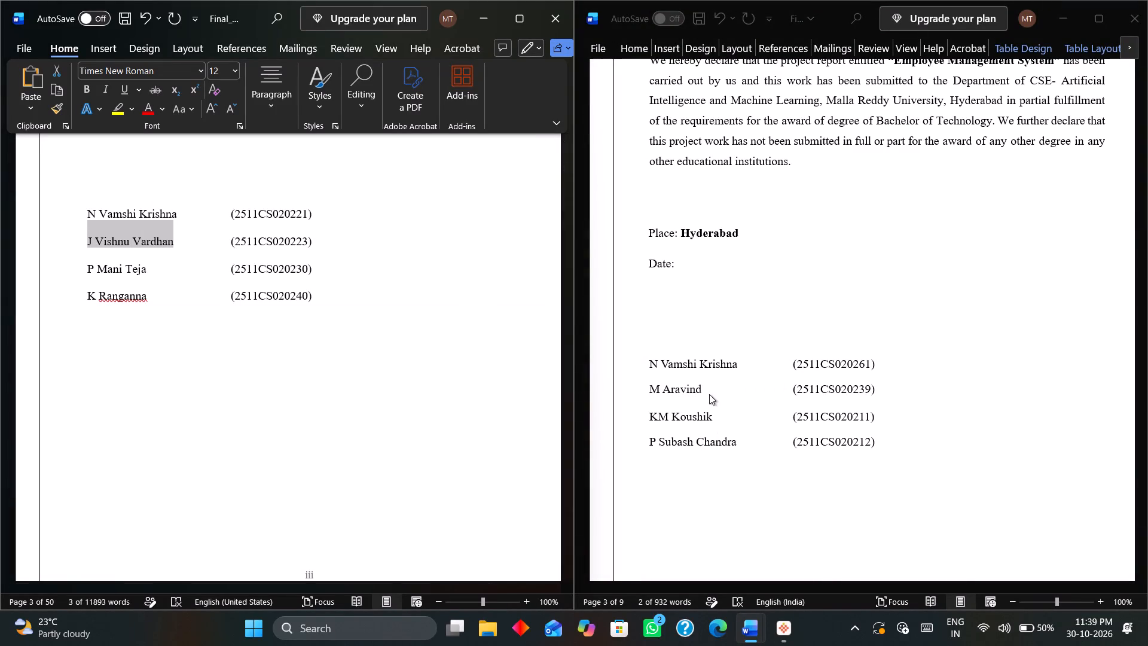
drag(703, 388, 644, 398)
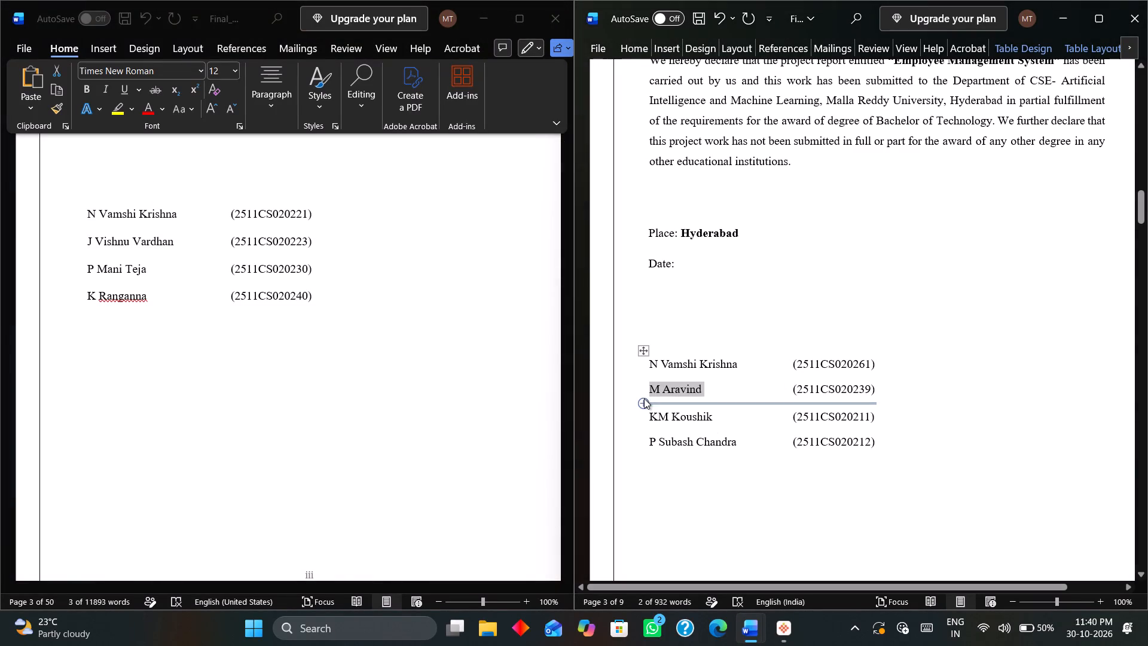
drag(644, 398, 649, 392)
key(ctrl+v)
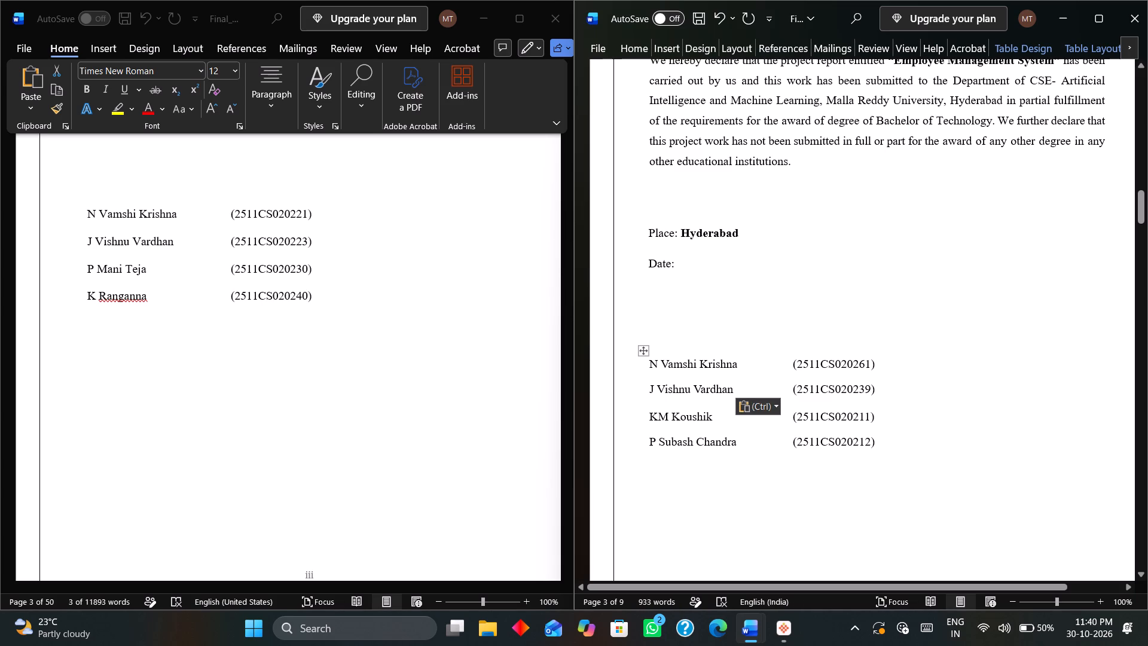
Replace the third student's name below the declaration with the third name from the reference document's declaration list.
drag(712, 418, 652, 416)
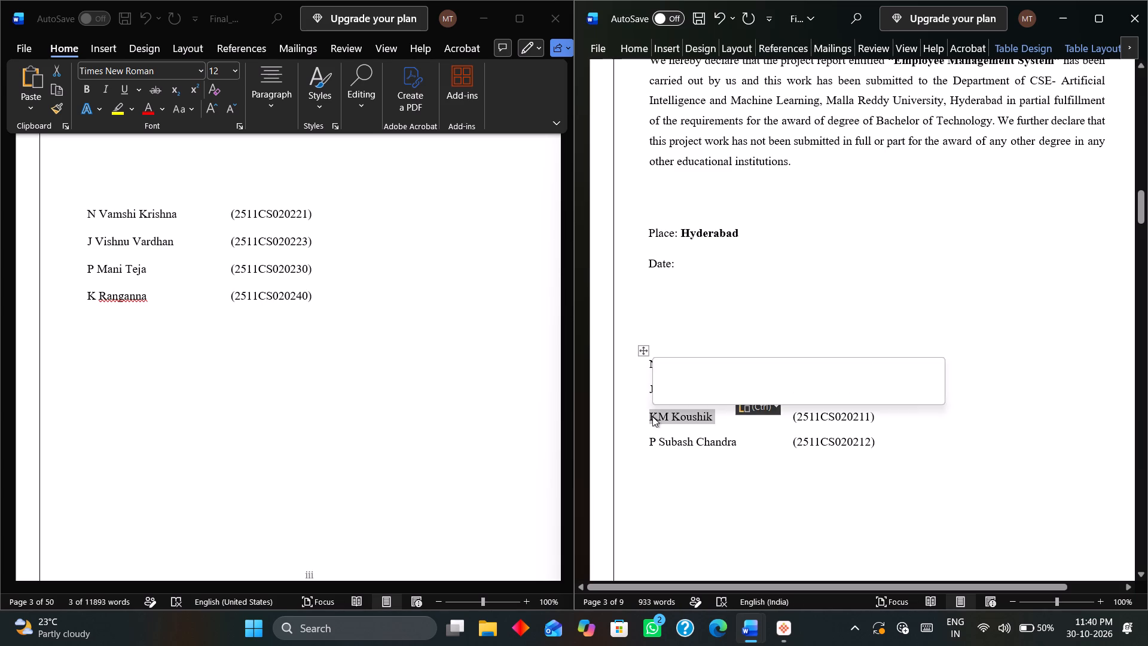
drag(152, 270, 86, 267)
drag(86, 267, 136, 272)
key(ctrl+c)
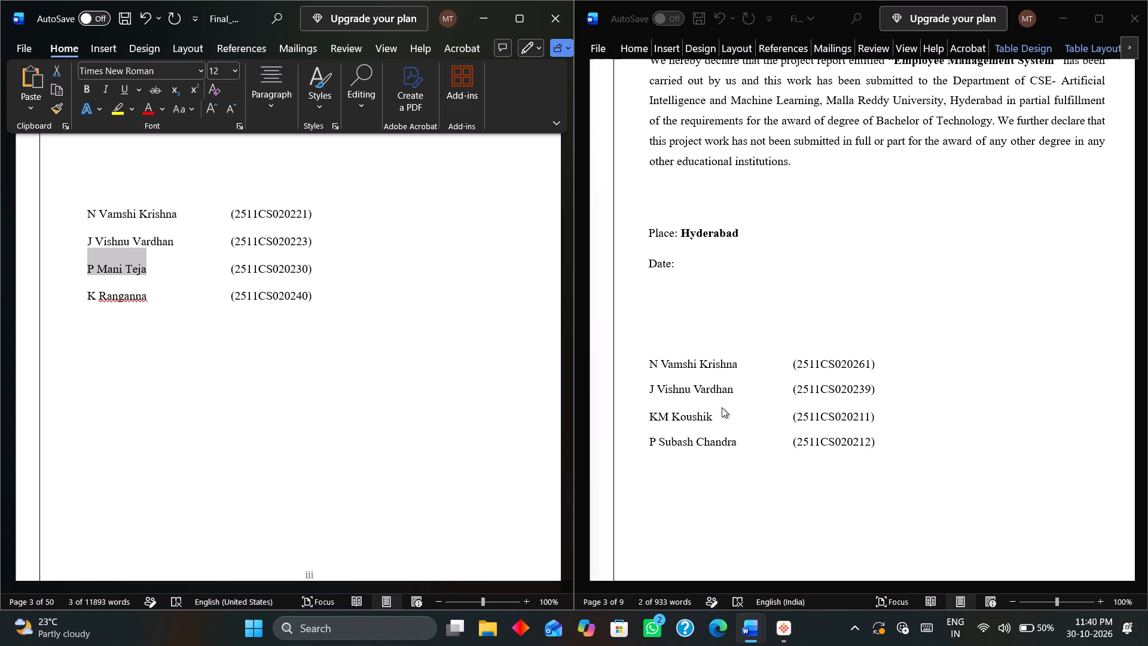
drag(714, 414, 652, 417)
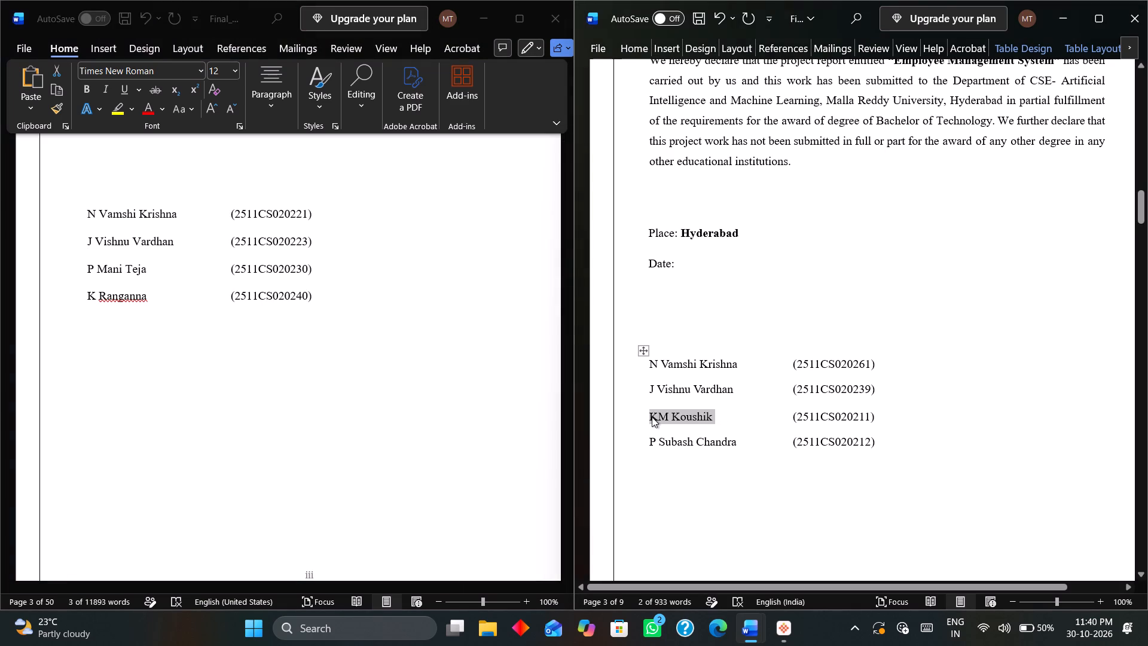
key(ctrl+v)
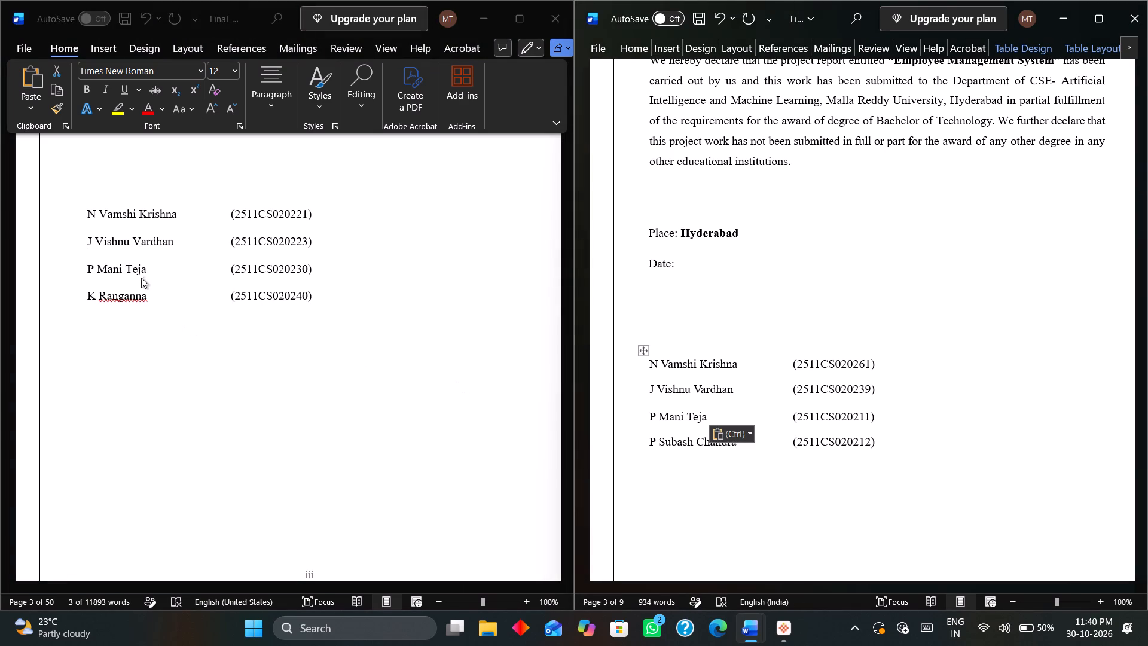
Replace the fourth student's name below the declaration with the fourth name from the reference document's declaration list.
drag(146, 294, 88, 295)
drag(88, 295, 114, 297)
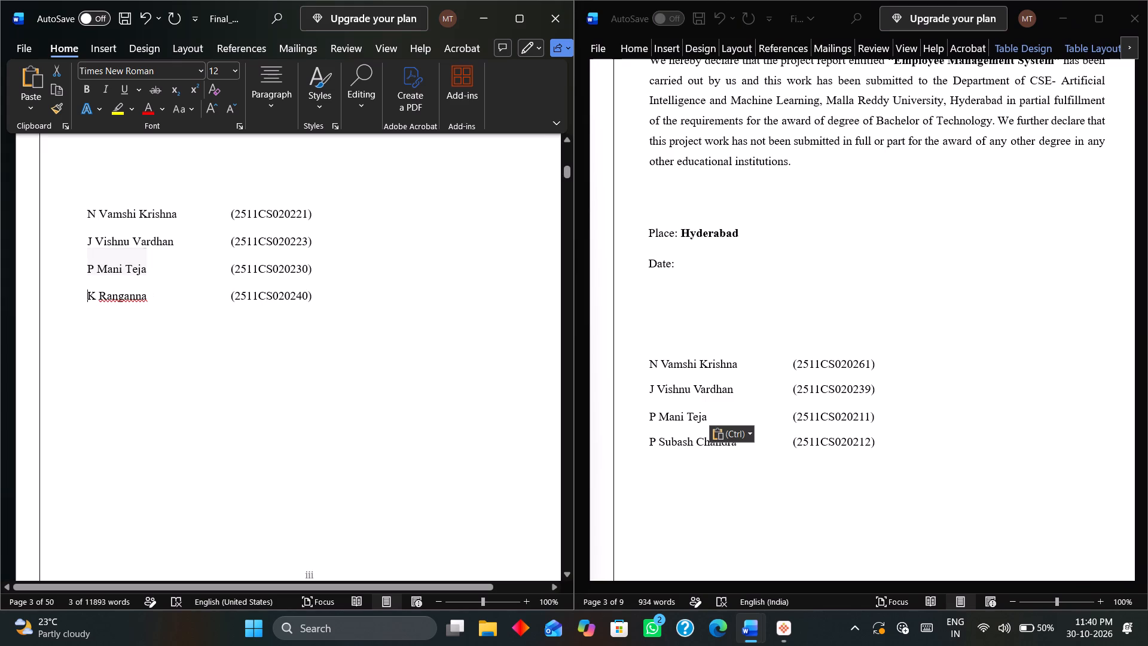
drag(114, 297, 153, 297)
key(ctrl+c)
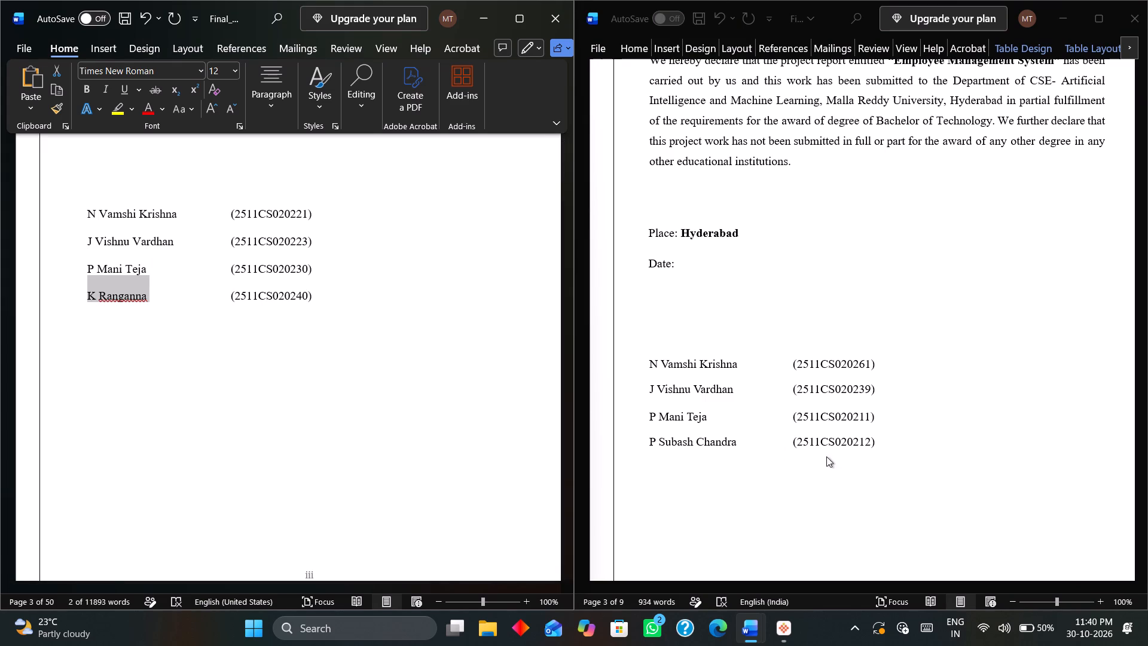
drag(736, 444, 660, 443)
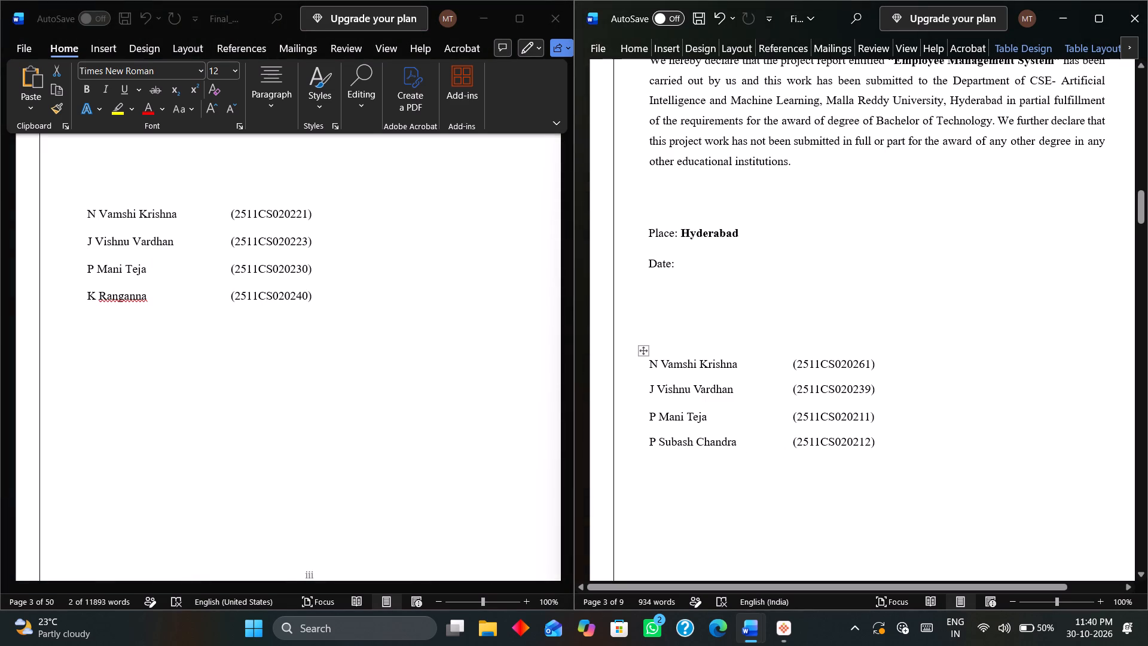
drag(660, 443, 652, 443)
drag(652, 443, 723, 443)
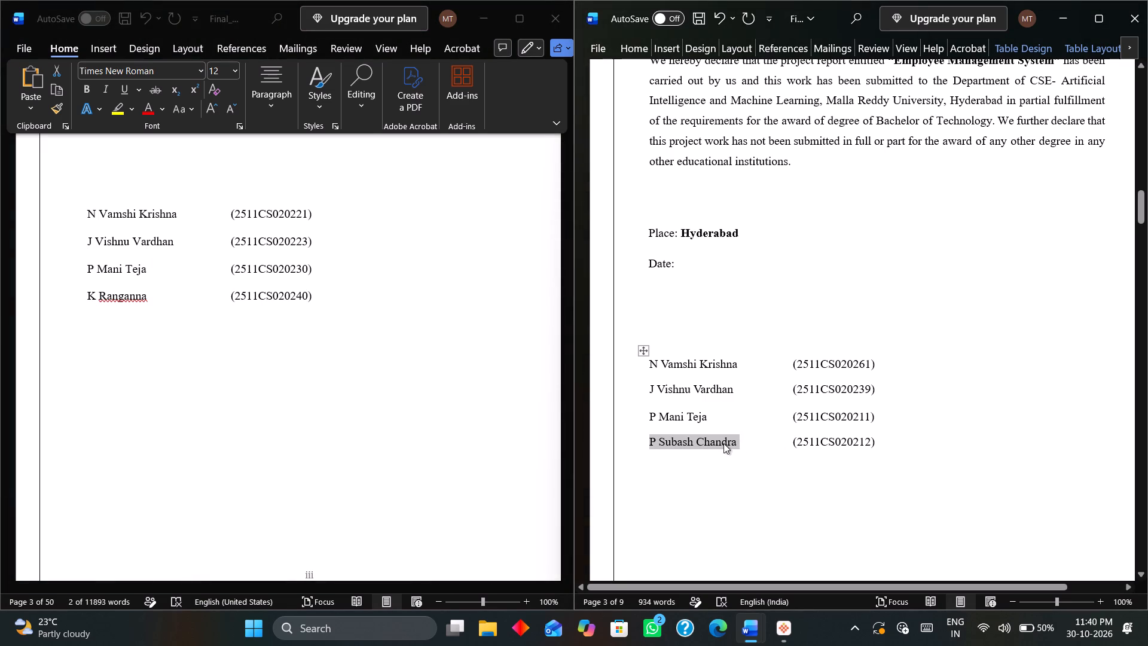
key(ctrl+v)
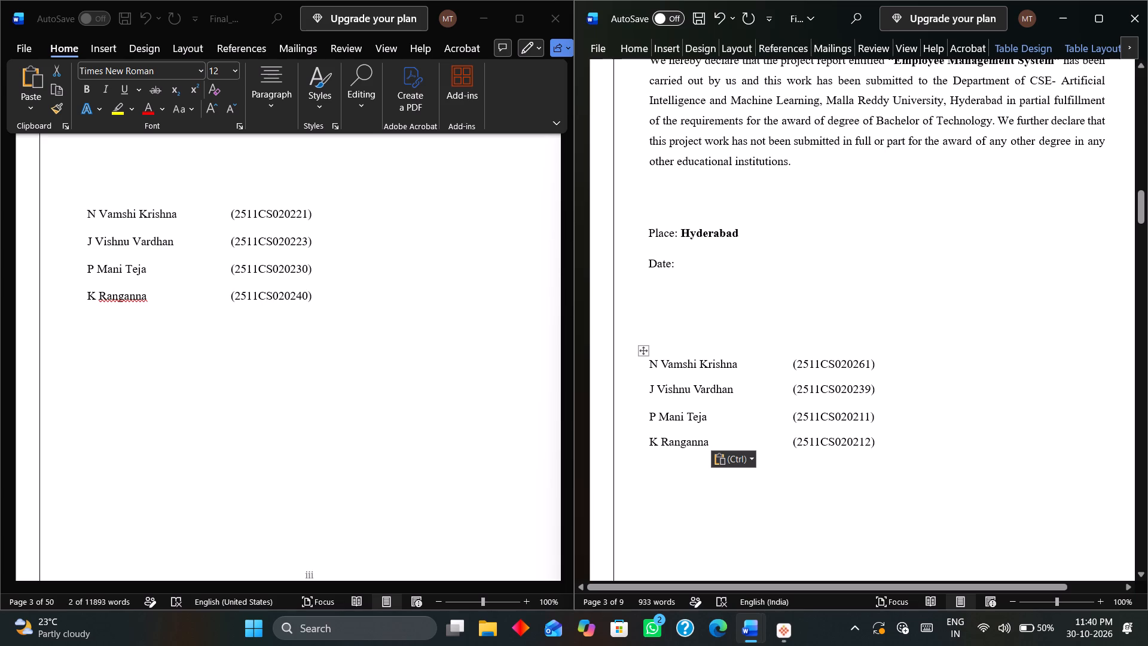
Correct the final digits of all four roll numbers below the declaration to match the reference document's list.
click(871, 440)
key(BackSpace)
key(BackSpace)
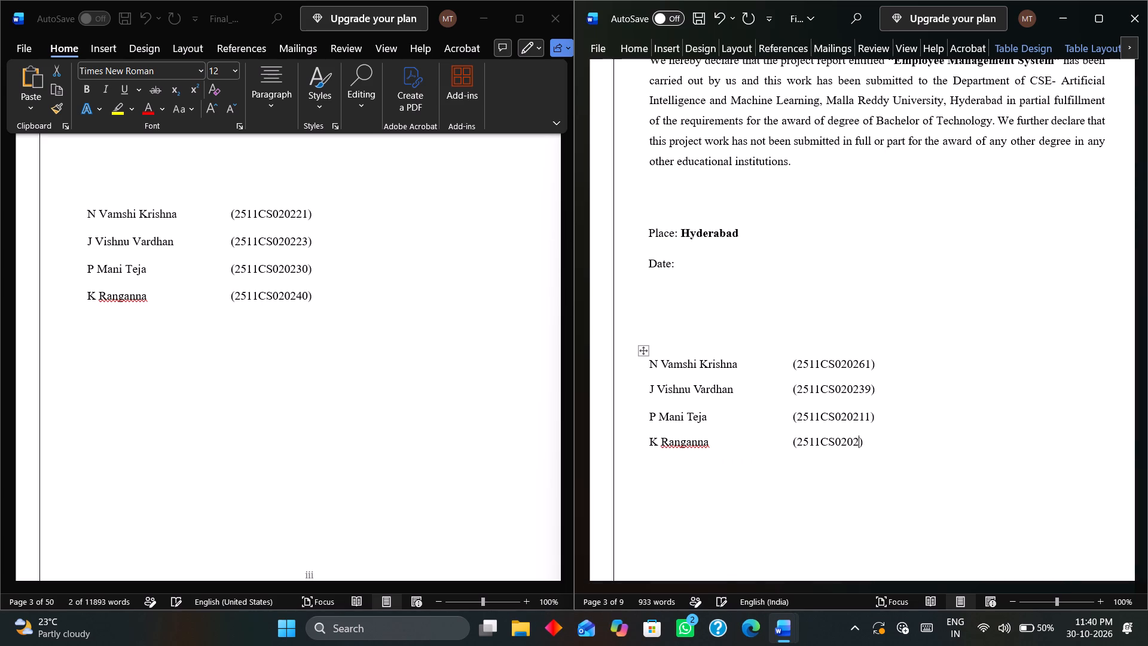
text(40)
key(Up)
key(BackSpace)
key(BackSpace)
text(30)
key(Up)
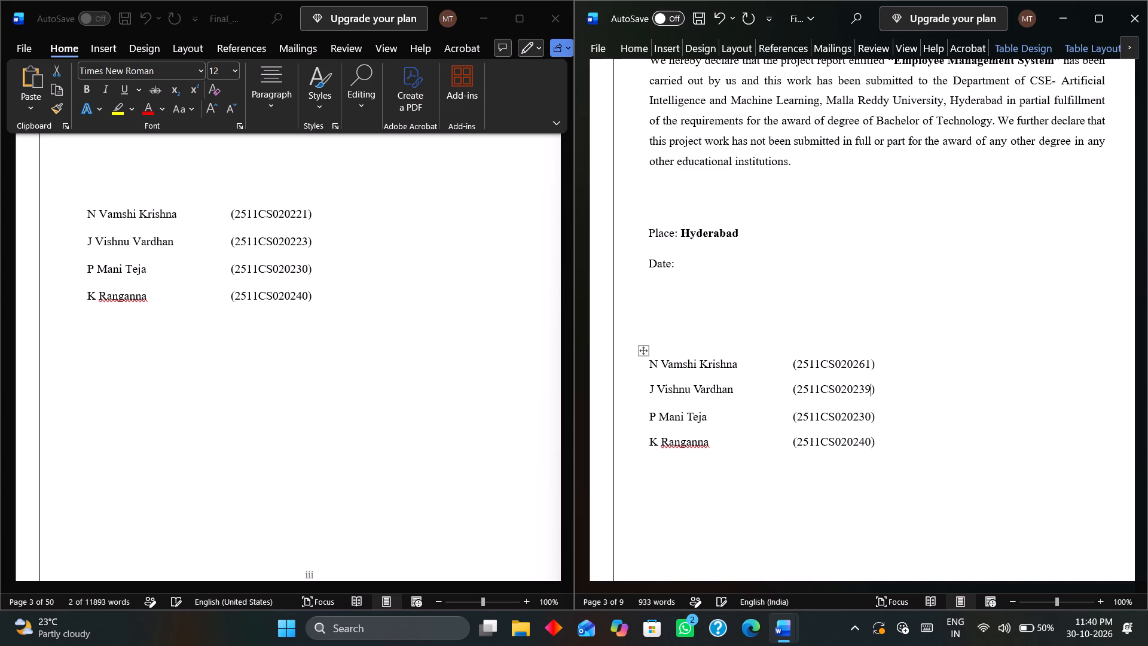
key(BackSpace)
key(Left)
key(2)
key(Up)
key(BackSpace)
key(2)
Insert two blank lines above the ACKNOWLEDGEMENT heading to move it onto the page with its text, as in the reference document.
scroll(795, 385, down, 2)
scroll(271, 354, right, 1)
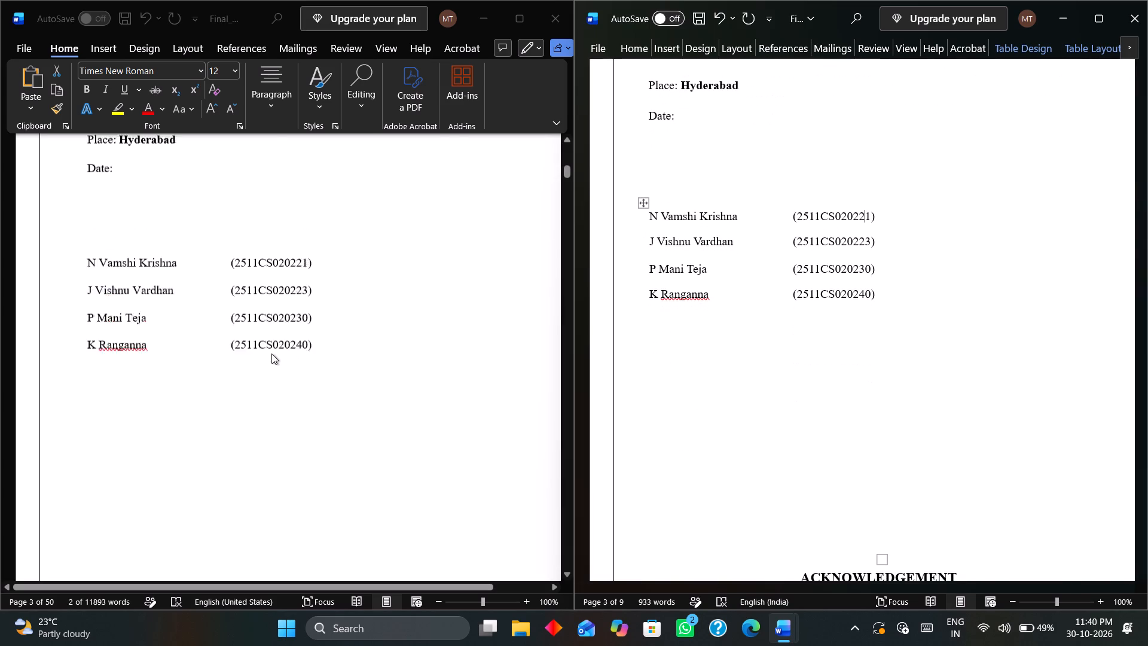
scroll(271, 354, right, 1)
scroll(271, 354, down, 3)
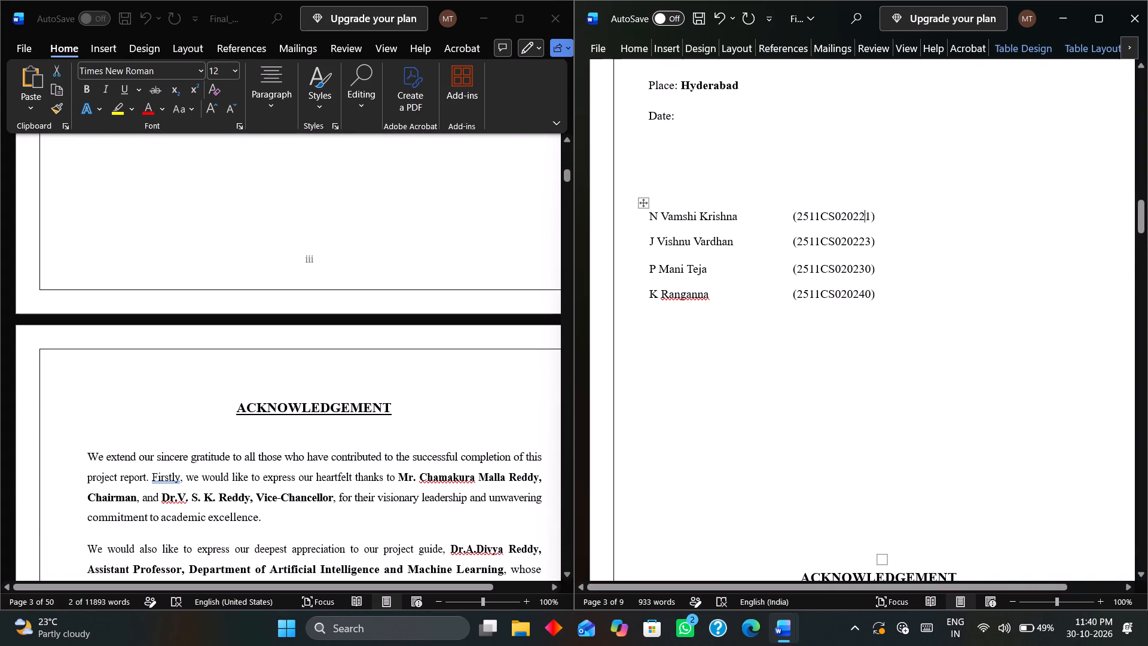
scroll(859, 333, down, 5)
scroll(642, 339, up, 1)
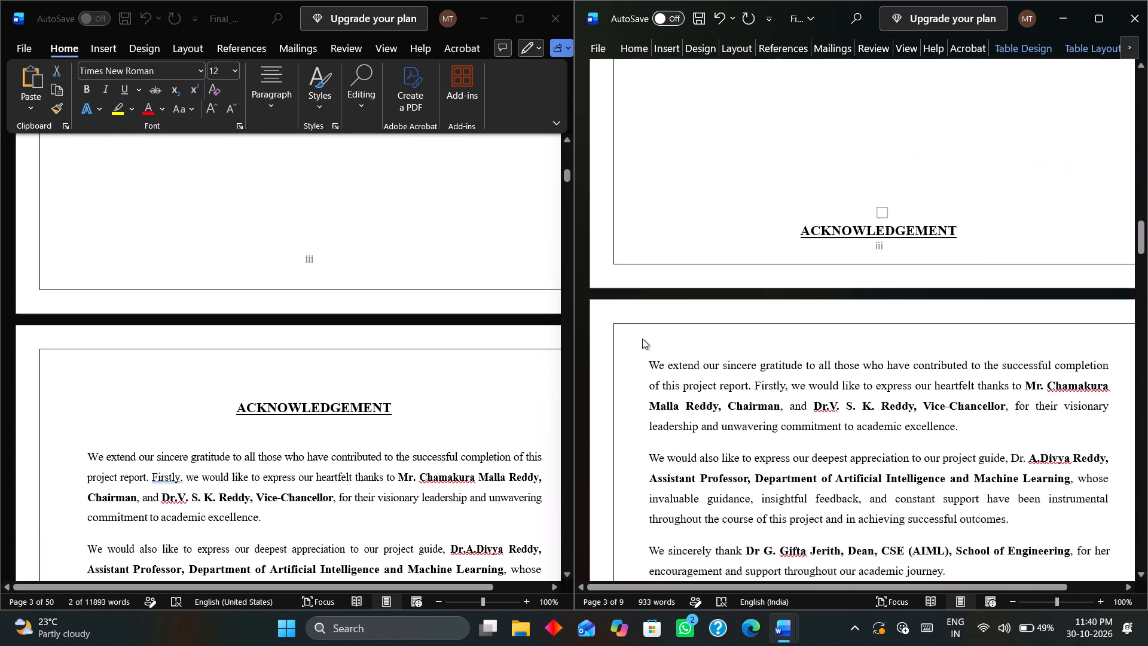
scroll(642, 339, up, 1)
click(818, 248)
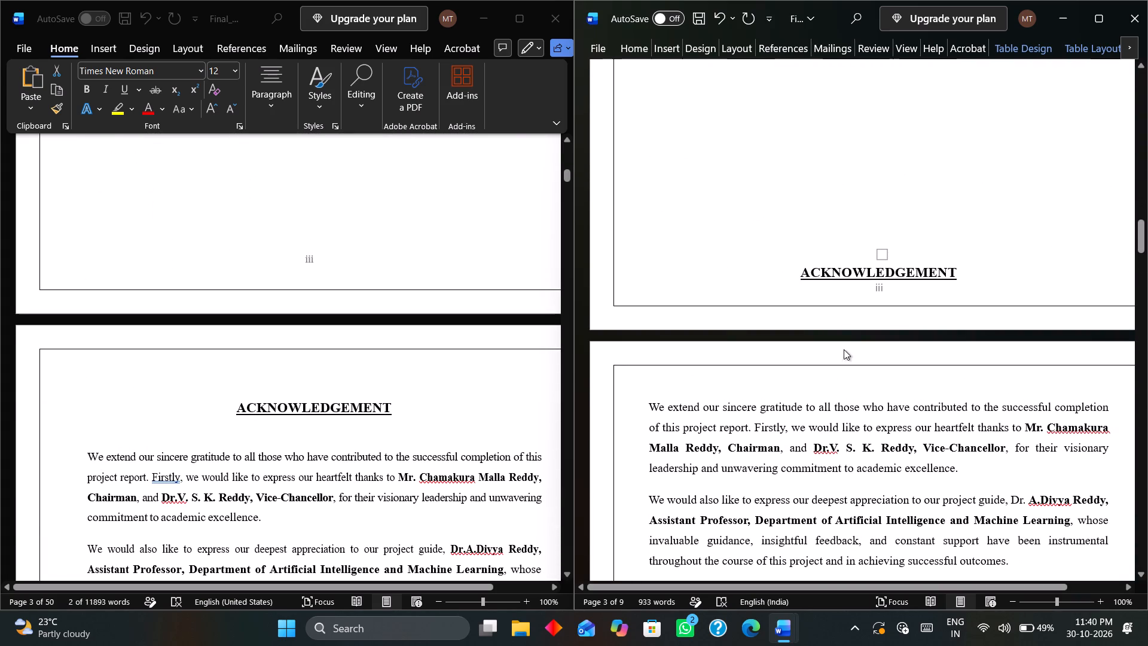
scroll(863, 277, up, 2)
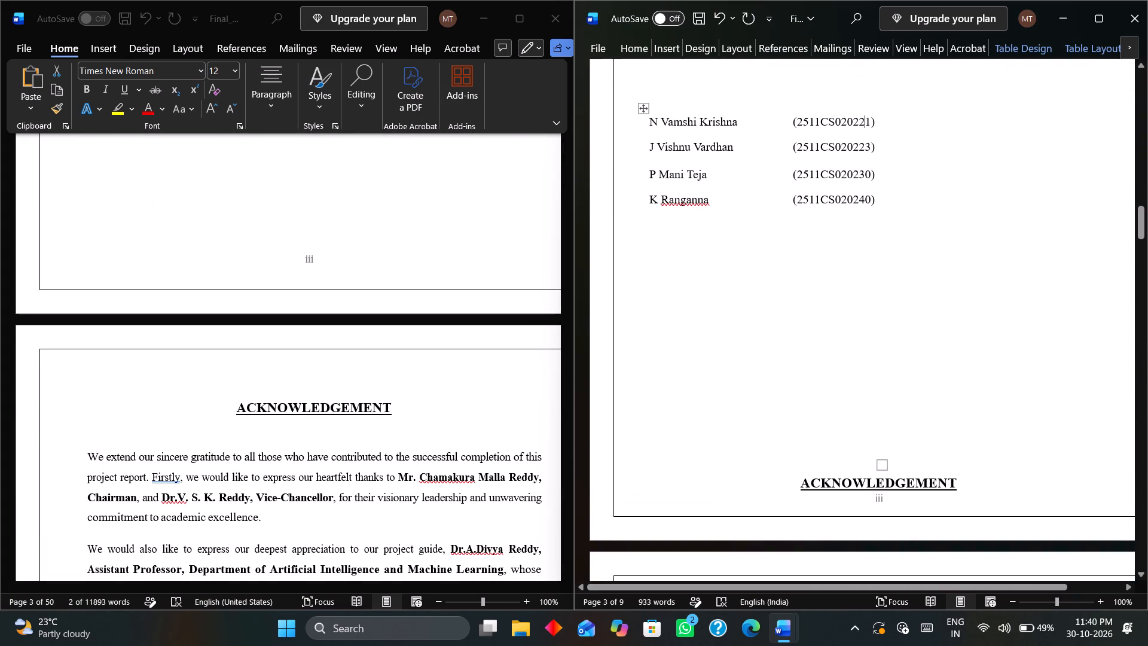
click(900, 461)
key(Return)
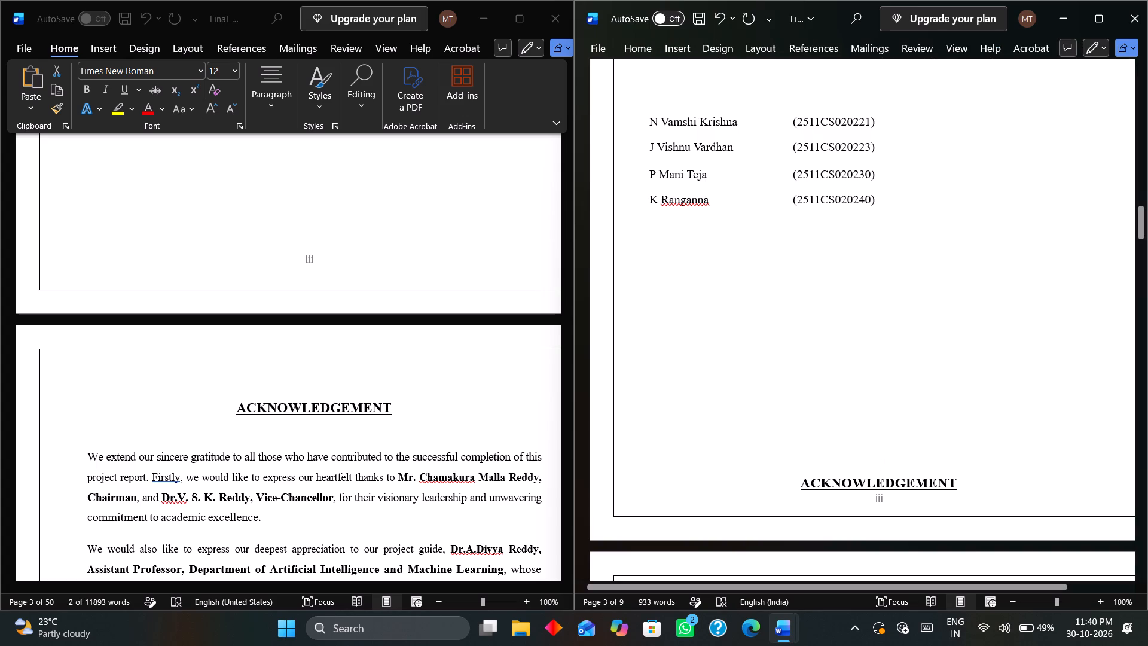
key(Return)
scroll(900, 461, down, 1)
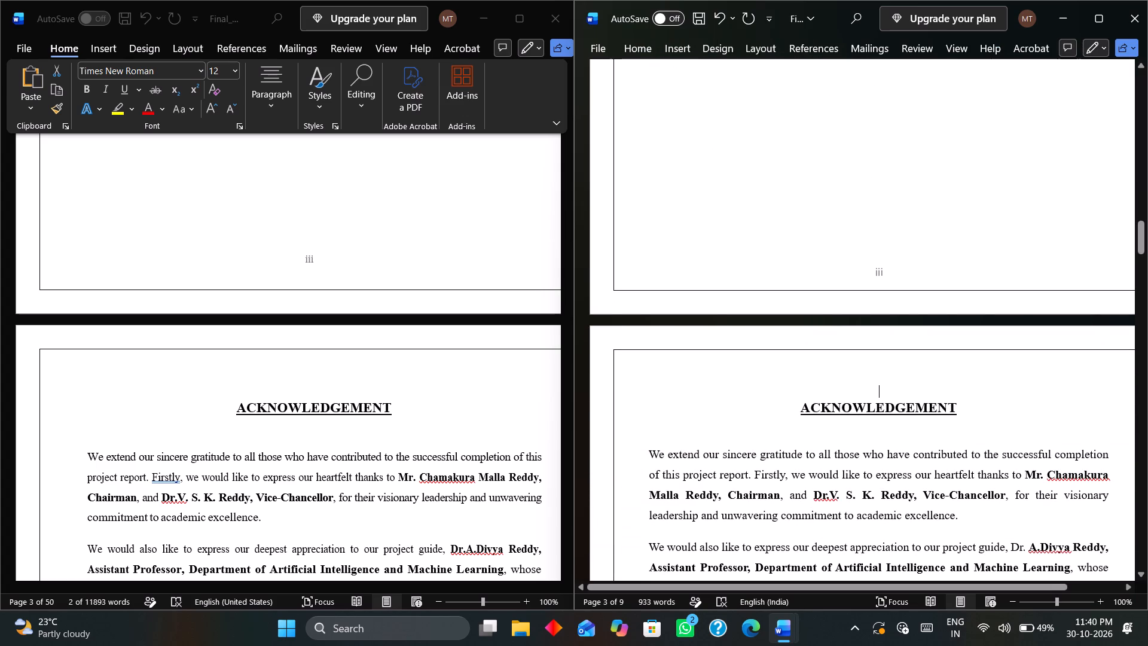
Replace the fourth student's name below the acknowledgement with the fourth name from the reference document's list.
scroll(749, 507, down, 1)
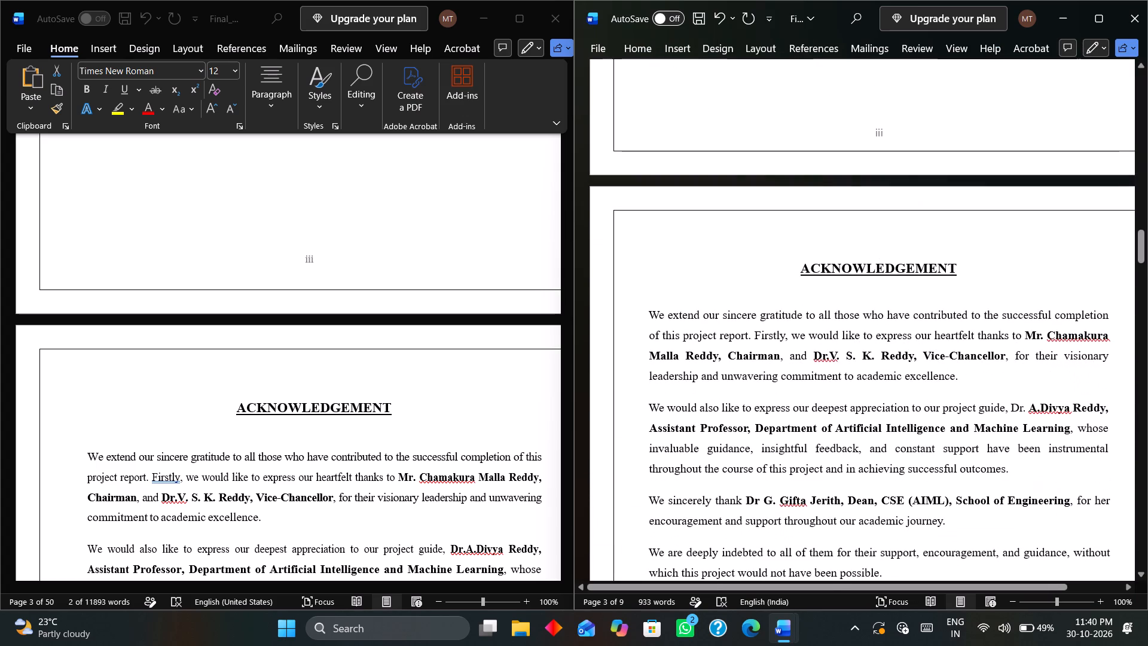
scroll(749, 507, down, 1)
scroll(340, 562, down, 2)
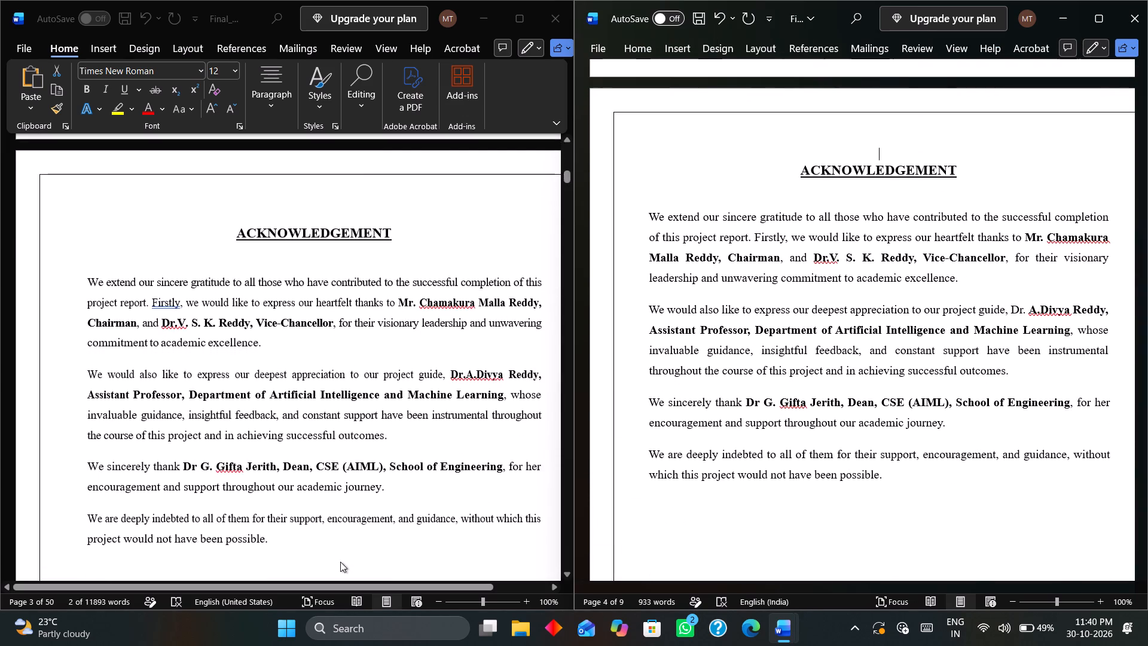
scroll(340, 562, down, 2)
scroll(792, 444, down, 2)
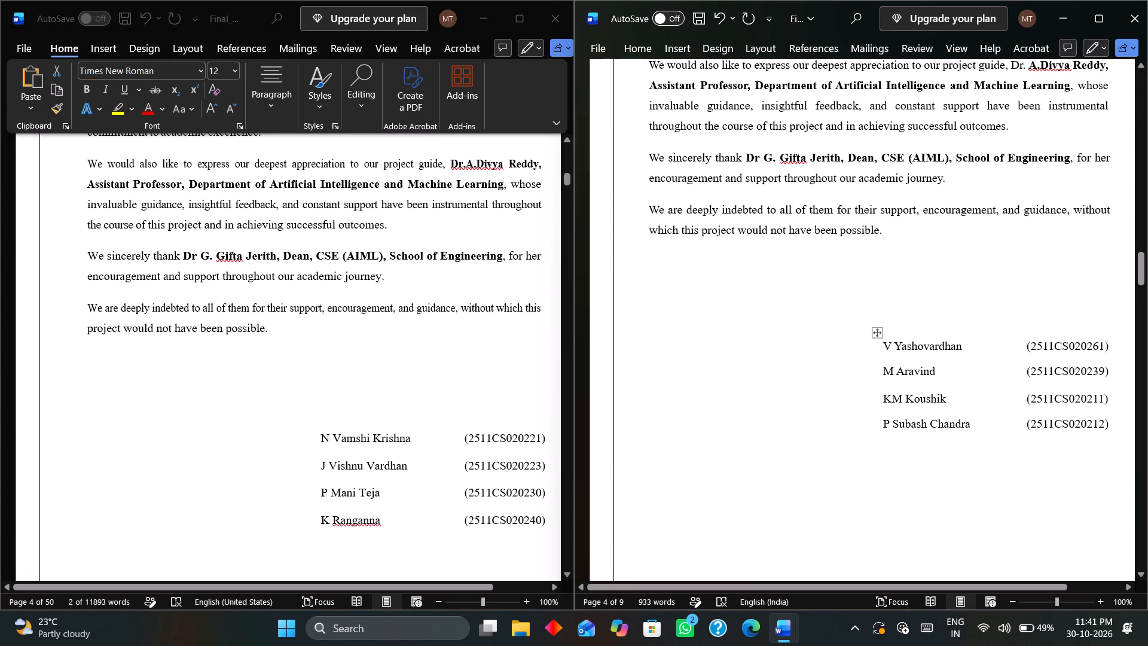
drag(973, 424, 881, 426)
key(ctrl+v)
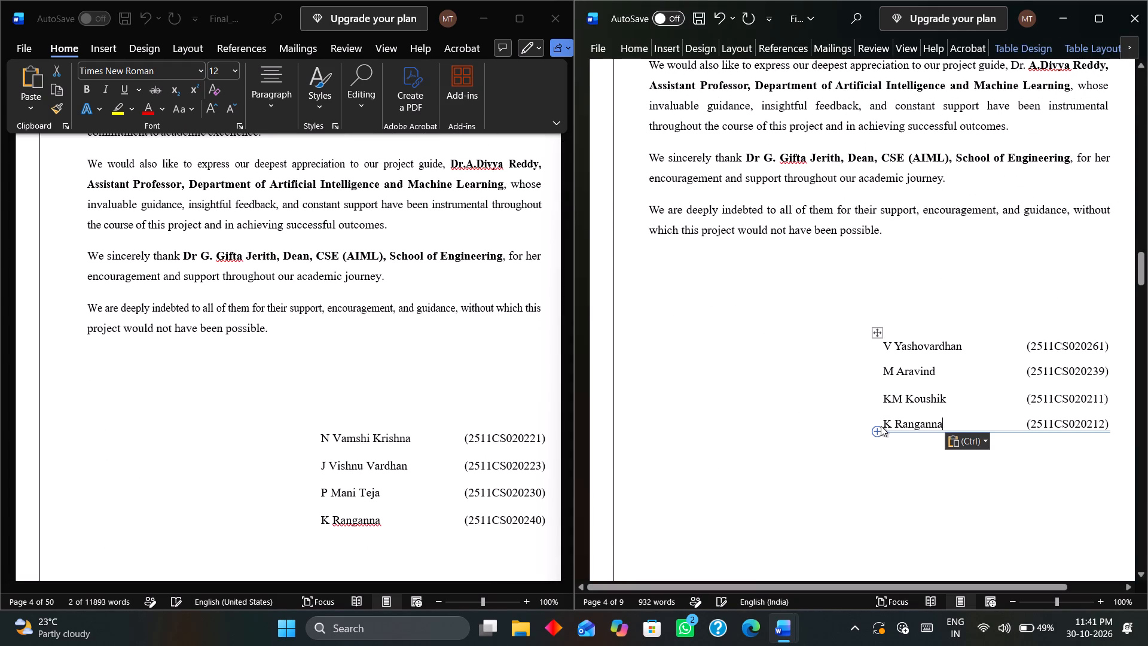
Replace the third student's name below the acknowledgement with the third name from the reference document's acknowledgement list.
drag(950, 398, 889, 398)
drag(381, 494, 323, 494)
drag(323, 494, 353, 492)
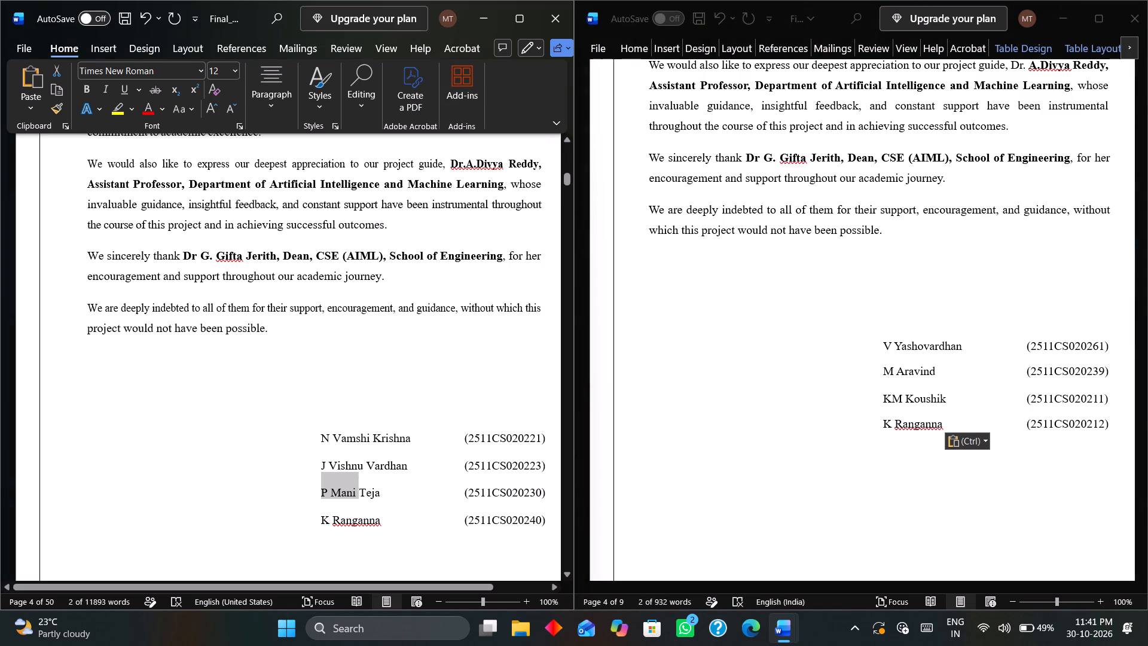
drag(353, 492, 374, 493)
key(ctrl+c)
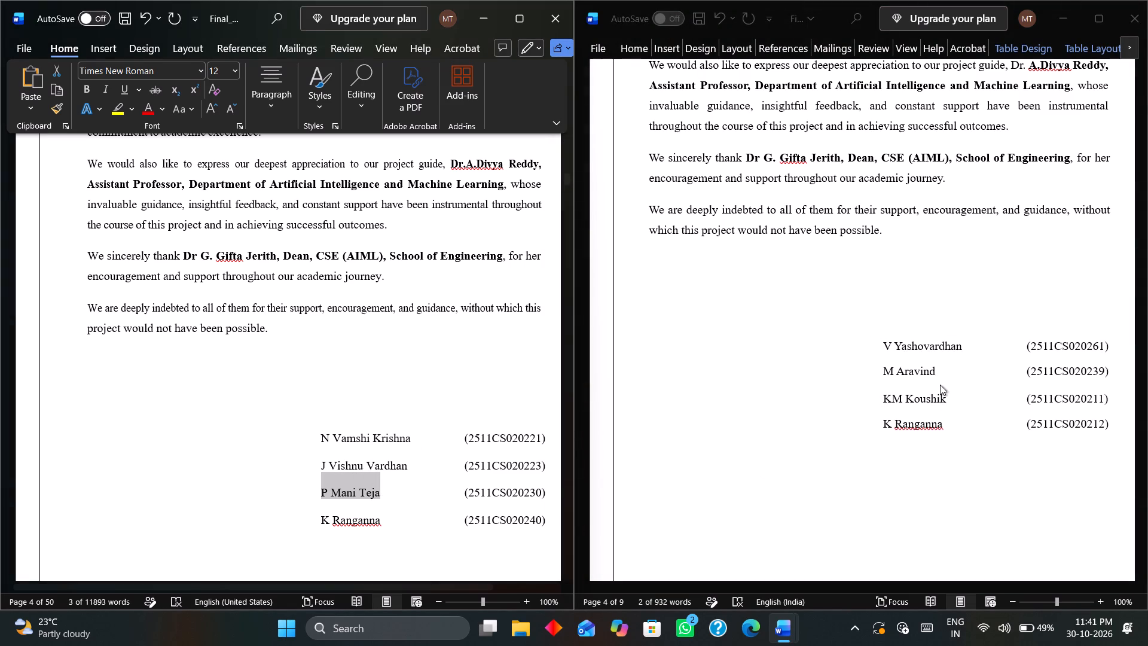
click(929, 396)
key(ctrl+v)
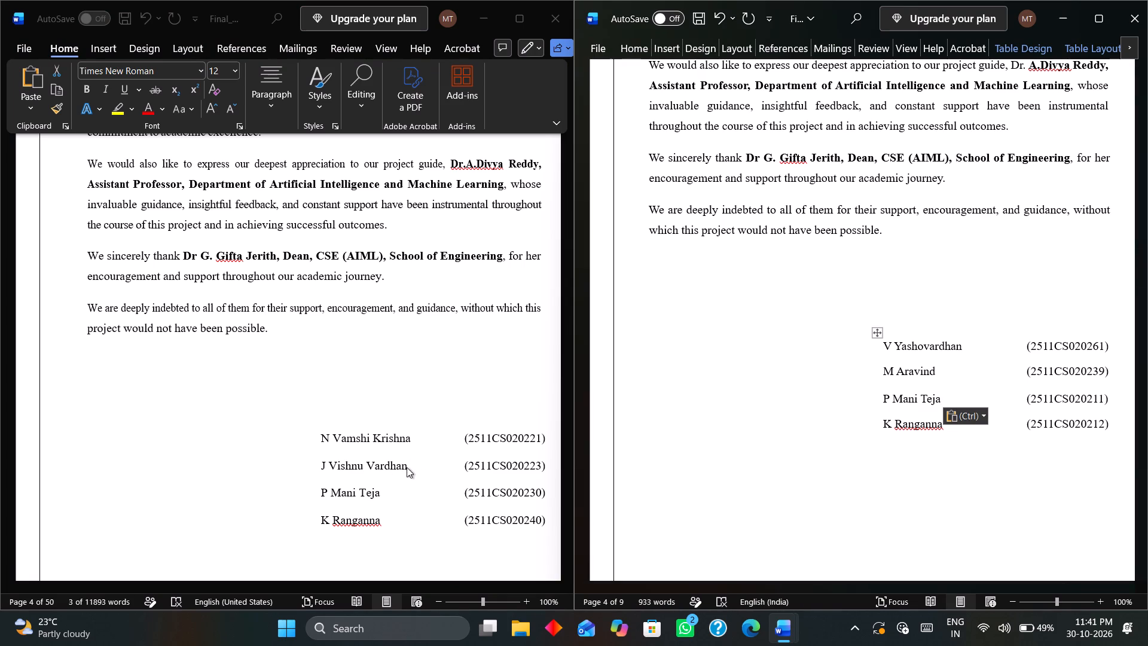
Replace the second student's name below the acknowledgement with the second name from the reference document's acknowledgement list.
drag(407, 467, 323, 462)
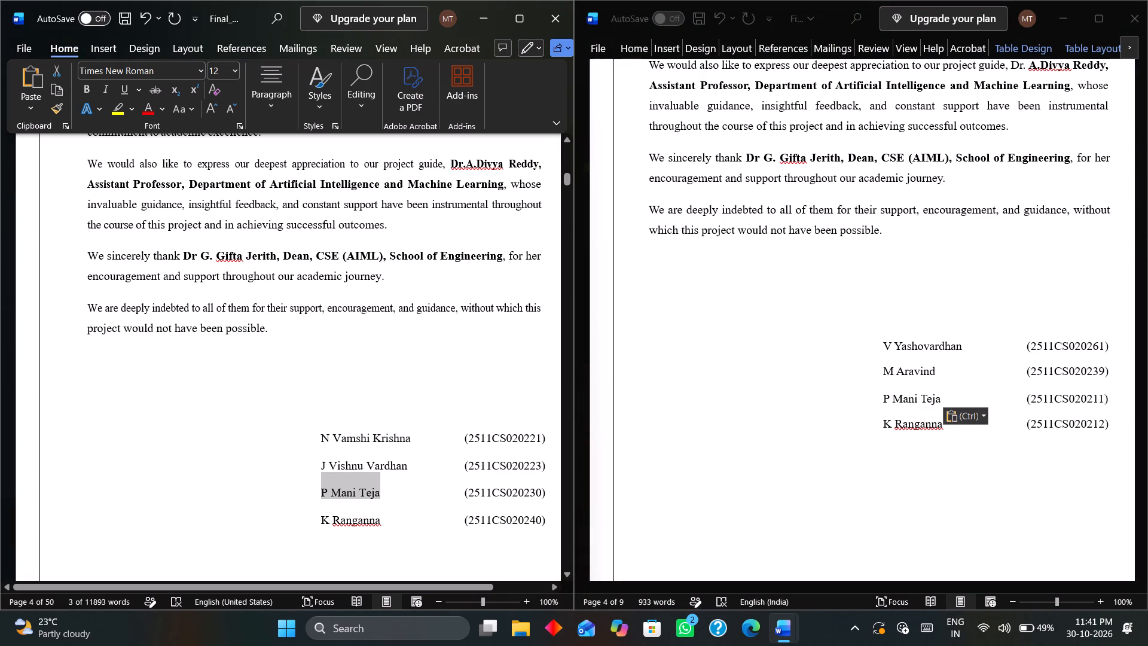
drag(323, 462, 322, 463)
drag(322, 463, 392, 461)
key(ctrl+c)
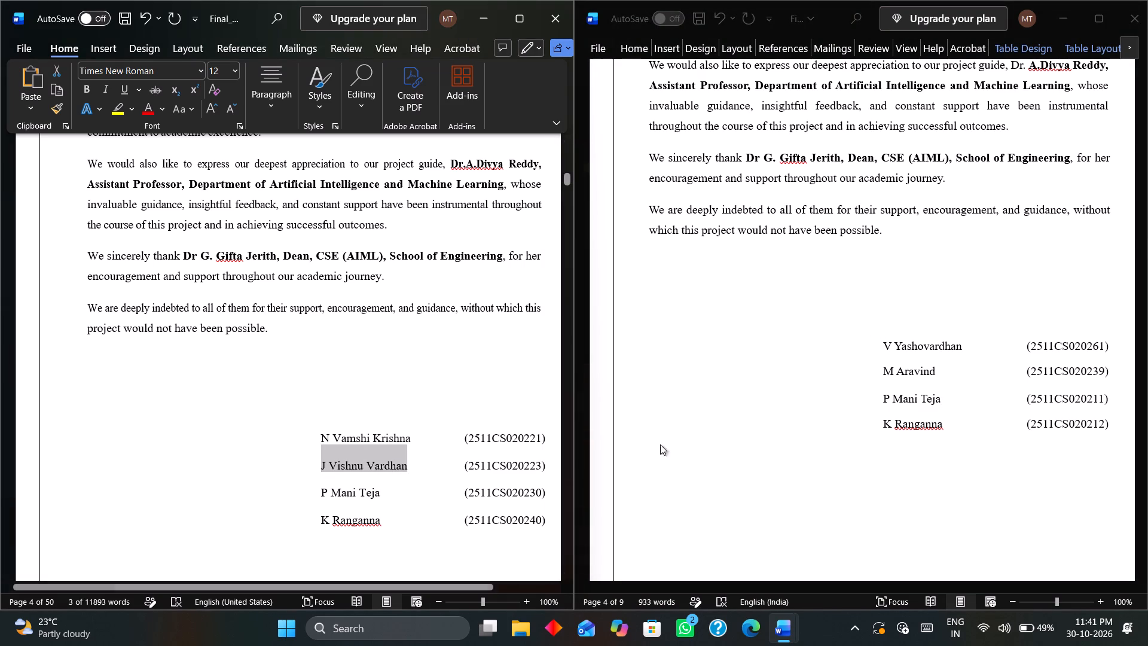
drag(886, 372, 927, 370)
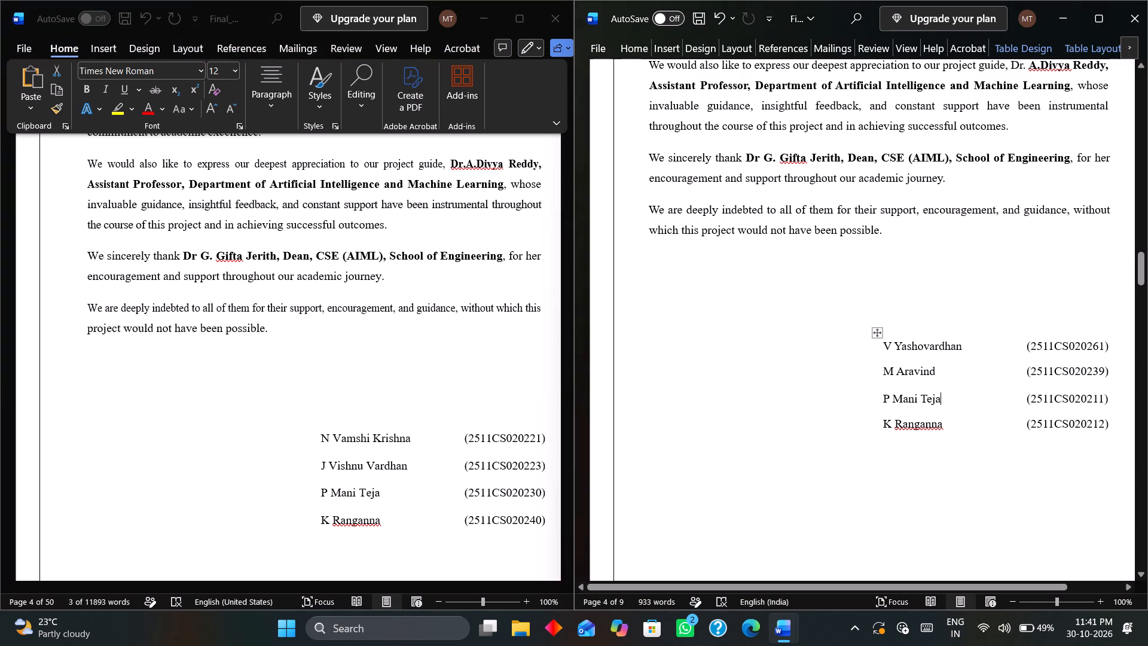
drag(927, 370, 964, 370)
click(964, 370)
drag(936, 372, 884, 371)
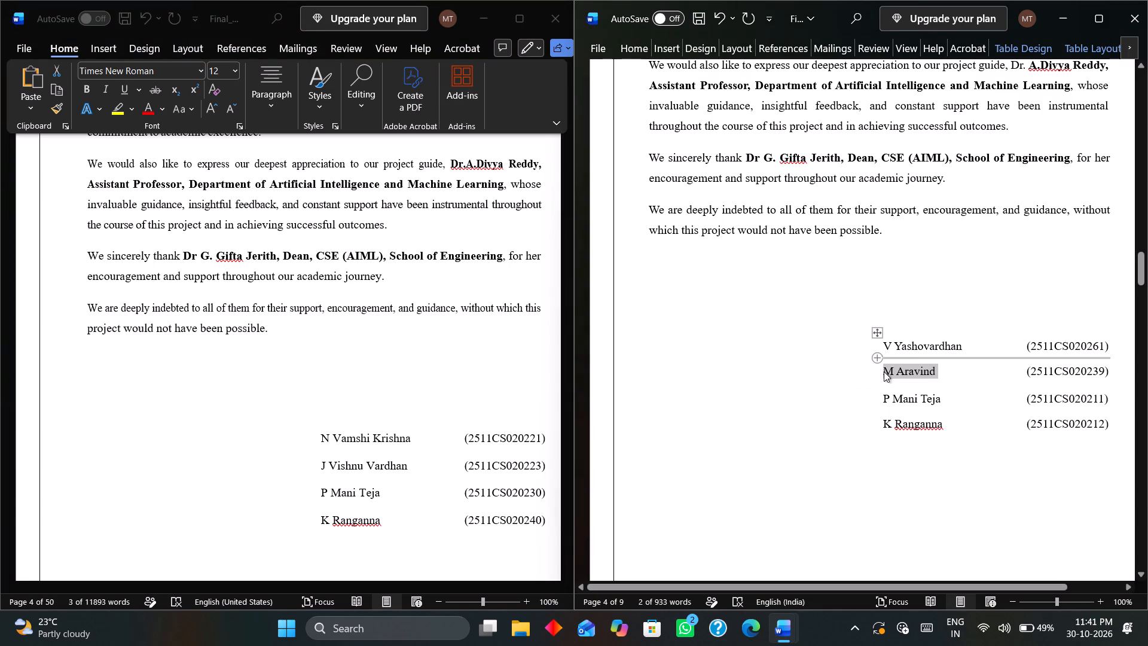
key(ctrl+v)
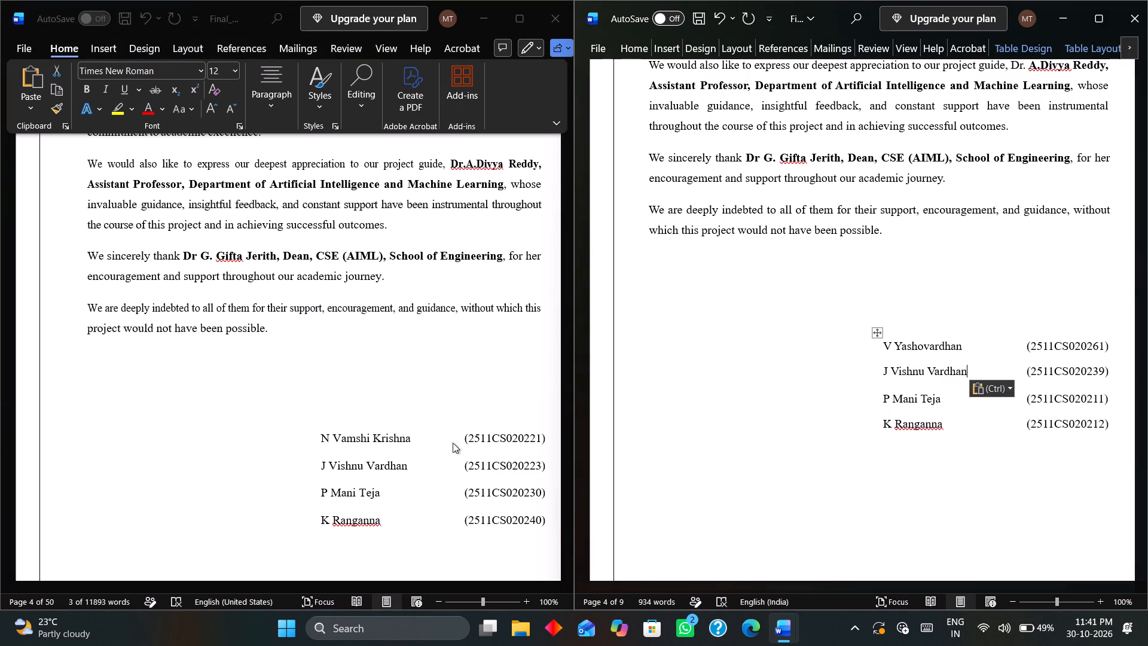
Replace the first student's name below the acknowledgement with the first name from the reference document's acknowledgement list.
drag(408, 437, 362, 437)
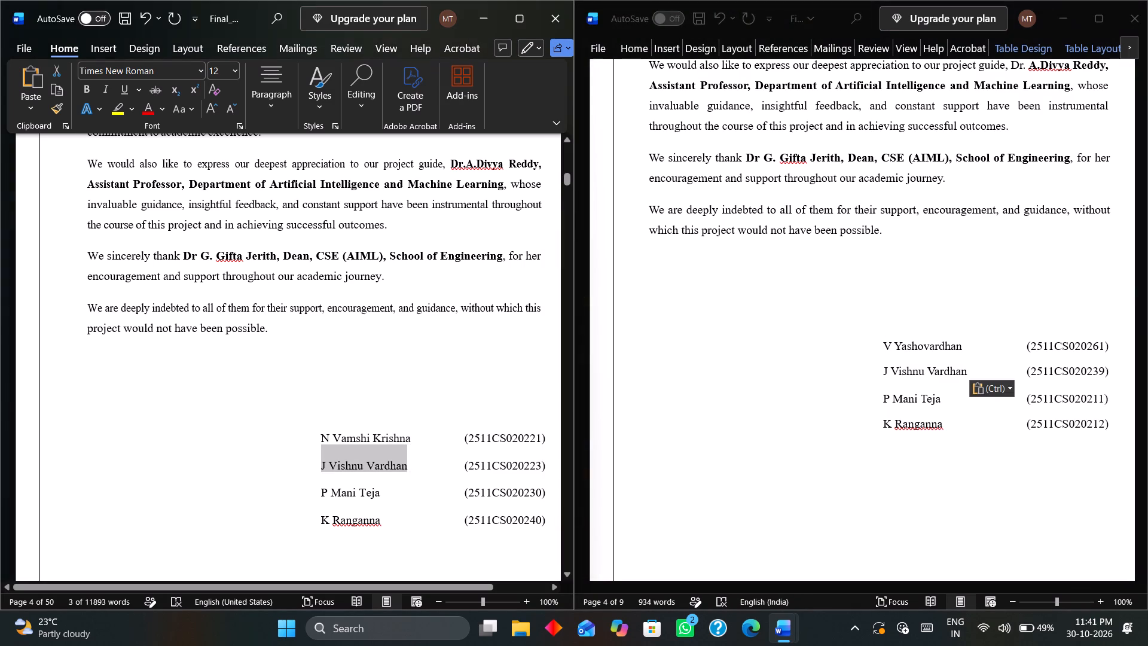
drag(362, 437, 320, 438)
drag(320, 438, 321, 438)
drag(321, 438, 386, 436)
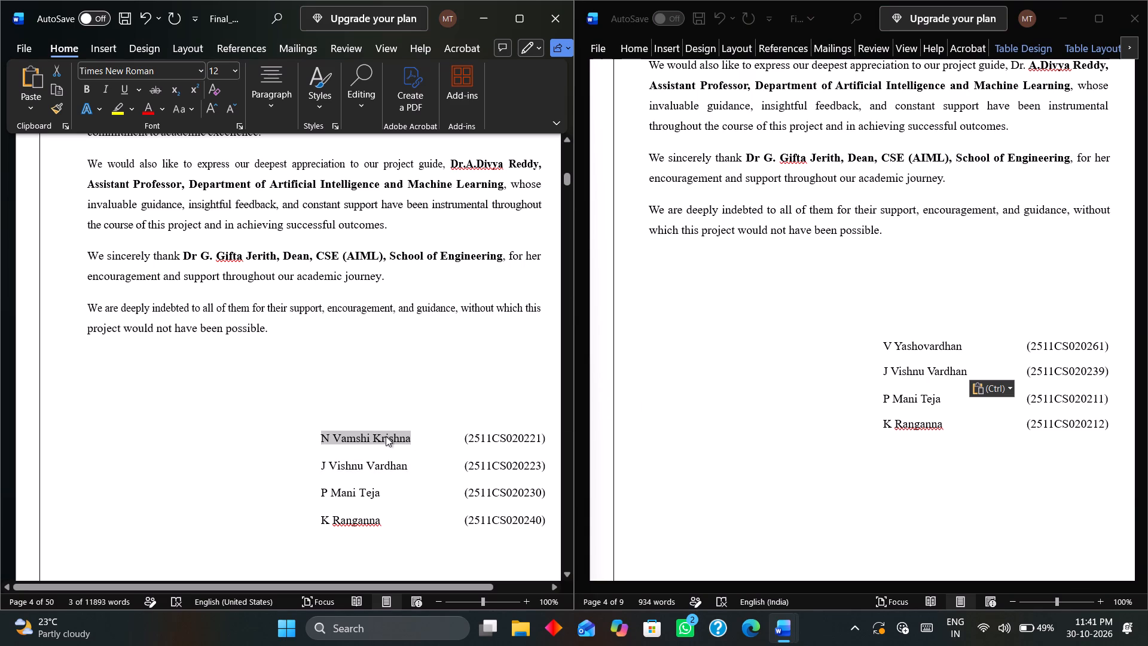
key(ctrl+c)
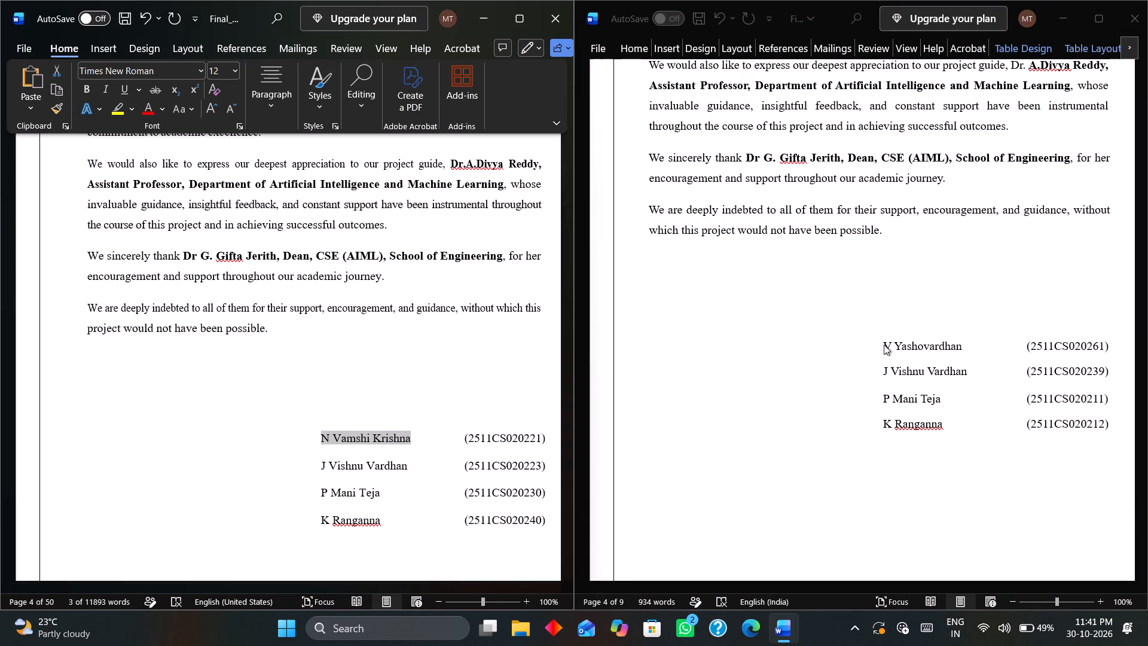
drag(884, 345, 979, 348)
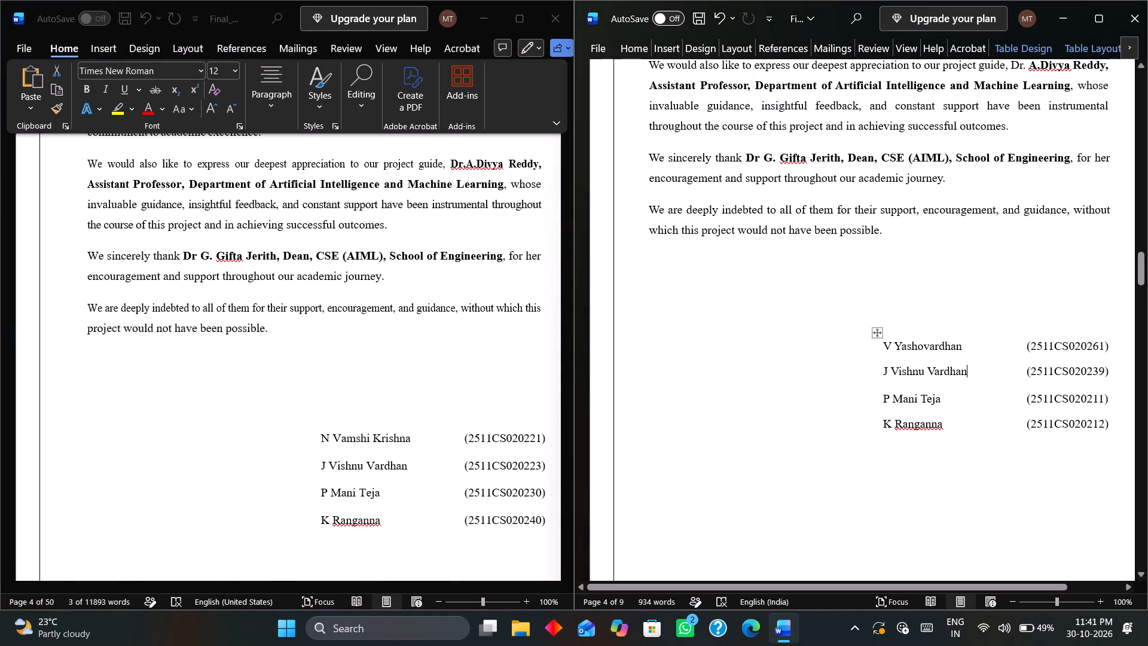
drag(979, 348, 961, 348)
drag(961, 348, 896, 346)
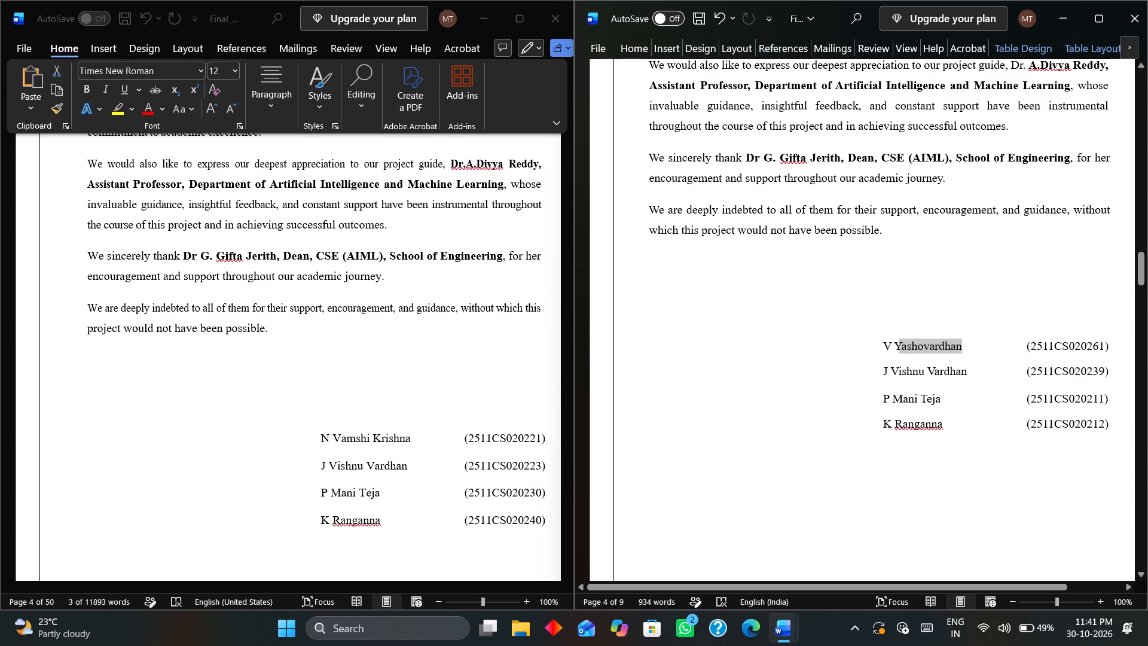
drag(896, 346, 878, 351)
key(ctrl+v)
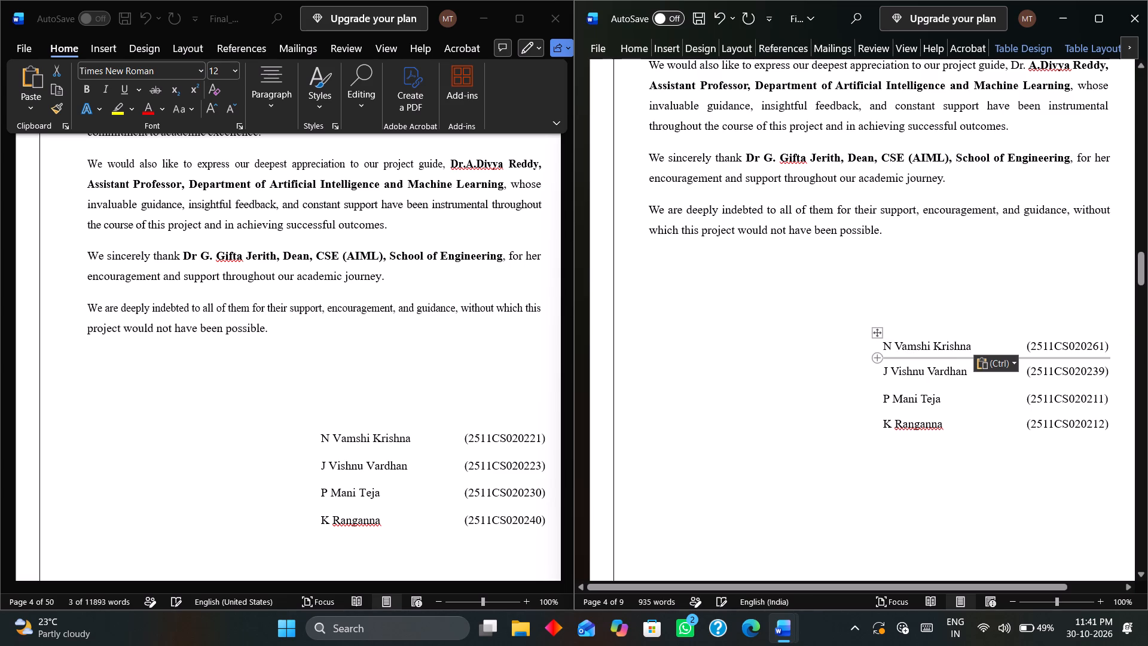
Correct the final digits of all four roll numbers below the acknowledgement to match the reference document's list.
click(1098, 348)
key(BackSpace)
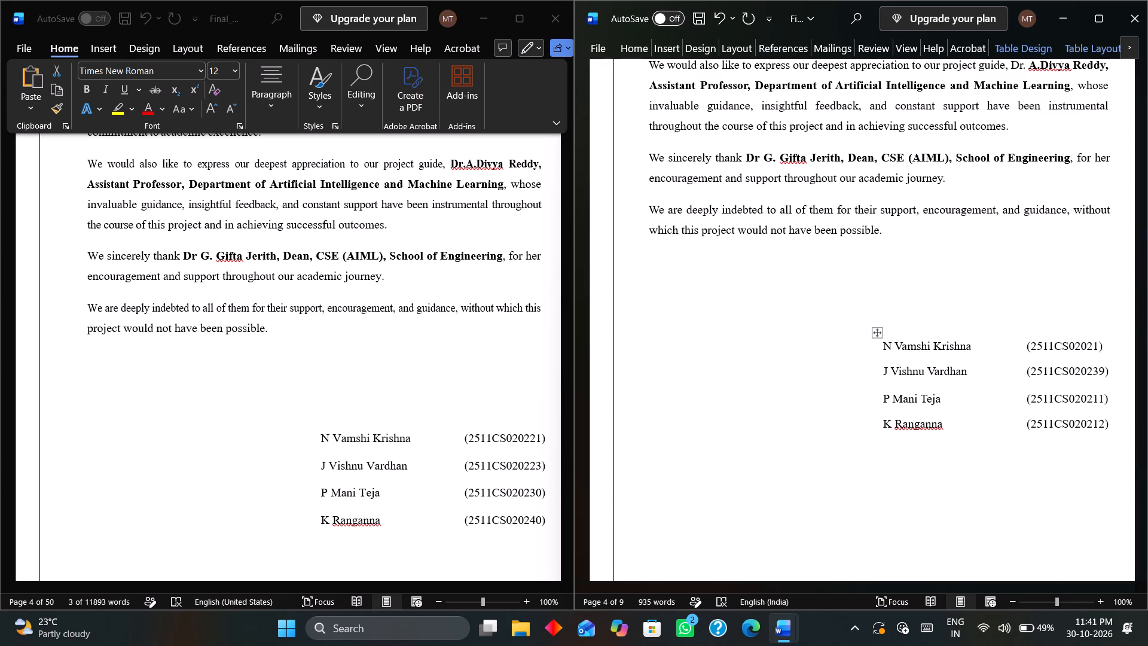
key(2)
key(Down)
key(Delete)
key(Left)
key(2)
key(Down)
key(Delete)
key(BackSpace)
text(30)
key(Down)
key(BackSpace)
key(BackSpace)
text(40)
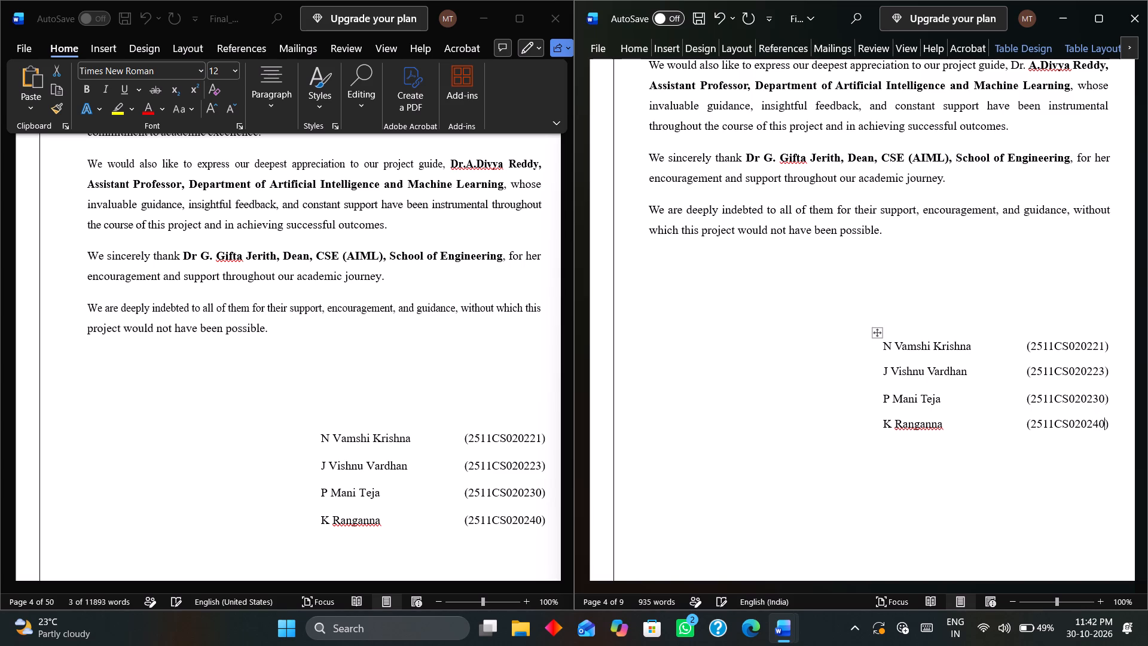
Replace the three-part StayMate abstract text under the ABSTRACT heading with the Employee Hub abstract paragraphs copied from the reference document.
scroll(1098, 348, down, 3)
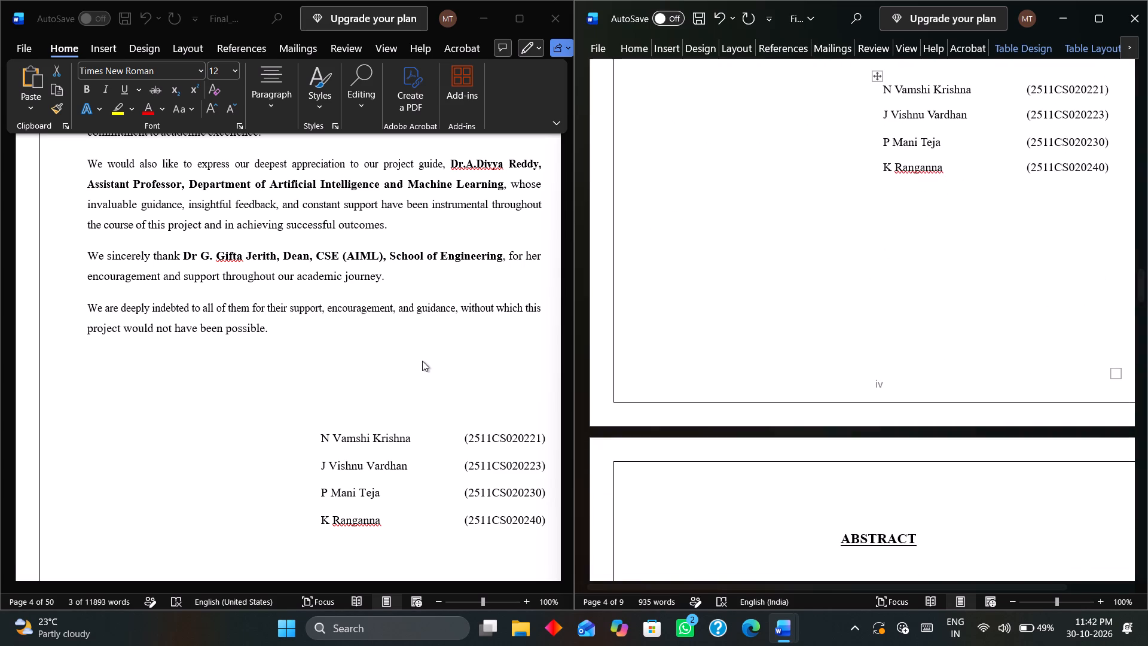
scroll(422, 361, down, 8)
scroll(749, 486, down, 6)
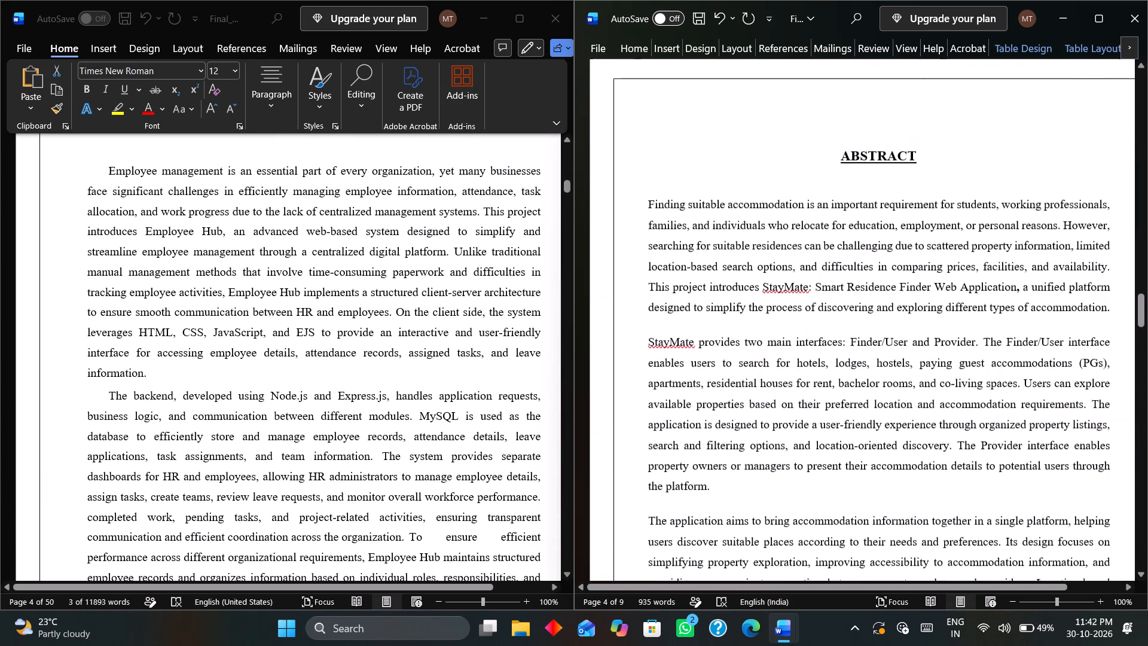
scroll(703, 300, up, 1)
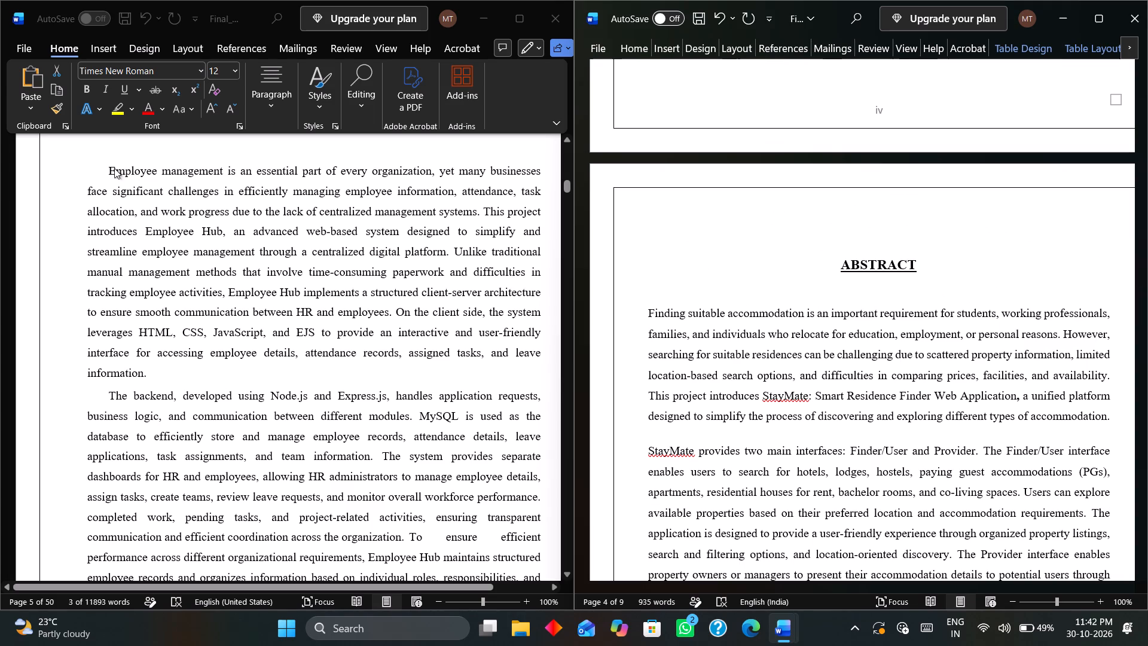
click(106, 169)
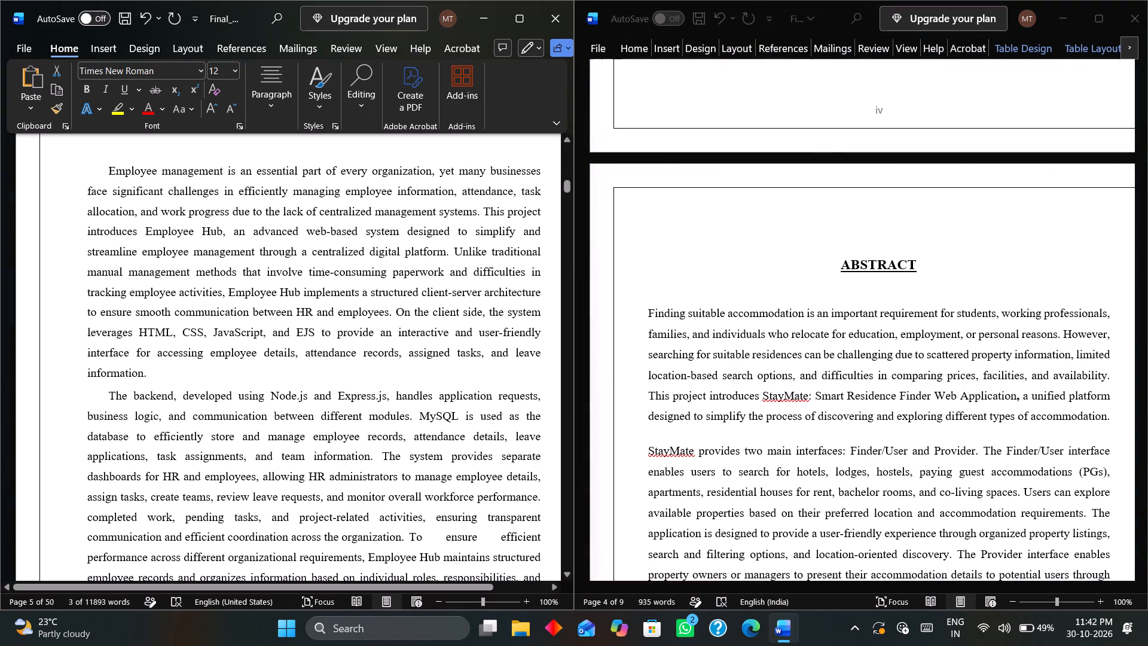
drag(109, 170, 262, 574)
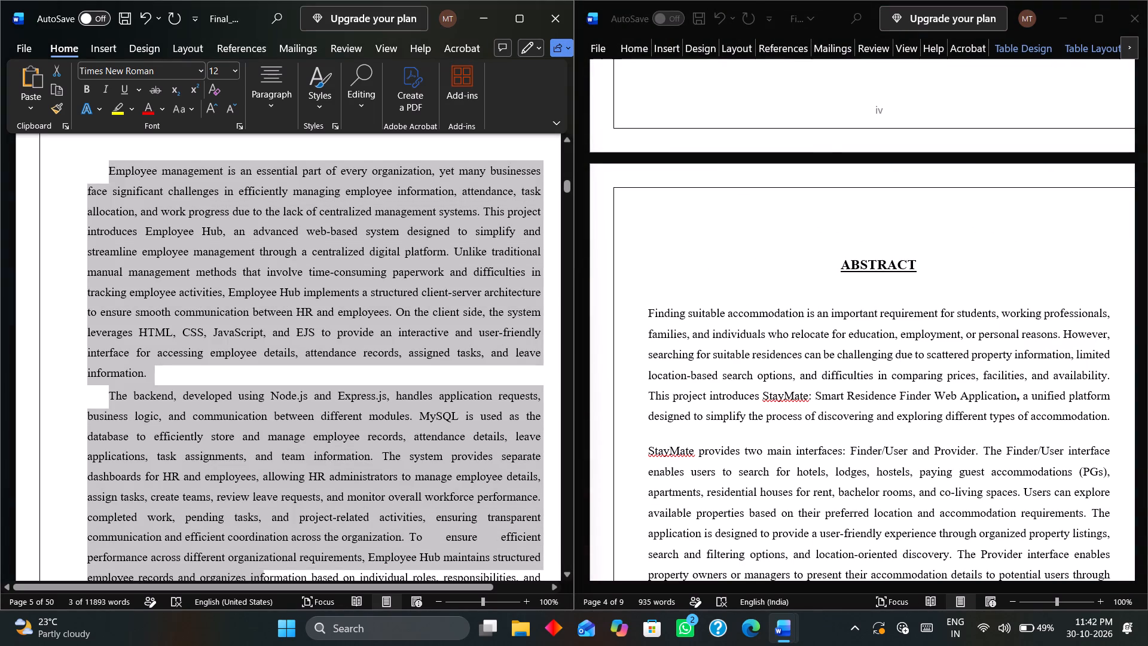
drag(262, 574, 388, 486)
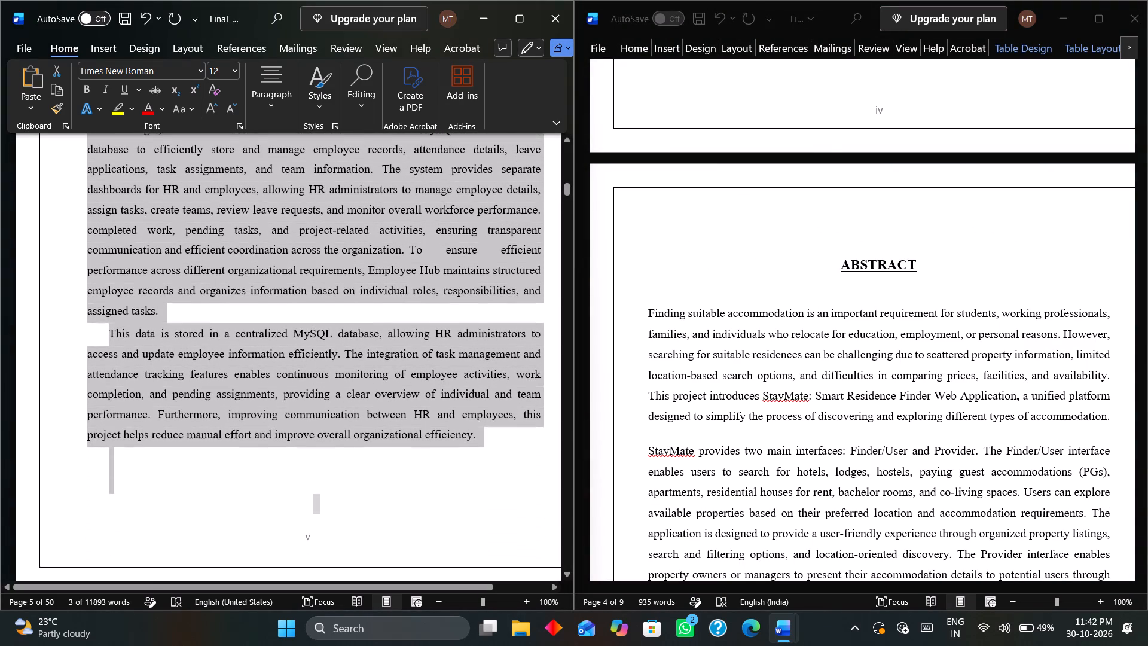
drag(388, 486, 552, 438)
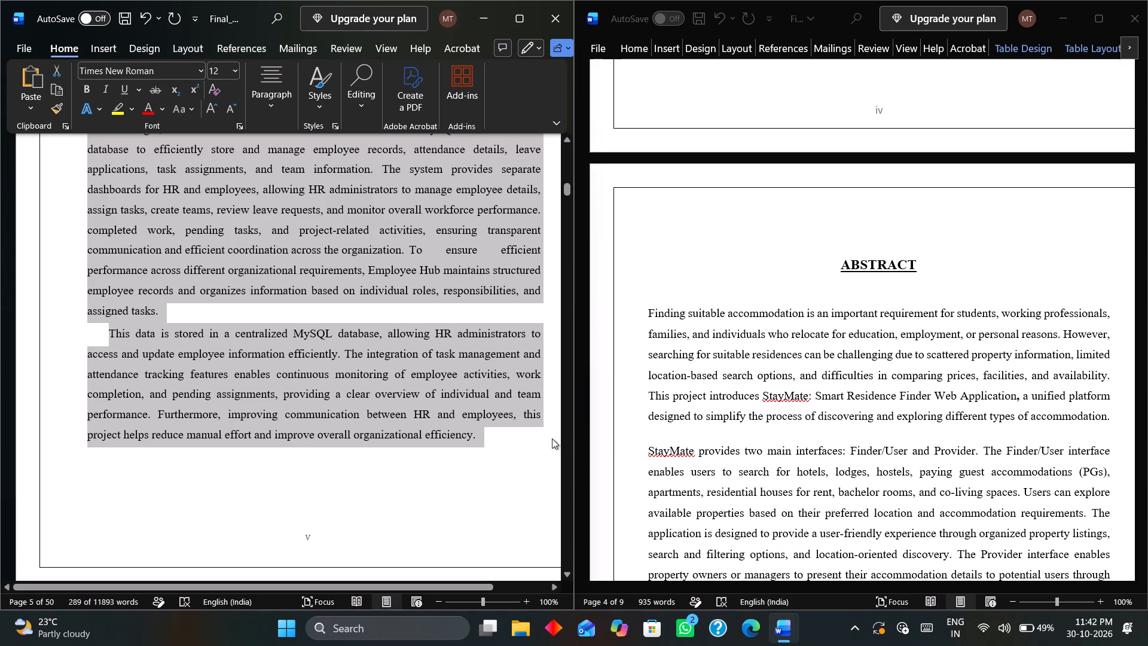
key(ctrl+c)
click(648, 310)
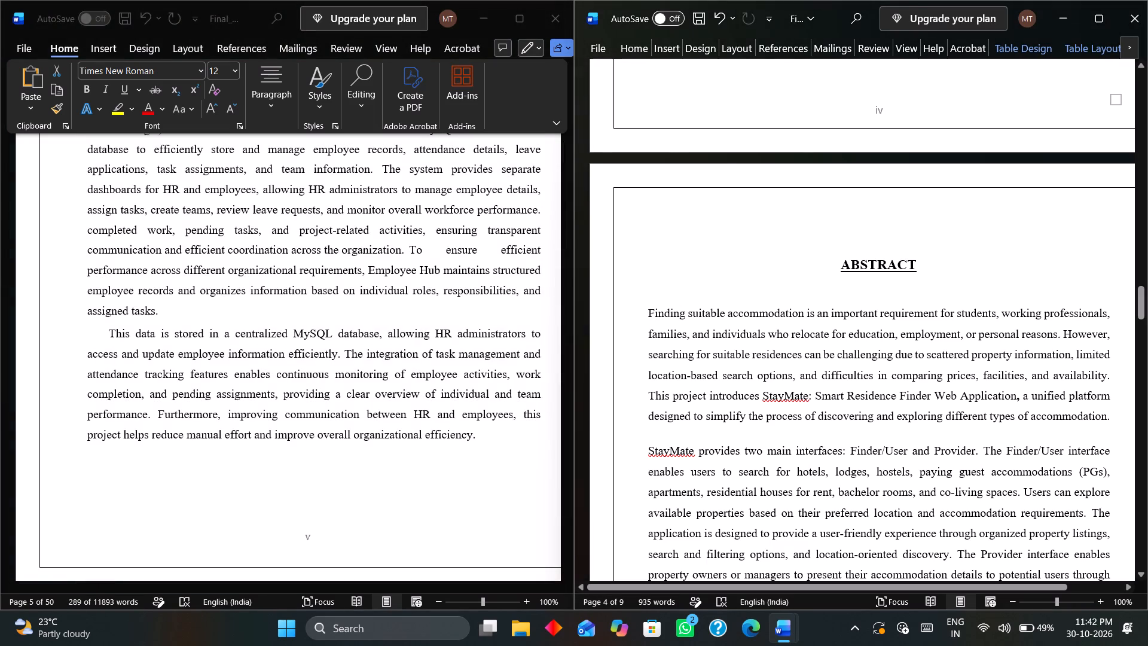
drag(647, 313, 783, 442)
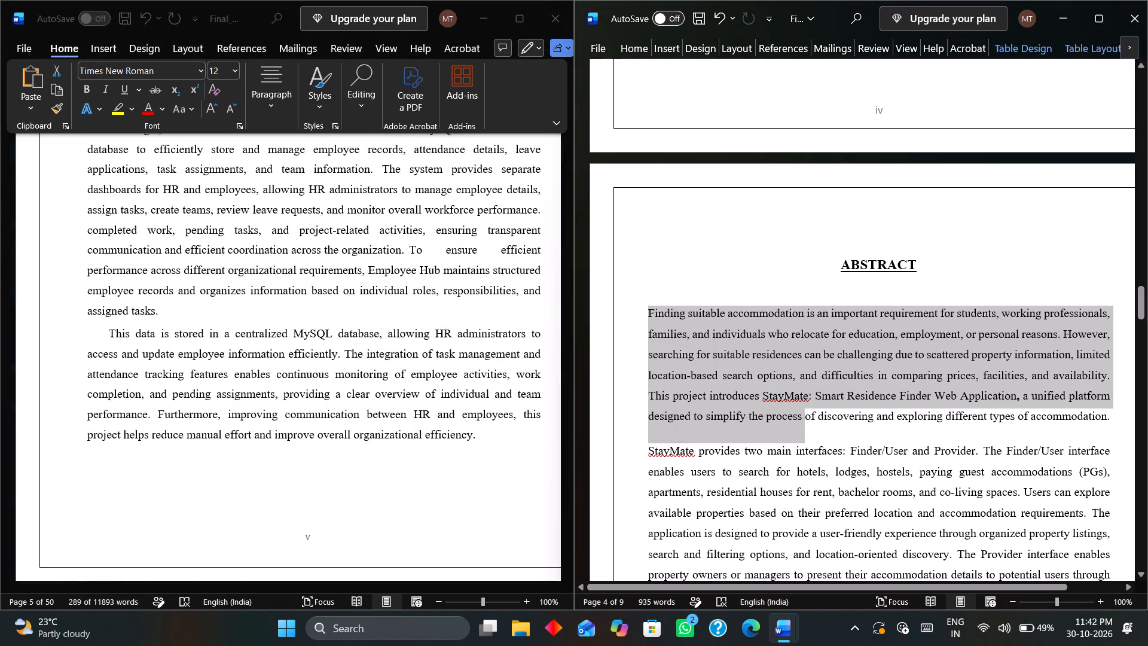
drag(783, 442, 821, 586)
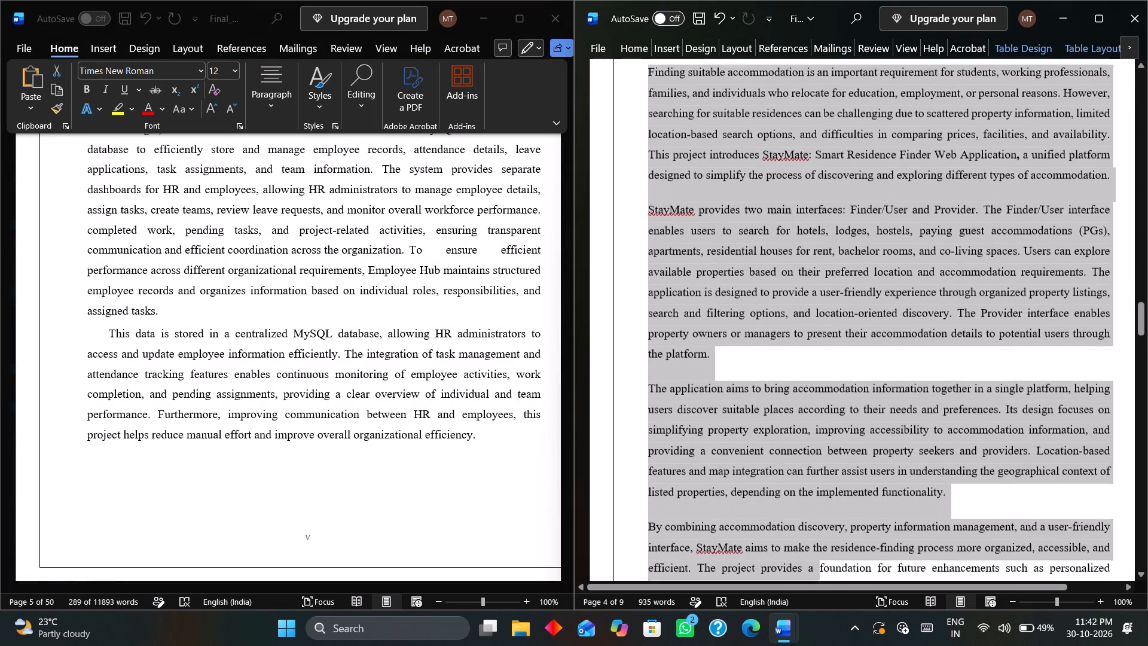
drag(821, 586, 808, 486)
key(ctrl+v)
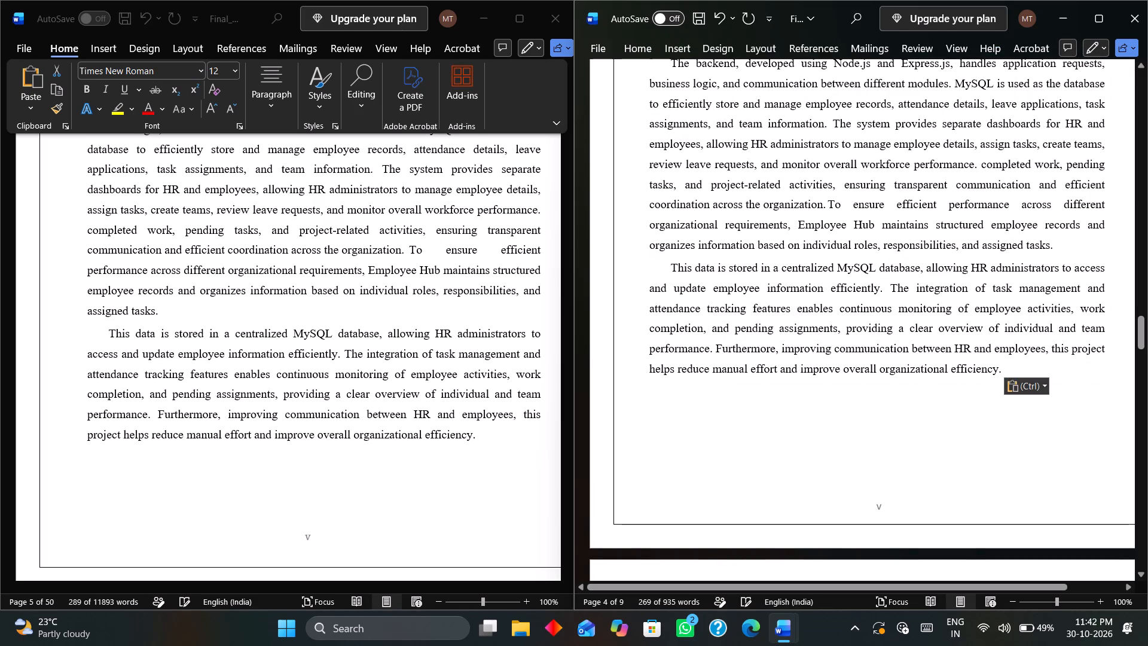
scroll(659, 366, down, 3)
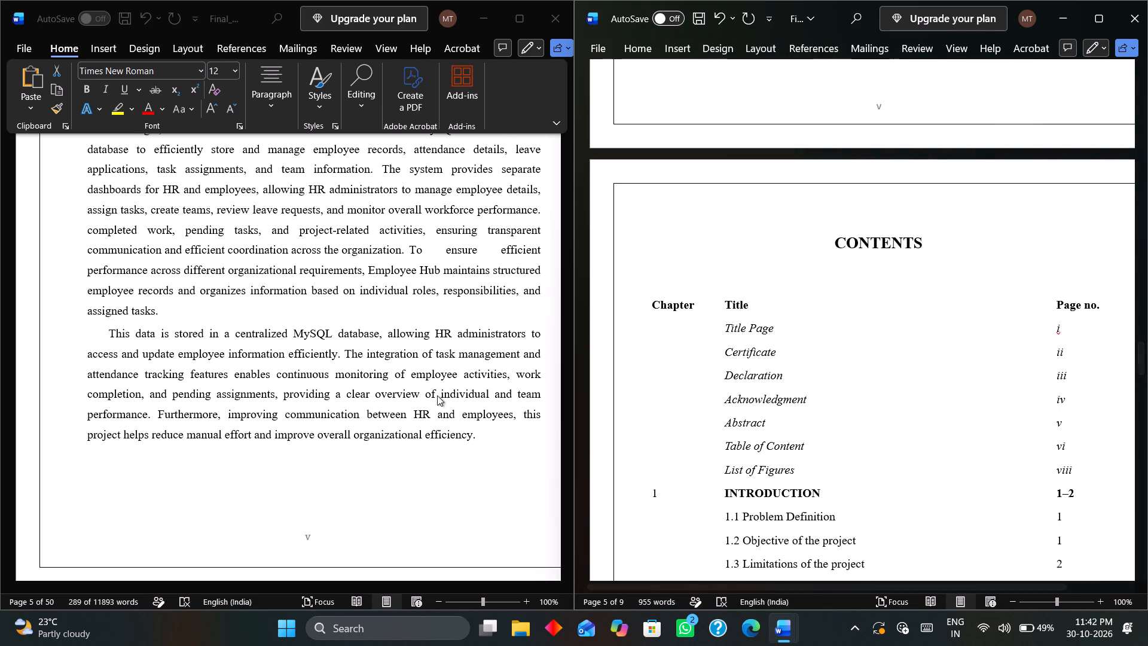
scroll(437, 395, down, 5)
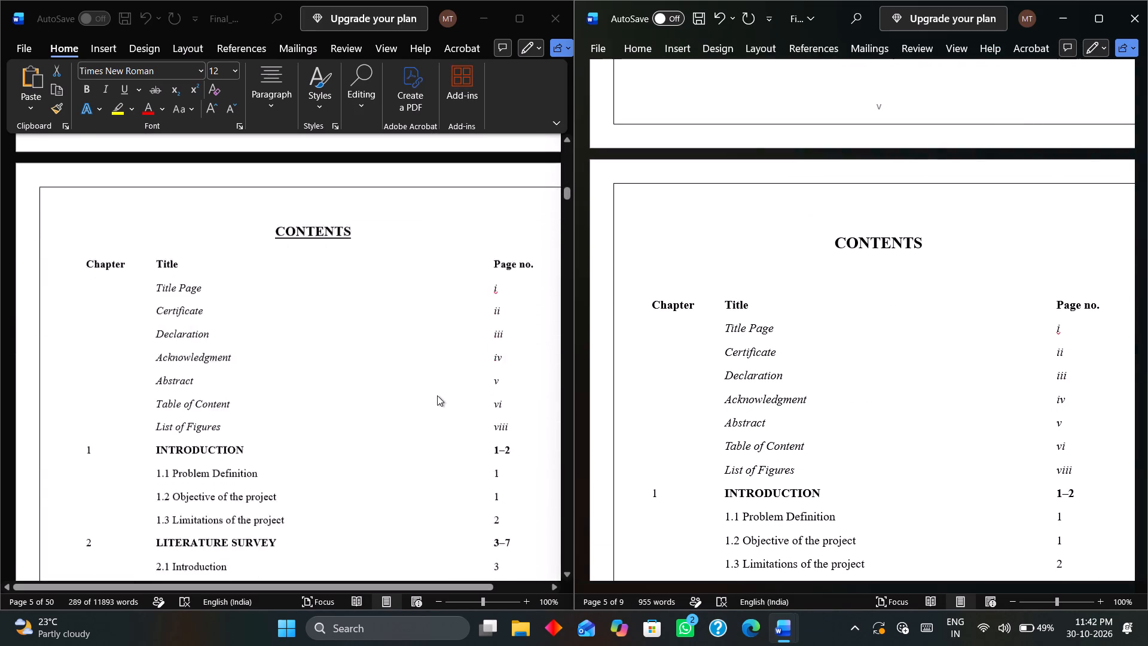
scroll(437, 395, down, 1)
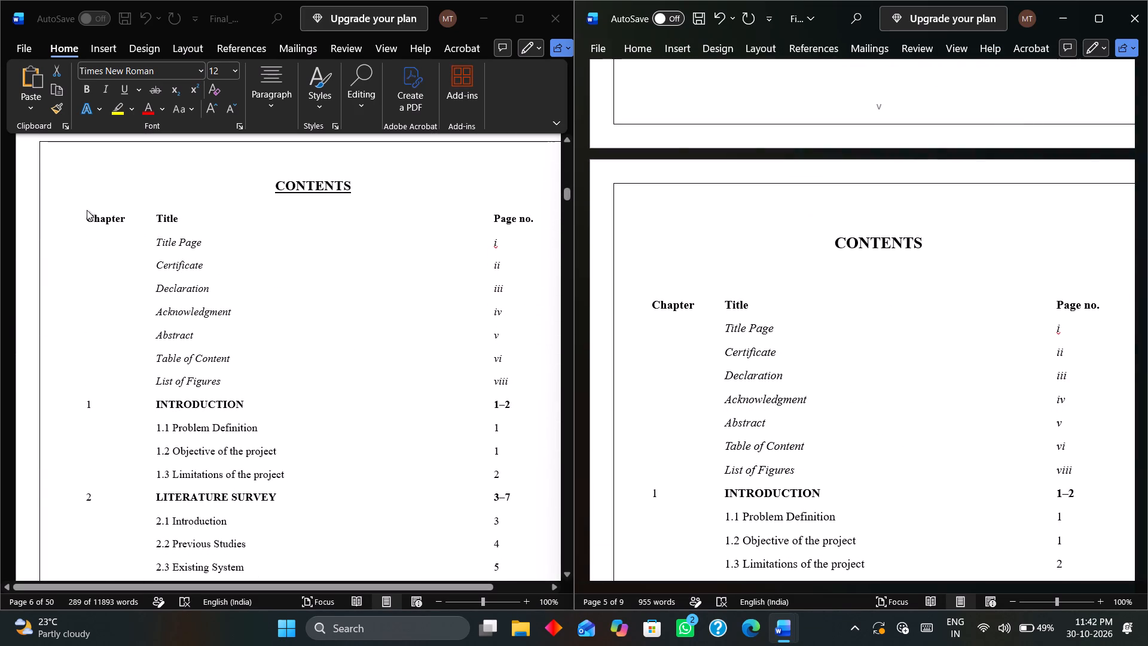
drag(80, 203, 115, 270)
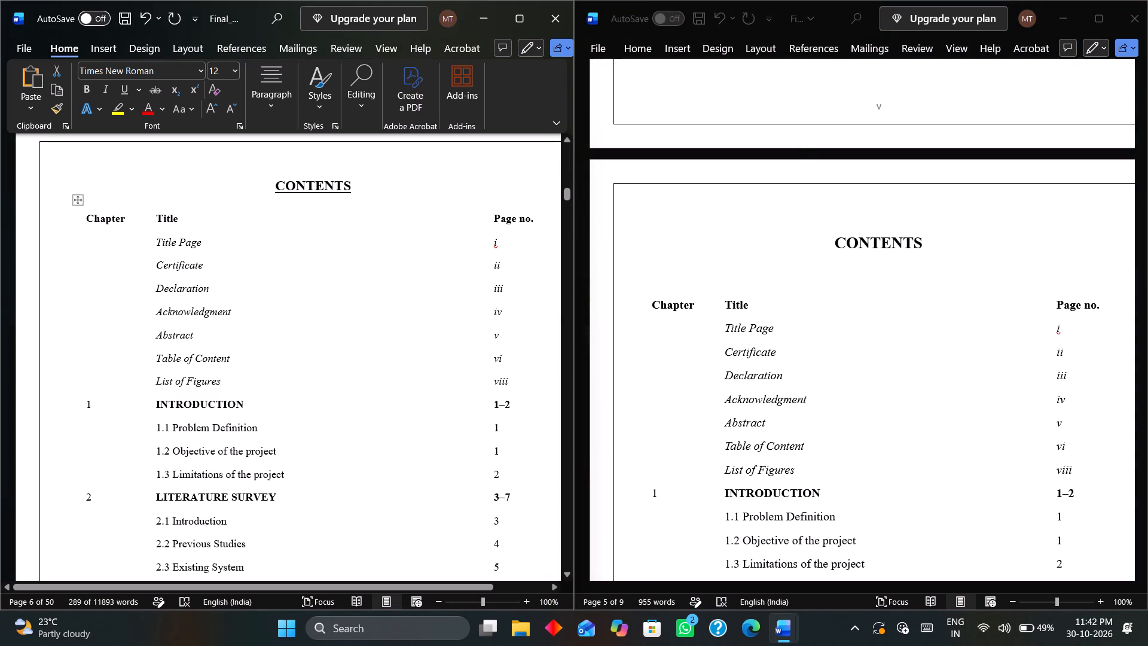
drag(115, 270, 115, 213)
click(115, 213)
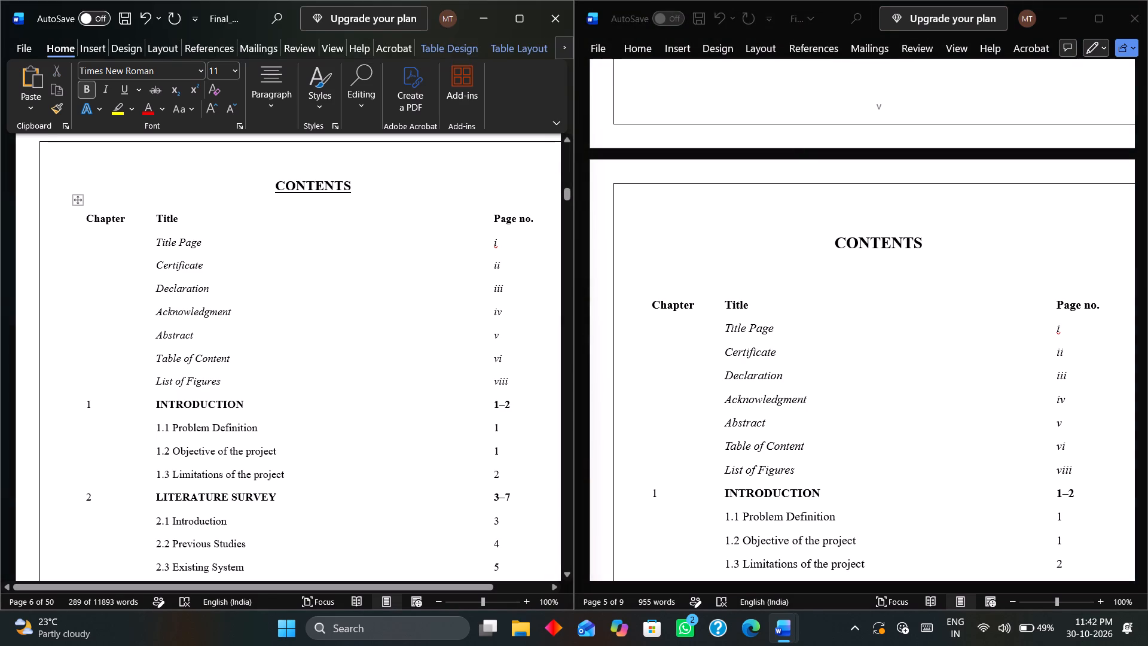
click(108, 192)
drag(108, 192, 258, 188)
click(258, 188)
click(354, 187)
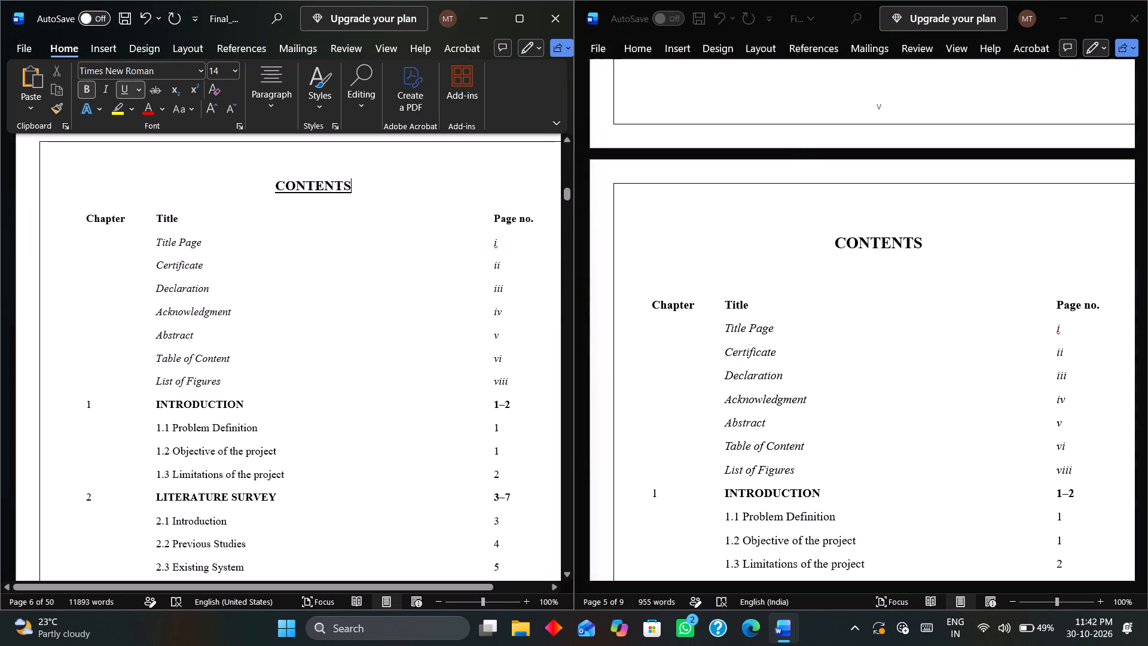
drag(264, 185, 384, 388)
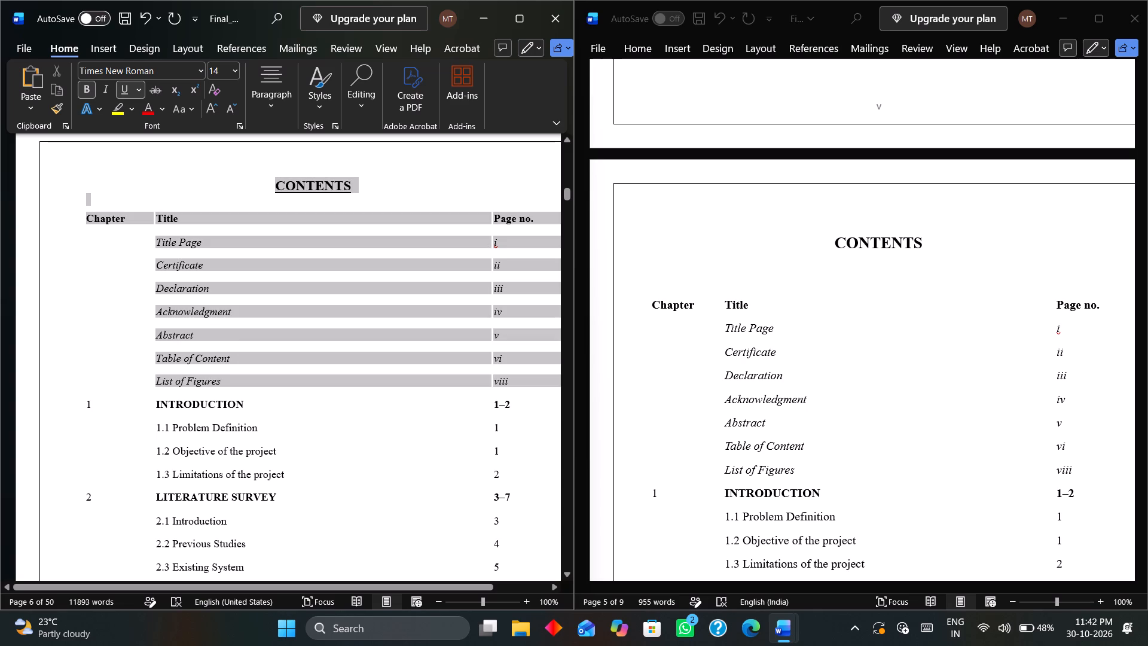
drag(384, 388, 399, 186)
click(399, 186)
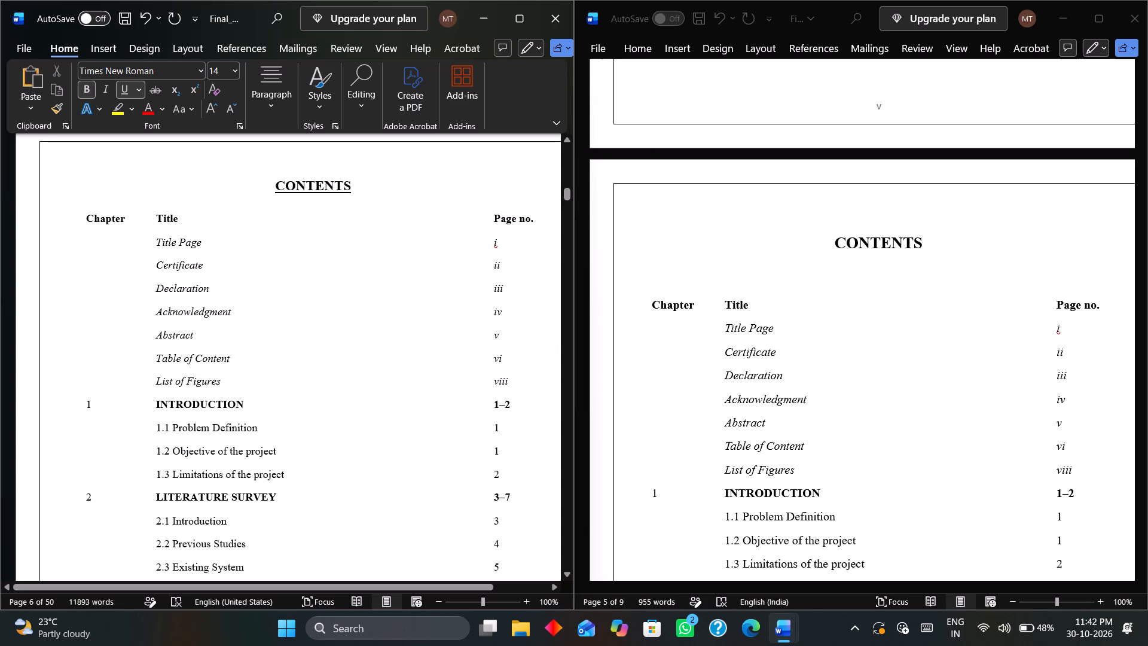
Copy the reference document's pages from the contents table below the CONTENTS heading through the end of the list of figures.
double_click(96, 208)
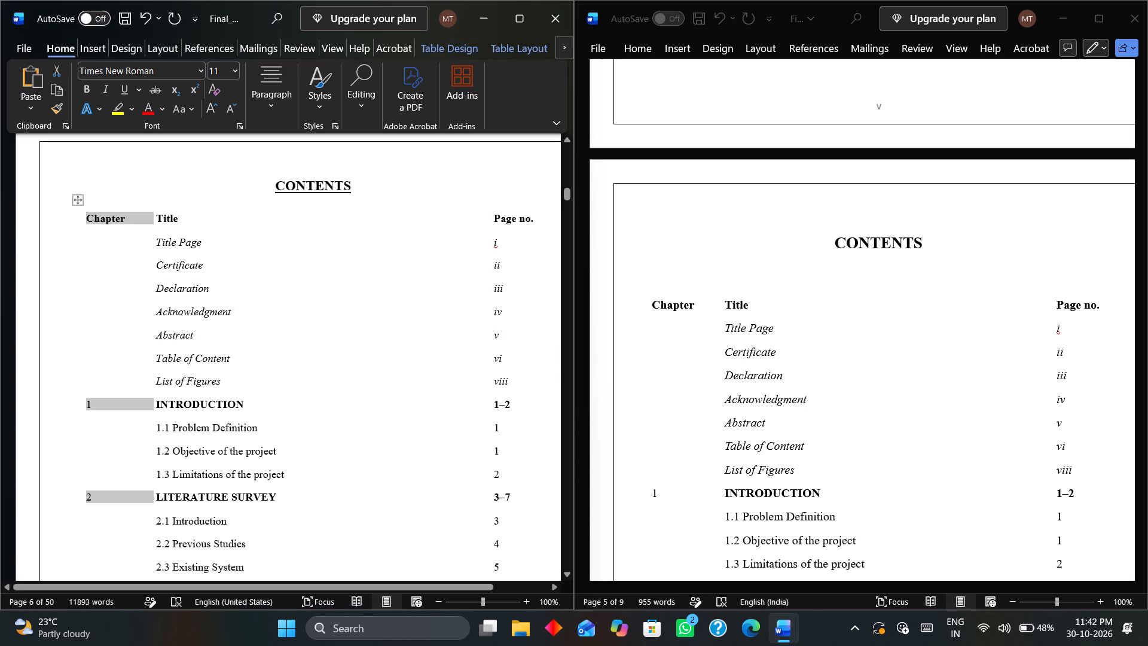
drag(96, 199, 312, 585)
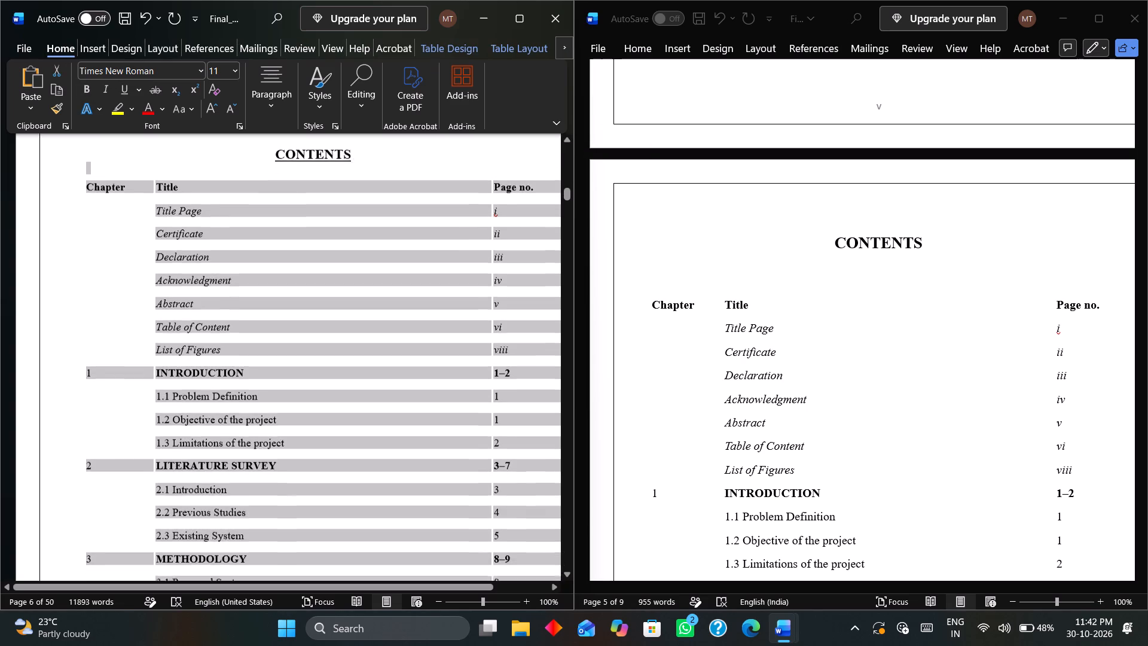
drag(312, 585, 310, 605)
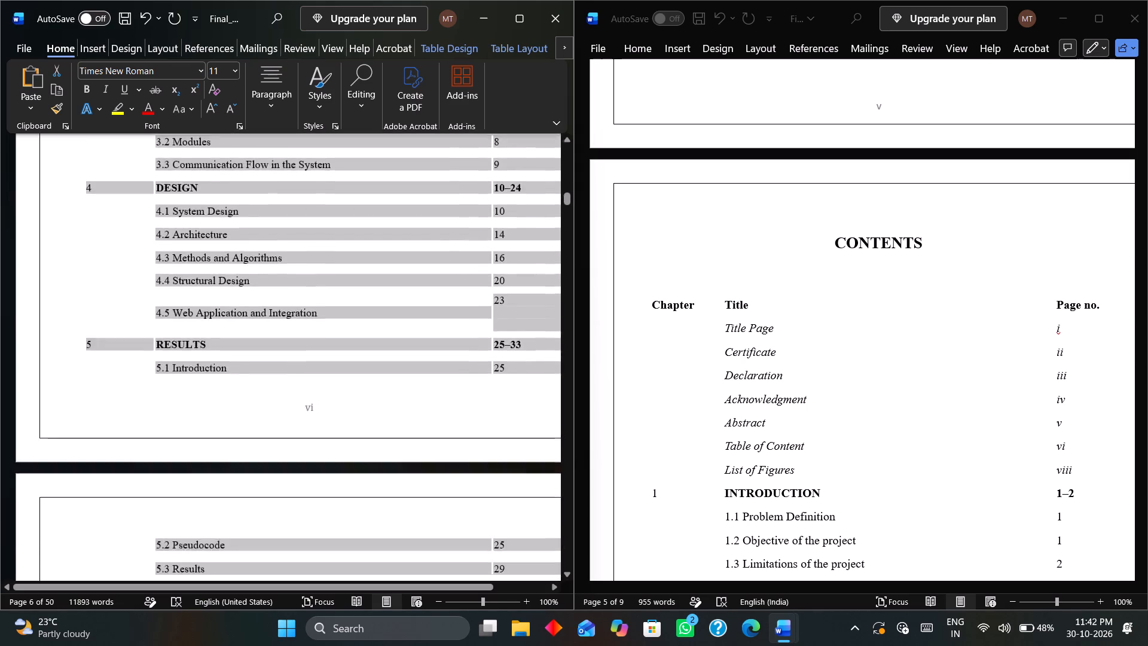
drag(310, 605, 310, 620)
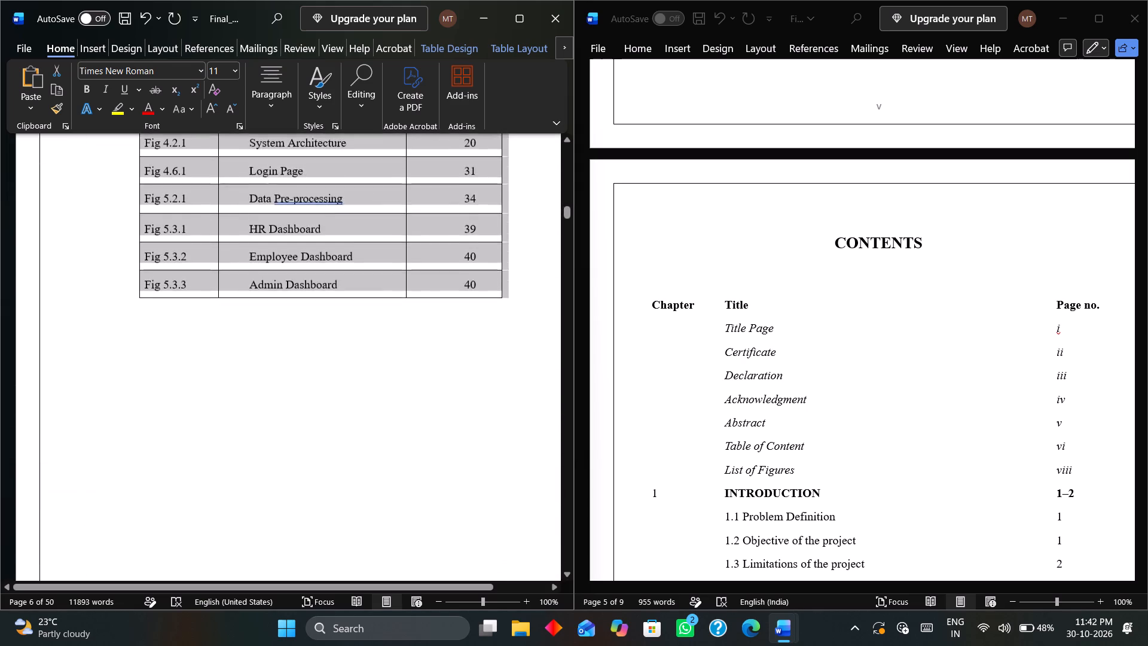
drag(310, 620, 412, 299)
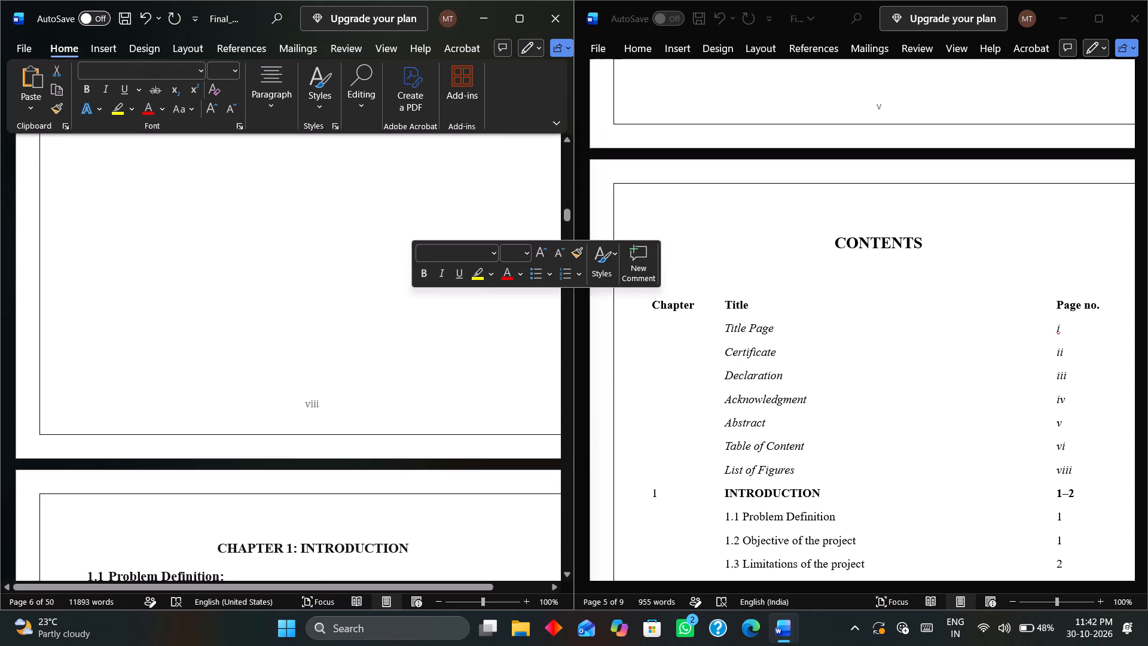
key(ctrl+c)
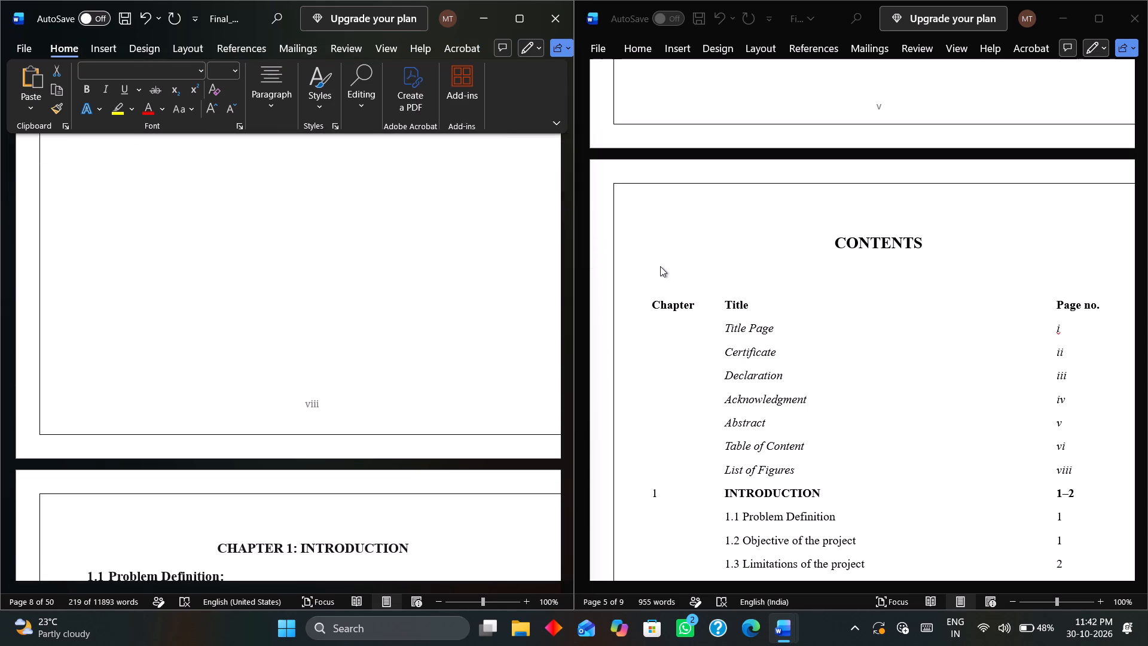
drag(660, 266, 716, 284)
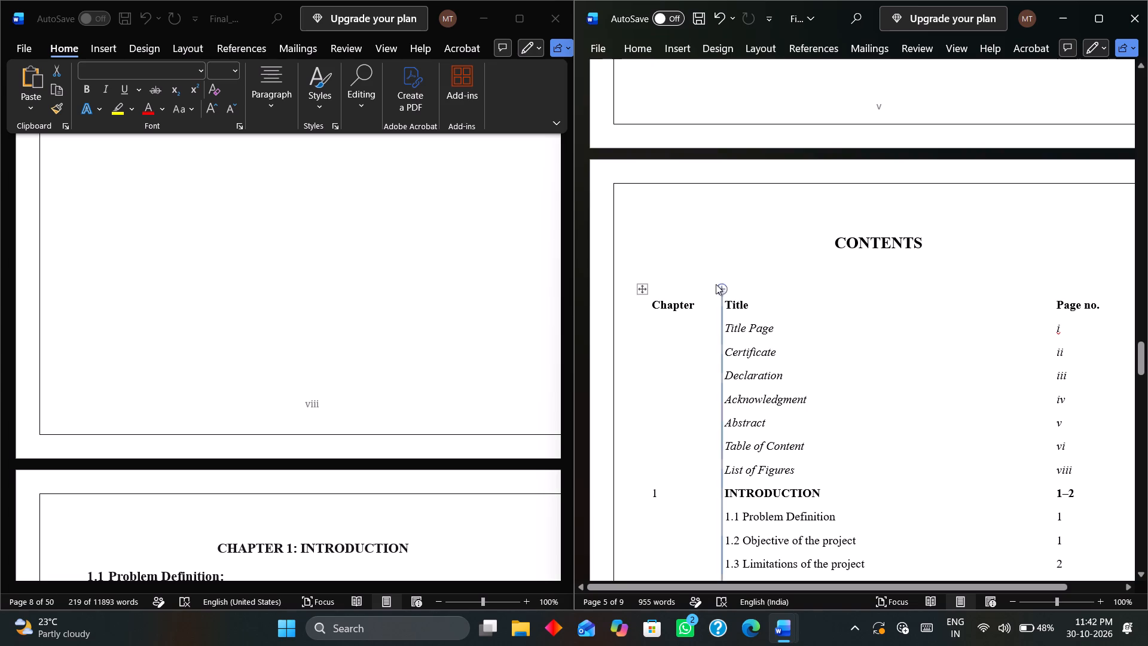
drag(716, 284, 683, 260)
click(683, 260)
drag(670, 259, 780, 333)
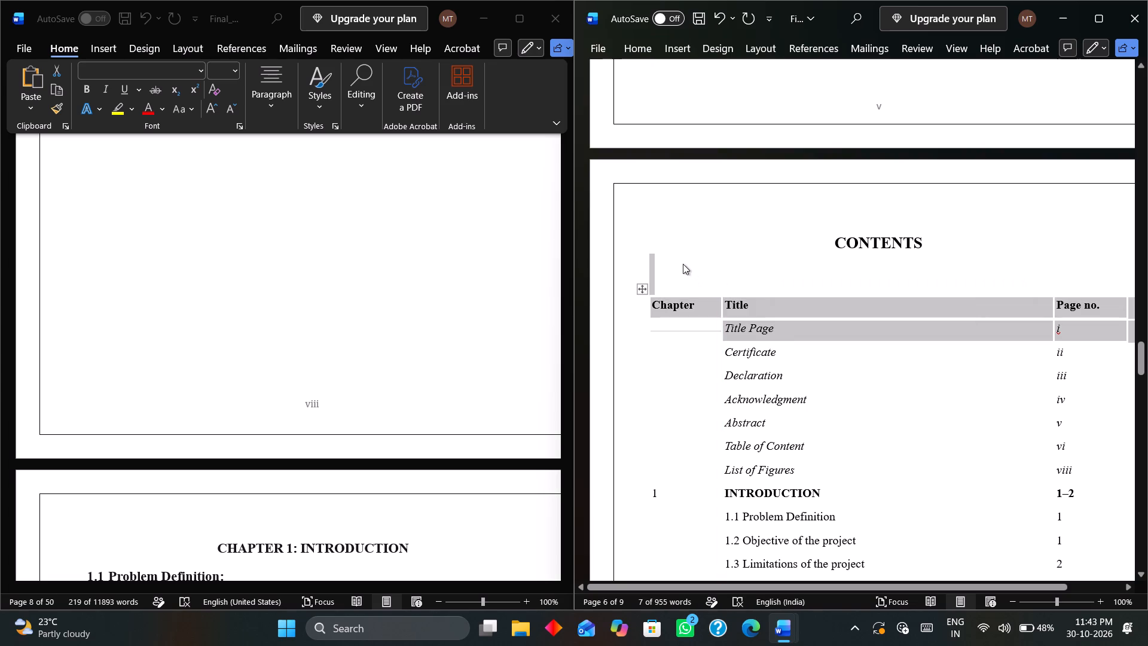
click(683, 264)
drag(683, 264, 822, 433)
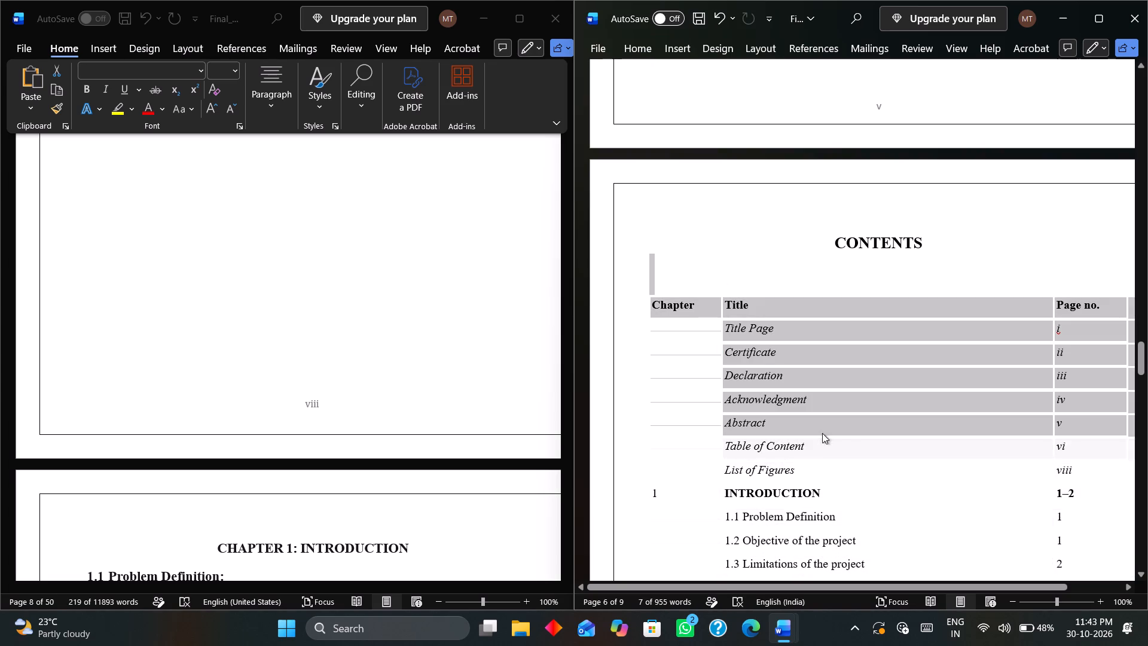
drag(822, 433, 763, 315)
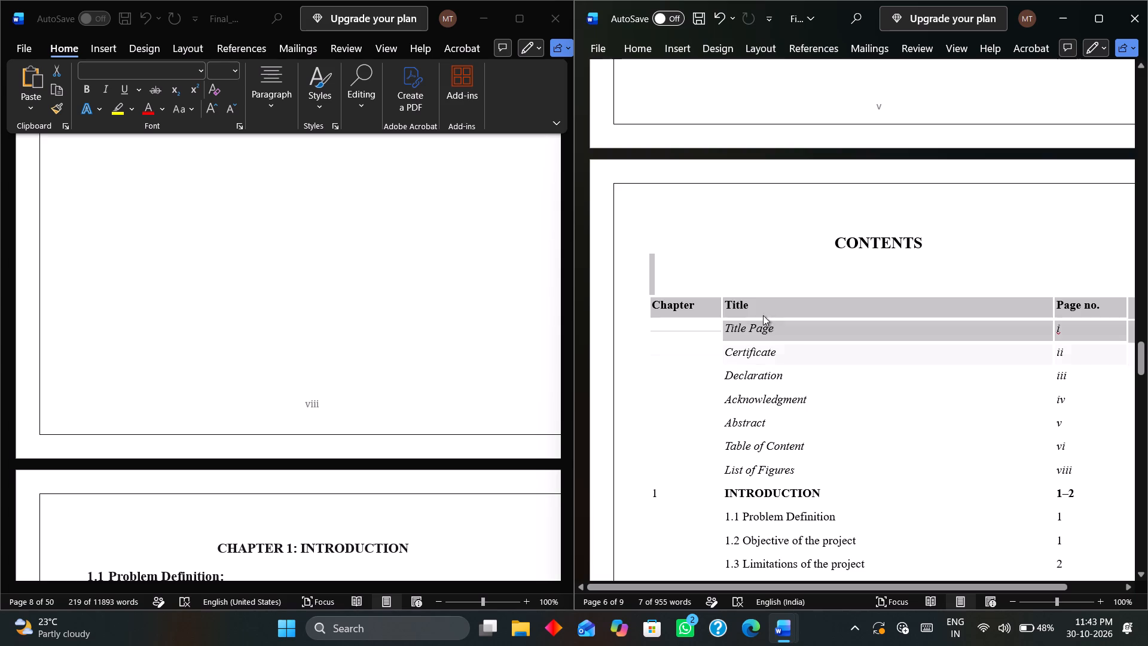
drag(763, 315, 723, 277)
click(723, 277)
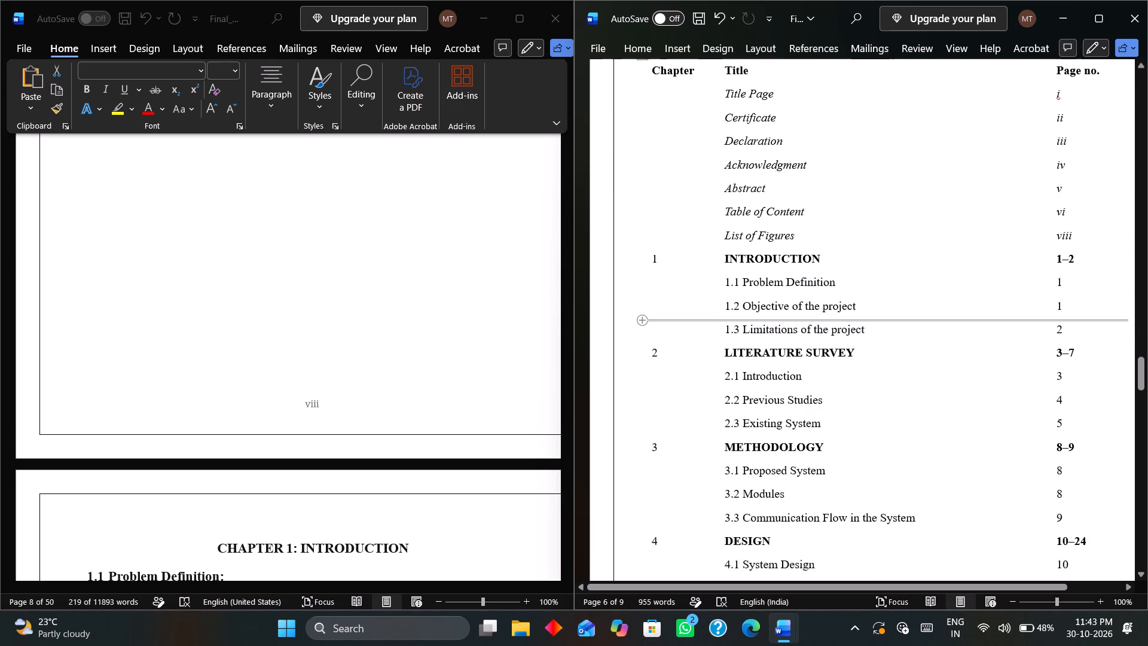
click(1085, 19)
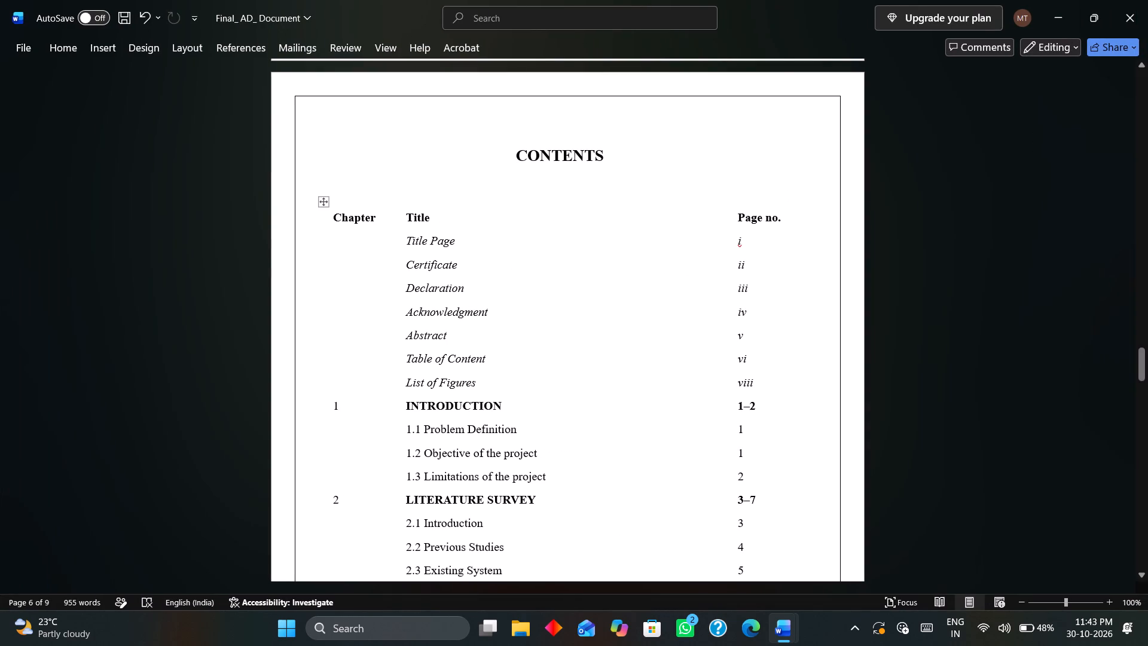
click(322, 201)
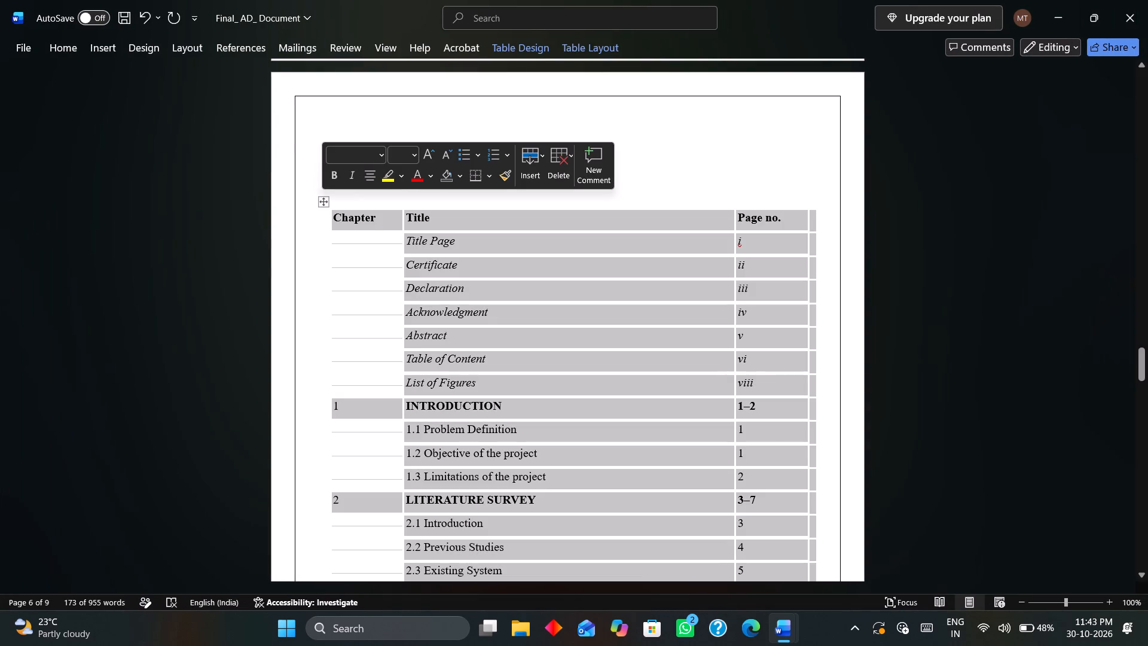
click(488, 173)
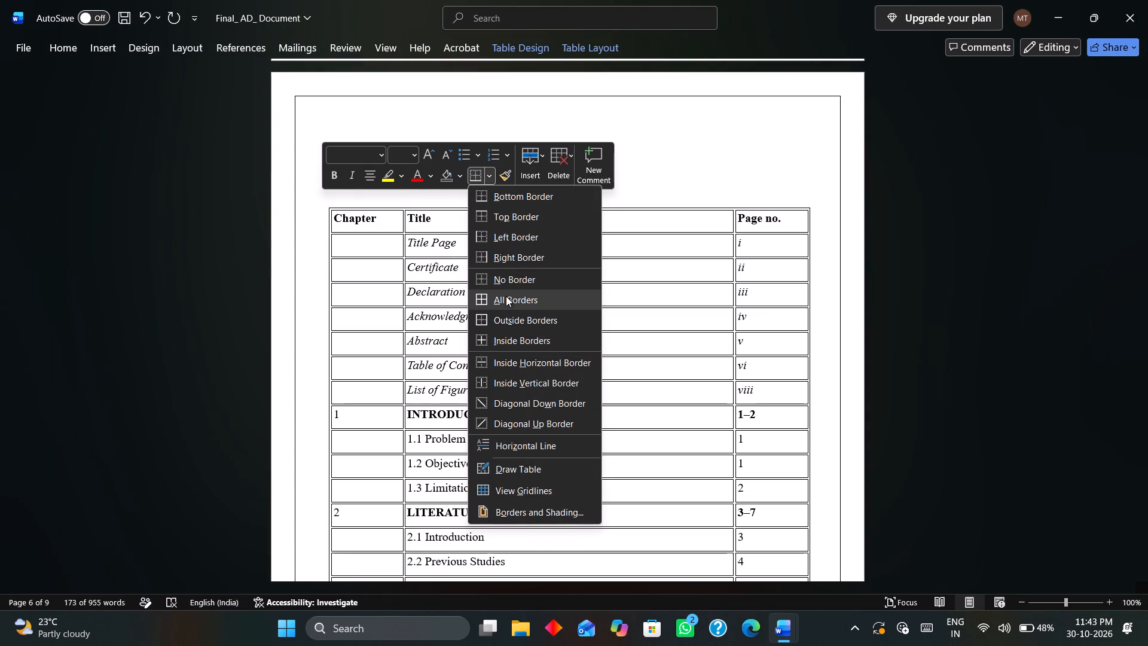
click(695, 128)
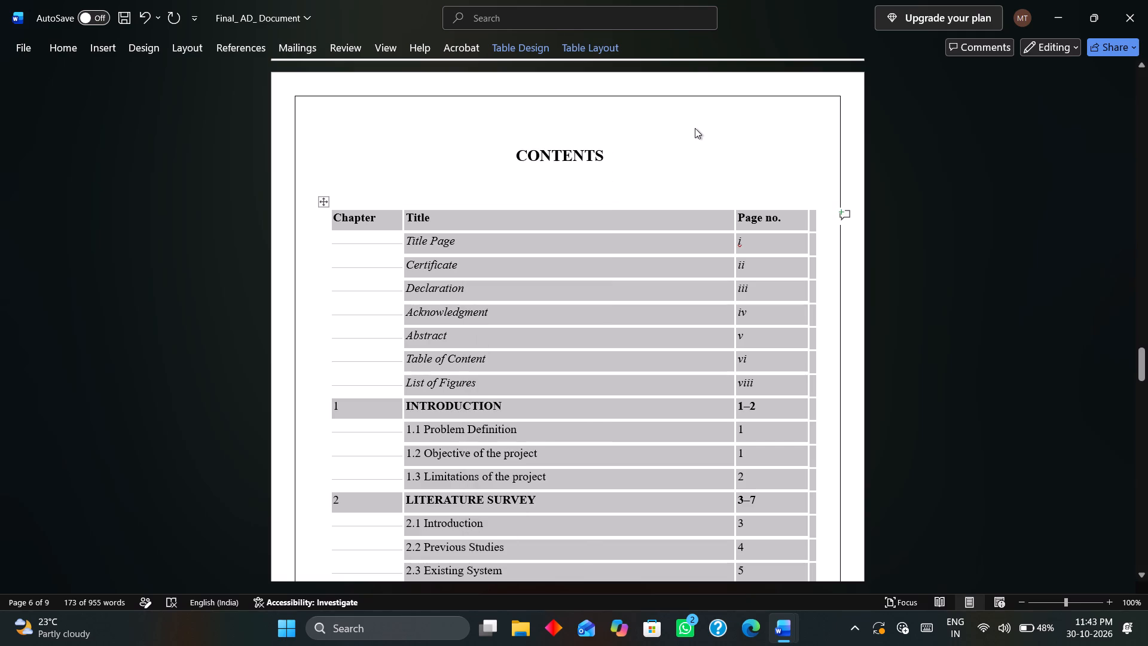
Compare the report's contents table with the reference document's contents and LIST OF FIGURES tables.
scroll(816, 266, down, 1)
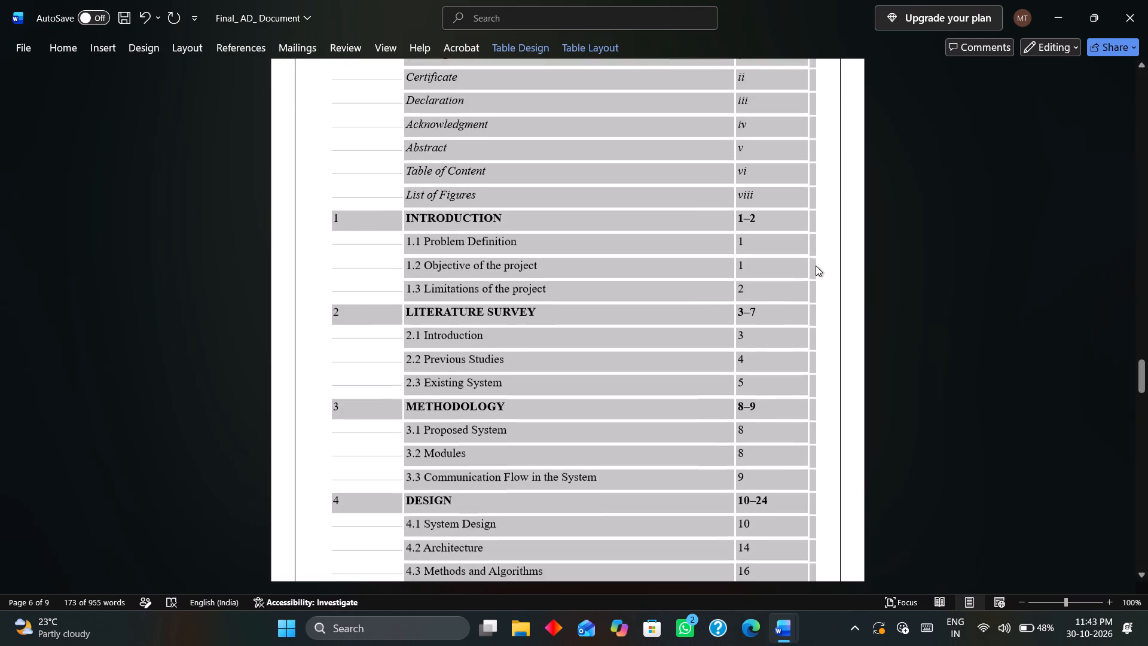
scroll(816, 266, down, 3)
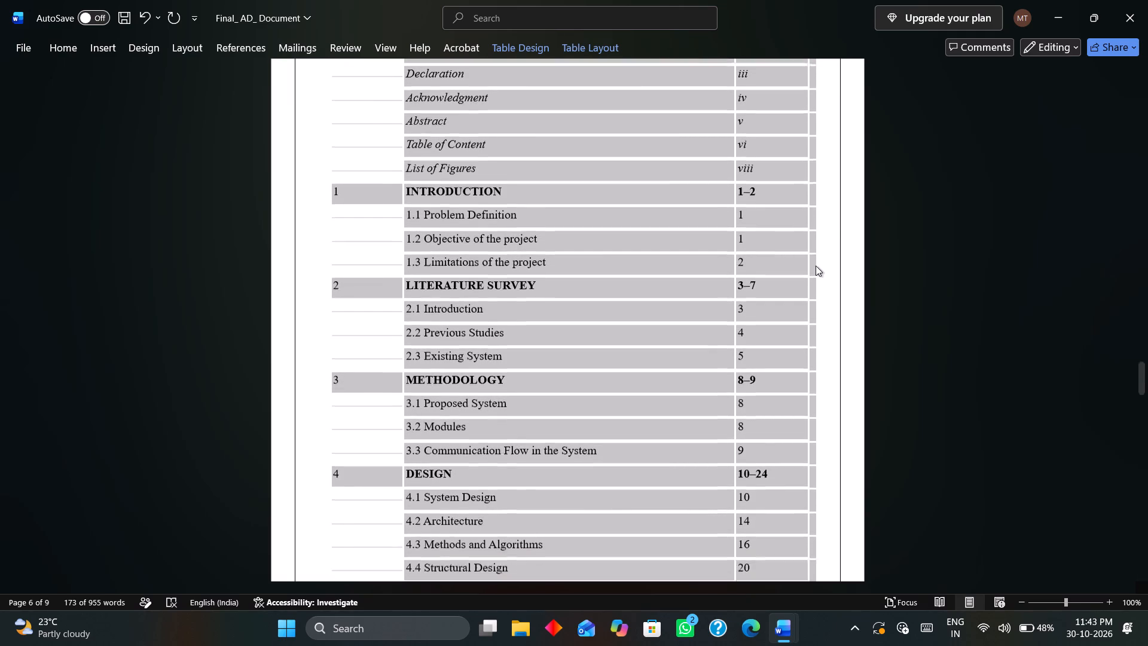
scroll(816, 266, down, 1)
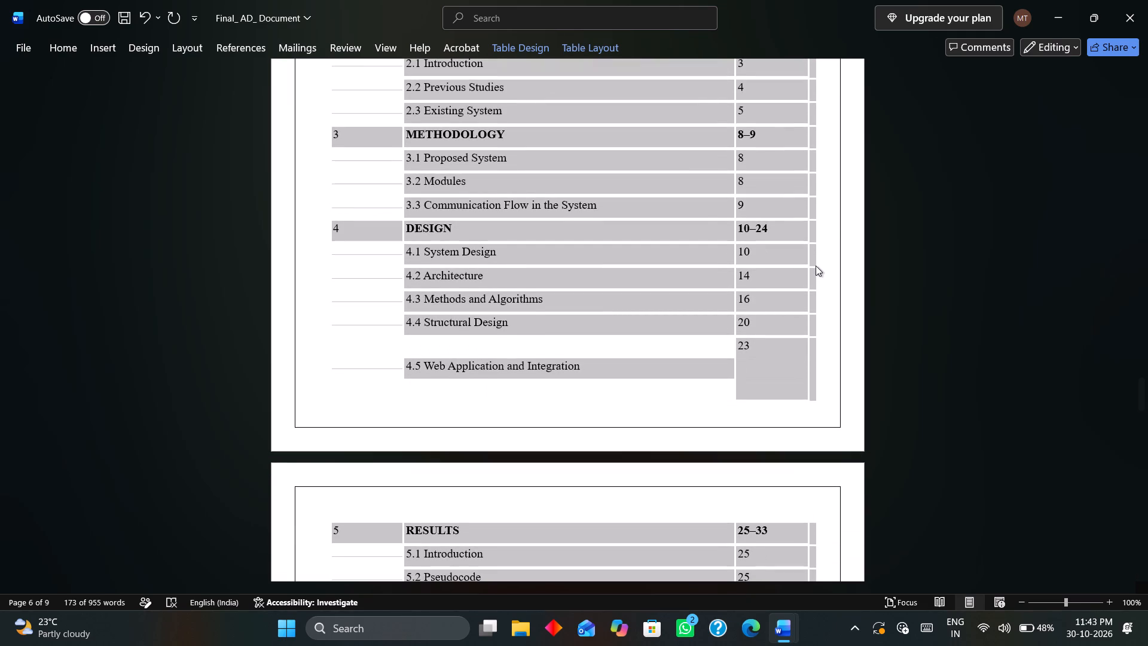
key(alt+Tab)
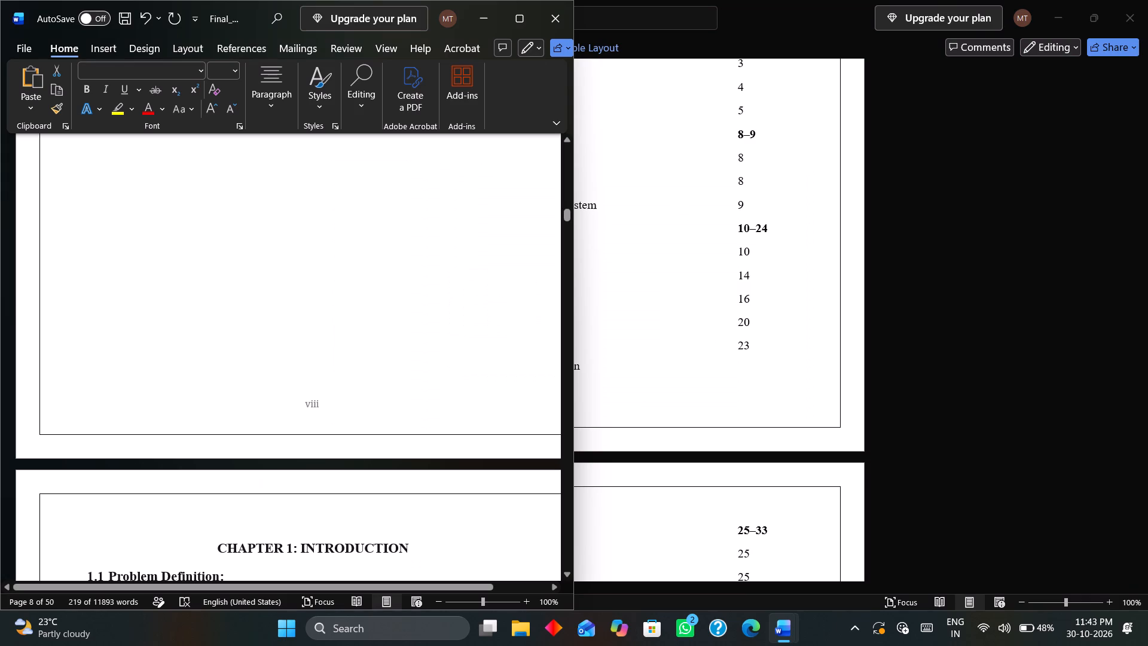
click(523, 13)
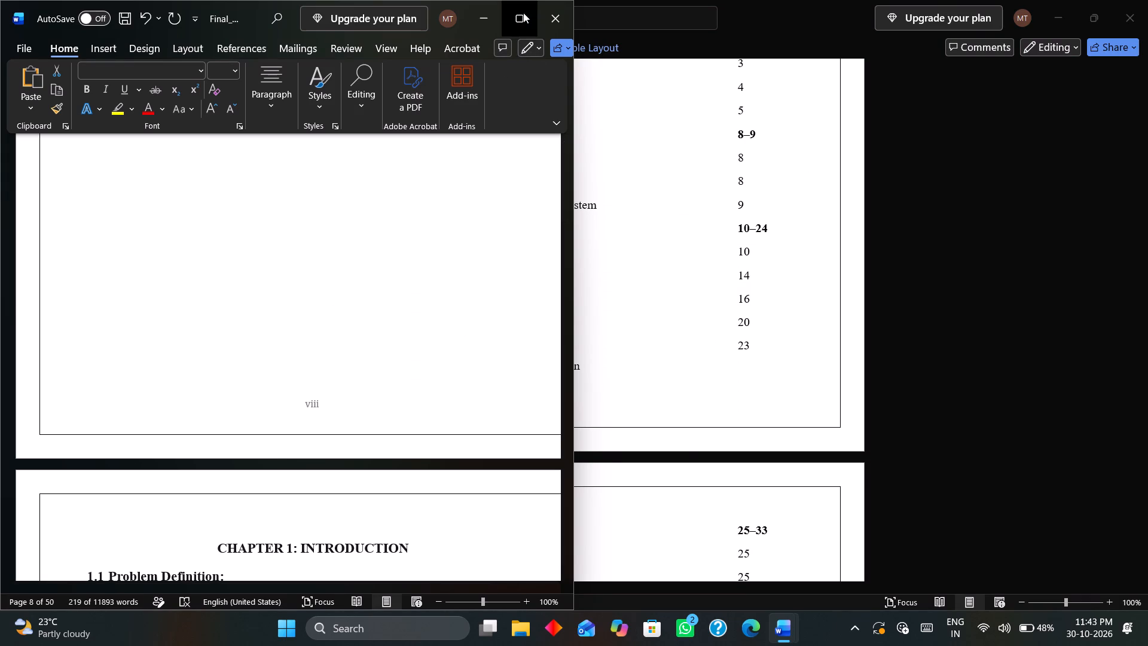
scroll(529, 294, up, 8)
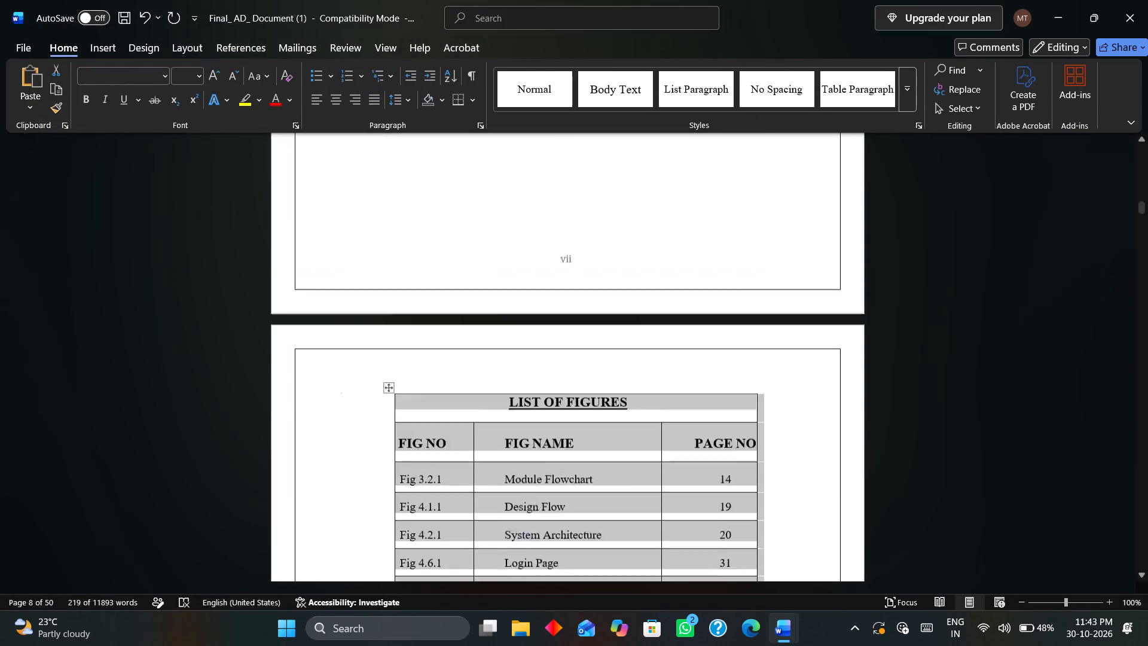
scroll(529, 294, up, 1)
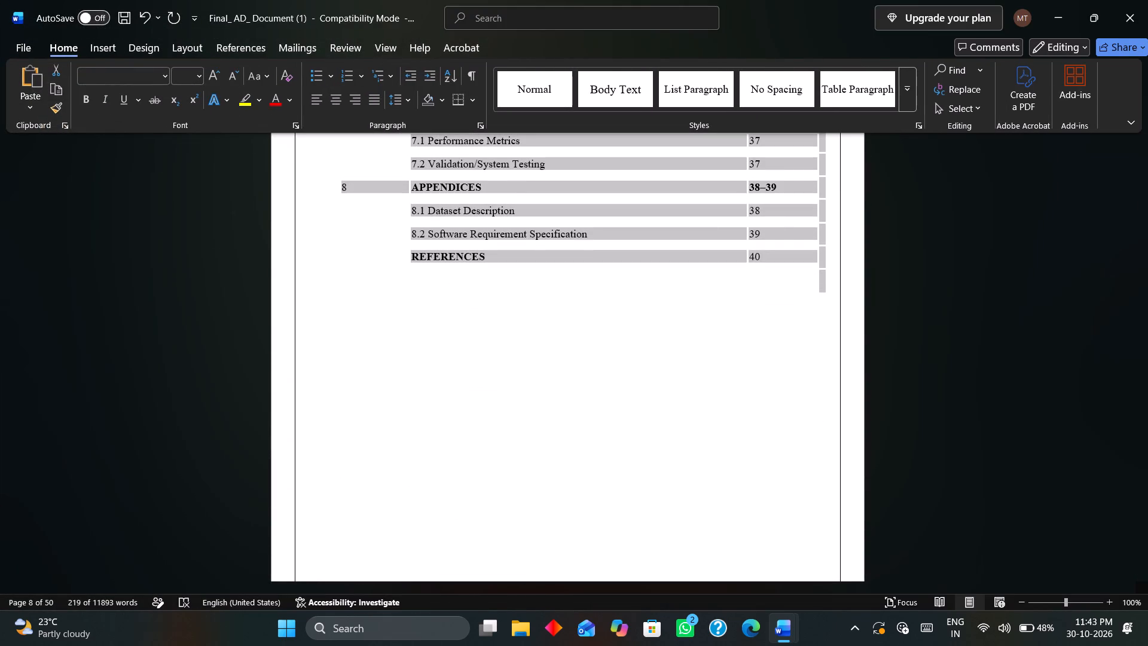
click(467, 341)
scroll(467, 341, down, 5)
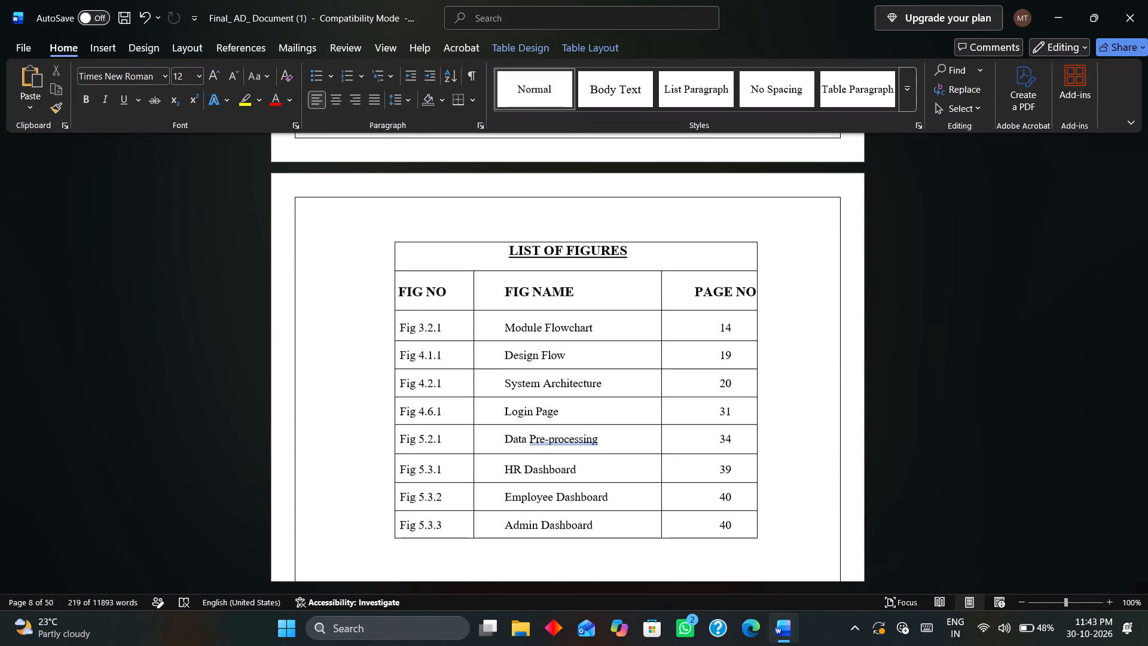
drag(383, 246, 404, 257)
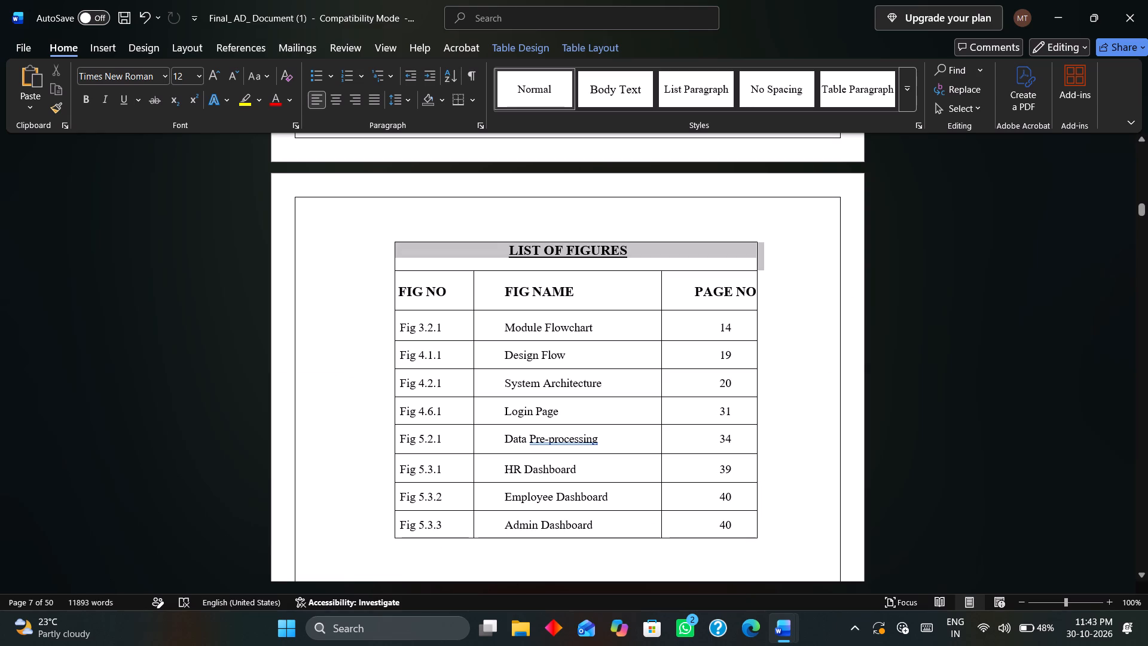
drag(404, 257, 686, 526)
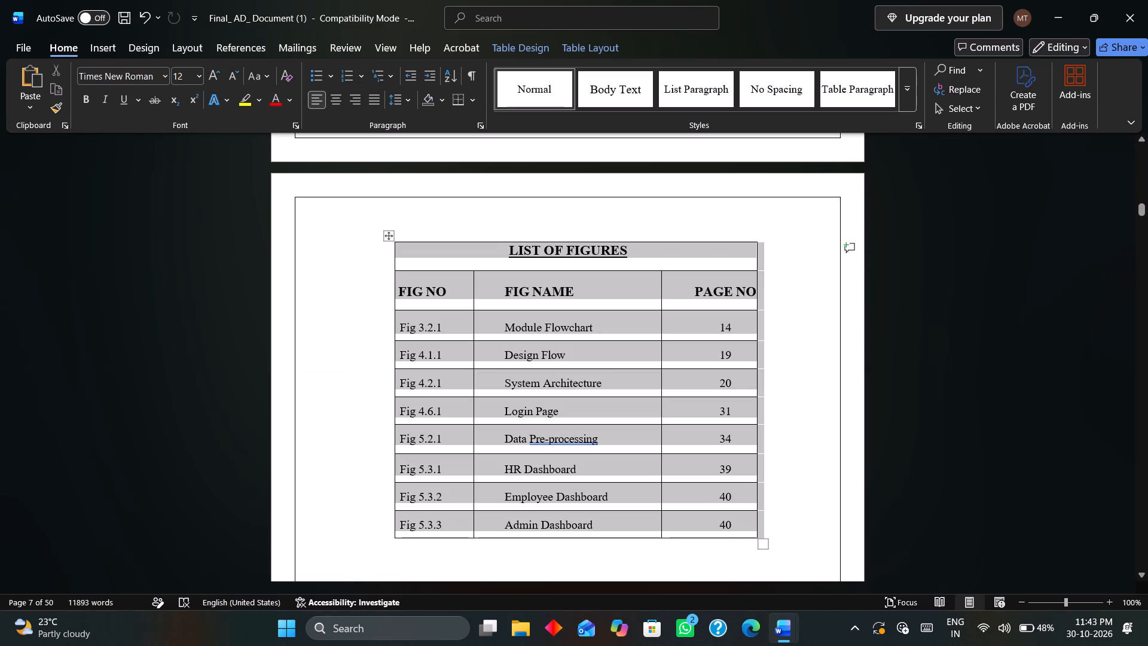
drag(686, 526, 823, 534)
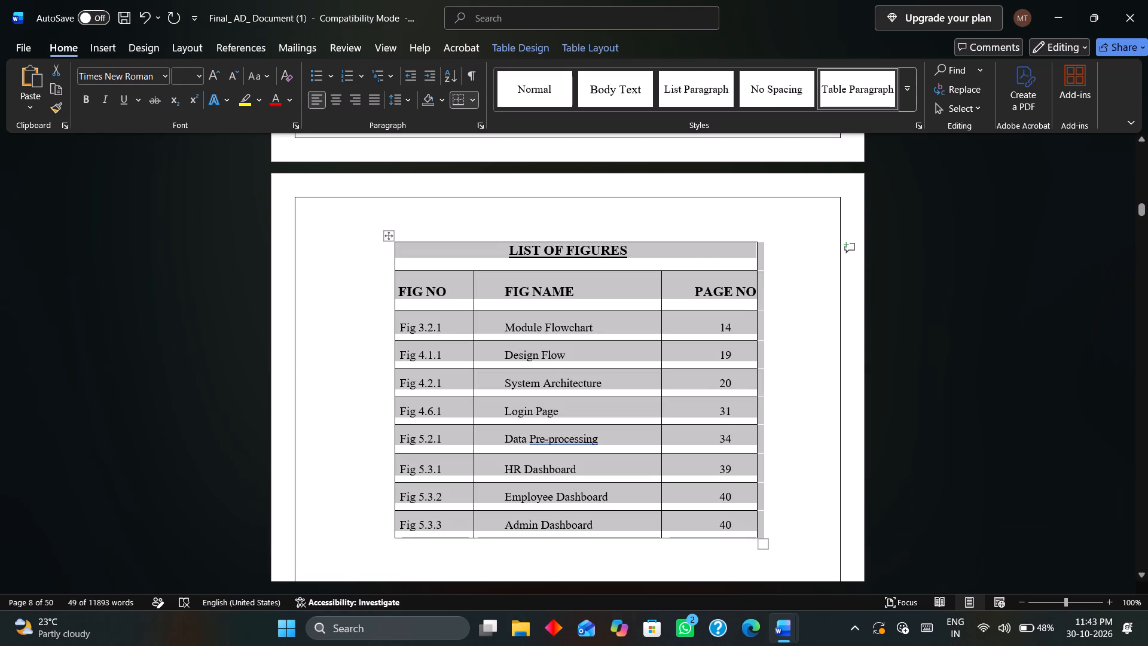
Insert blank space below the contents table in the report so that the LIST OF FIGURES heading starts on a new page.
key(alt+Tab)
scroll(704, 383, down, 5)
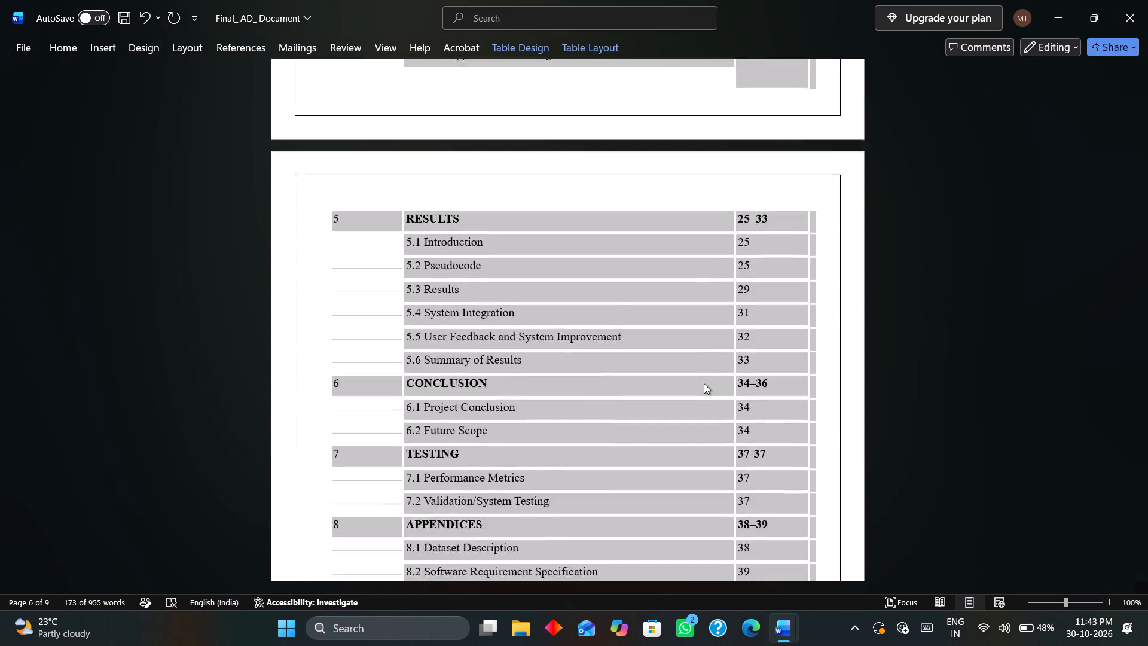
scroll(704, 383, down, 4)
click(638, 193)
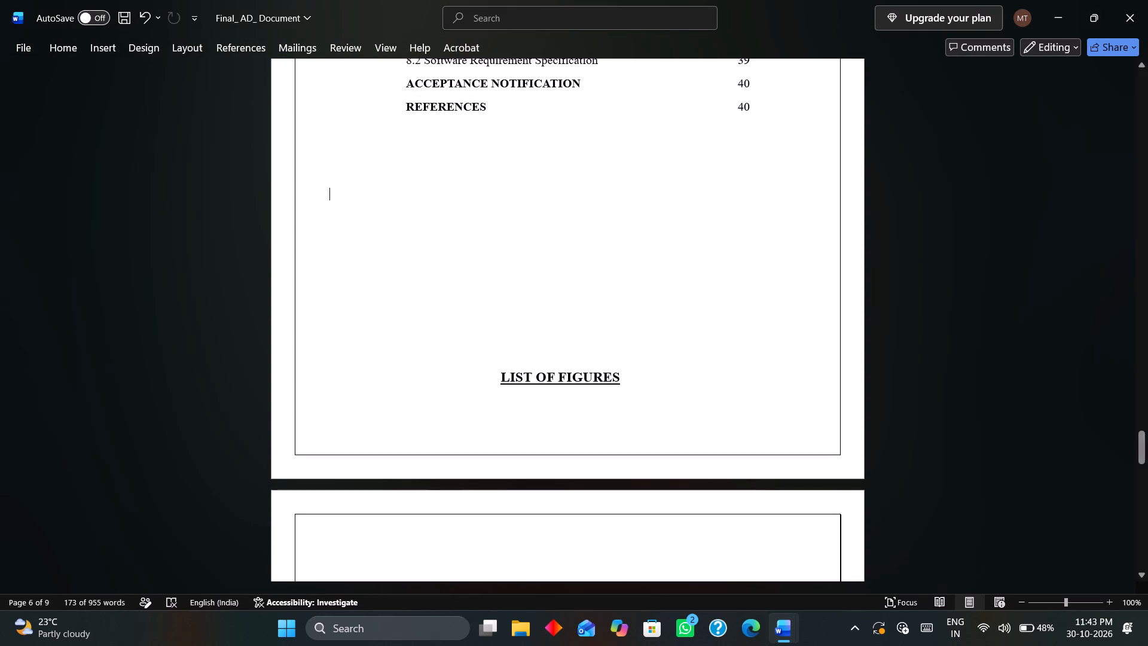
click(508, 309)
key(Return)
key(Return)
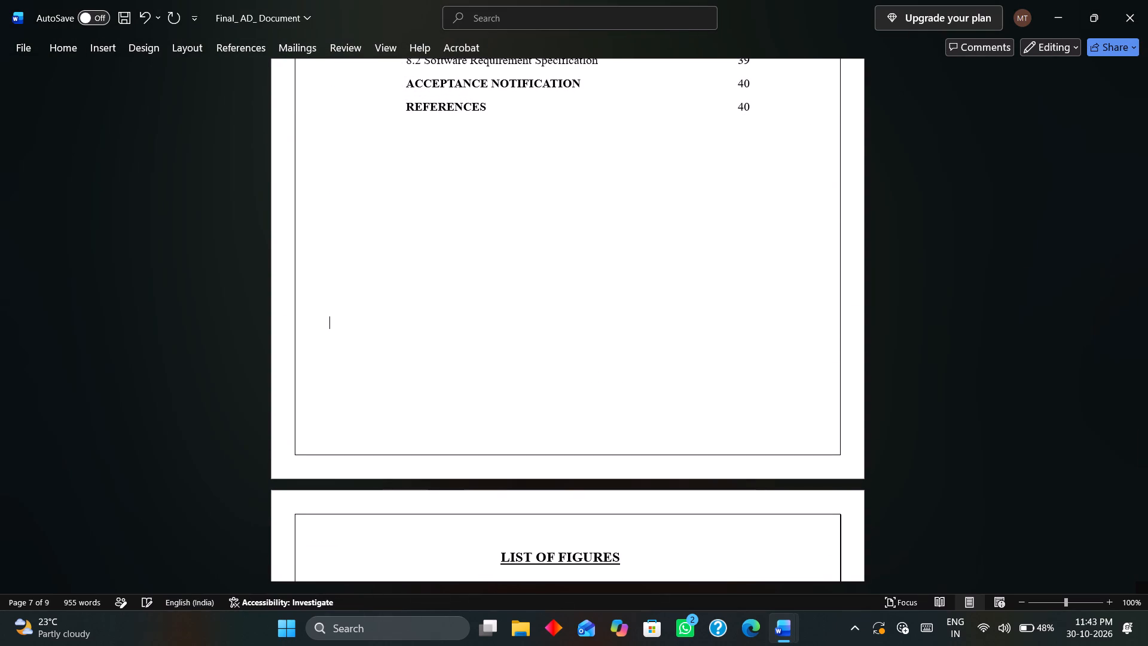
key(BackSpace)
Close the blank gap between the LIST OF FIGURES heading and its table, and add one blank line above the heading.
scroll(508, 309, down, 3)
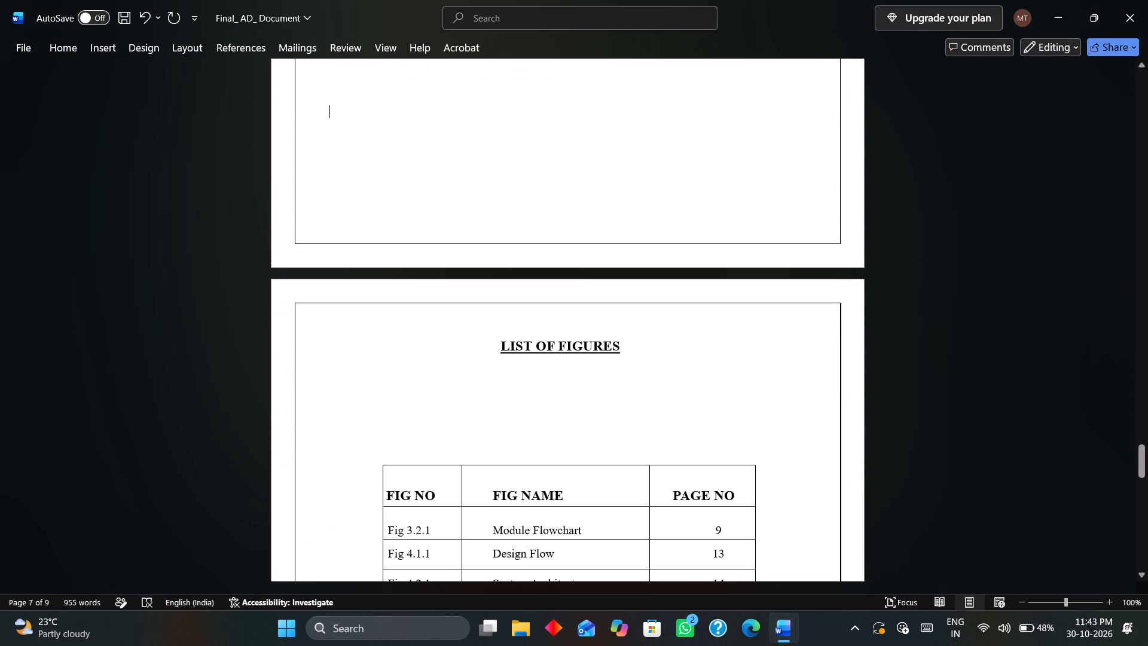
click(430, 423)
key(BackSpace)
key(Delete)
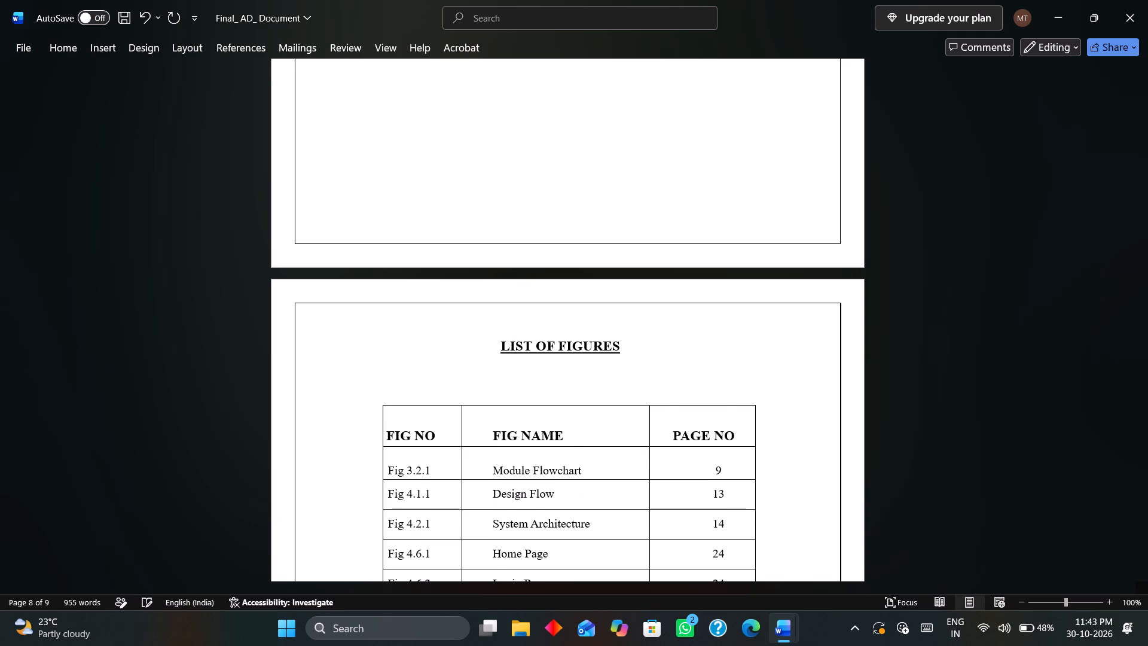
key(Delete)
click(548, 319)
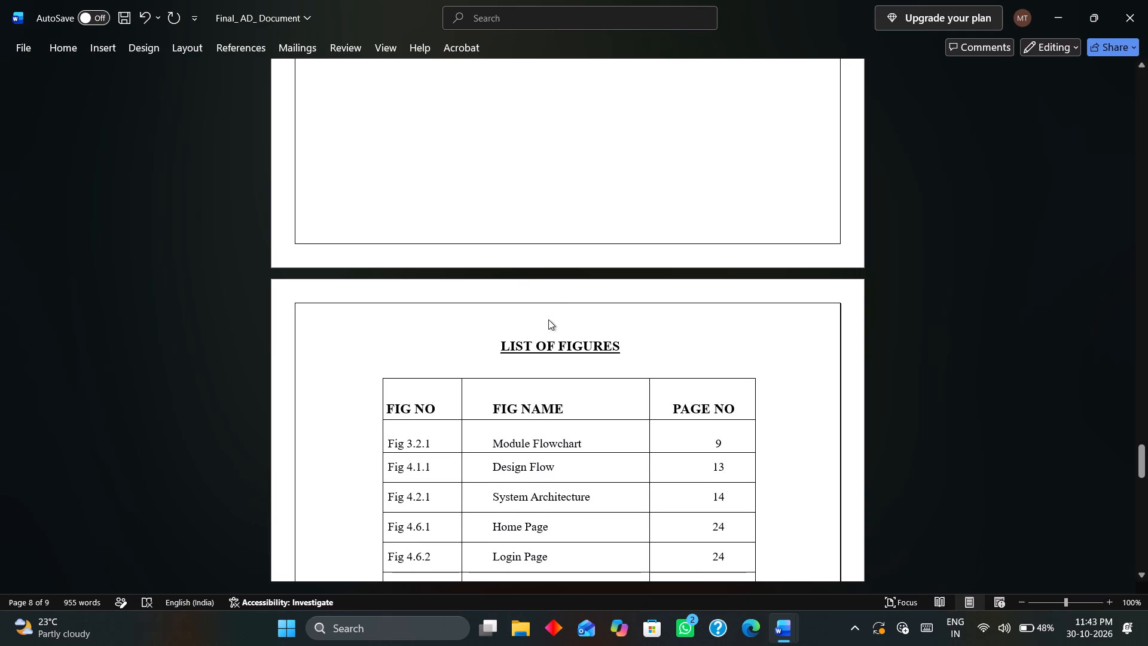
click(553, 201)
key(Return)
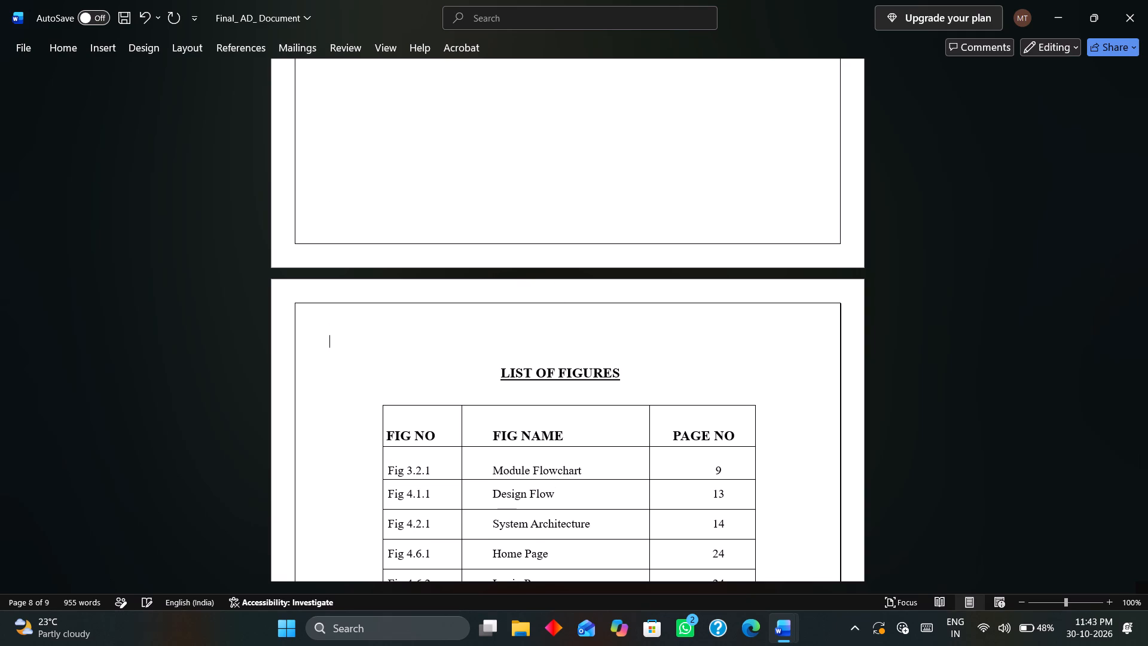
Replace the report's figure rows below the list of figures header with the FIG NO through Fig 5.3.3 rows copied from the reference document.
scroll(566, 330, down, 2)
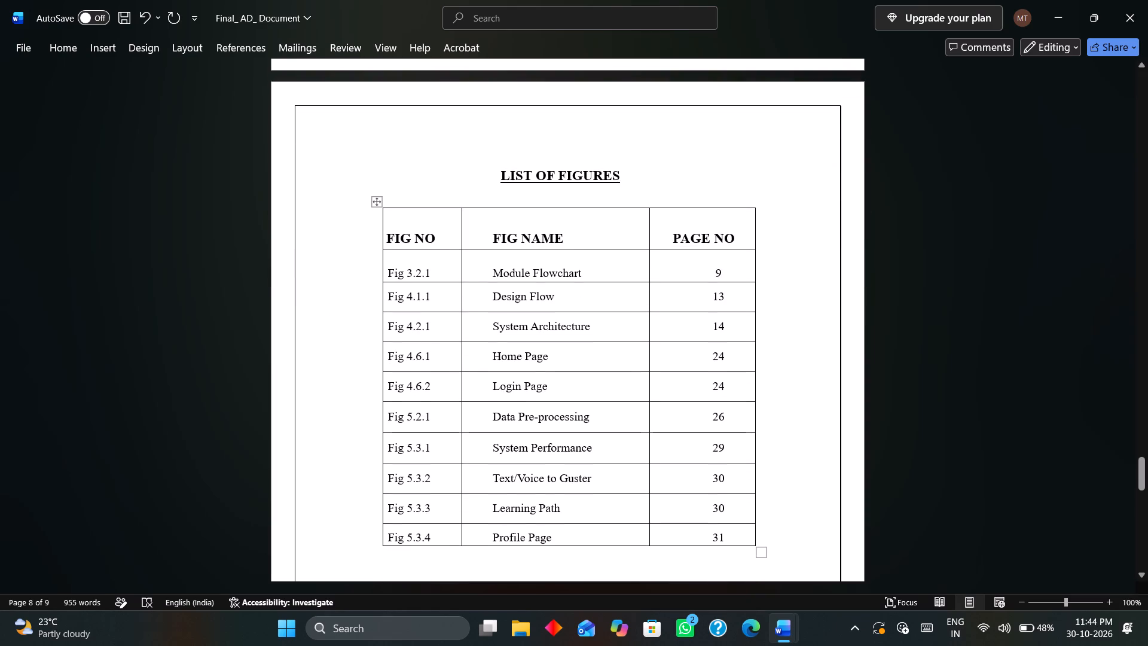
key(alt+Tab)
click(417, 285)
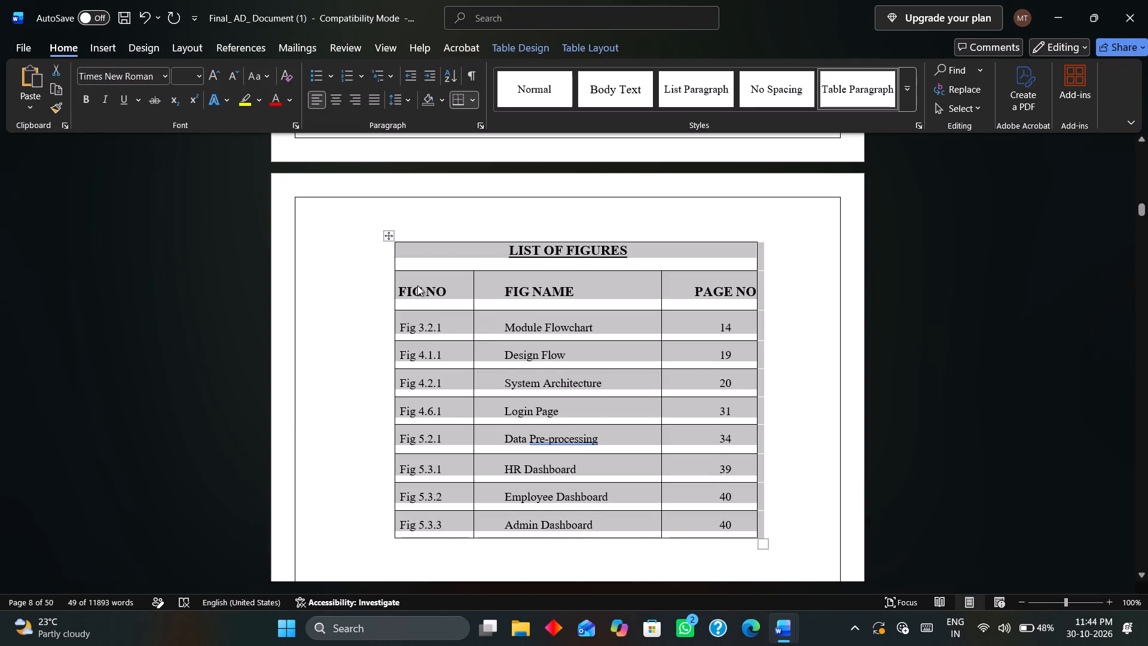
click(402, 270)
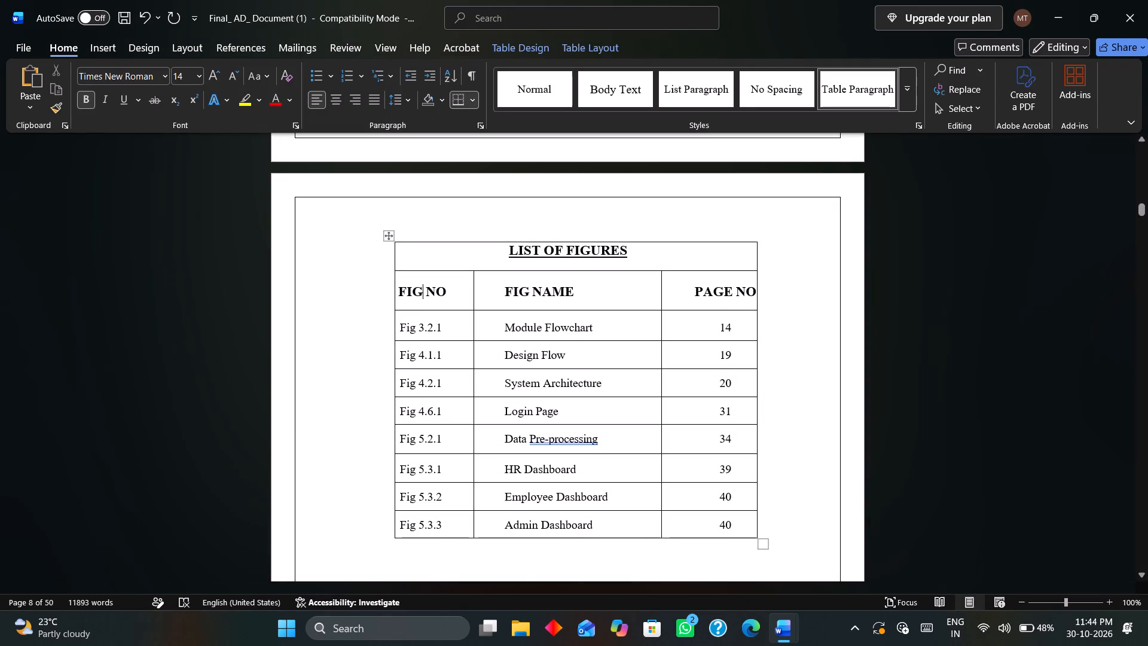
drag(398, 278, 605, 456)
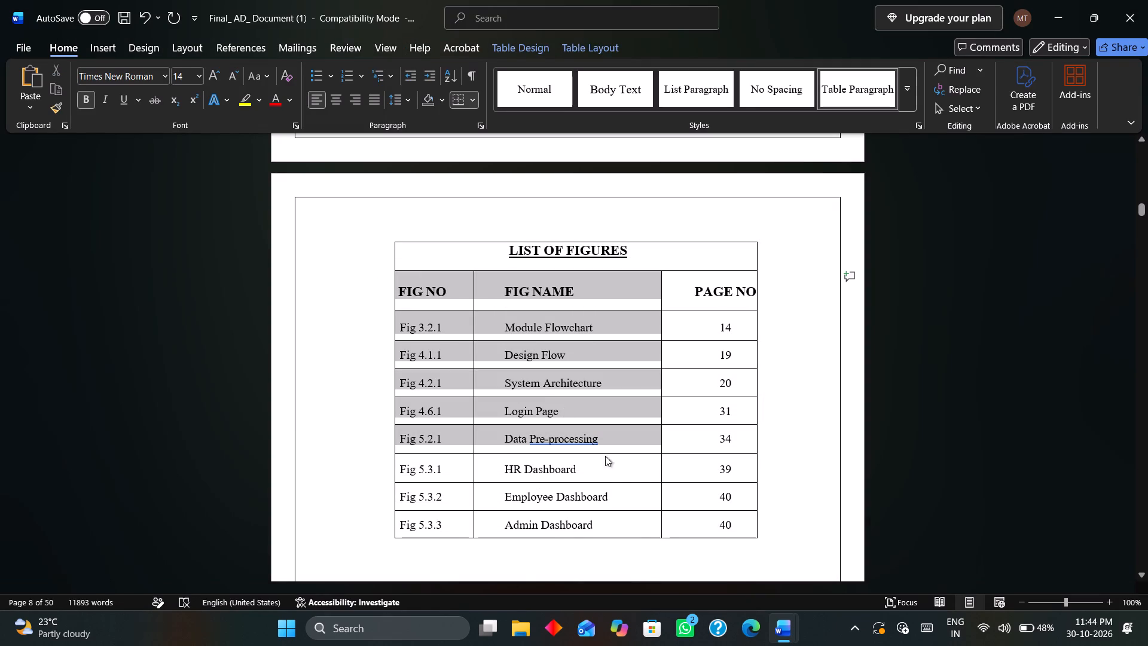
drag(605, 456, 777, 523)
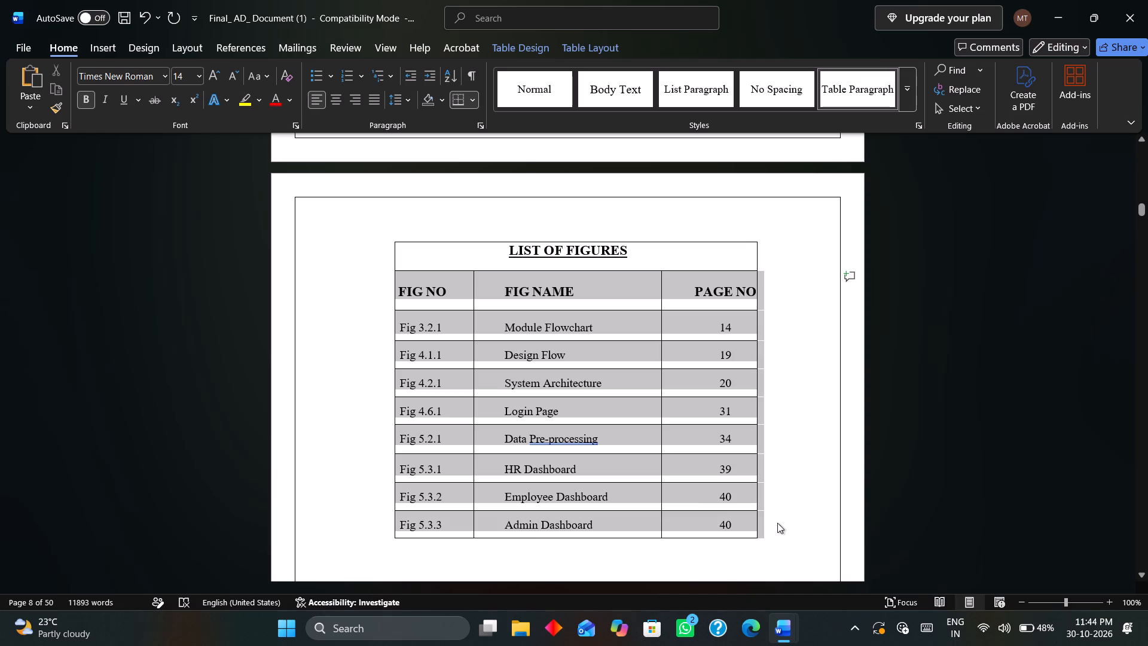
drag(777, 523, 750, 524)
key(ctrl+c)
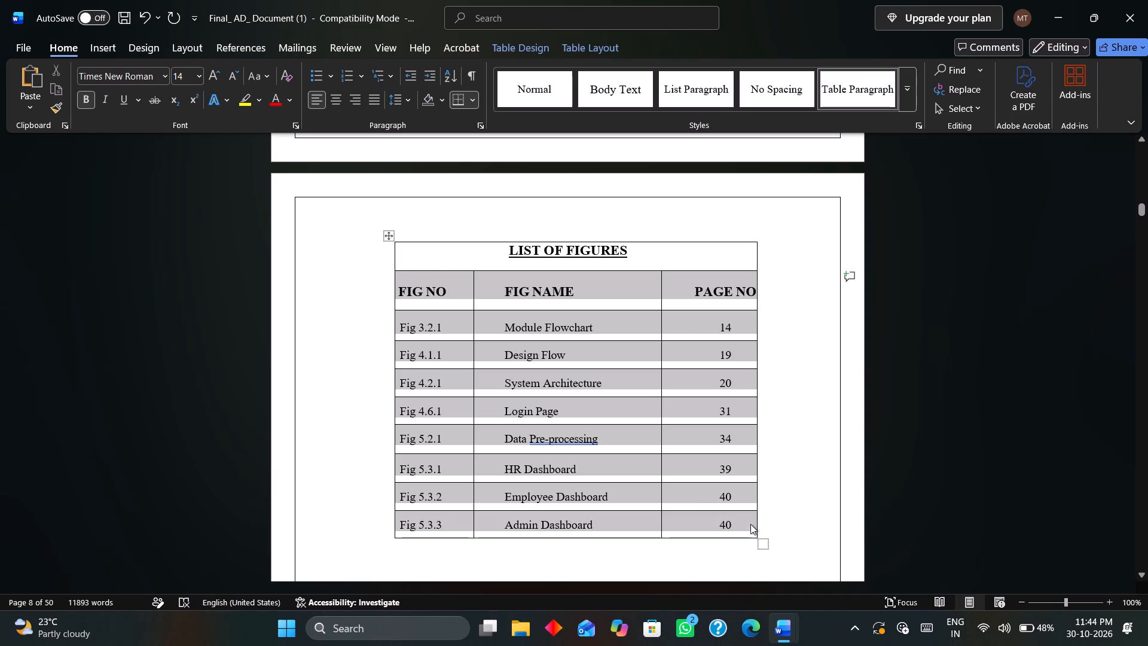
key(alt+Tab)
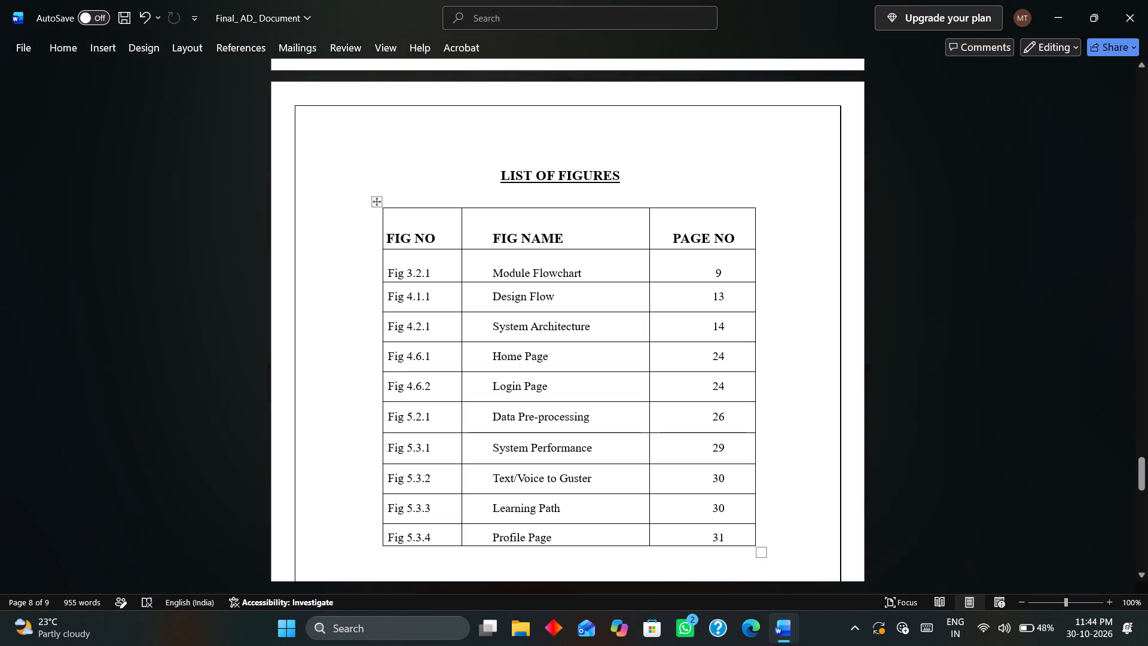
drag(390, 261, 714, 490)
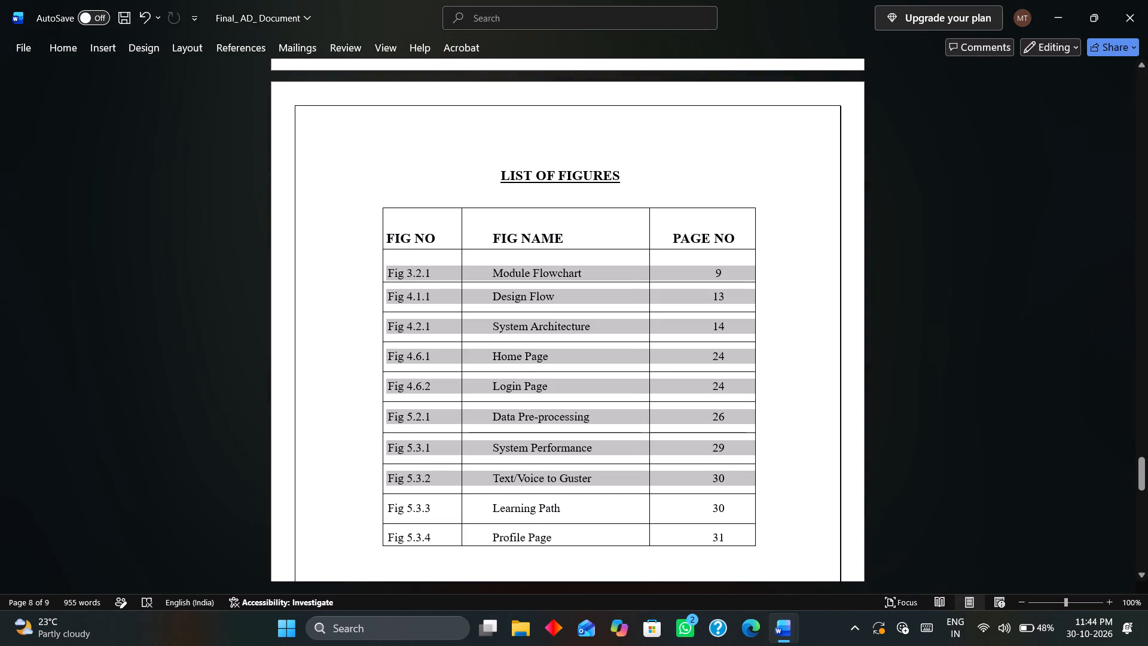
drag(714, 490, 740, 545)
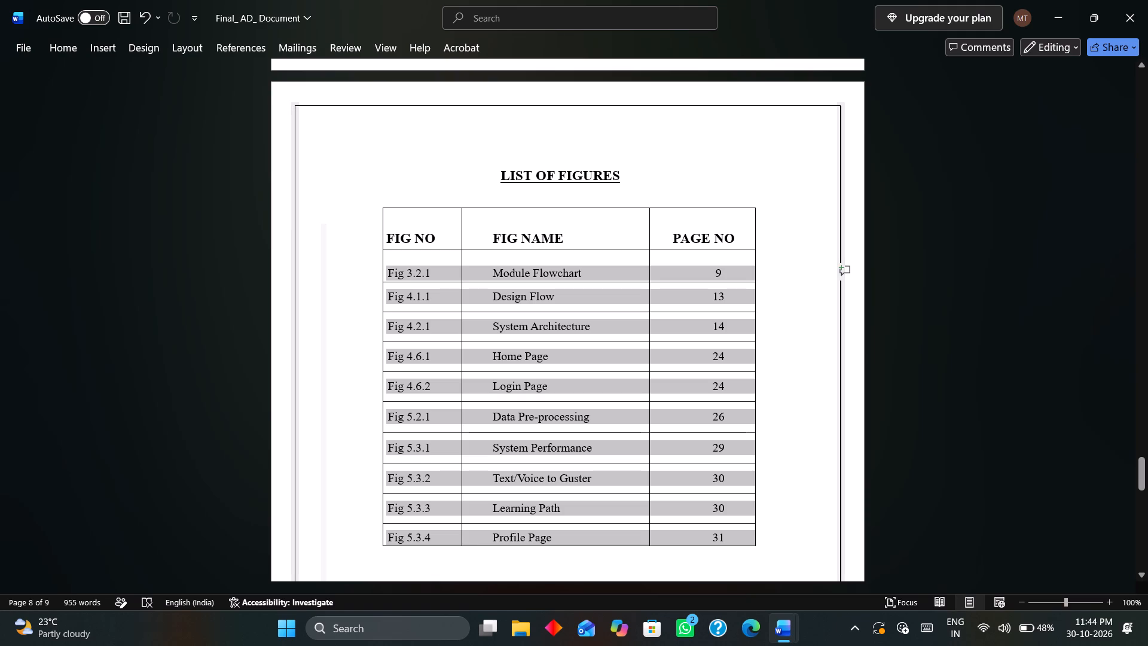
drag(740, 545, 740, 540)
key(ctrl+v)
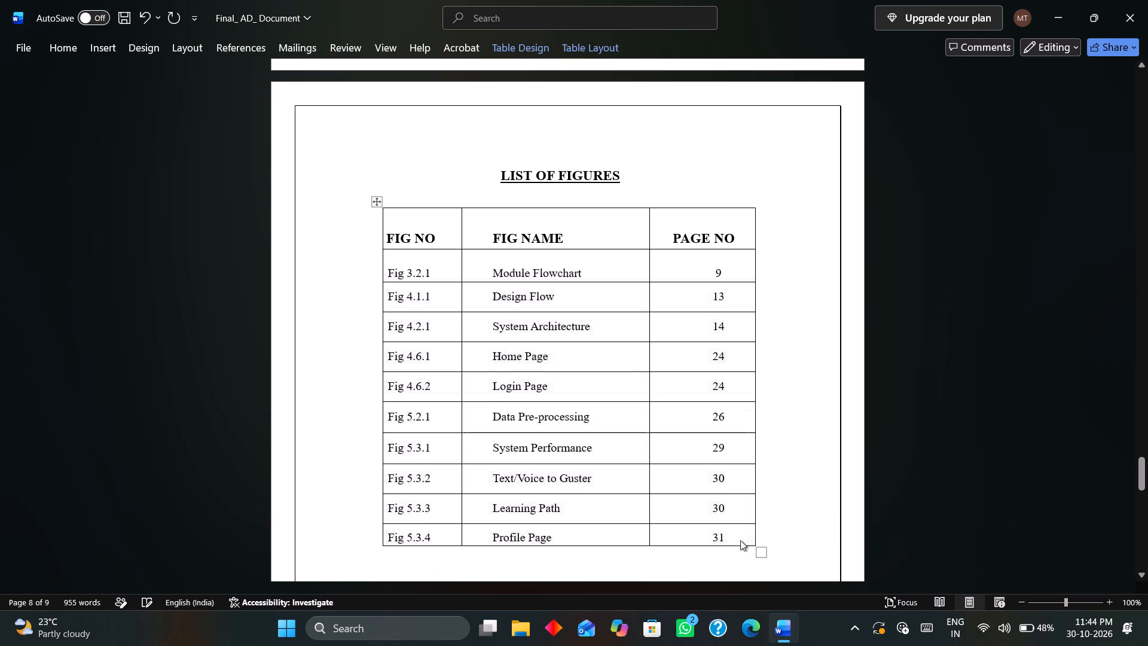
Delete the two duplicate FIG NO header rows, above Fig 3.2.1 and below Fig 5.3.3, from the report's list of figures table.
click(698, 299)
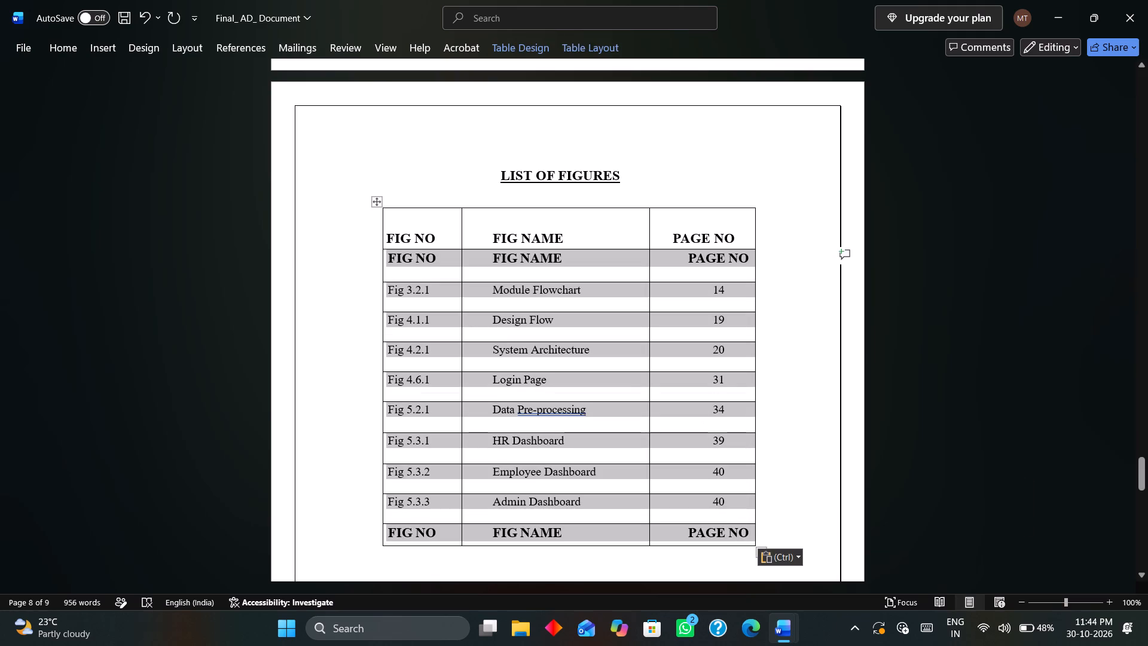
click(738, 267)
drag(748, 261, 407, 262)
key(BackSpace)
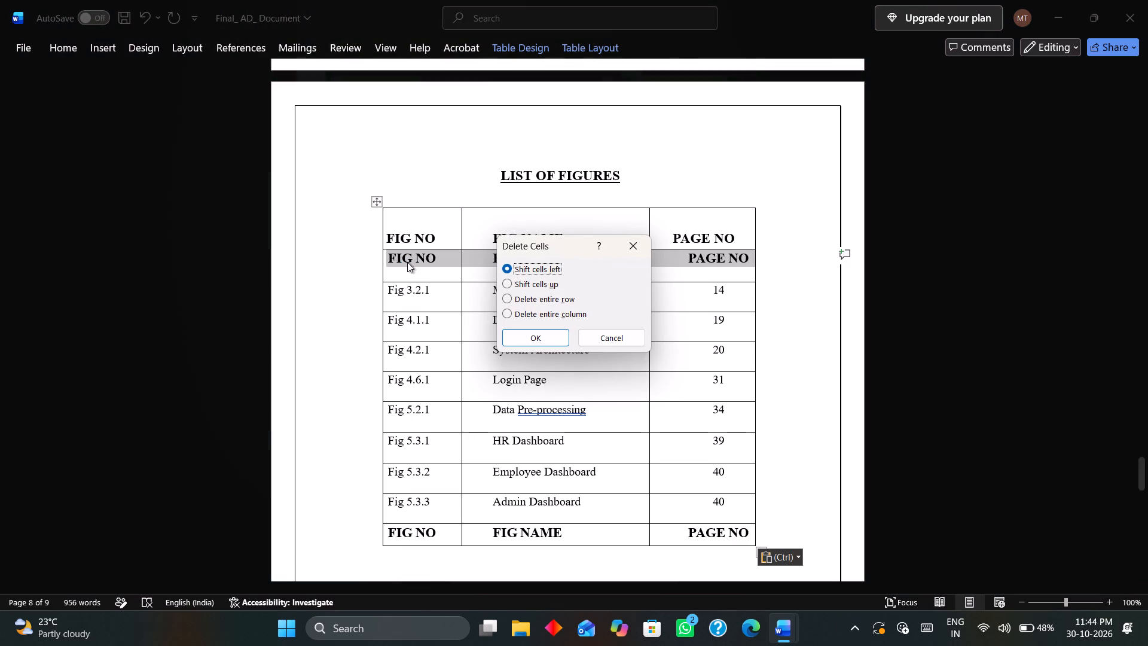
key(Return)
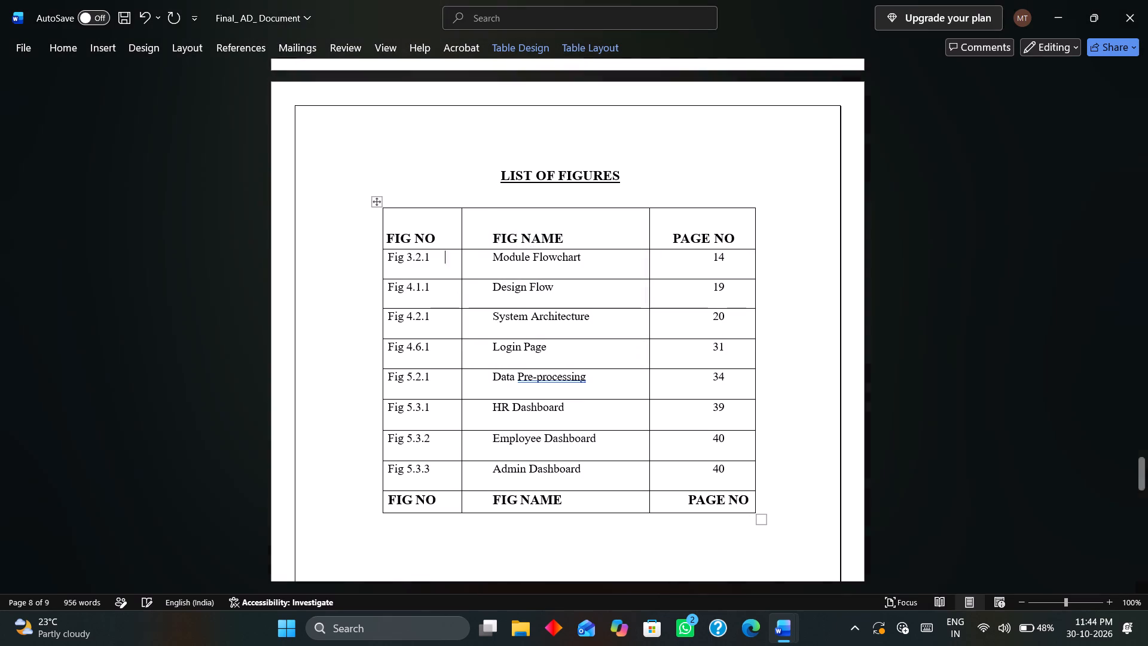
drag(750, 506, 389, 496)
key(BackSpace)
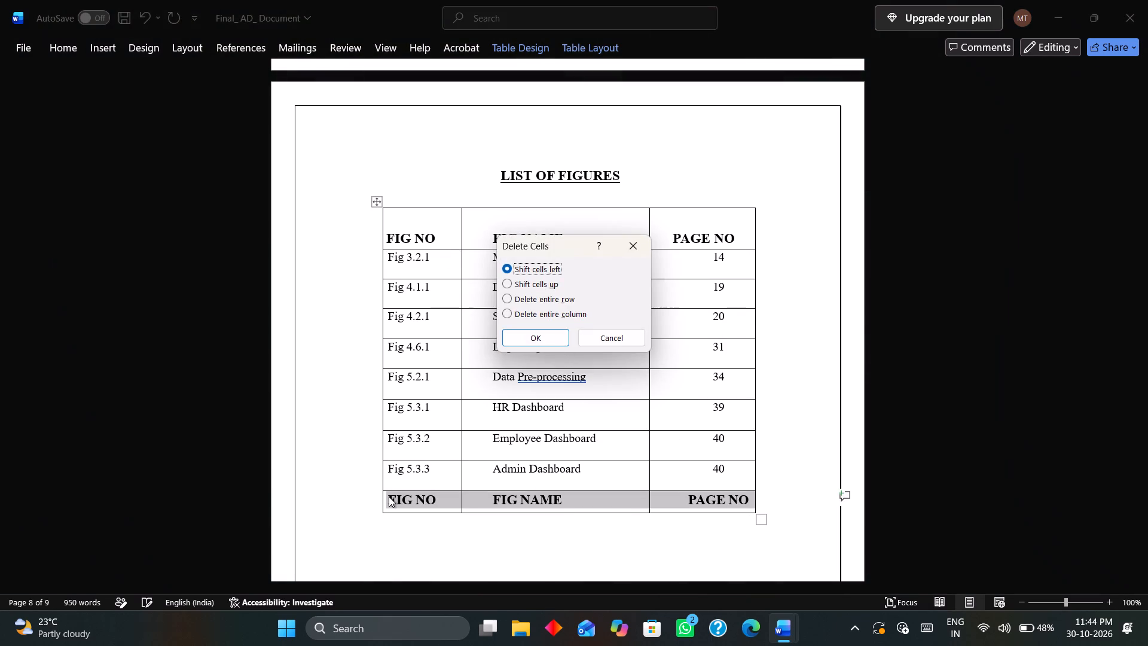
key(Return)
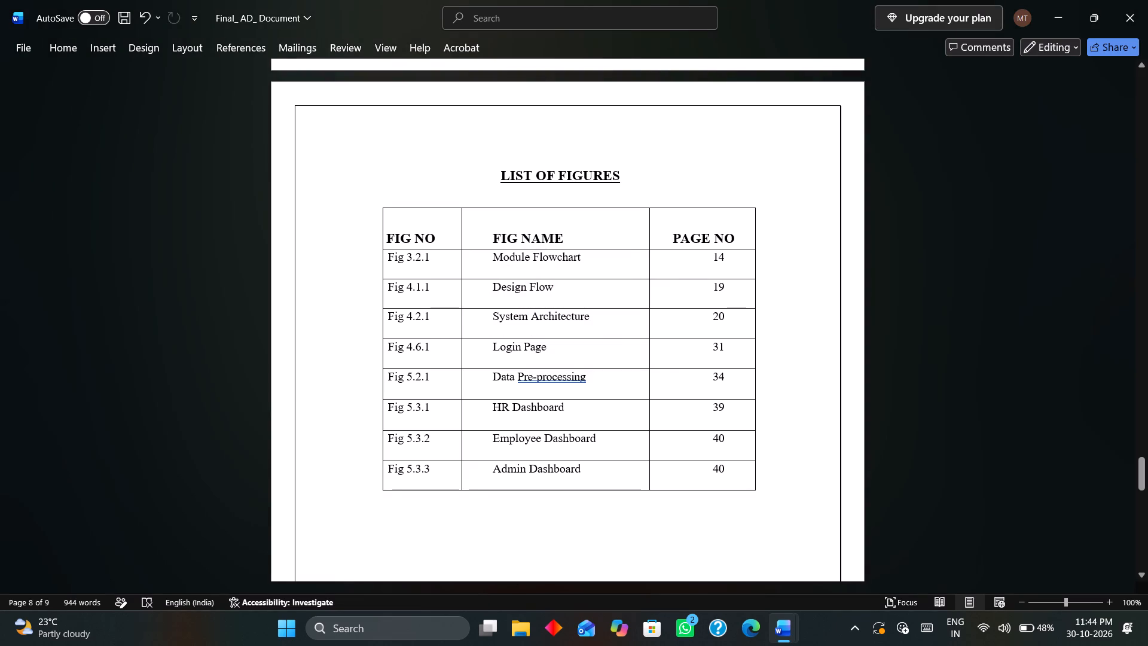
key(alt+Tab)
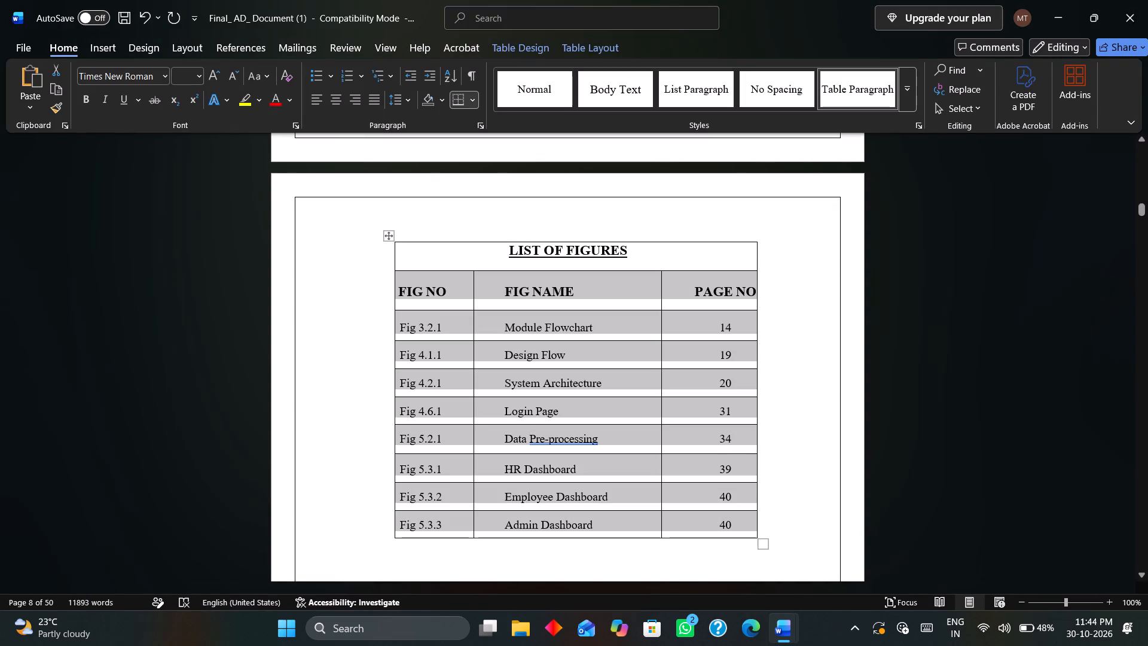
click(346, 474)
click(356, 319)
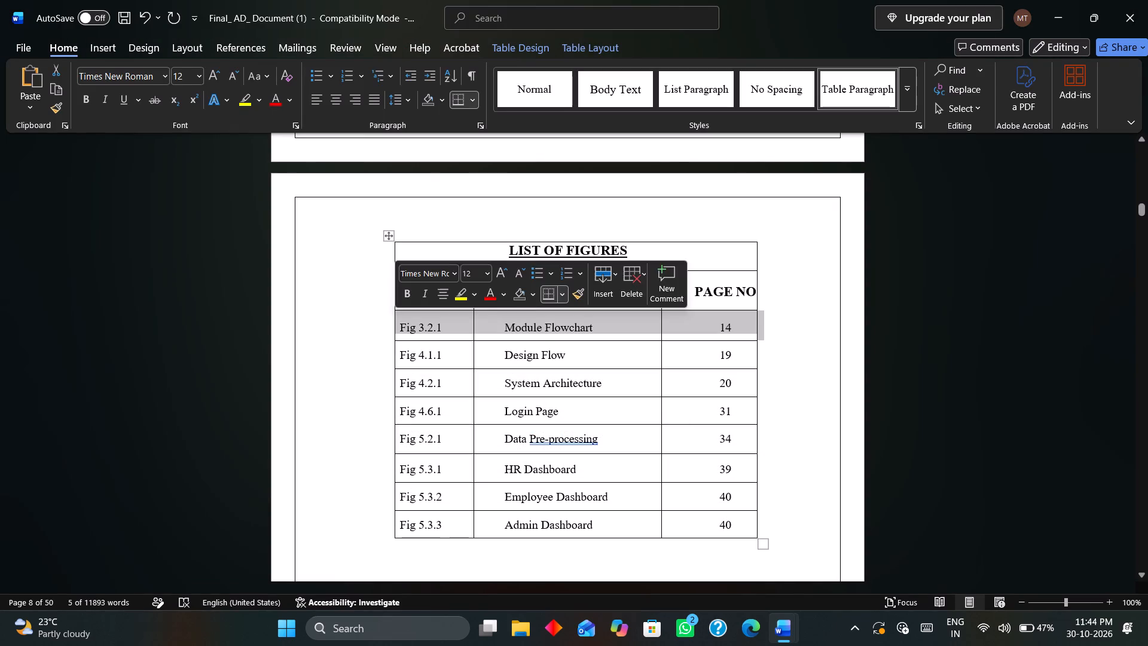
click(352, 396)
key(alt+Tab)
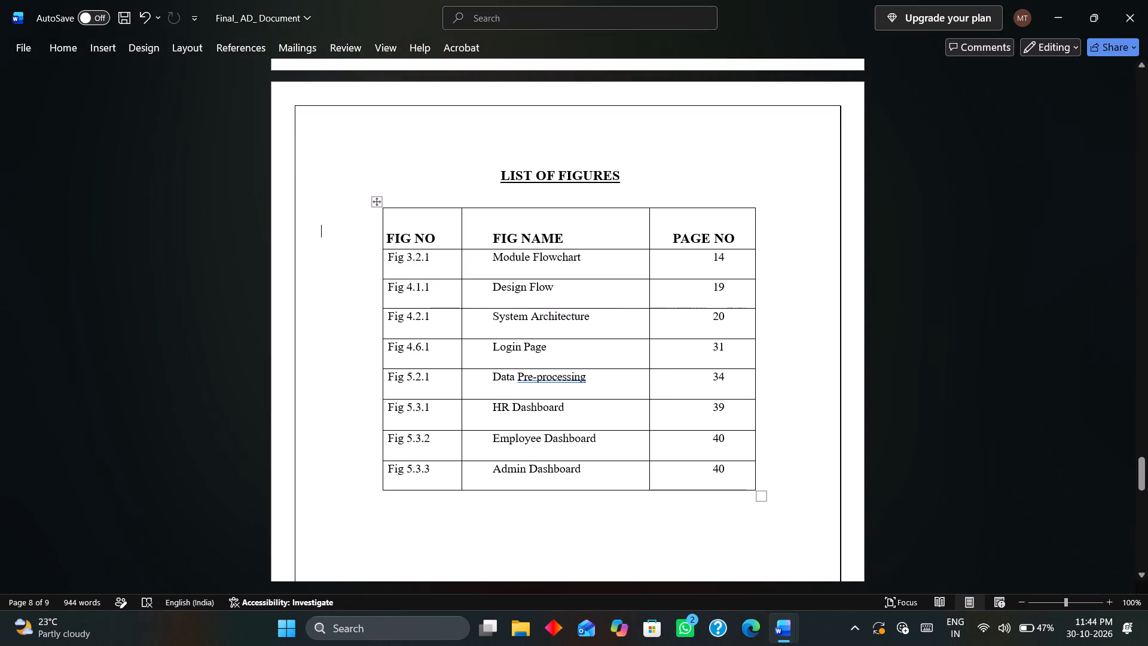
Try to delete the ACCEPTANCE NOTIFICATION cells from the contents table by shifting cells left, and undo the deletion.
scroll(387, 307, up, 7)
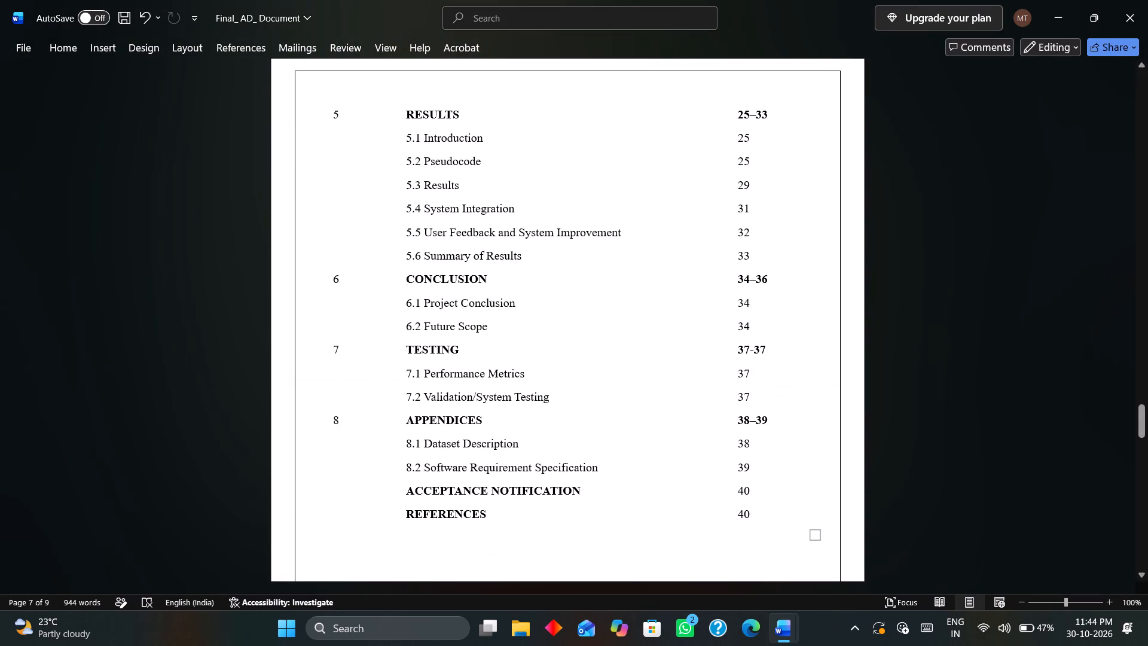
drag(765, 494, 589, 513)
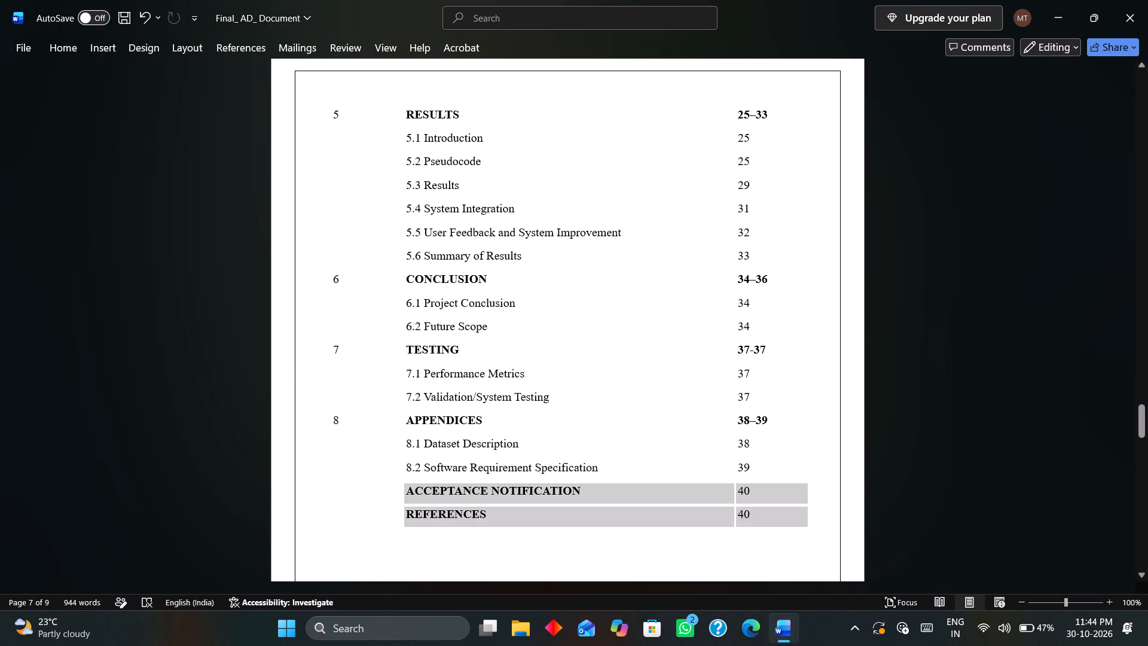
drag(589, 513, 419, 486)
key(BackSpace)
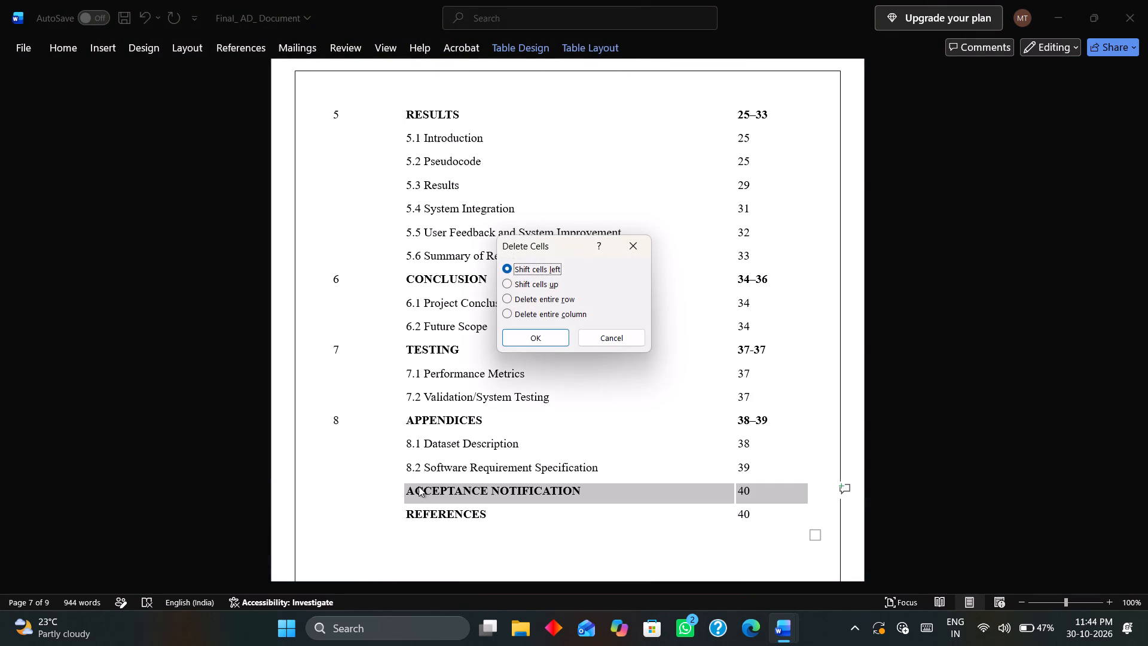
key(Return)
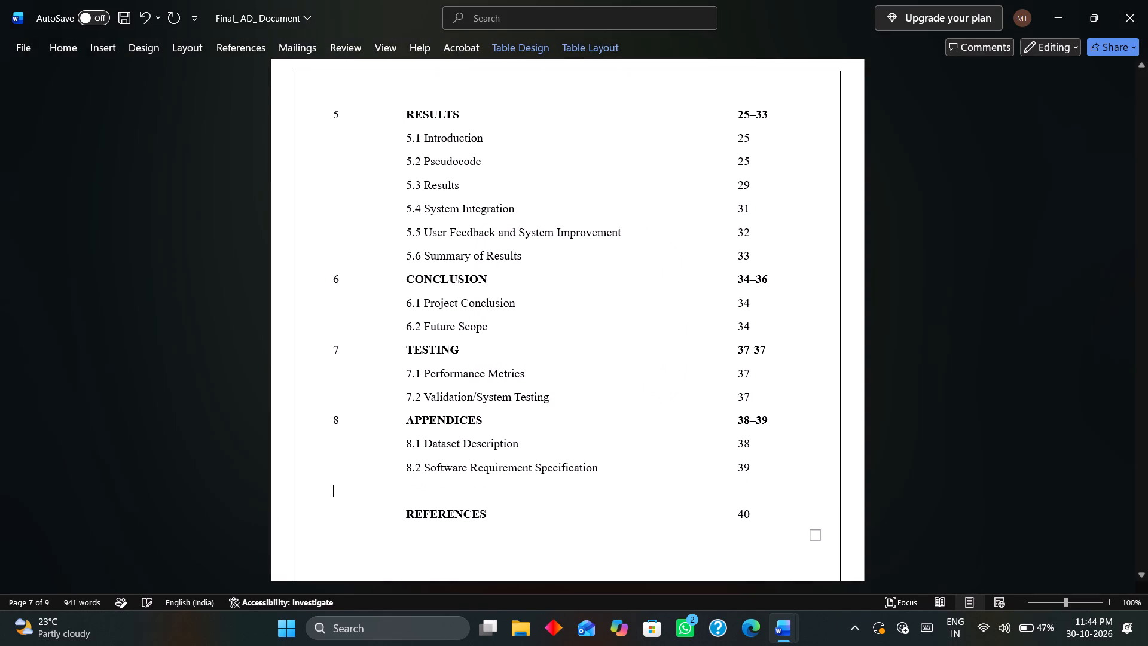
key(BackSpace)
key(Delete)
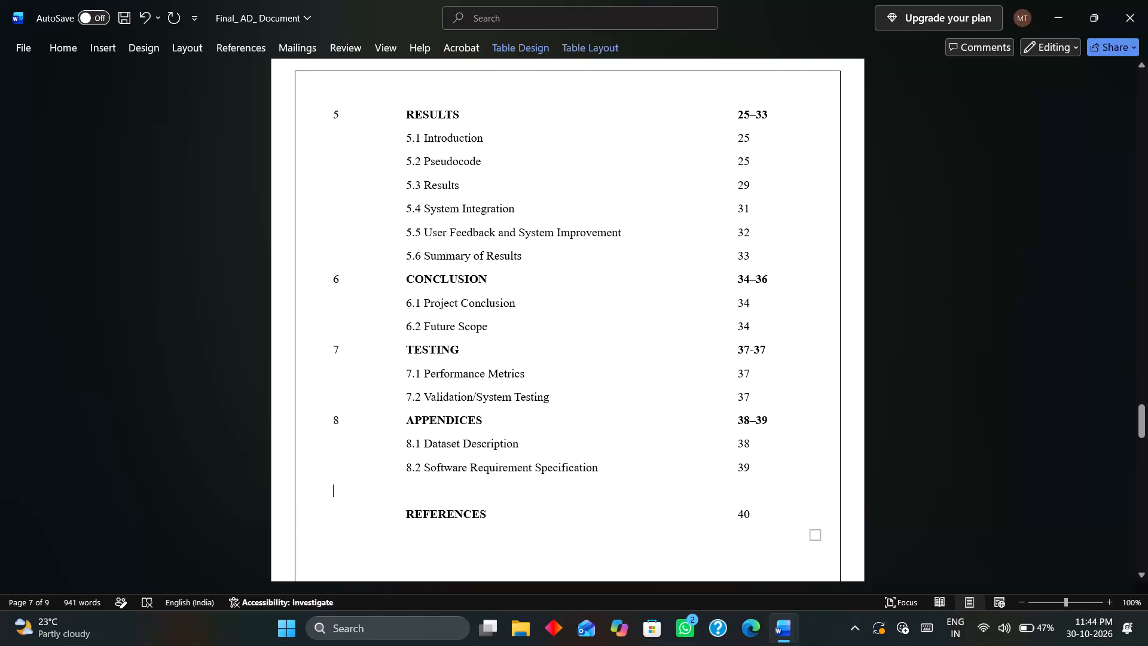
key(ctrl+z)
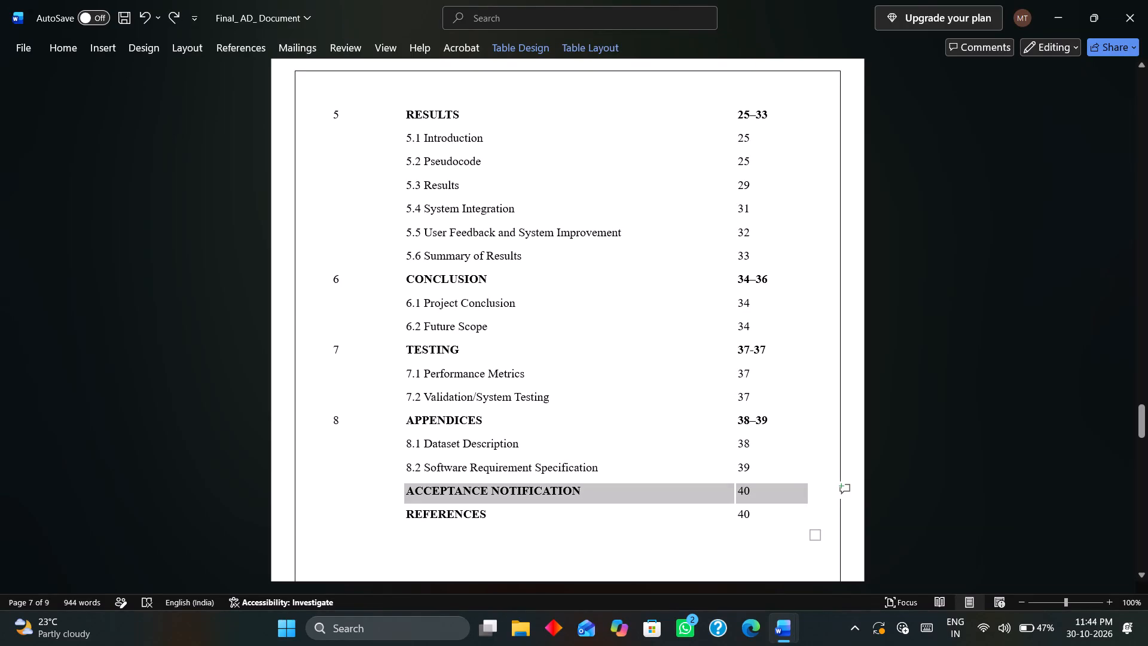
Replace the ACCEPTANCE NOTIFICATION text in the contents table with a copy of the REFERENCES entry below it.
click(567, 519)
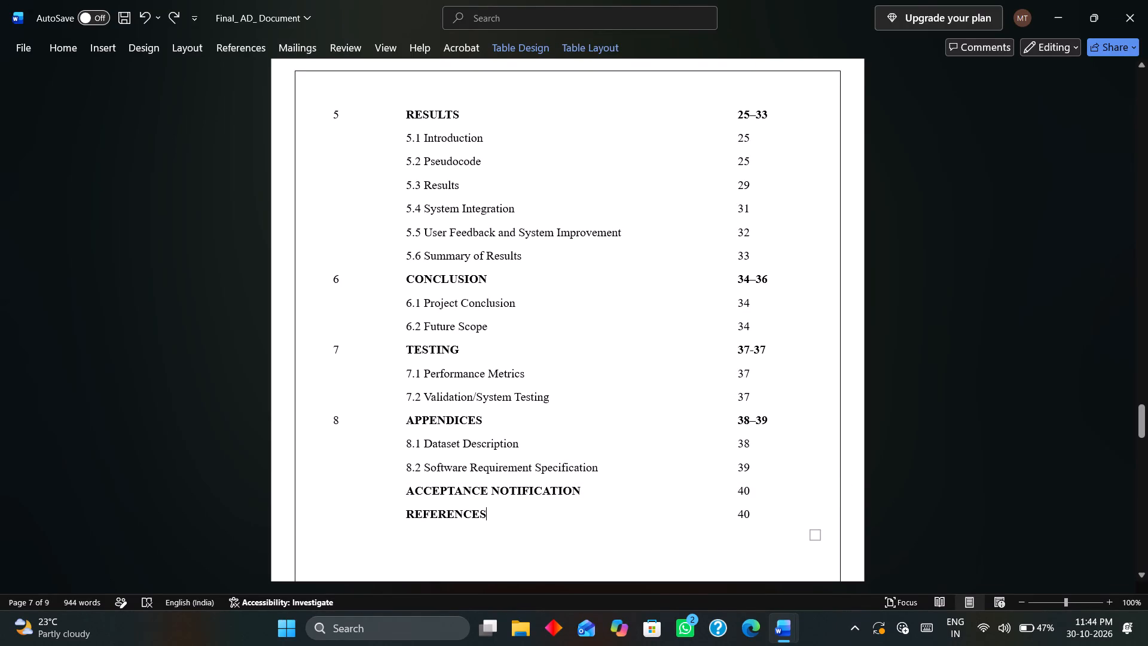
drag(492, 513, 399, 509)
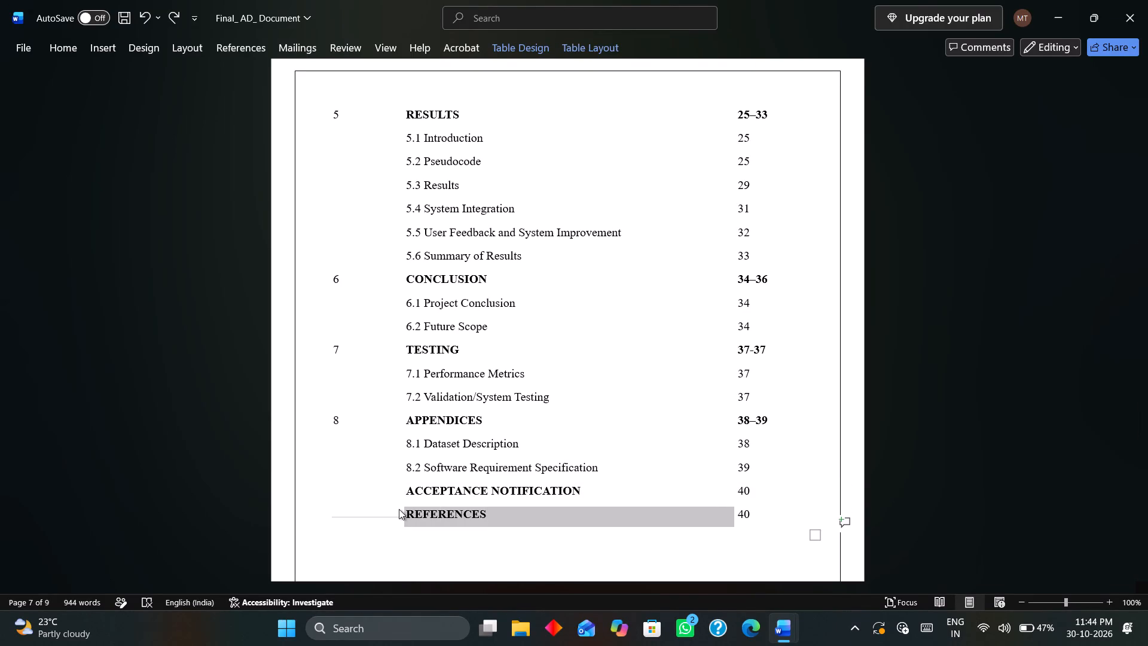
click(399, 509)
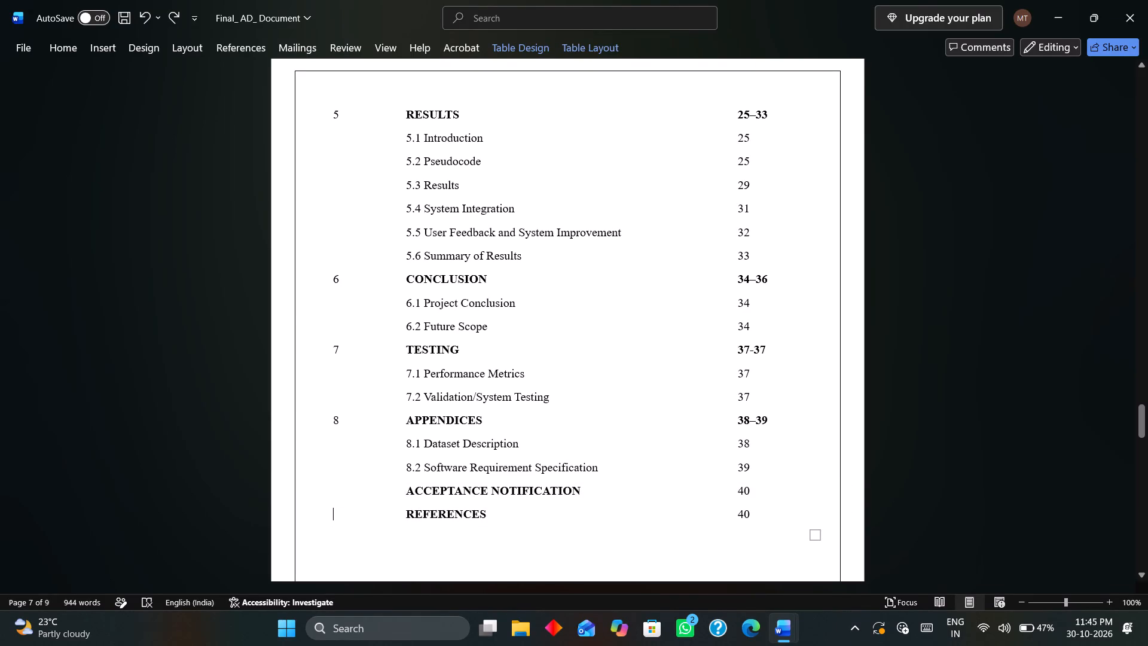
drag(408, 513, 486, 516)
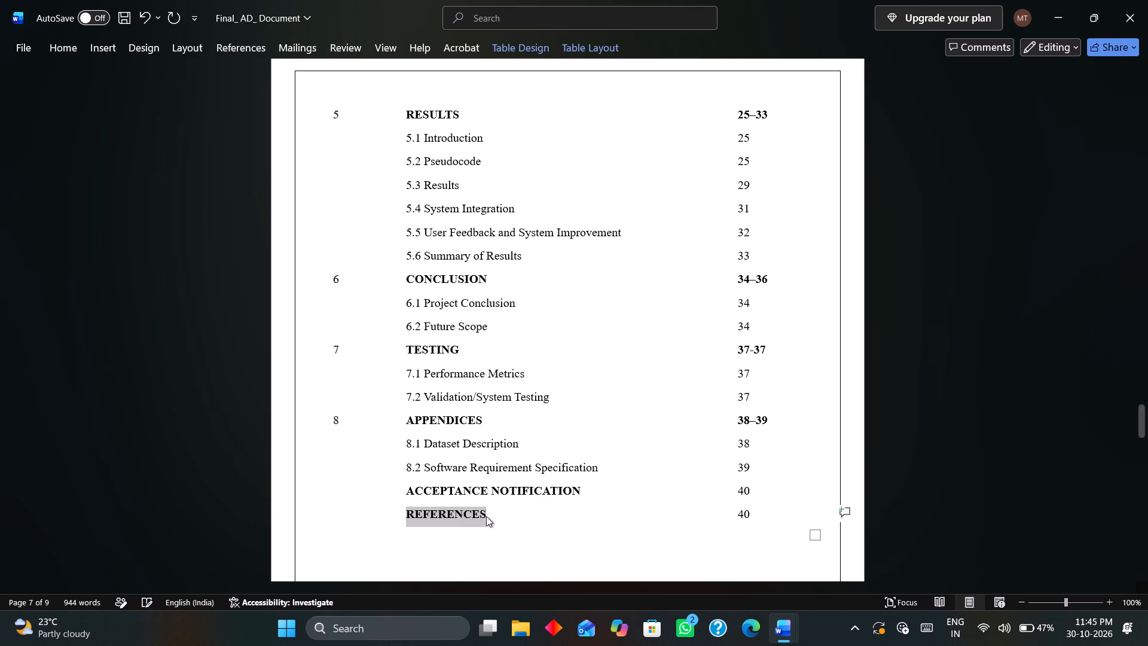
key(ctrl+c)
drag(581, 489, 417, 488)
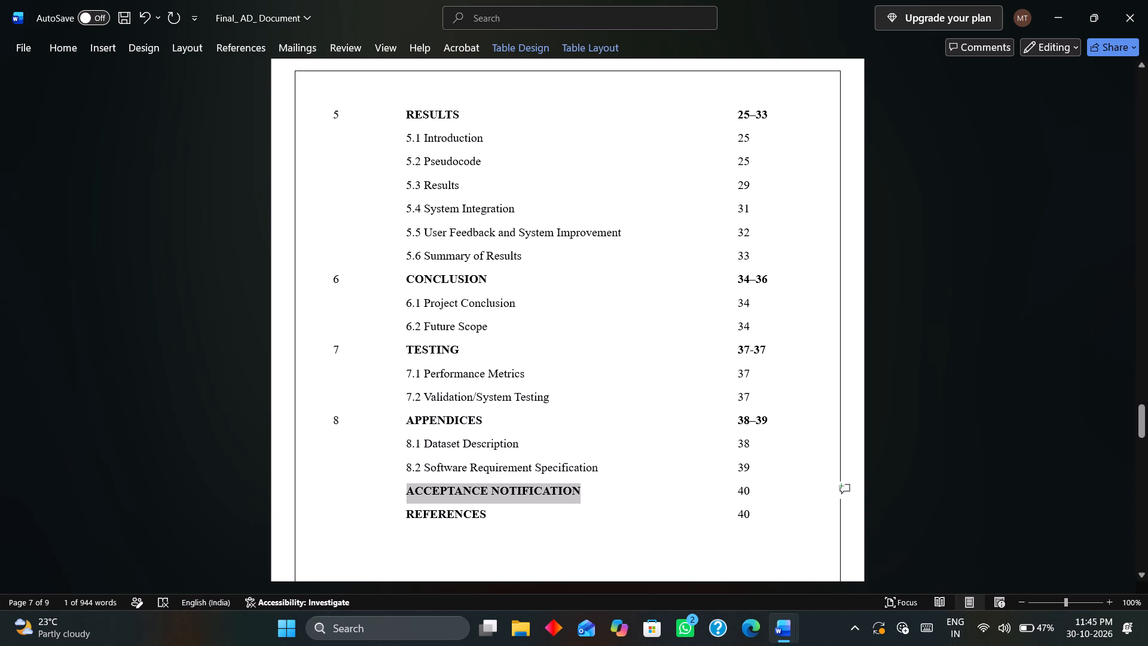
drag(417, 488, 414, 487)
key(ctrl+v)
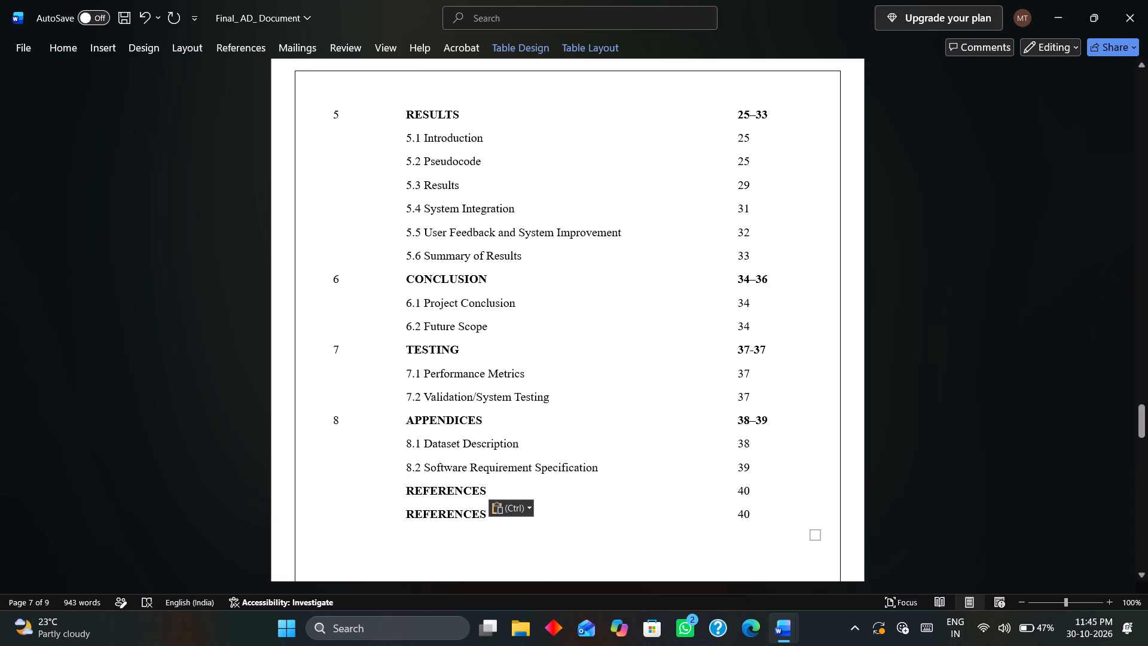
Delete the duplicate REFERENCES entry and its page number from the last row of the contents table, shifting cells left.
drag(753, 514, 458, 513)
drag(458, 513, 419, 512)
key(BackSpace)
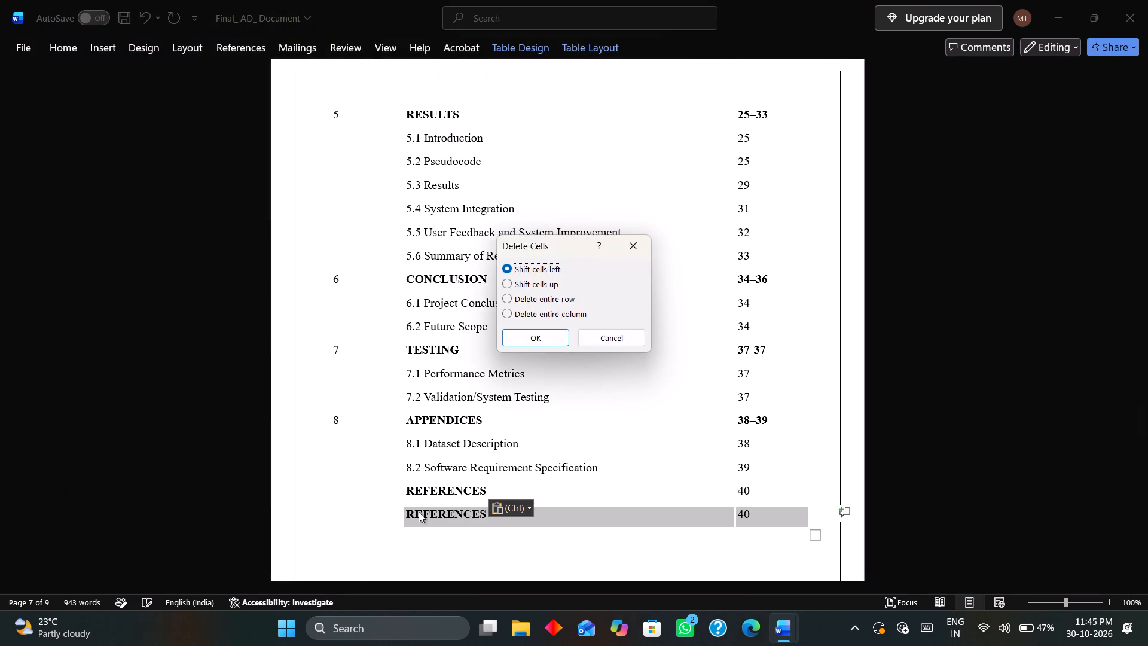
key(Return)
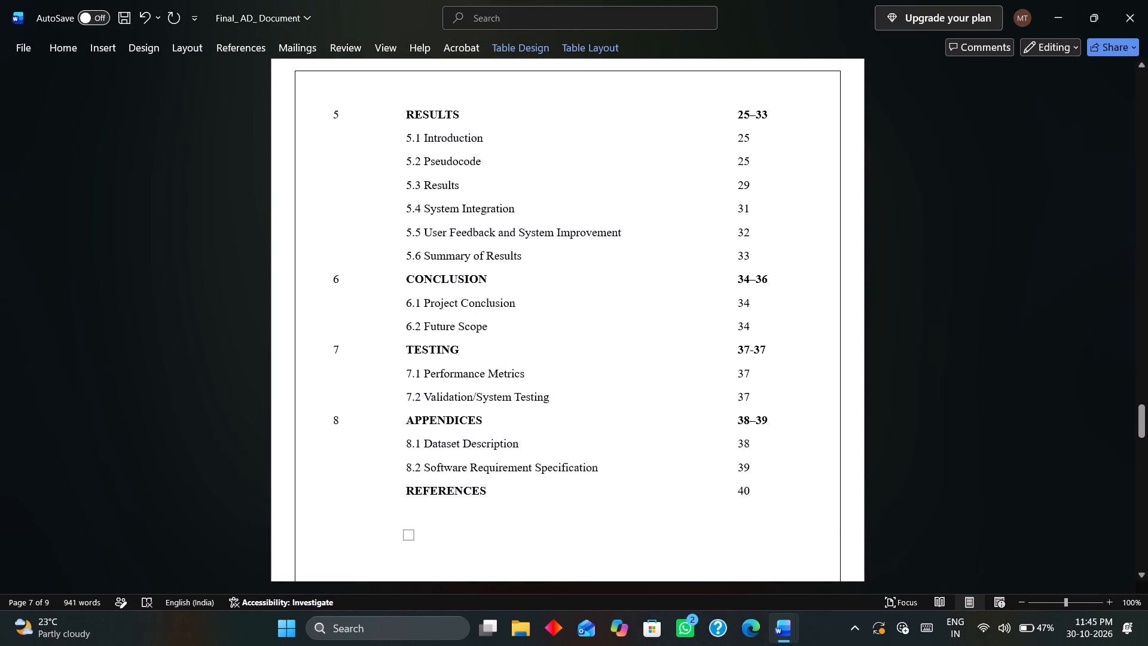
Widen the whole contents table slightly so that its page number column extends closer to the page border.
click(409, 537)
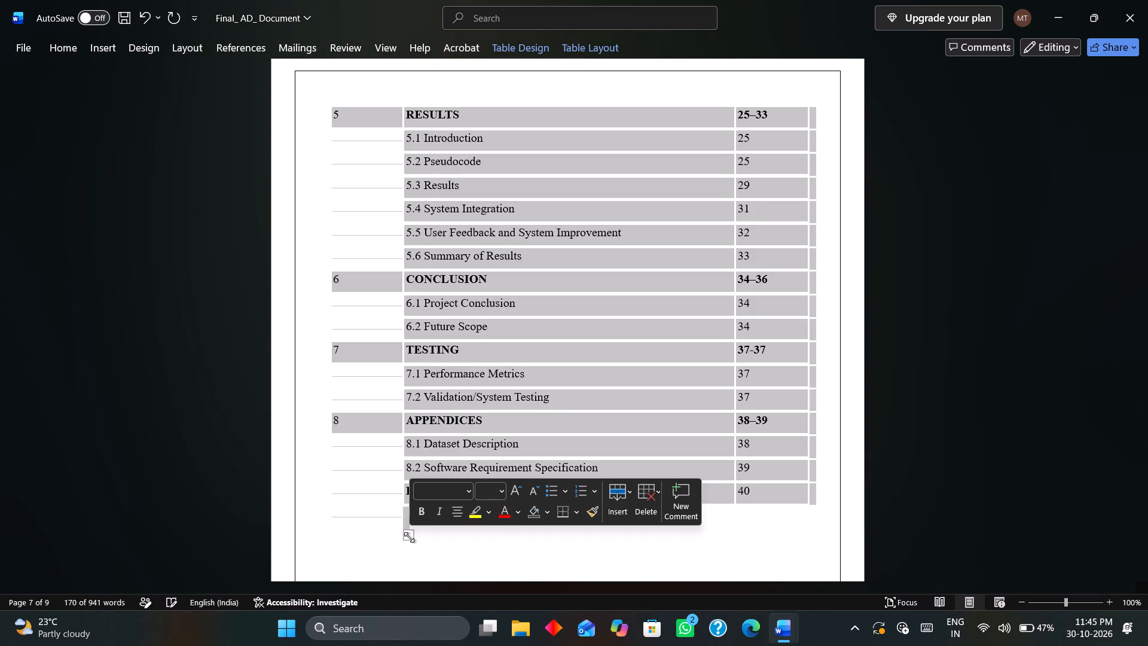
drag(409, 537, 496, 504)
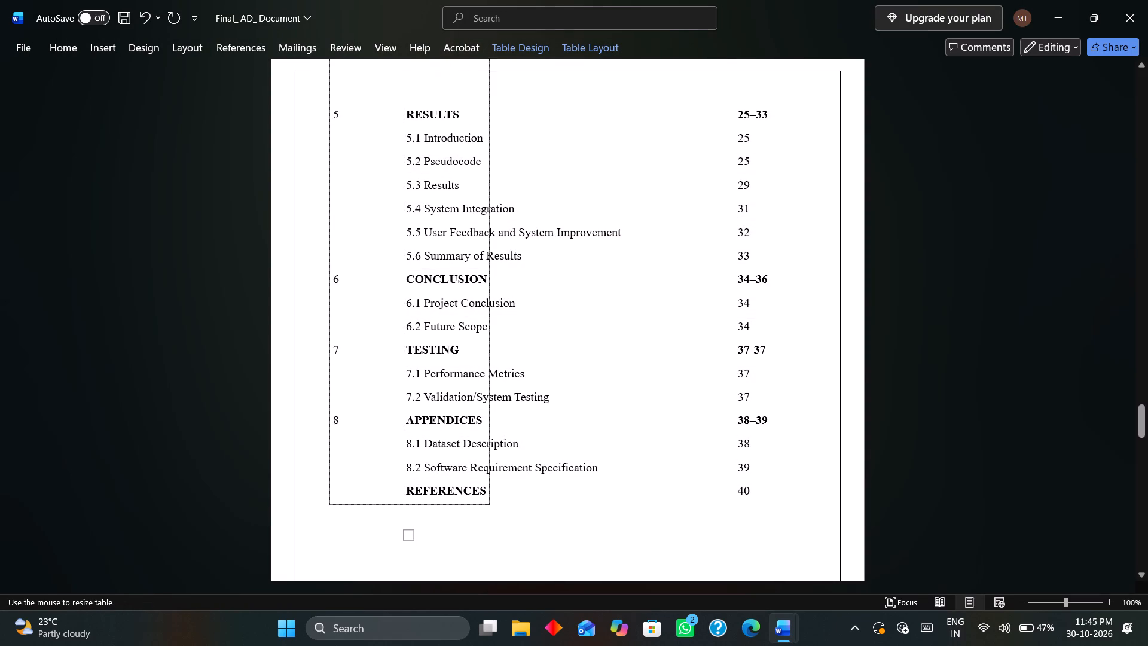
drag(496, 504, 743, 503)
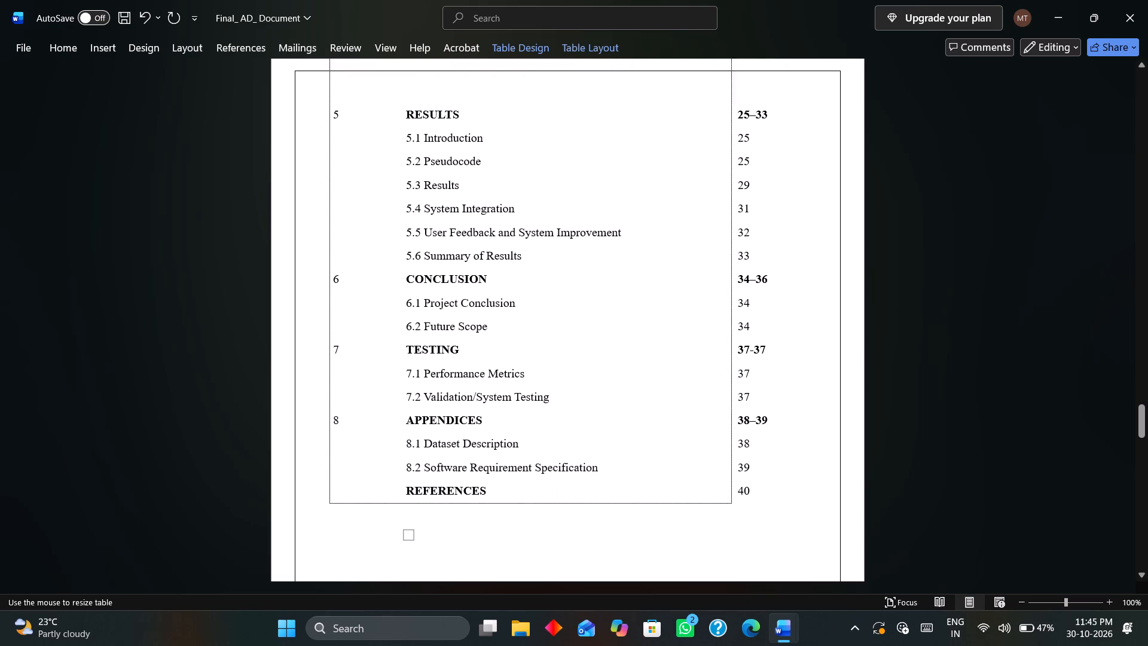
drag(743, 503, 817, 501)
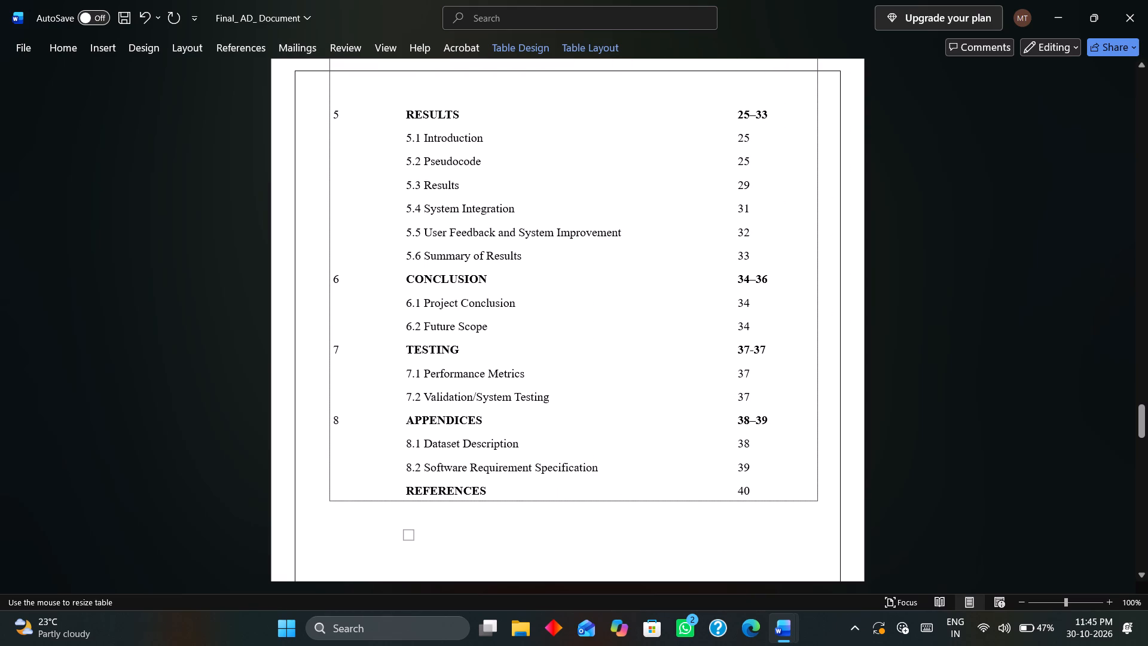
drag(817, 501, 828, 501)
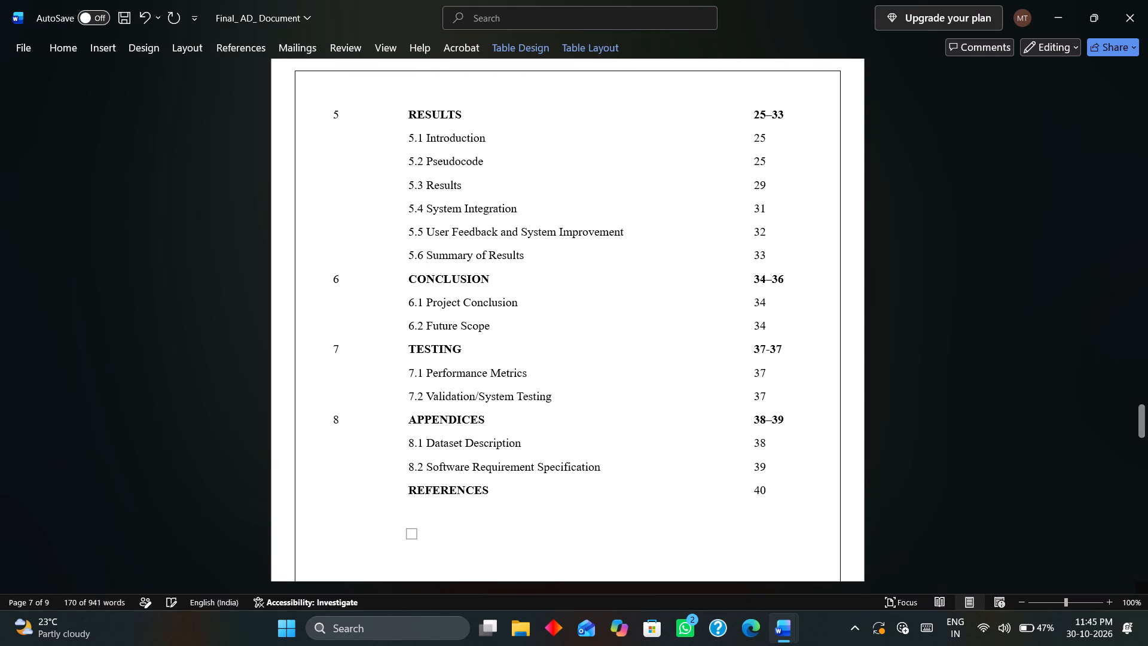
Apply All Borders to the entire contents table.
scroll(535, 398, down, 9)
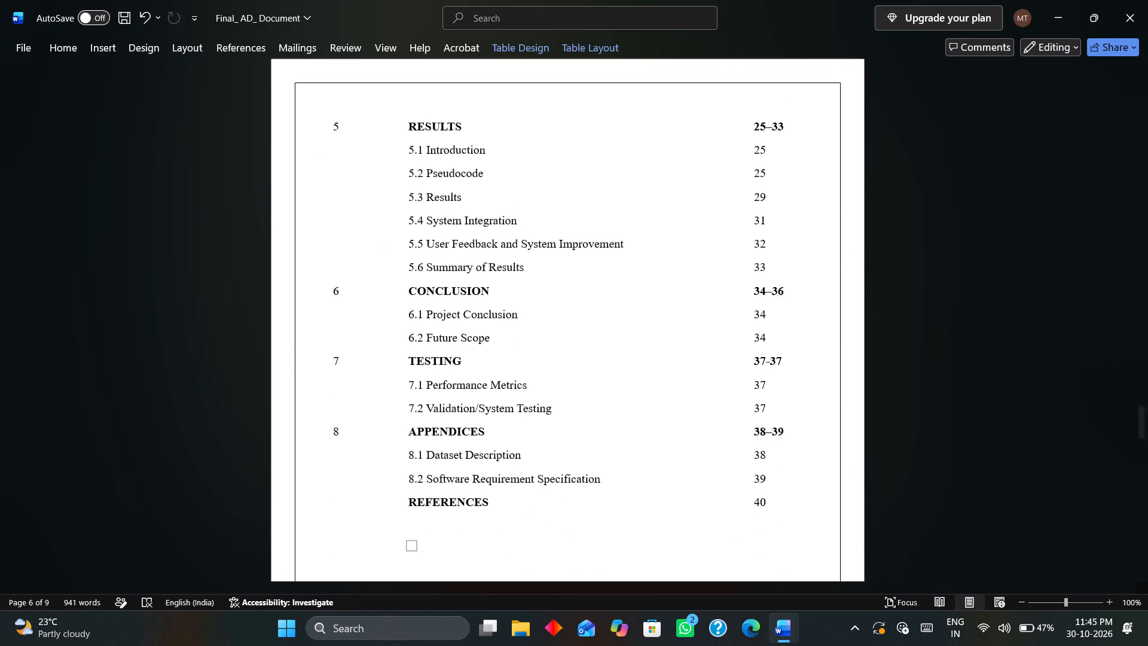
scroll(535, 398, down, 1)
click(411, 359)
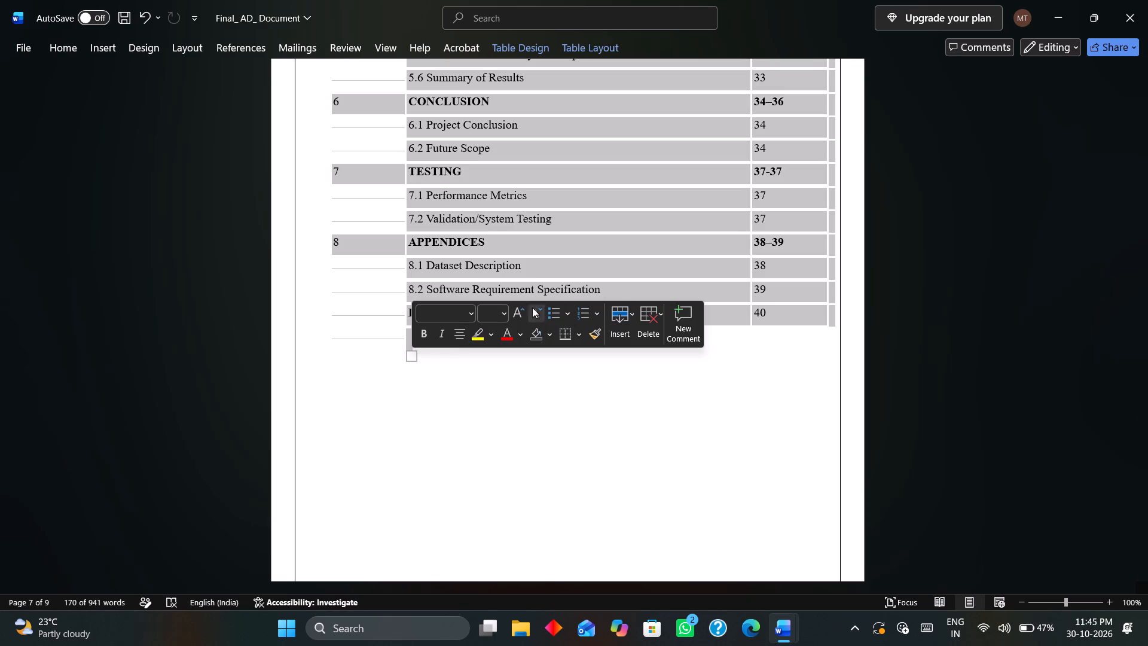
click(567, 334)
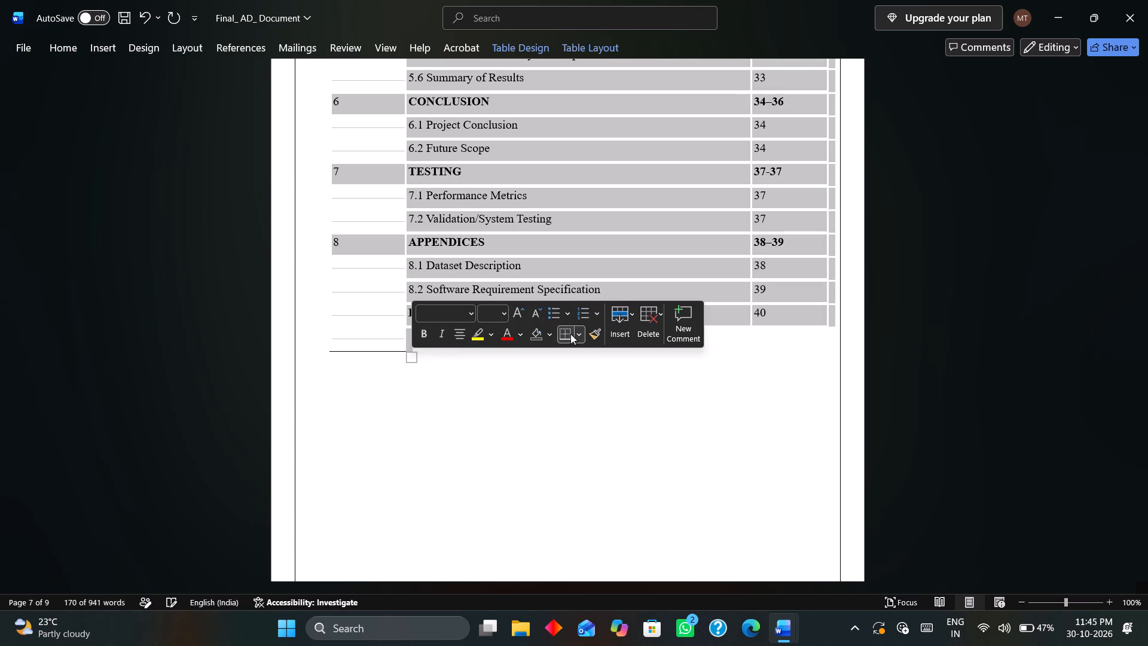
click(579, 333)
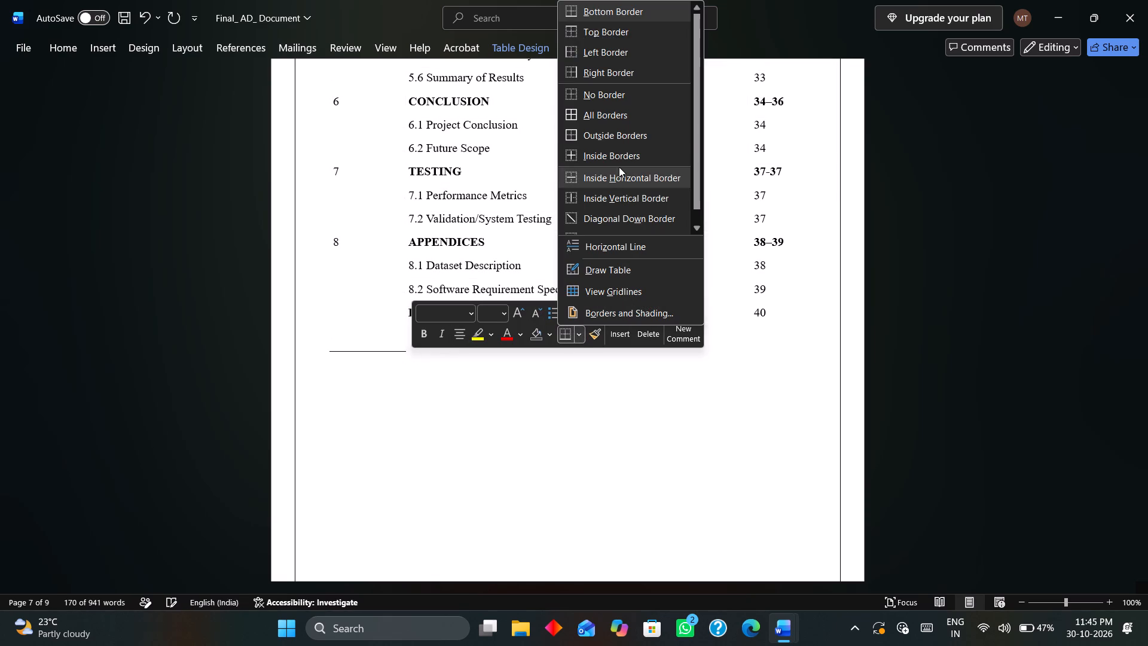
click(629, 120)
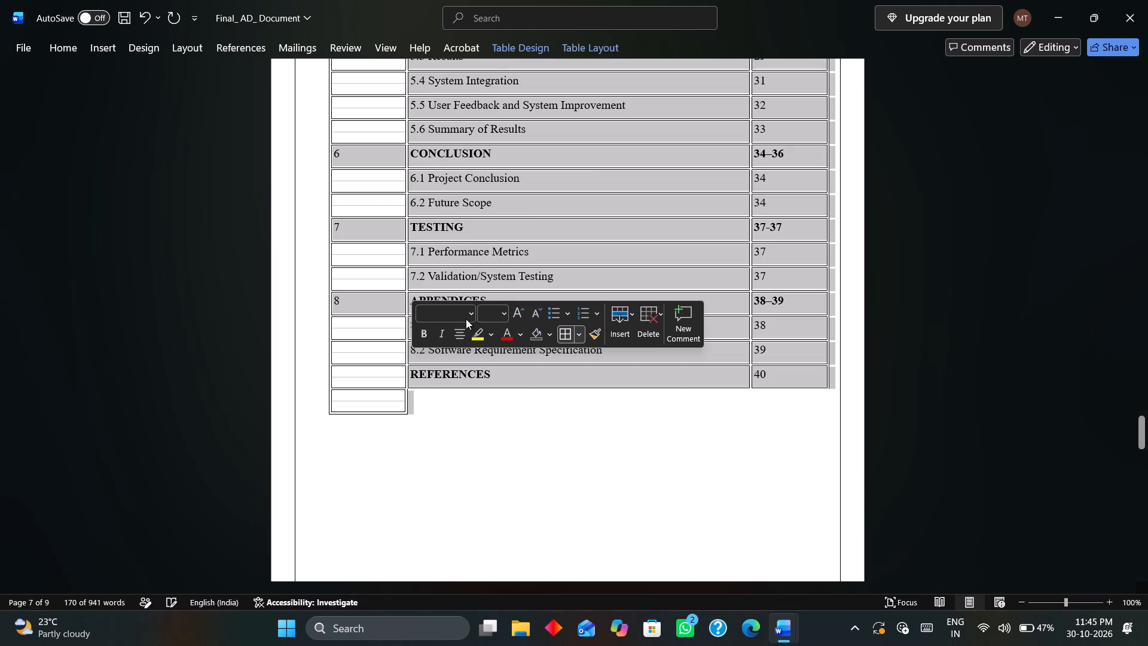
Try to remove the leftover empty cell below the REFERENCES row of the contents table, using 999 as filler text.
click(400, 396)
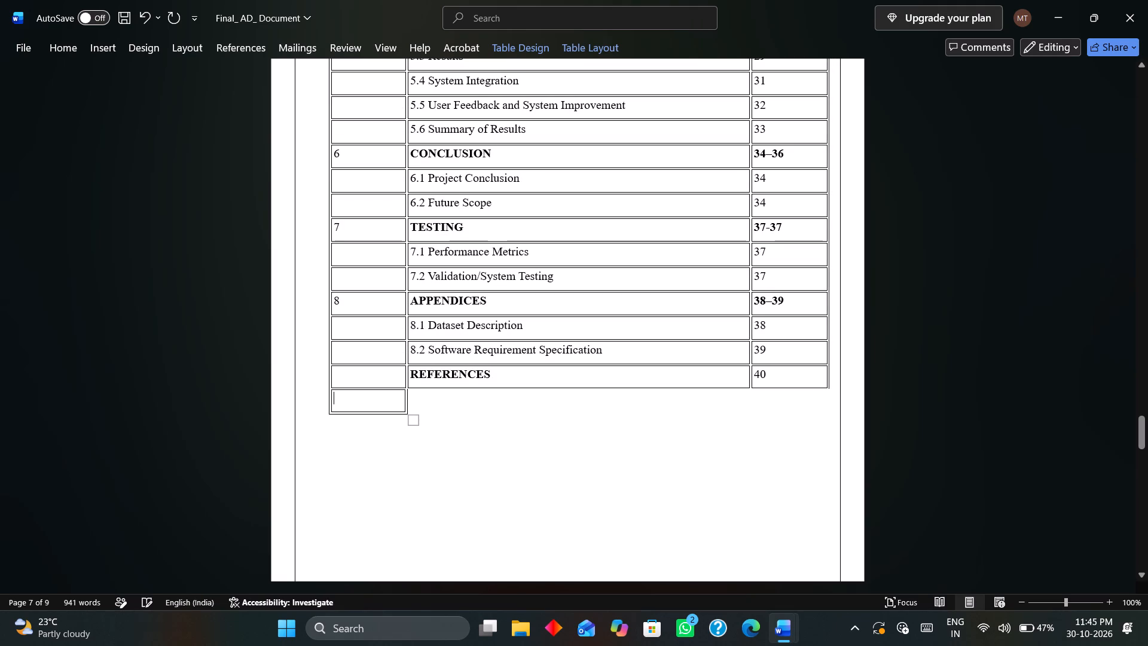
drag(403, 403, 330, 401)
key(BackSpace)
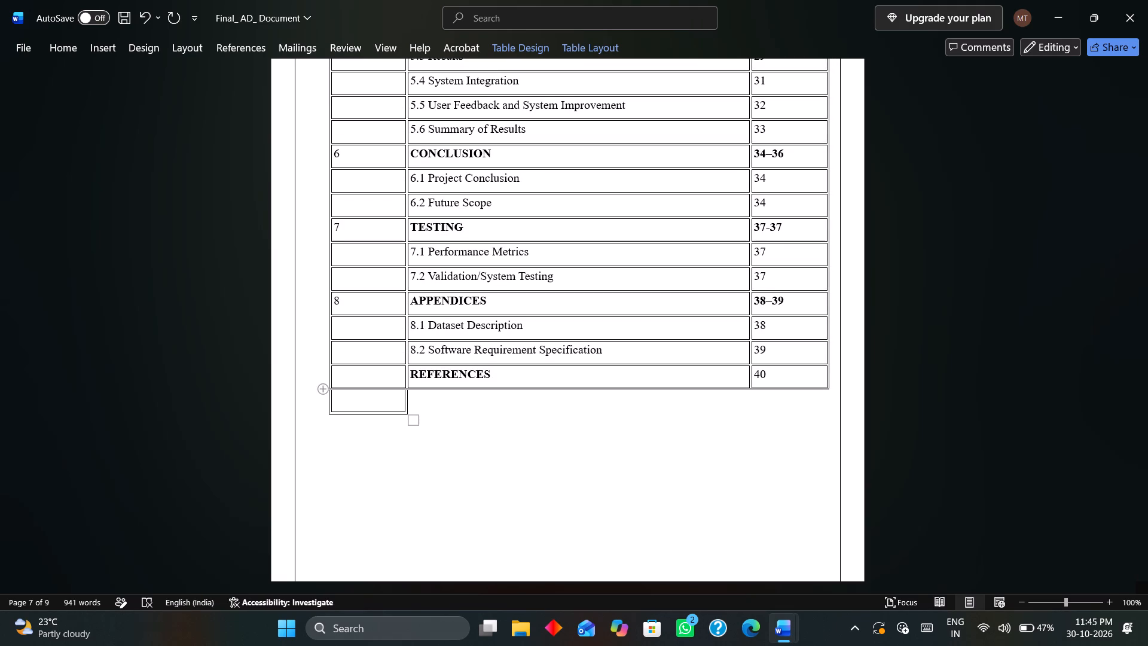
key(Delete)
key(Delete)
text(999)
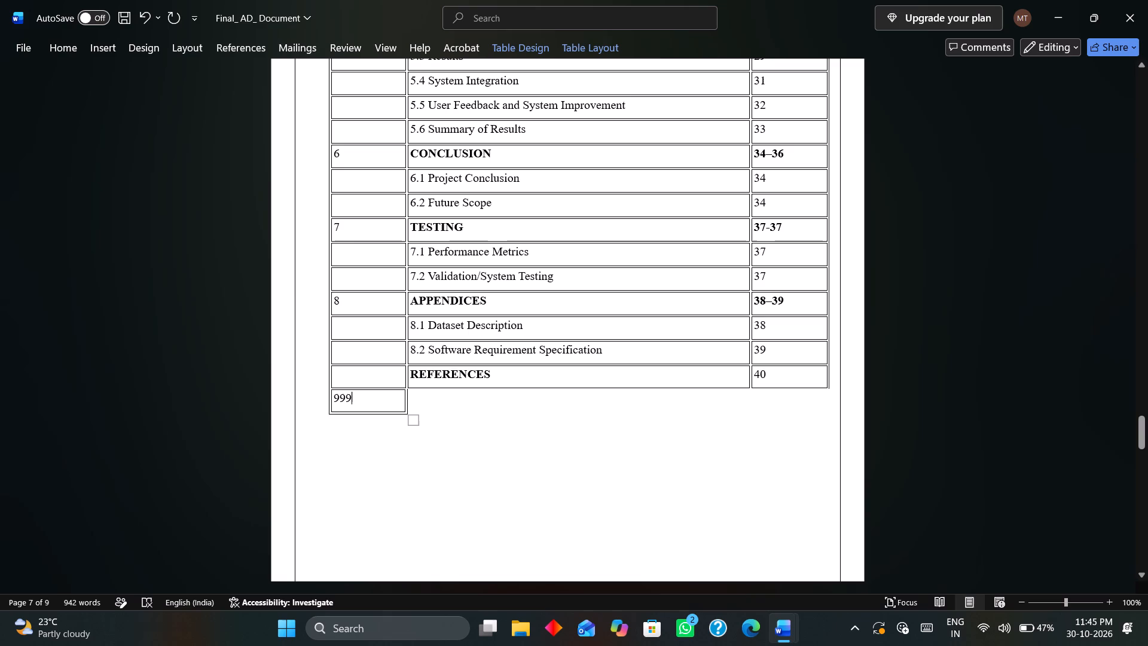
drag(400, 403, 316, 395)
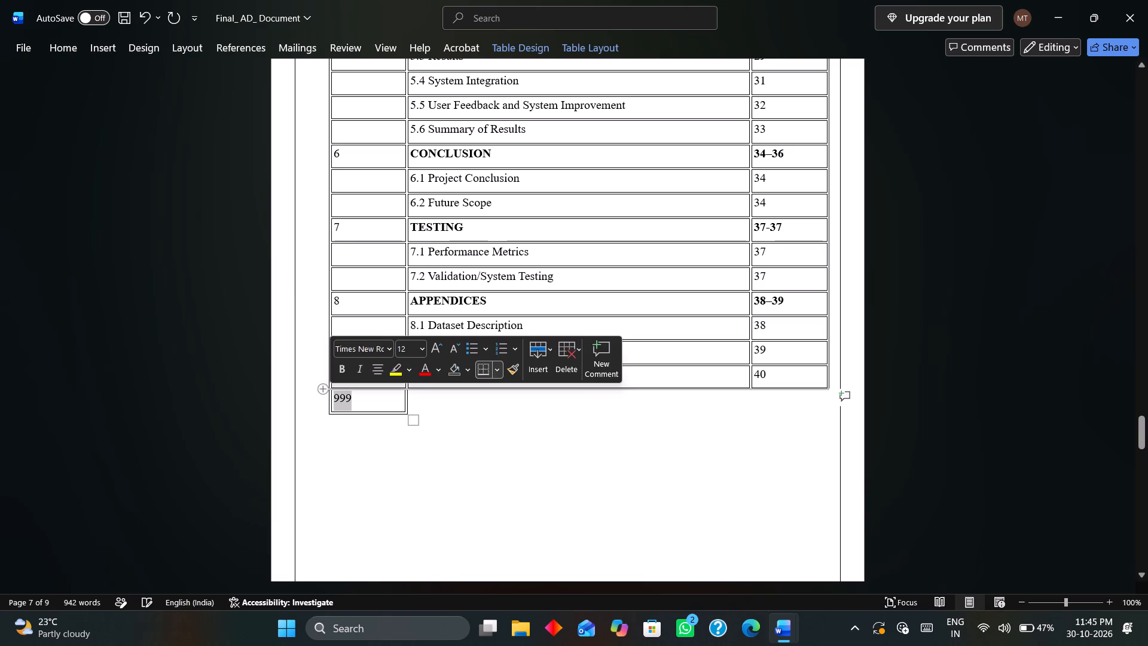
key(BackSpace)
Undo back past the contents table's borders, its widening and the deletion of the duplicate REFERENCES cells.
key(ctrl+z)
key(ctrl+z)
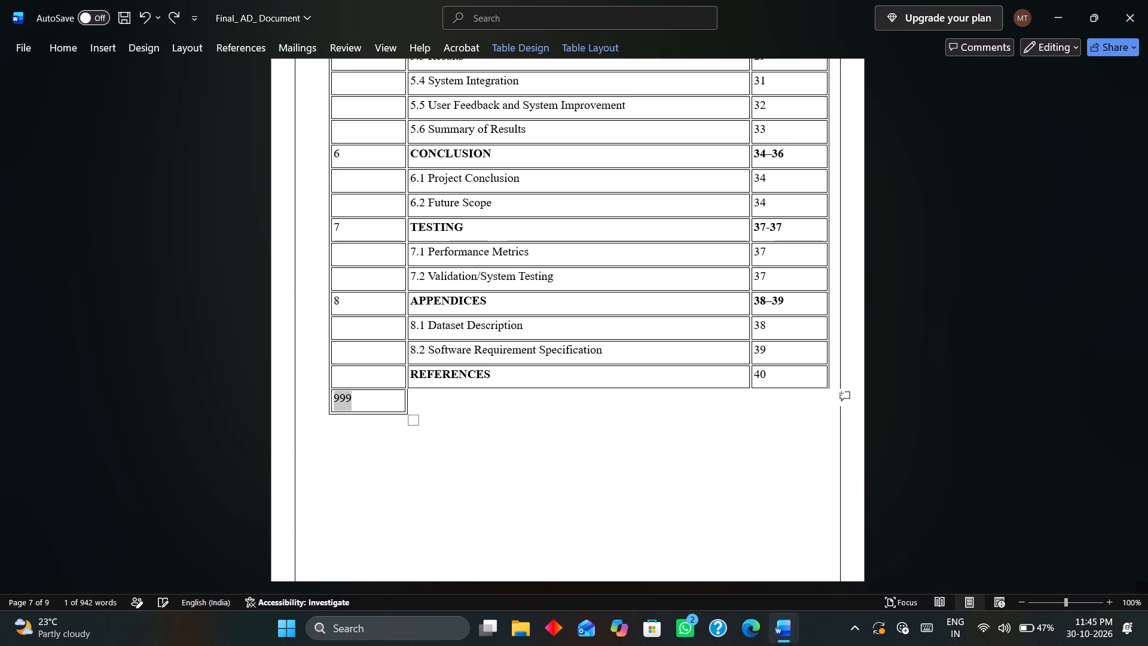
key(ctrl+z)
key(ctrl+z)
key(ctrl+z)
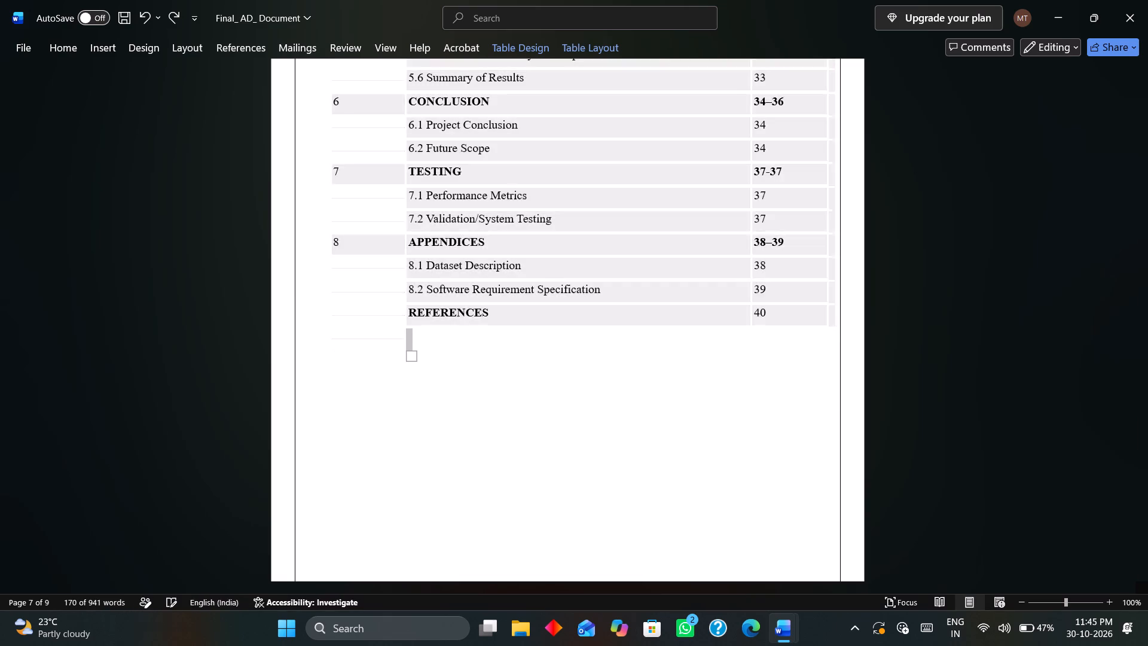
key(ctrl+z)
key(ctrl+z)
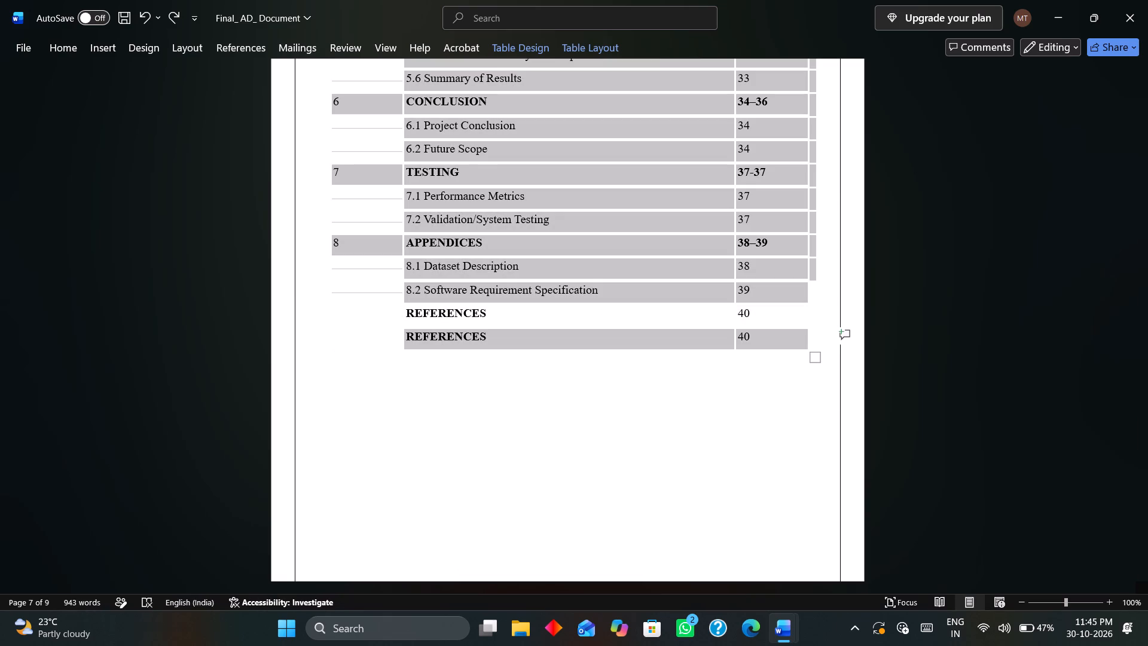
Enter 111 in the empty number cell of the last REFERENCES row, and delete all that row's cells, shifting cells left.
click(638, 382)
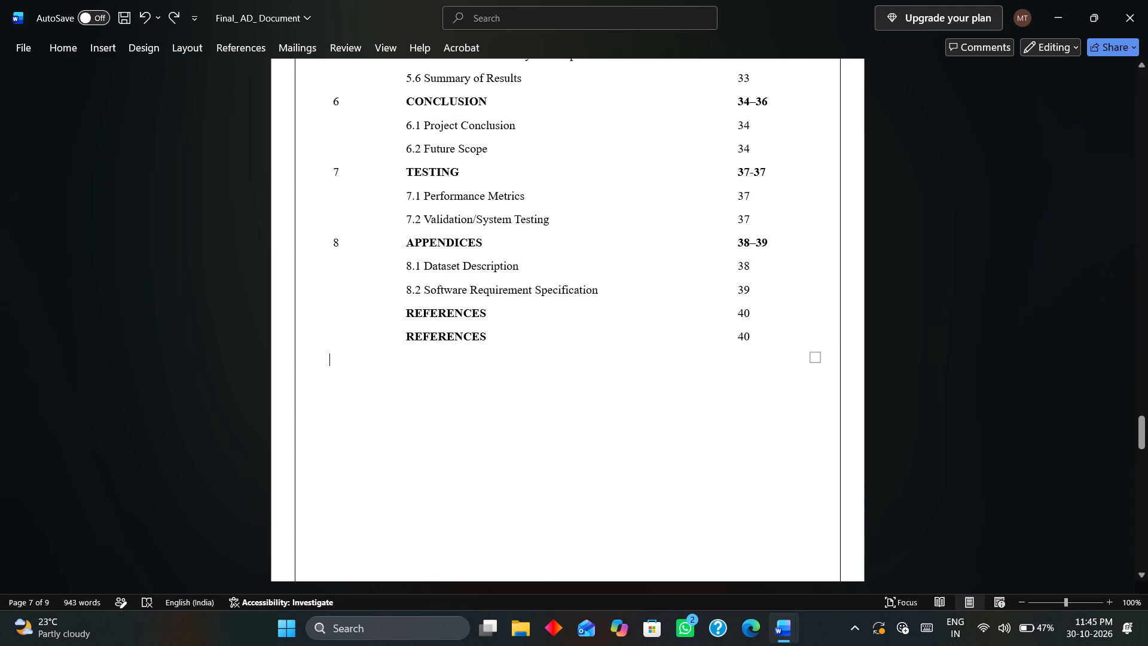
click(382, 336)
text(111)
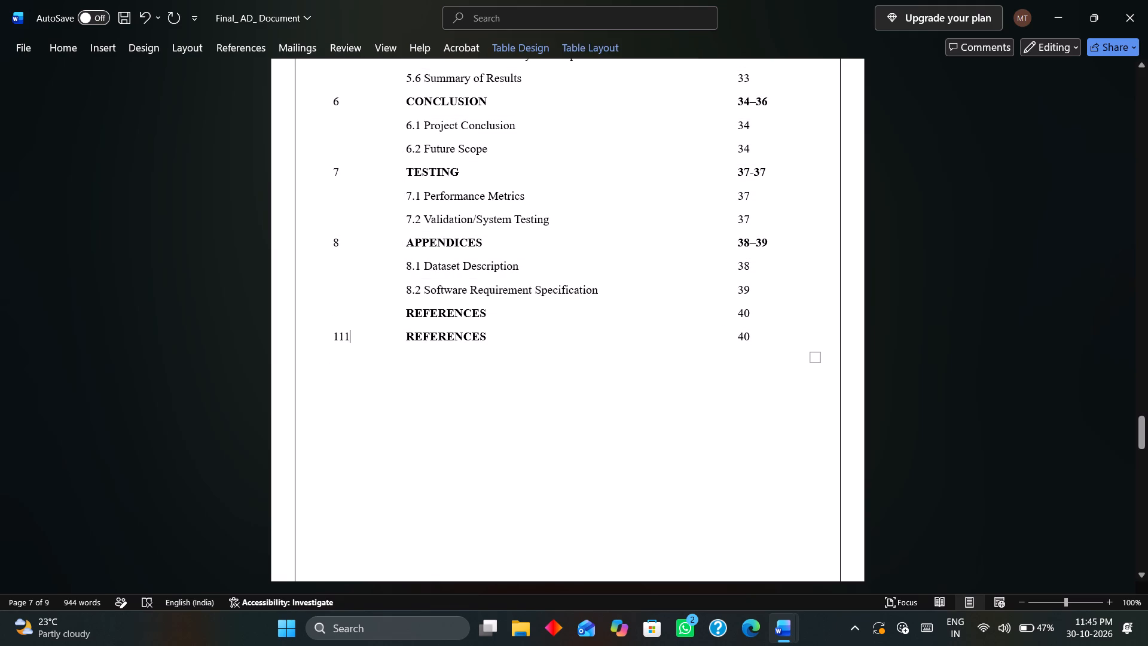
drag(801, 340, 356, 340)
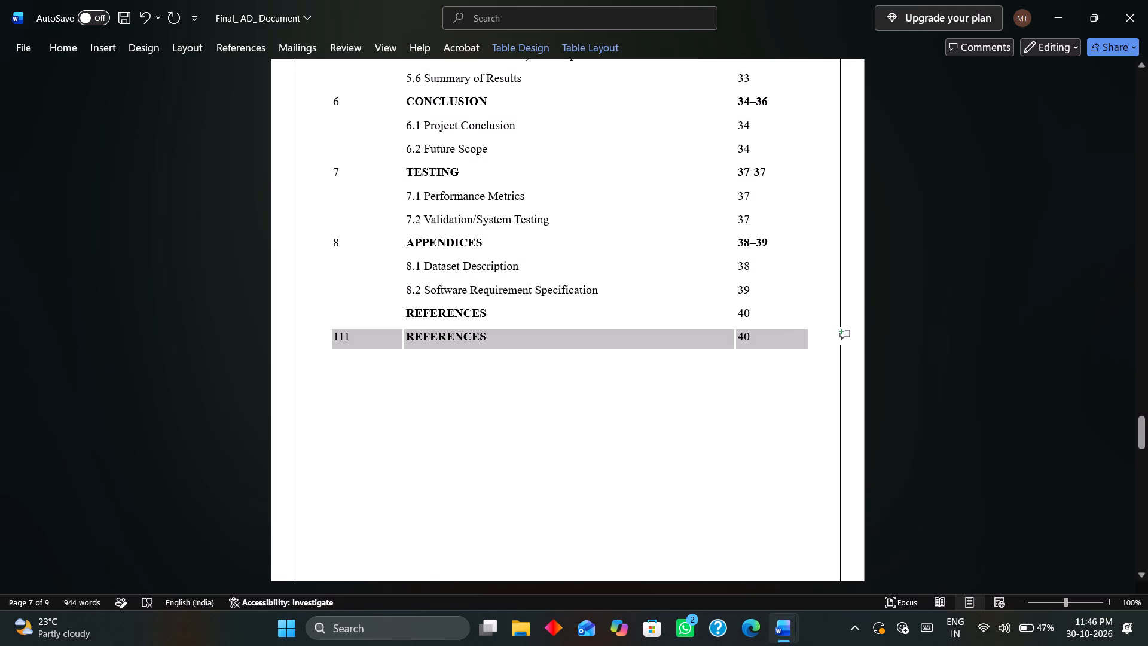
drag(356, 340, 310, 349)
key(BackSpace)
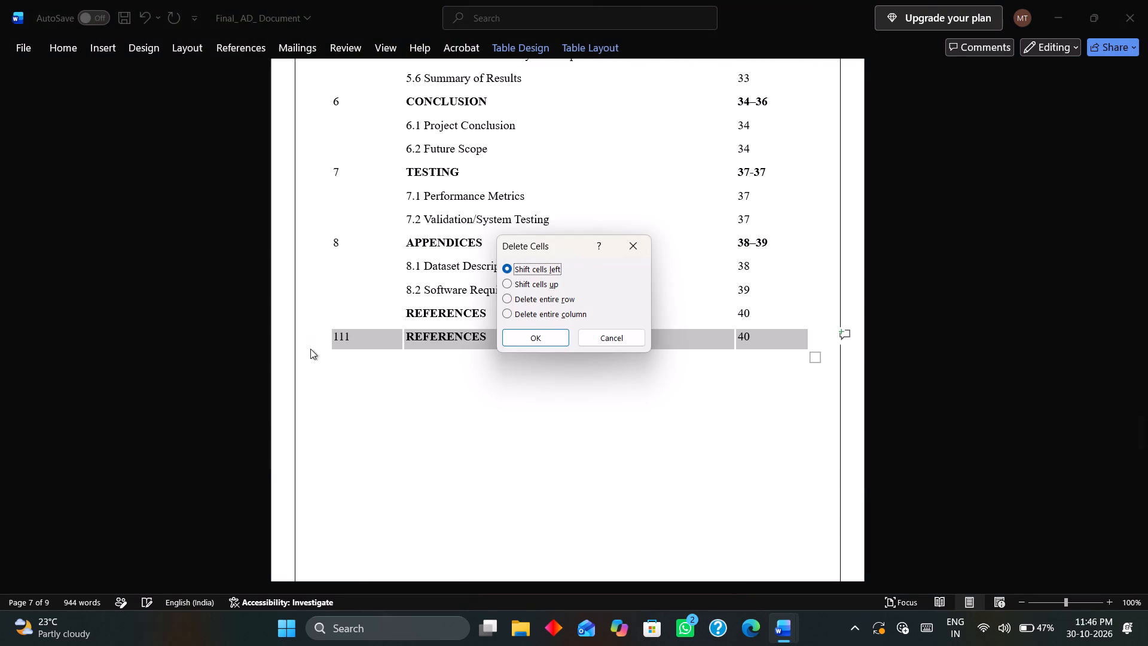
key(Return)
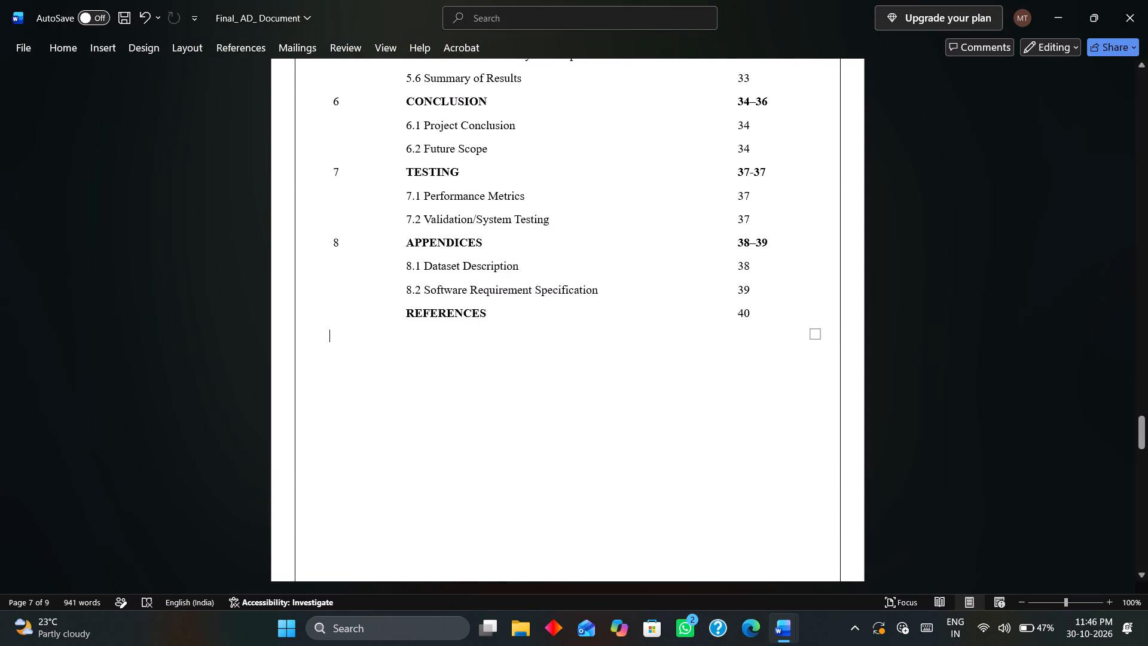
click(814, 336)
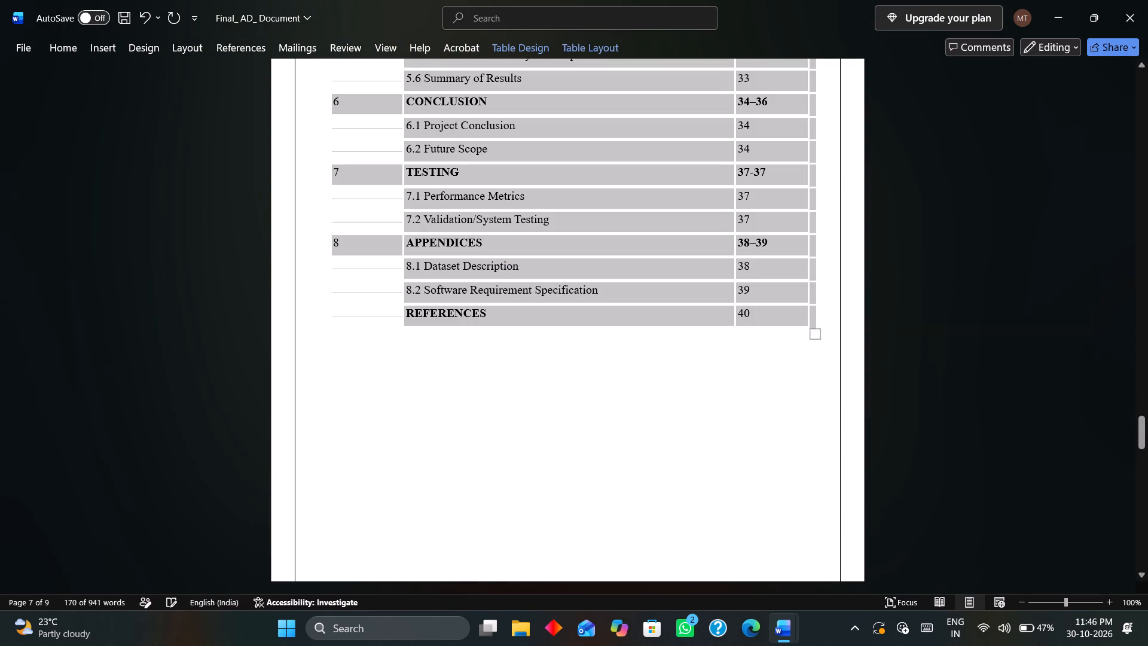
click(682, 458)
Remove the blank page that follows the List of Figures at the end of the document.
scroll(682, 458, down, 7)
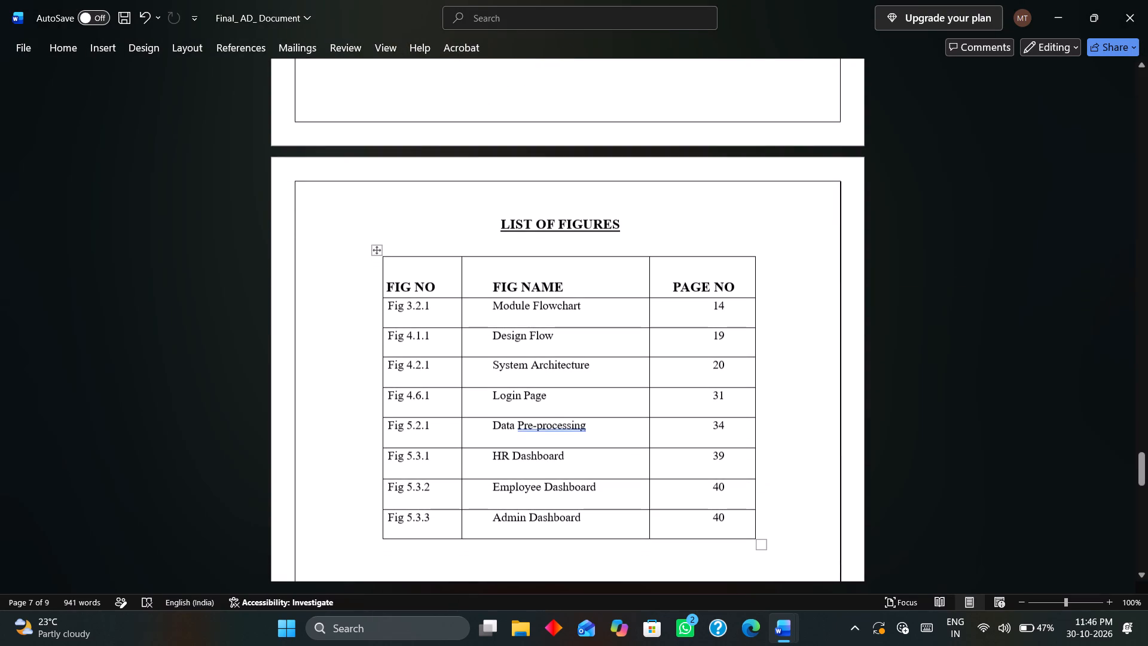
scroll(682, 416, down, 3)
scroll(447, 294, down, 5)
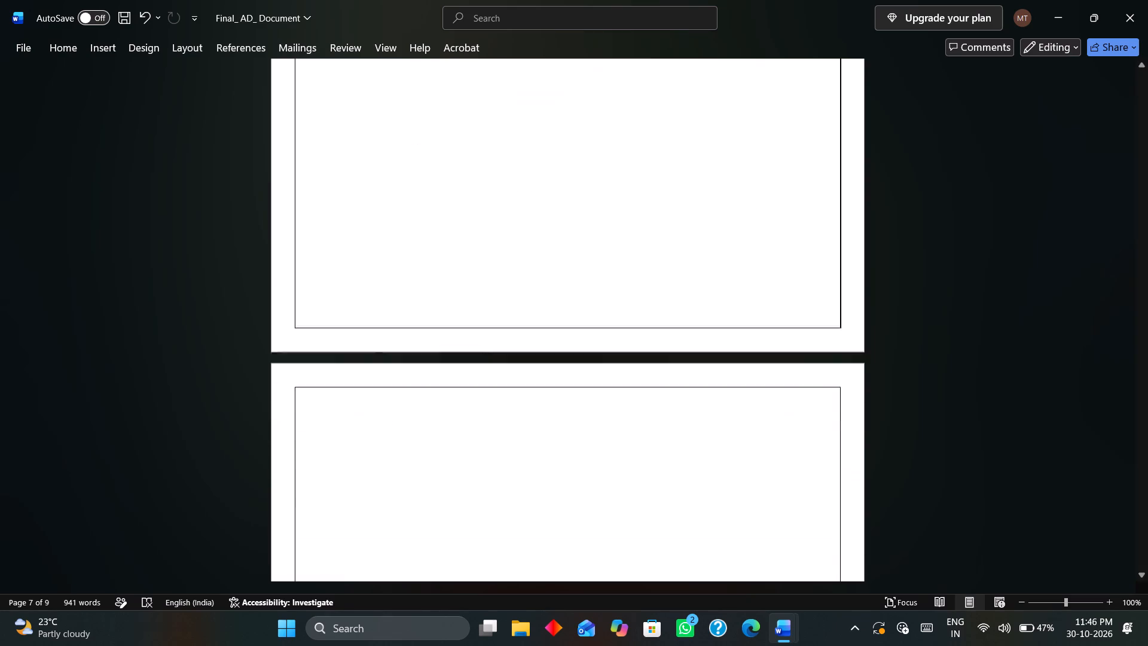
scroll(447, 294, down, 10)
scroll(447, 294, up, 3)
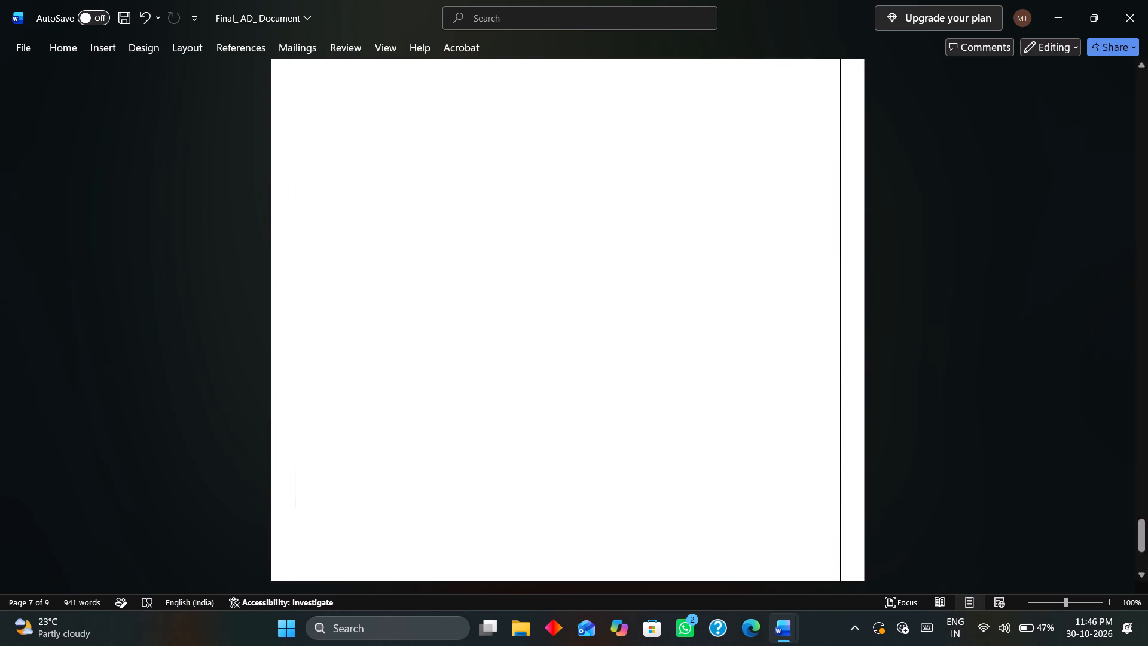
scroll(447, 294, up, 3)
scroll(438, 358, up, 2)
scroll(438, 358, down, 1)
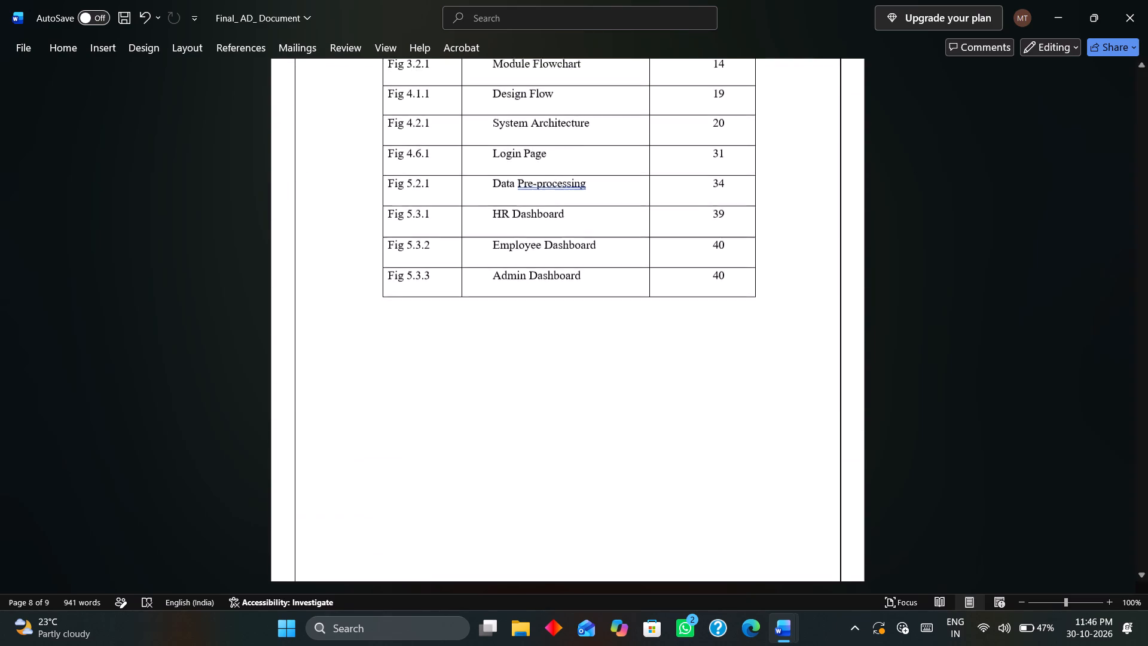
scroll(438, 358, down, 1)
click(462, 239)
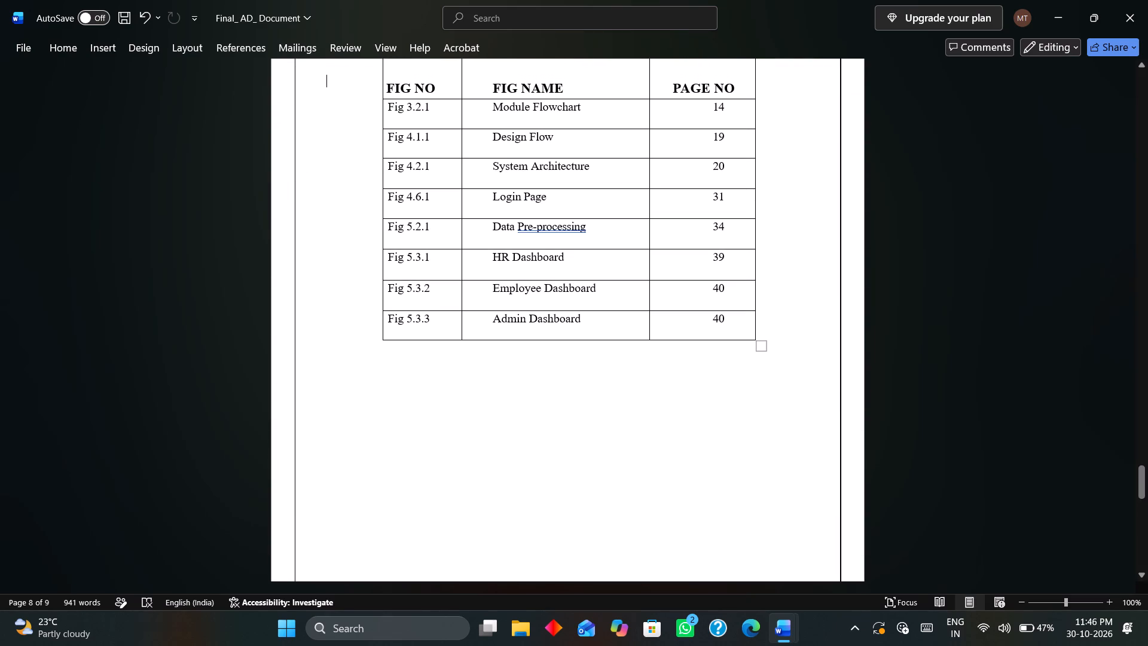
scroll(465, 424, down, 5)
click(343, 317)
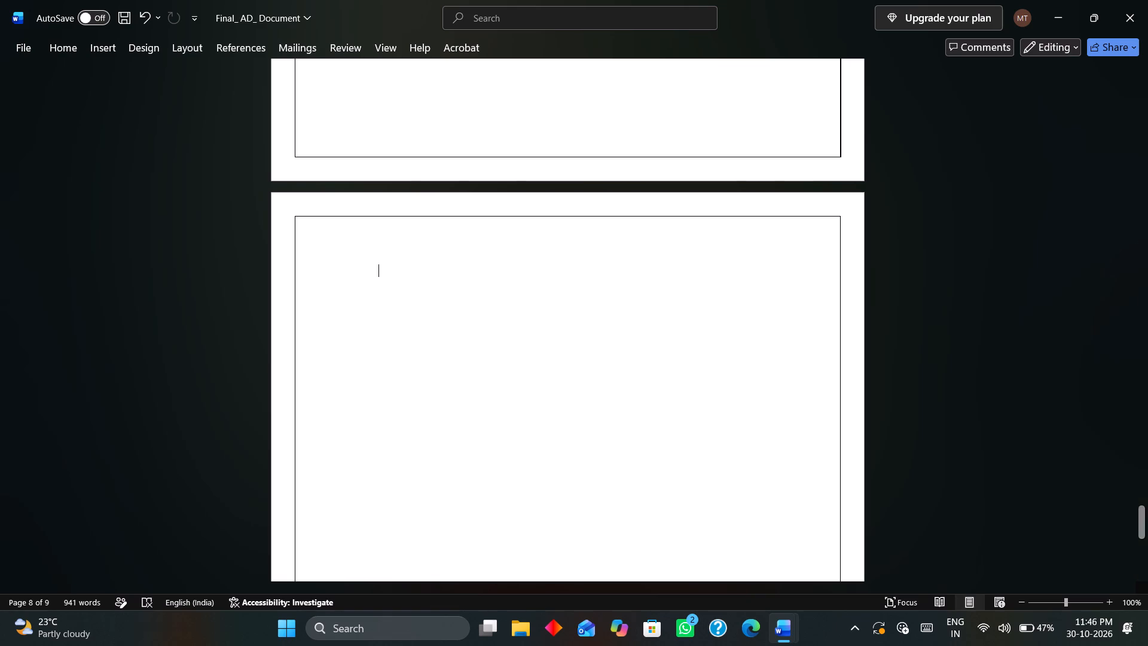
key(BackSpace)
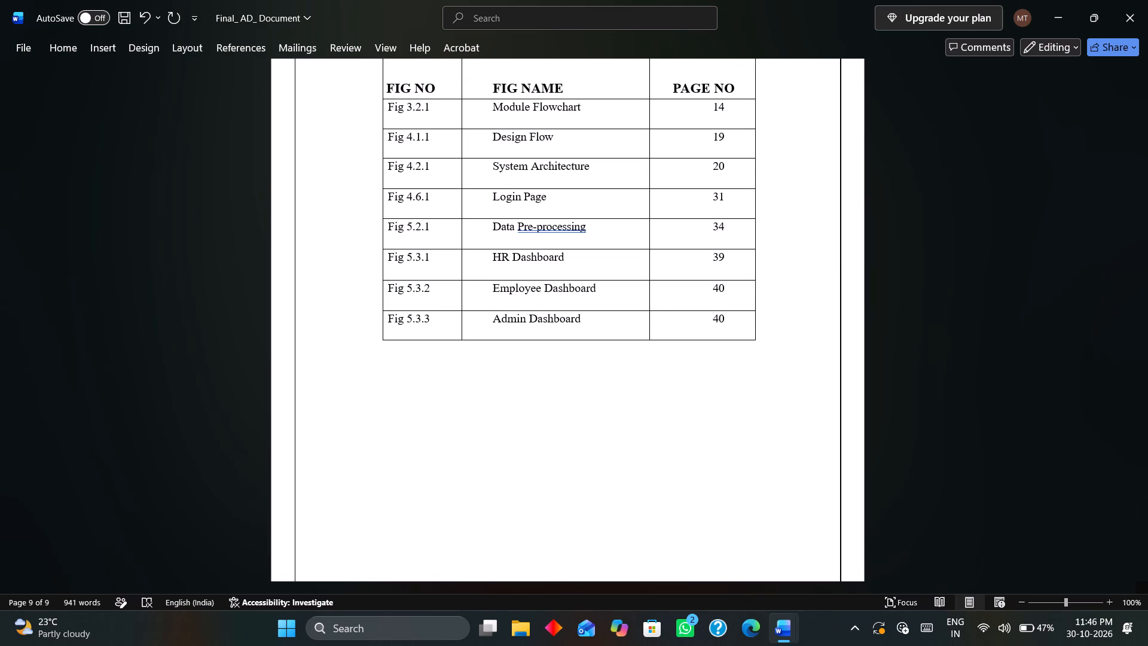
click(404, 393)
key(Delete)
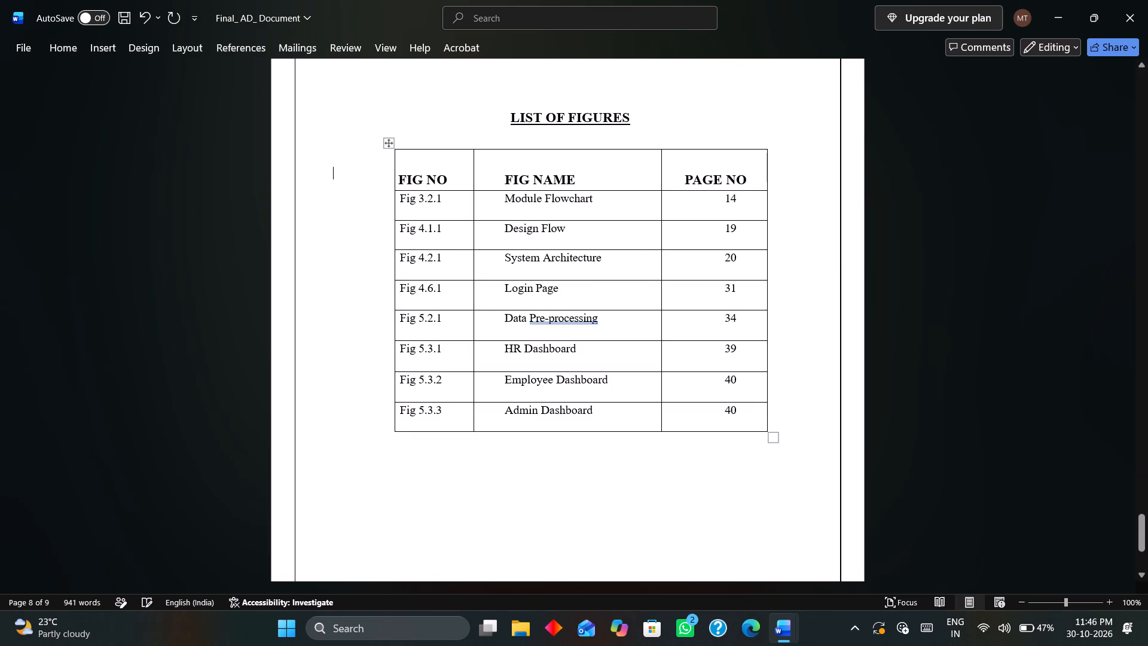
scroll(404, 393, down, 6)
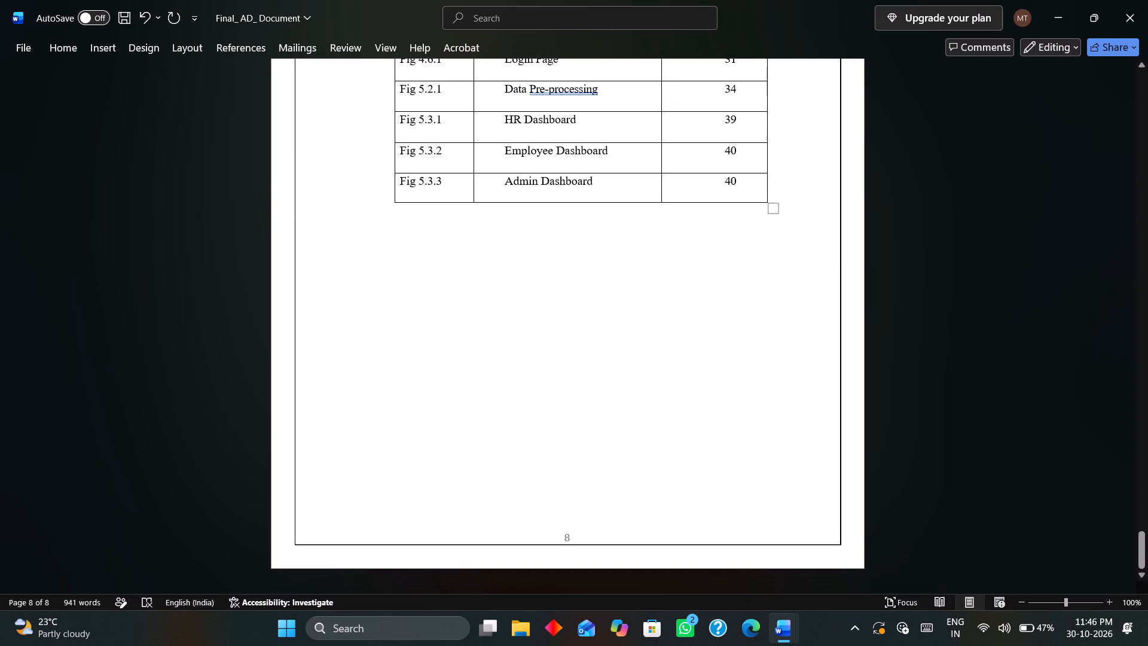
Review the report from the title page through the certificate, declaration, abstract and contents pages, checking layout and page numbers.
scroll(404, 393, up, 9)
scroll(404, 393, up, 20)
scroll(404, 393, up, 16)
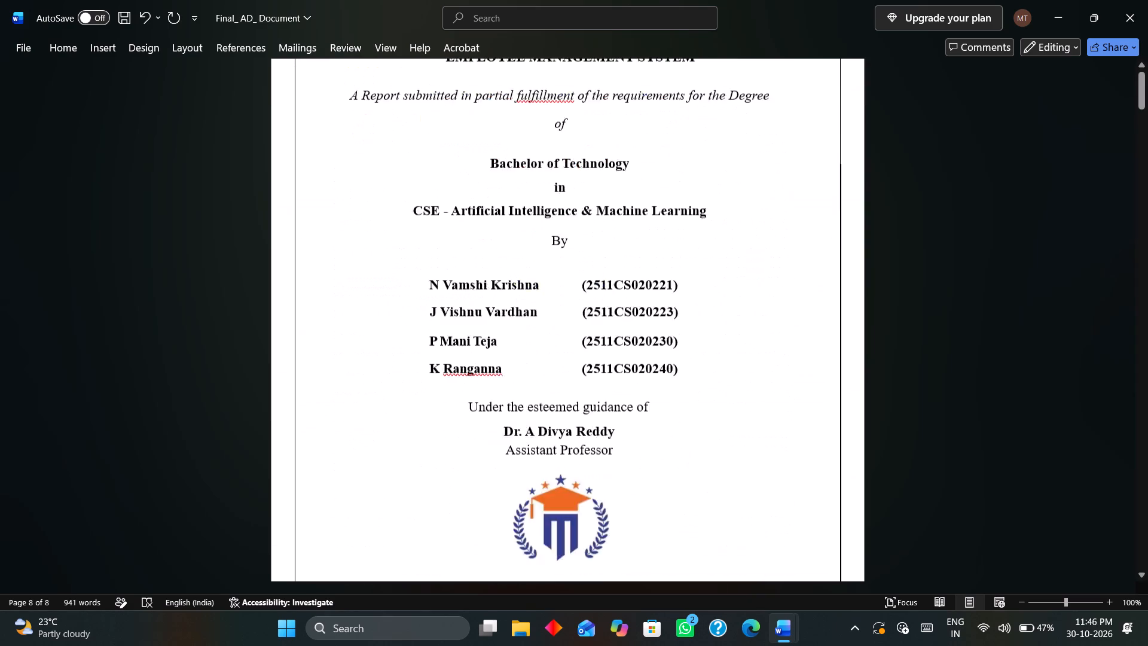
scroll(460, 165, down, 3)
scroll(460, 165, up, 2)
scroll(460, 165, down, 6)
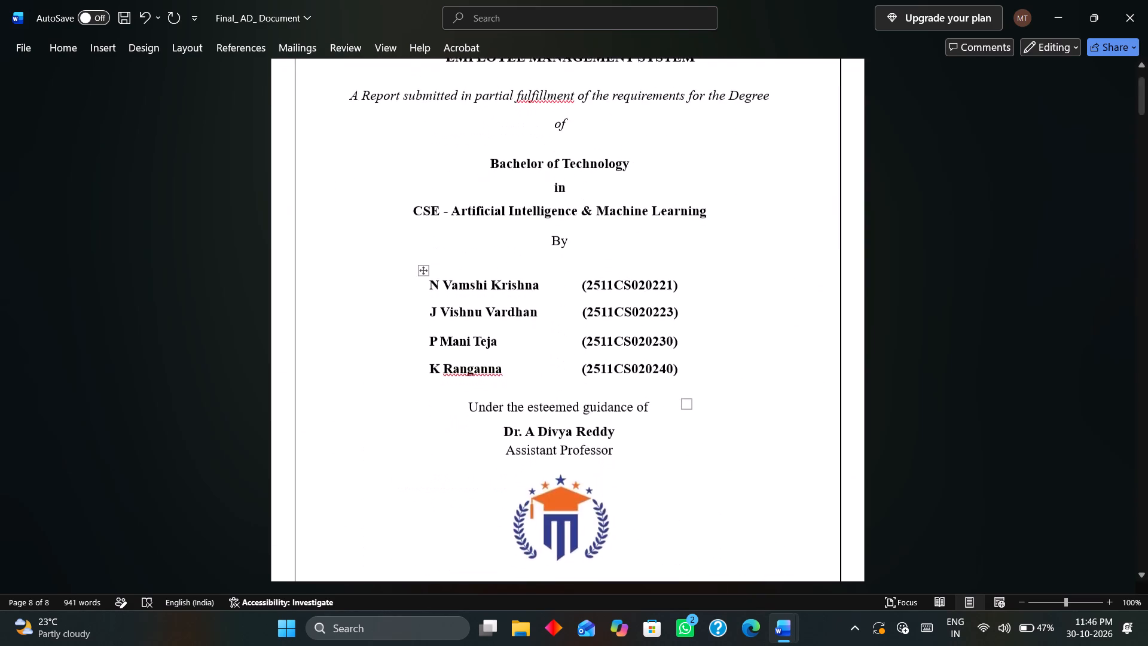
scroll(460, 165, down, 3)
scroll(460, 165, up, 2)
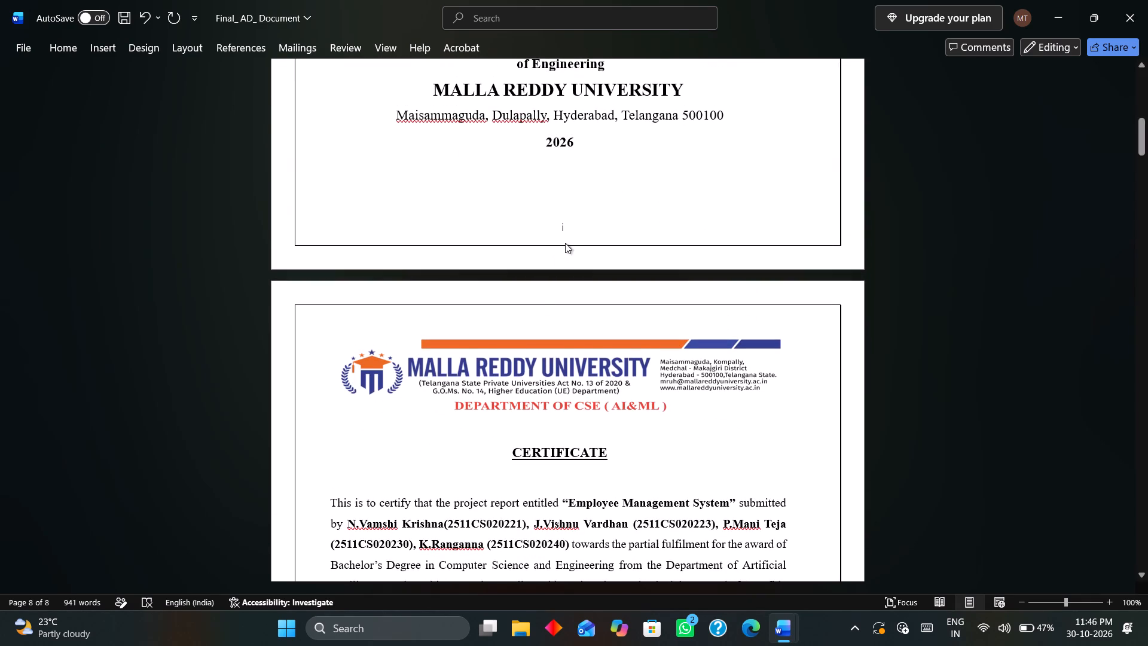
scroll(567, 240, down, 12)
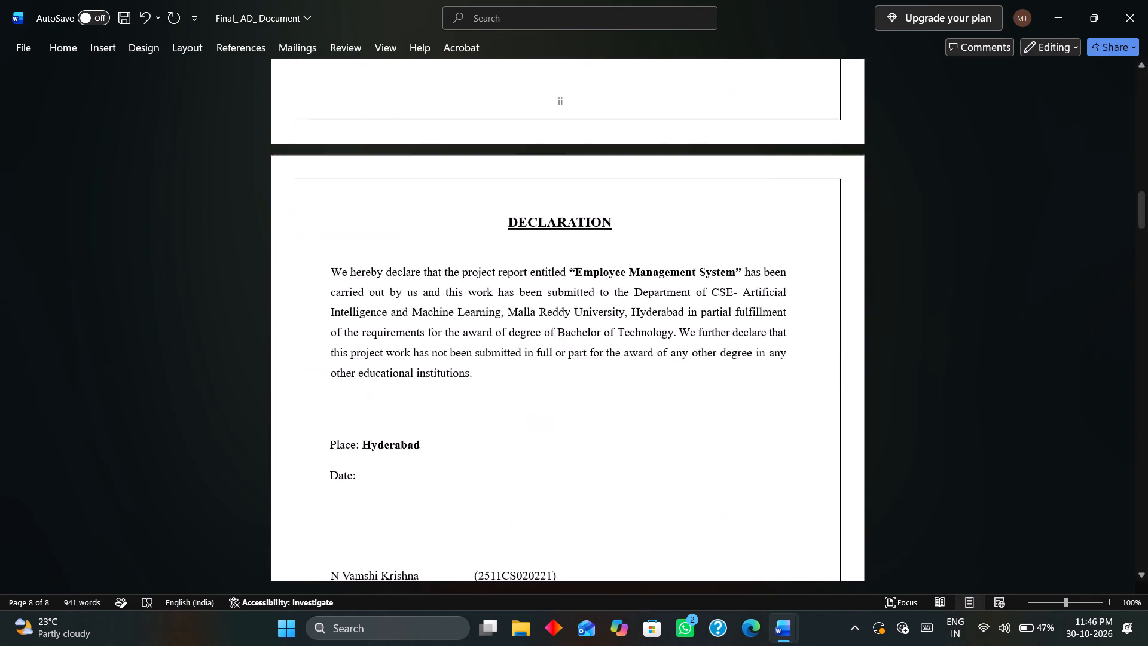
scroll(567, 240, down, 7)
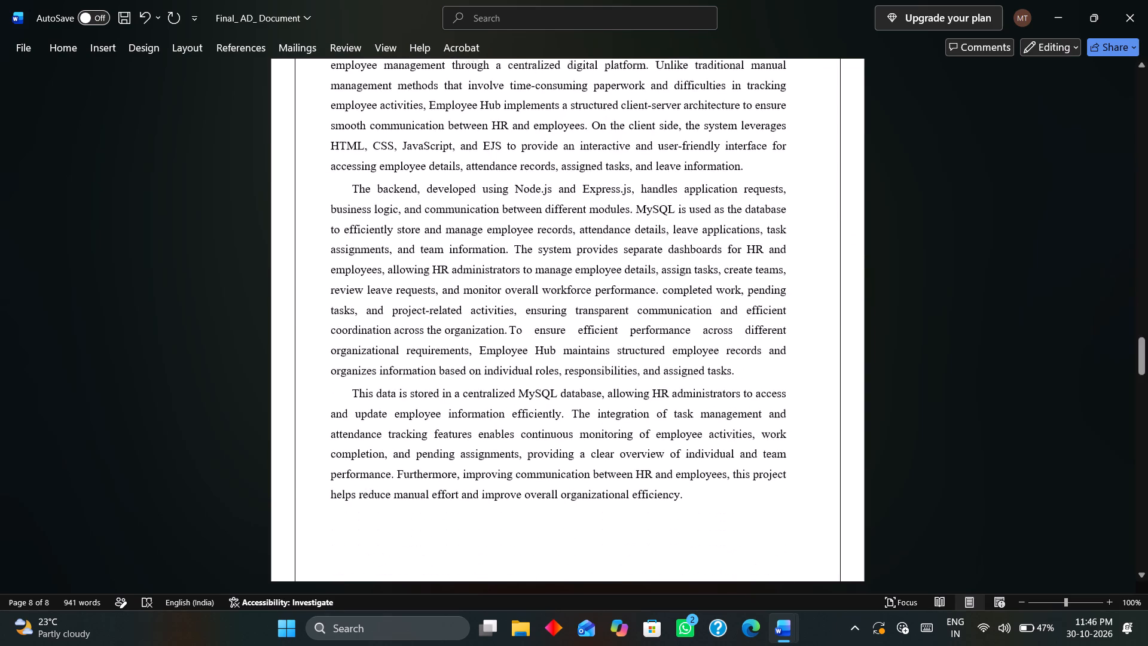
scroll(567, 240, up, 4)
scroll(567, 240, down, 1)
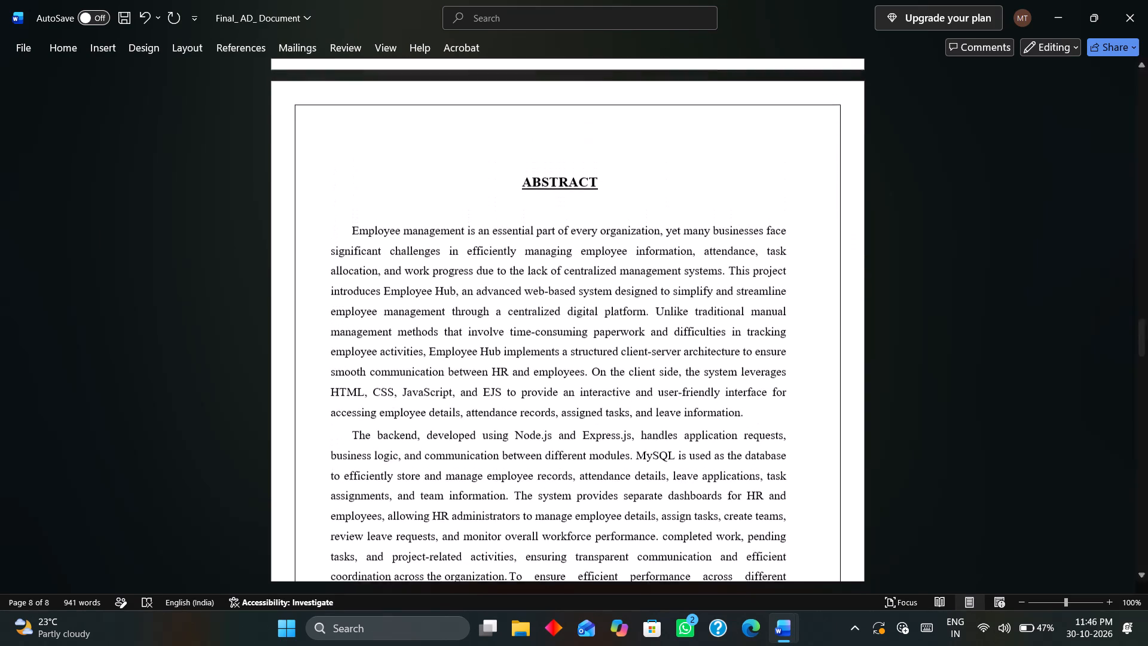
scroll(567, 240, down, 4)
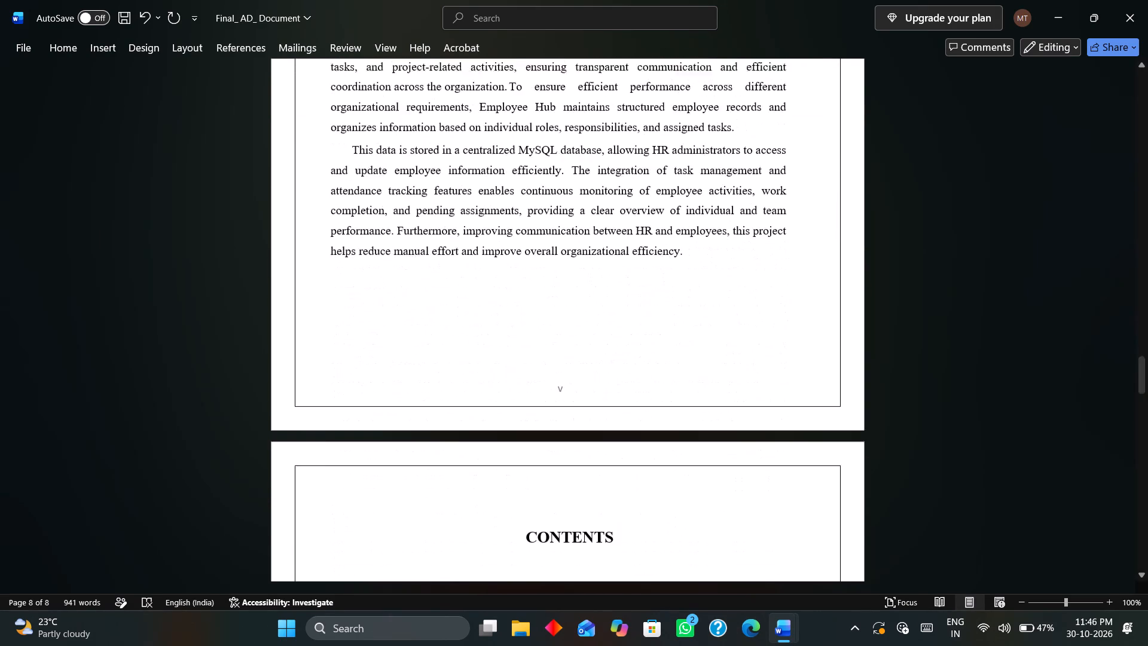
scroll(567, 240, down, 3)
click(567, 240)
Select the page number in the first contents page's footer and try to clear it with Remove Page Numbers.
scroll(567, 240, up, 1)
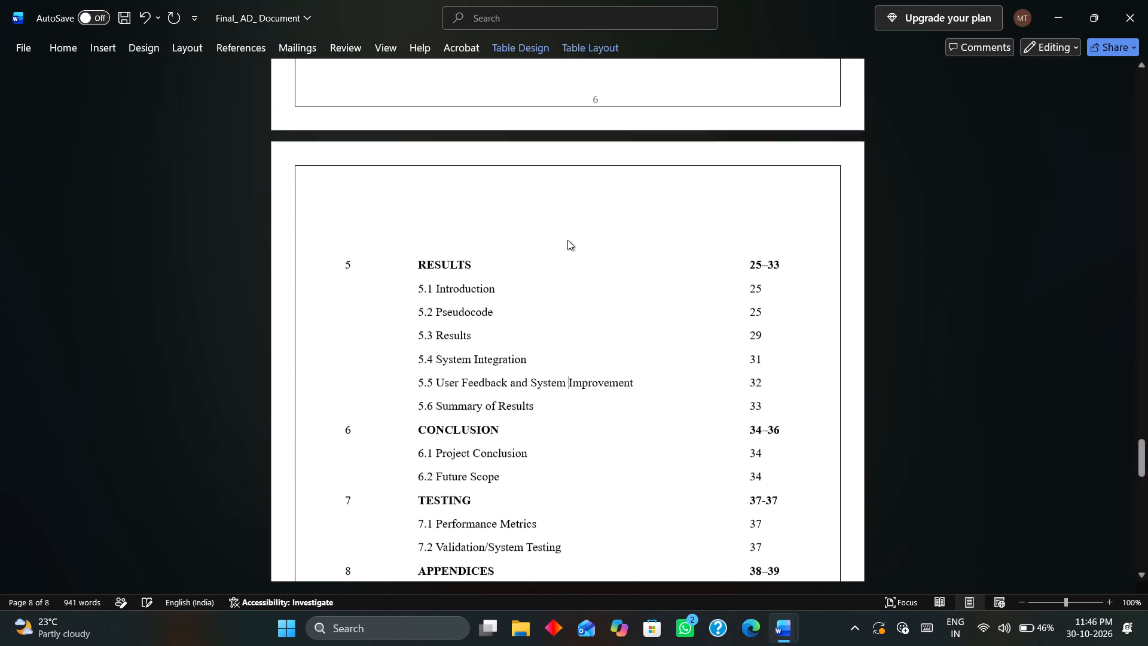
scroll(567, 240, up, 1)
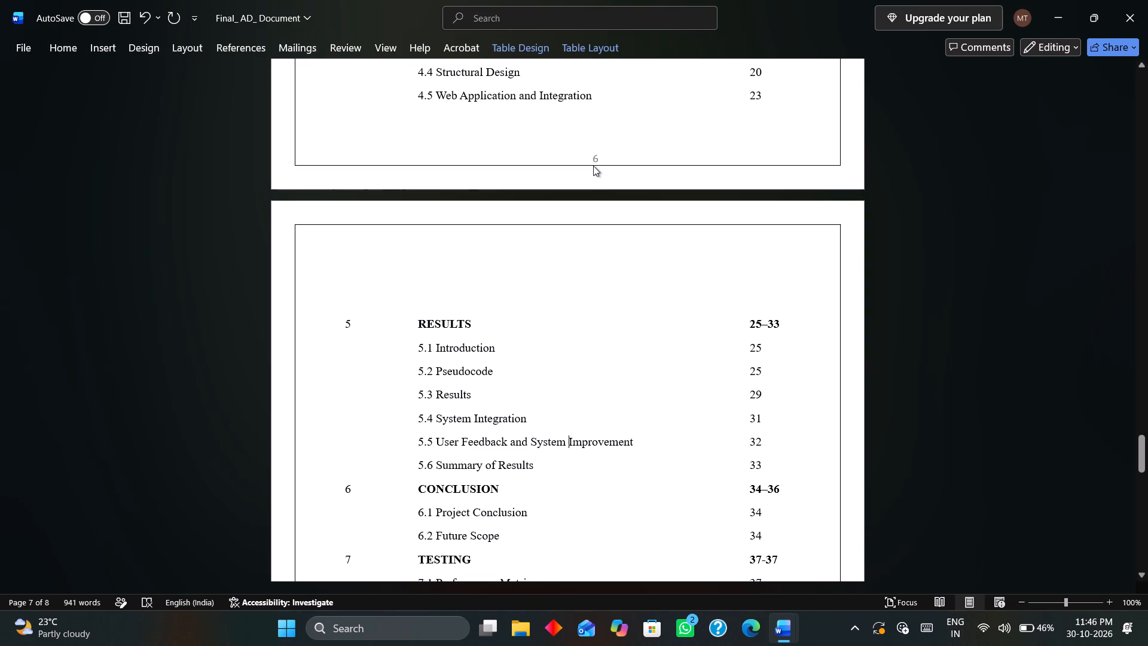
triple_click(593, 166)
triple_click(597, 157)
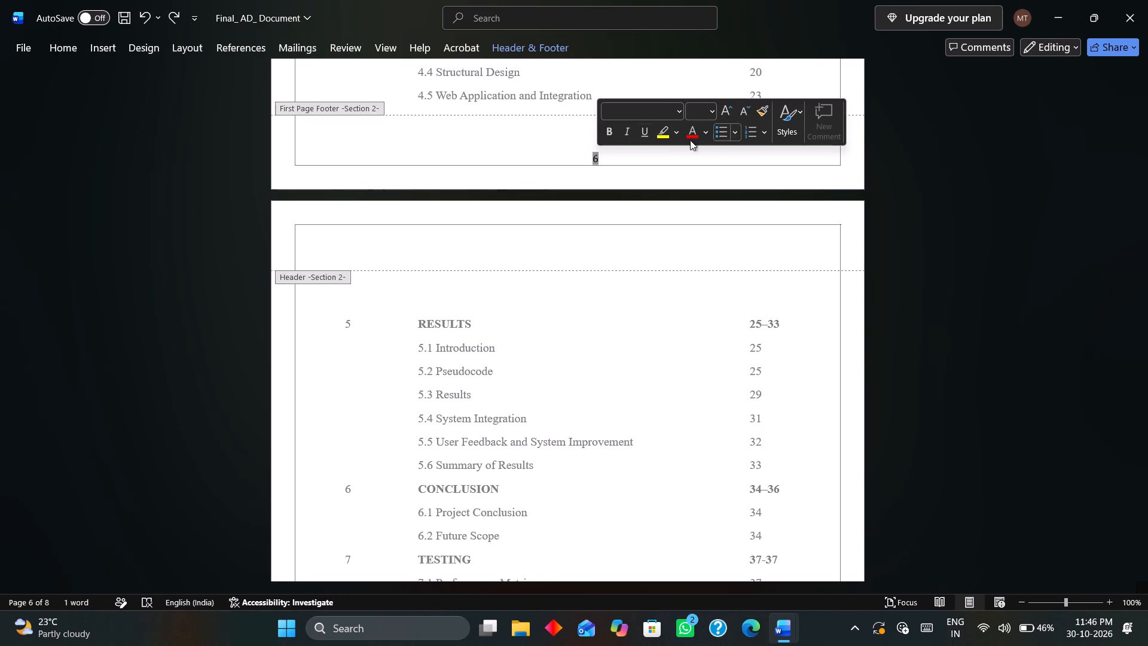
click(519, 47)
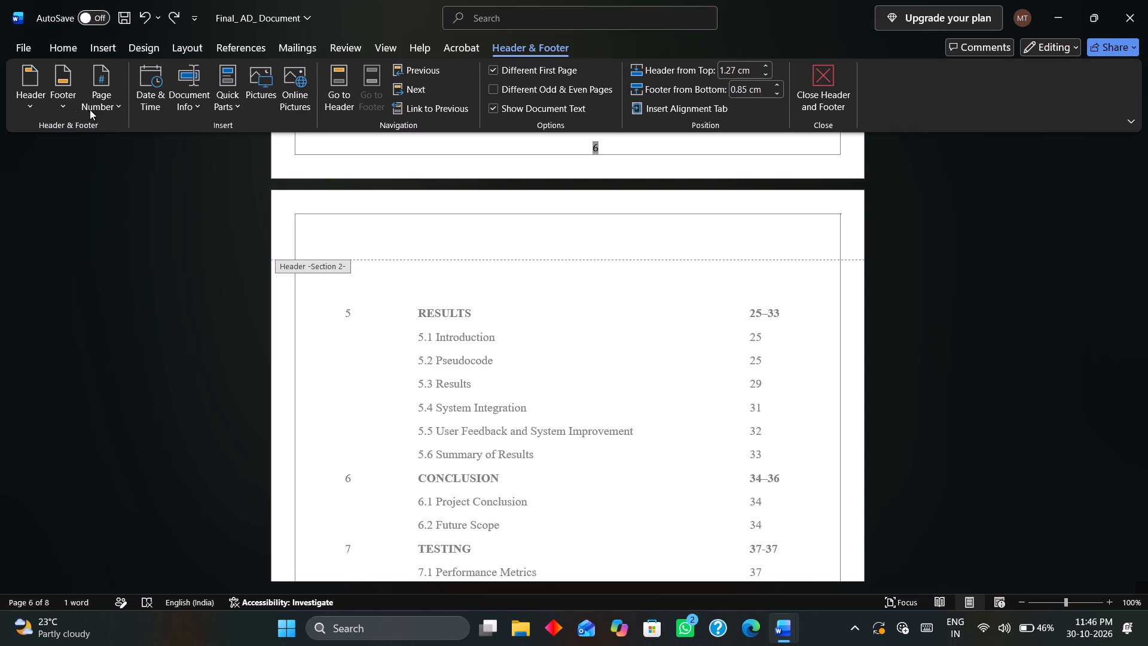
click(68, 105)
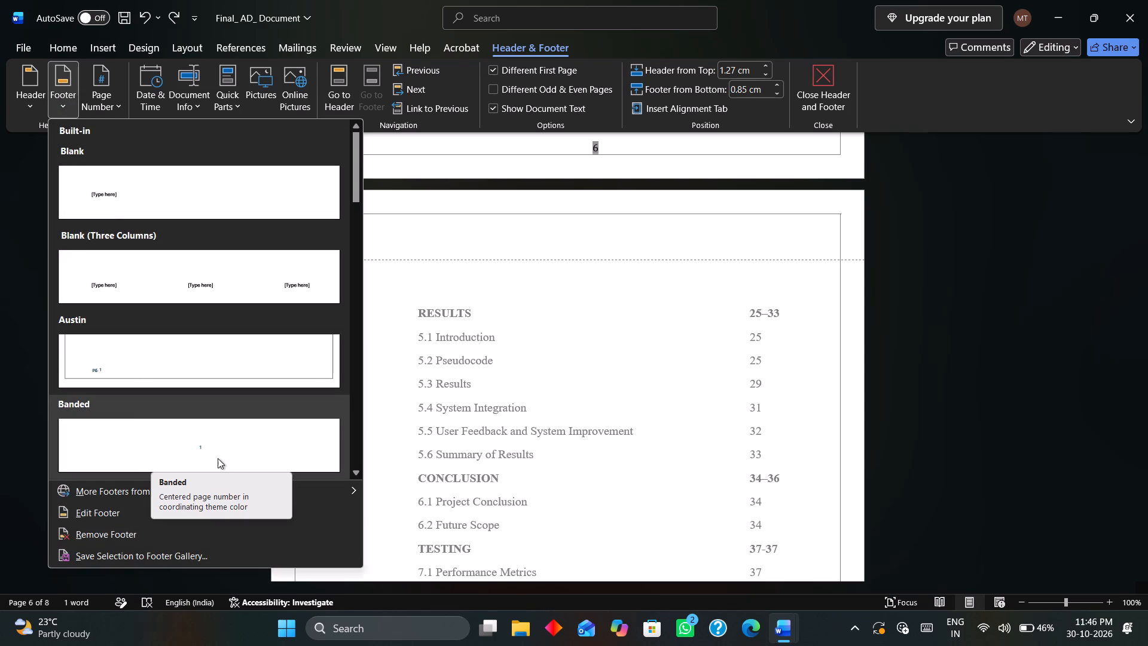
scroll(178, 373, down, 1)
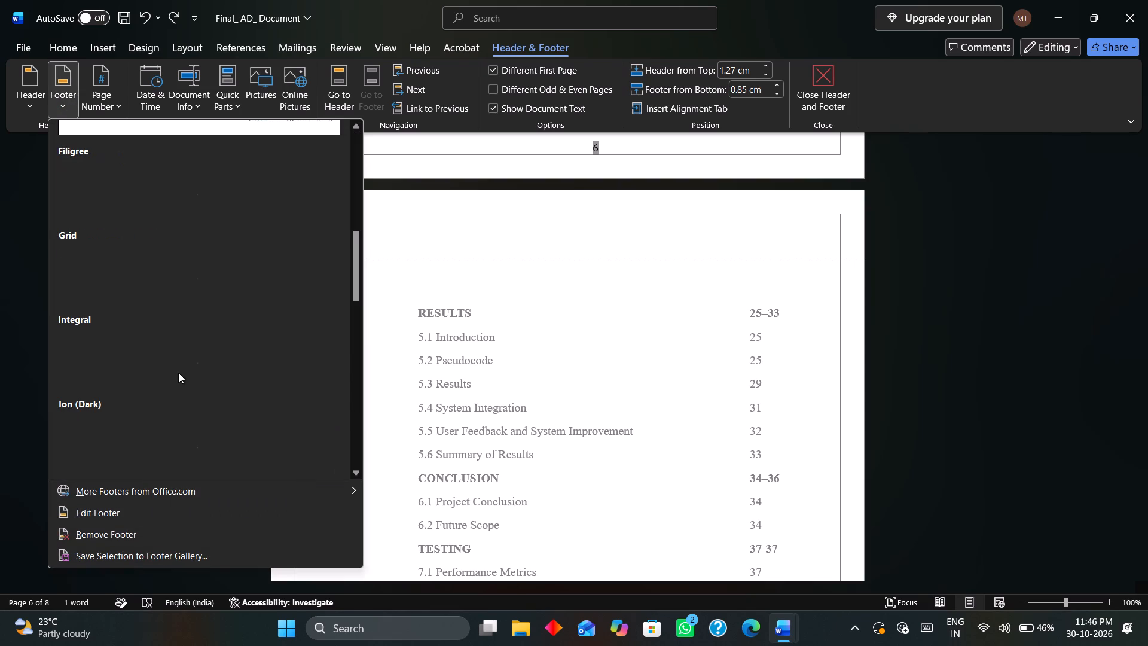
scroll(180, 307, down, 1)
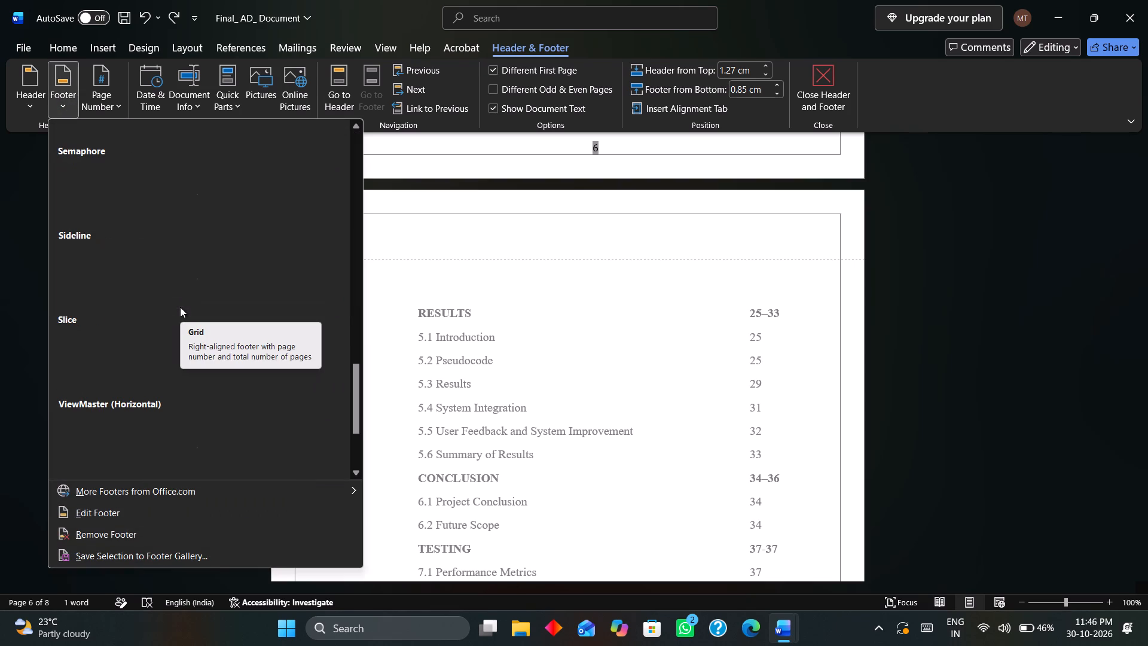
scroll(180, 307, down, 1)
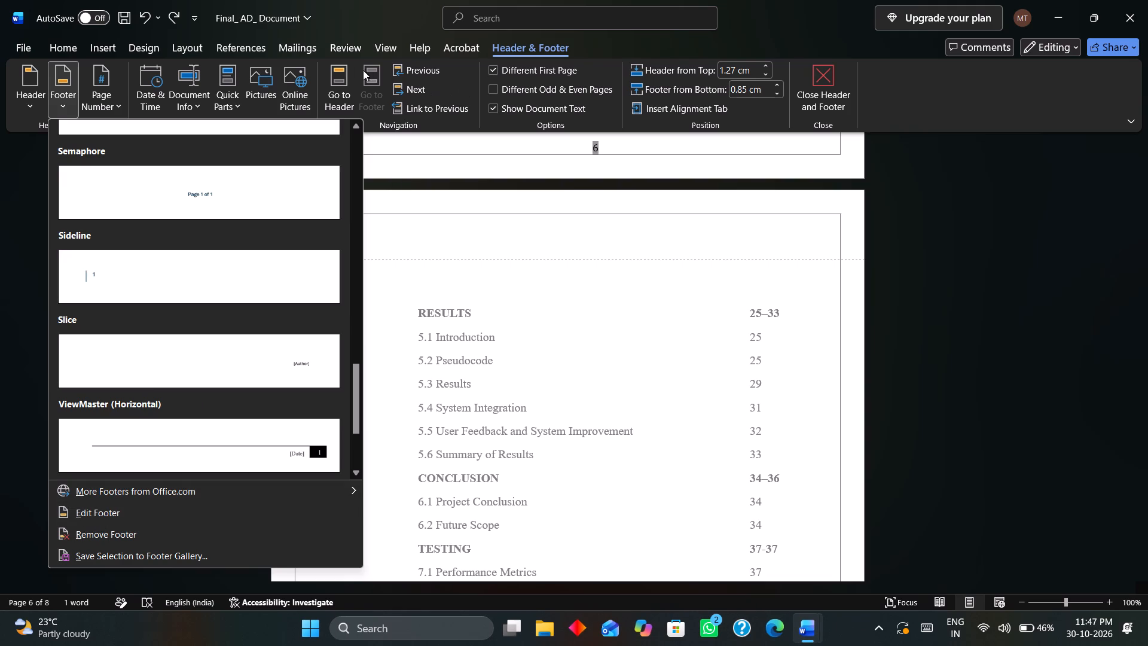
click(111, 101)
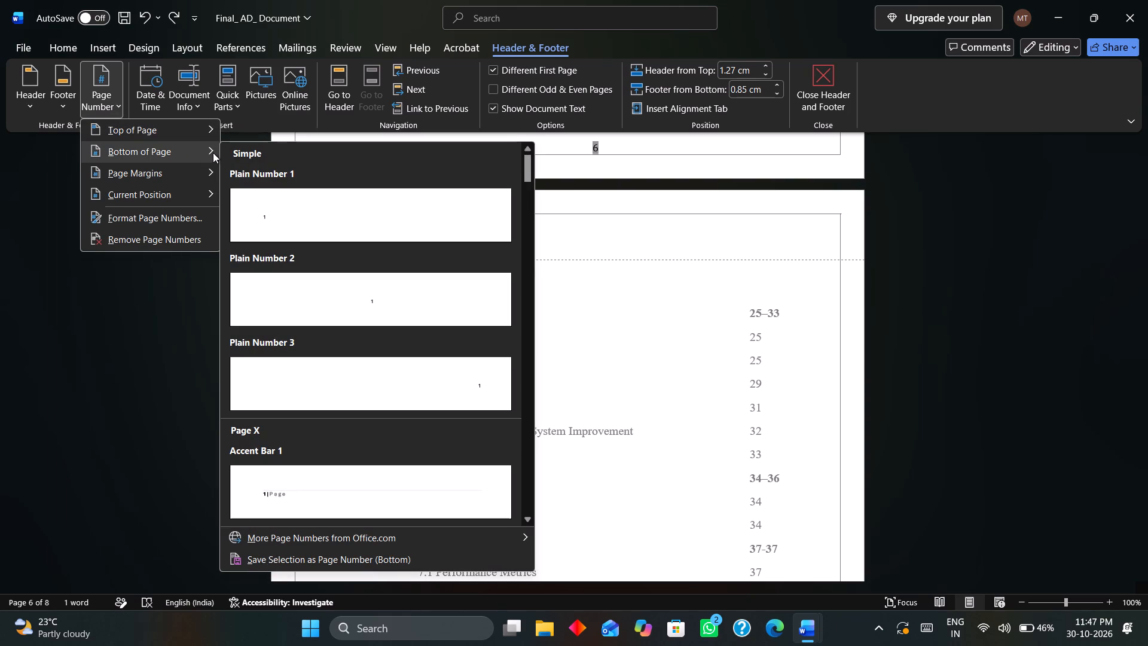
scroll(340, 346, down, 1)
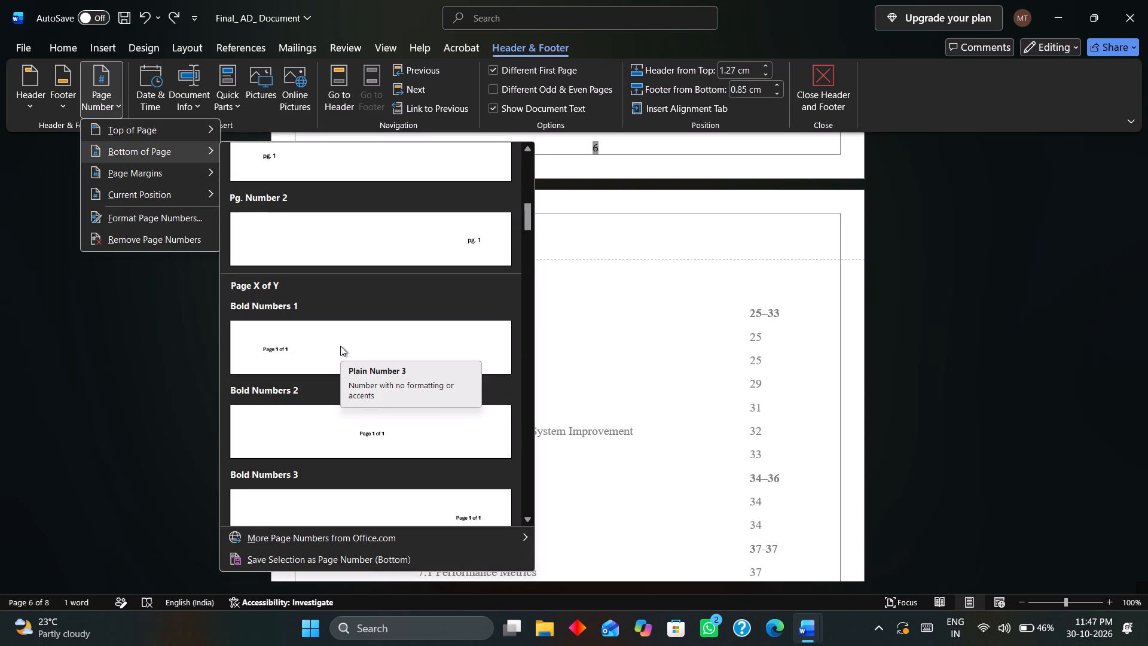
scroll(340, 346, up, 1)
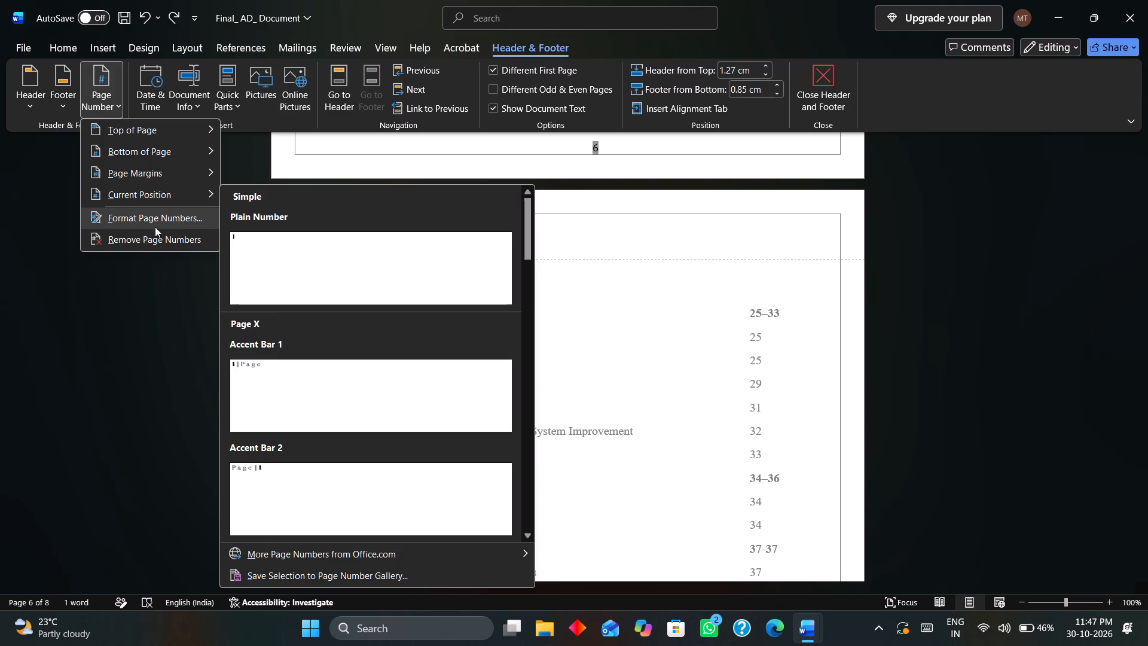
click(188, 233)
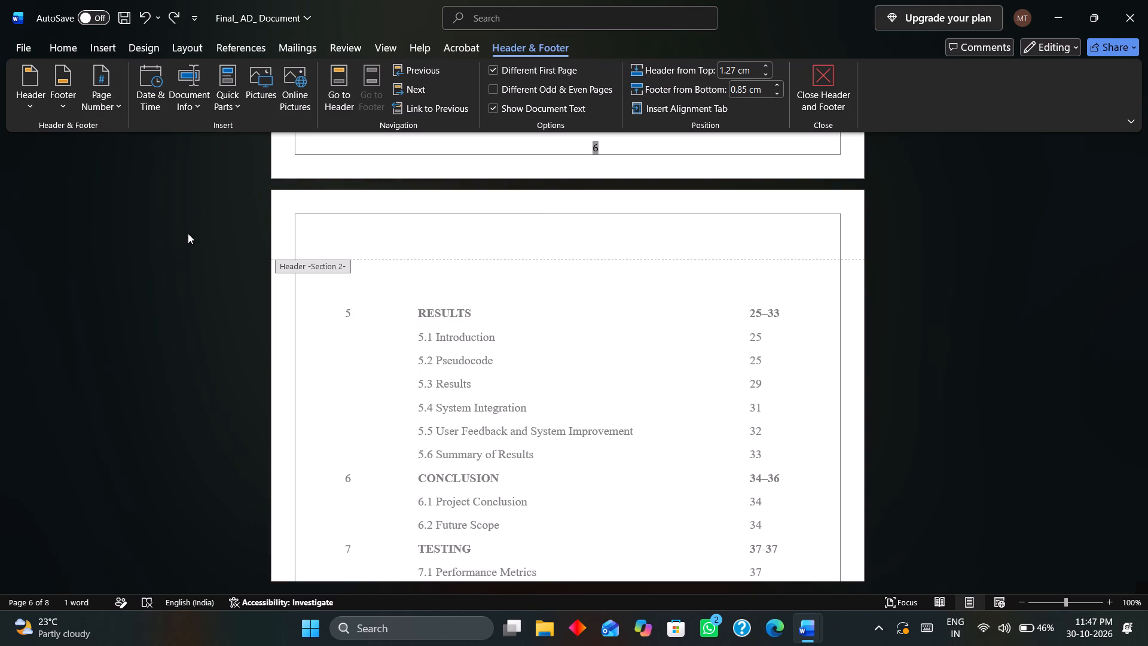
Examine the footer page numbers from the abstract page through the contents pages to the List of Figures.
scroll(188, 233, up, 1)
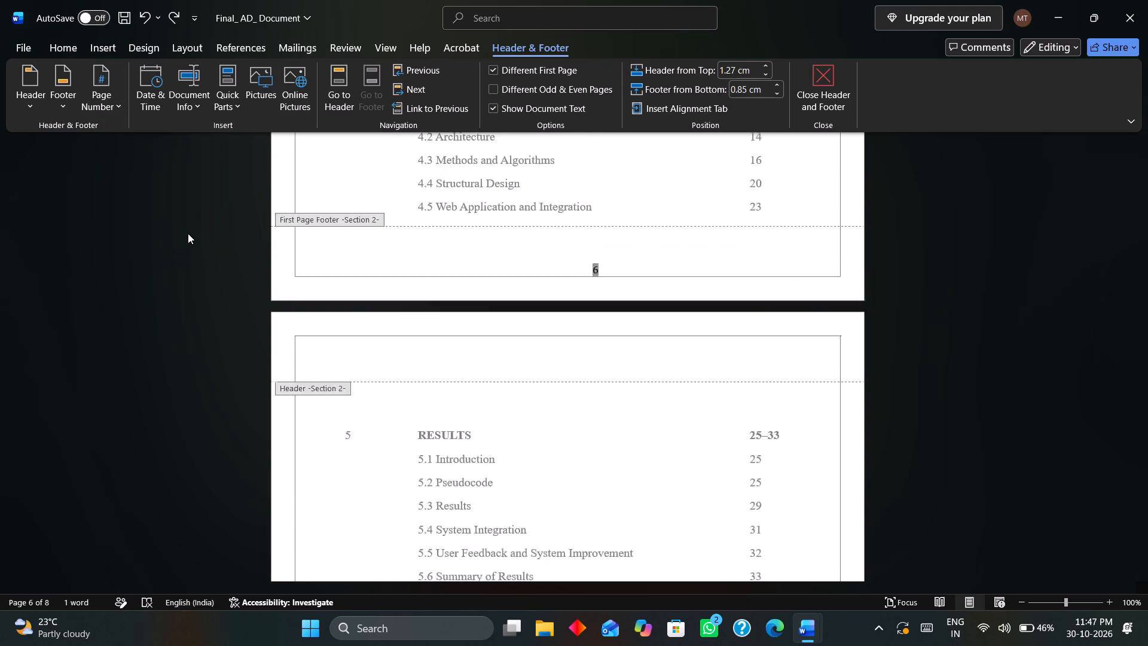
scroll(188, 233, up, 11)
scroll(188, 233, down, 2)
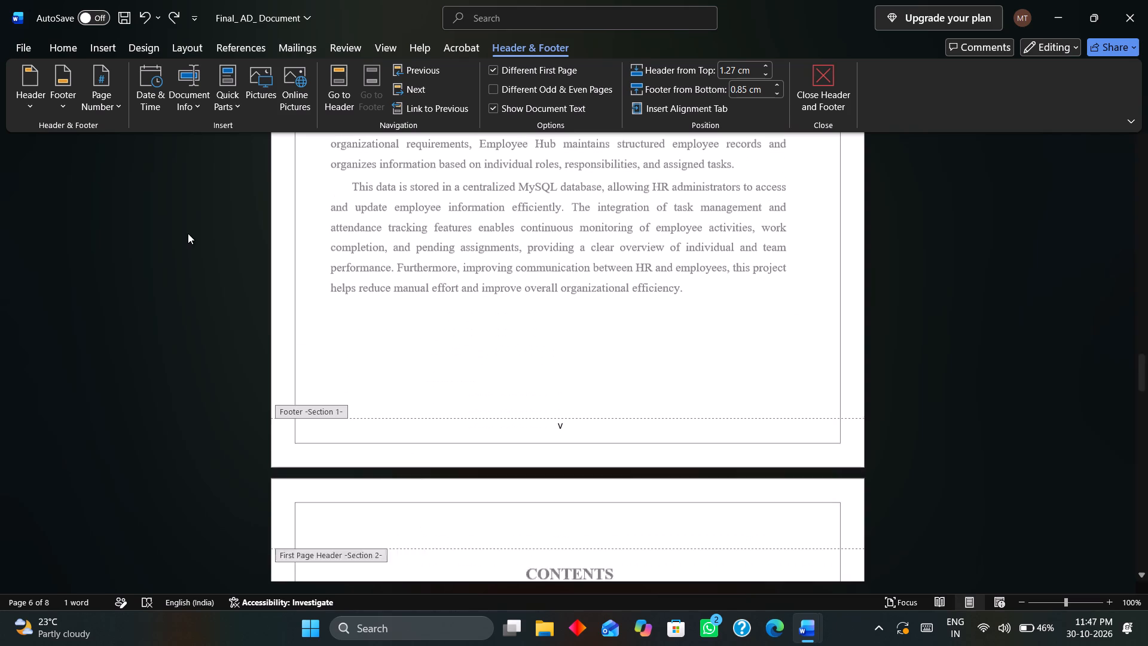
scroll(188, 233, down, 13)
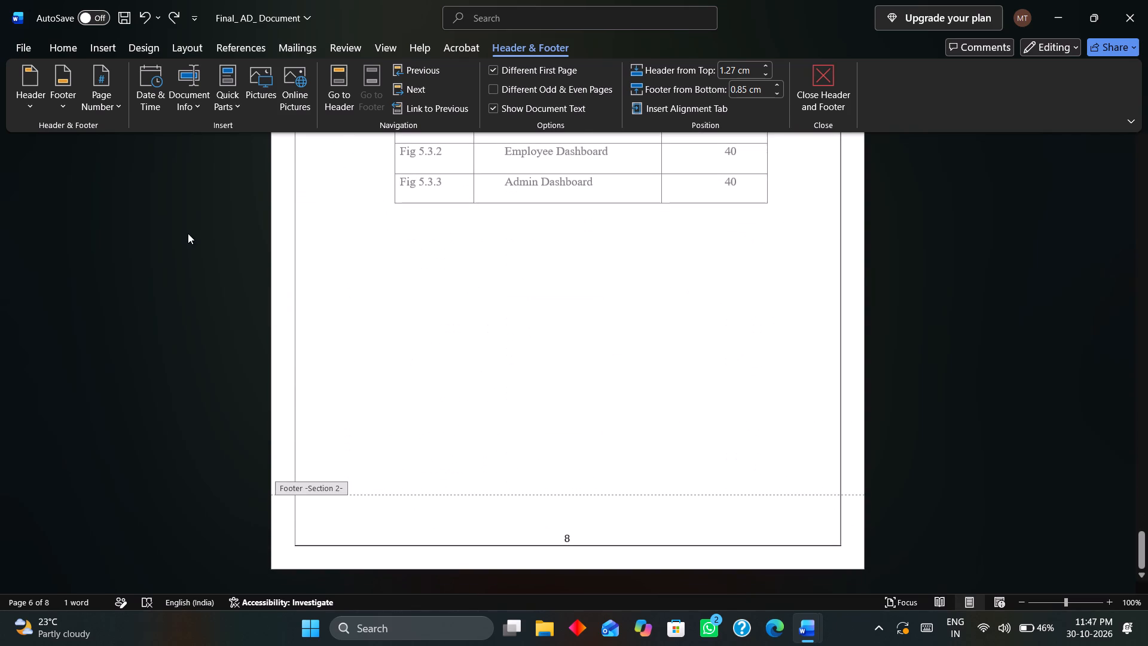
scroll(188, 233, down, 1)
scroll(188, 233, up, 5)
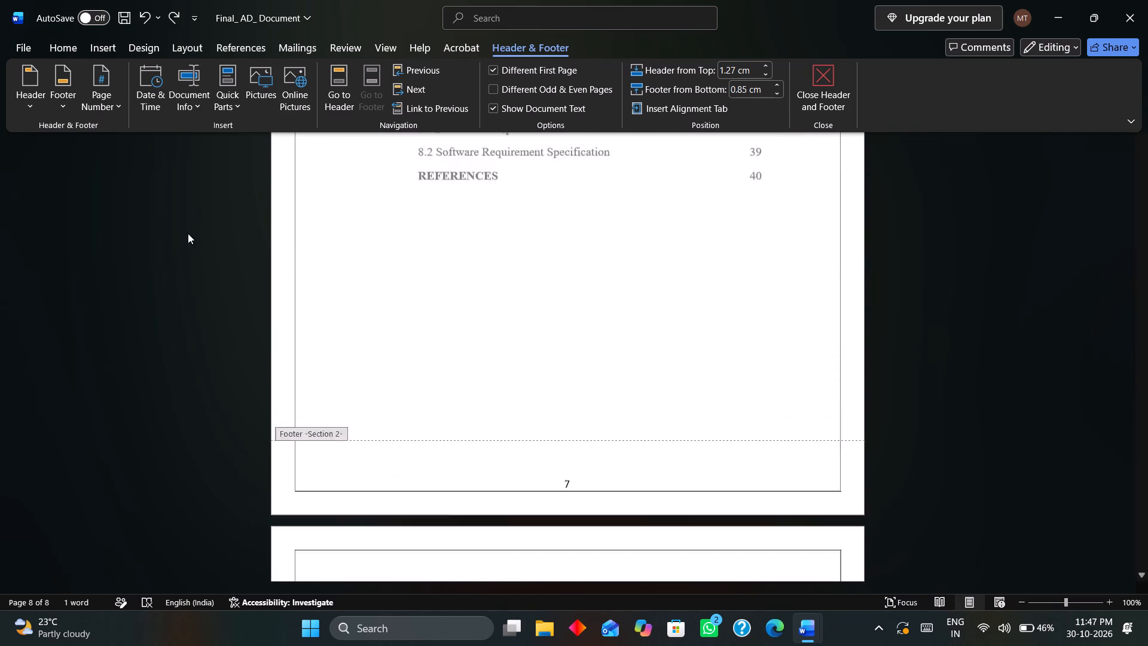
scroll(188, 233, up, 3)
ctrl+scroll(188, 233, down, 1)
ctrl+scroll(188, 233, up, 1)
scroll(188, 233, up, 2)
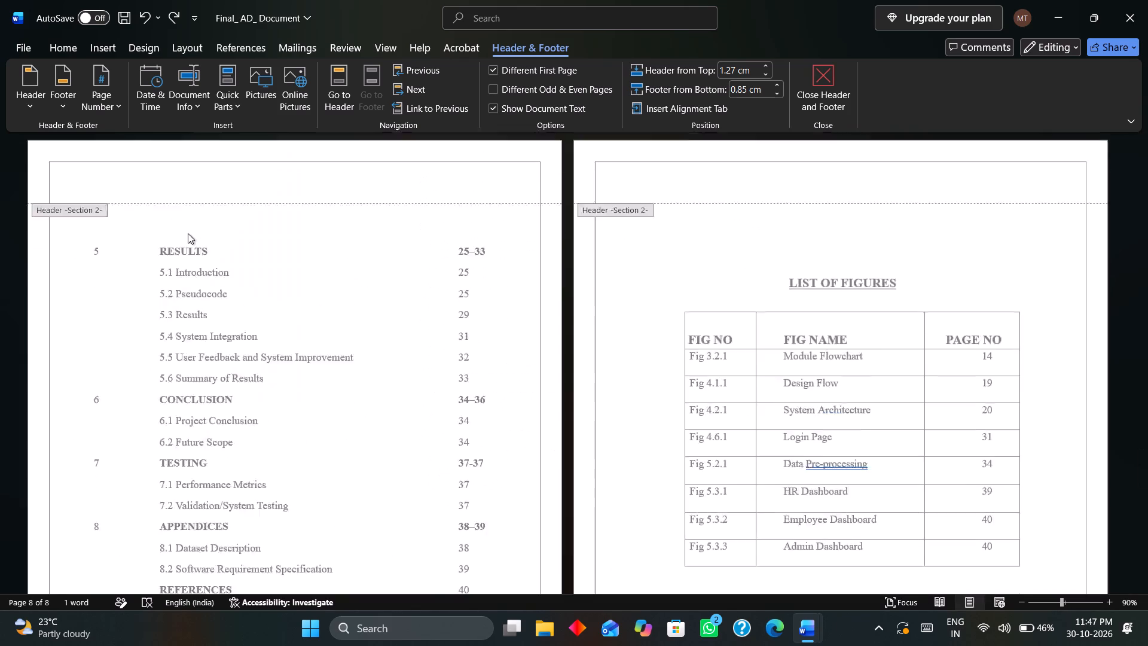
scroll(188, 233, up, 1)
Delete the Arabic page numbers from the Section 2 footers, on the first contents page and on the pages after it.
key(BackSpace)
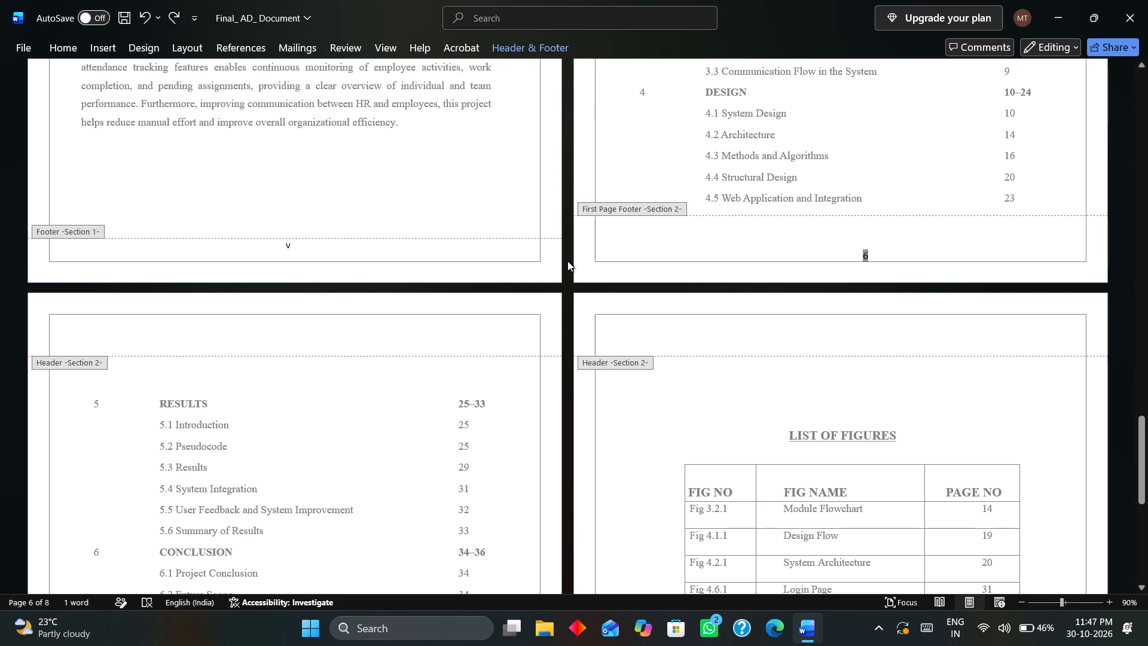
scroll(567, 261, down, 10)
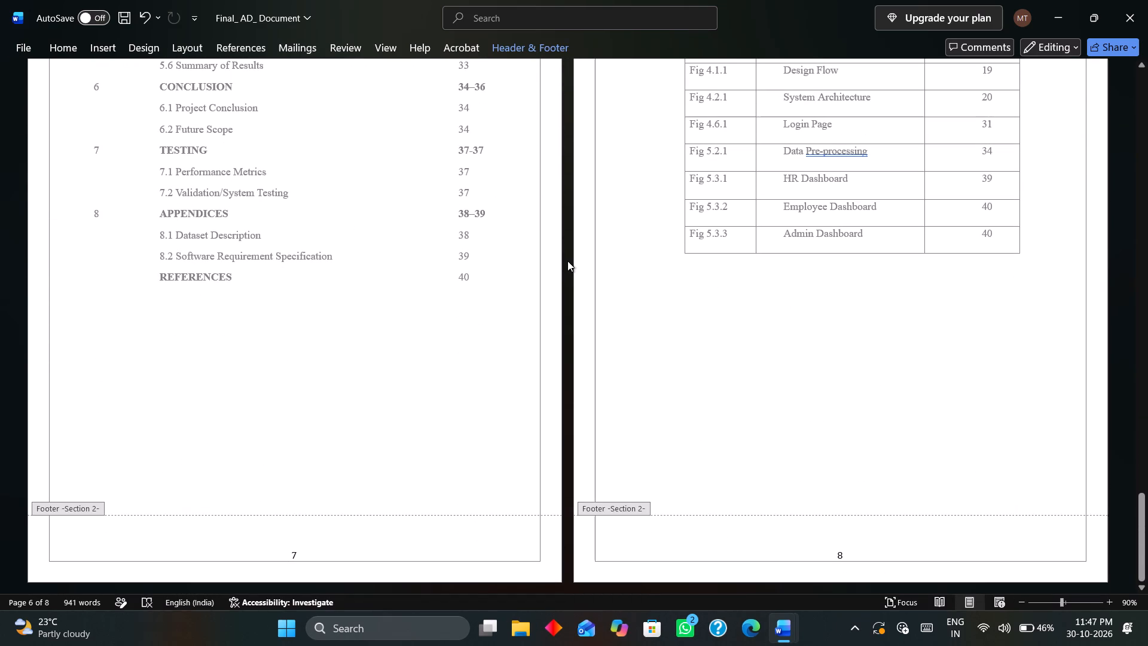
scroll(567, 261, down, 1)
click(316, 555)
key(BackSpace)
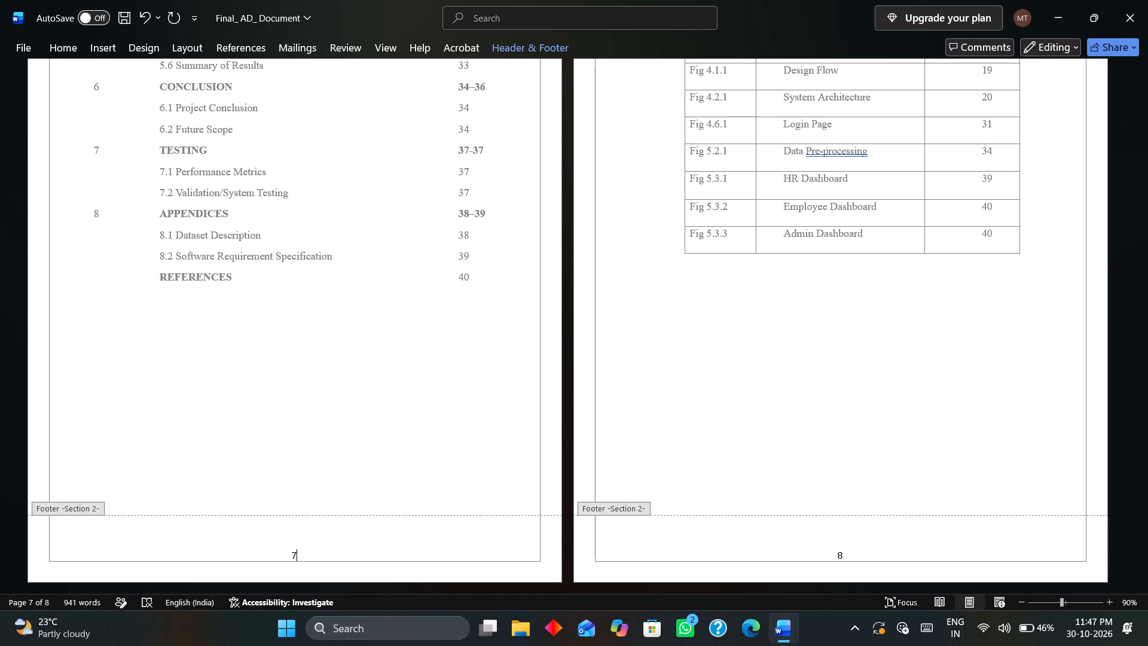
key(BackSpace)
key(BackSpace)
Enter vi as the page number in the first contents page's footer.
scroll(316, 555, up, 6)
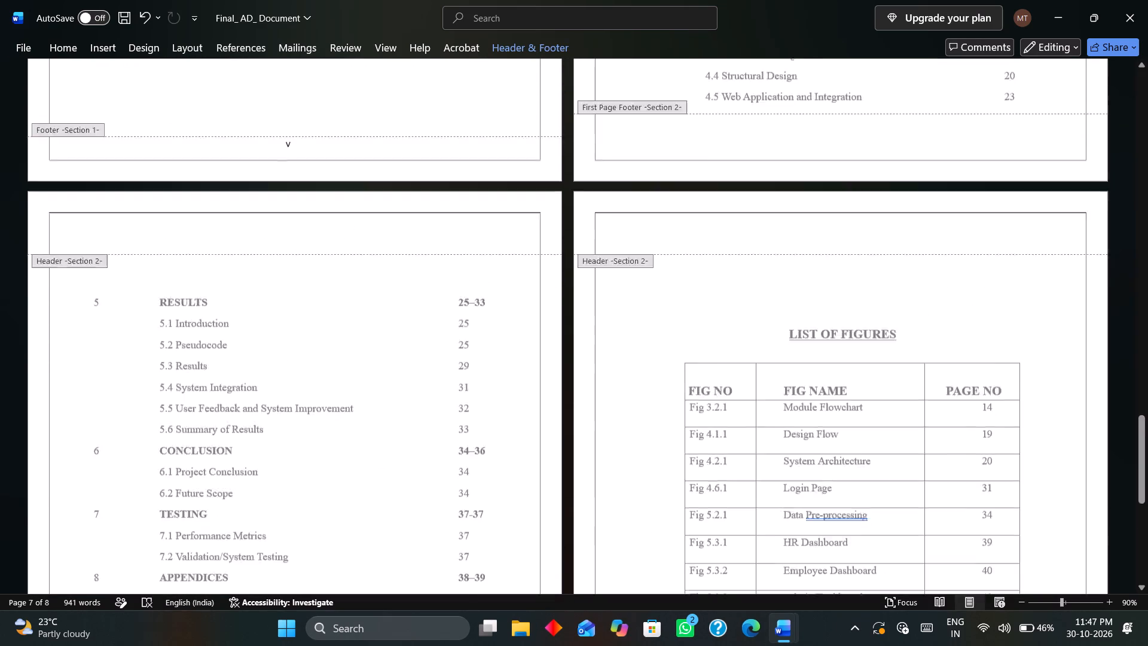
scroll(316, 555, up, 1)
click(834, 295)
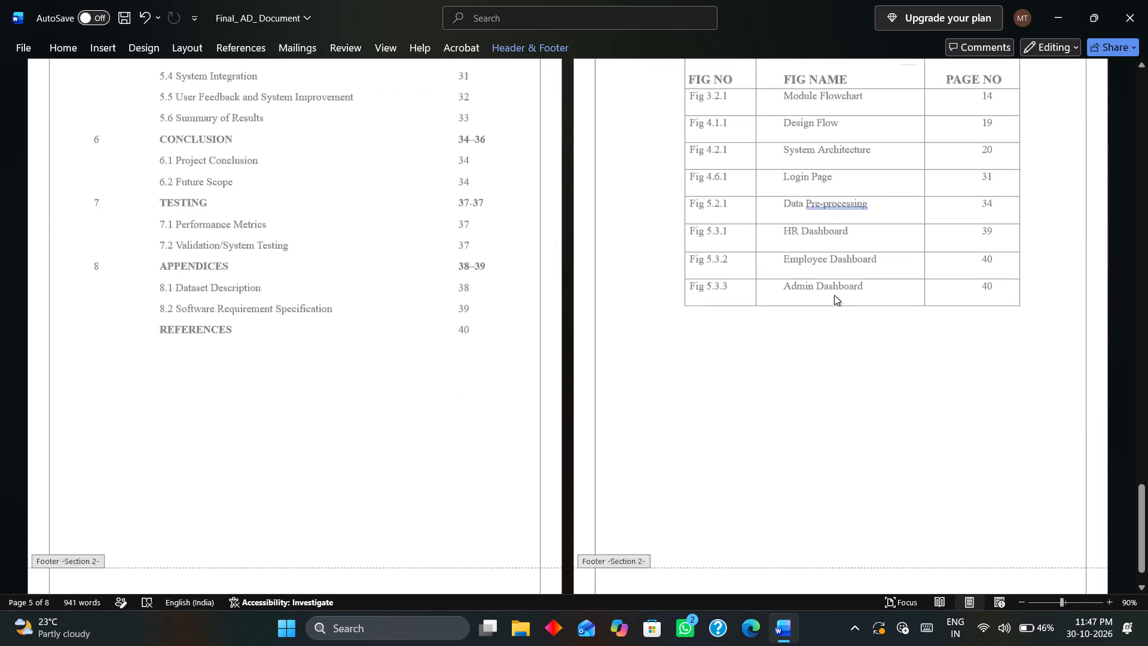
scroll(834, 295, up, 7)
scroll(749, 434, down, 1)
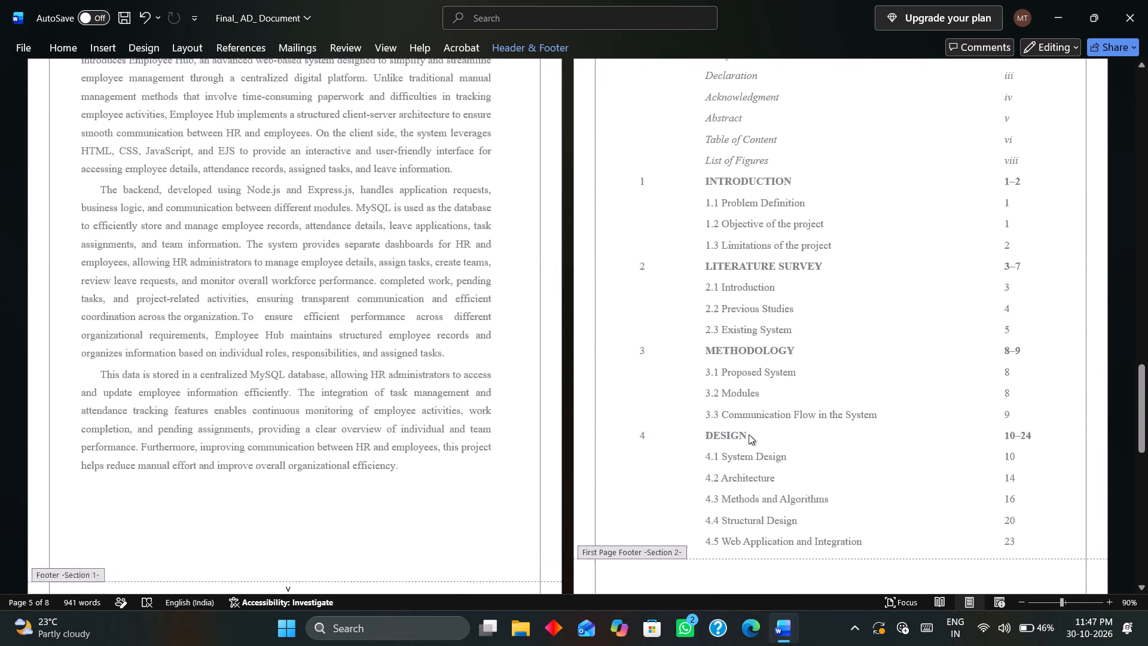
scroll(749, 434, down, 1)
click(828, 452)
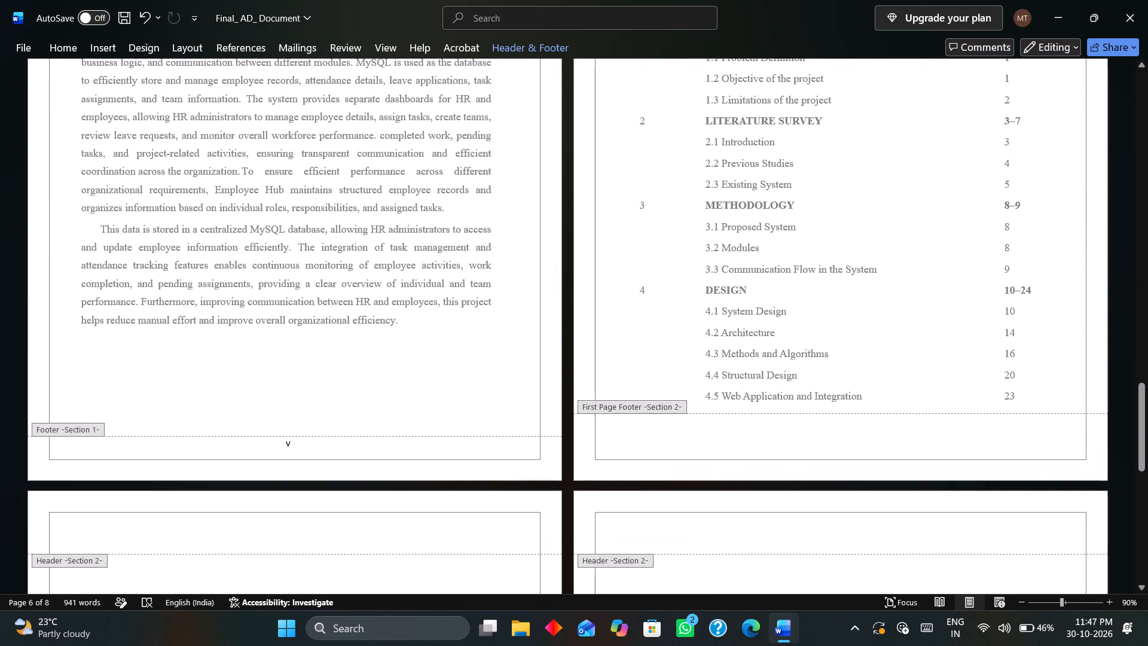
key(v)
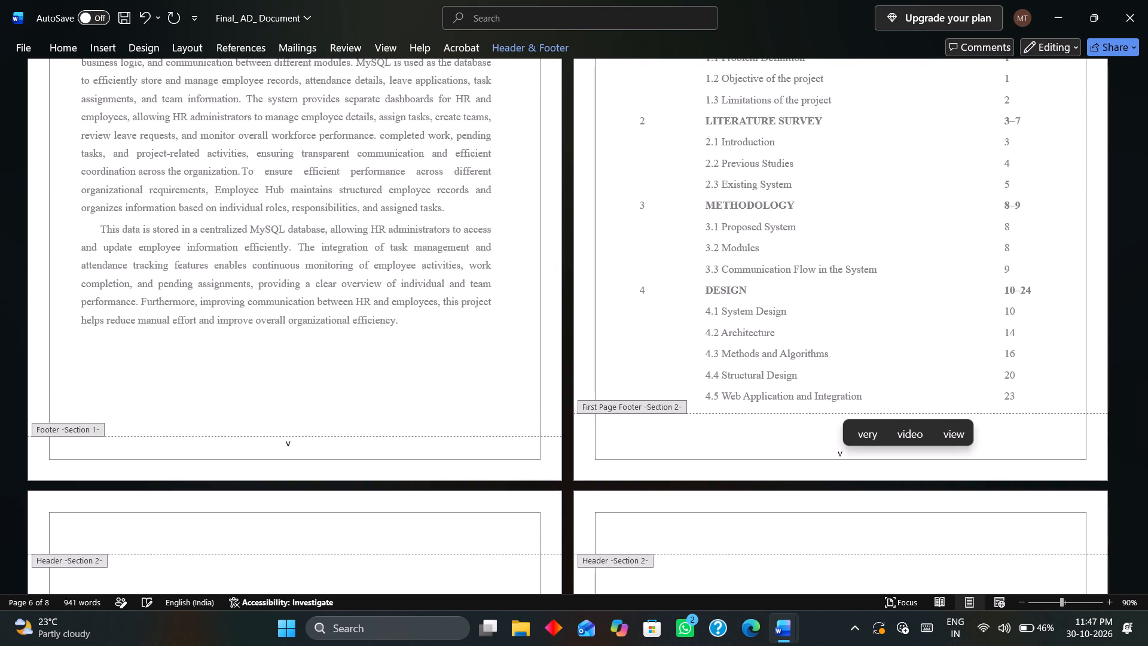
key(i)
Enter vii as the page number in the footer of the second contents page.
scroll(828, 452, down, 5)
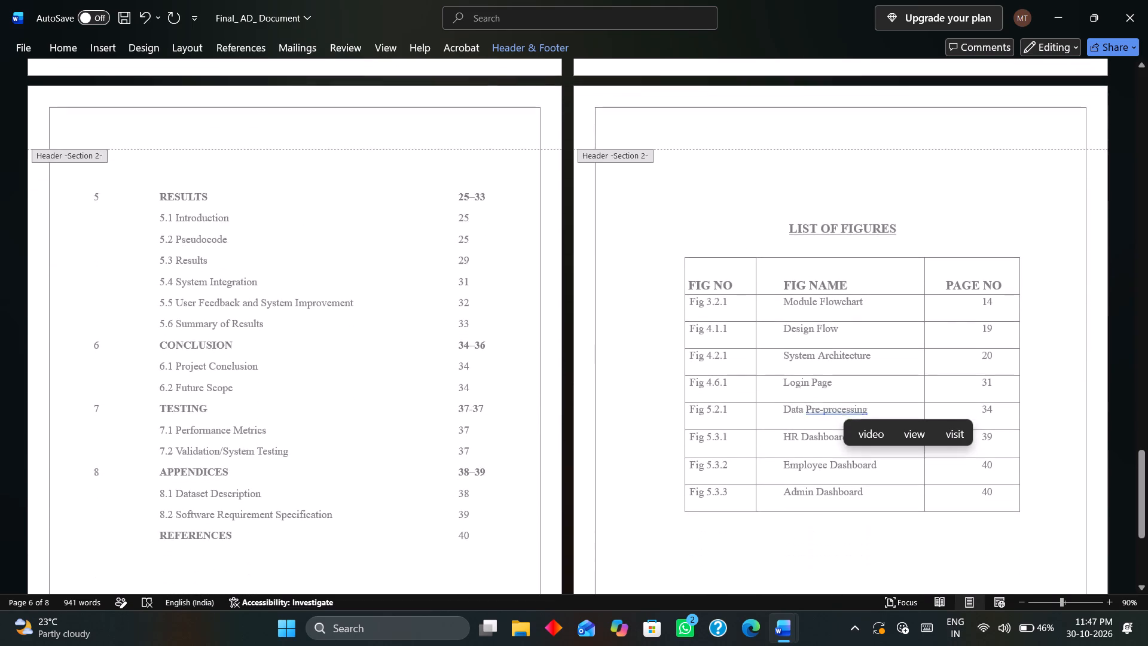
scroll(828, 452, down, 1)
scroll(618, 481, down, 1)
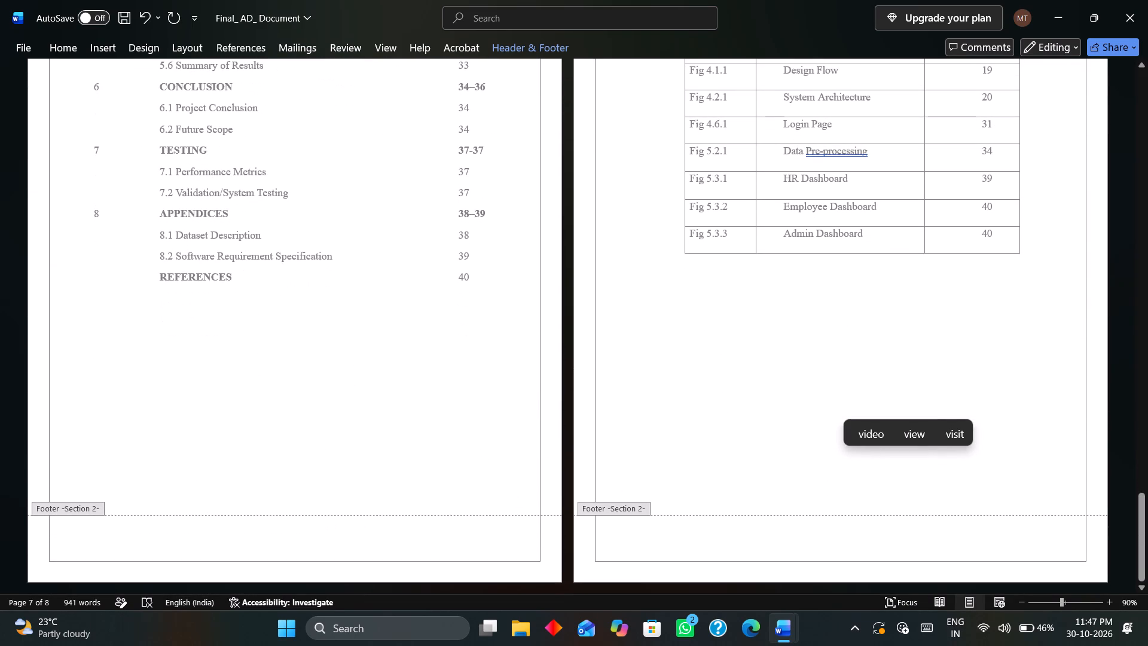
click(271, 557)
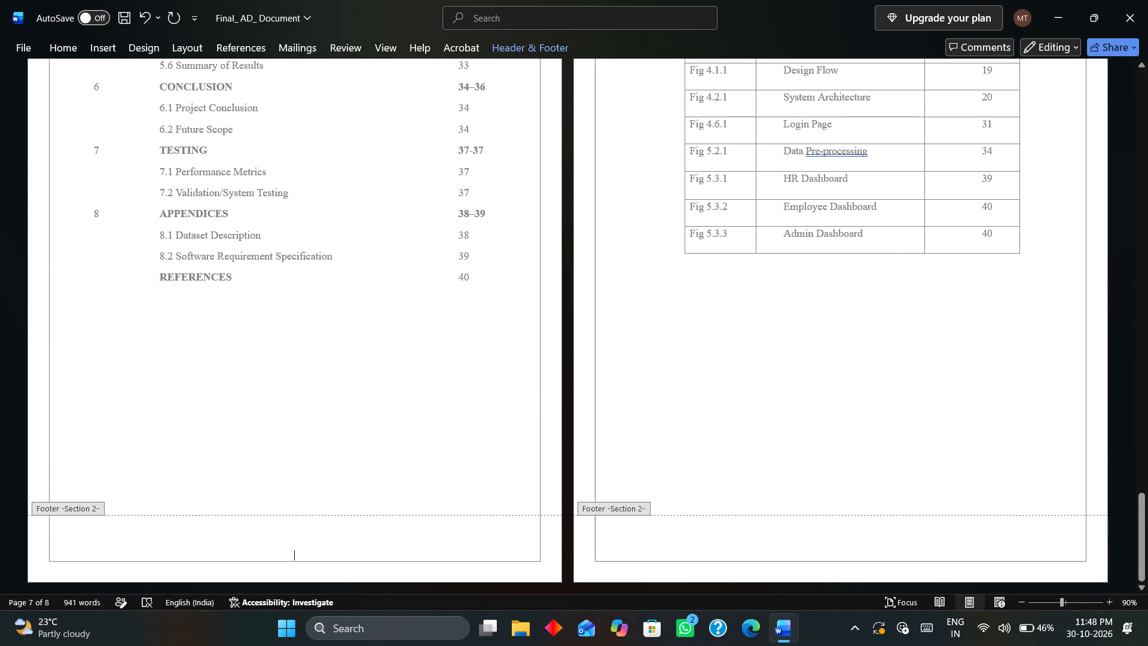
text(vii)
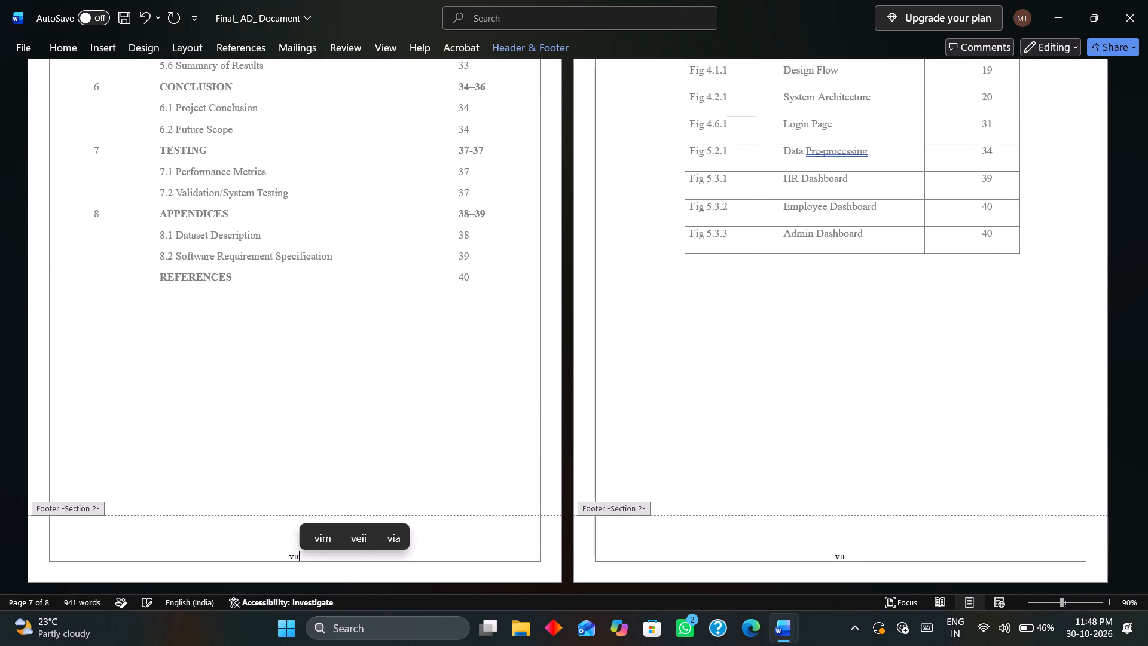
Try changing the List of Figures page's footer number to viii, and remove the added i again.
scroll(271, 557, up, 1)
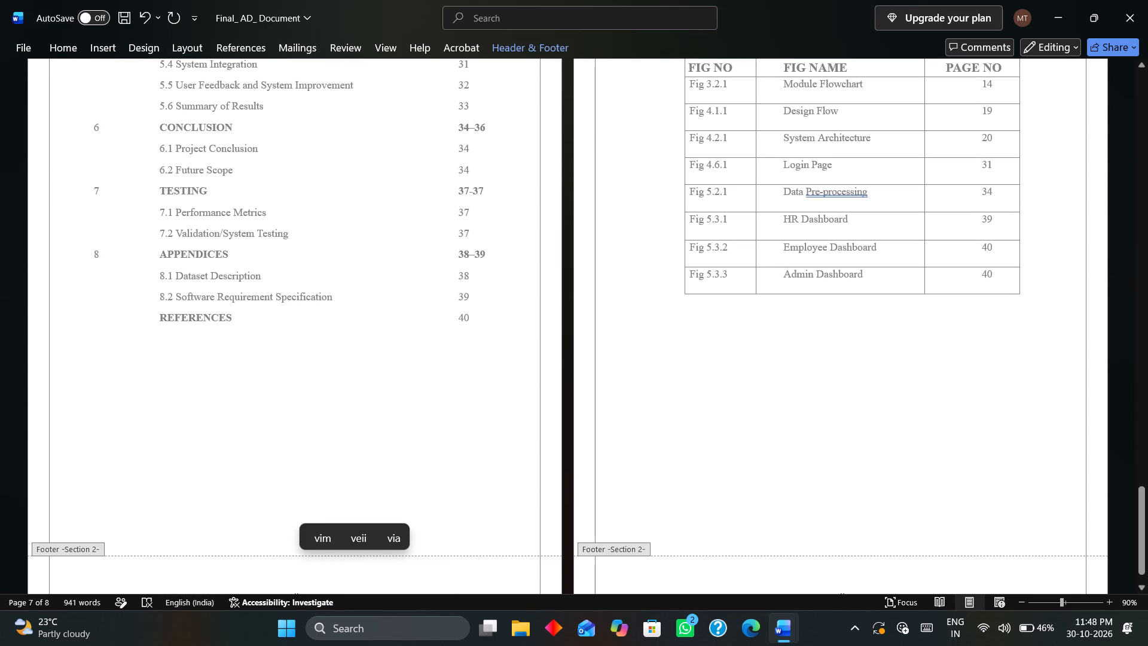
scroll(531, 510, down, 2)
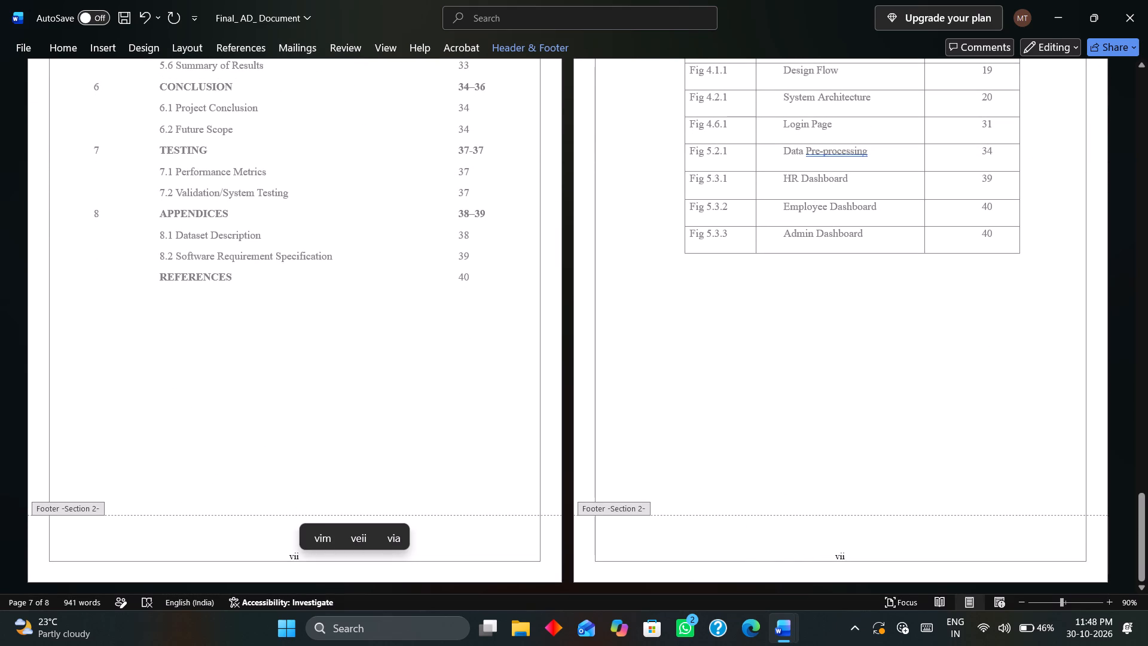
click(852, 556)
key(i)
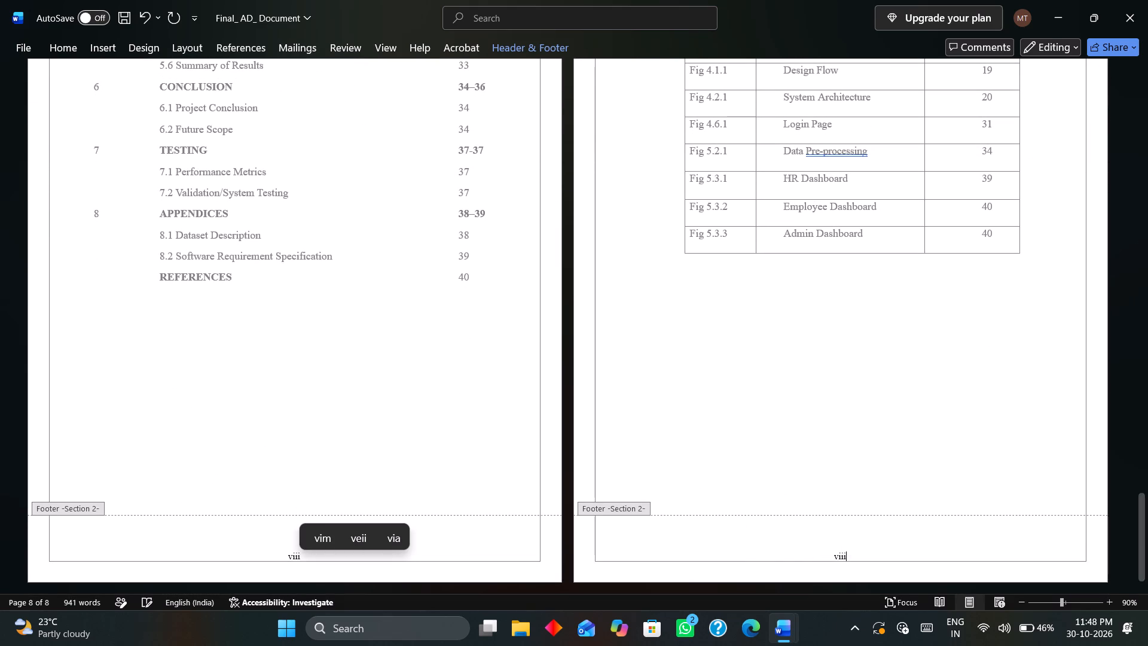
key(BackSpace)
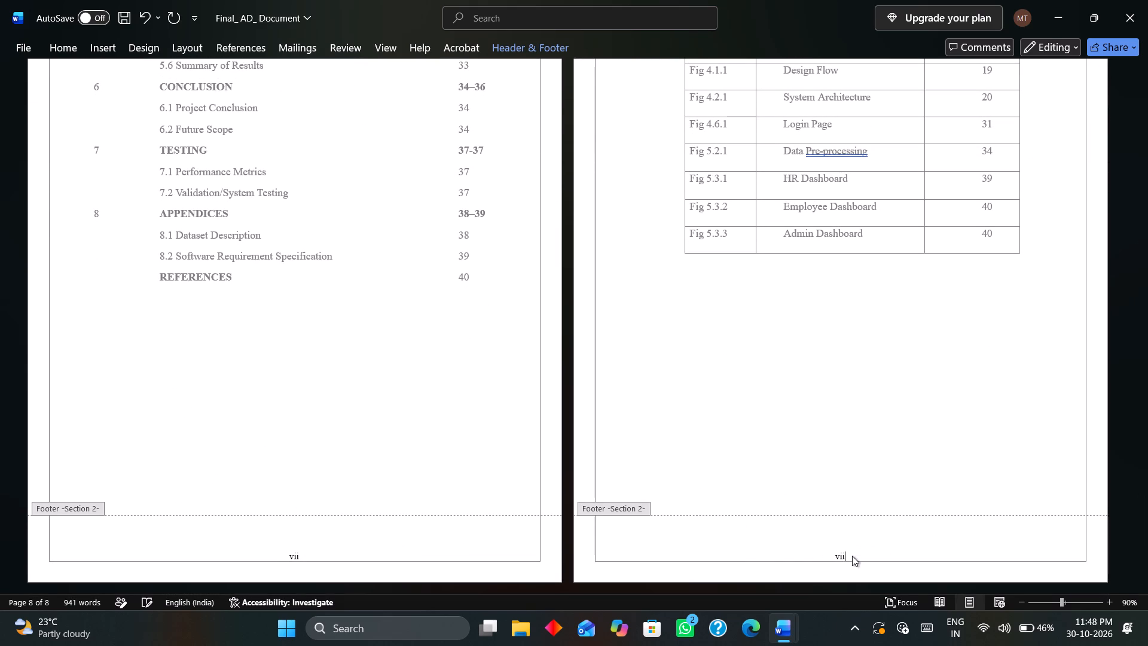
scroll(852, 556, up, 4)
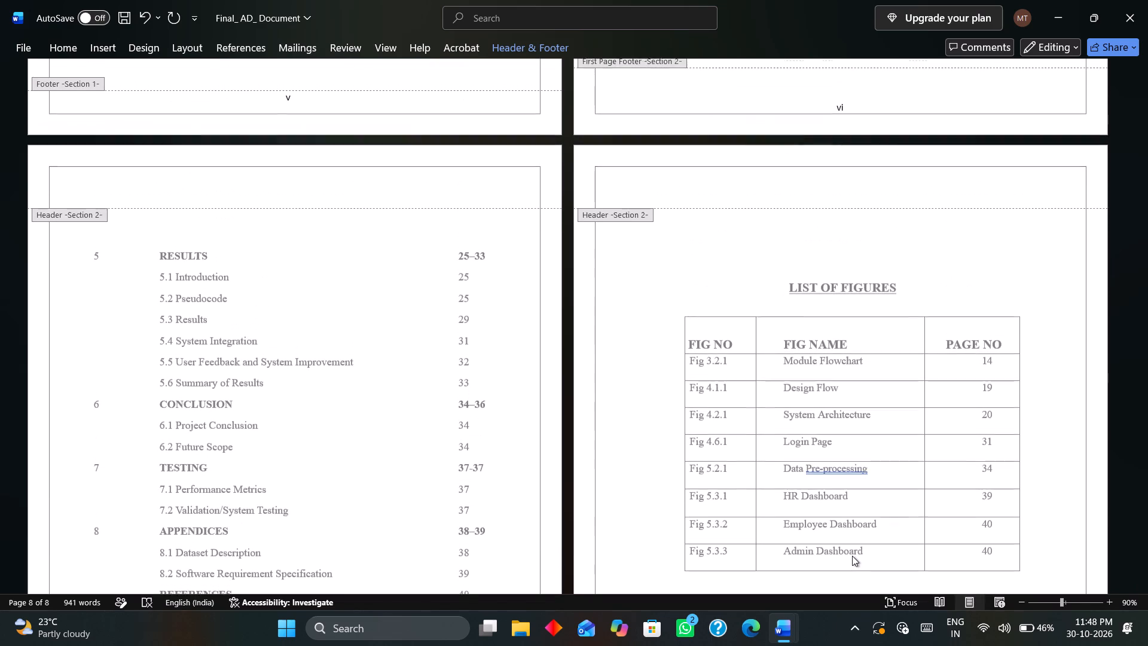
Review the page numbers and front matter from the Declaration through the List of Figures, and leave footer editing.
scroll(852, 556, up, 4)
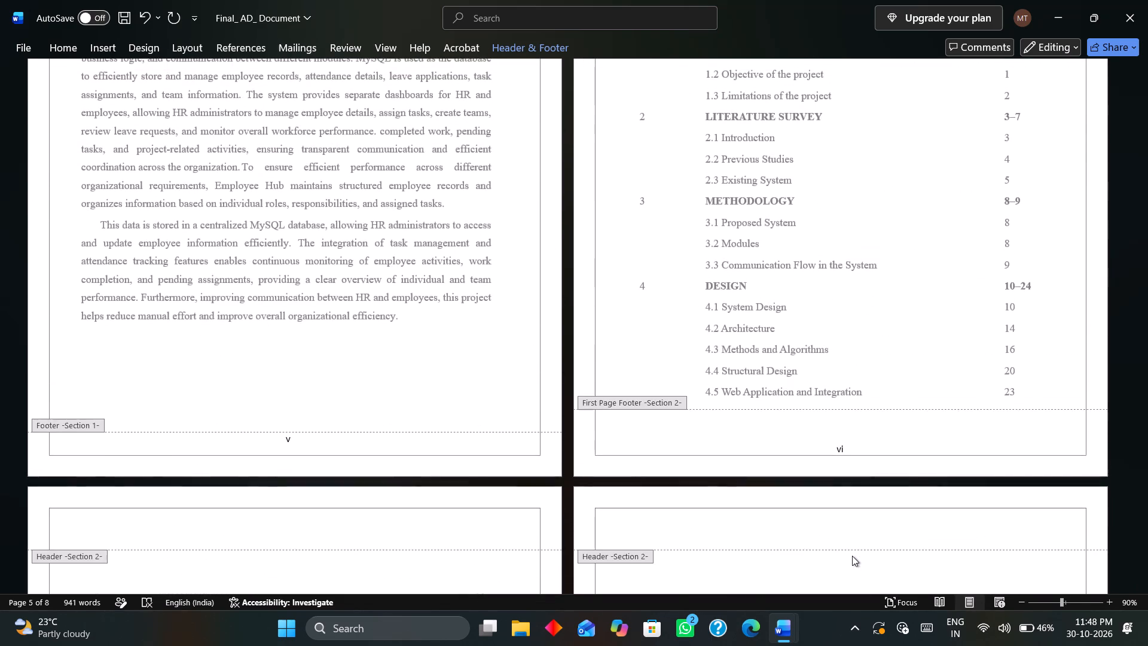
scroll(852, 556, up, 7)
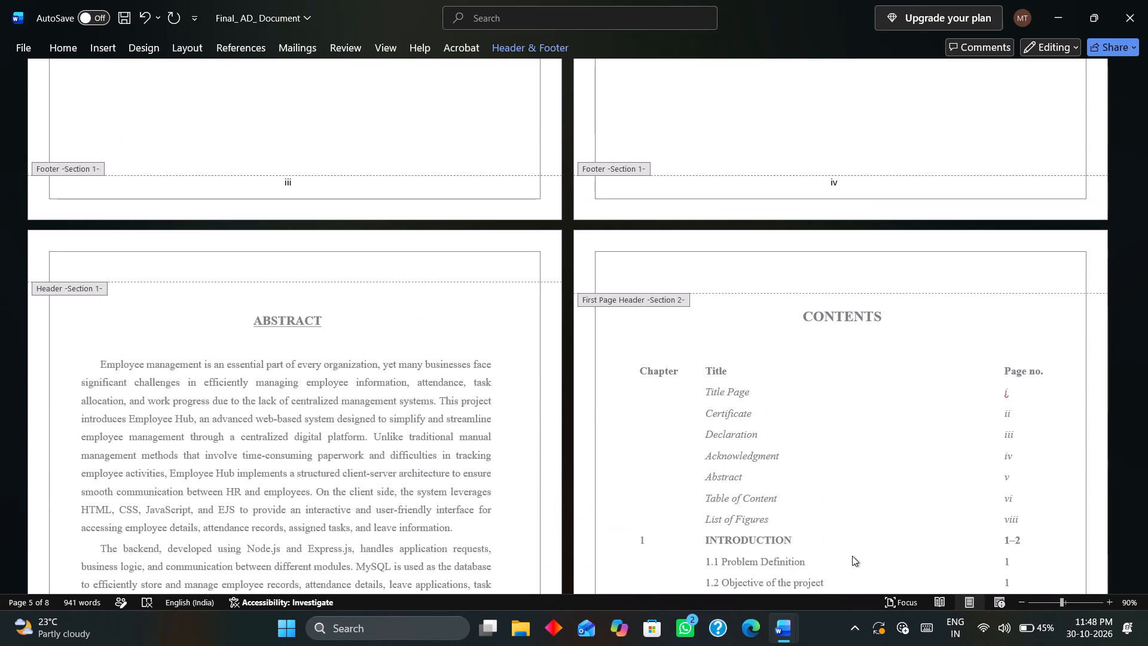
scroll(852, 556, up, 6)
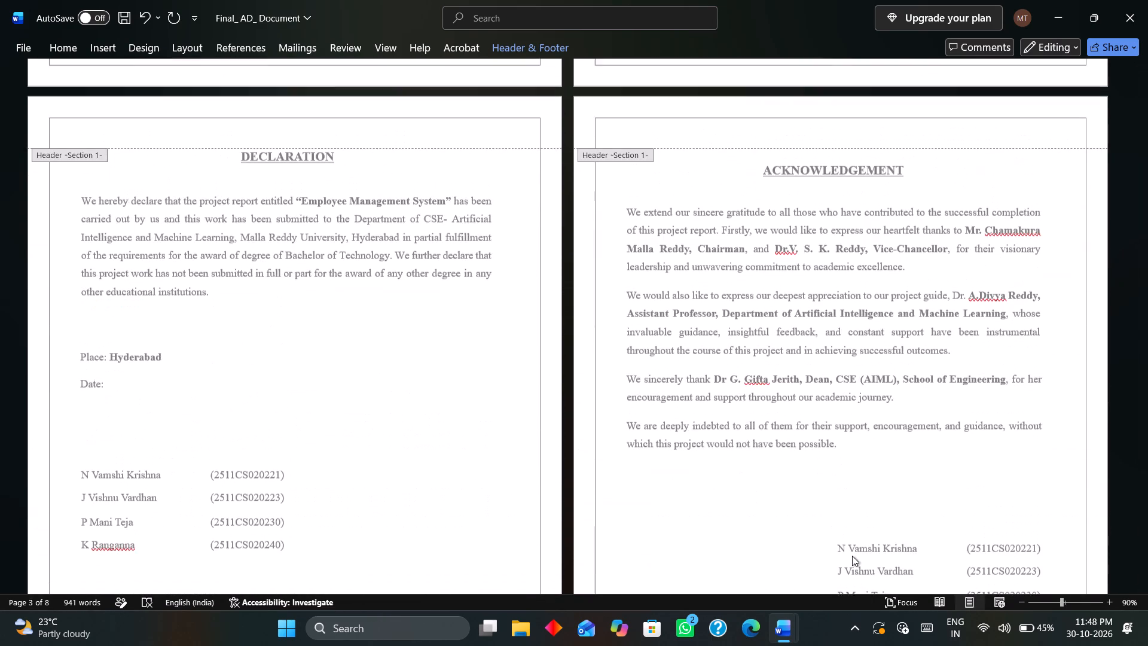
scroll(852, 556, up, 1)
scroll(852, 556, down, 4)
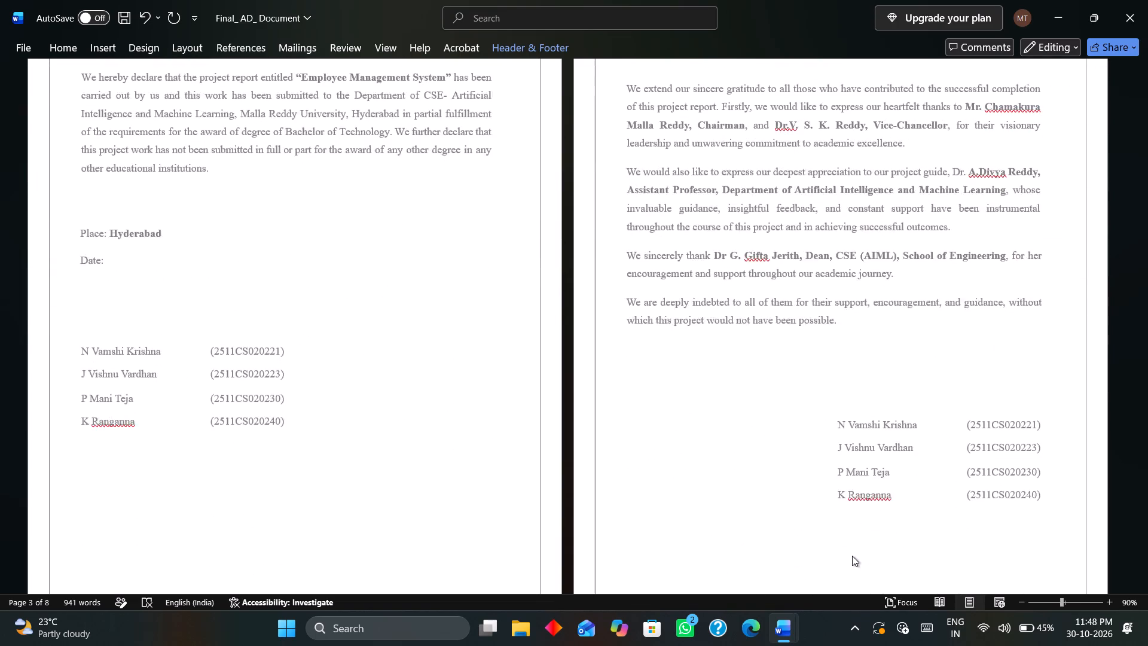
scroll(852, 556, down, 6)
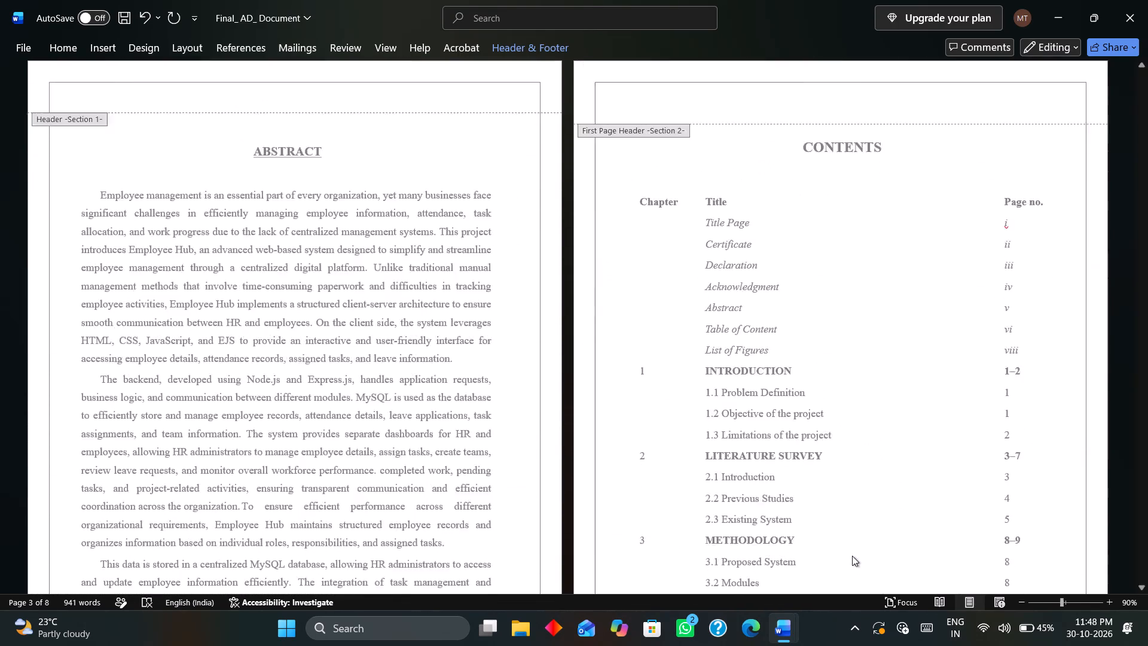
scroll(852, 556, down, 6)
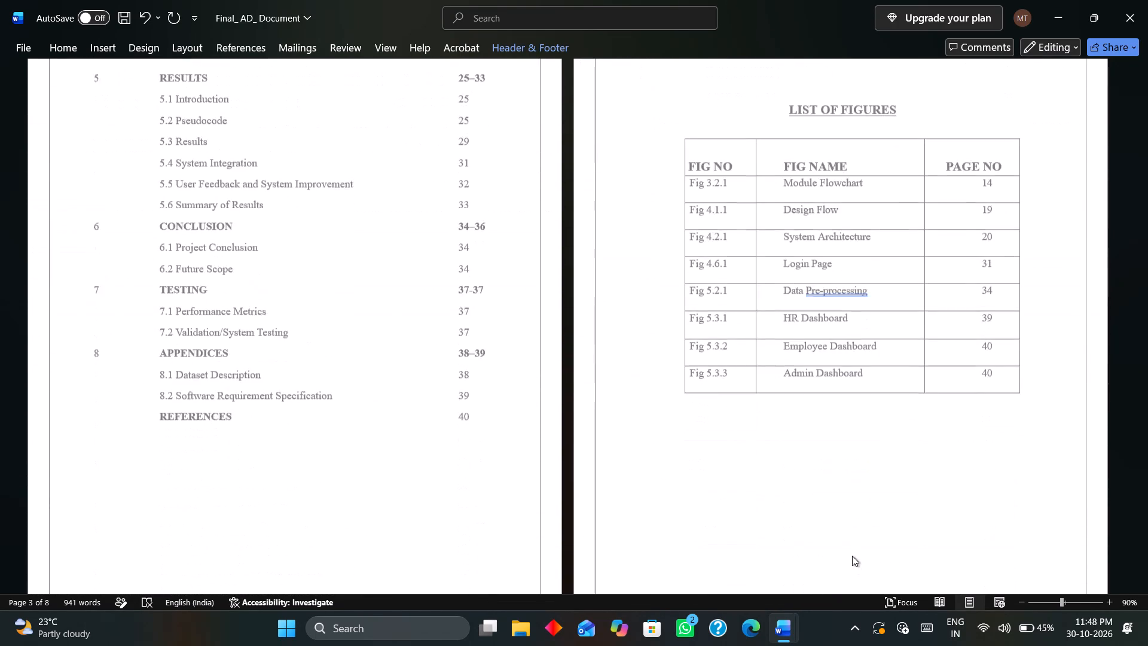
scroll(852, 556, down, 2)
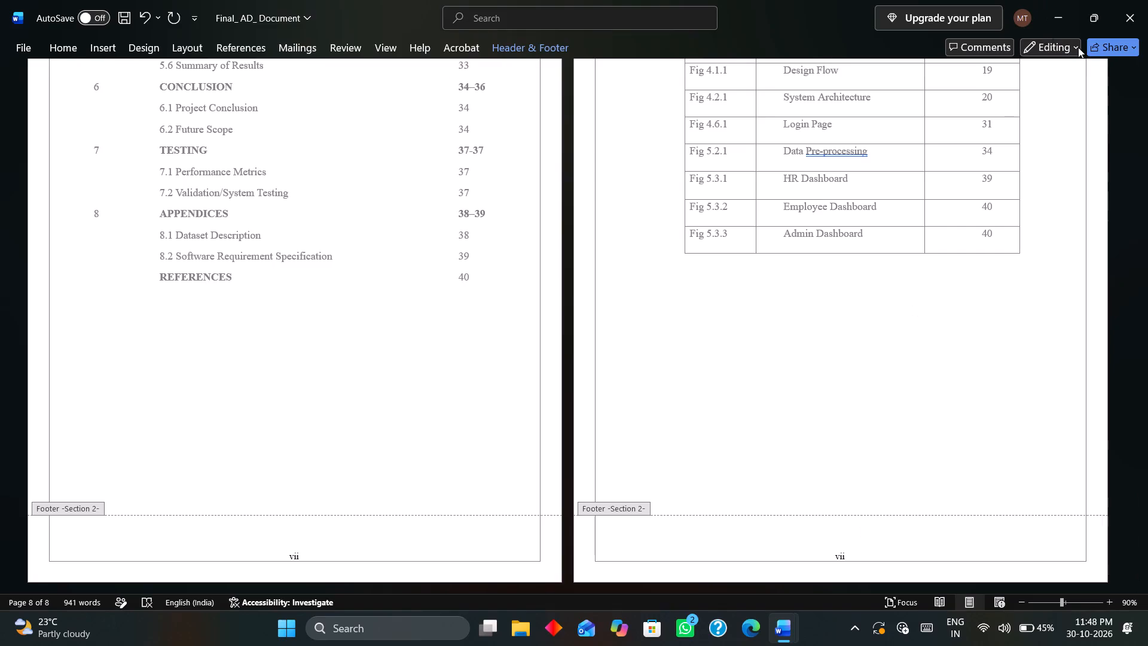
triple_click(796, 285)
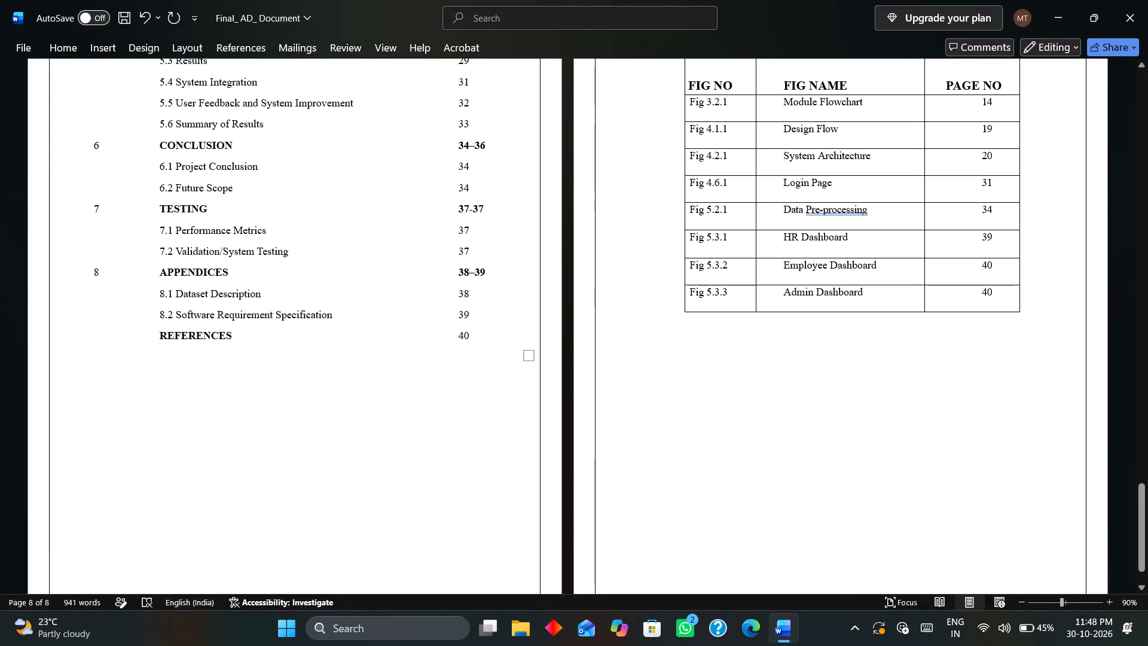
Save the Employee Management System report Final_ AD_ Document and close it.
click(96, 19)
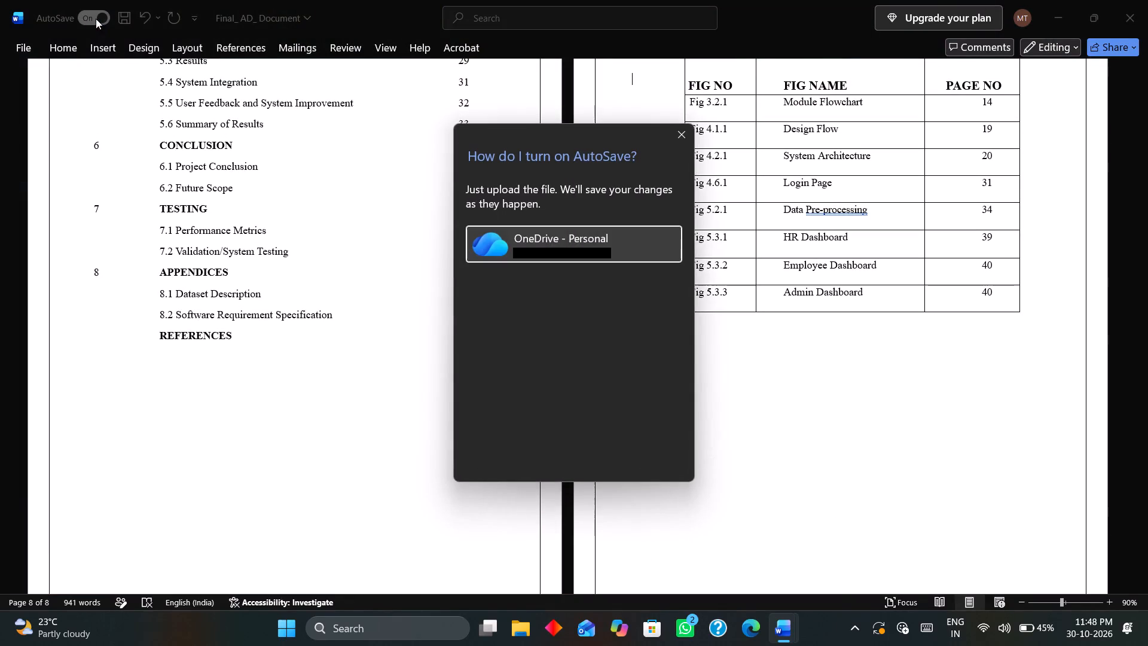
click(676, 141)
scroll(676, 141, up, 6)
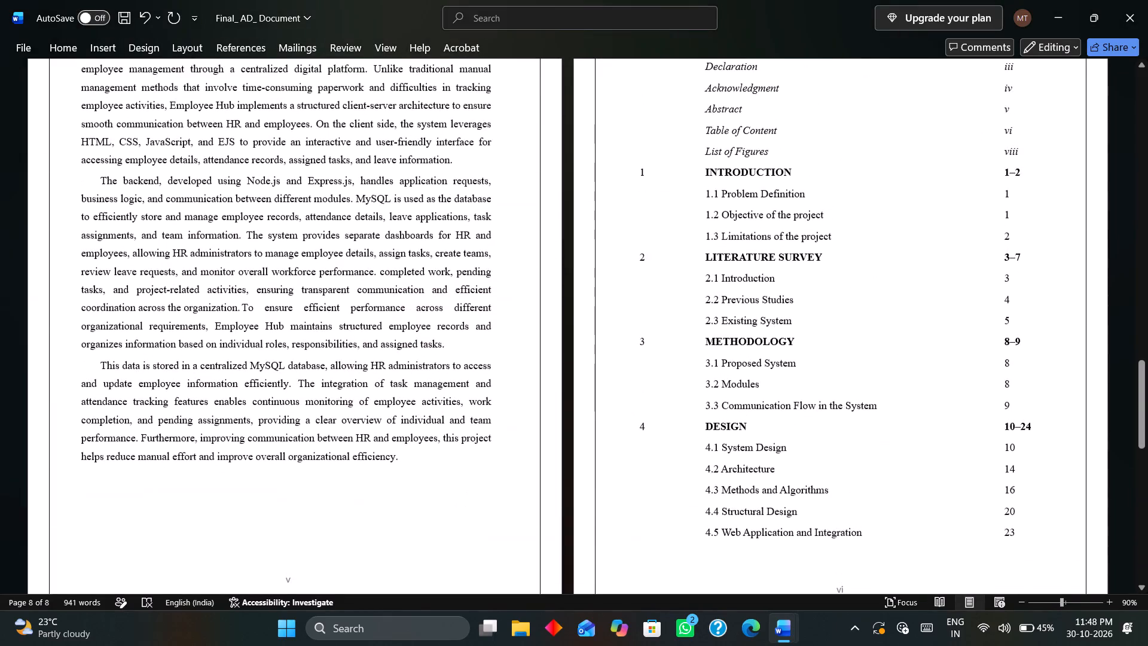
scroll(676, 141, up, 20)
scroll(676, 141, up, 15)
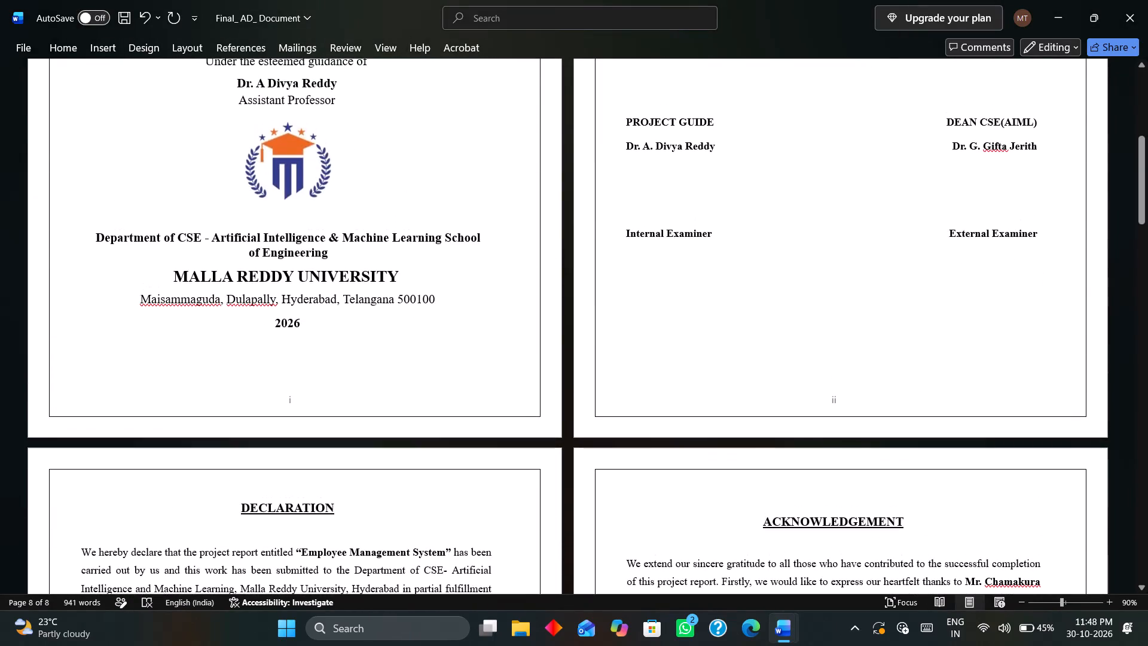
scroll(676, 141, up, 5)
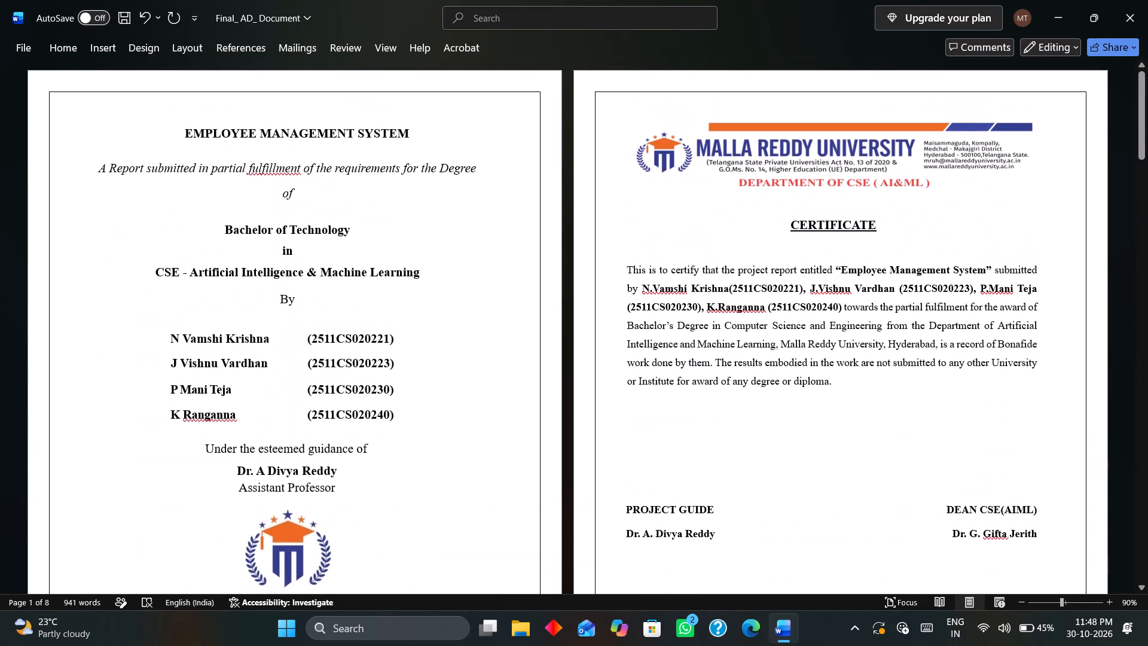
key(ctrl+s)
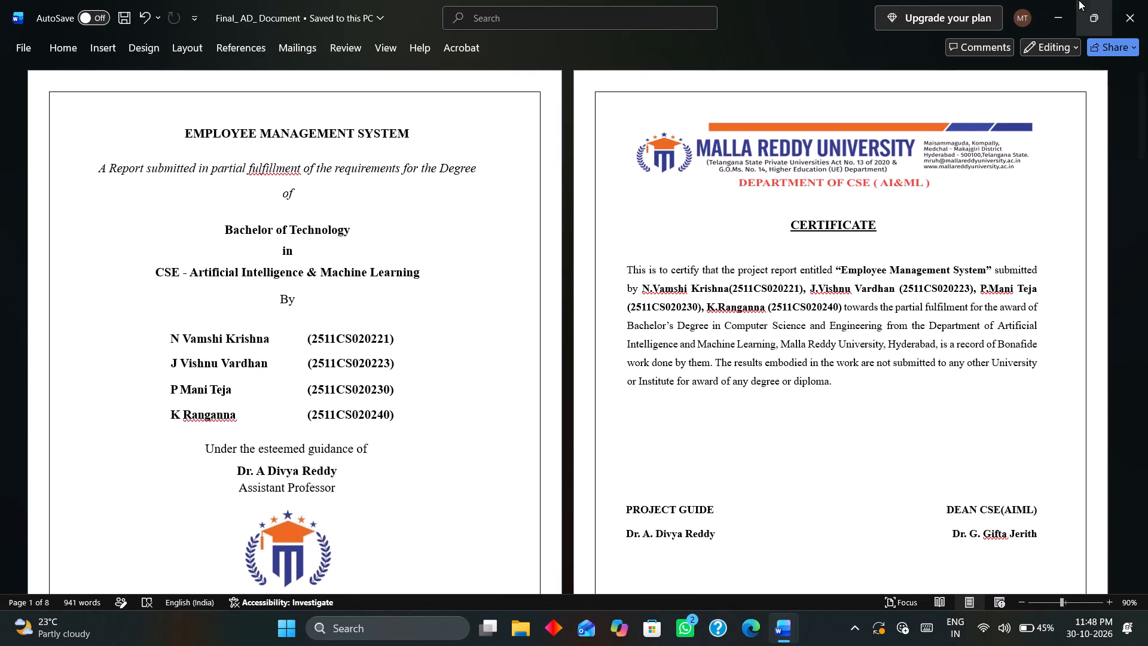
click(1147, 0)
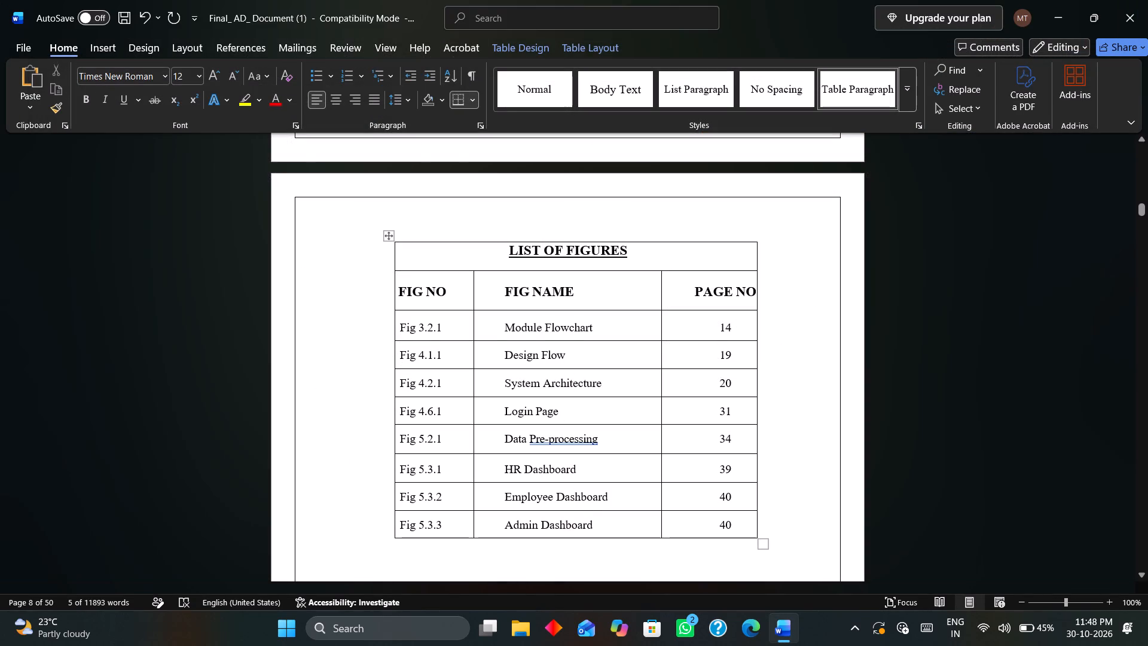
Save the reference report Final_ AD_ Document (1) and close it.
scroll(915, 314, down, 4)
scroll(768, 448, down, 3)
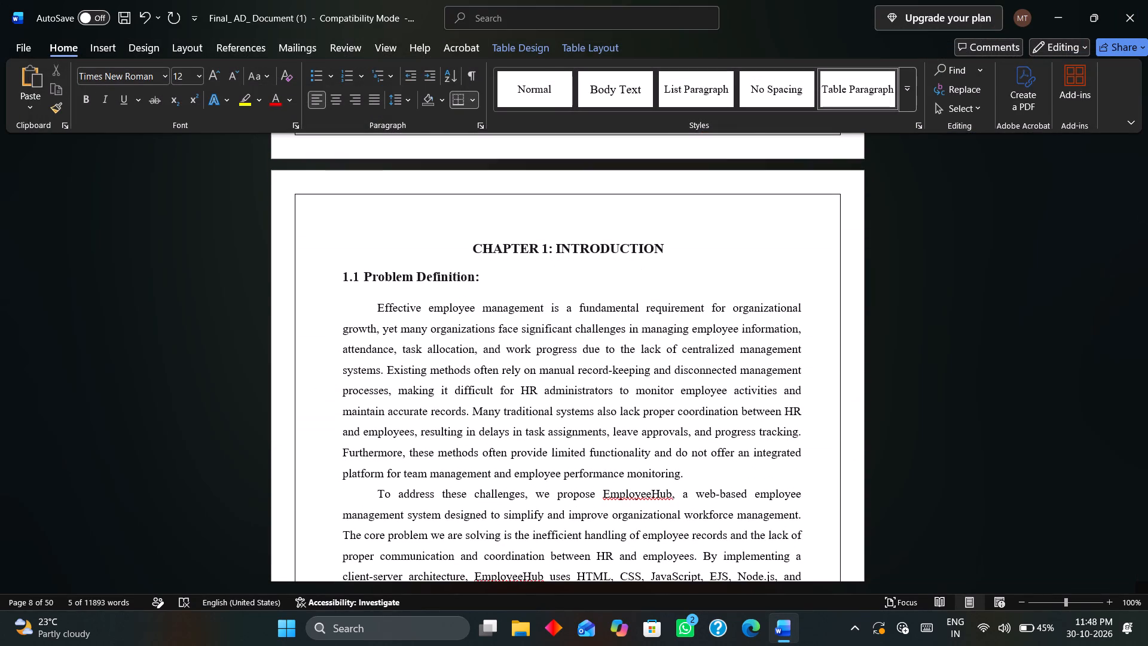
key(ctrl+s)
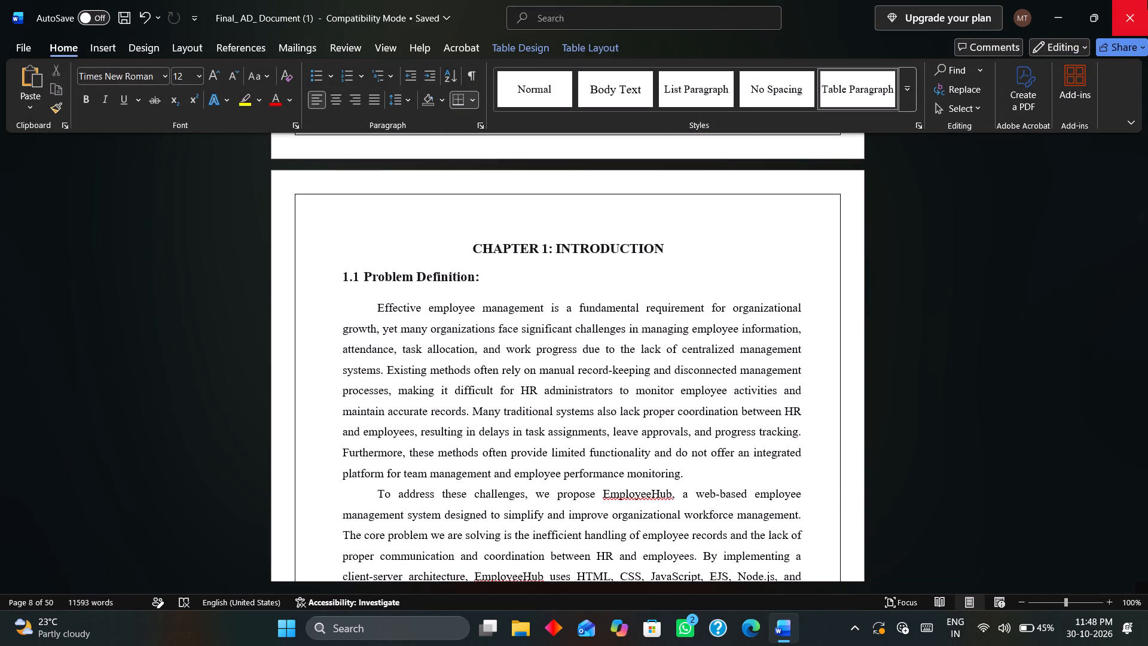
click(1147, 0)
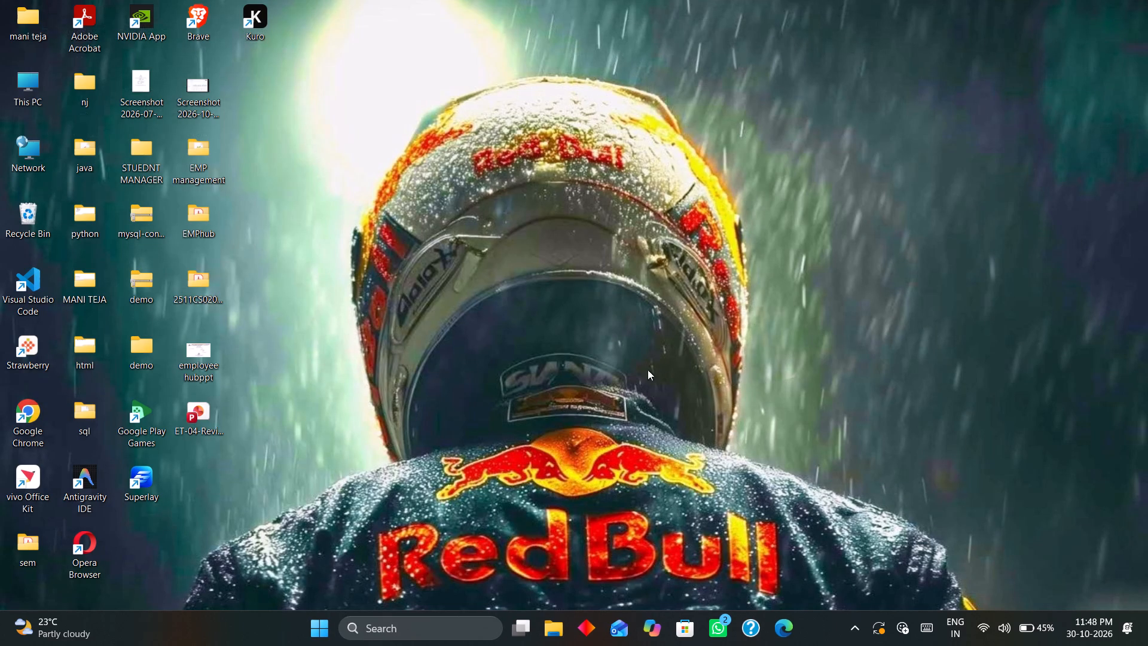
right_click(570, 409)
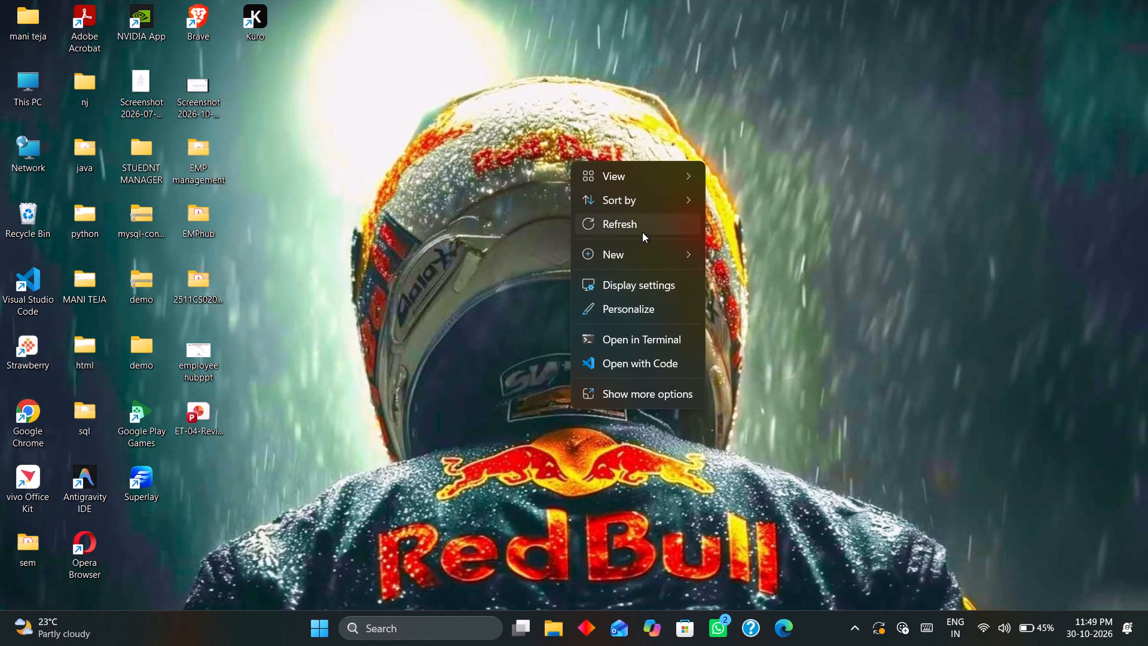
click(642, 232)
Reopen Final_ AD_ Document (1) from the Downloads folder and check its page numbering around Chapter 1.
click(558, 635)
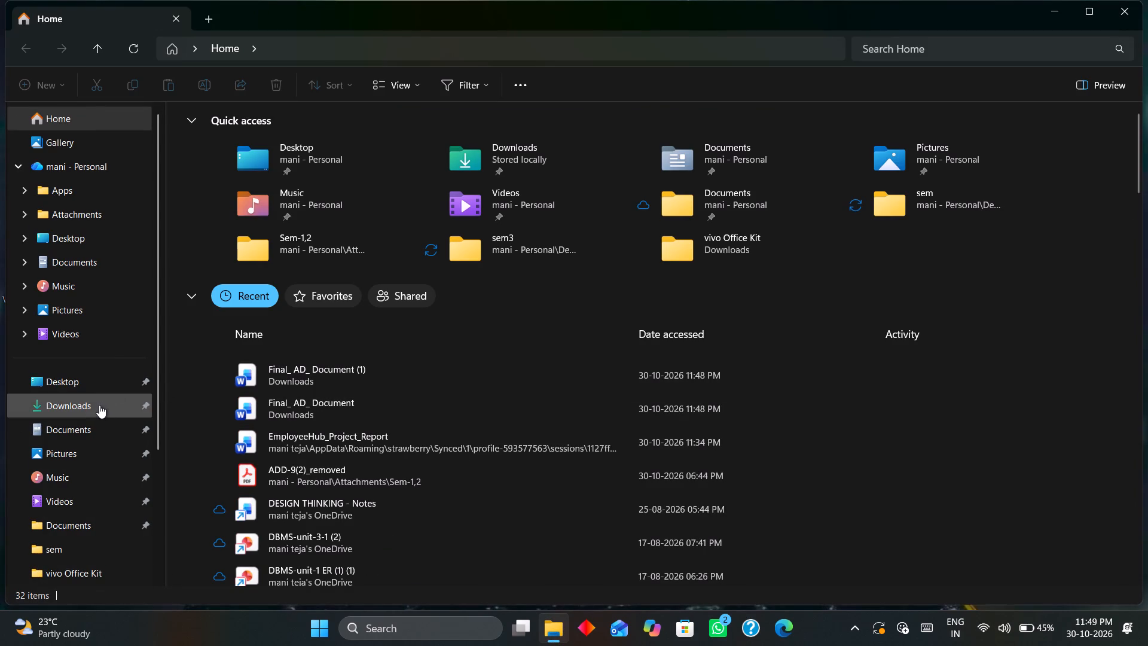
click(103, 403)
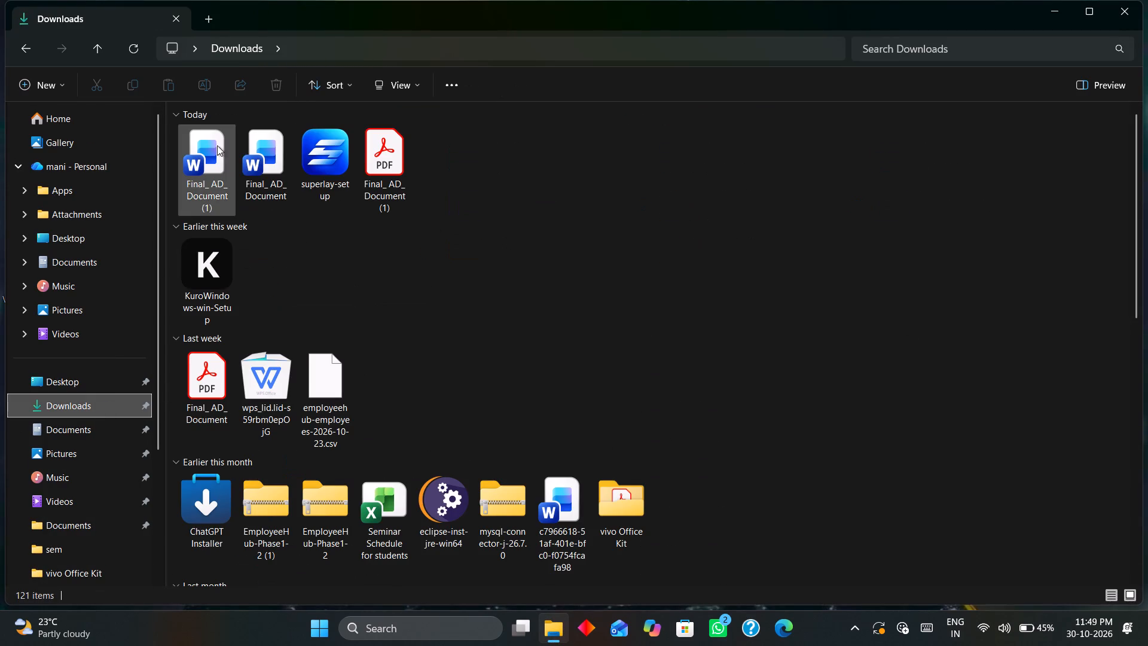
triple_click(197, 181)
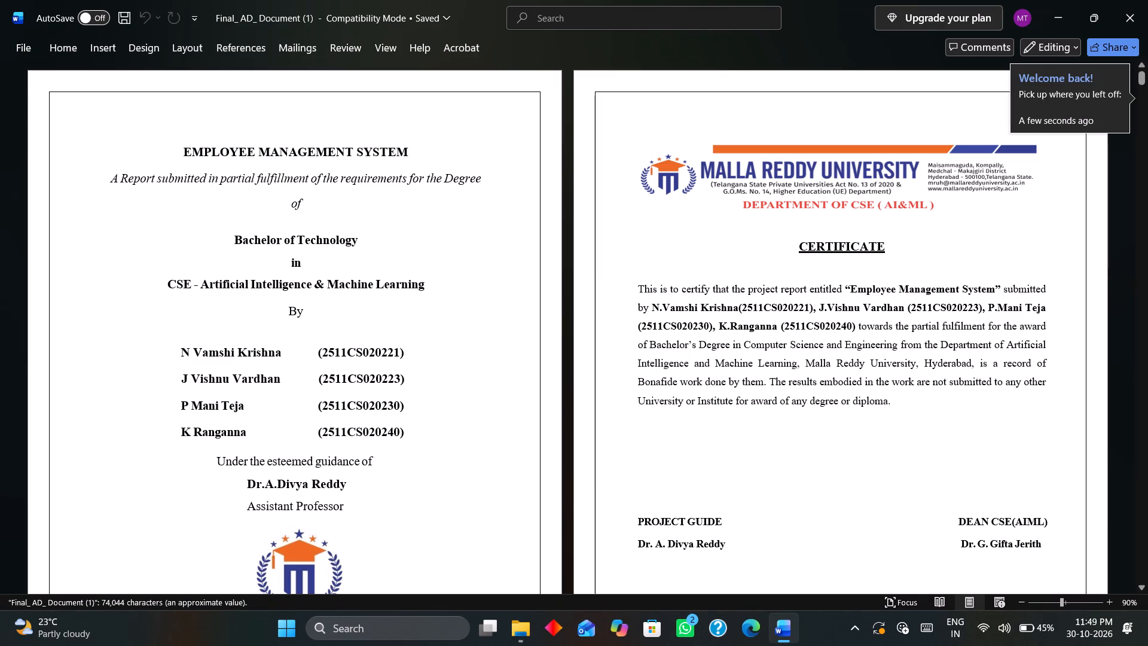
scroll(558, 316, down, 16)
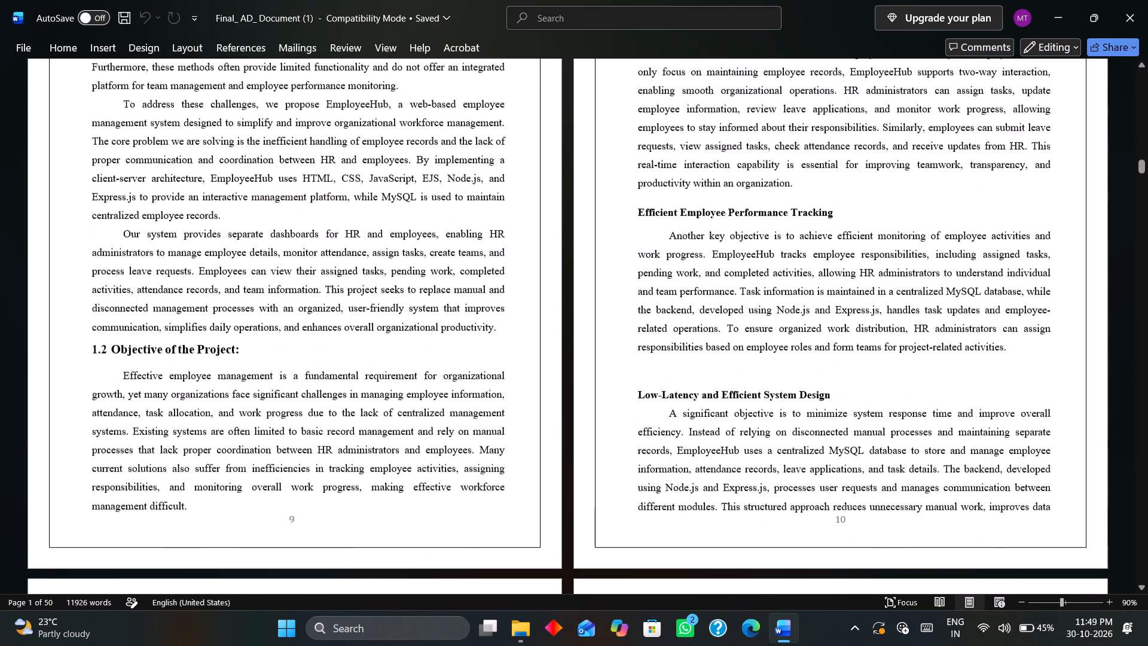
scroll(558, 316, up, 5)
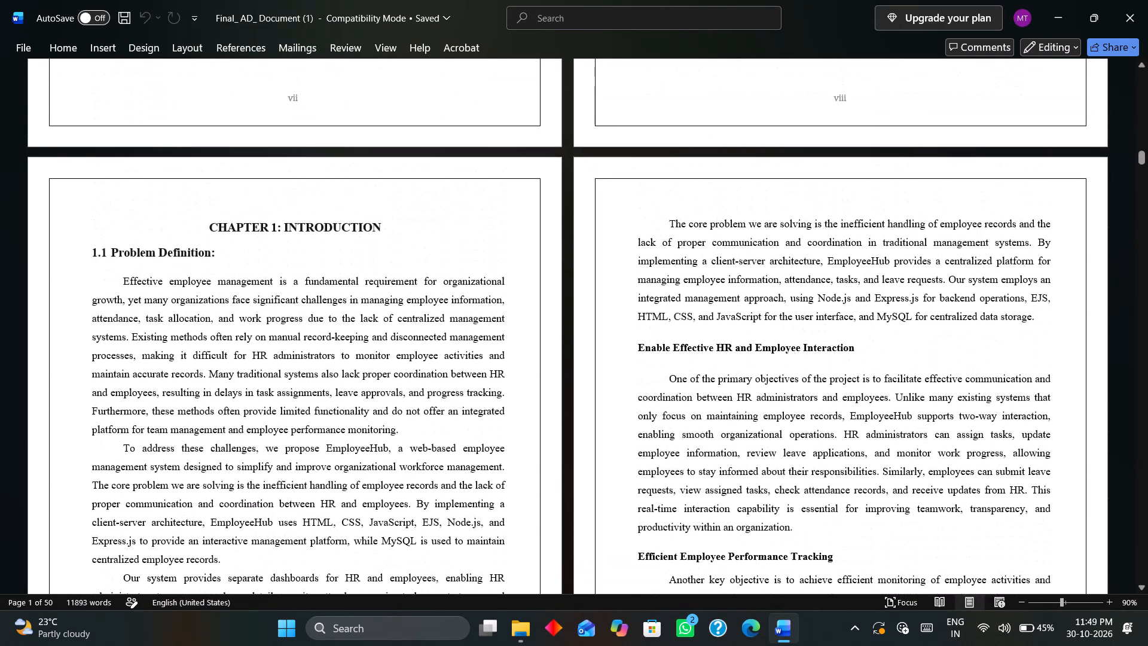
click(1046, 2)
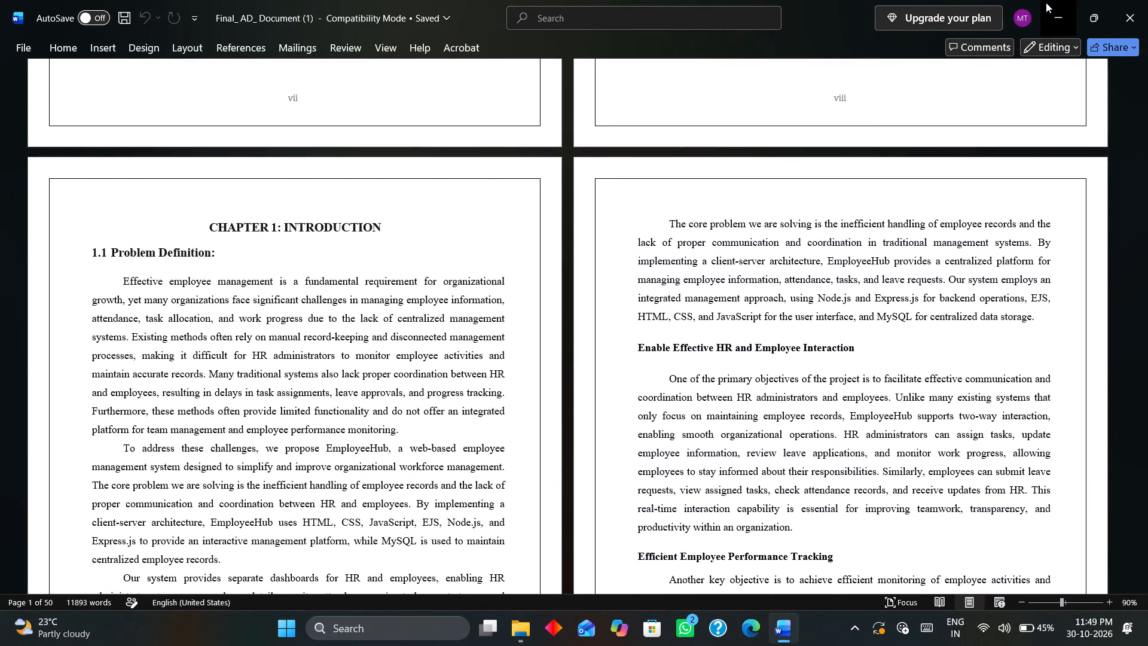
Reopen Final_ AD_ Document from the Downloads folder and check the footer numbers on its last pages.
triple_click(281, 166)
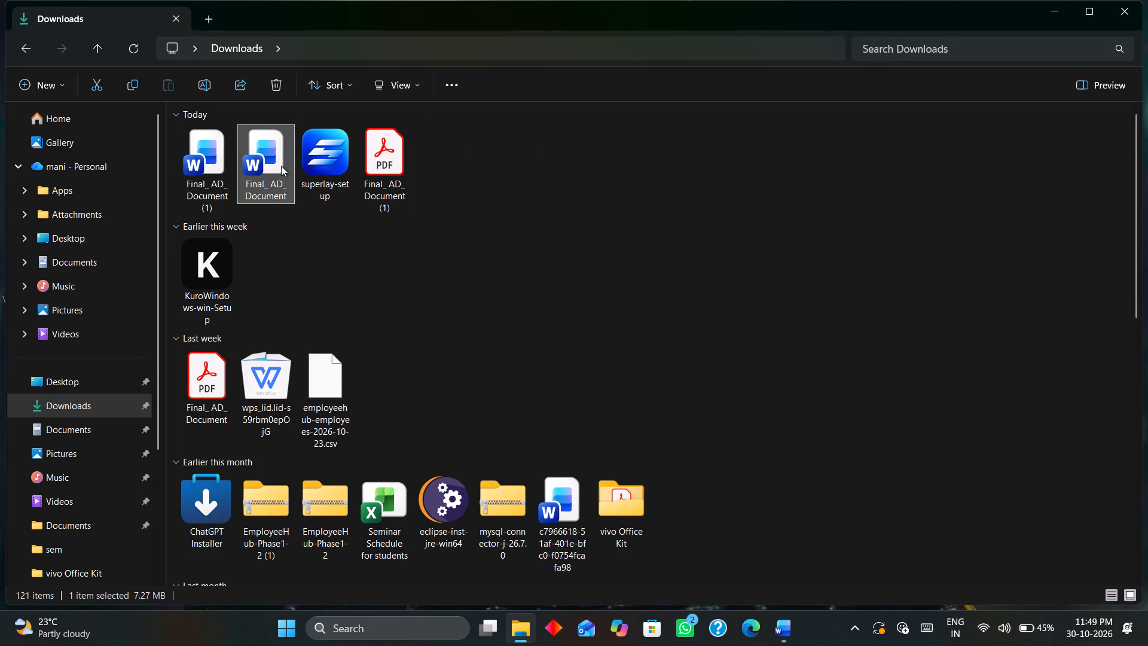
scroll(587, 346, down, 4)
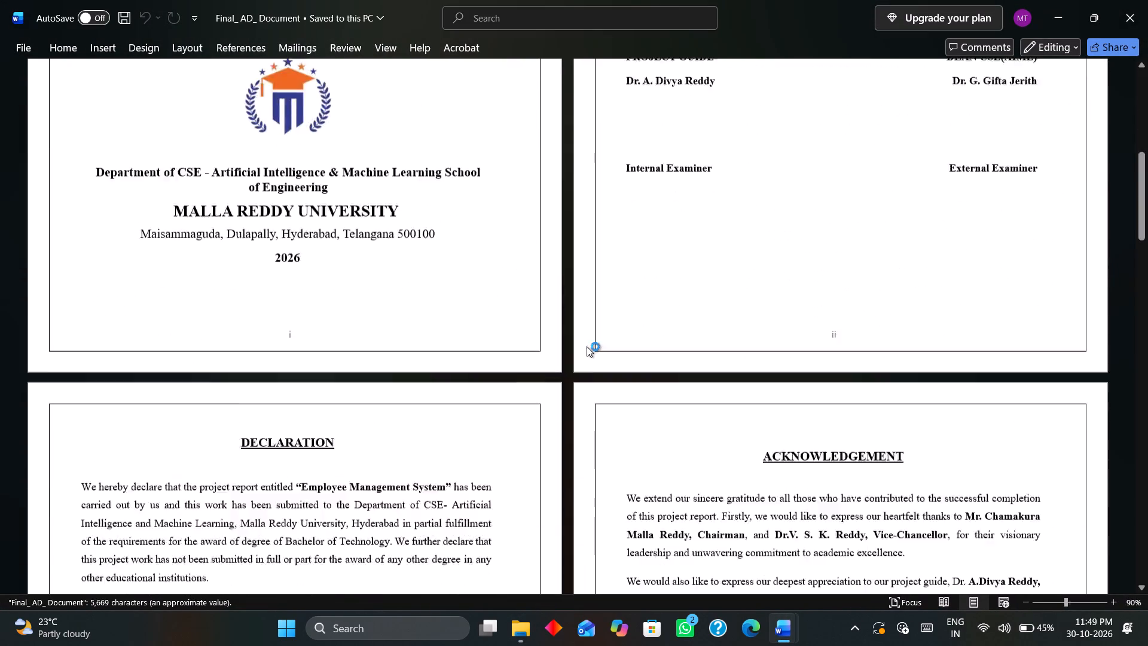
scroll(587, 346, down, 18)
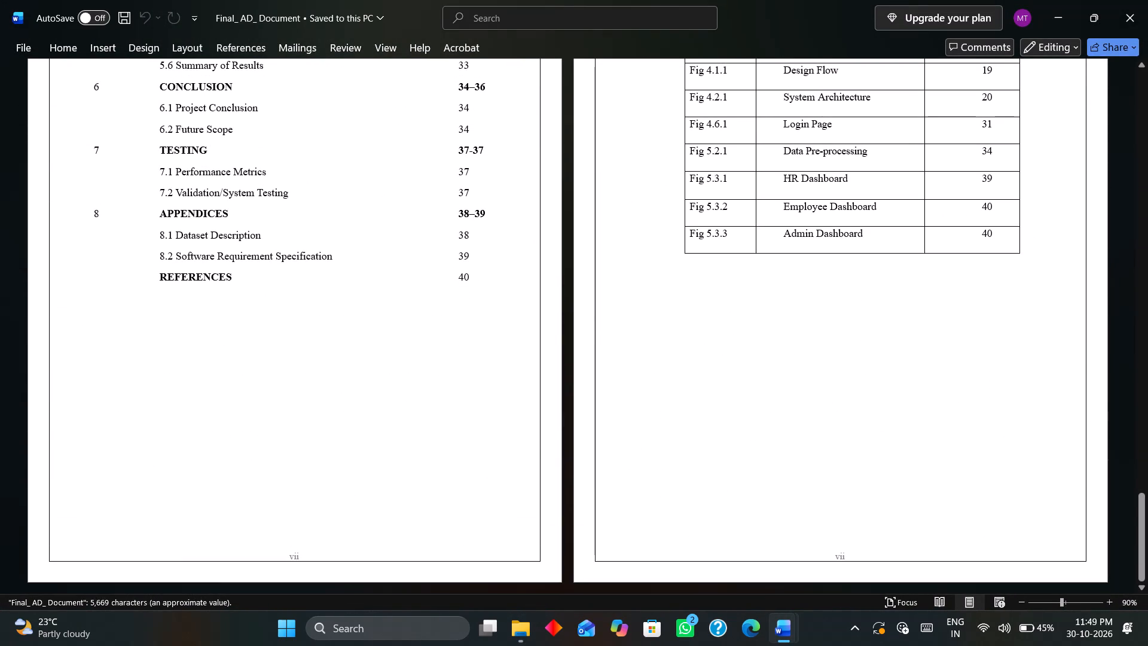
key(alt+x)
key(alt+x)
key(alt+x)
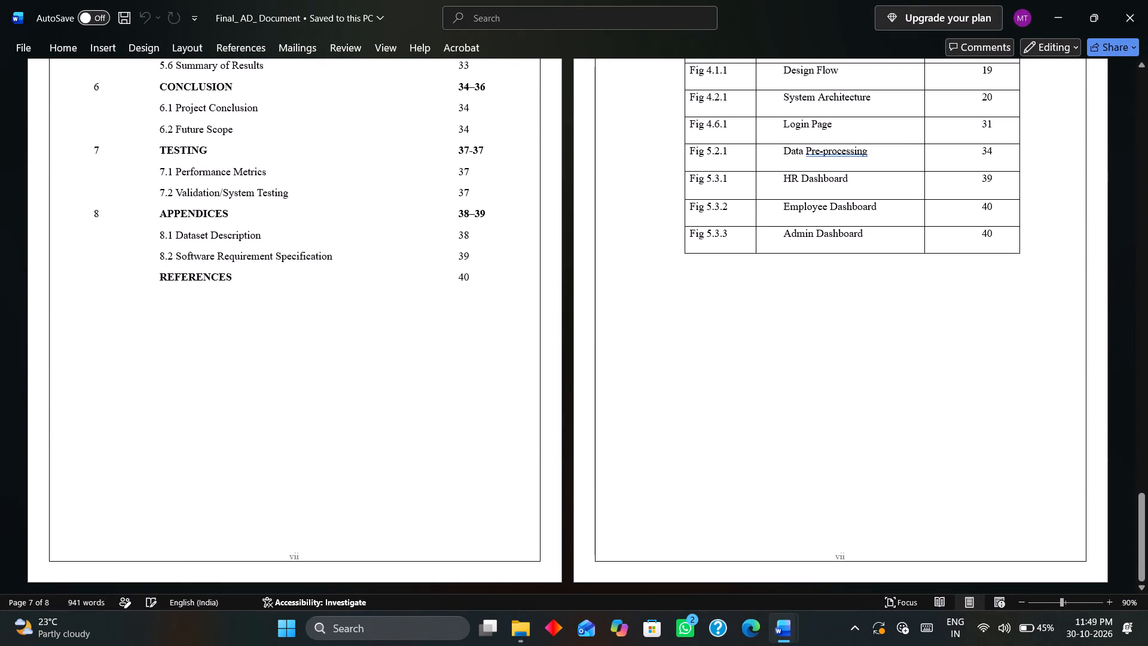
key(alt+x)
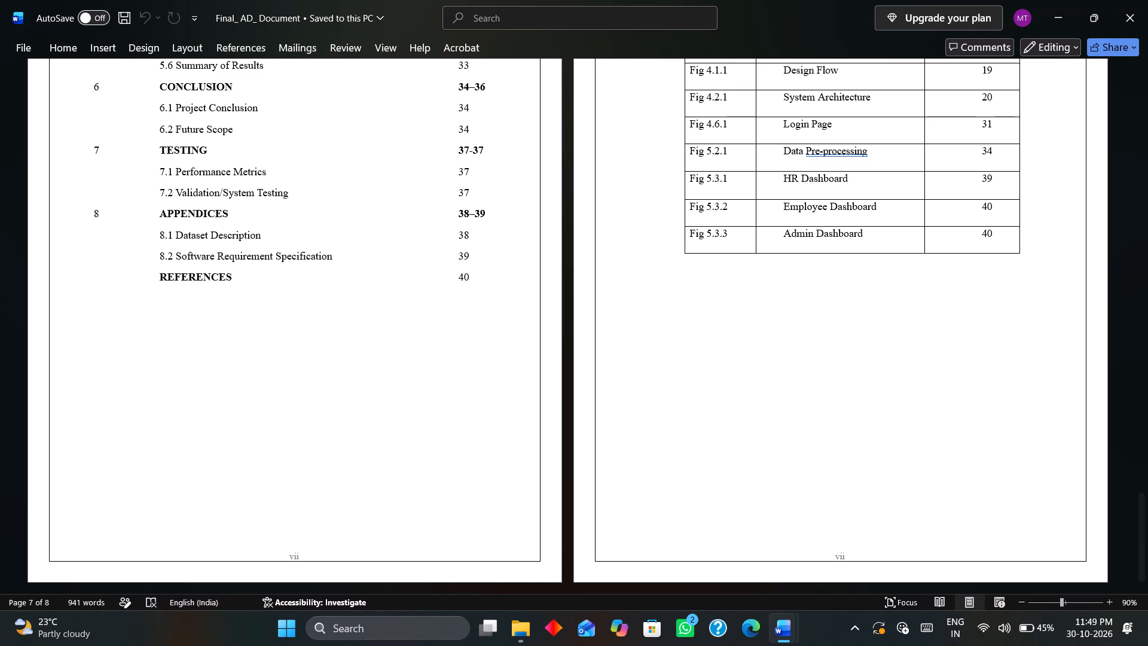
Open the Windows Update settings to view the update status.
click(891, 638)
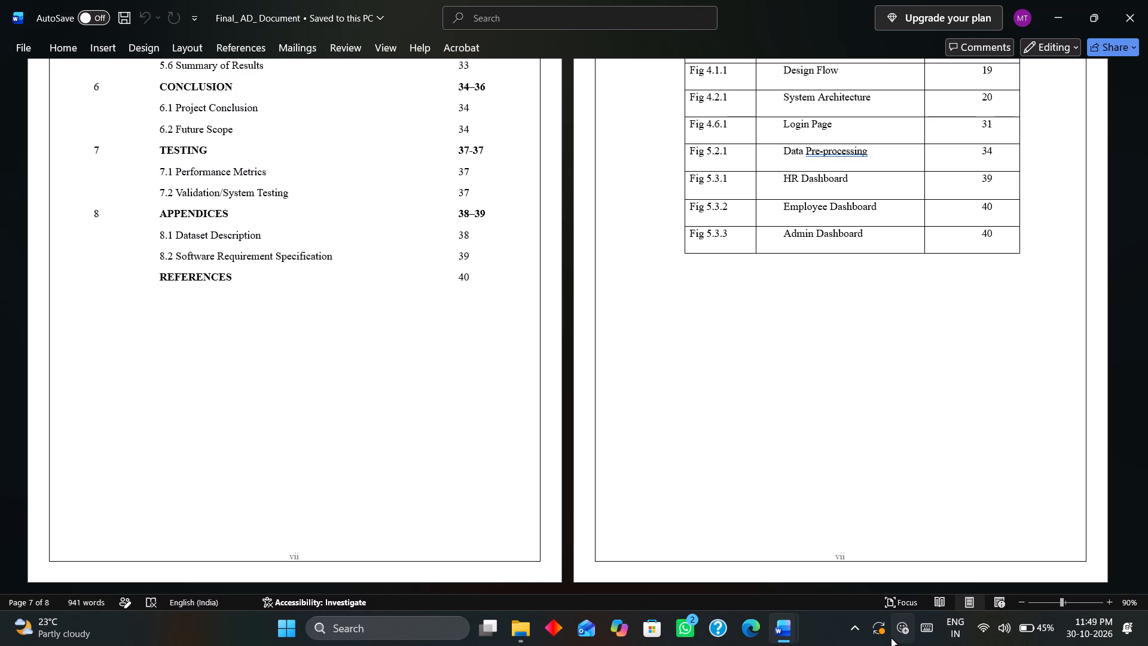
click(884, 635)
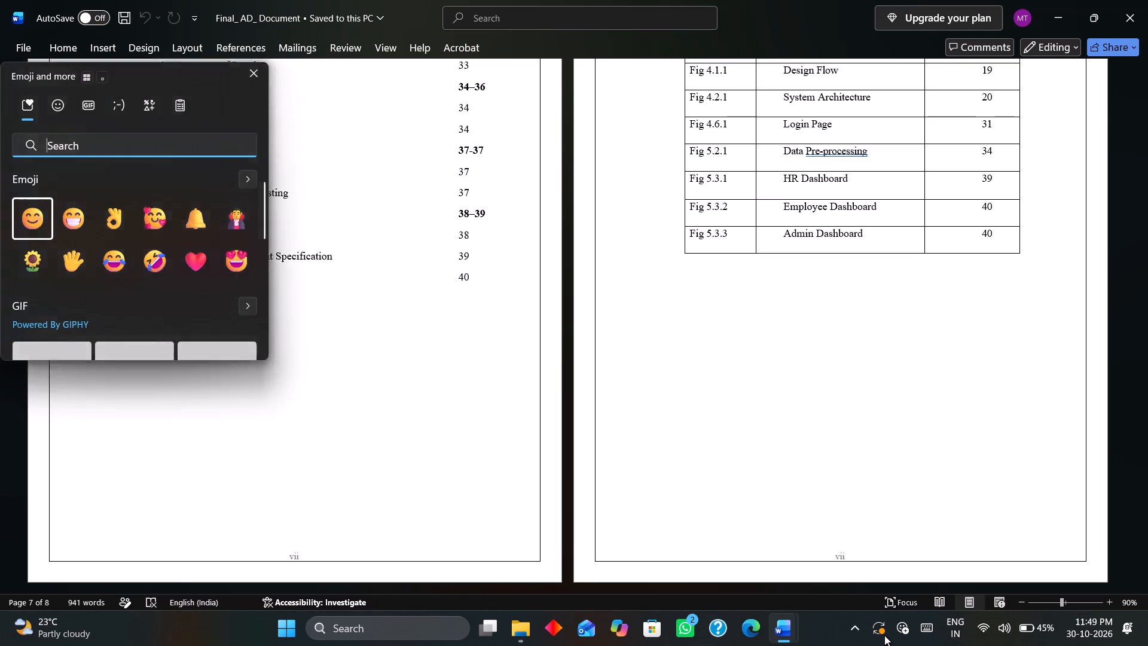
click(879, 632)
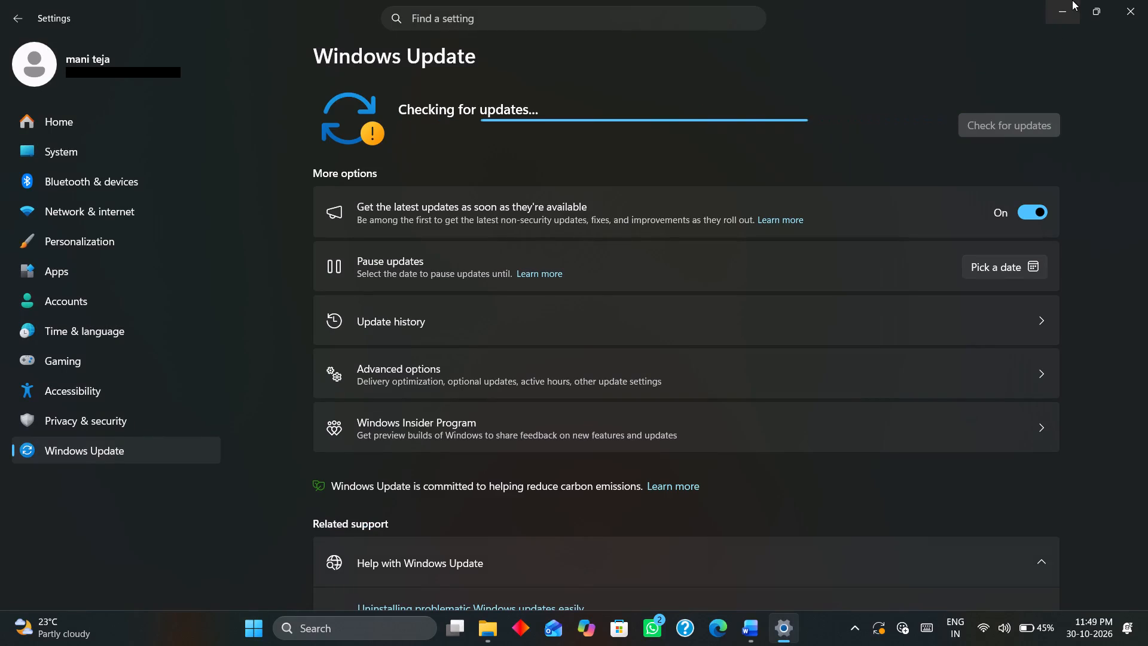
Bring up the computer's shutdown options and choose Update and shut down.
key(super+x)
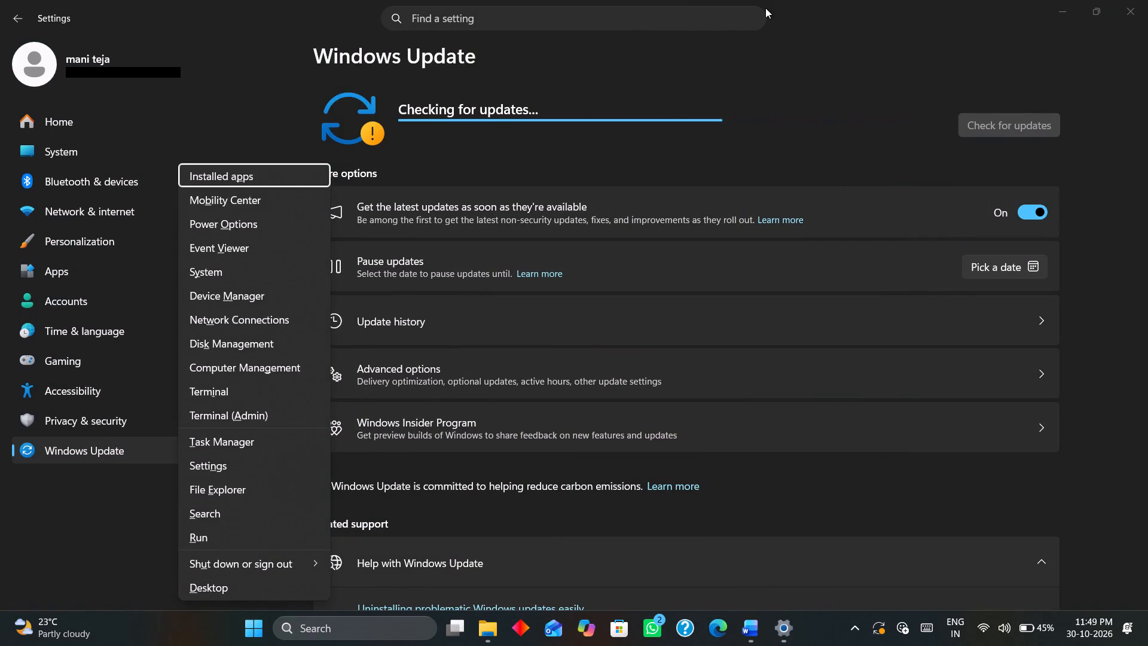
key(u)
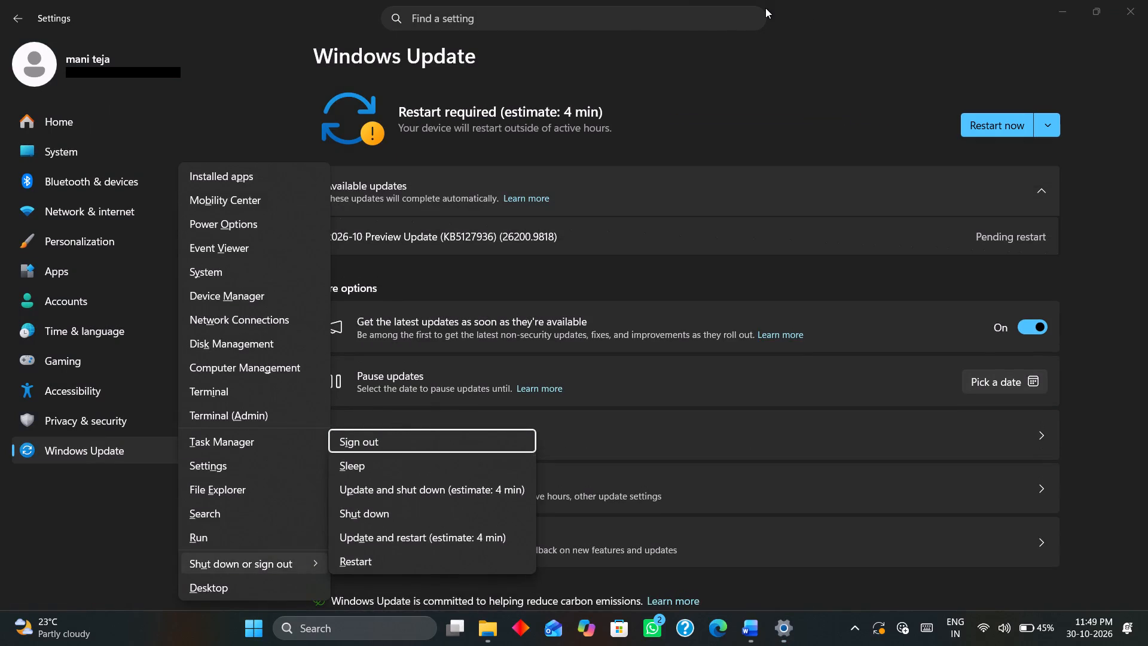
key(Down)
key(Down)
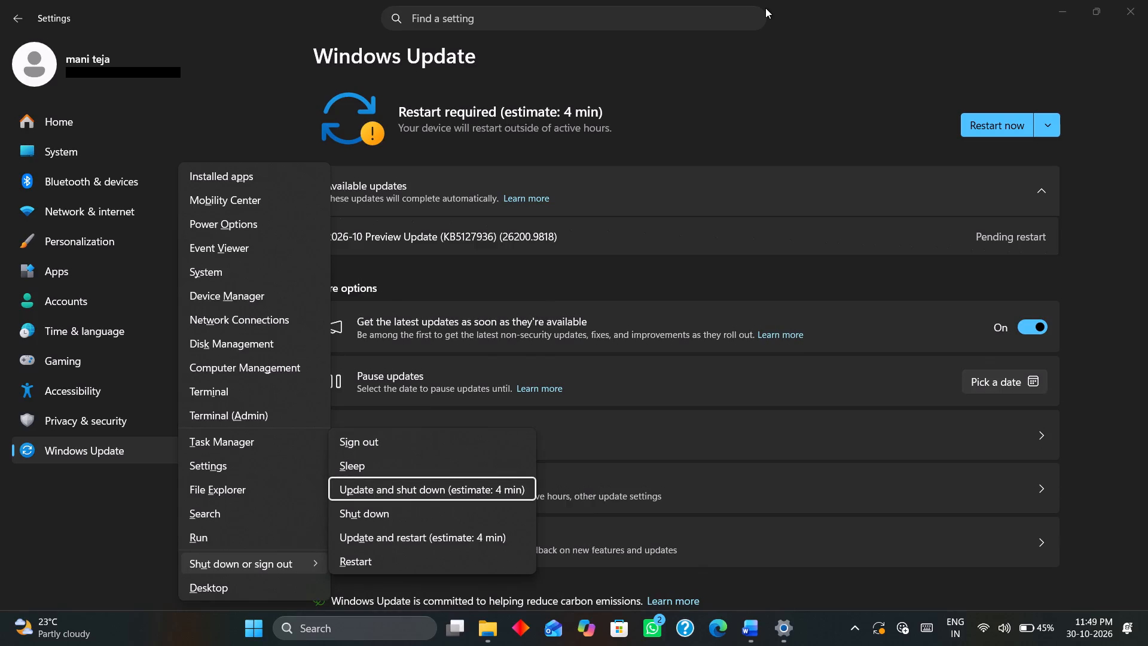